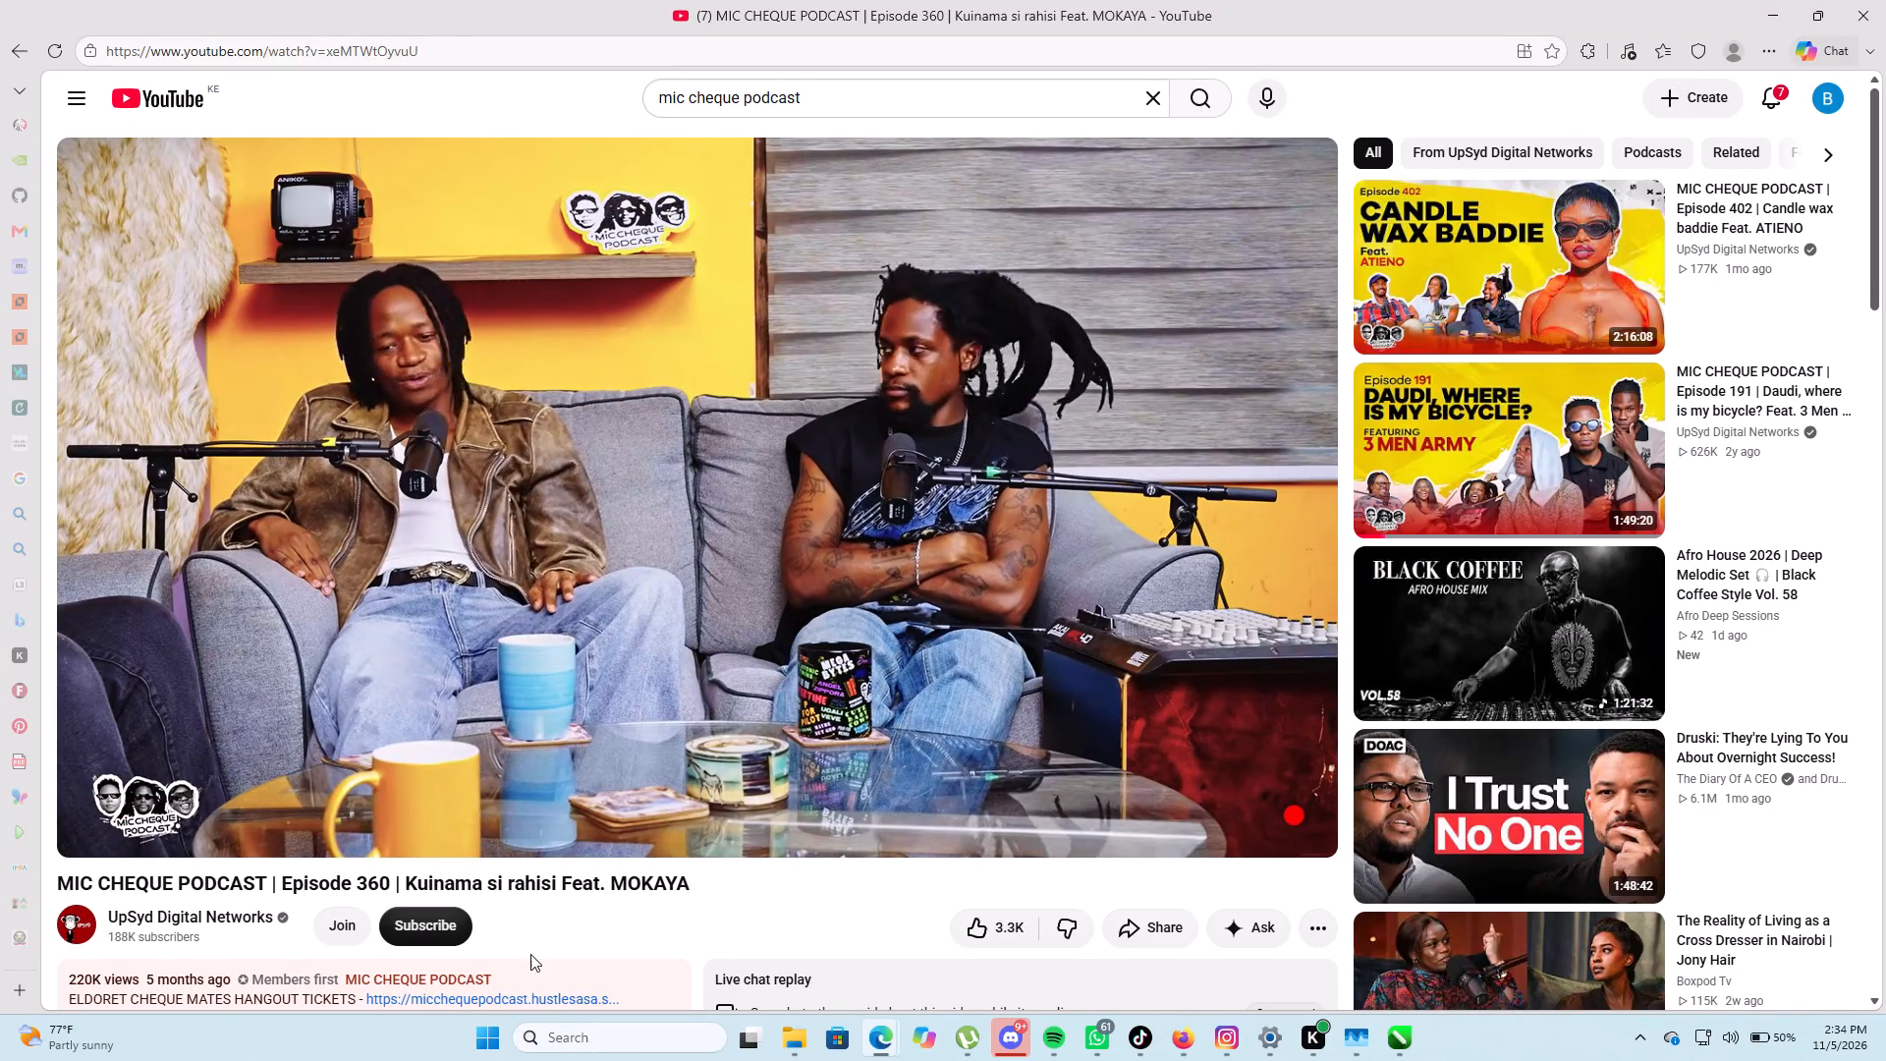
# Switch to CorelDRAW and add a third page to the Untitled-2 document.
pyautogui.moveTo(496, 906); pyautogui.dragTo(960, 817)
pyautogui.moveTo(1366, 996); pyautogui.dragTo(1373, 1012)
pyautogui.click(1384, 1024)
pyautogui.click(1390, 1033)
pyautogui.moveTo(336, 557); pyautogui.dragTo(347, 515)
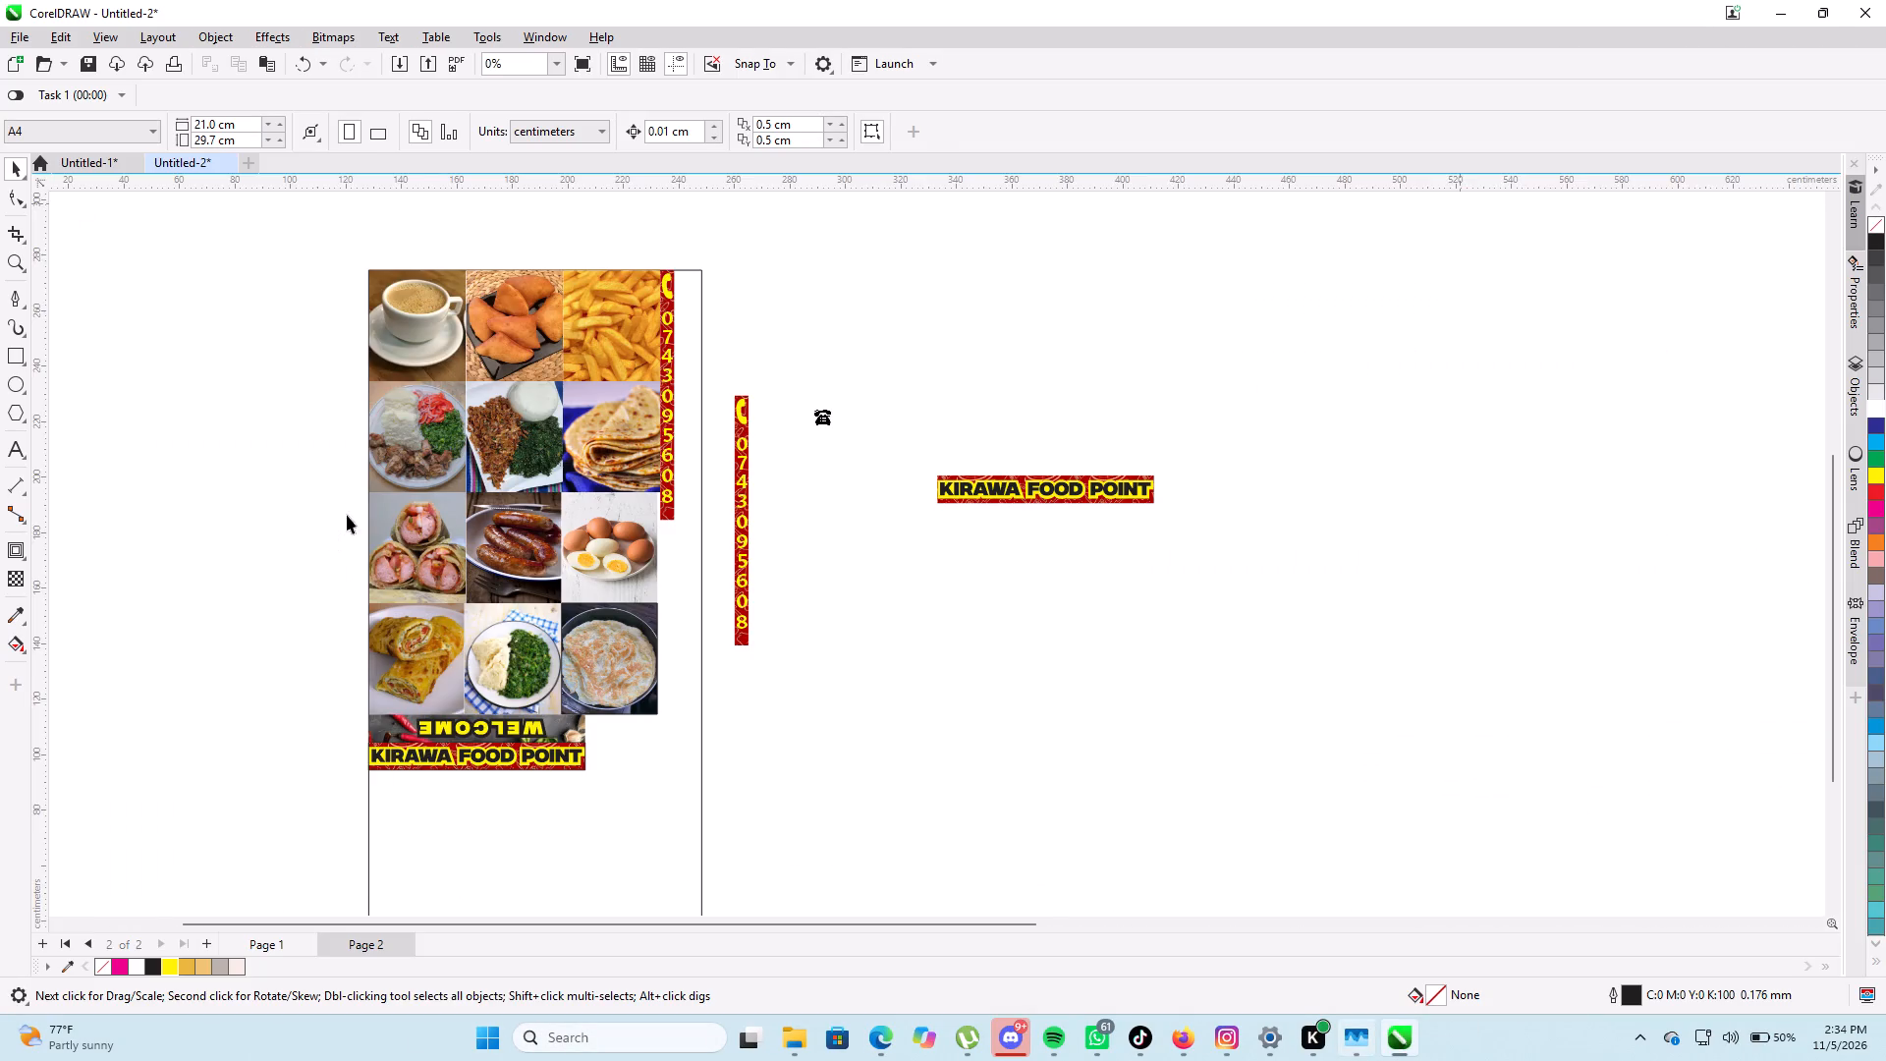
pyautogui.moveTo(347, 515); pyautogui.dragTo(382, 470)
pyautogui.scroll(-5, 396, 458)
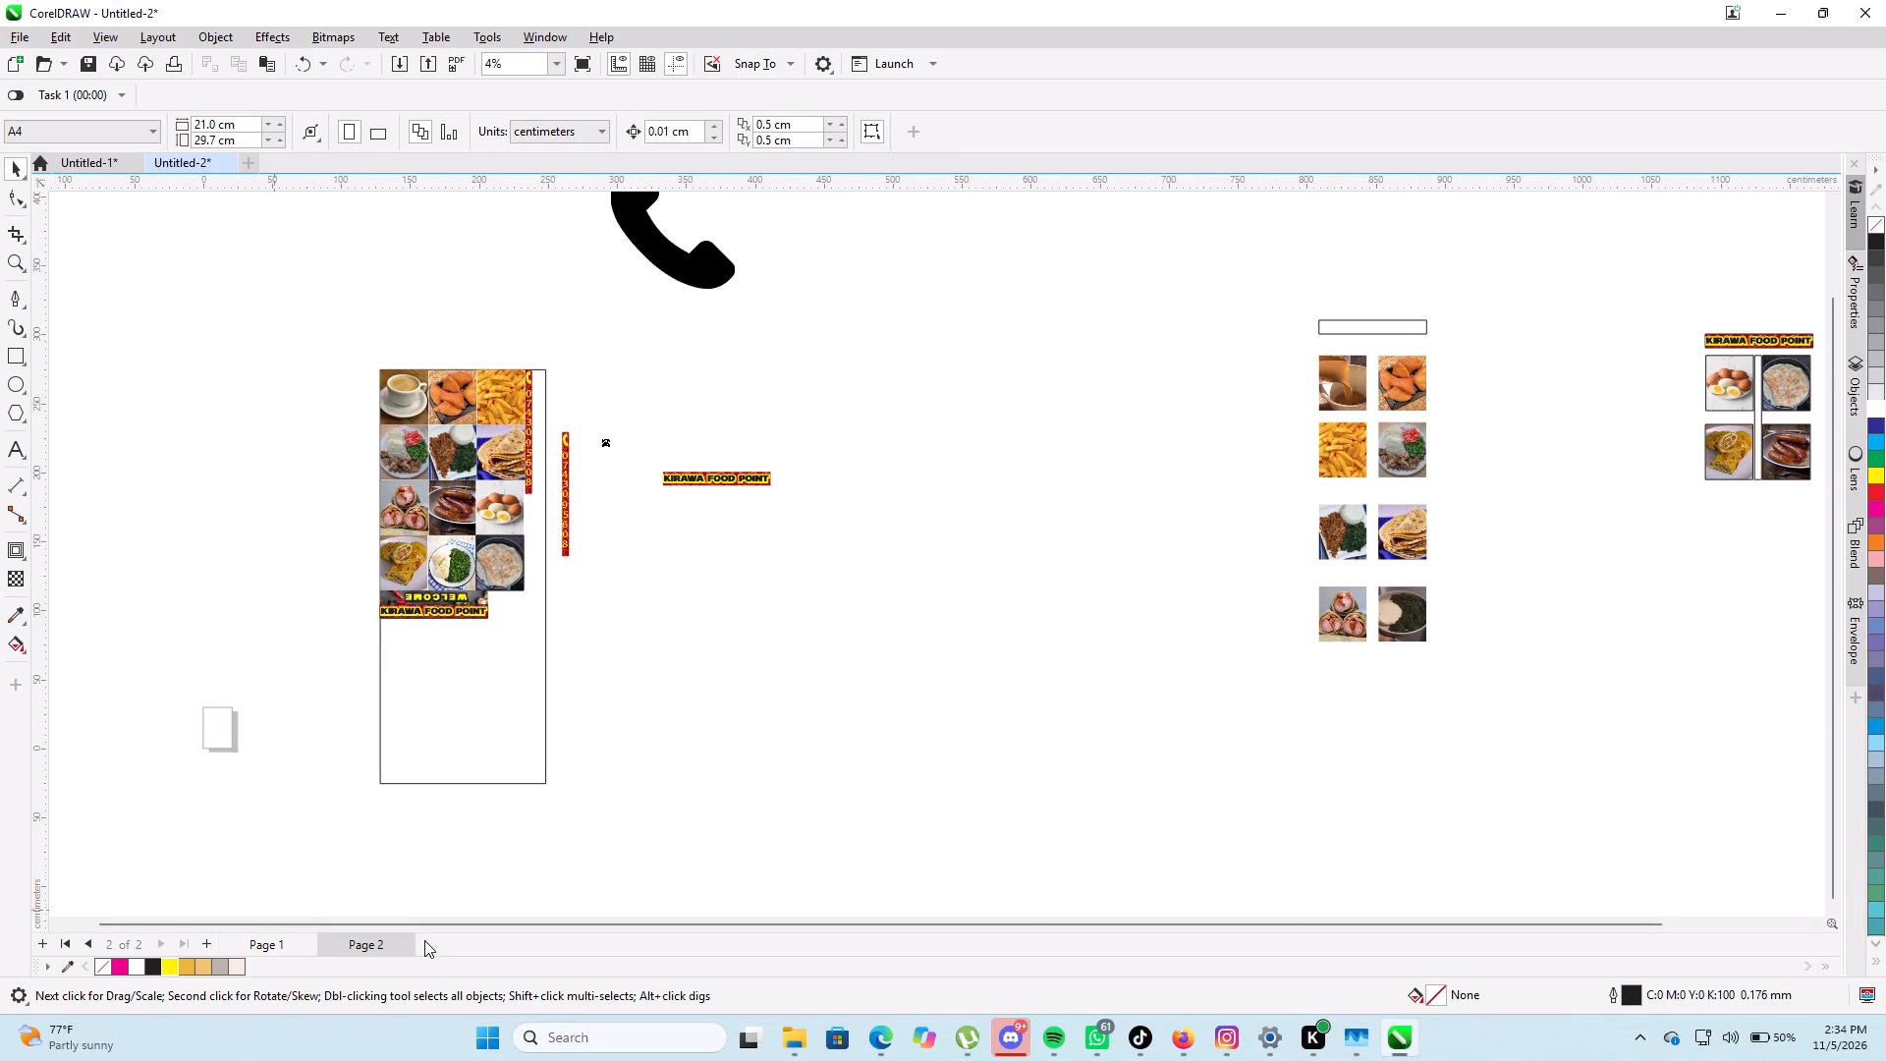
pyautogui.click(204, 945)
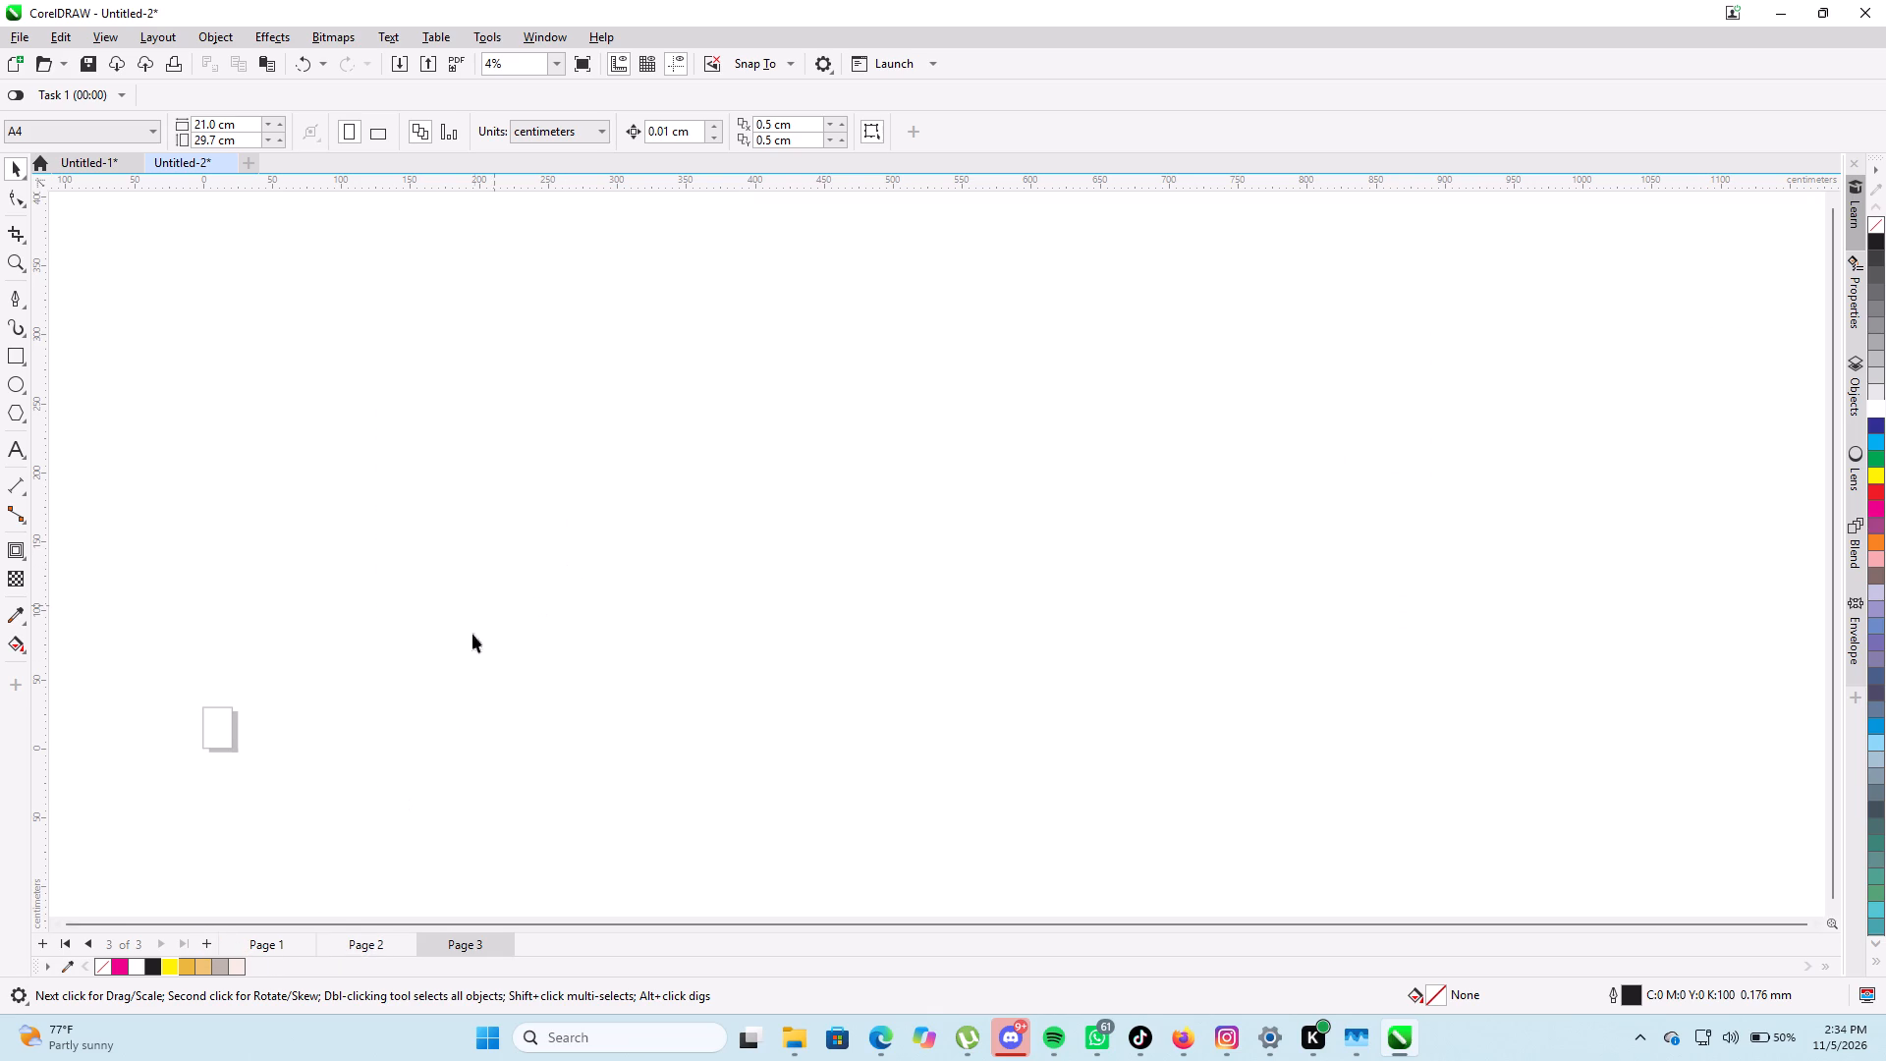
# Review the artwork on pages 1 and 2 and return to the blank page 3.
pyautogui.click(276, 941)
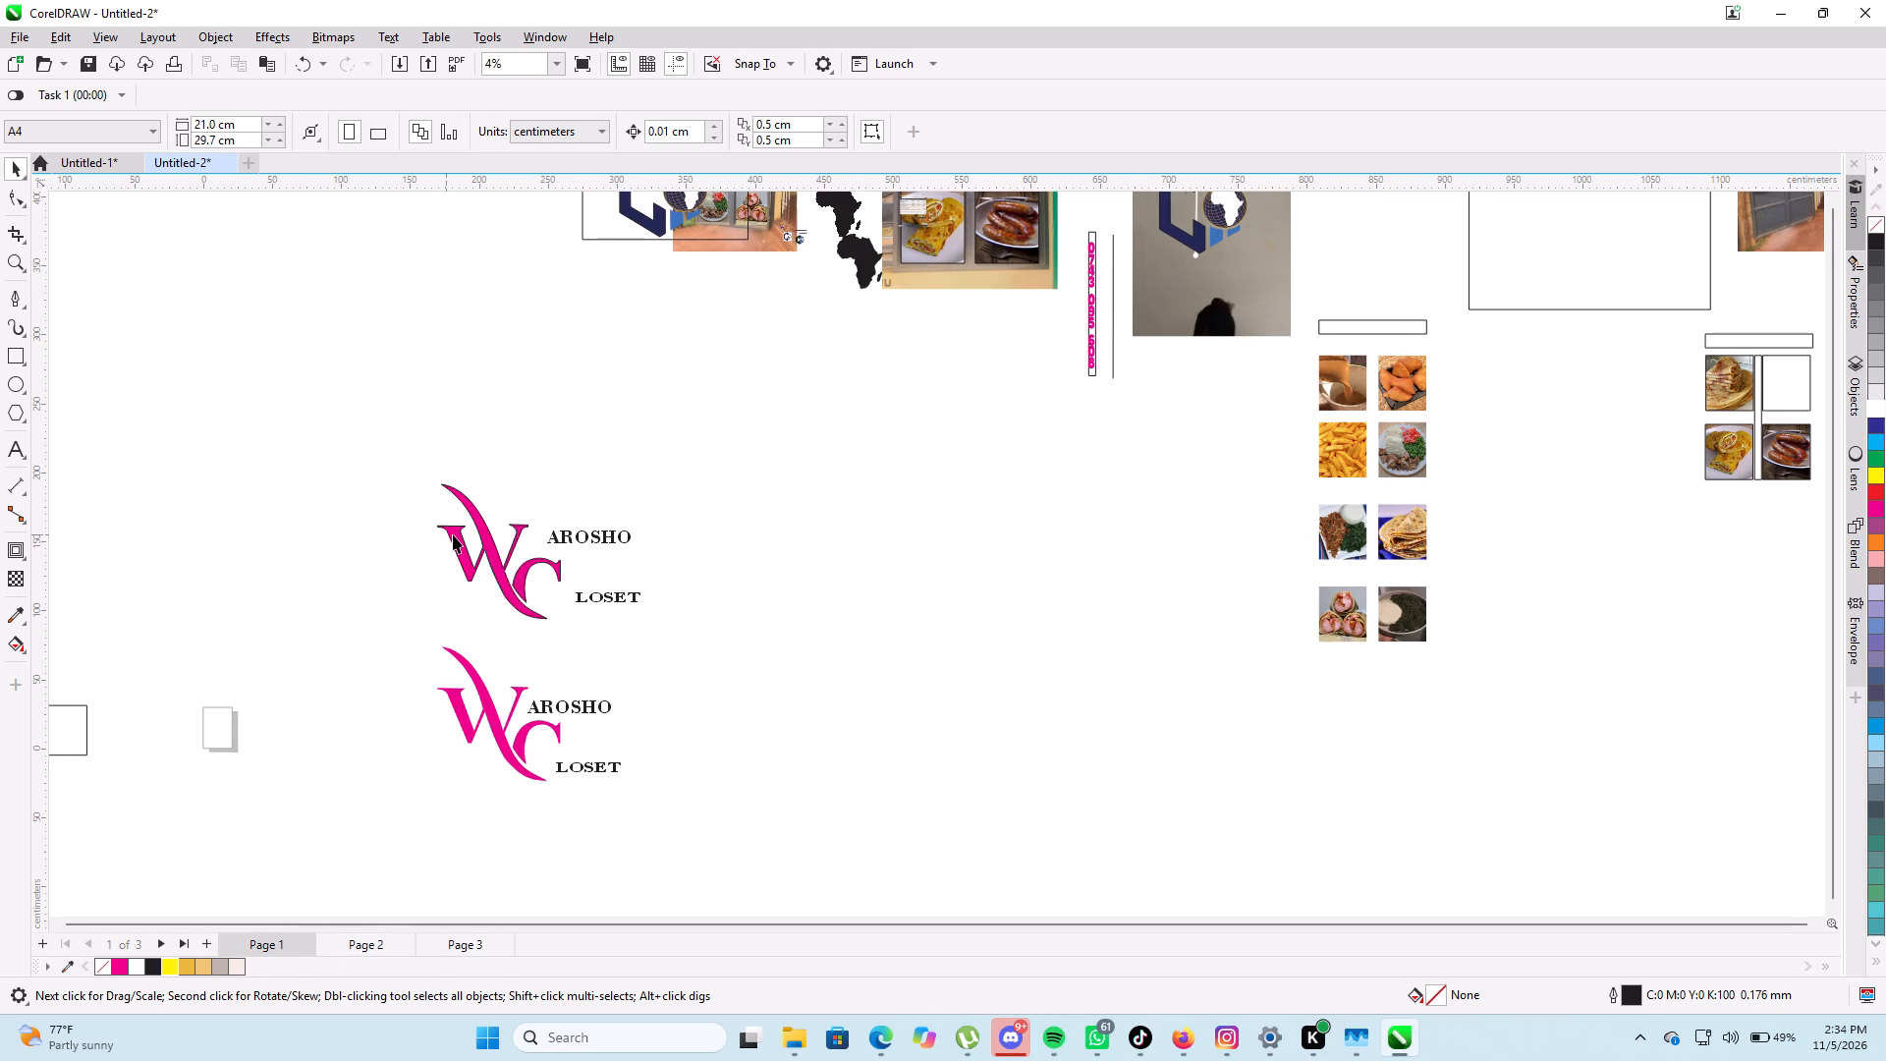
pyautogui.click(365, 948)
pyautogui.click(447, 945)
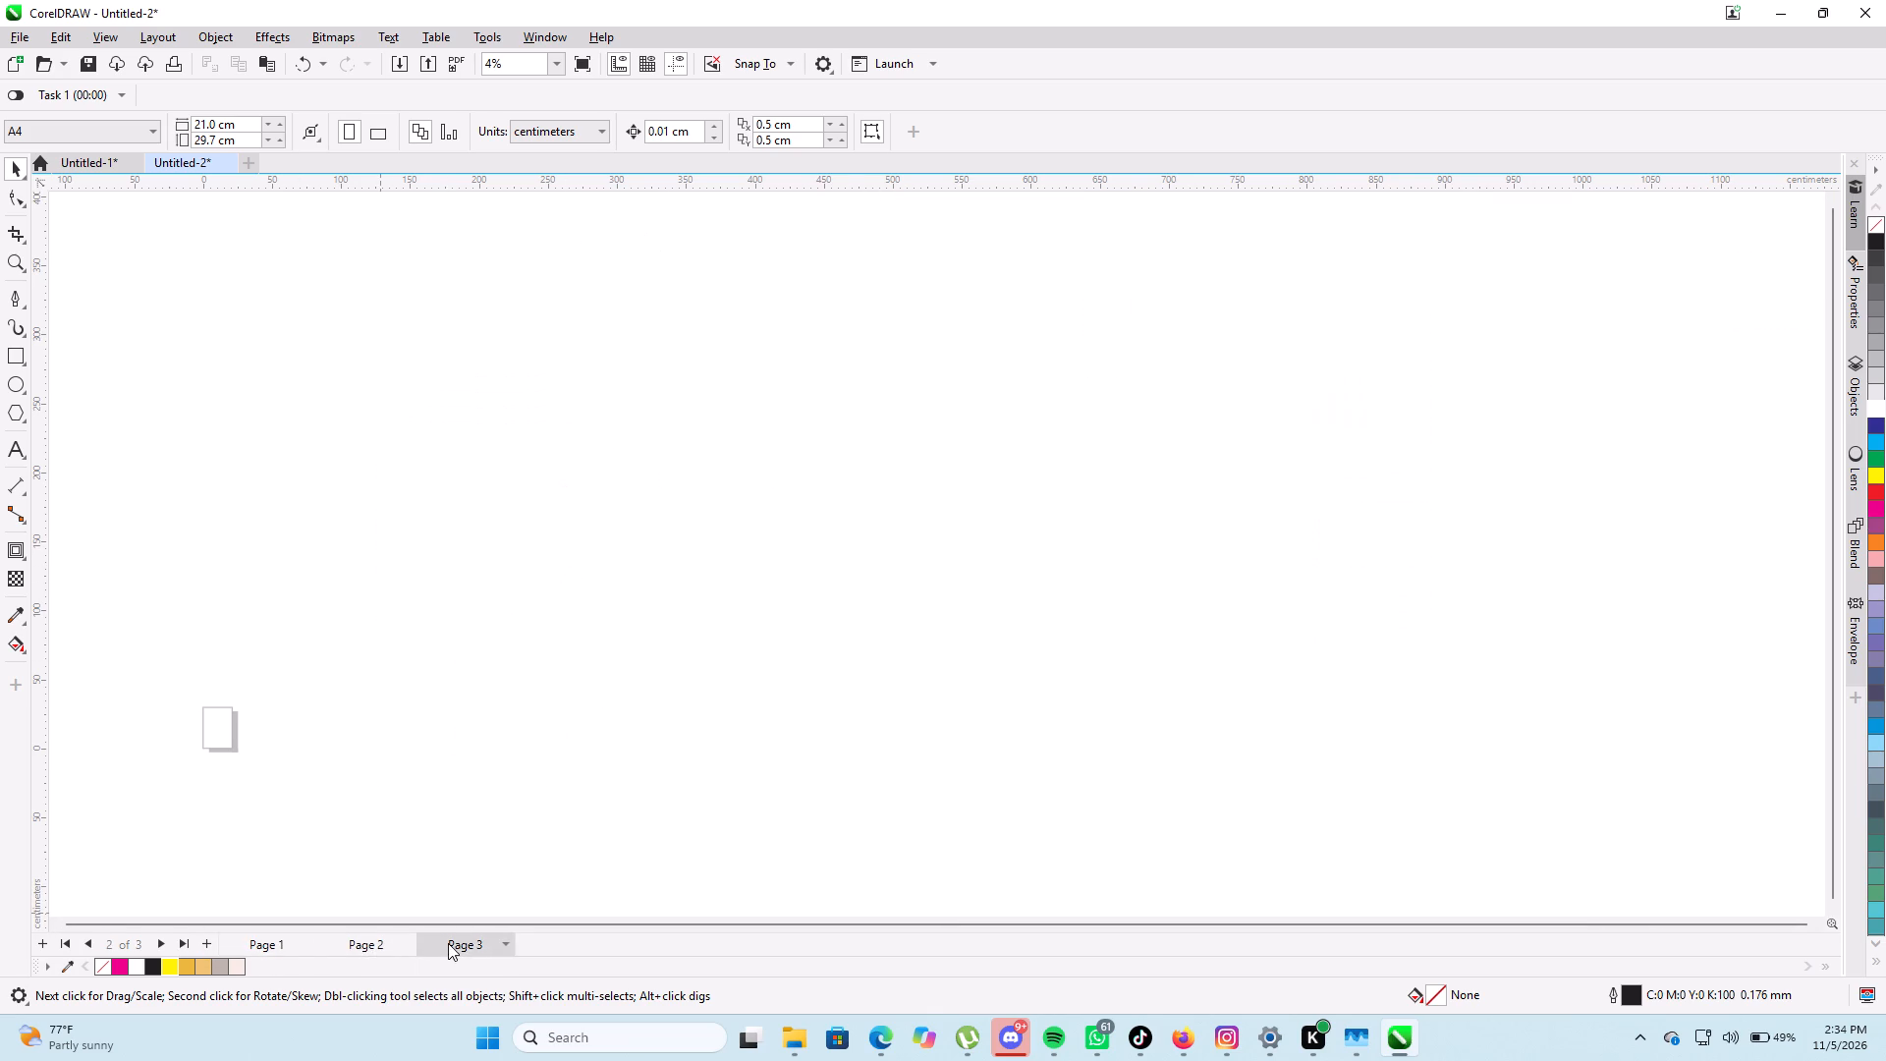
pyautogui.scroll(-7, 406, 645)
pyautogui.scroll(12, 342, 732)
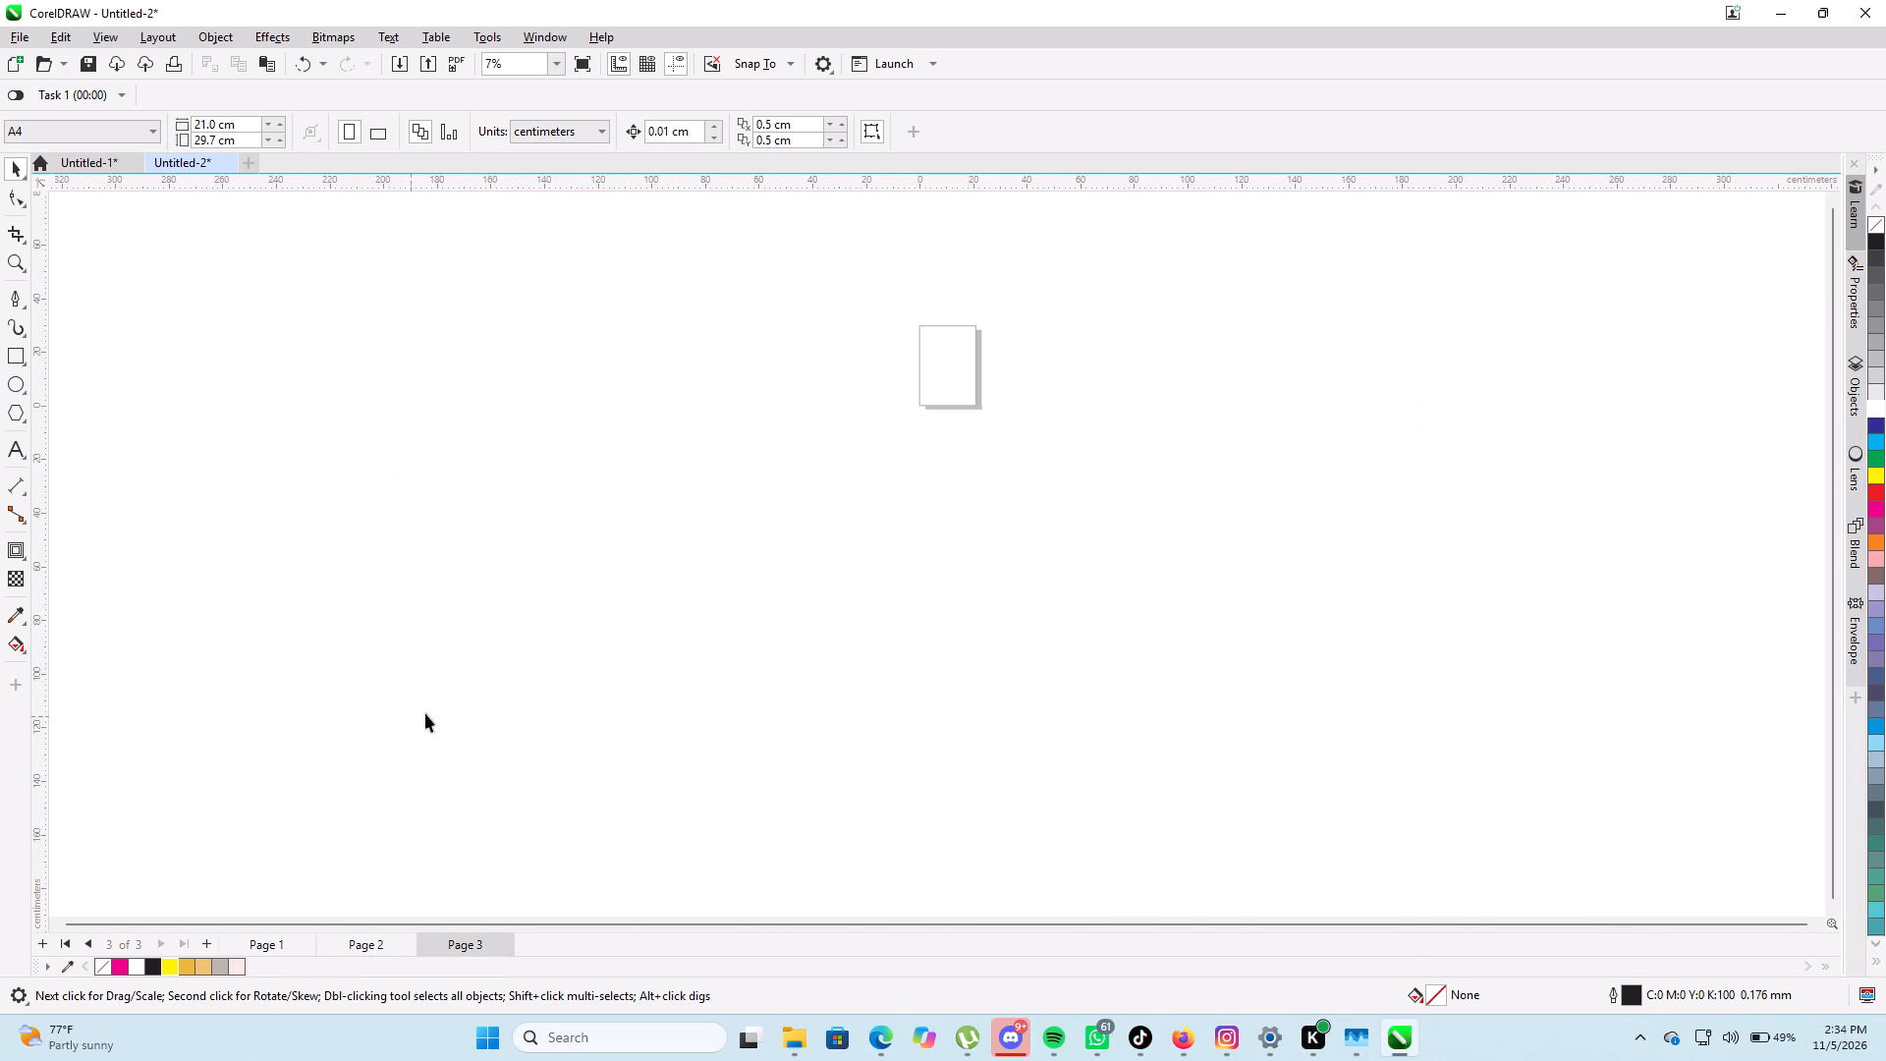
pyautogui.scroll(3, 756, 591)
pyautogui.moveTo(780, 629); pyautogui.dragTo(766, 754, button='middle')
pyautogui.scroll(6, 915, 569)
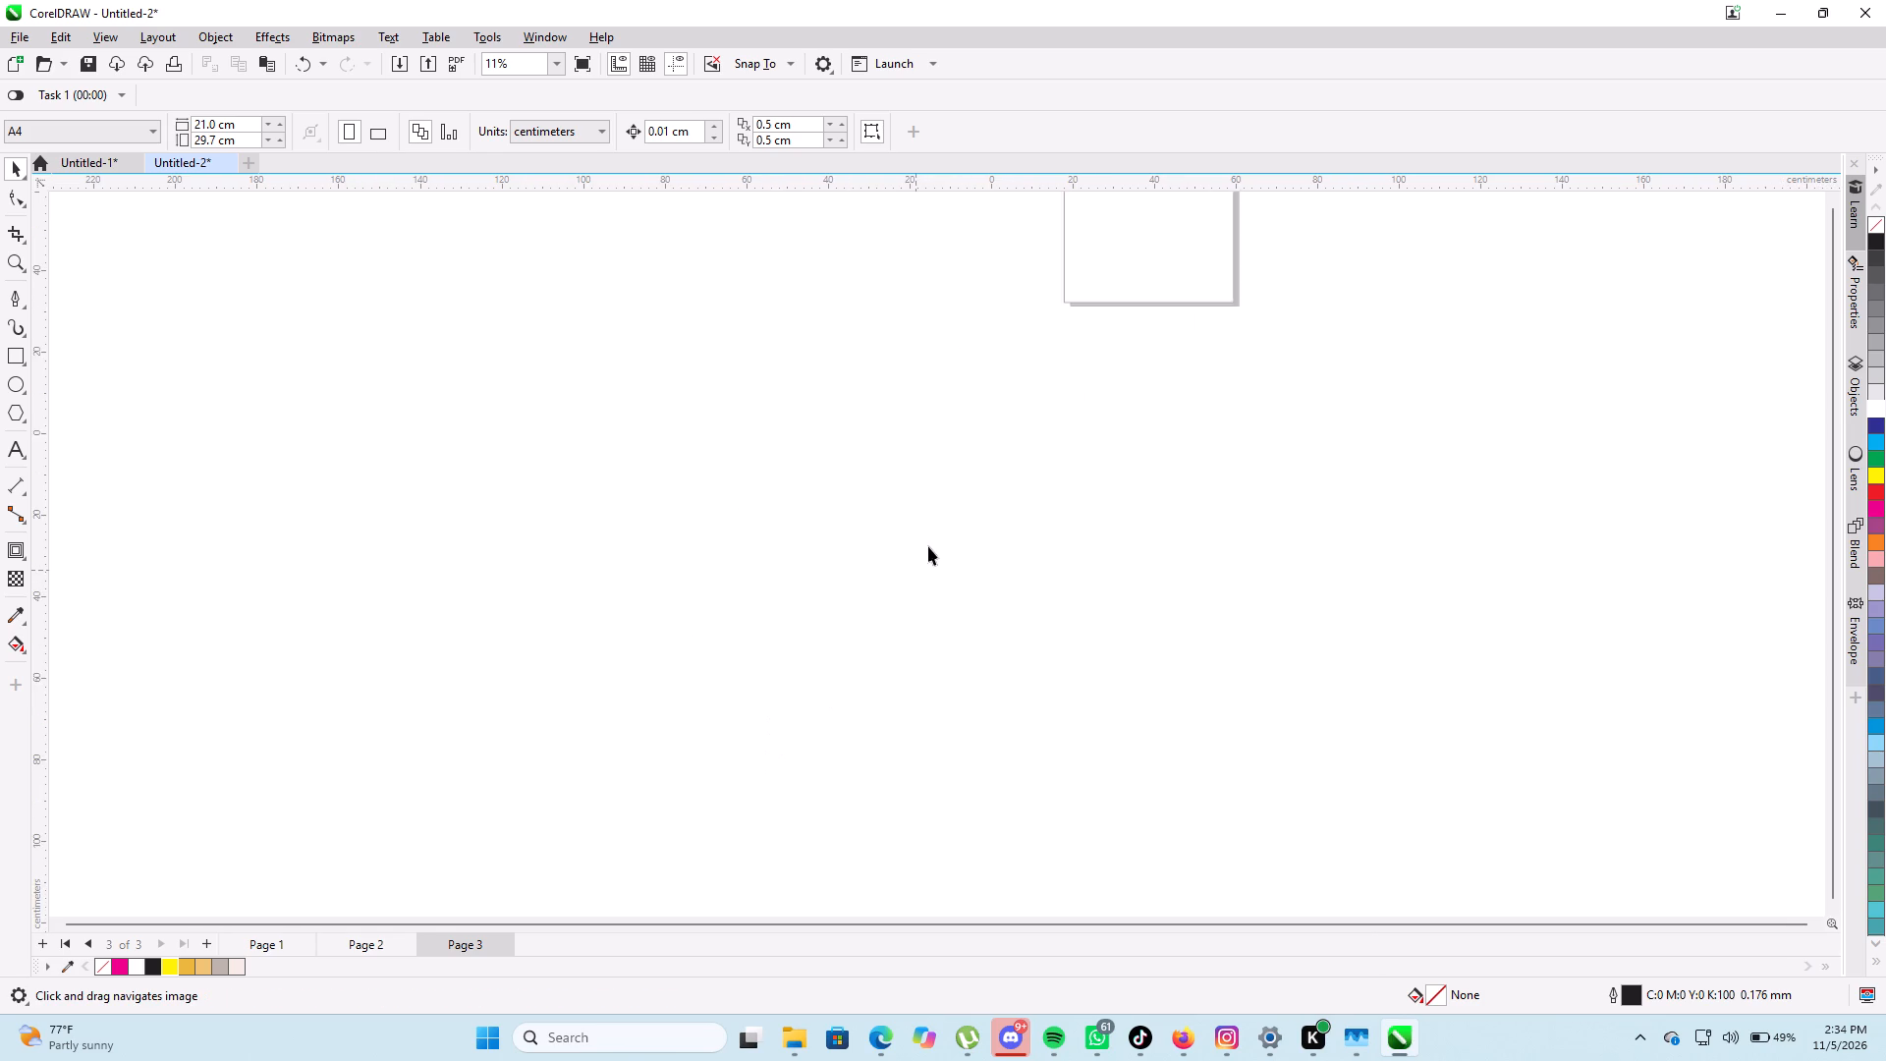
pyautogui.scroll(1, 936, 538)
pyautogui.moveTo(938, 537); pyautogui.dragTo(861, 949, button='middle')
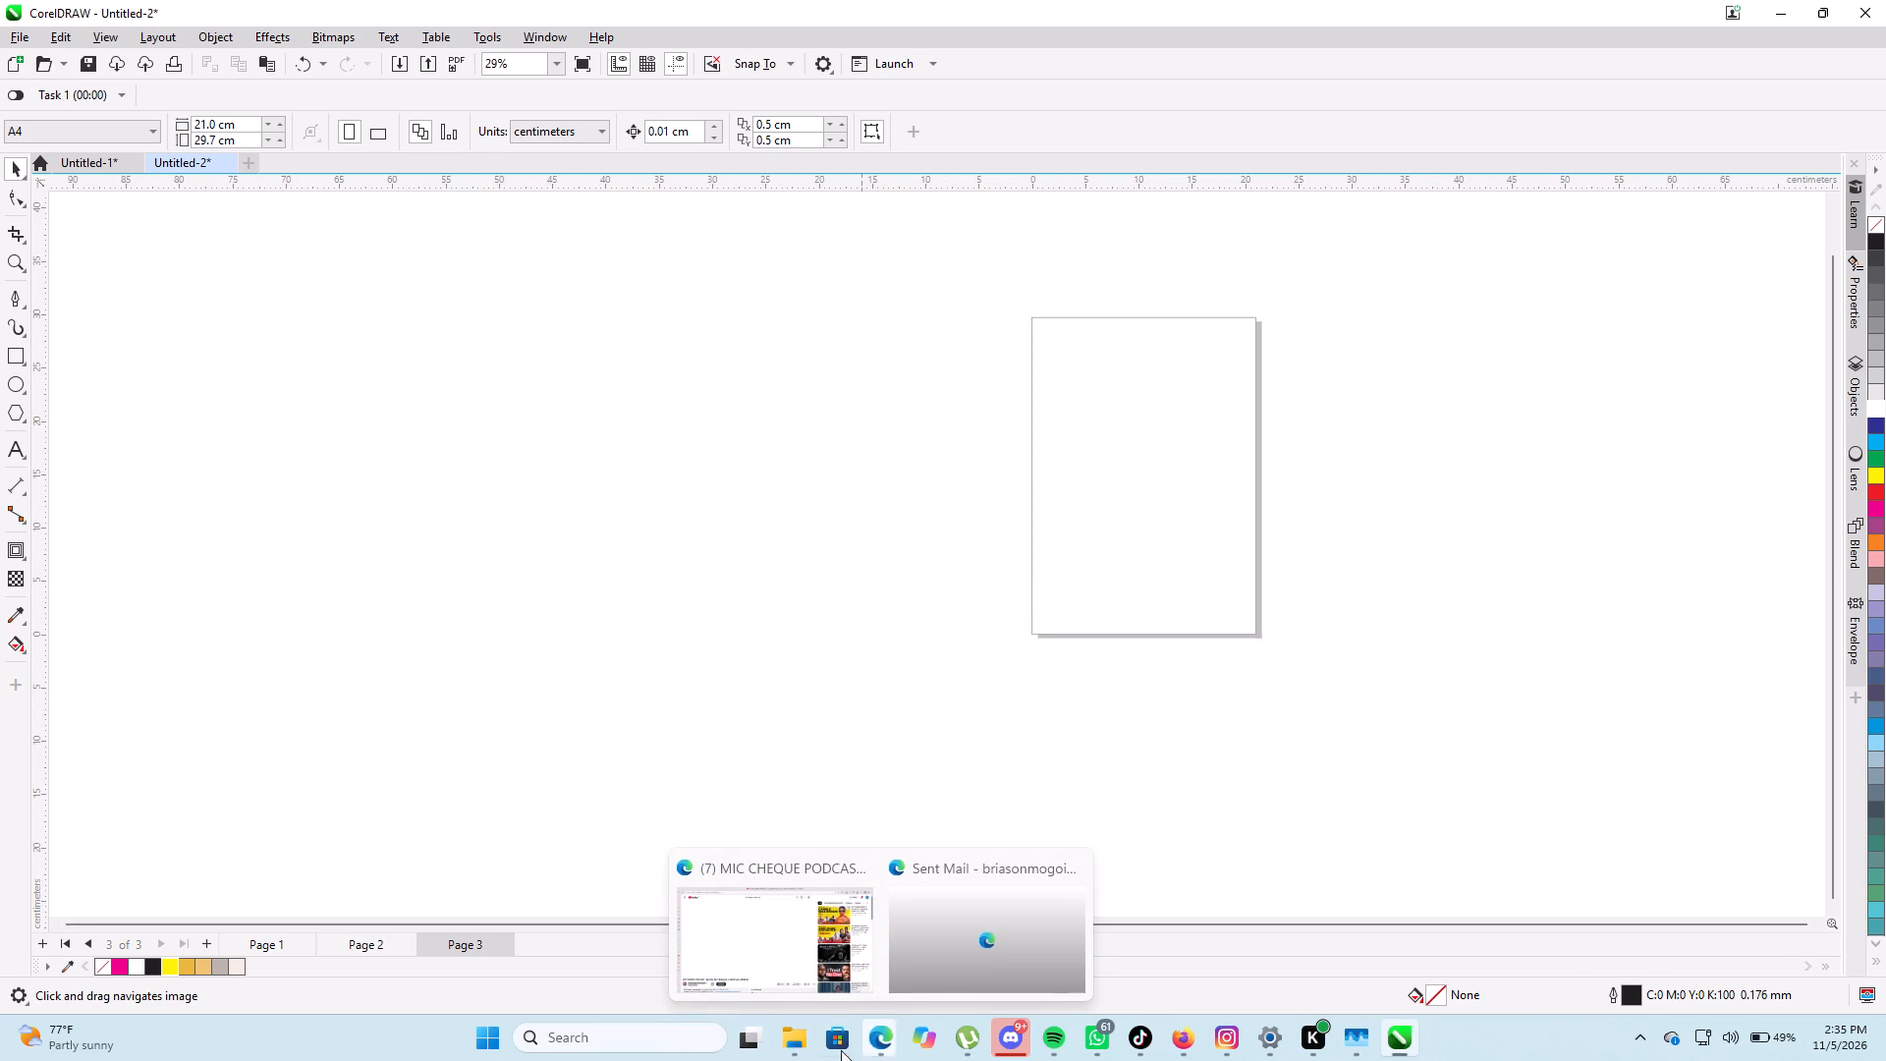
# Switch to File Explorer and open the jendie folder inside Documents.
pyautogui.click(793, 1051)
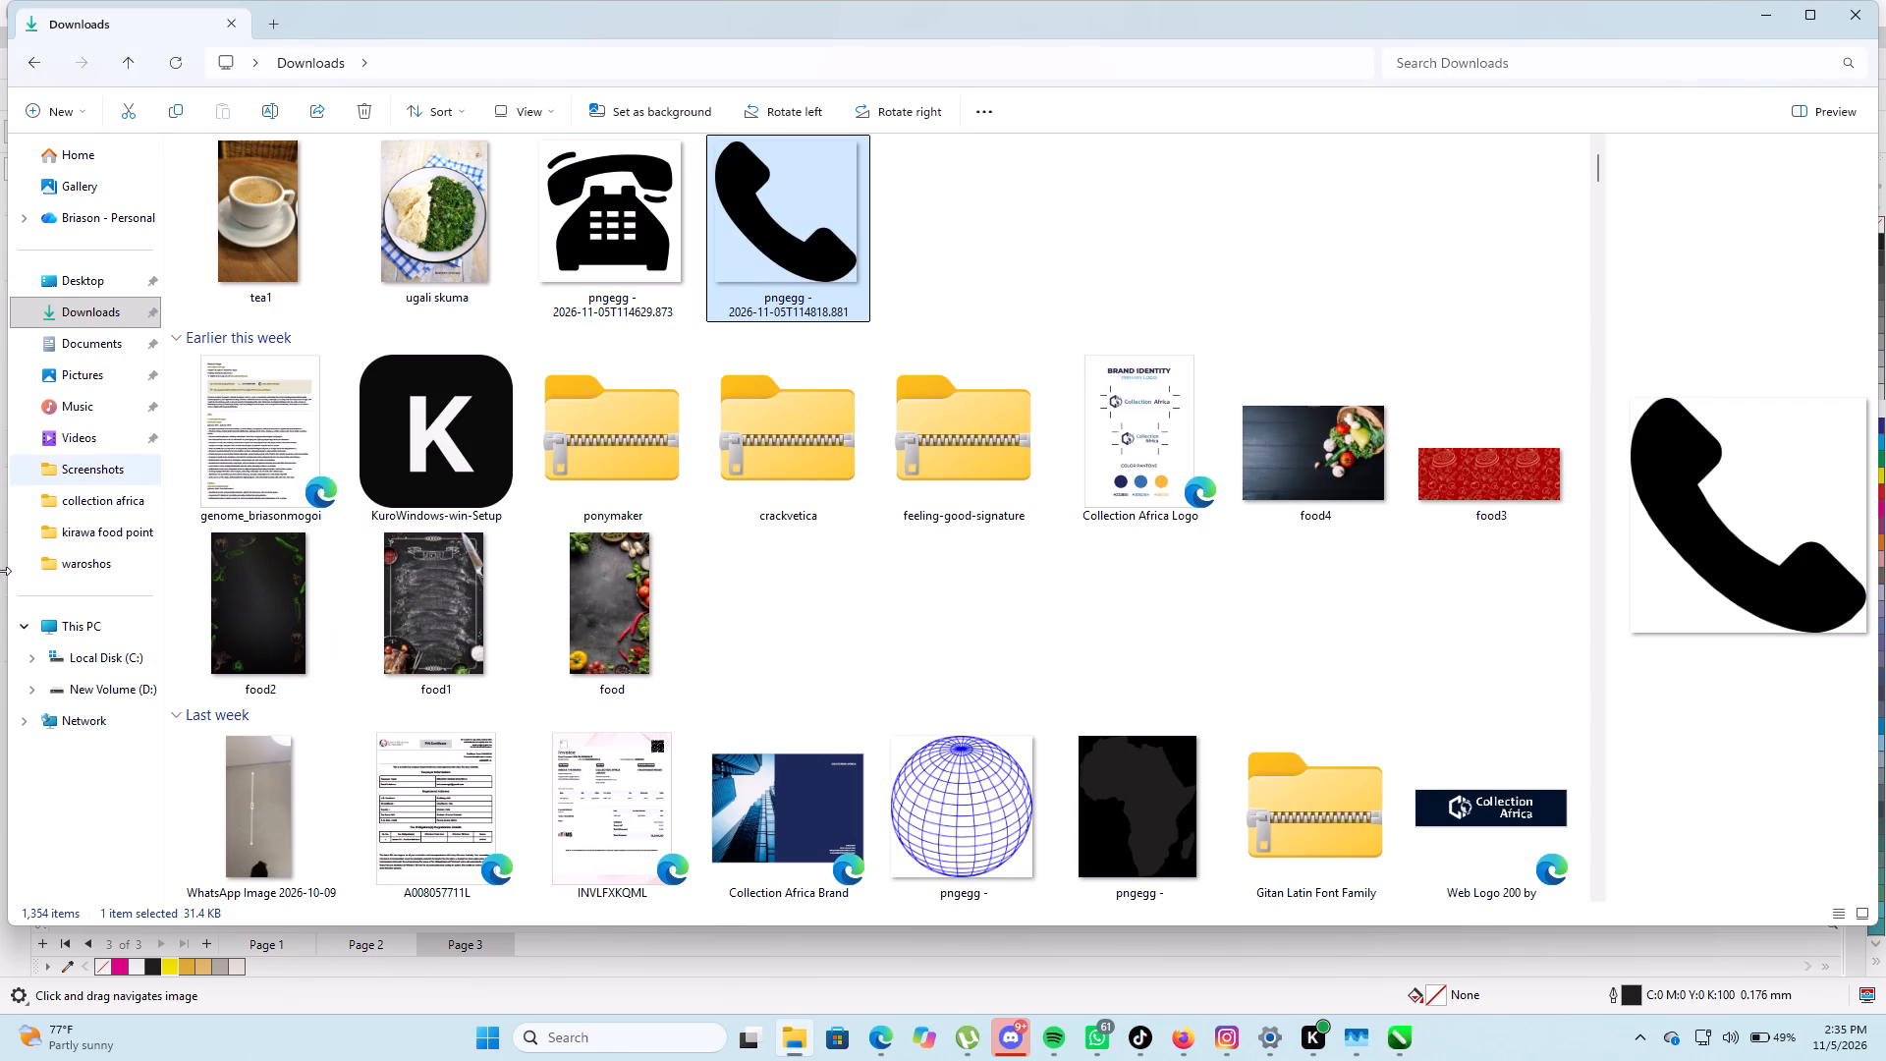
pyautogui.click(71, 341)
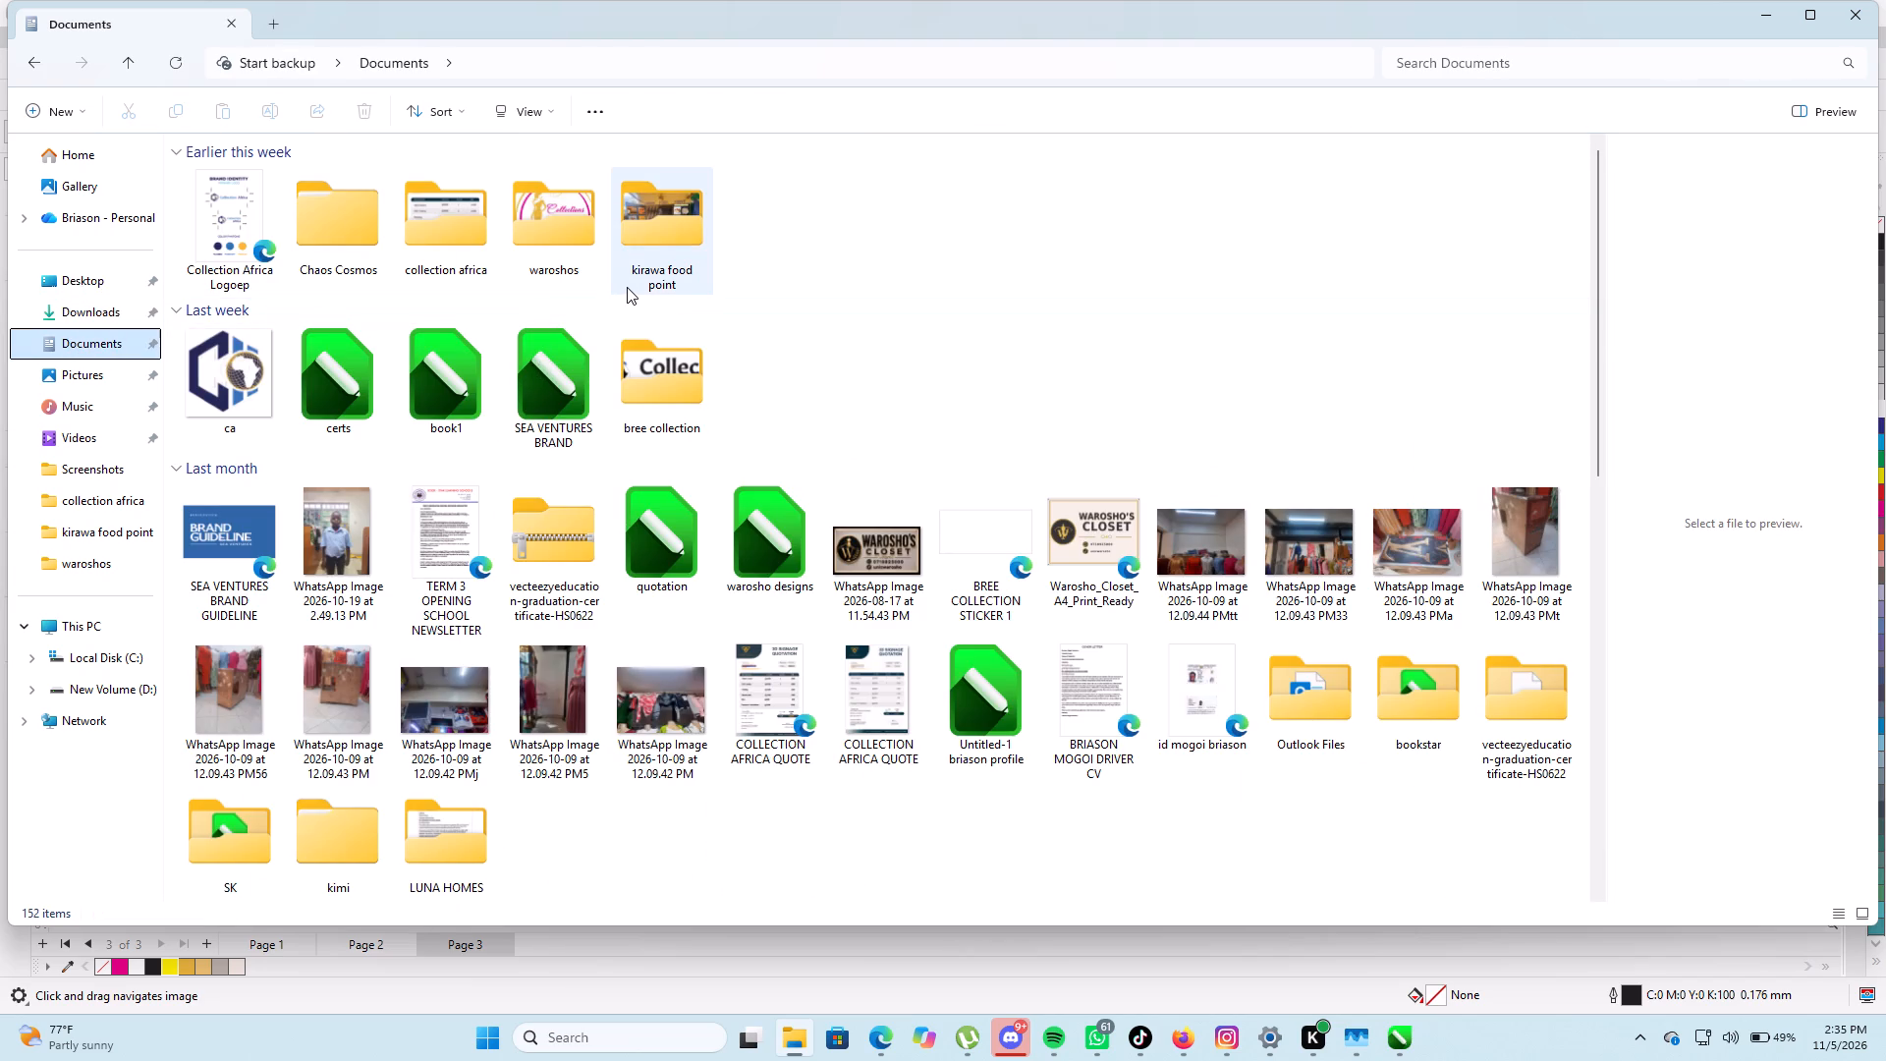
pyautogui.scroll(-1, 627, 287)
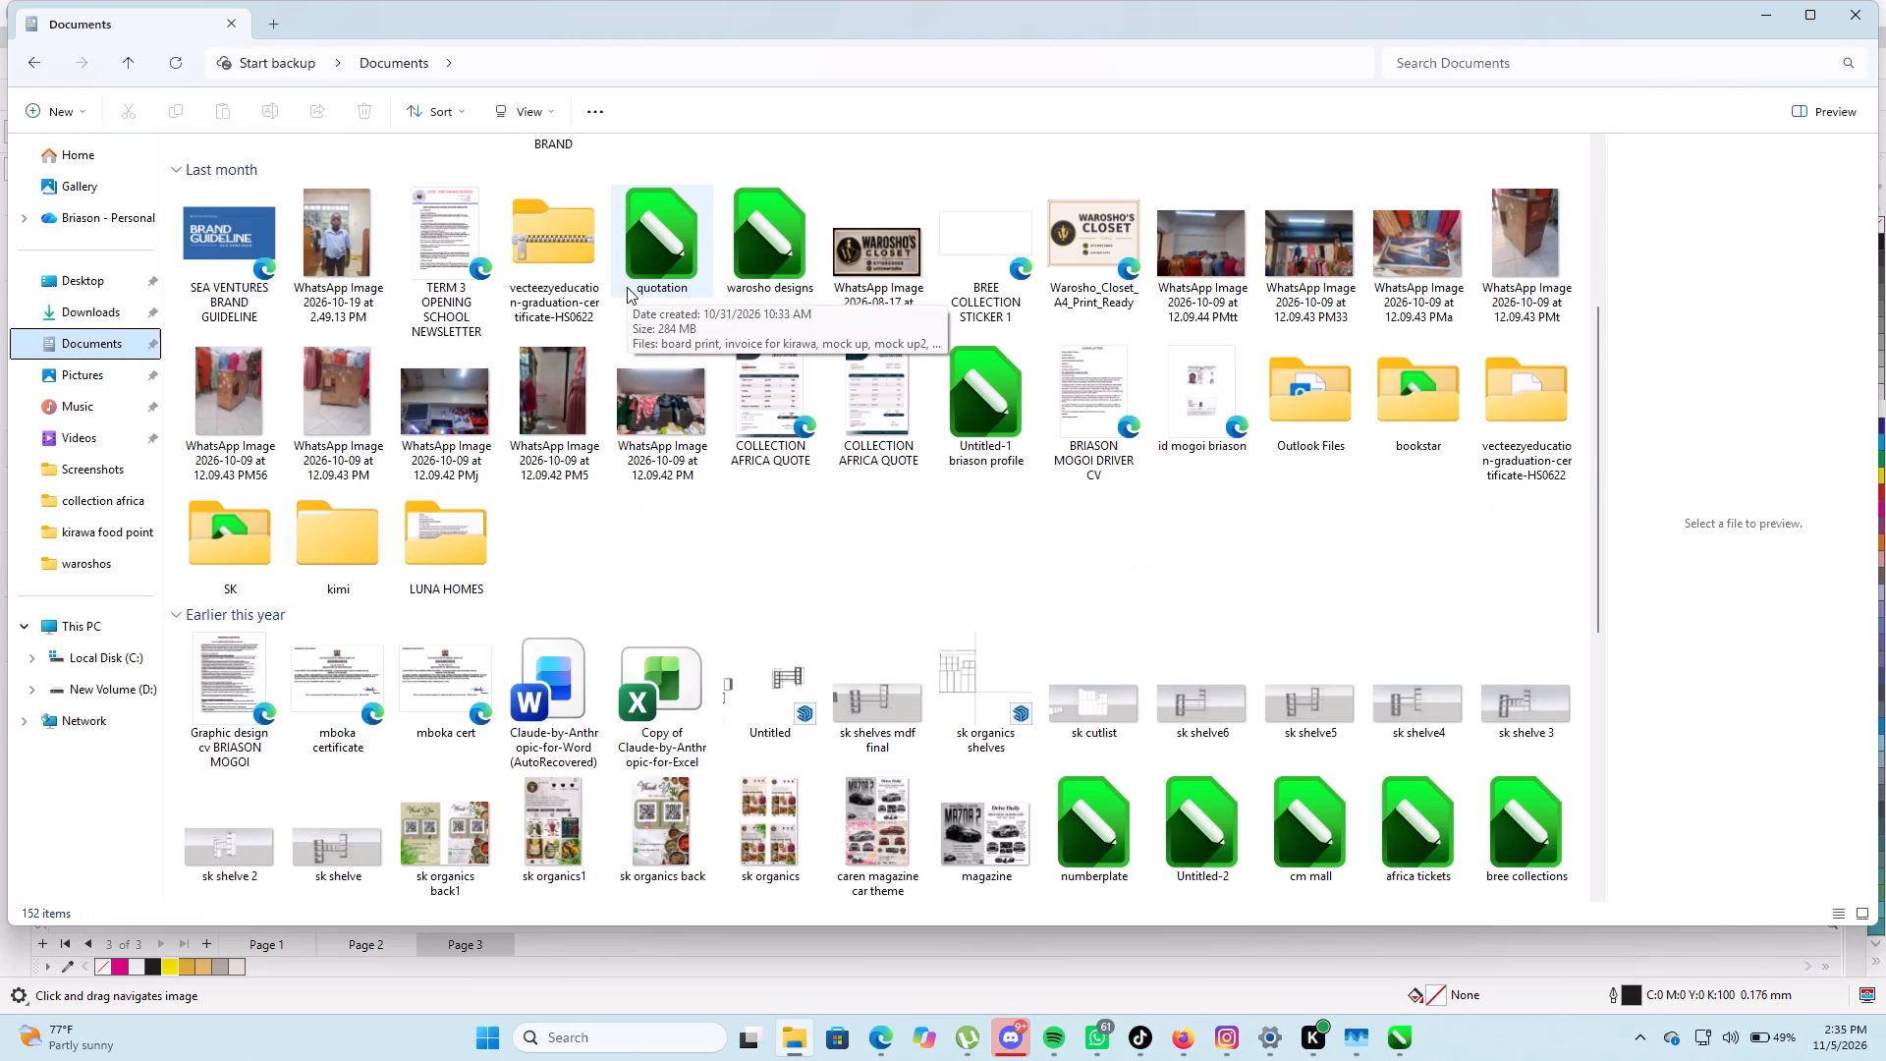
pyautogui.scroll(-3, 627, 287)
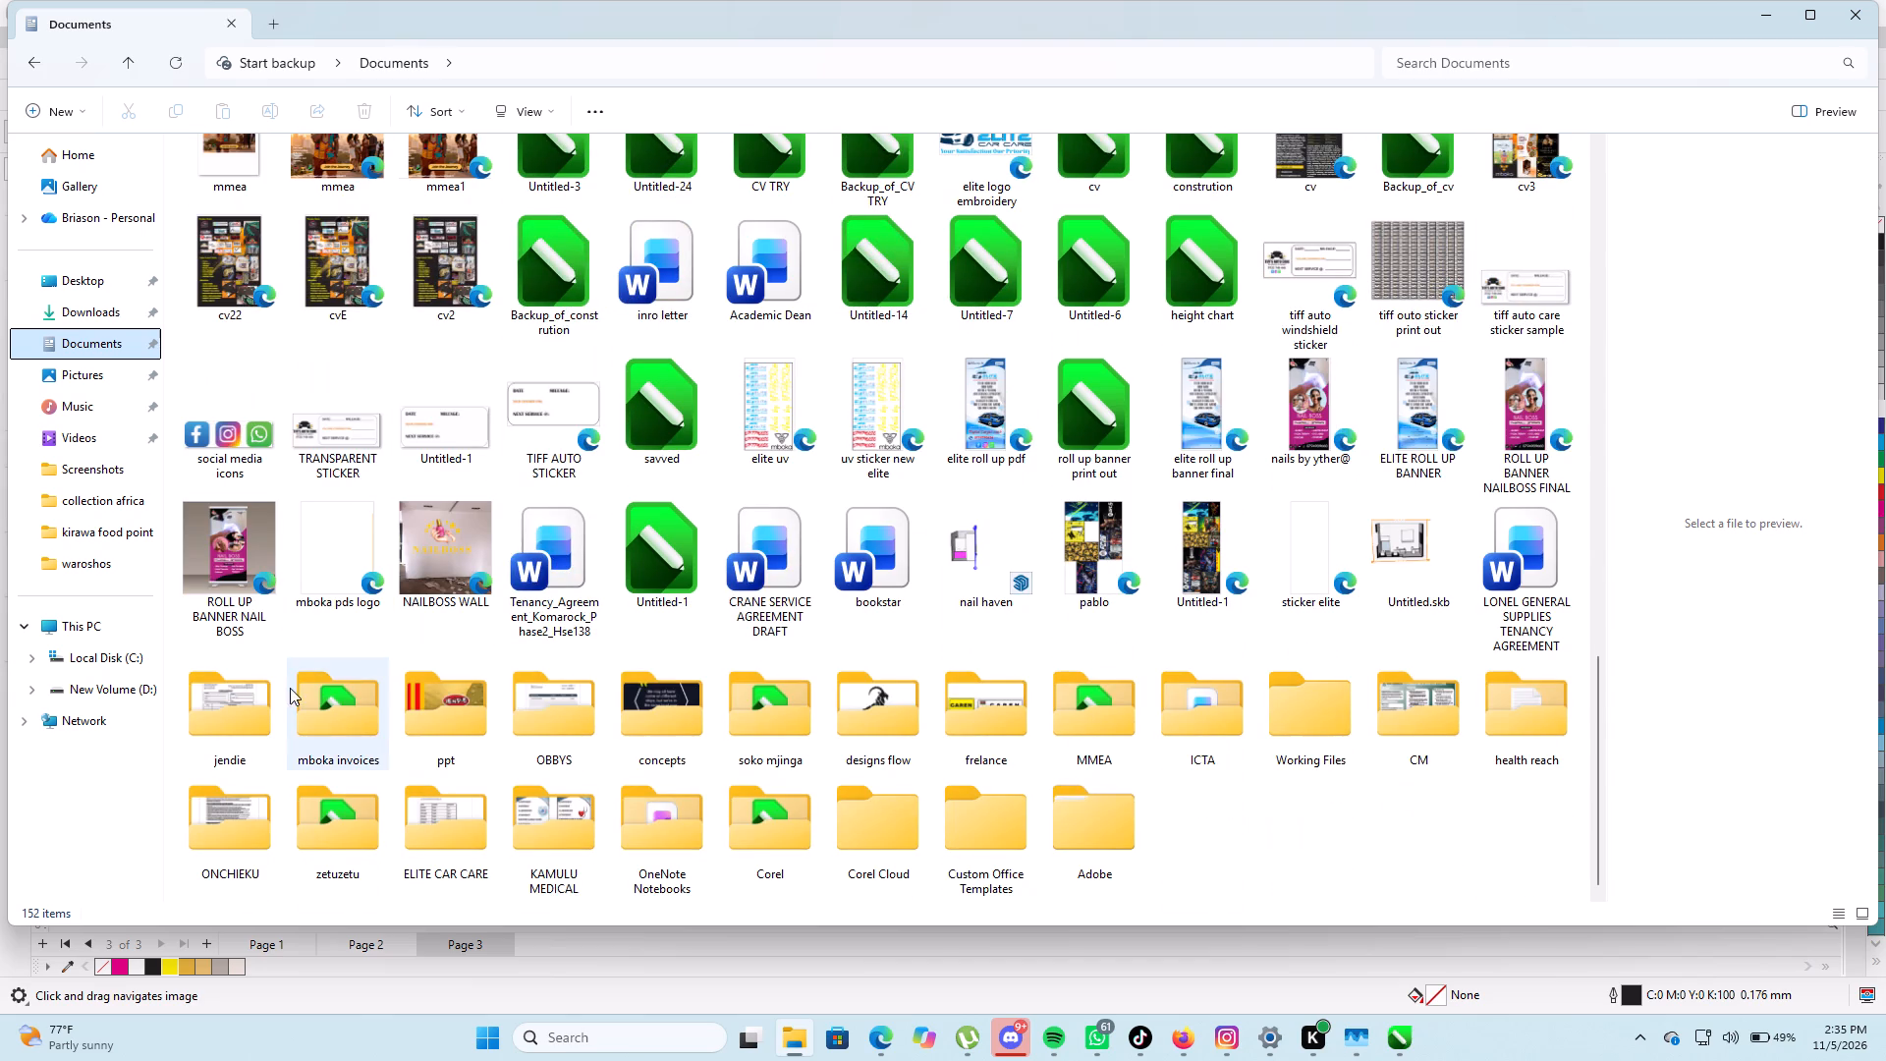
pyautogui.doubleClick(250, 701)
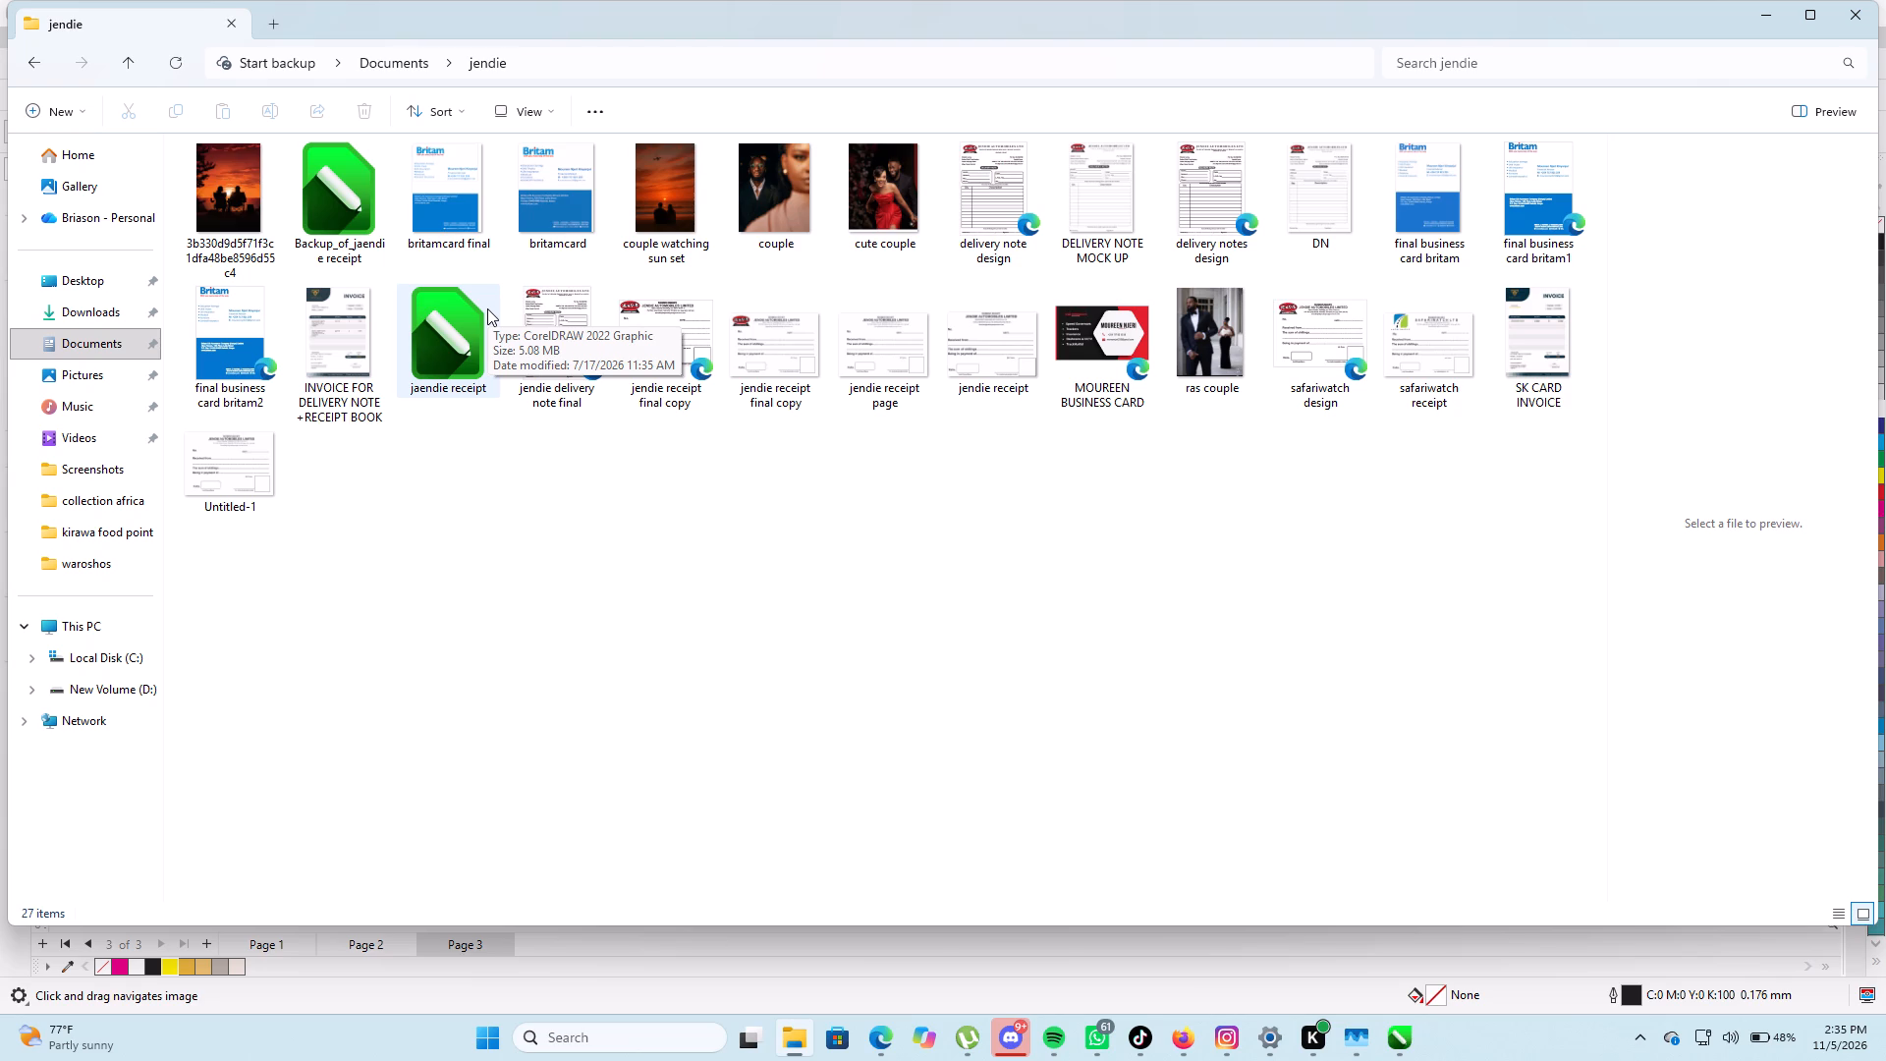
# Preview the Untitled-1 payment receipt image from the jendie folder.
pyautogui.scroll(4, 261, 473)
pyautogui.click(263, 459)
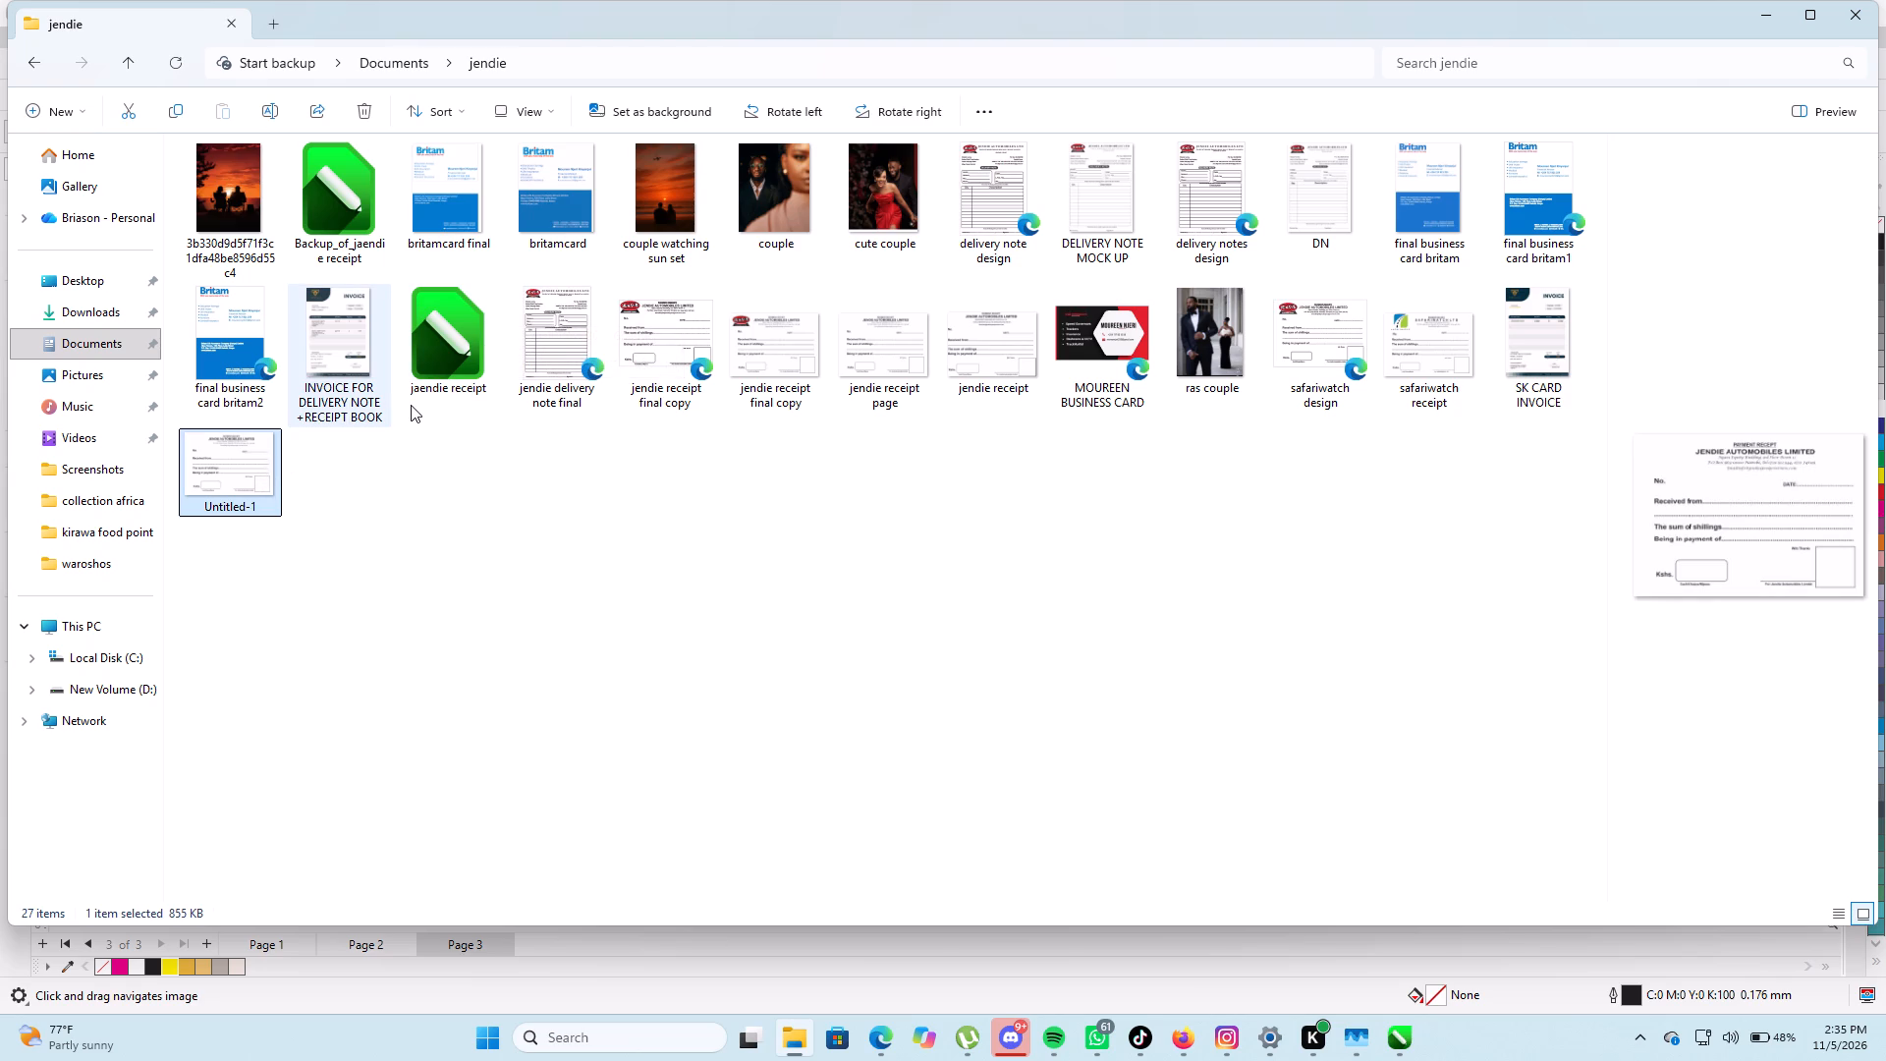
pyautogui.tripleClick(259, 485)
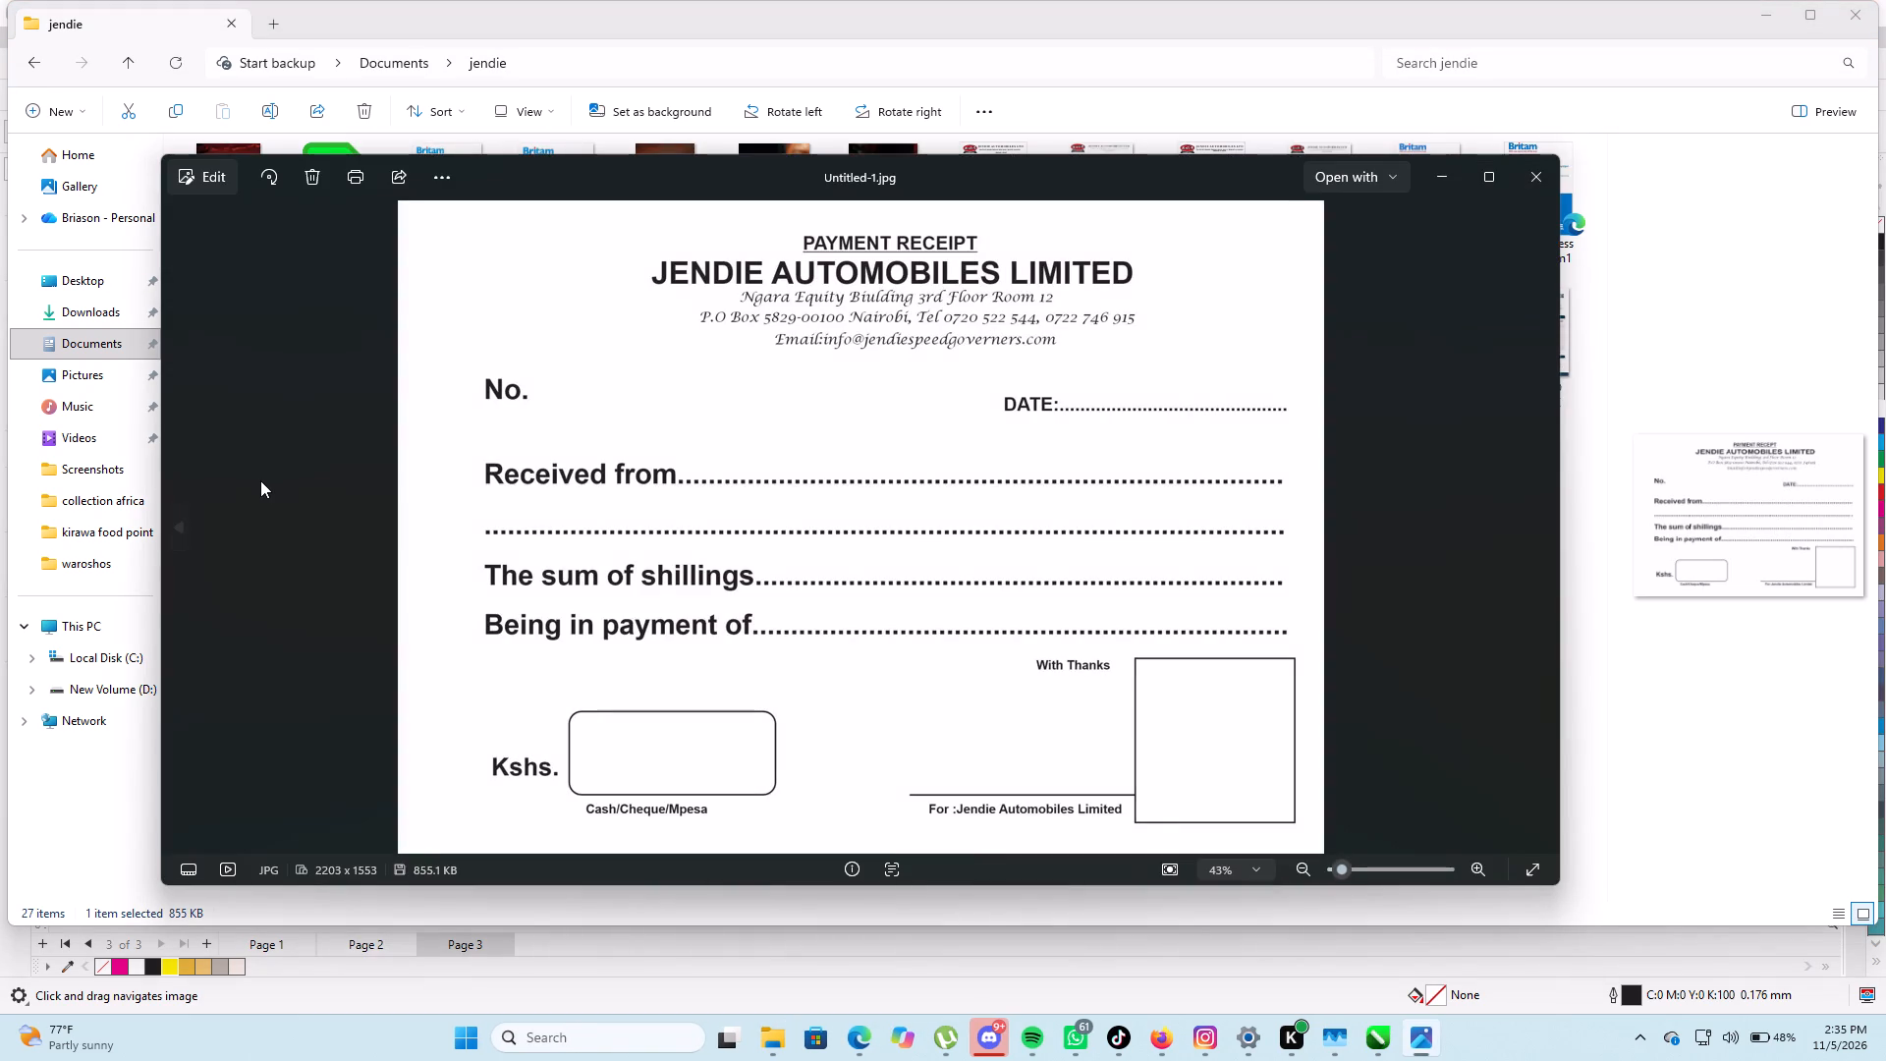
pyautogui.click(1439, 183)
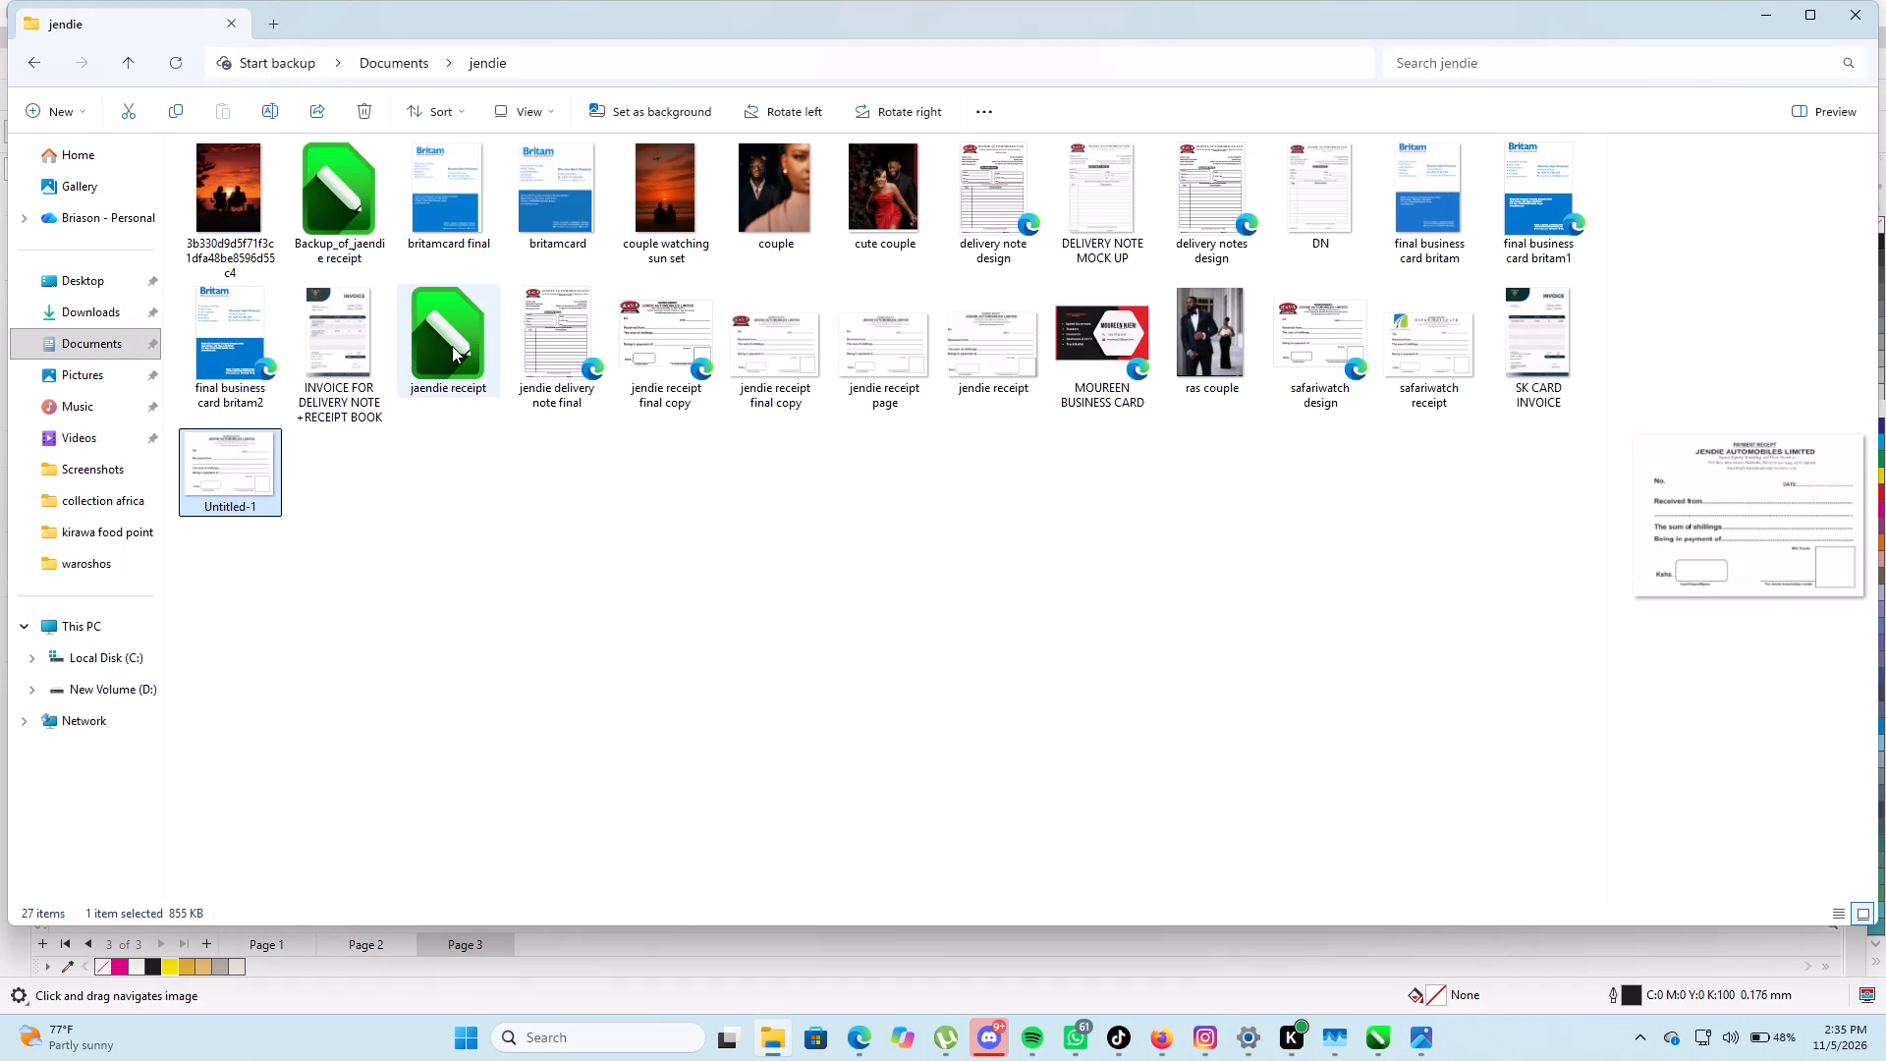
# Bring the Backup_of_jaendie receipt file from the jendie folder into page 3 of the CorelDRAW document.
pyautogui.click(452, 346)
pyautogui.click(314, 196)
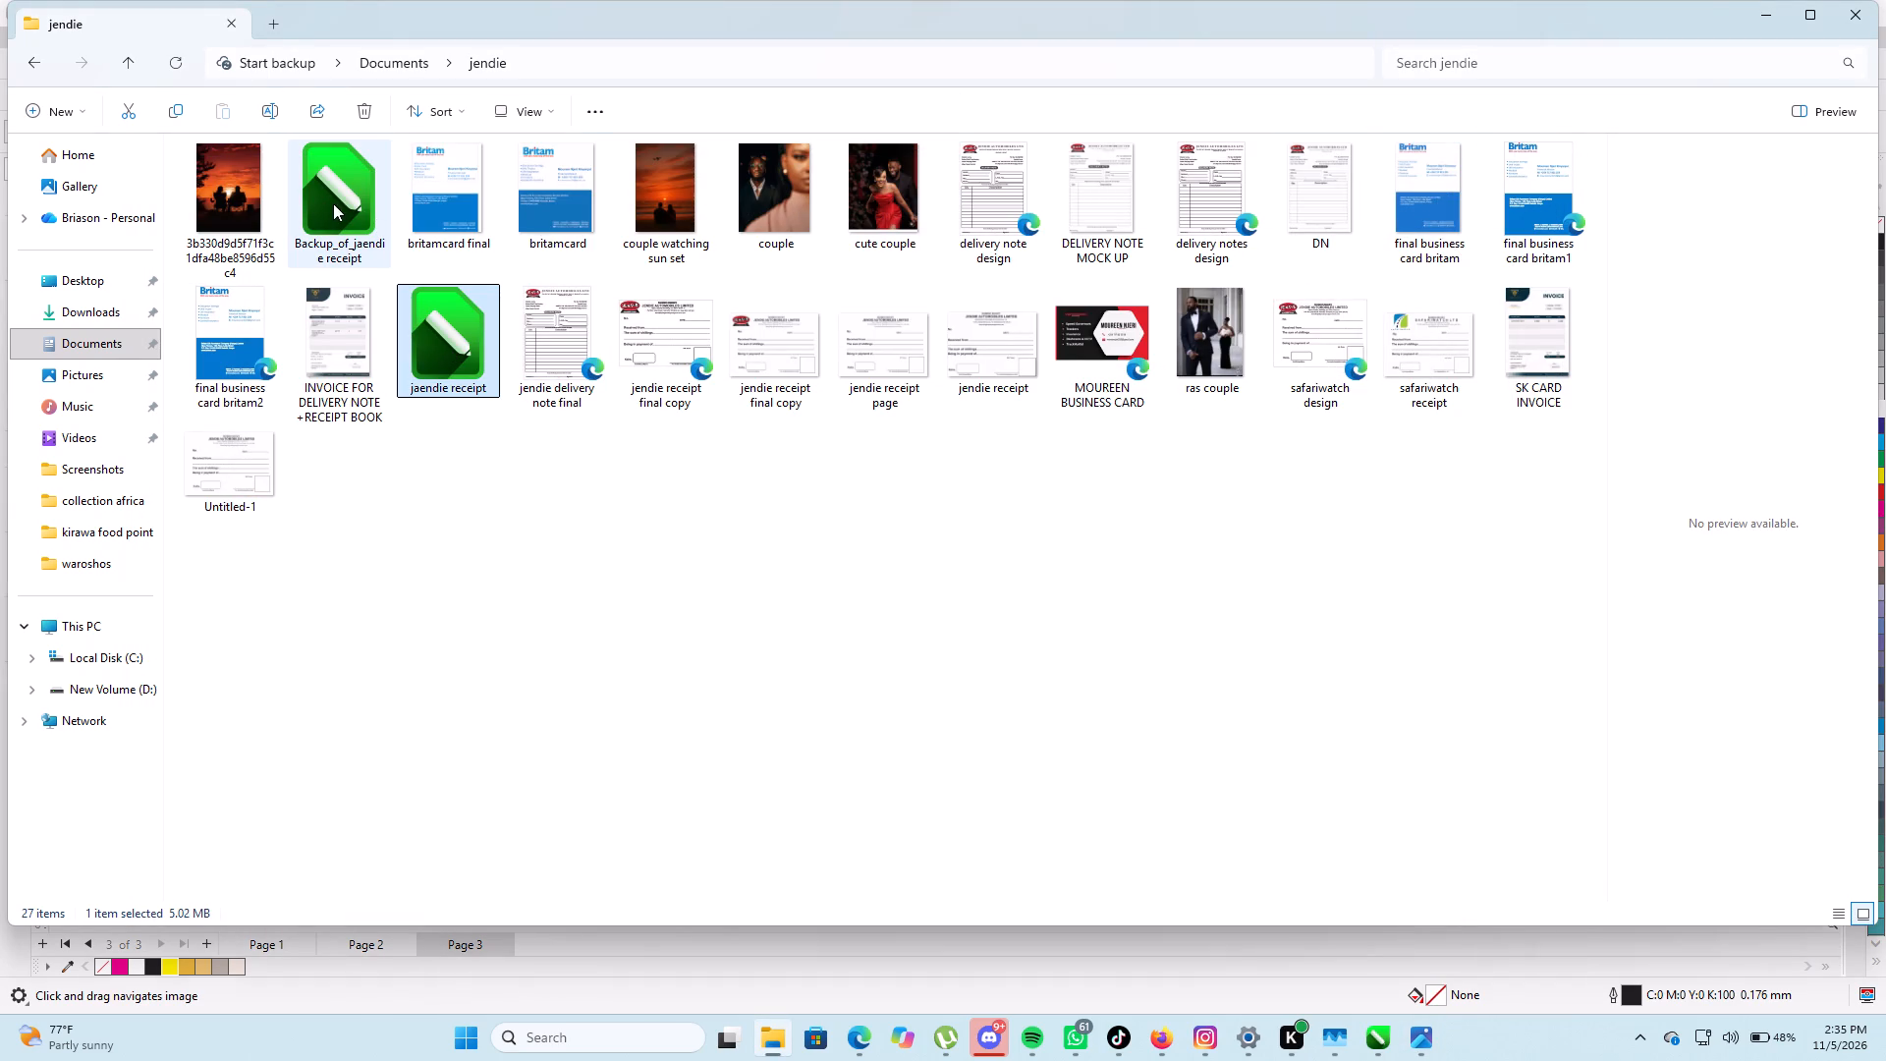
pyautogui.moveTo(332, 203); pyautogui.dragTo(1375, 1034)
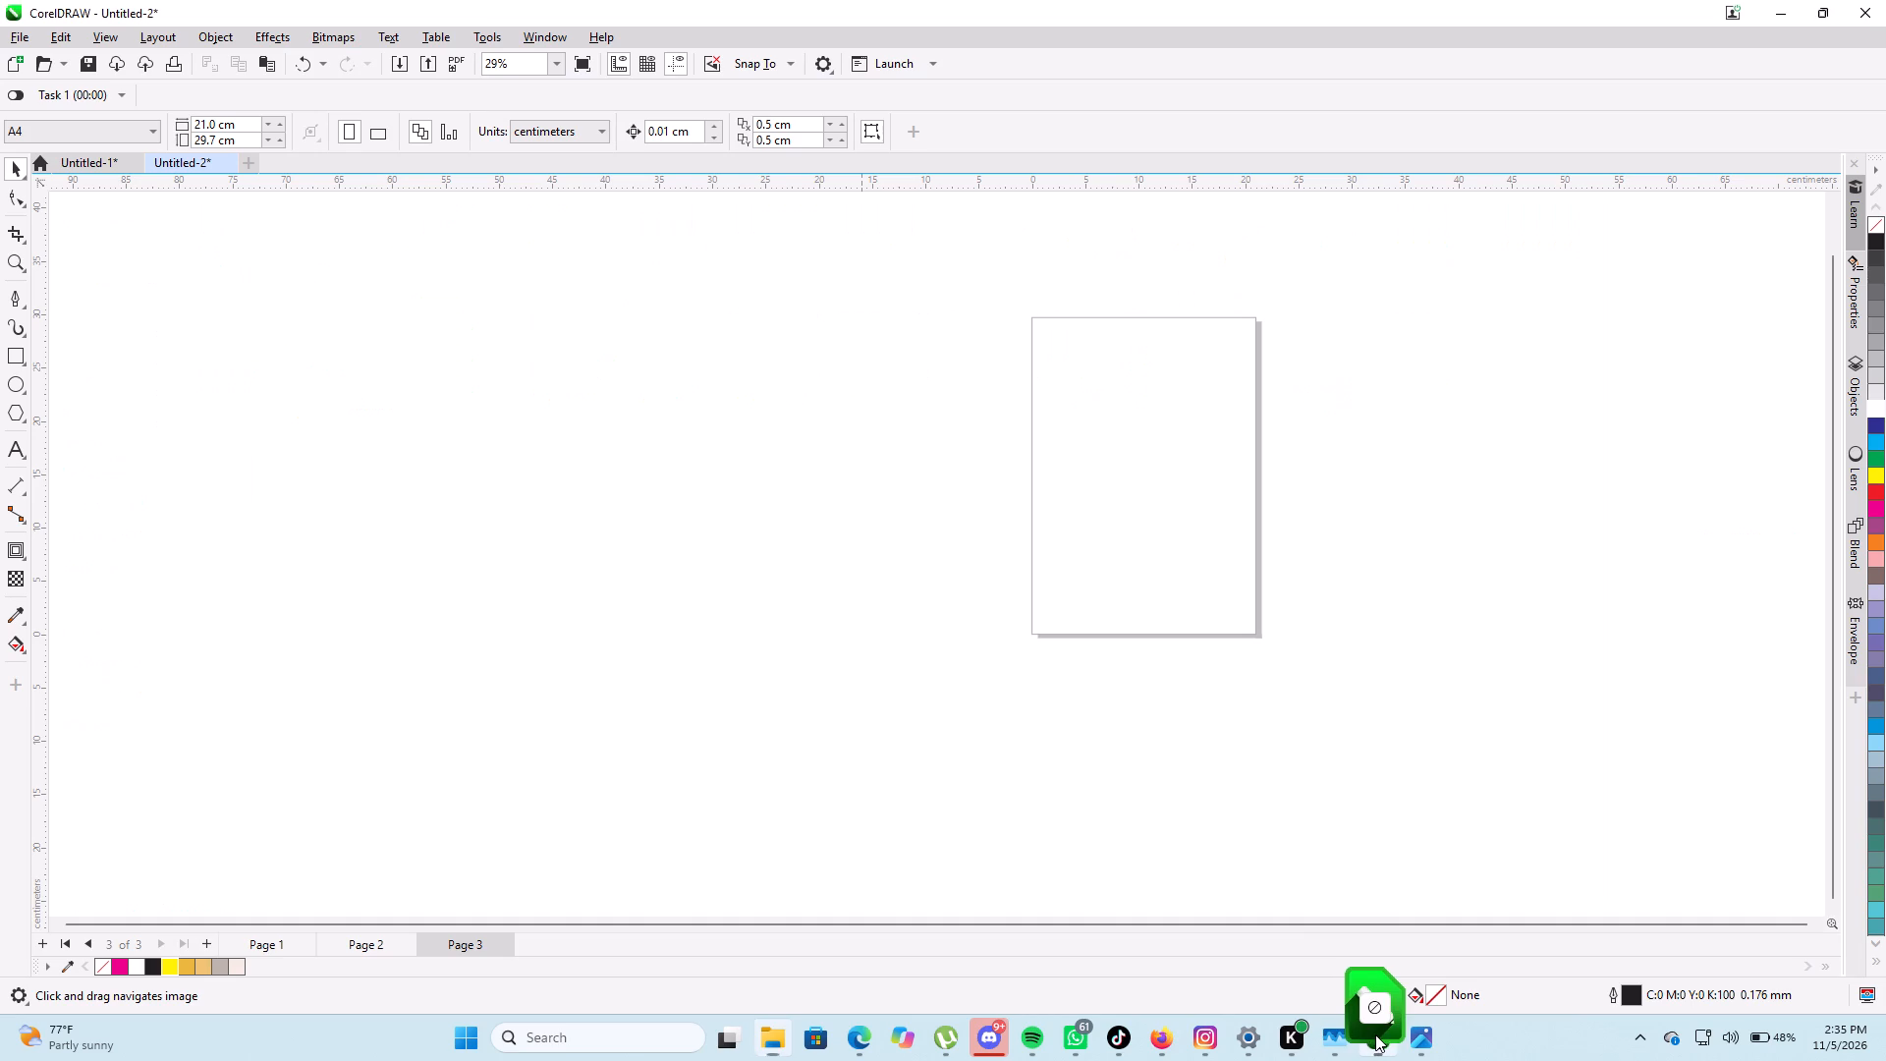
pyautogui.moveTo(1375, 1034); pyautogui.dragTo(1263, 832)
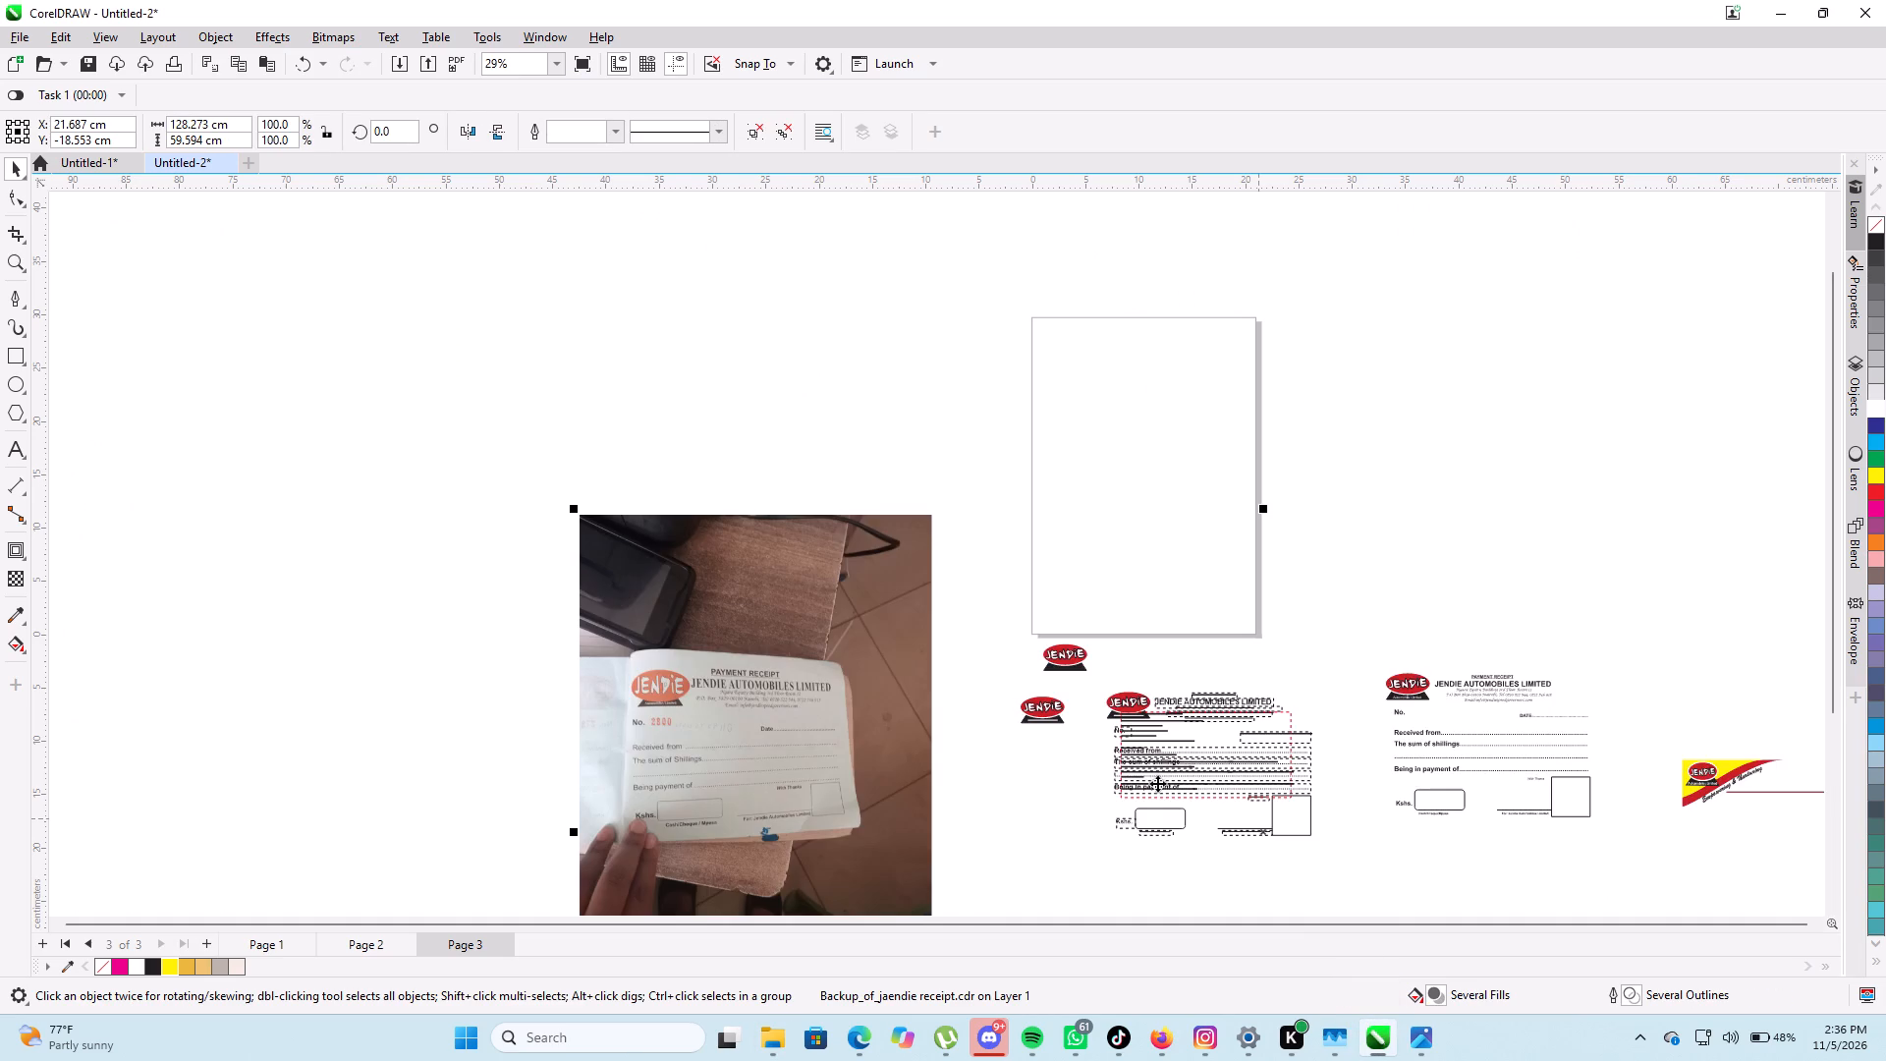
# Examine the imported Jendie receipt, logo and letterhead artwork up close and as a whole.
pyautogui.scroll(-2, 1157, 782)
pyautogui.scroll(8, 1266, 734)
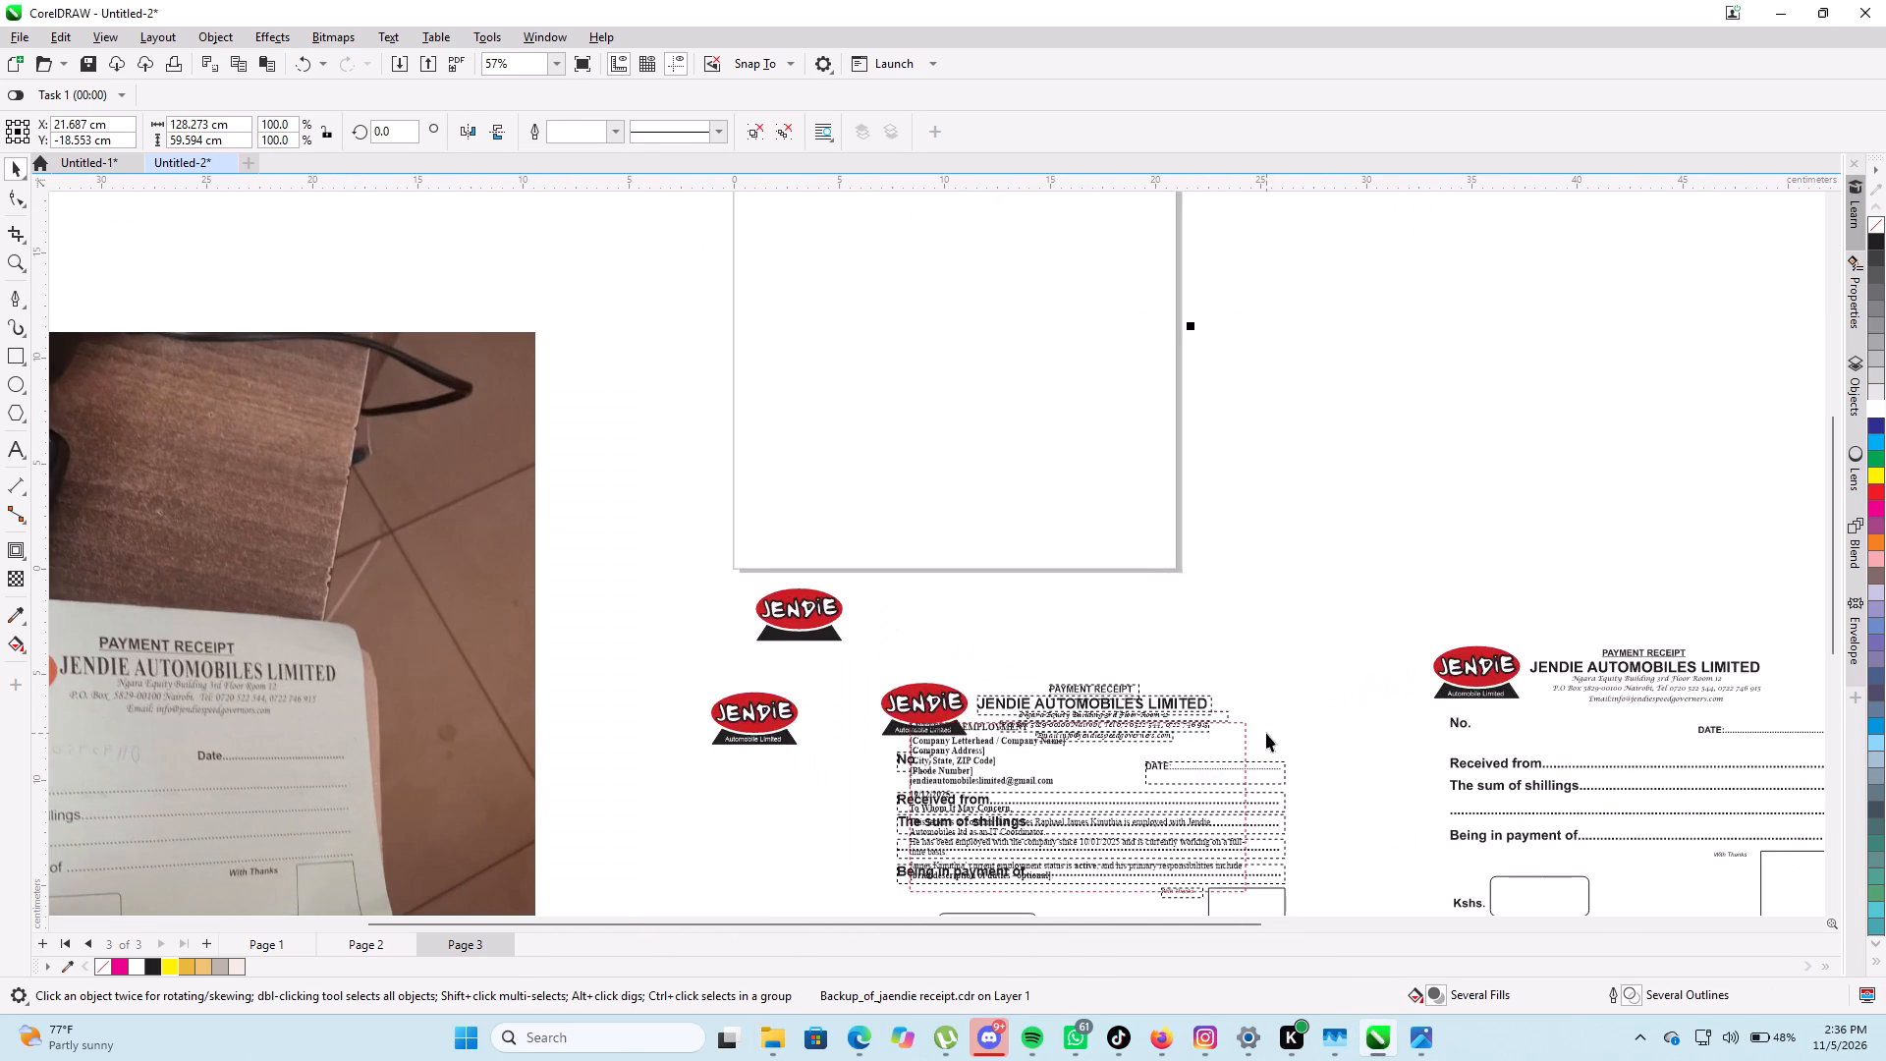
pyautogui.scroll(7, 1266, 733)
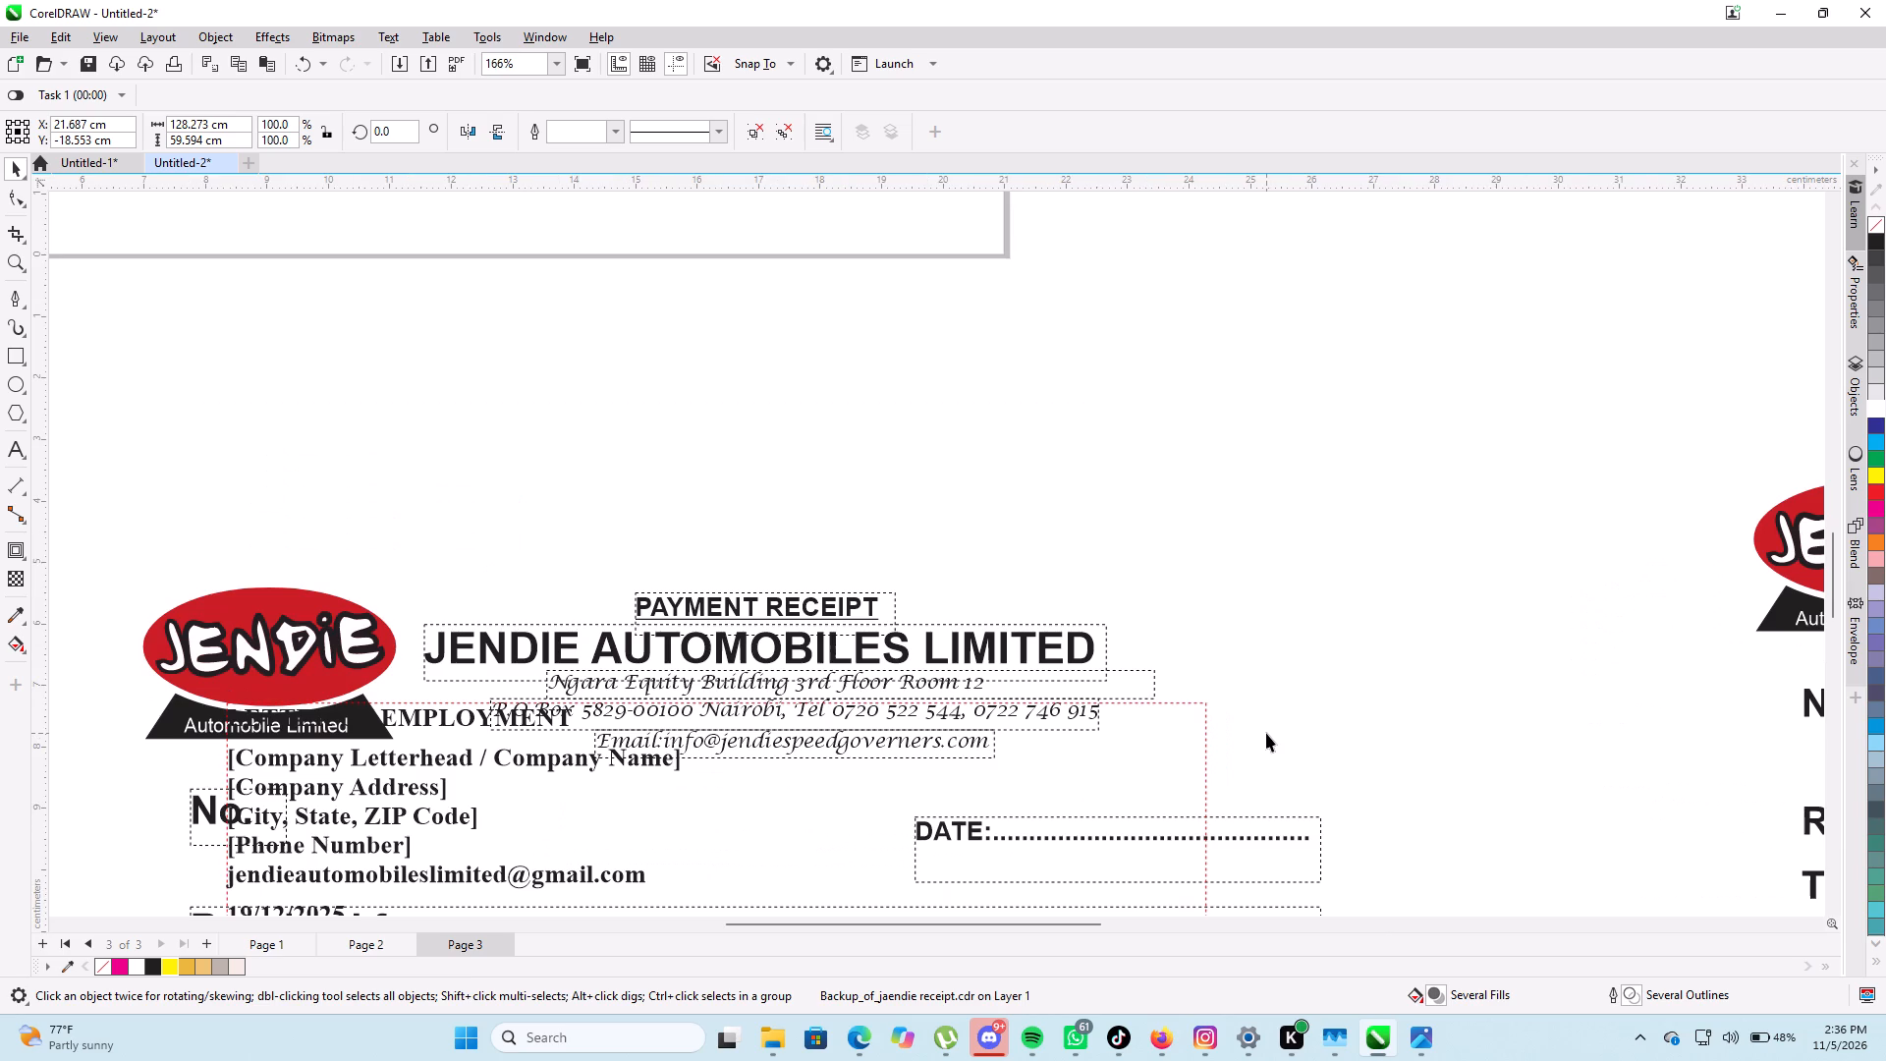
pyautogui.scroll(-12, 1266, 733)
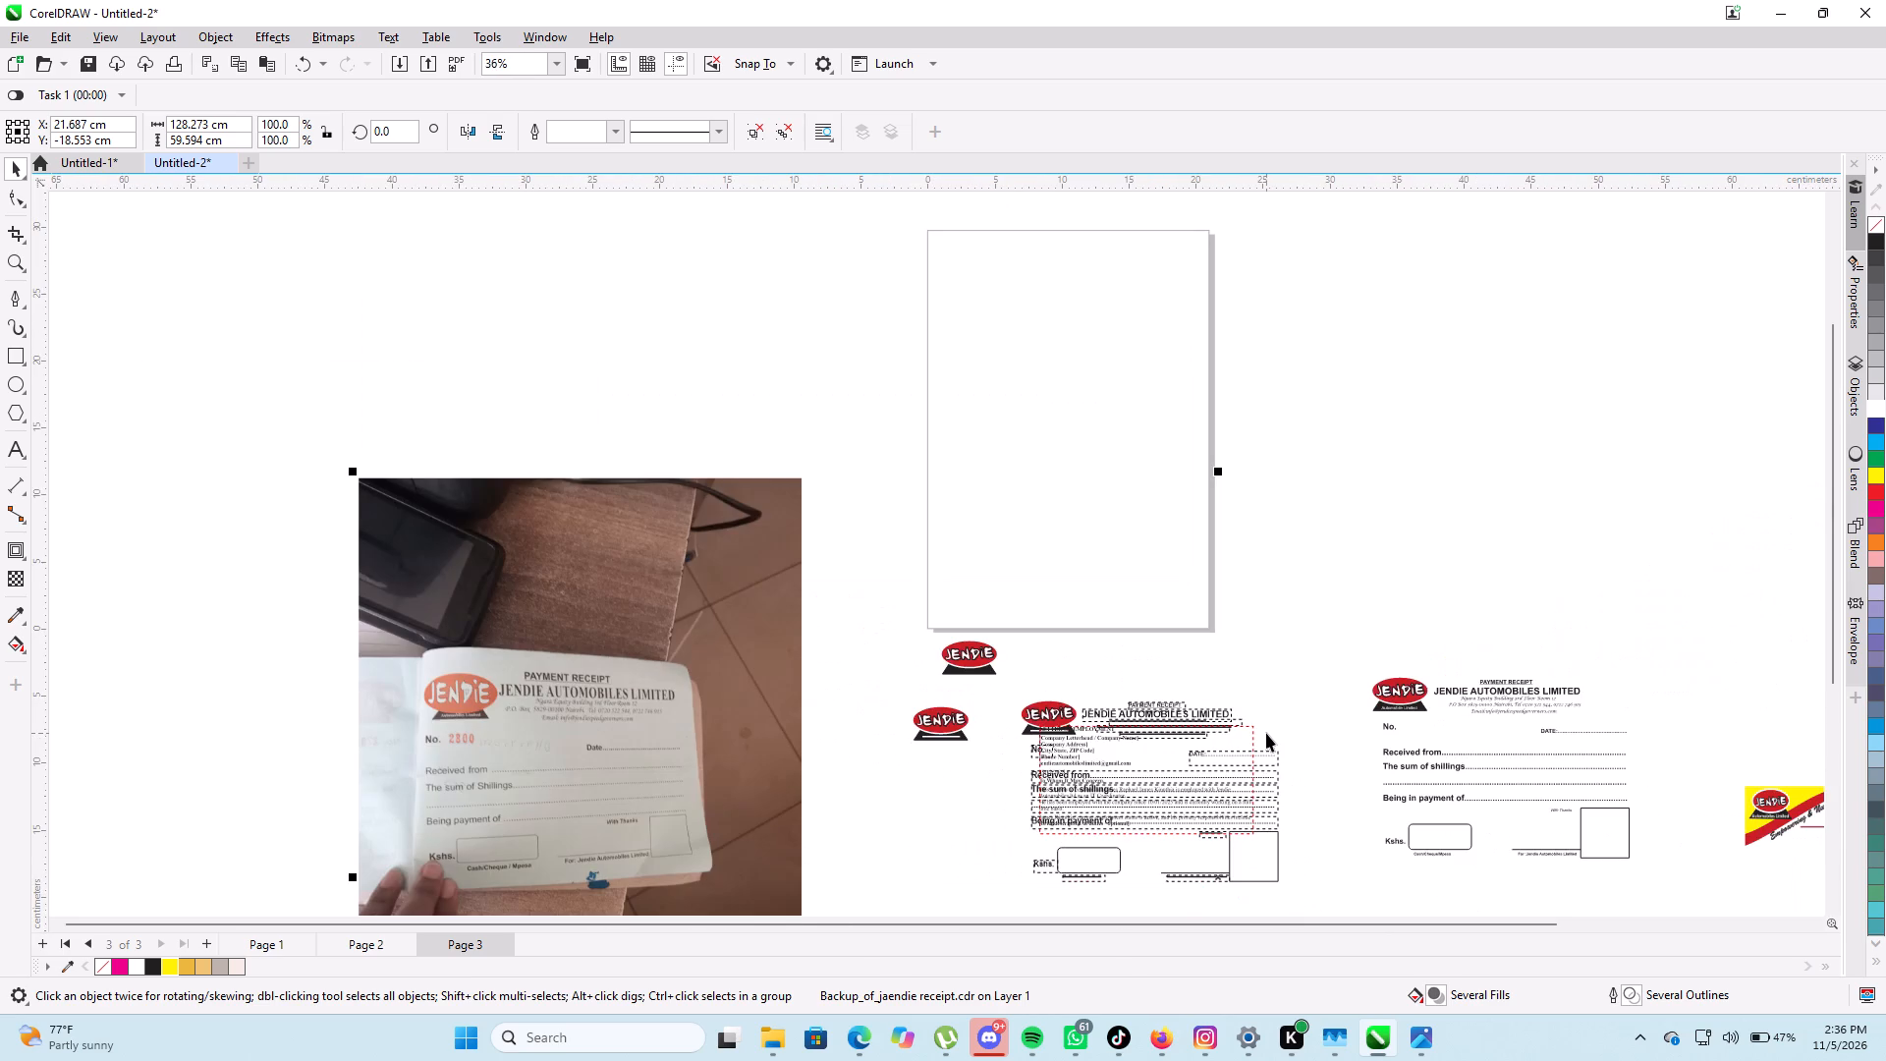
pyautogui.scroll(-3, 1266, 733)
pyautogui.scroll(-4, 917, 857)
pyautogui.scroll(-3, 1100, 793)
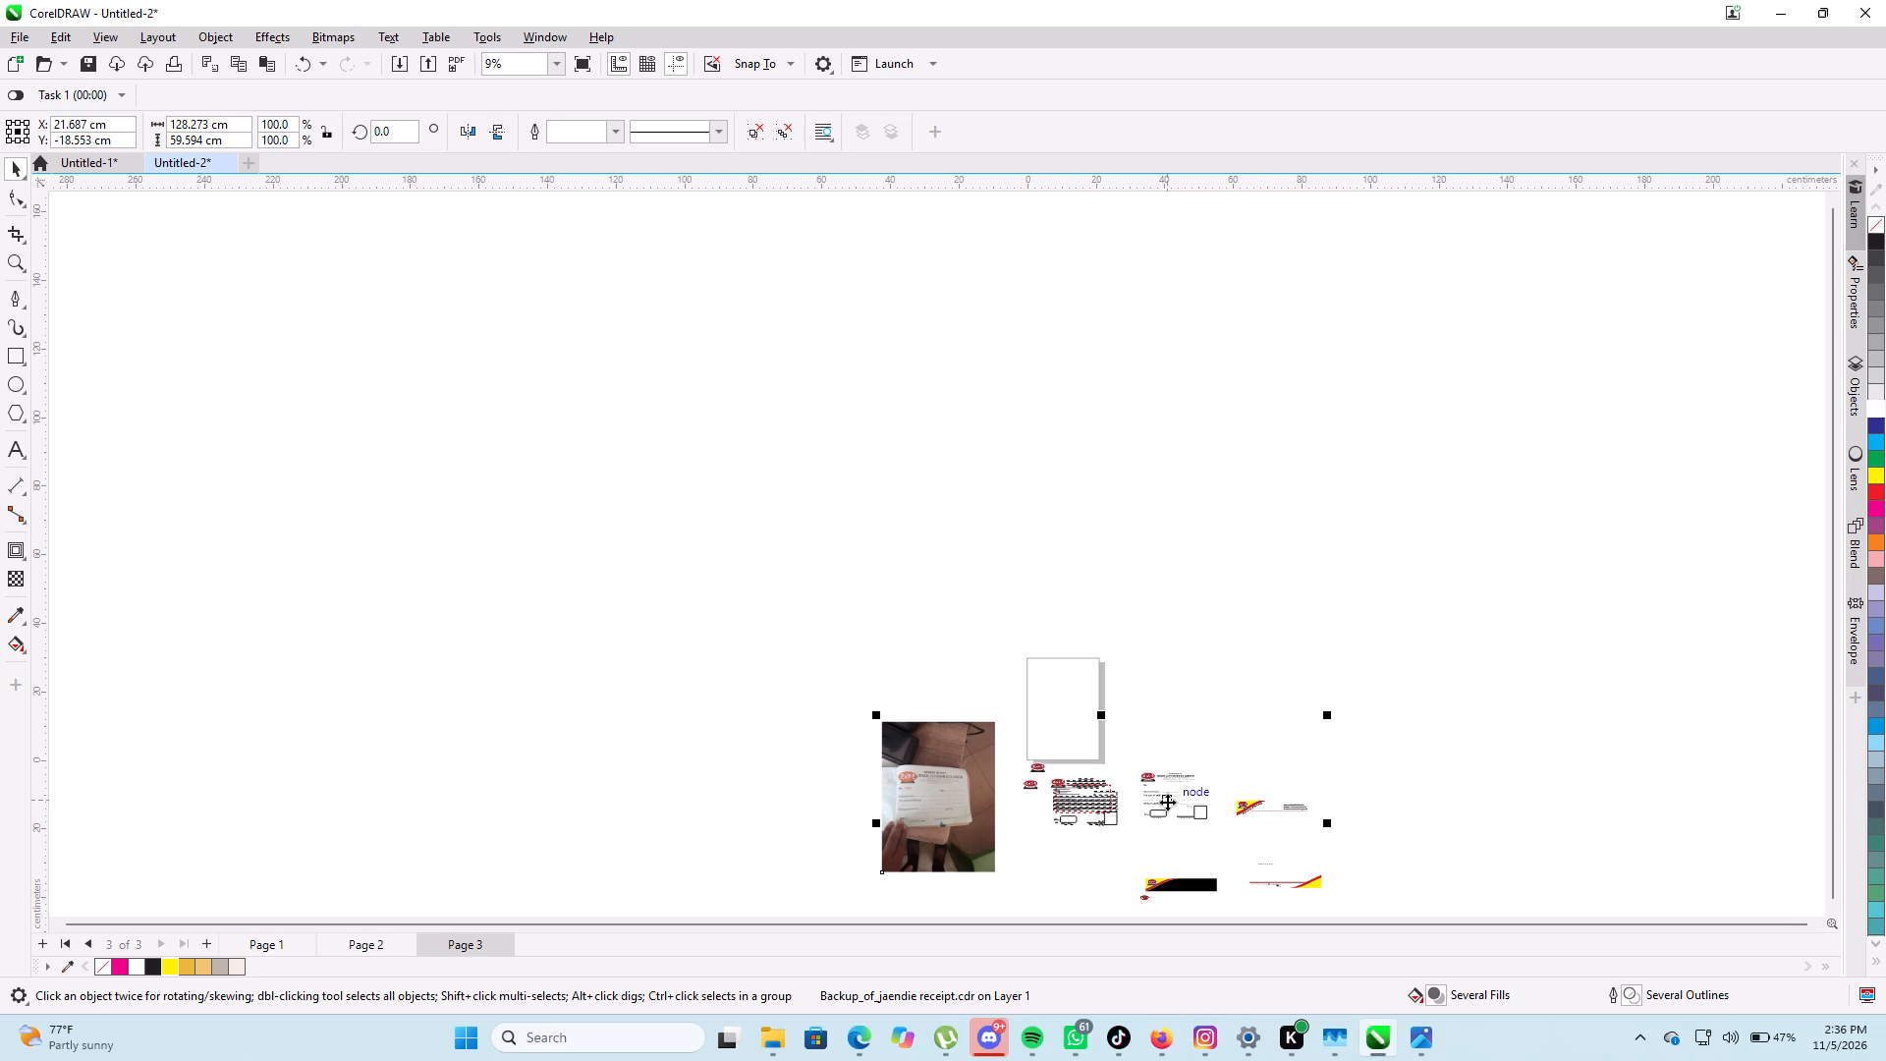
# Move the imported artwork group onto the empty area above page 3.
pyautogui.moveTo(1168, 802); pyautogui.dragTo(972, 550)
pyautogui.scroll(4, 978, 556)
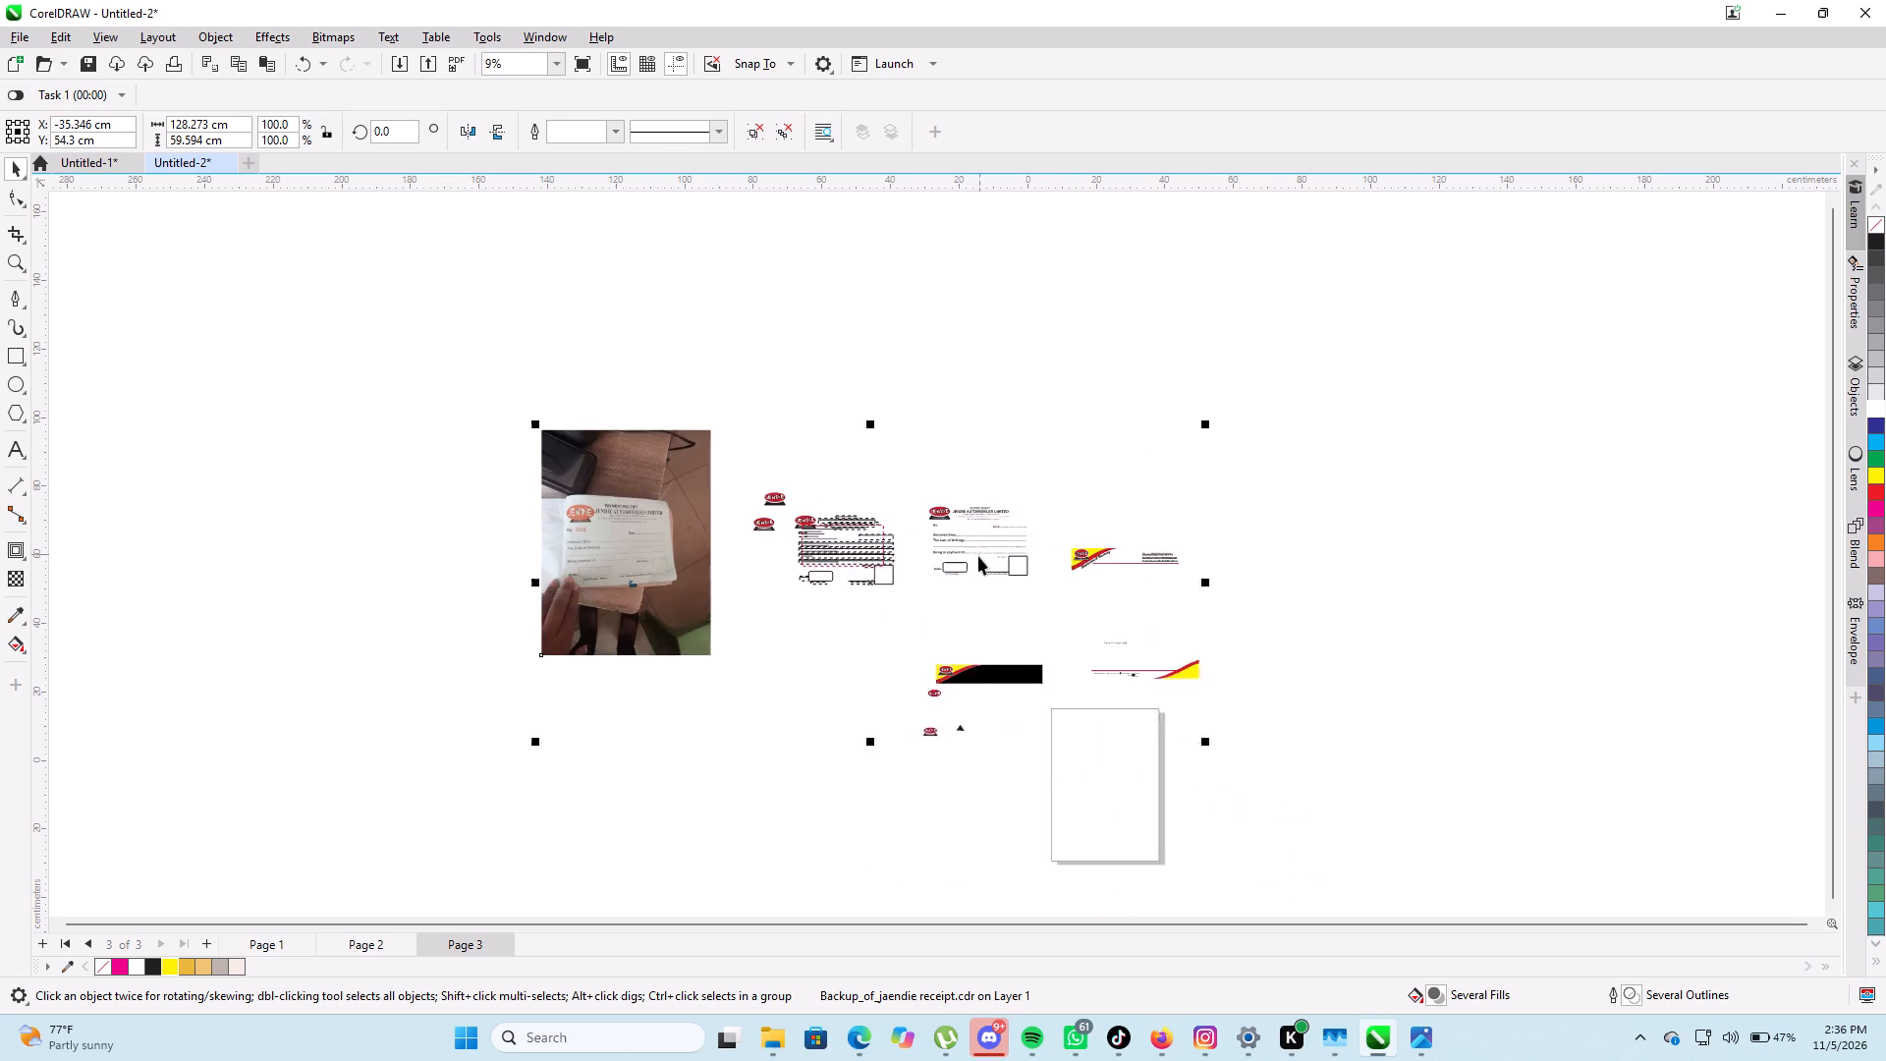
# Ungroup the imported Jendie artwork so its designs can be handled separately.
pyautogui.click(1442, 552)
pyautogui.click(1169, 595)
pyautogui.moveTo(1156, 601); pyautogui.dragTo(1167, 604)
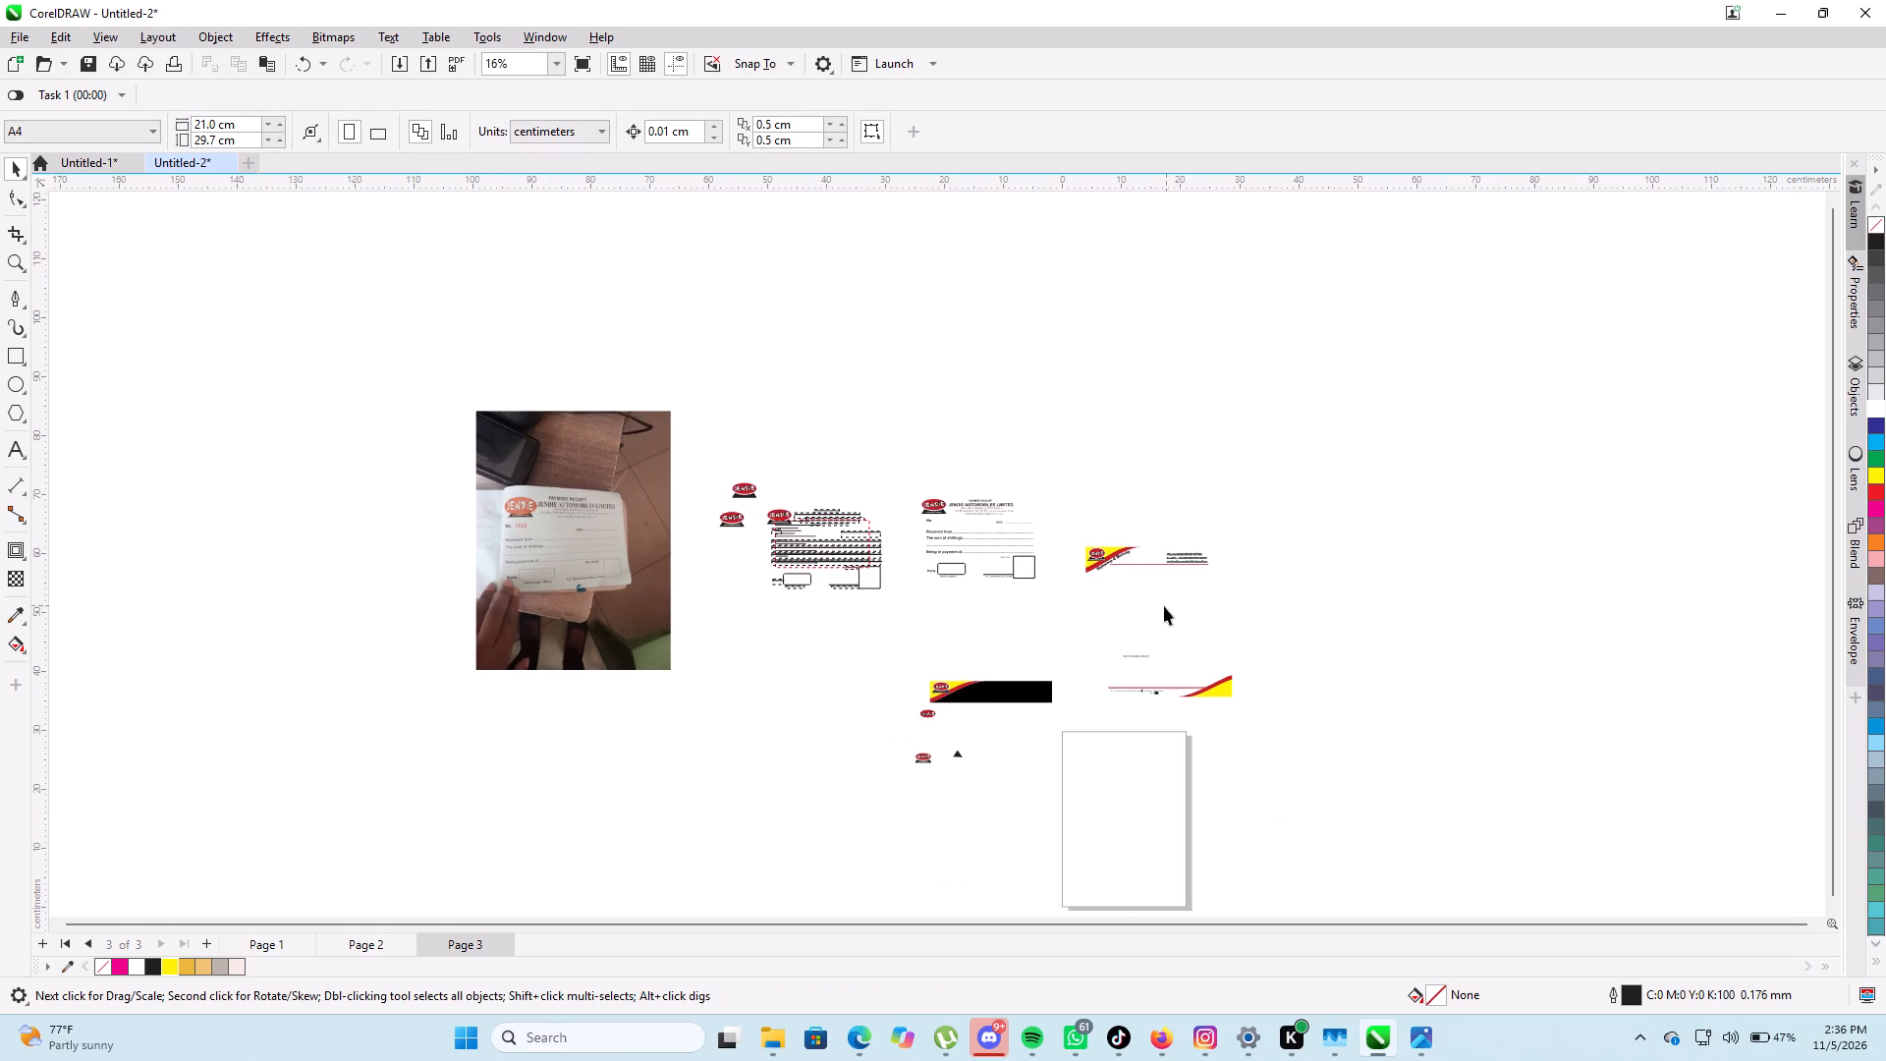
pyautogui.click(1113, 678)
pyautogui.click(1022, 729)
pyautogui.click(1005, 691)
pyautogui.moveTo(1079, 632); pyautogui.dragTo(1196, 611)
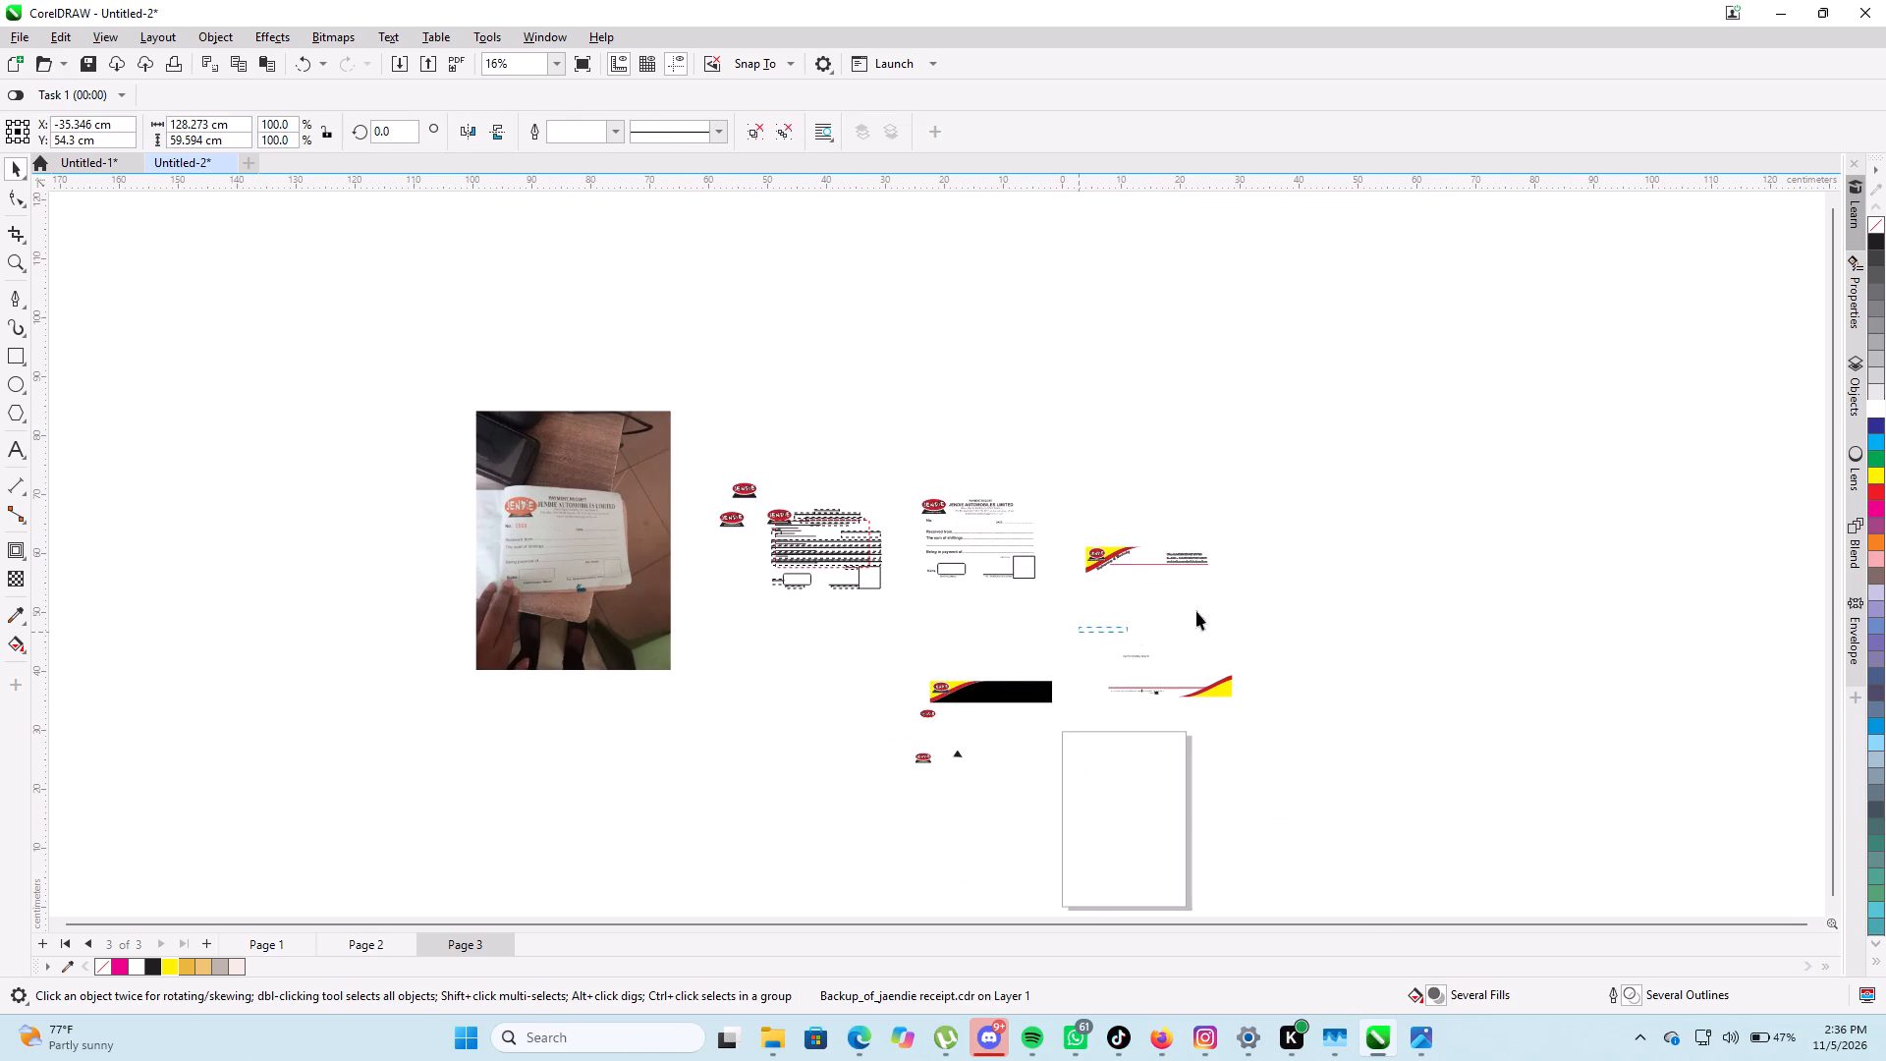
pyautogui.moveTo(1196, 611); pyautogui.dragTo(1243, 594)
pyautogui.click(1039, 561)
pyautogui.click(981, 549)
pyautogui.rightClick(989, 549)
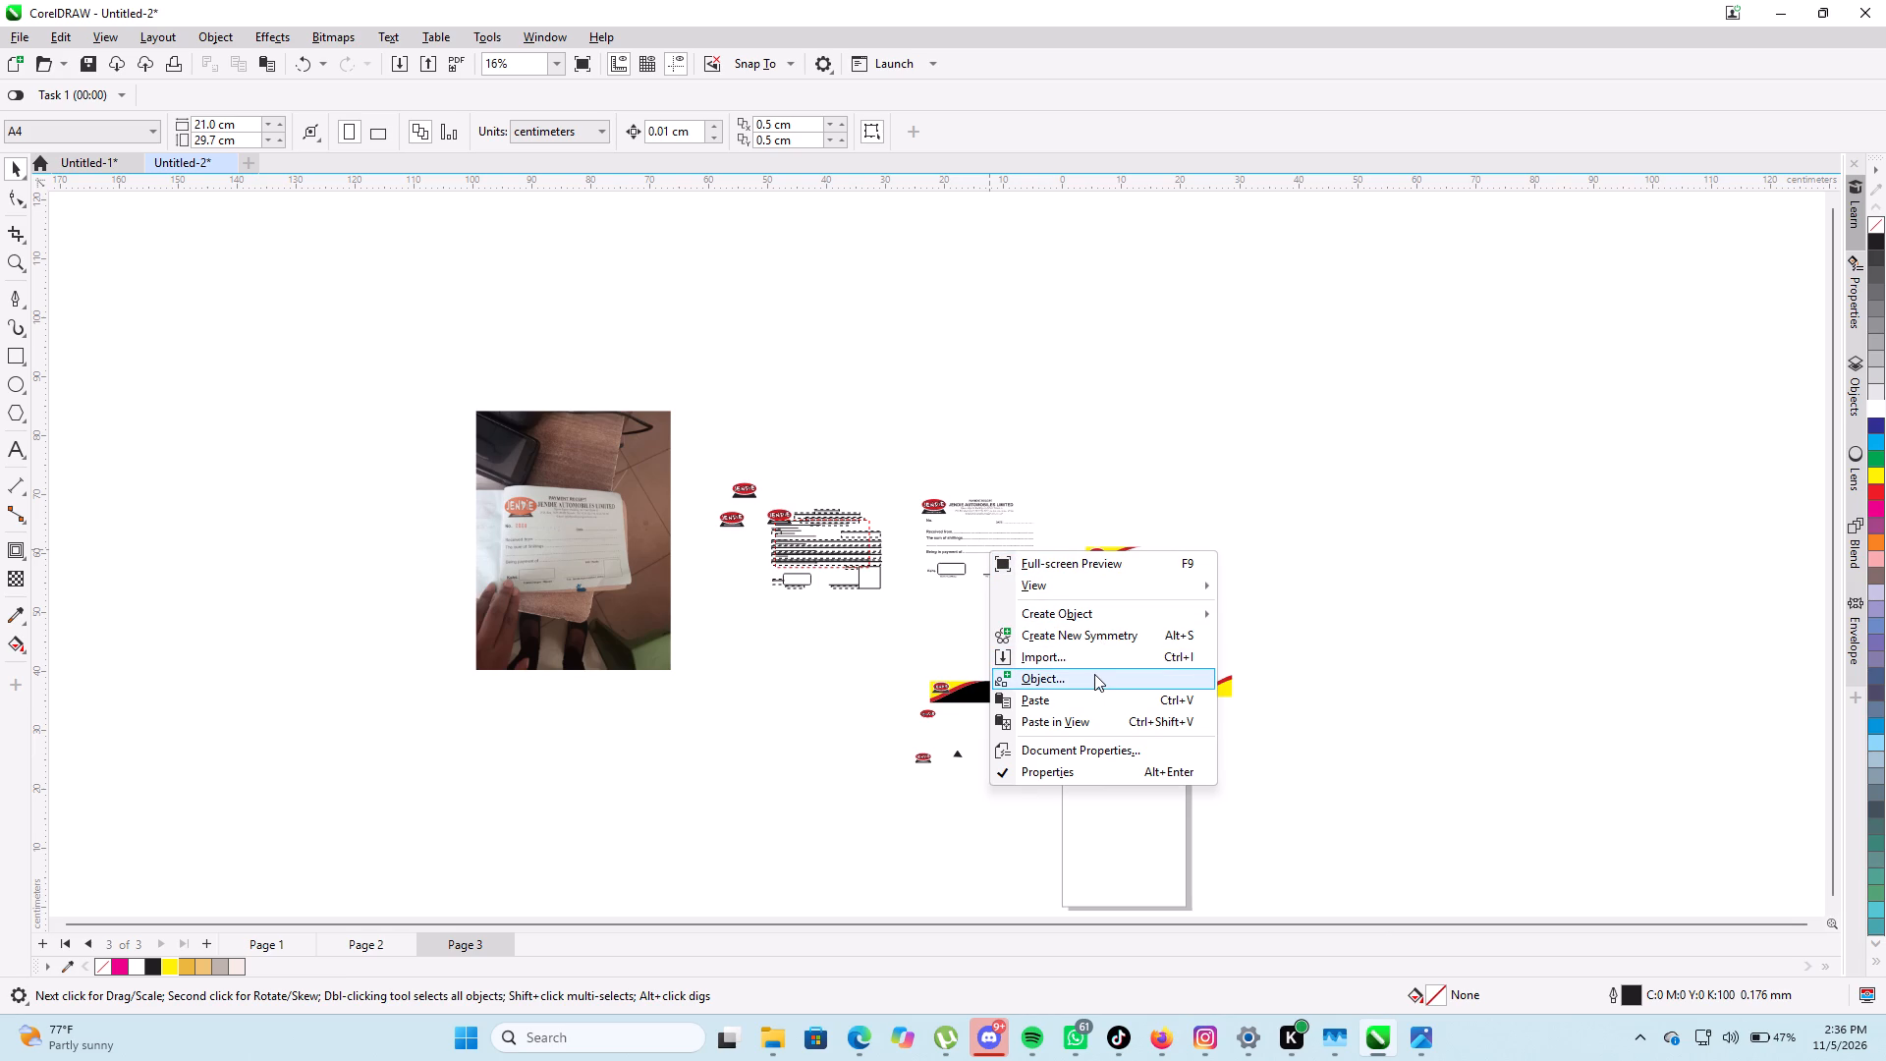
pyautogui.rightClick(941, 521)
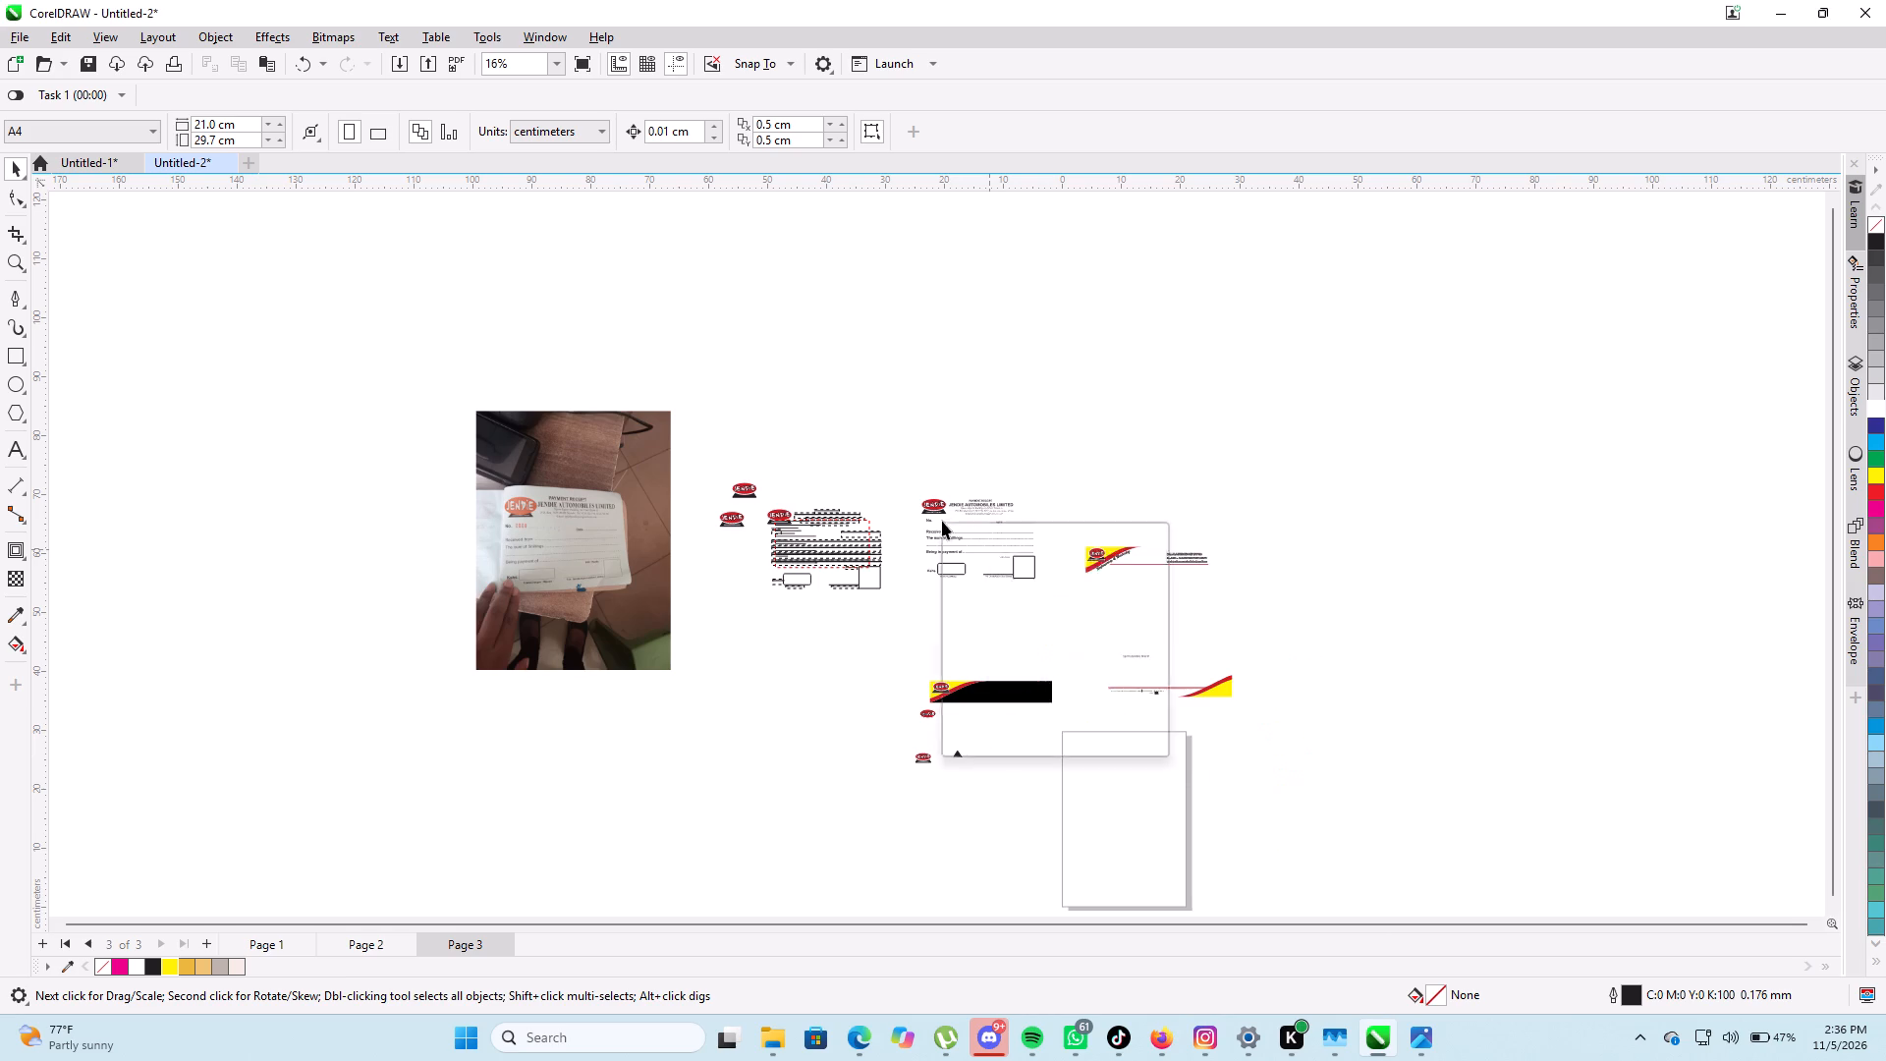
pyautogui.click(846, 565)
pyautogui.rightClick(622, 552)
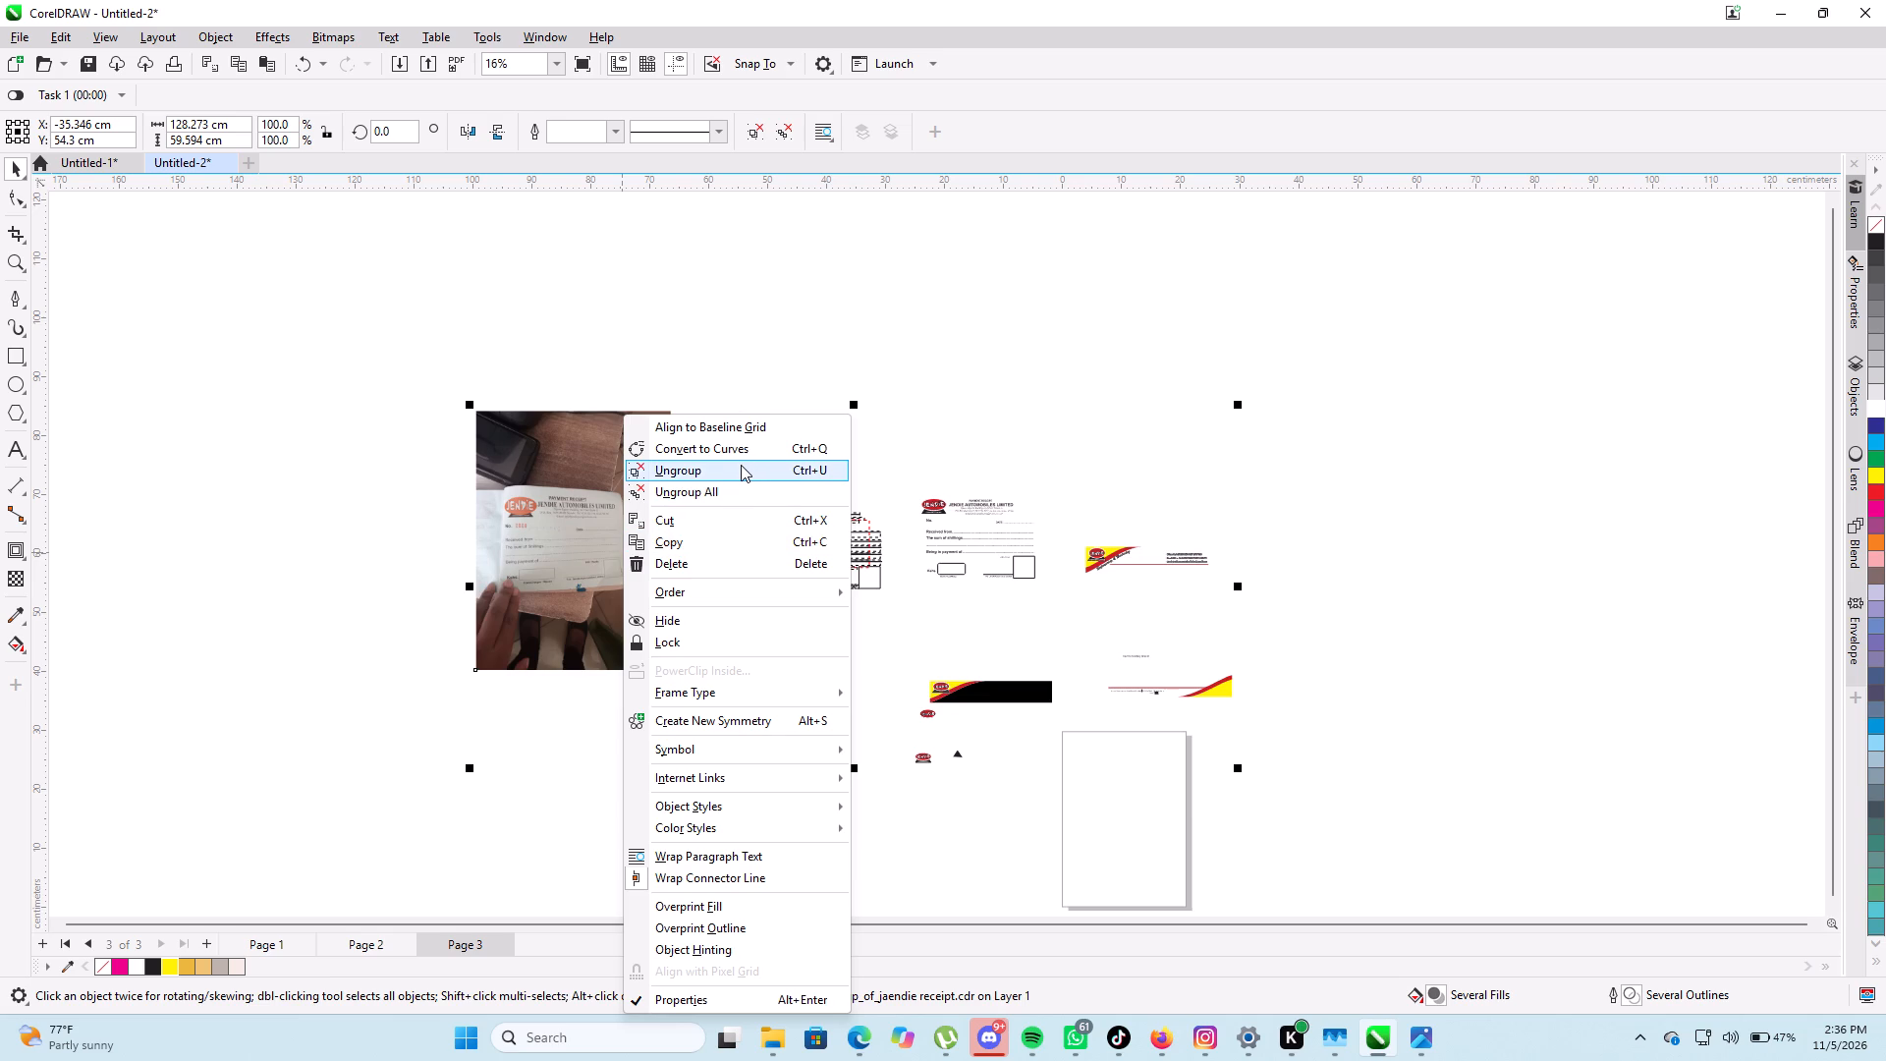
pyautogui.click(741, 465)
# Delete the red-and-yellow letterhead designs and the black banner with the small logos beneath the receipts.
pyautogui.scroll(3, 882, 585)
pyautogui.scroll(-4, 951, 564)
pyautogui.moveTo(1415, 736); pyautogui.dragTo(1079, 529)
pyautogui.press('Delete')
pyautogui.moveTo(1172, 802); pyautogui.dragTo(936, 826)
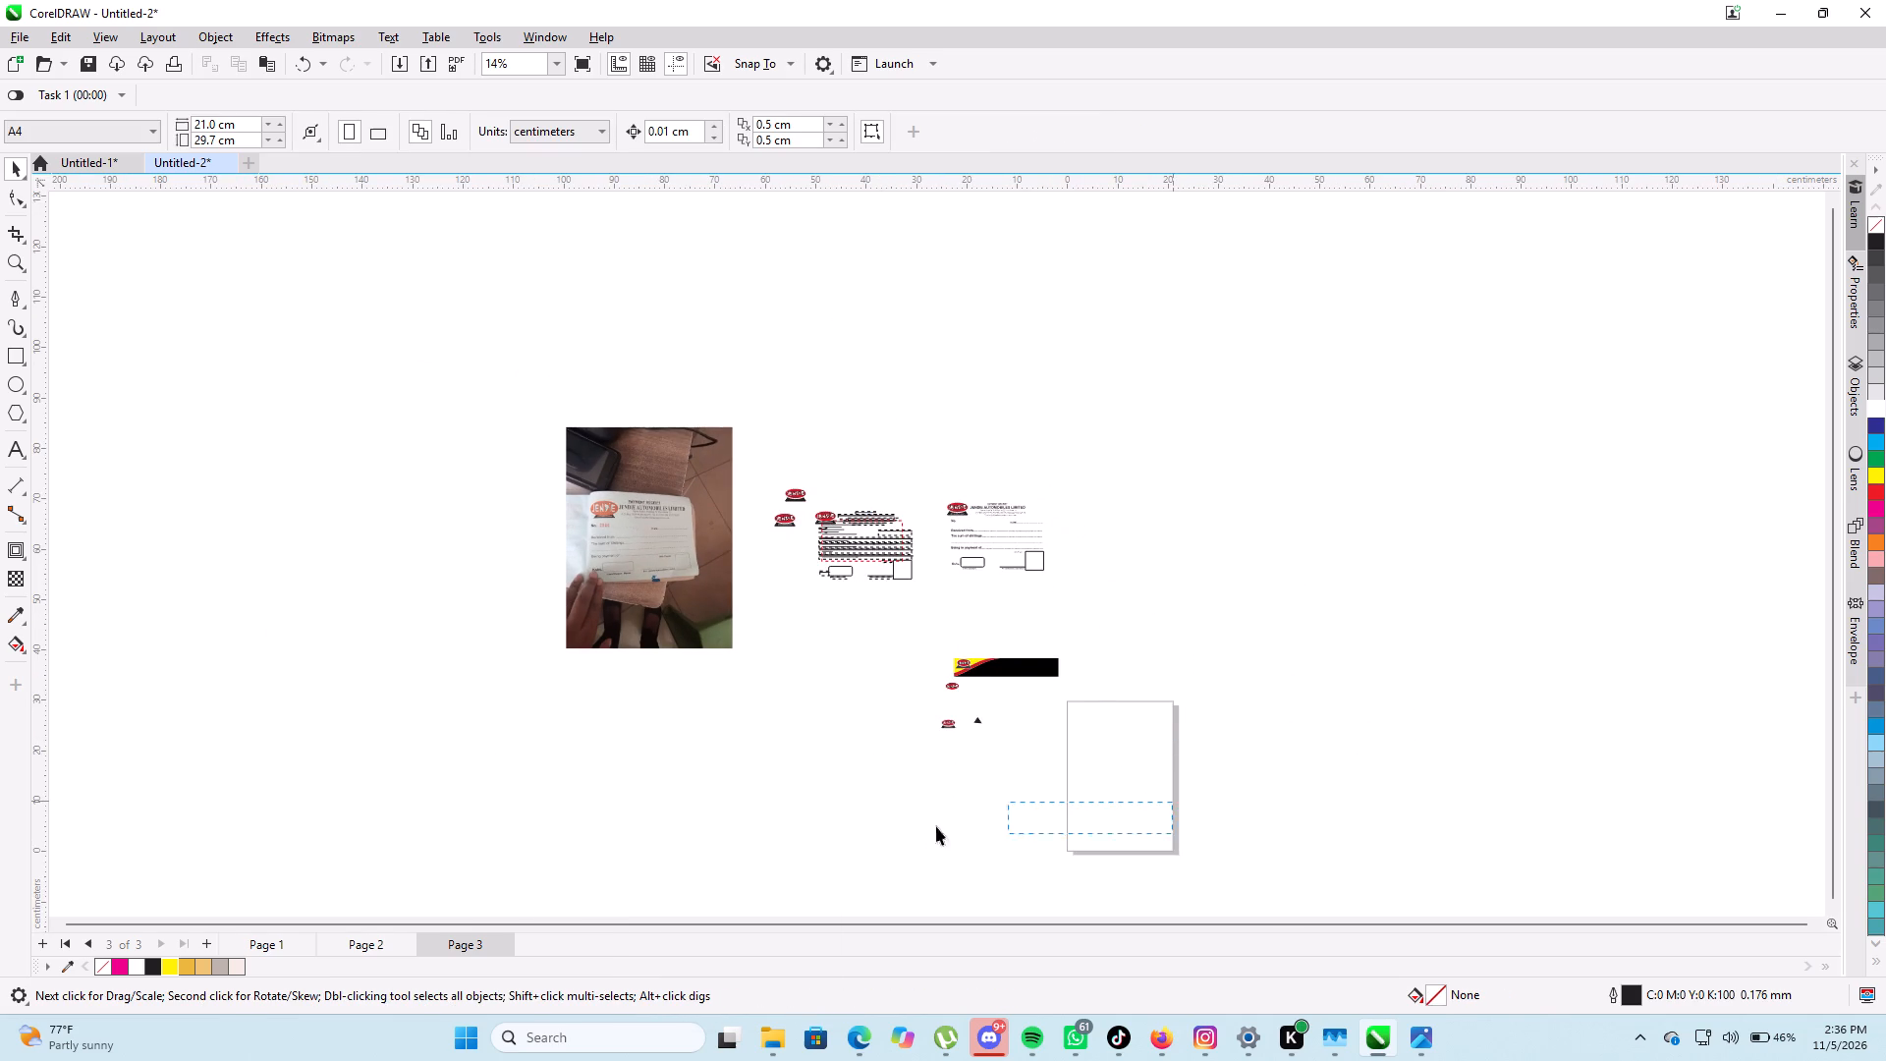
pyautogui.moveTo(936, 826); pyautogui.dragTo(905, 627)
pyautogui.press('Delete')
# Delete the overlapping receipt draft, the loose Jendie logos and the receipt book photo, keeping only the clean payment receipt.
pyautogui.scroll(4, 836, 587)
pyautogui.moveTo(992, 660); pyautogui.dragTo(966, 660)
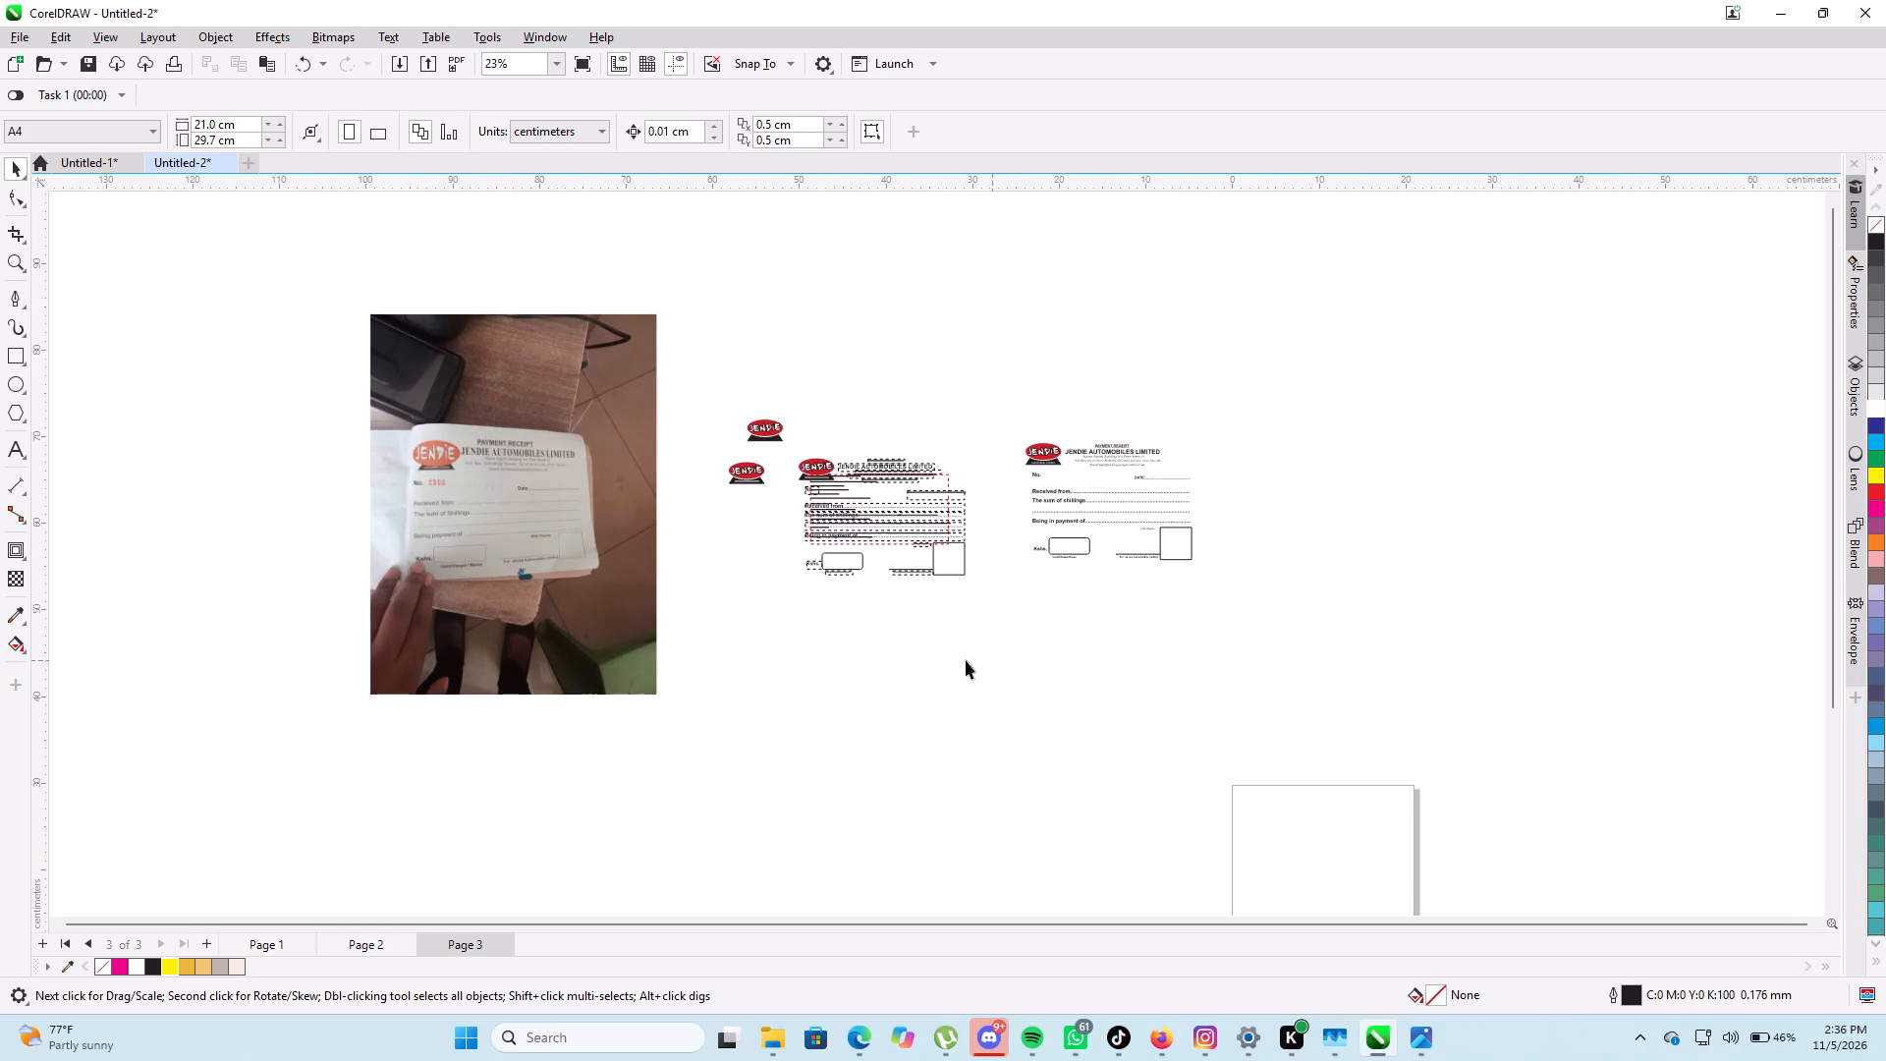
pyautogui.moveTo(966, 660); pyautogui.dragTo(742, 378)
pyautogui.press('Delete')
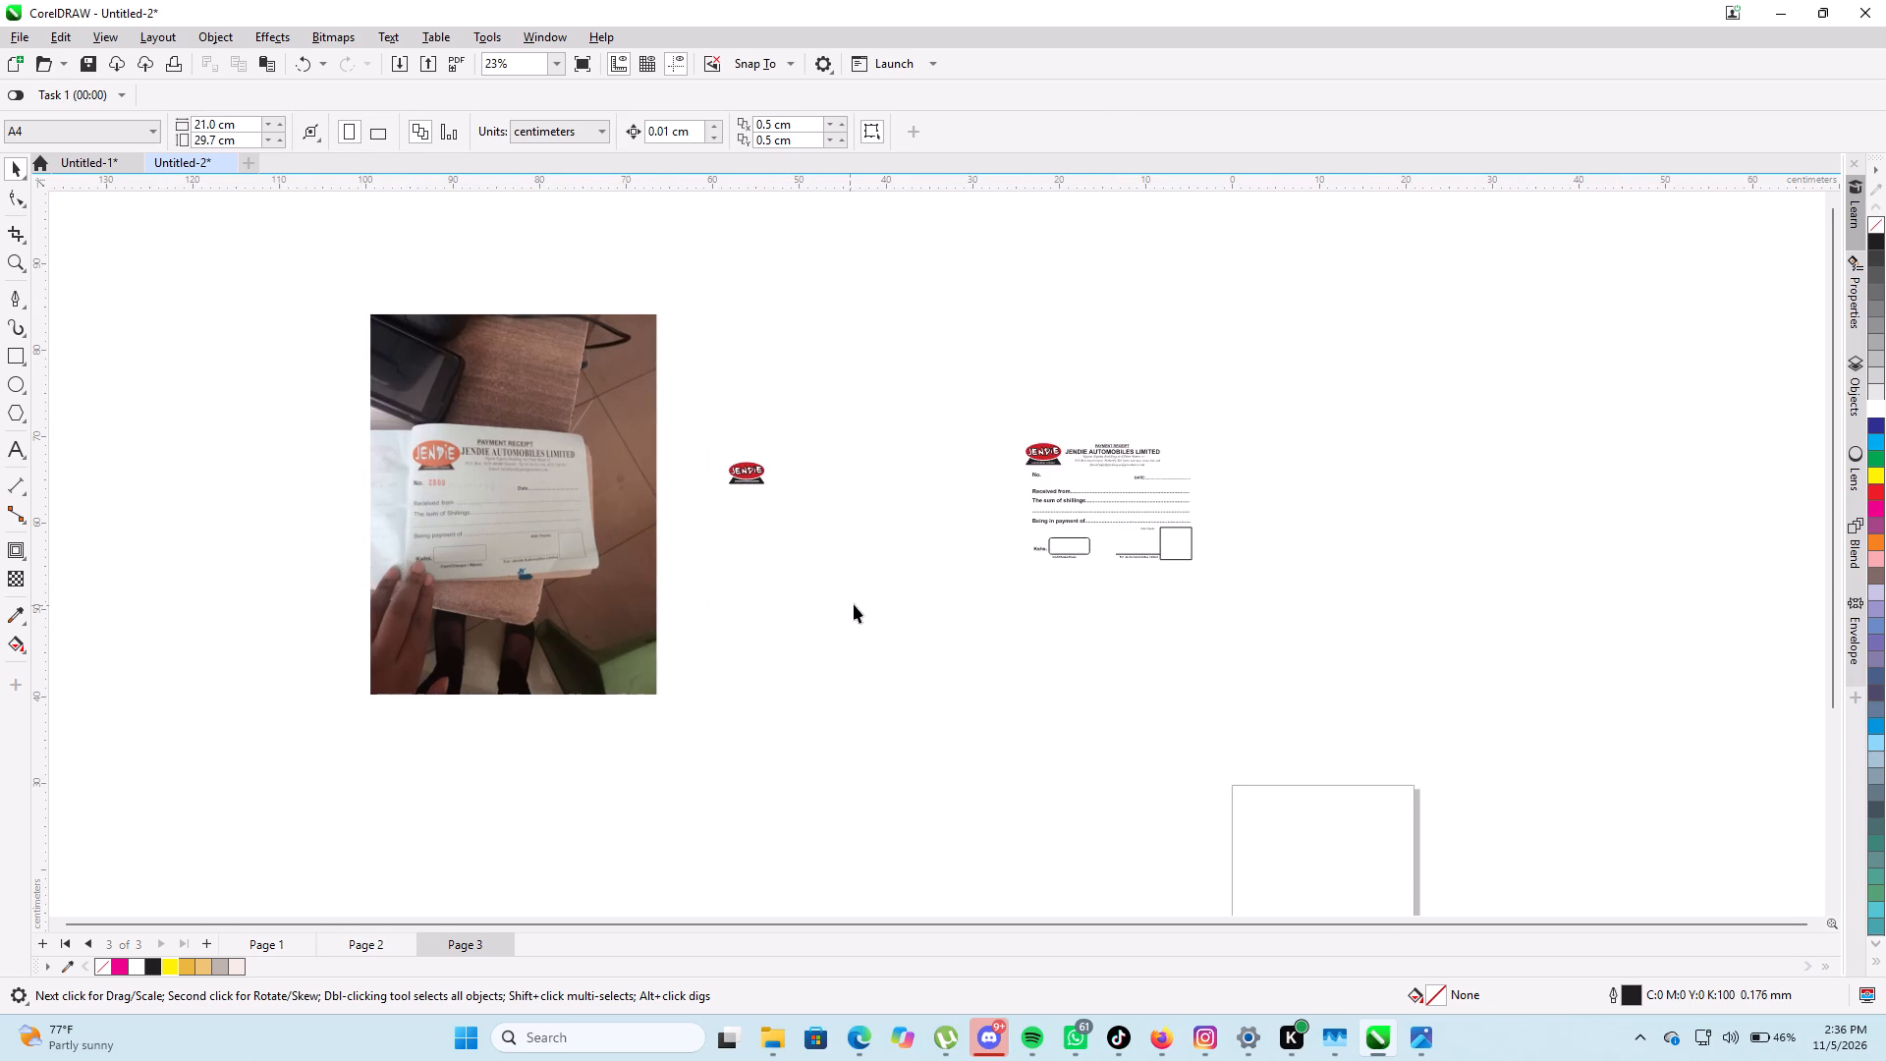
pyautogui.scroll(4, 844, 582)
pyautogui.scroll(-7, 841, 581)
pyautogui.moveTo(355, 328); pyautogui.dragTo(420, 358)
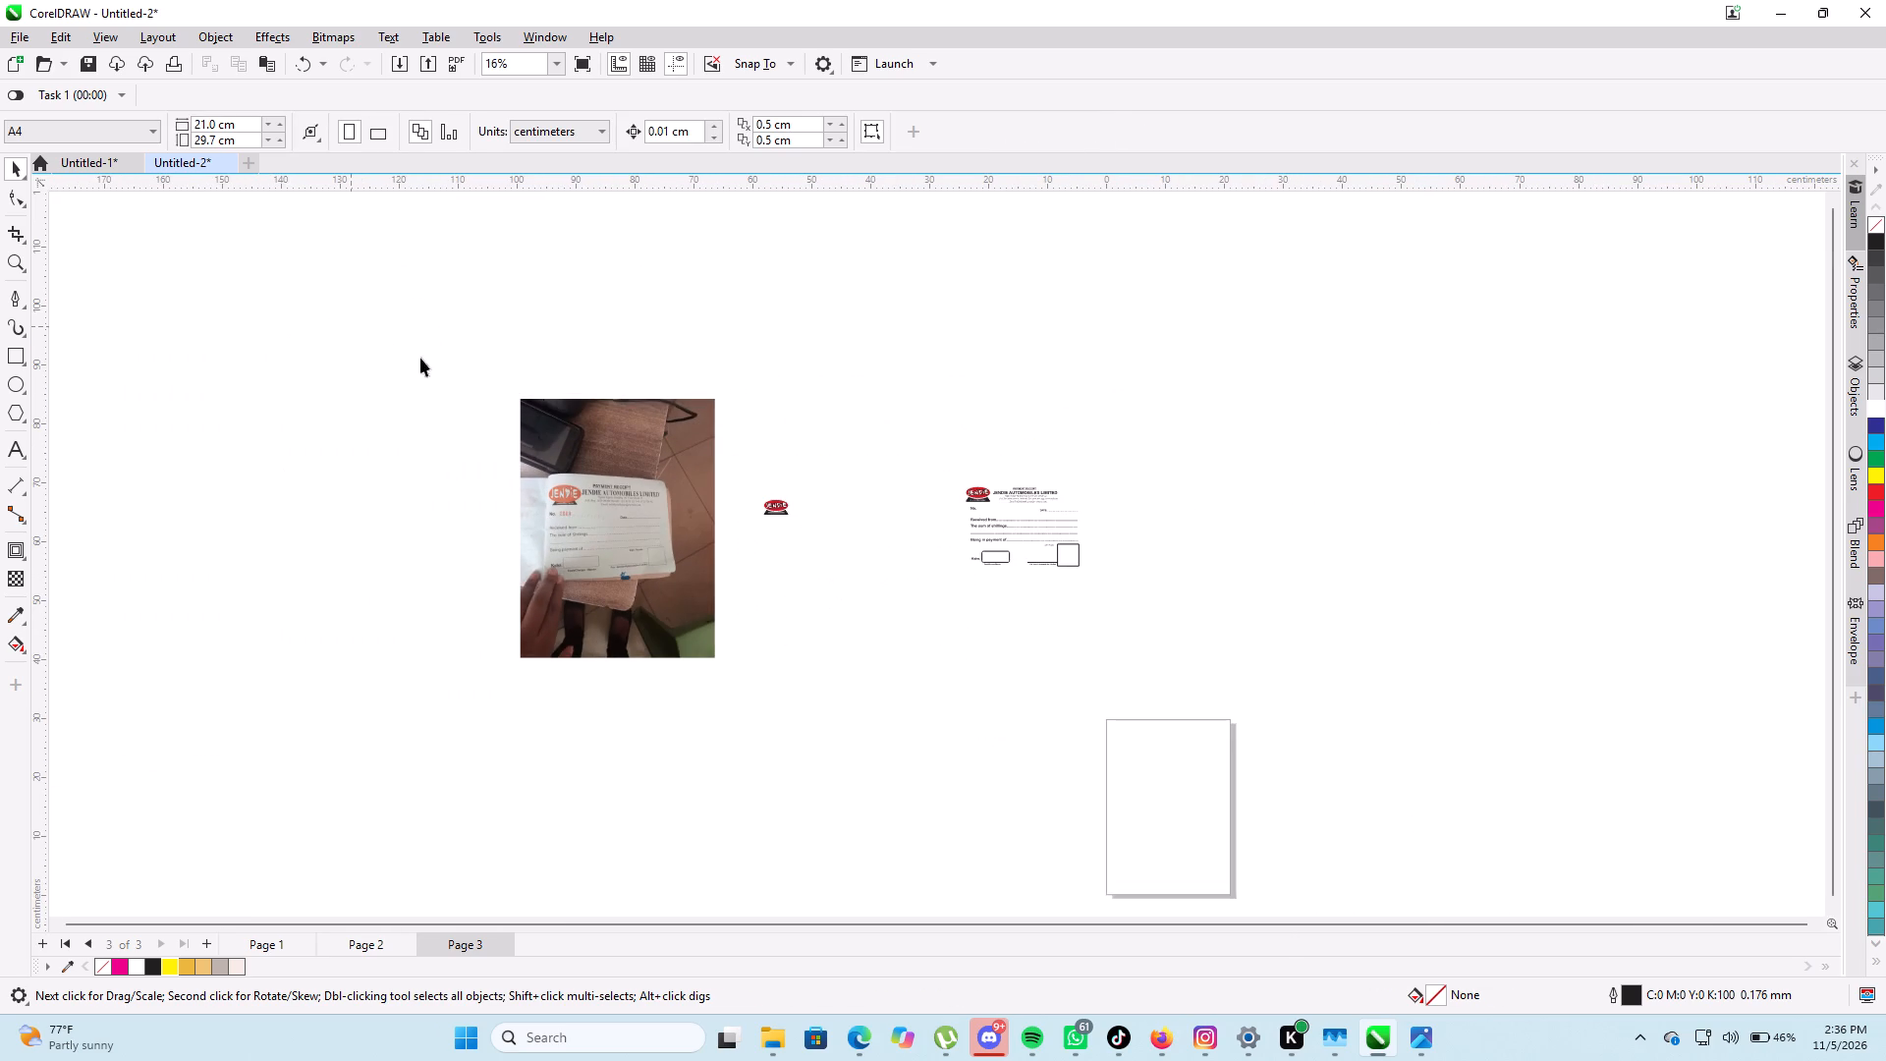
pyautogui.moveTo(420, 358); pyautogui.dragTo(869, 748)
pyautogui.press('Delete')
# Examine the remaining Jendie payment receipt up close, from its header down to the signature area.
pyautogui.scroll(4, 748, 427)
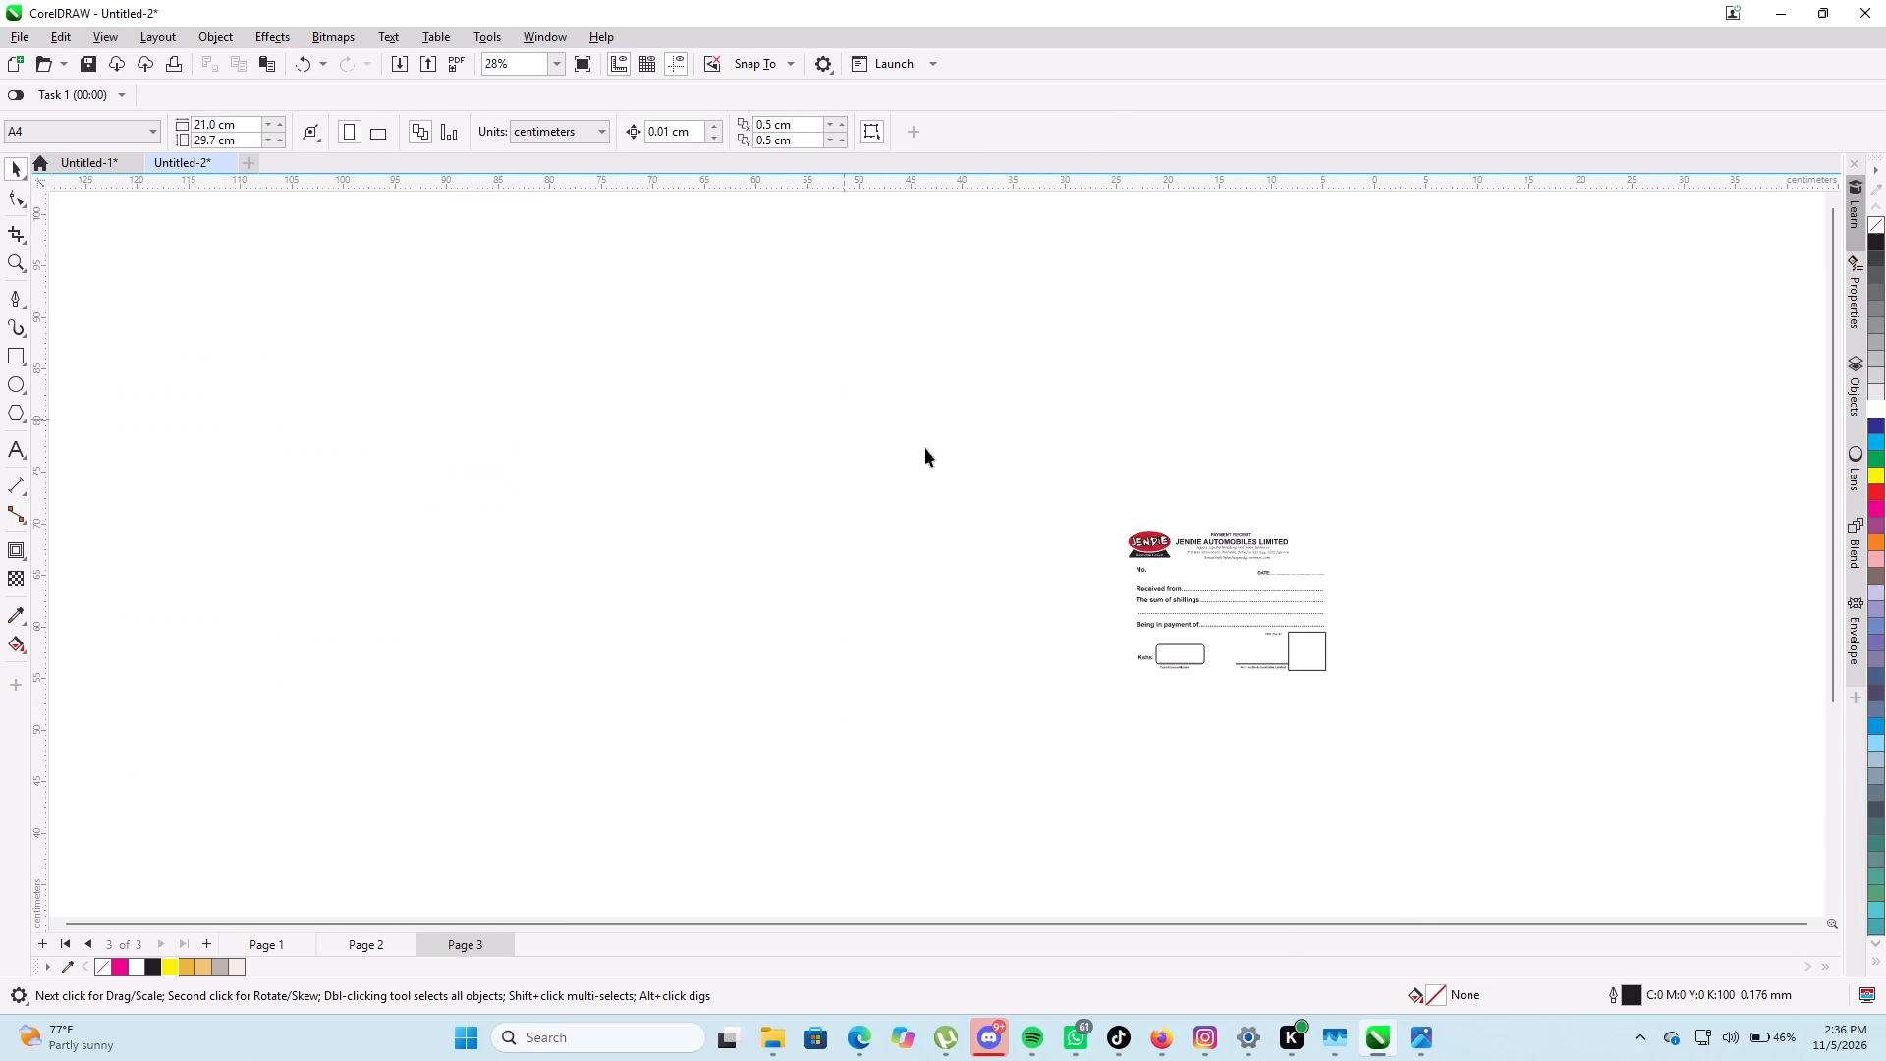
pyautogui.scroll(12, 1101, 483)
pyautogui.scroll(-5, 1180, 484)
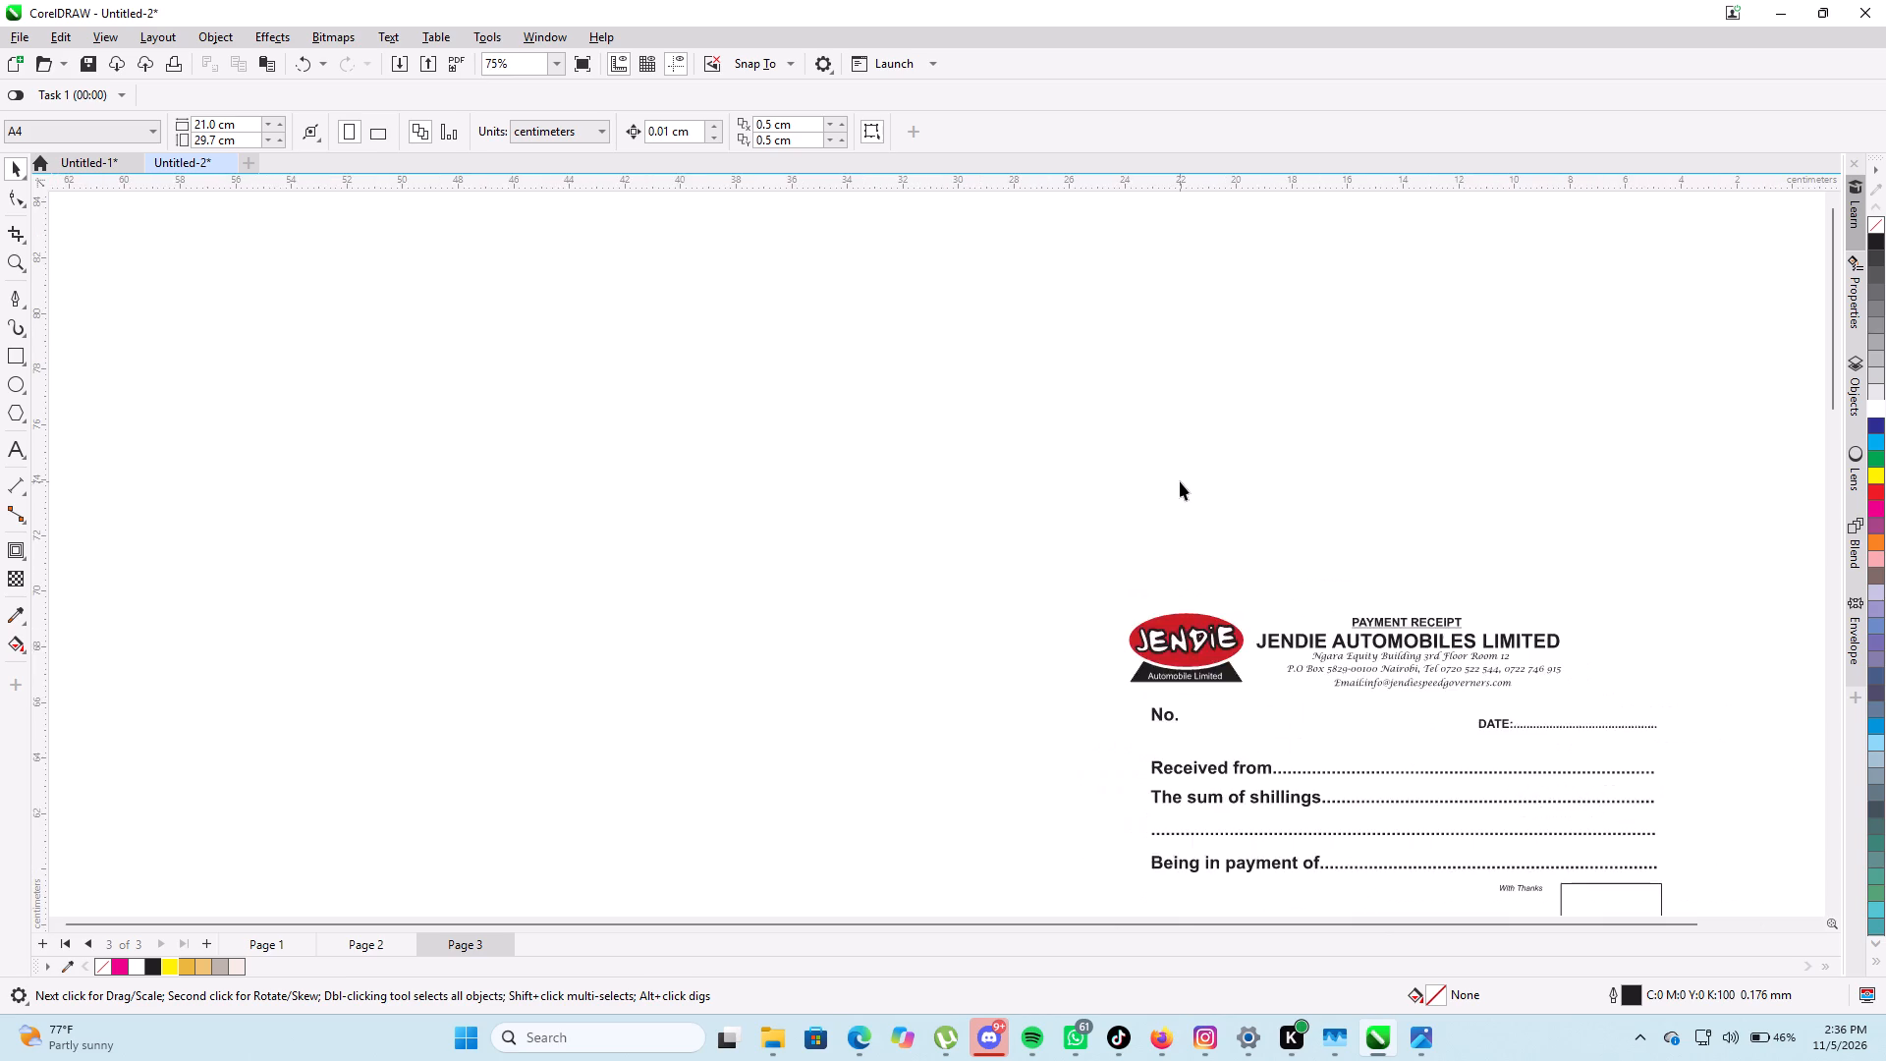
pyautogui.scroll(-9, 1180, 481)
pyautogui.scroll(11, 1246, 530)
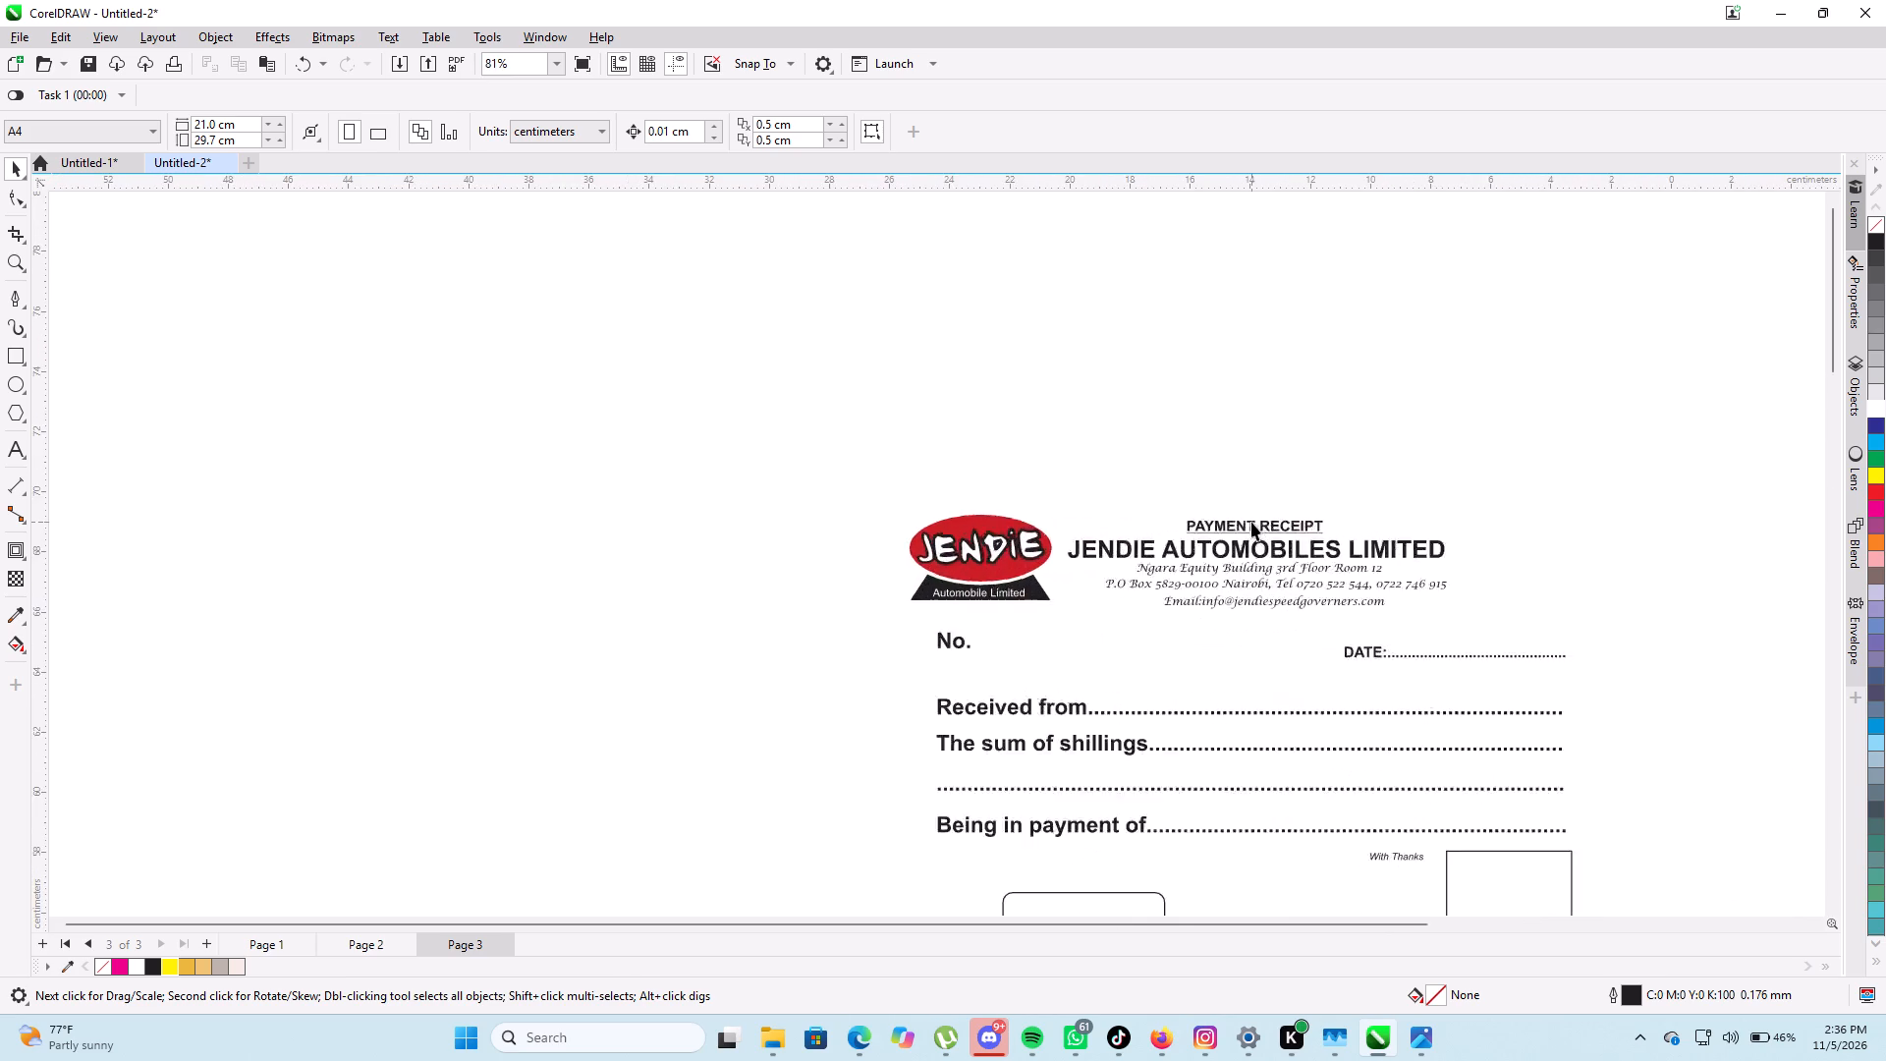
pyautogui.scroll(3, 1251, 522)
pyautogui.scroll(-10, 1251, 520)
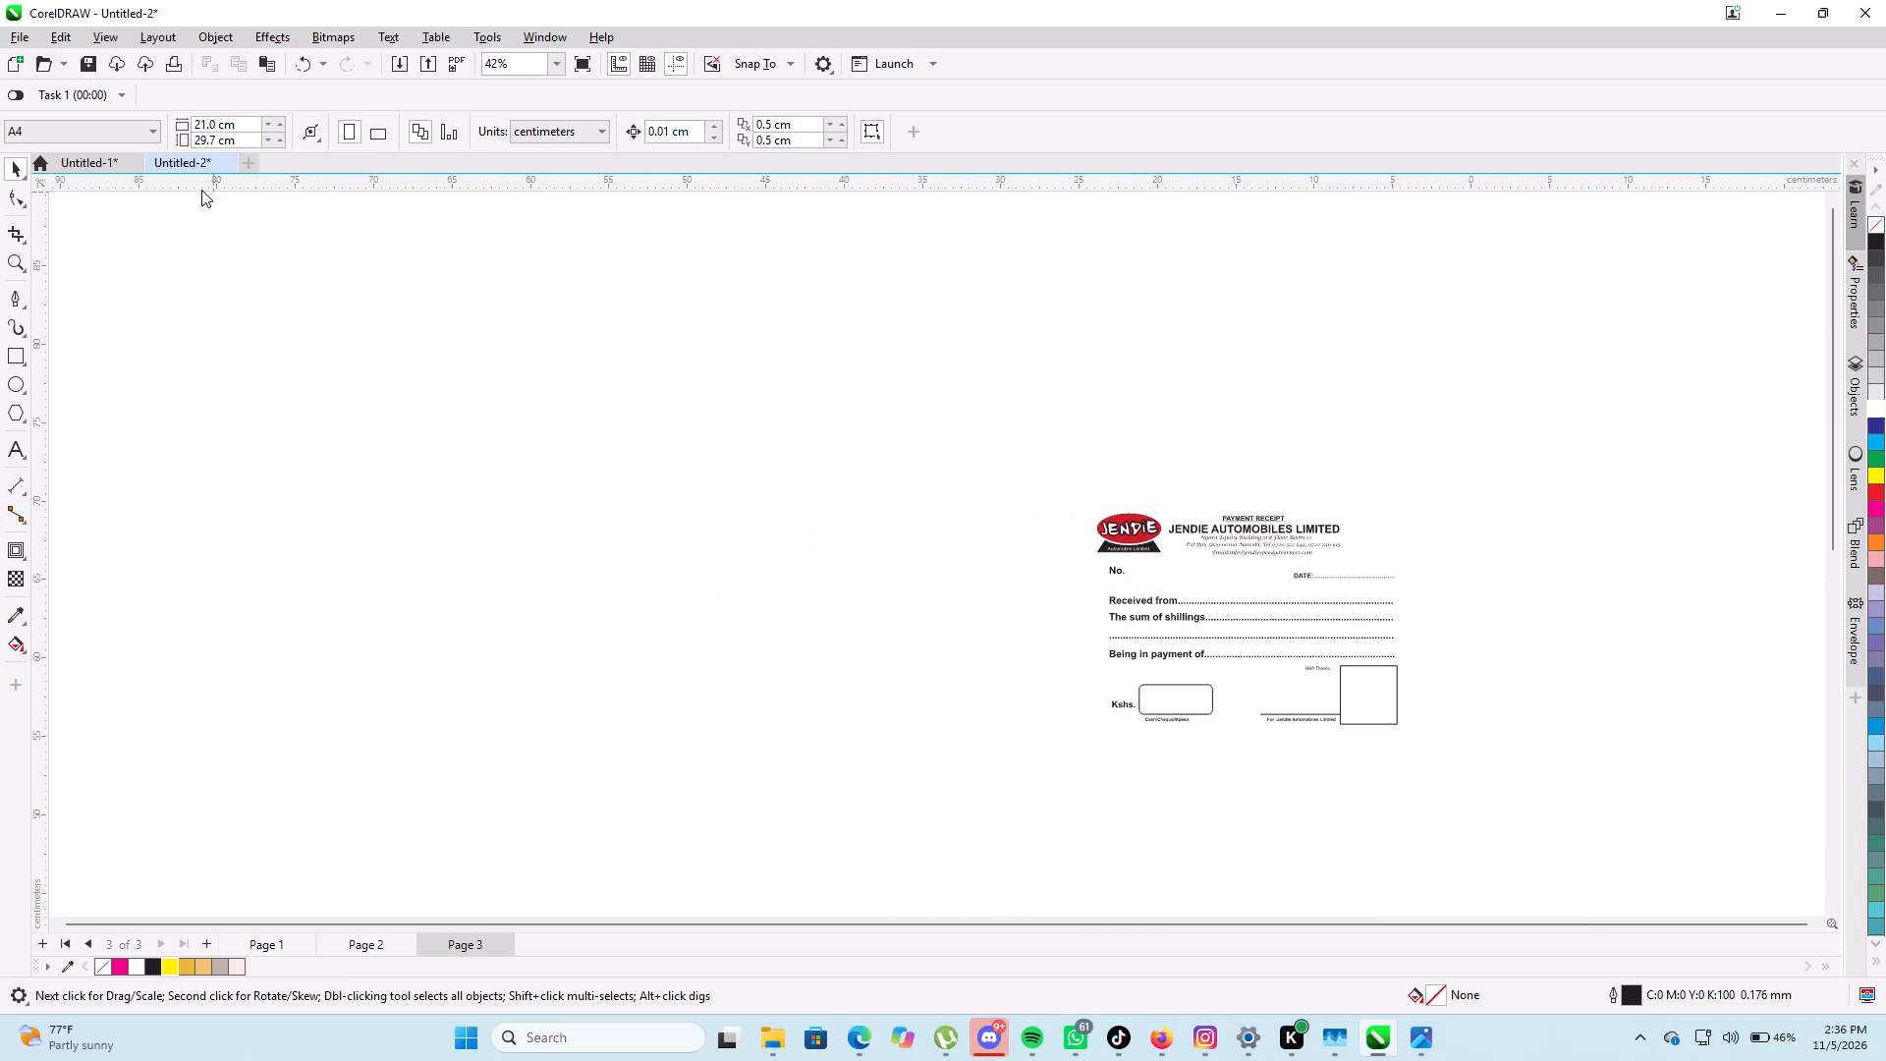
# Set the page size to A3 in landscape orientation.
pyautogui.click(150, 129)
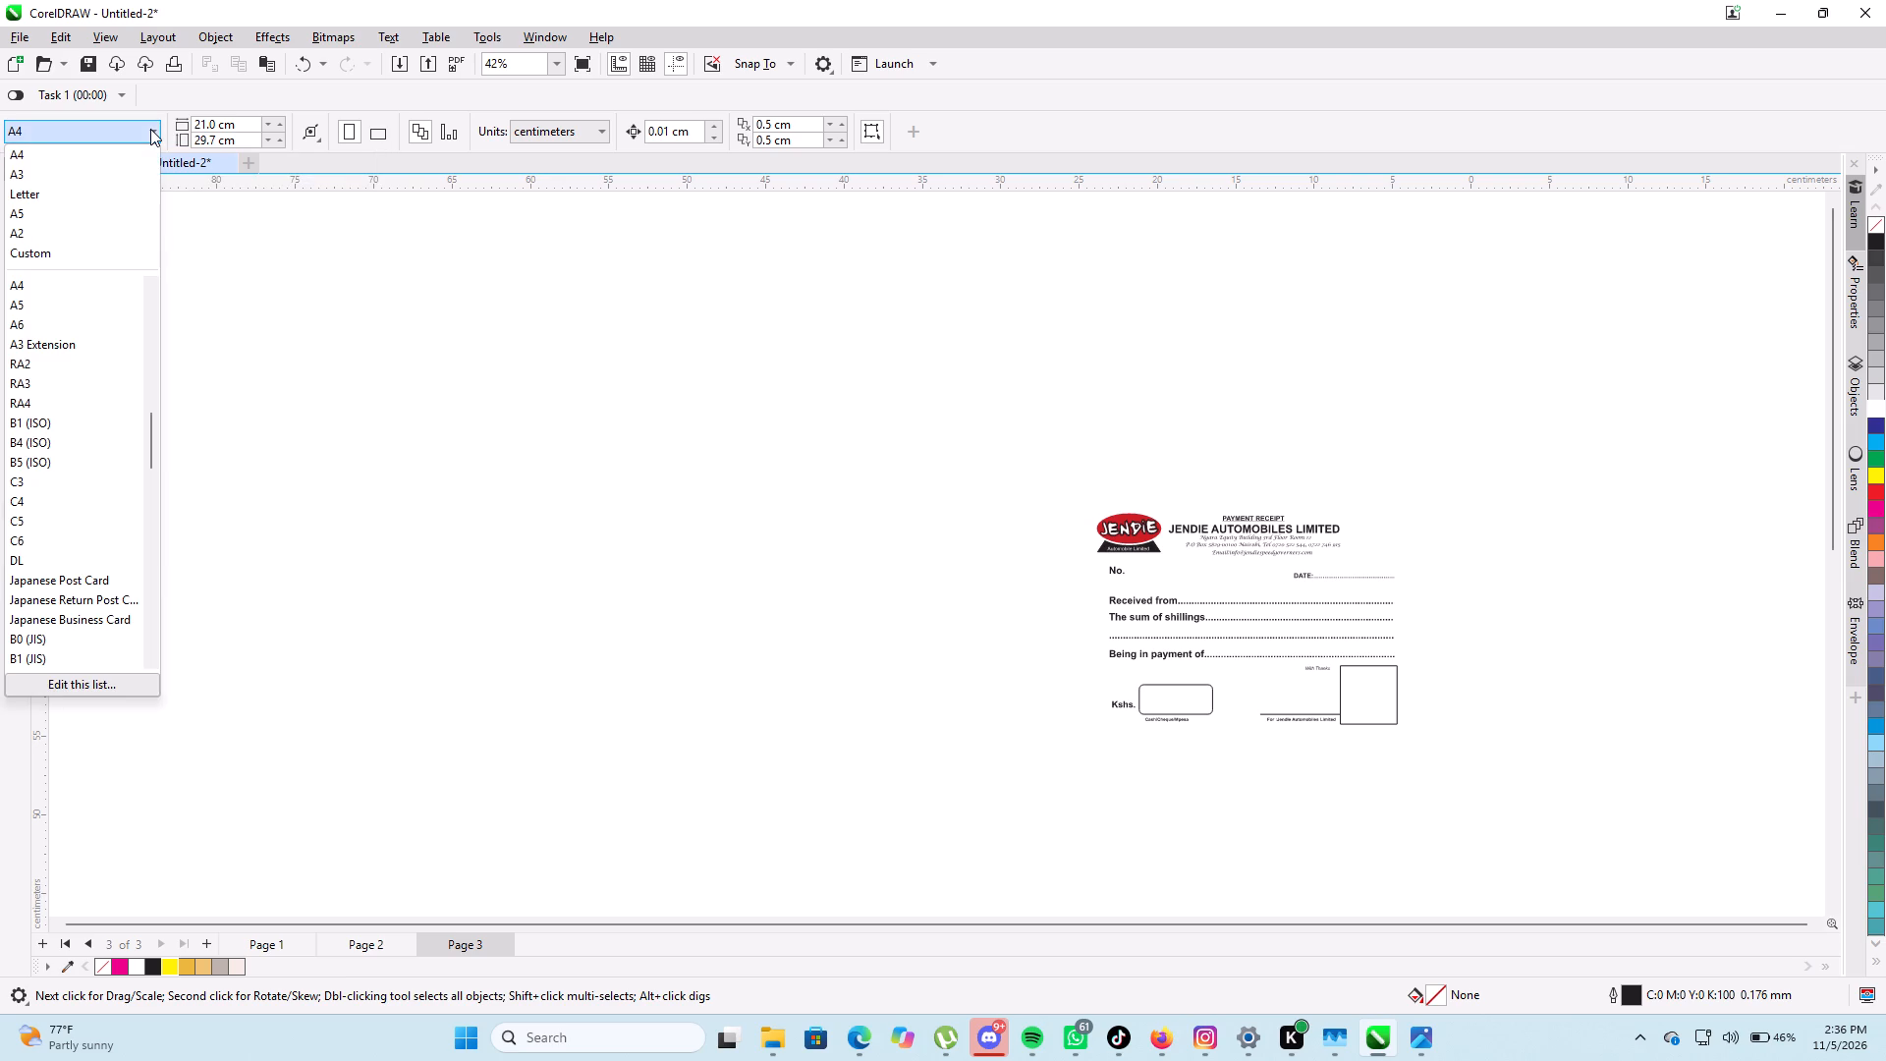
pyautogui.click(88, 170)
pyautogui.scroll(-4, 557, 390)
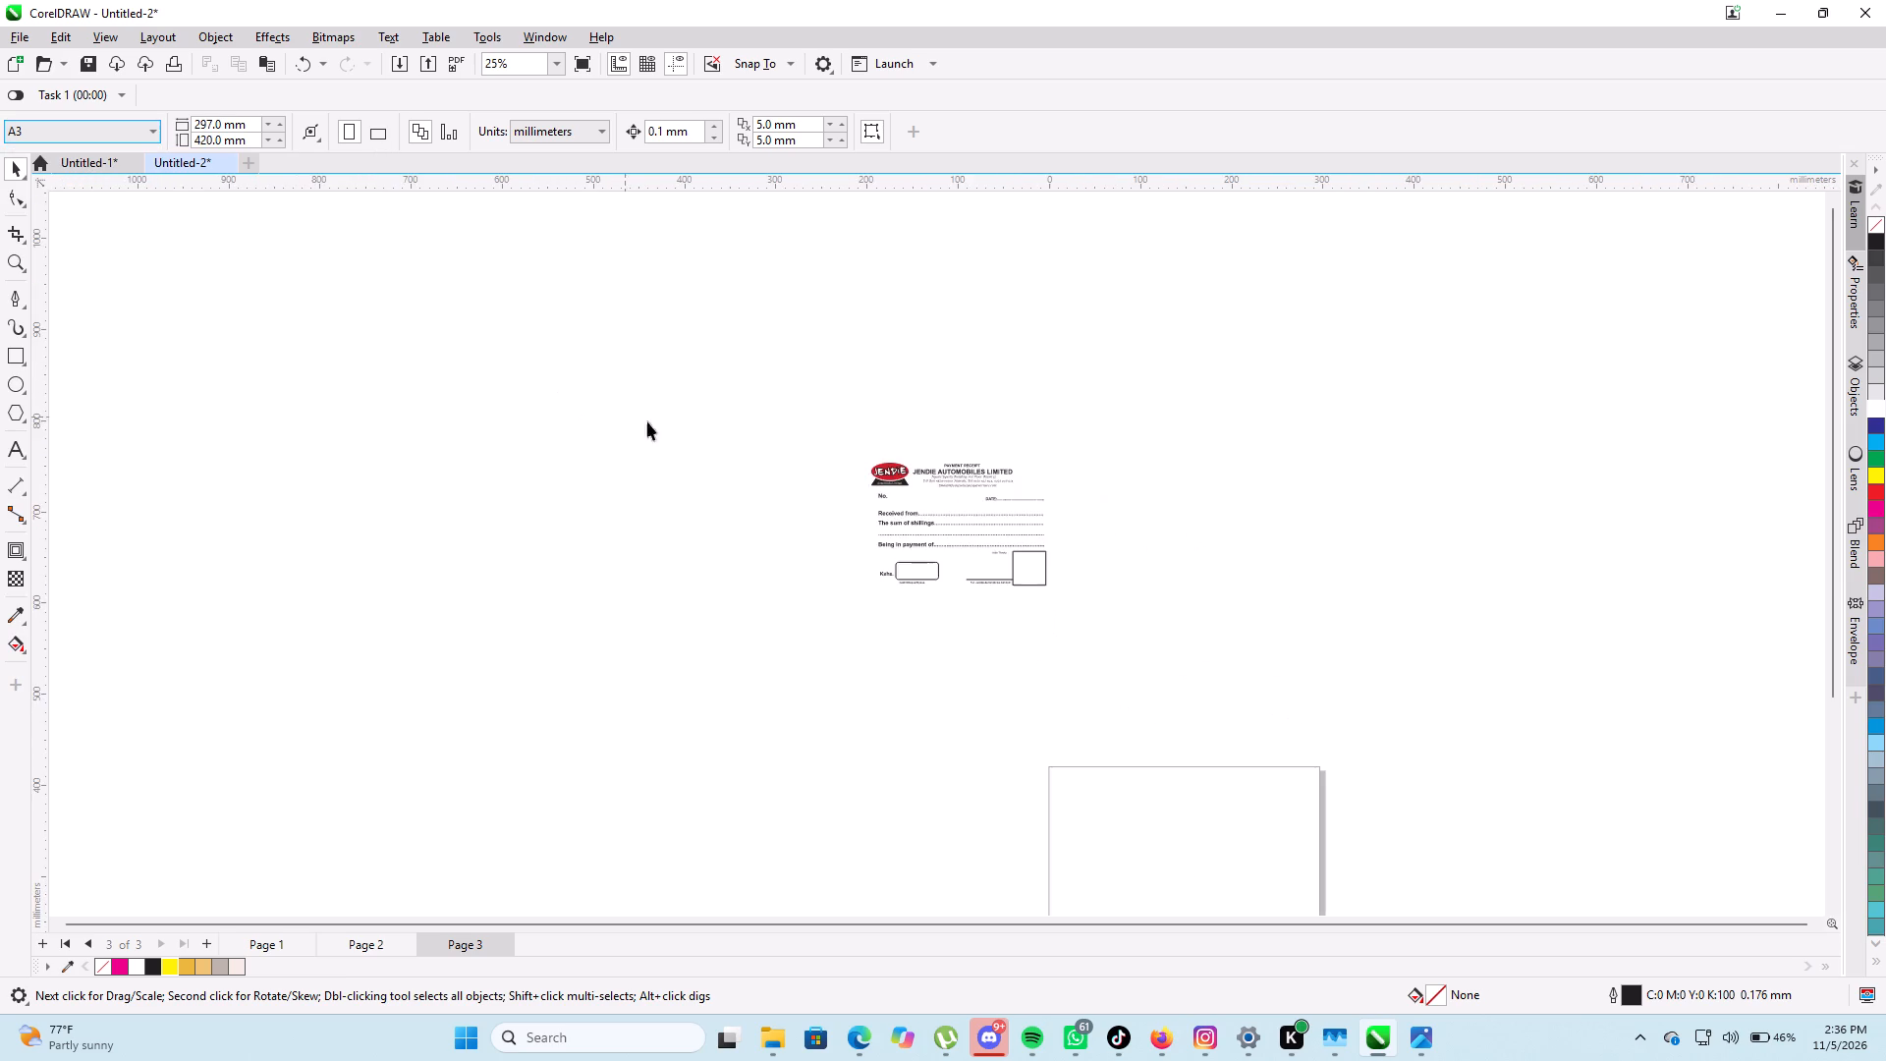
pyautogui.scroll(-4, 700, 439)
pyautogui.click(375, 142)
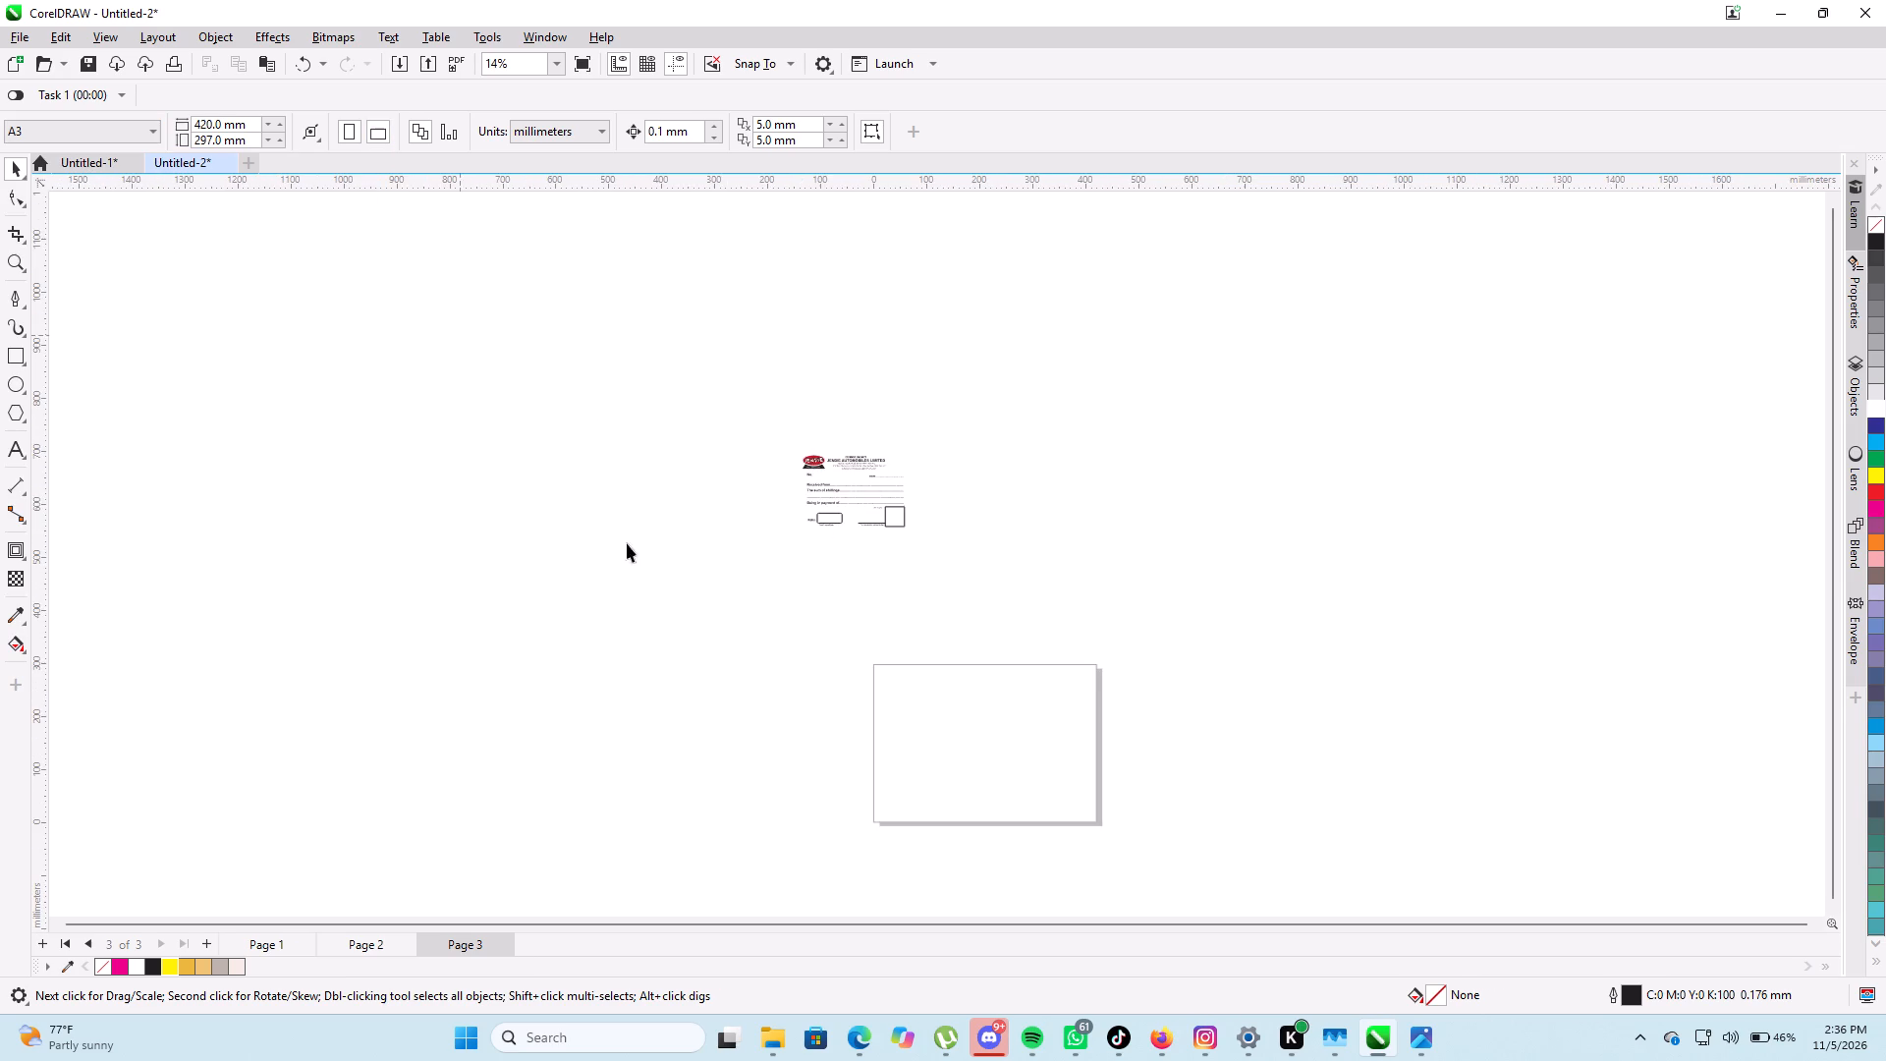
# Move the whole payment receipt onto the A3 page and enlarge it proportionally to about 397 × 279 mm.
pyautogui.scroll(3, 1098, 692)
pyautogui.moveTo(1011, 499); pyautogui.dragTo(475, 299)
pyautogui.moveTo(728, 386); pyautogui.dragTo(848, 700)
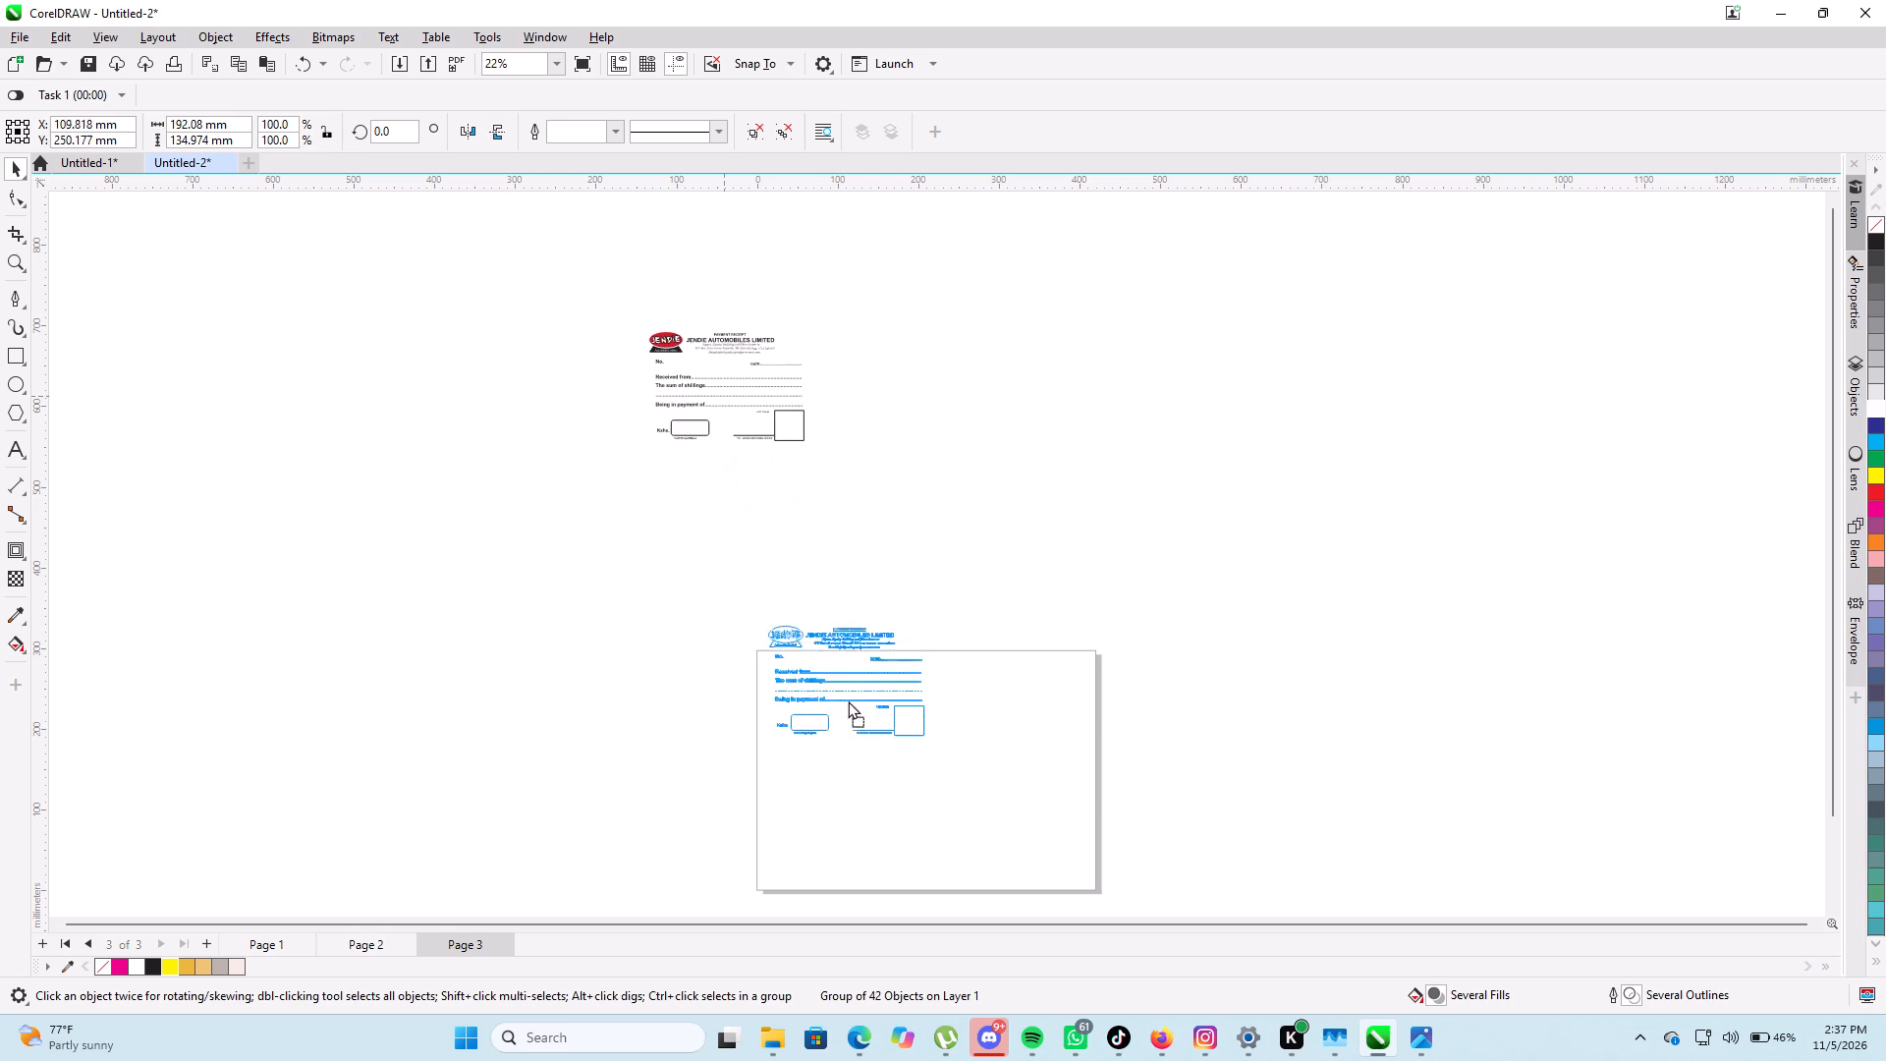
pyautogui.moveTo(848, 700); pyautogui.dragTo(852, 790)
pyautogui.moveTo(936, 726); pyautogui.dragTo(1101, 572)
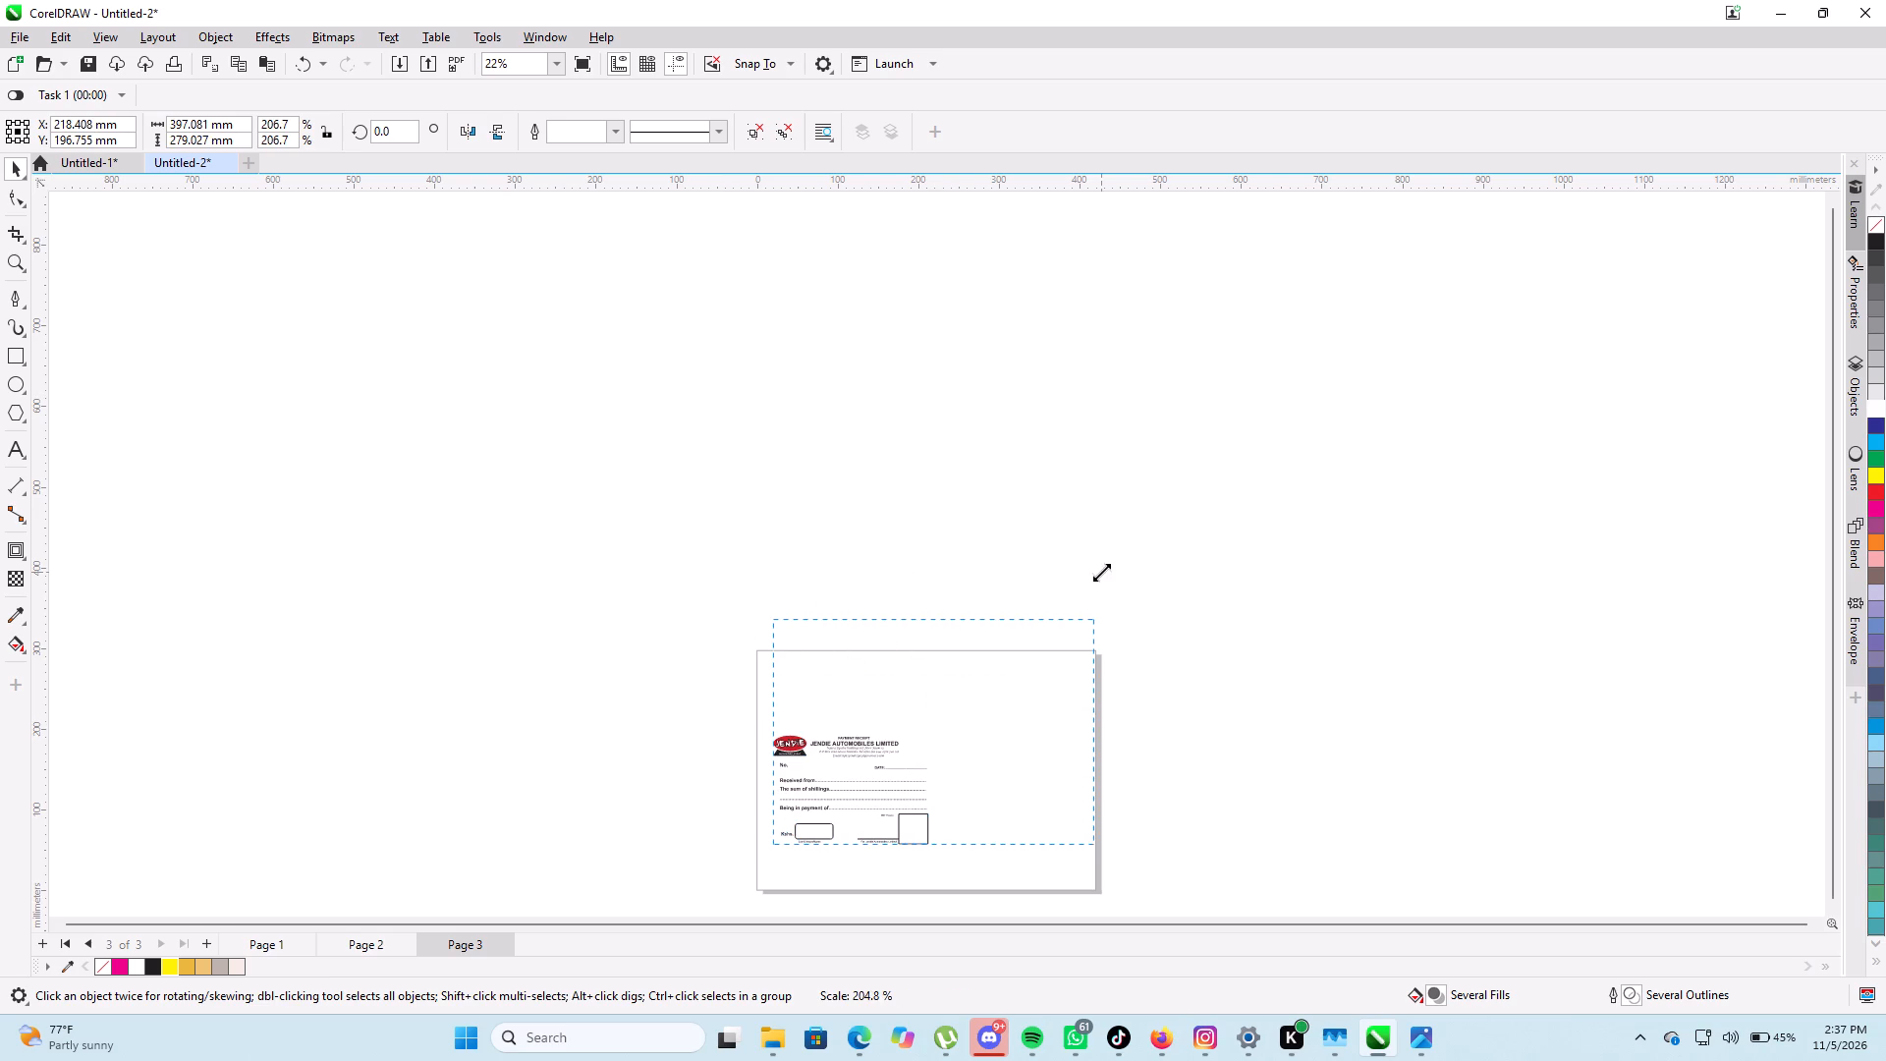
pyautogui.moveTo(1101, 572); pyautogui.dragTo(1101, 570)
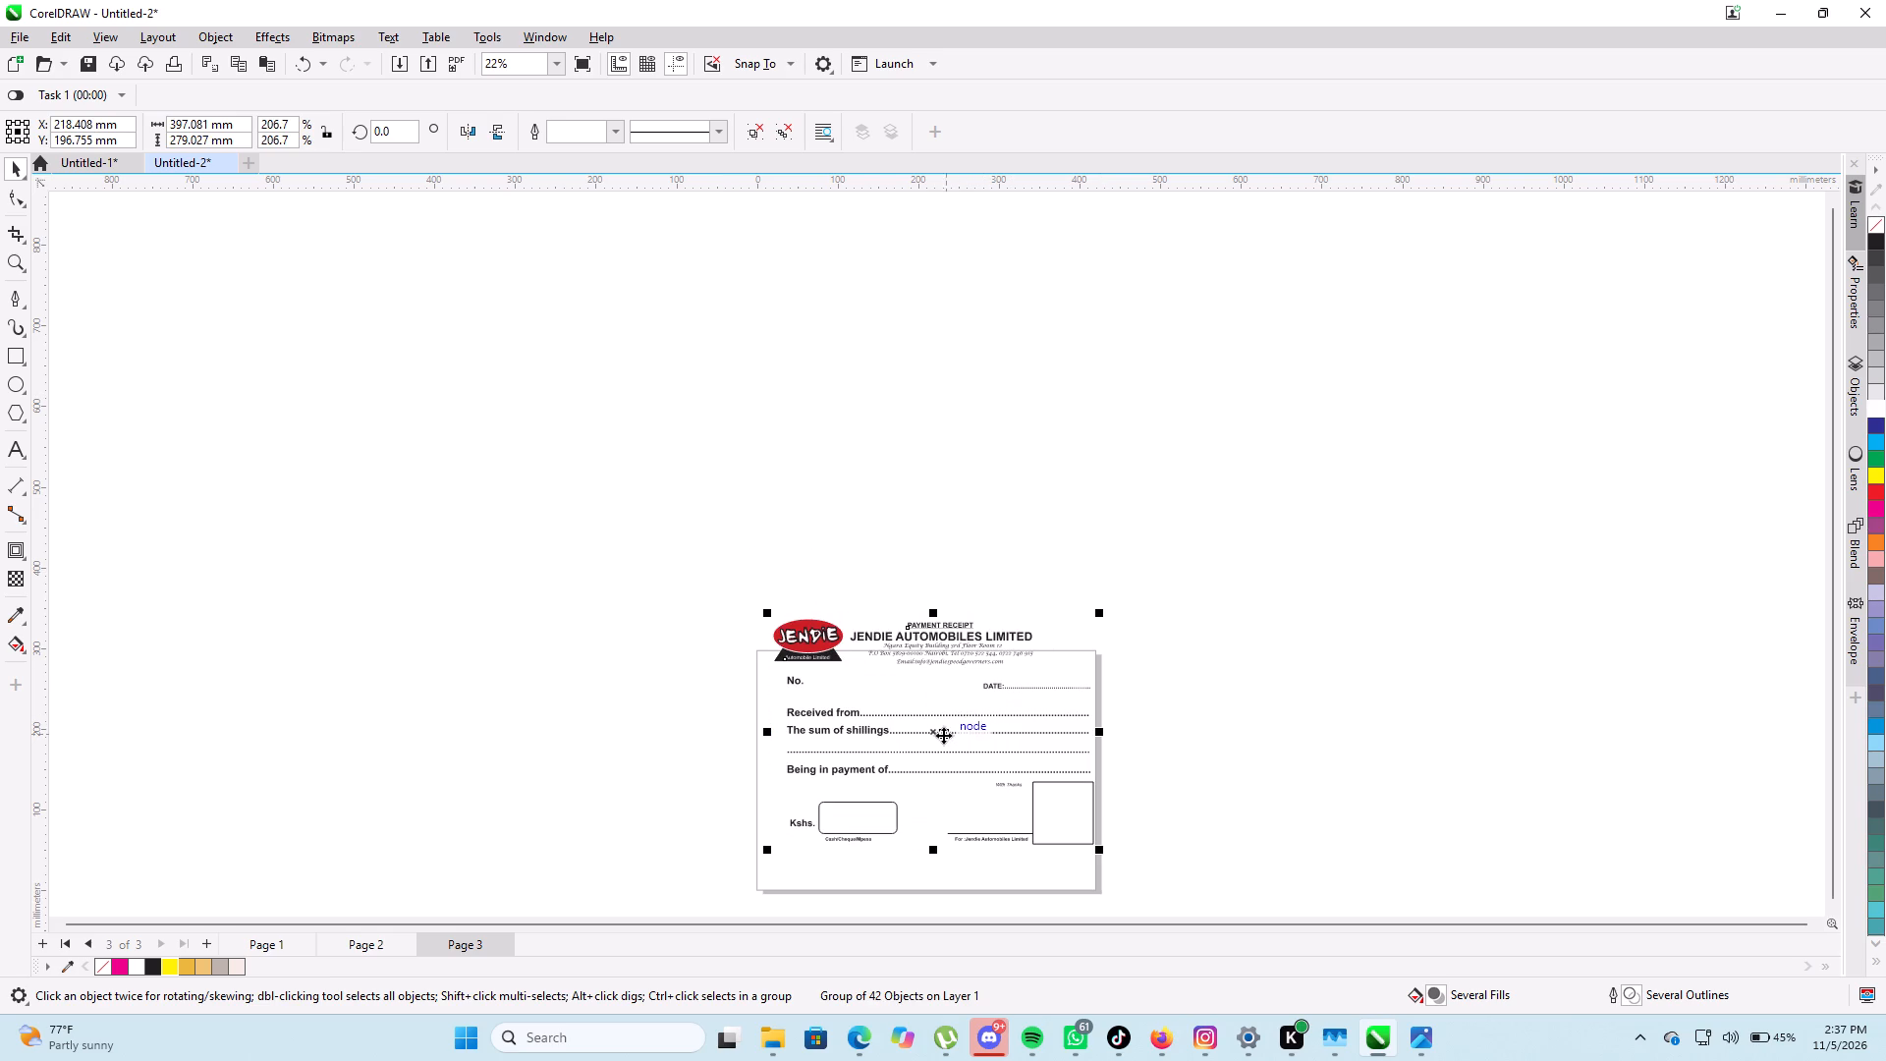
# Reposition the enlarged receipt so it sits inside the page edges with roughly even side margins.
pyautogui.moveTo(937, 735); pyautogui.dragTo(919, 762)
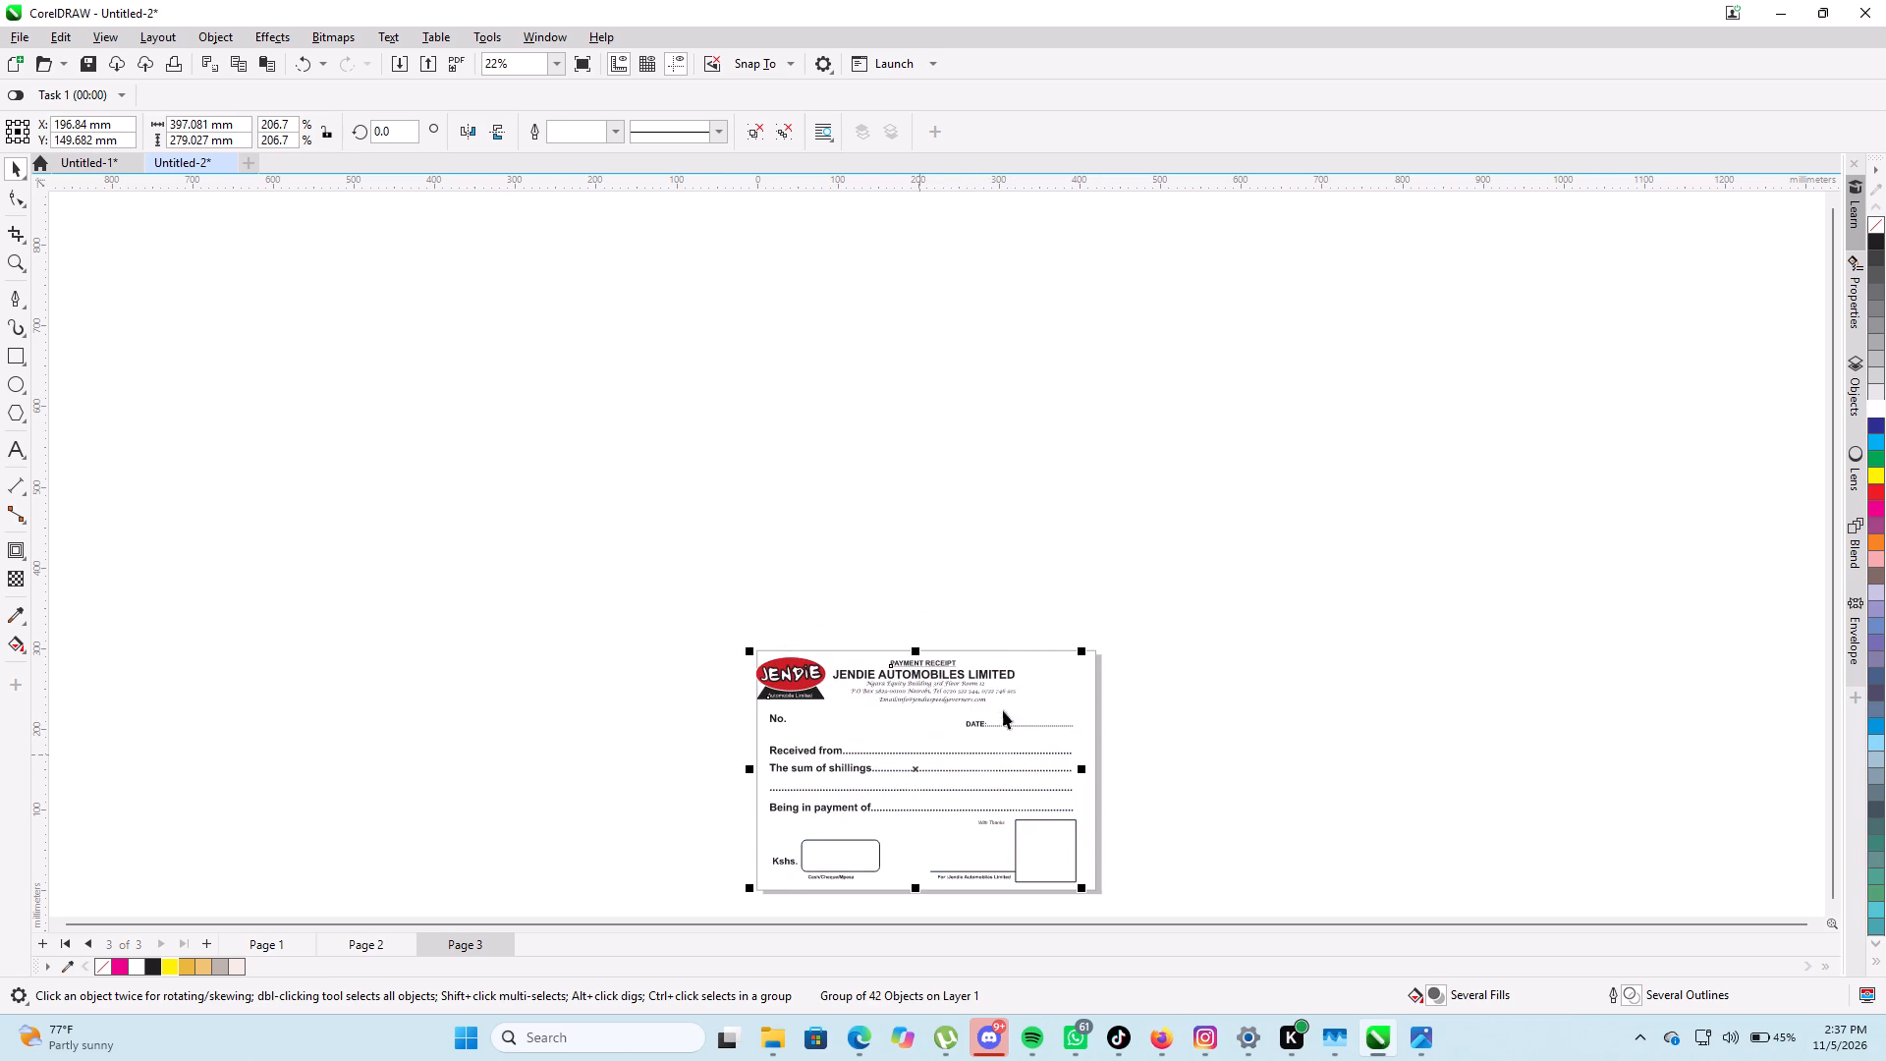
pyautogui.scroll(3, 1051, 728)
pyautogui.moveTo(1304, 769); pyautogui.dragTo(1311, 444, button='middle')
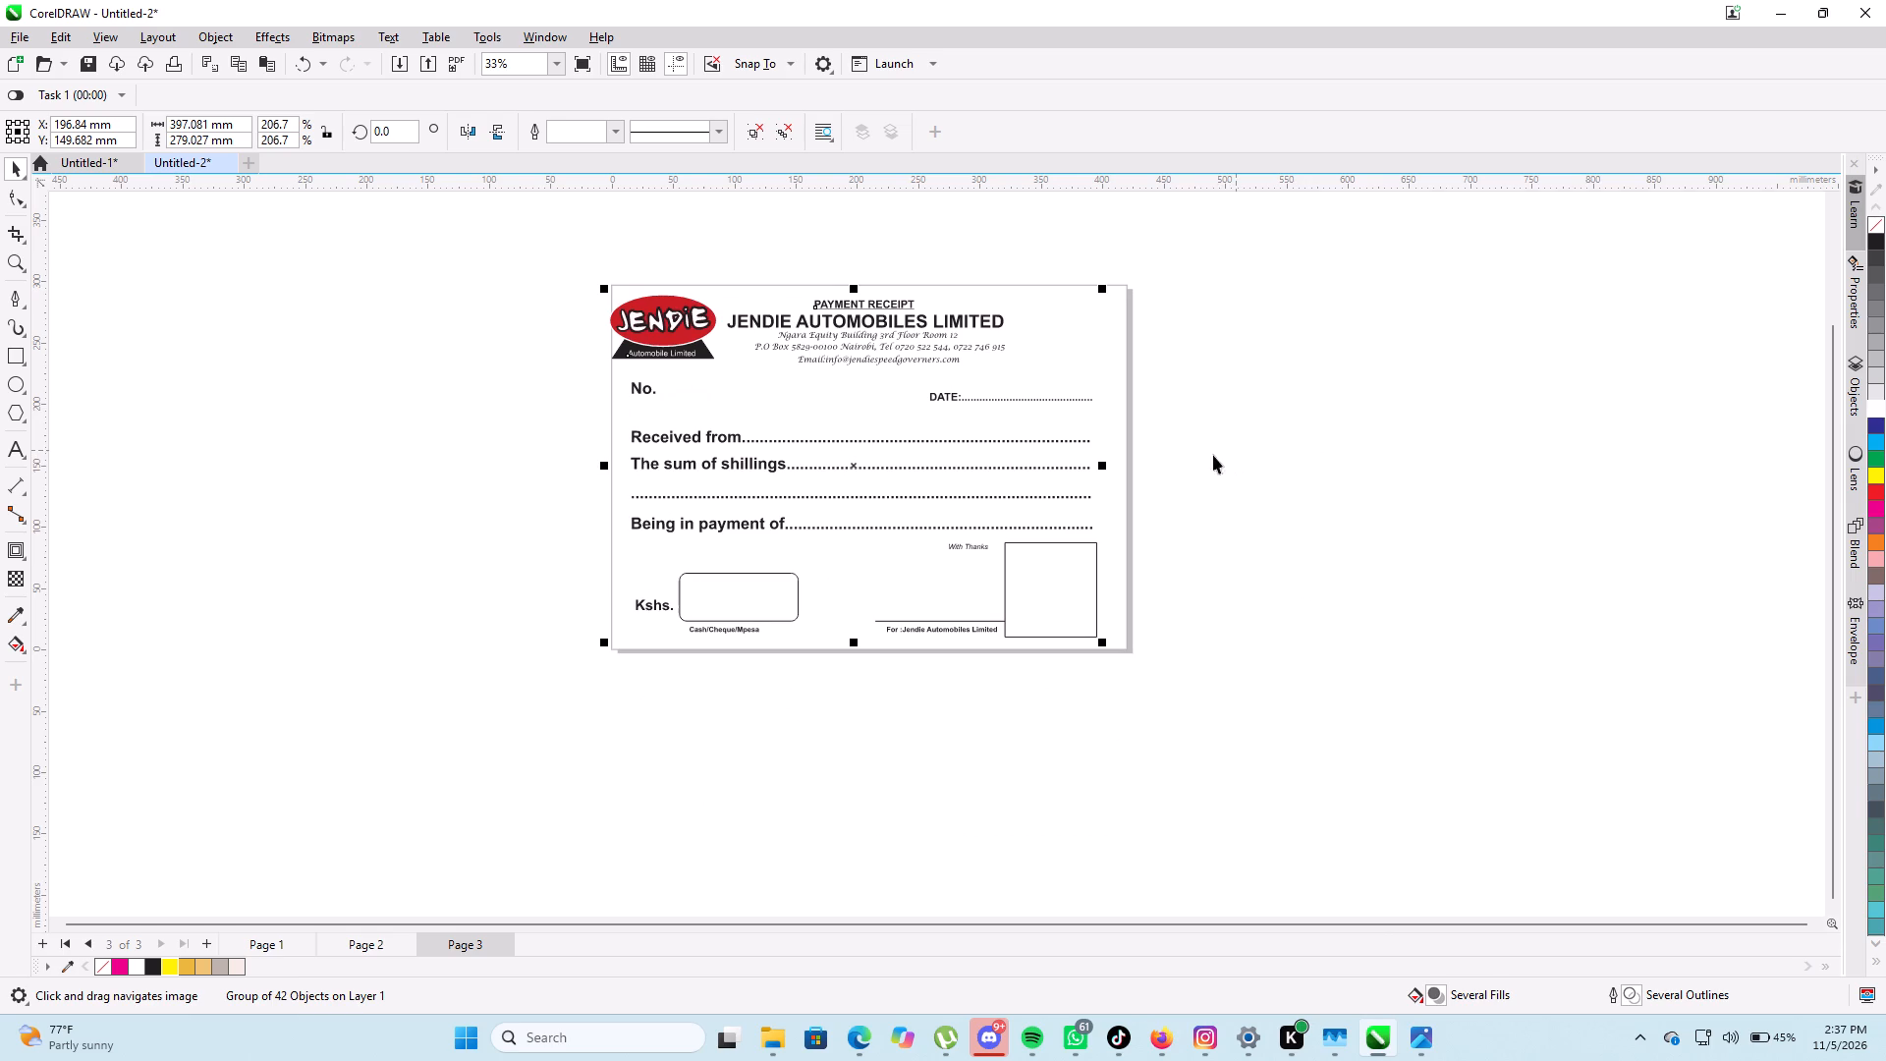
pyautogui.scroll(2, 1047, 392)
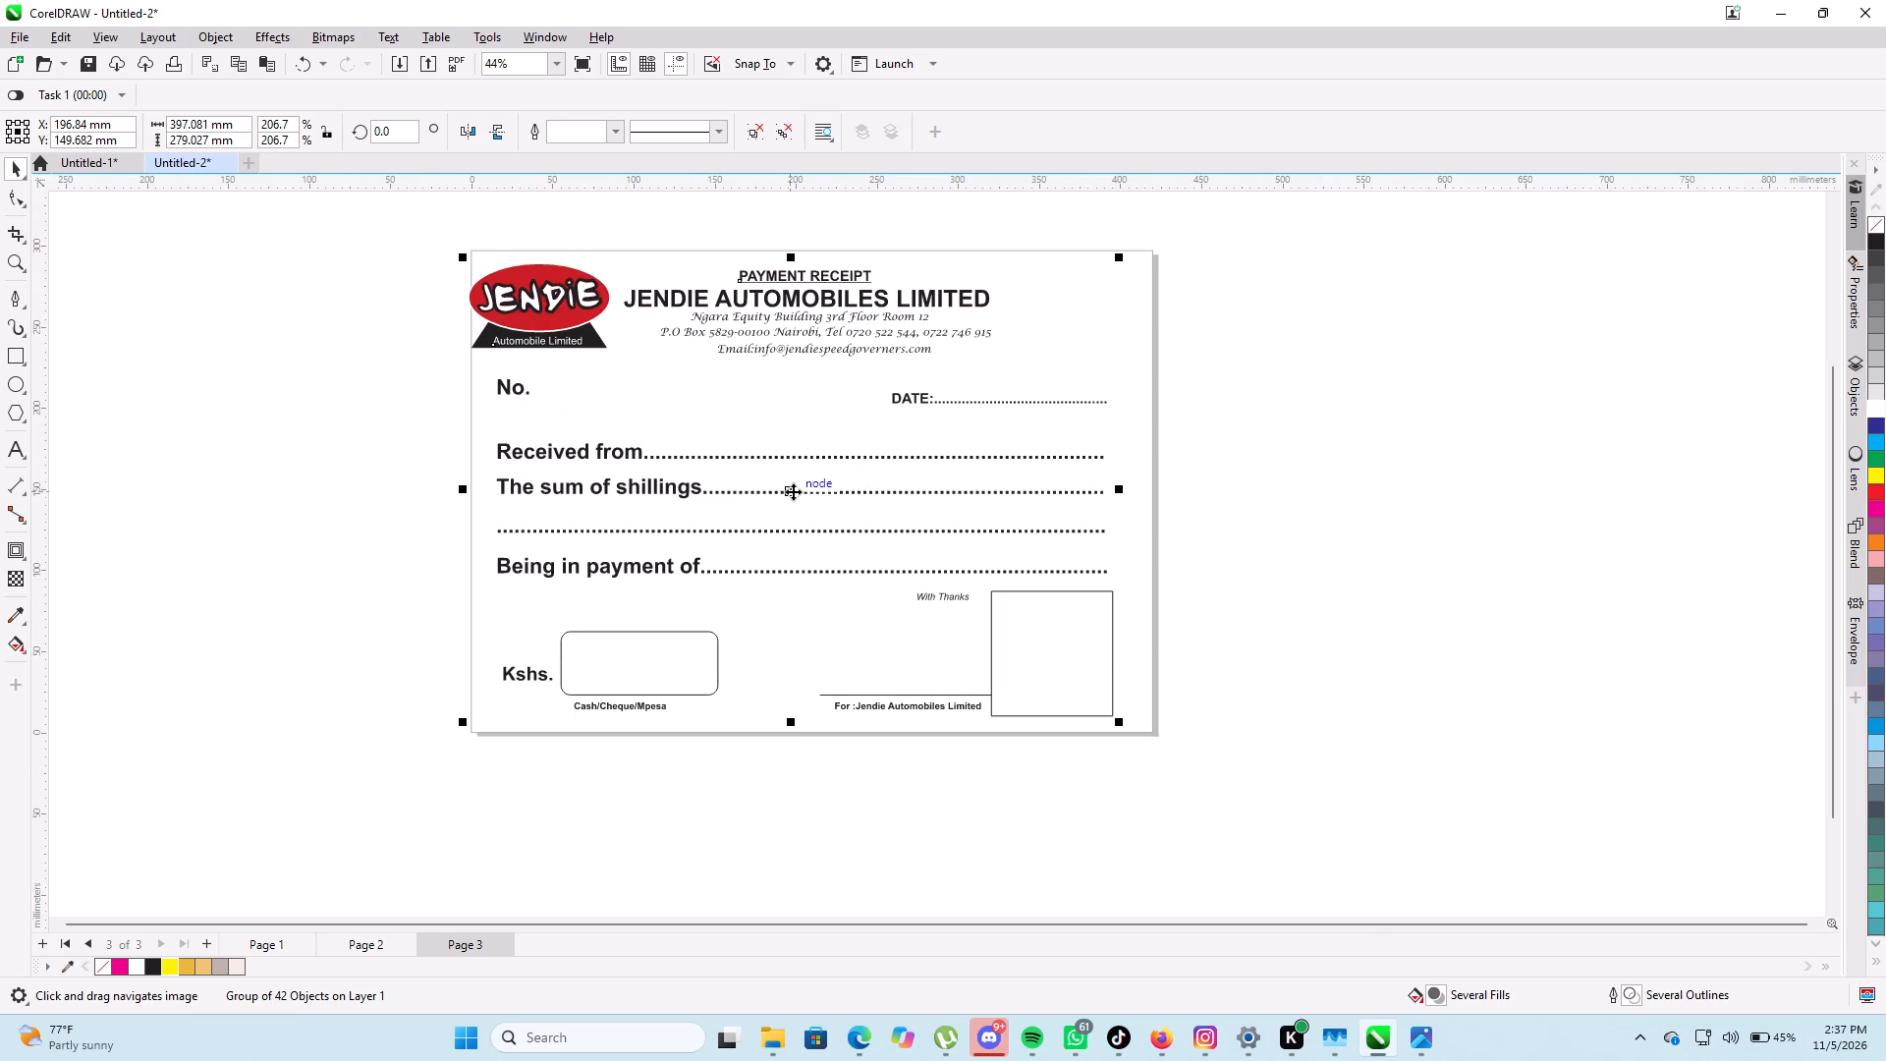
pyautogui.moveTo(793, 491); pyautogui.dragTo(805, 497)
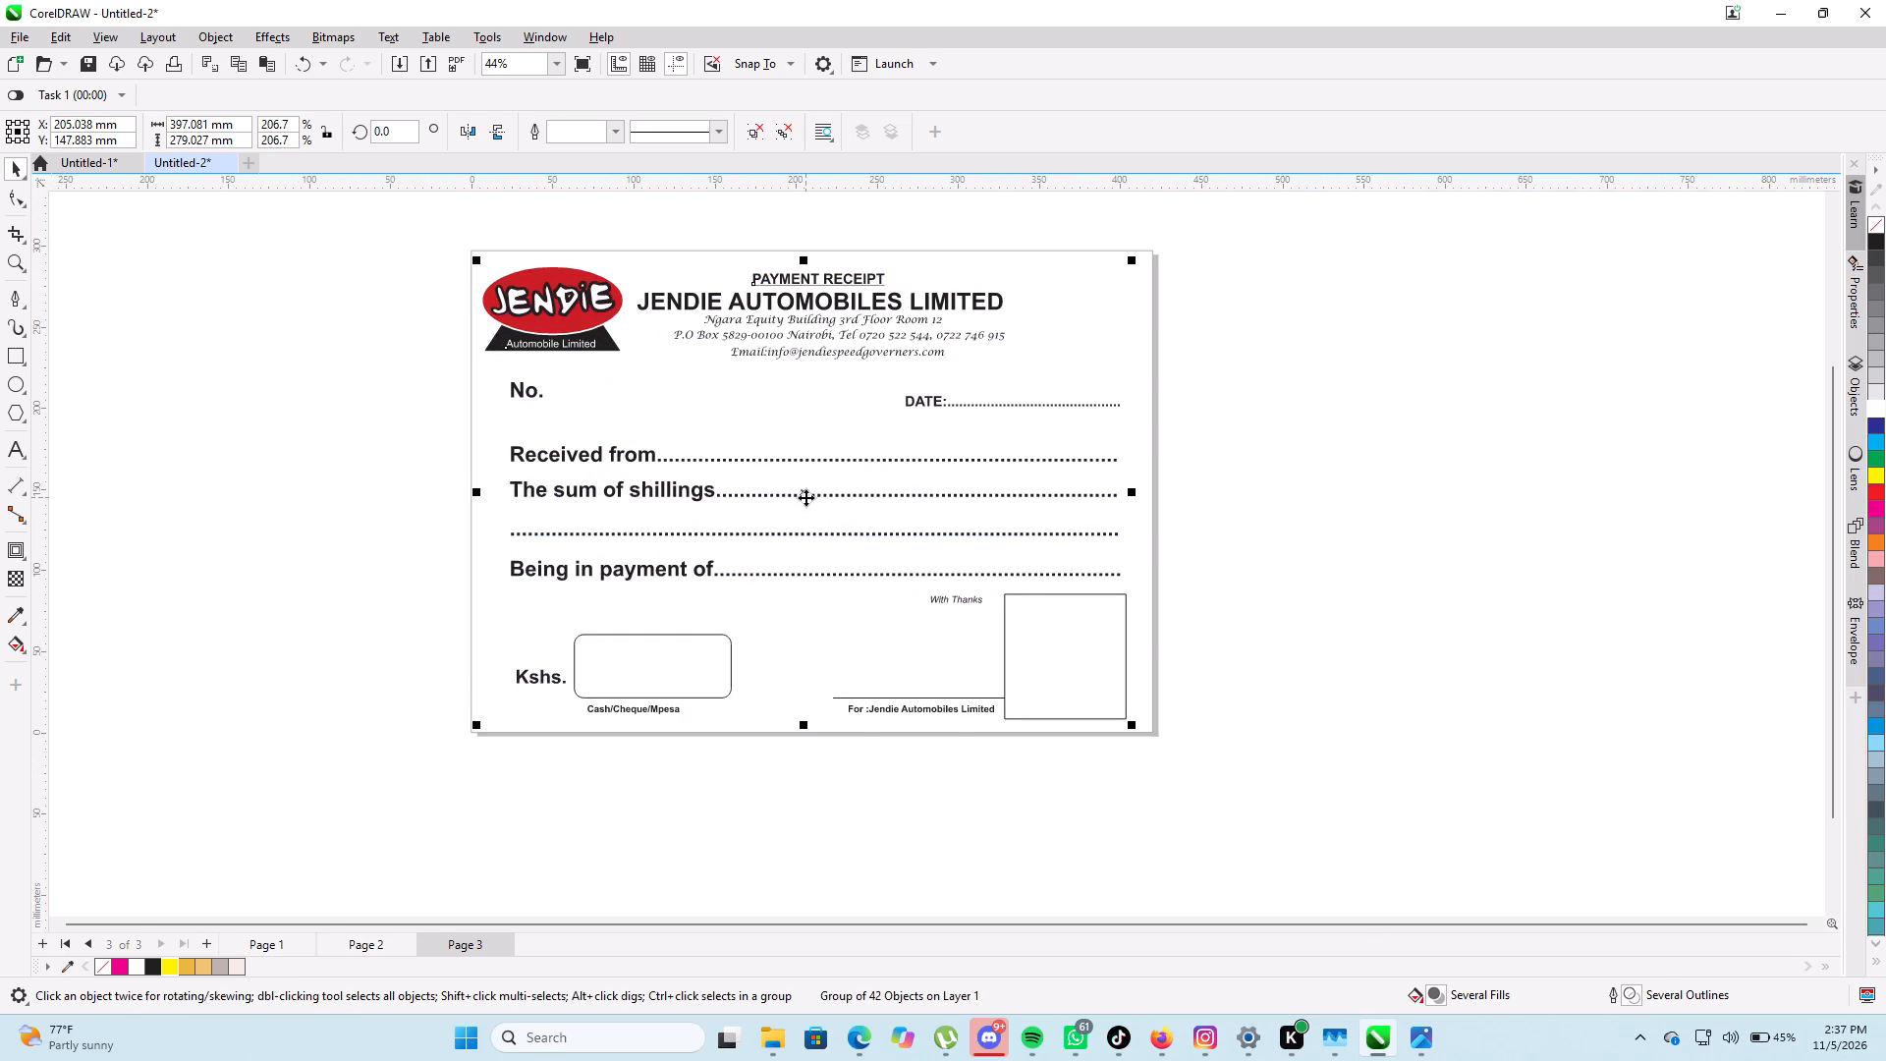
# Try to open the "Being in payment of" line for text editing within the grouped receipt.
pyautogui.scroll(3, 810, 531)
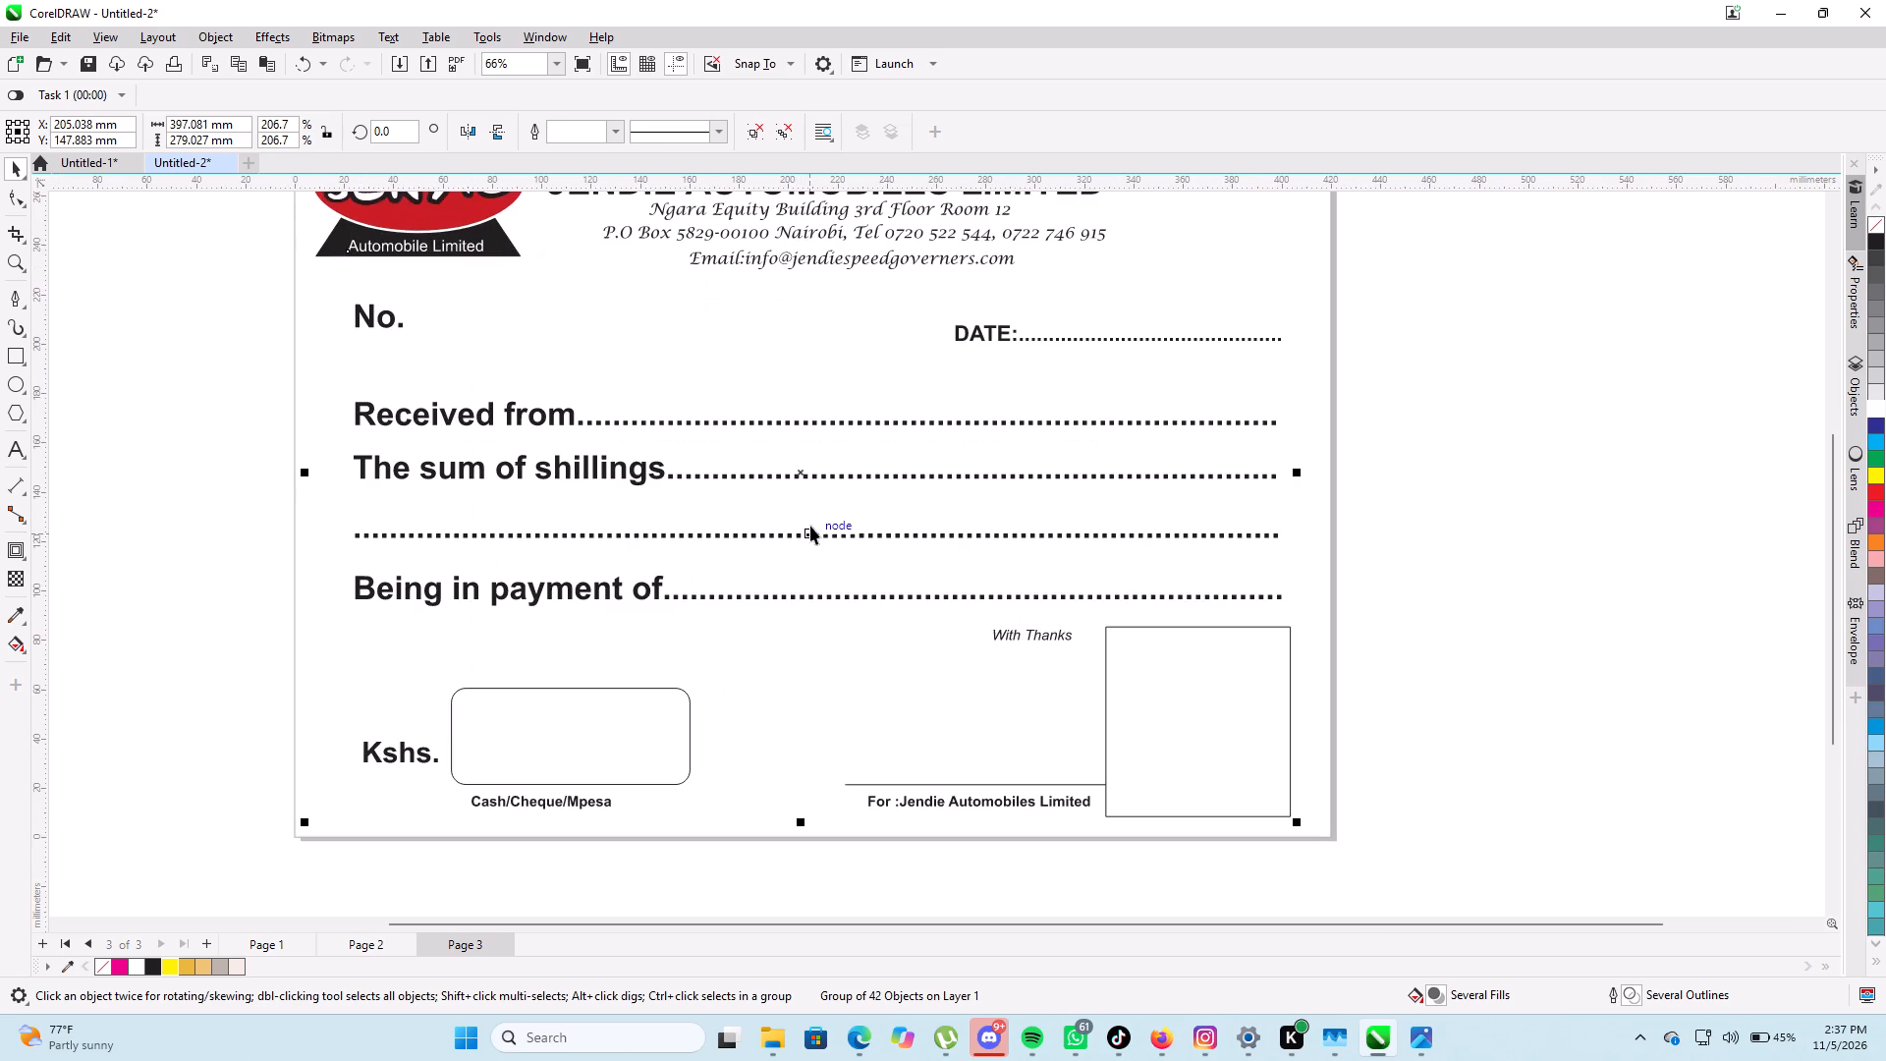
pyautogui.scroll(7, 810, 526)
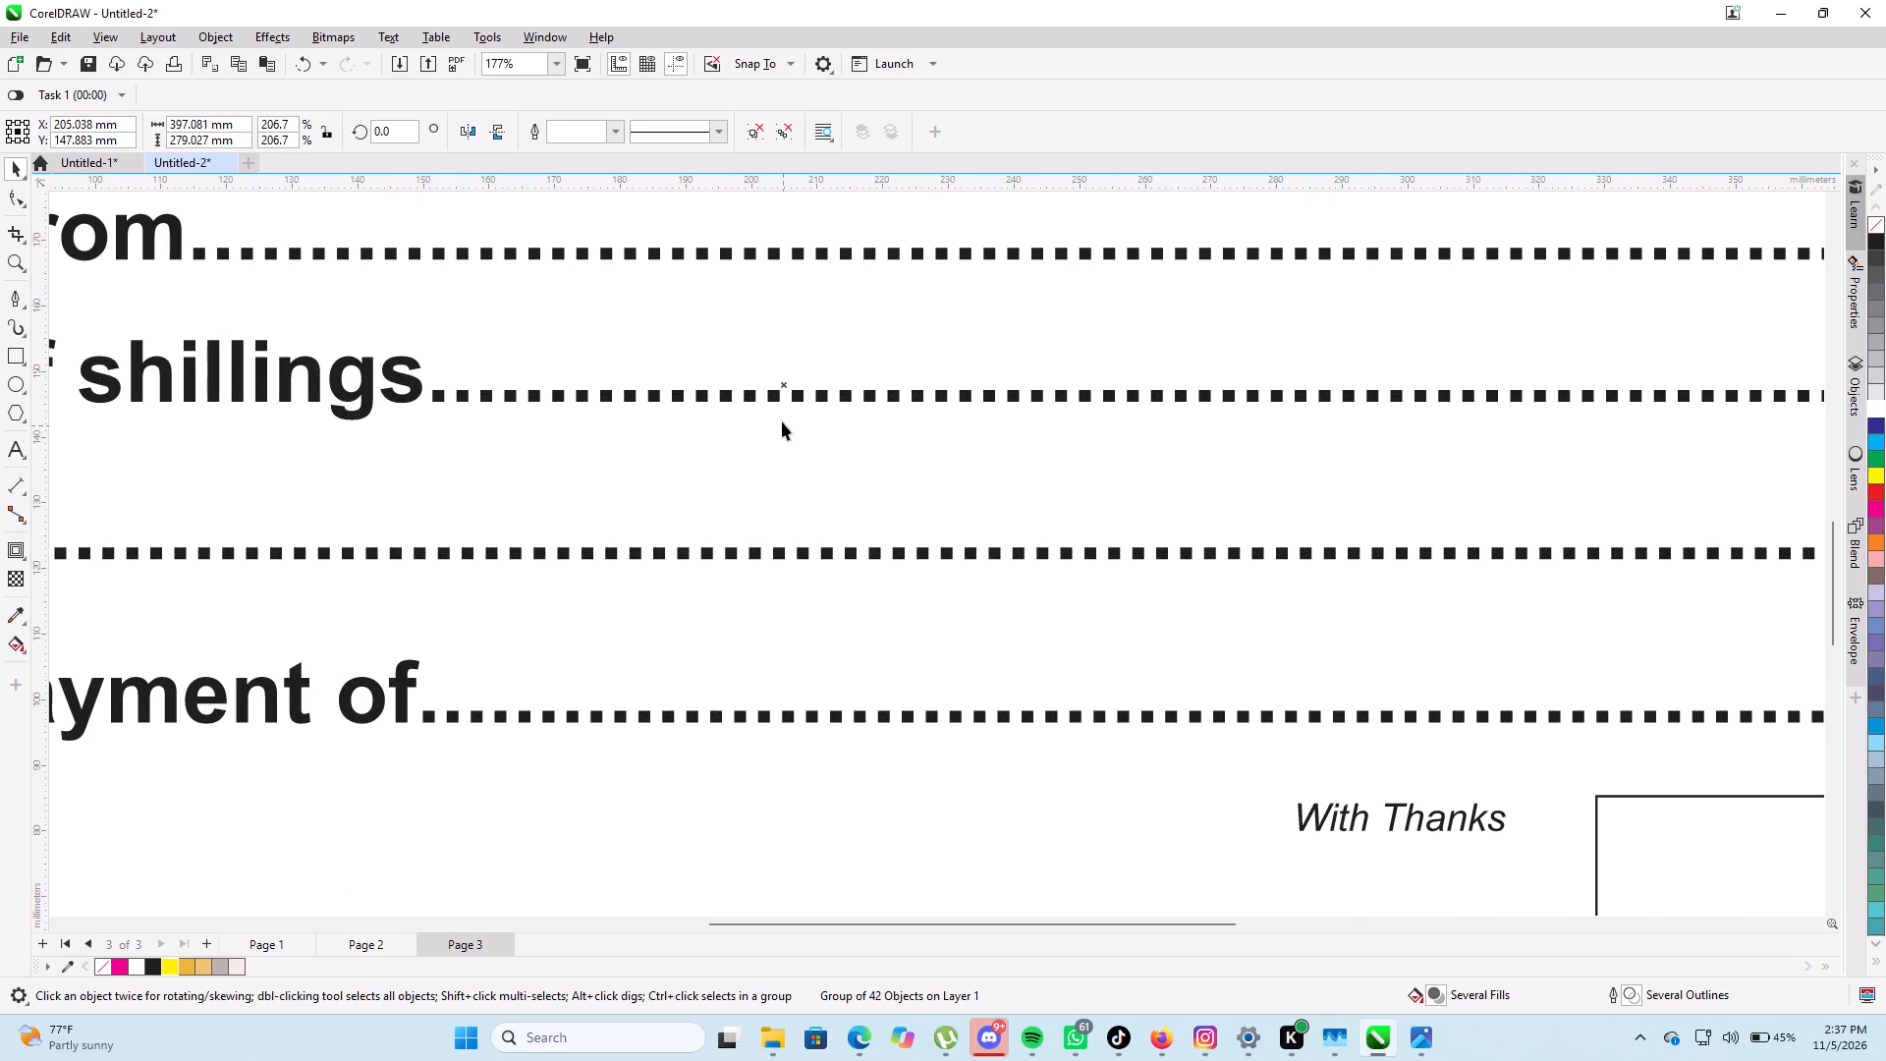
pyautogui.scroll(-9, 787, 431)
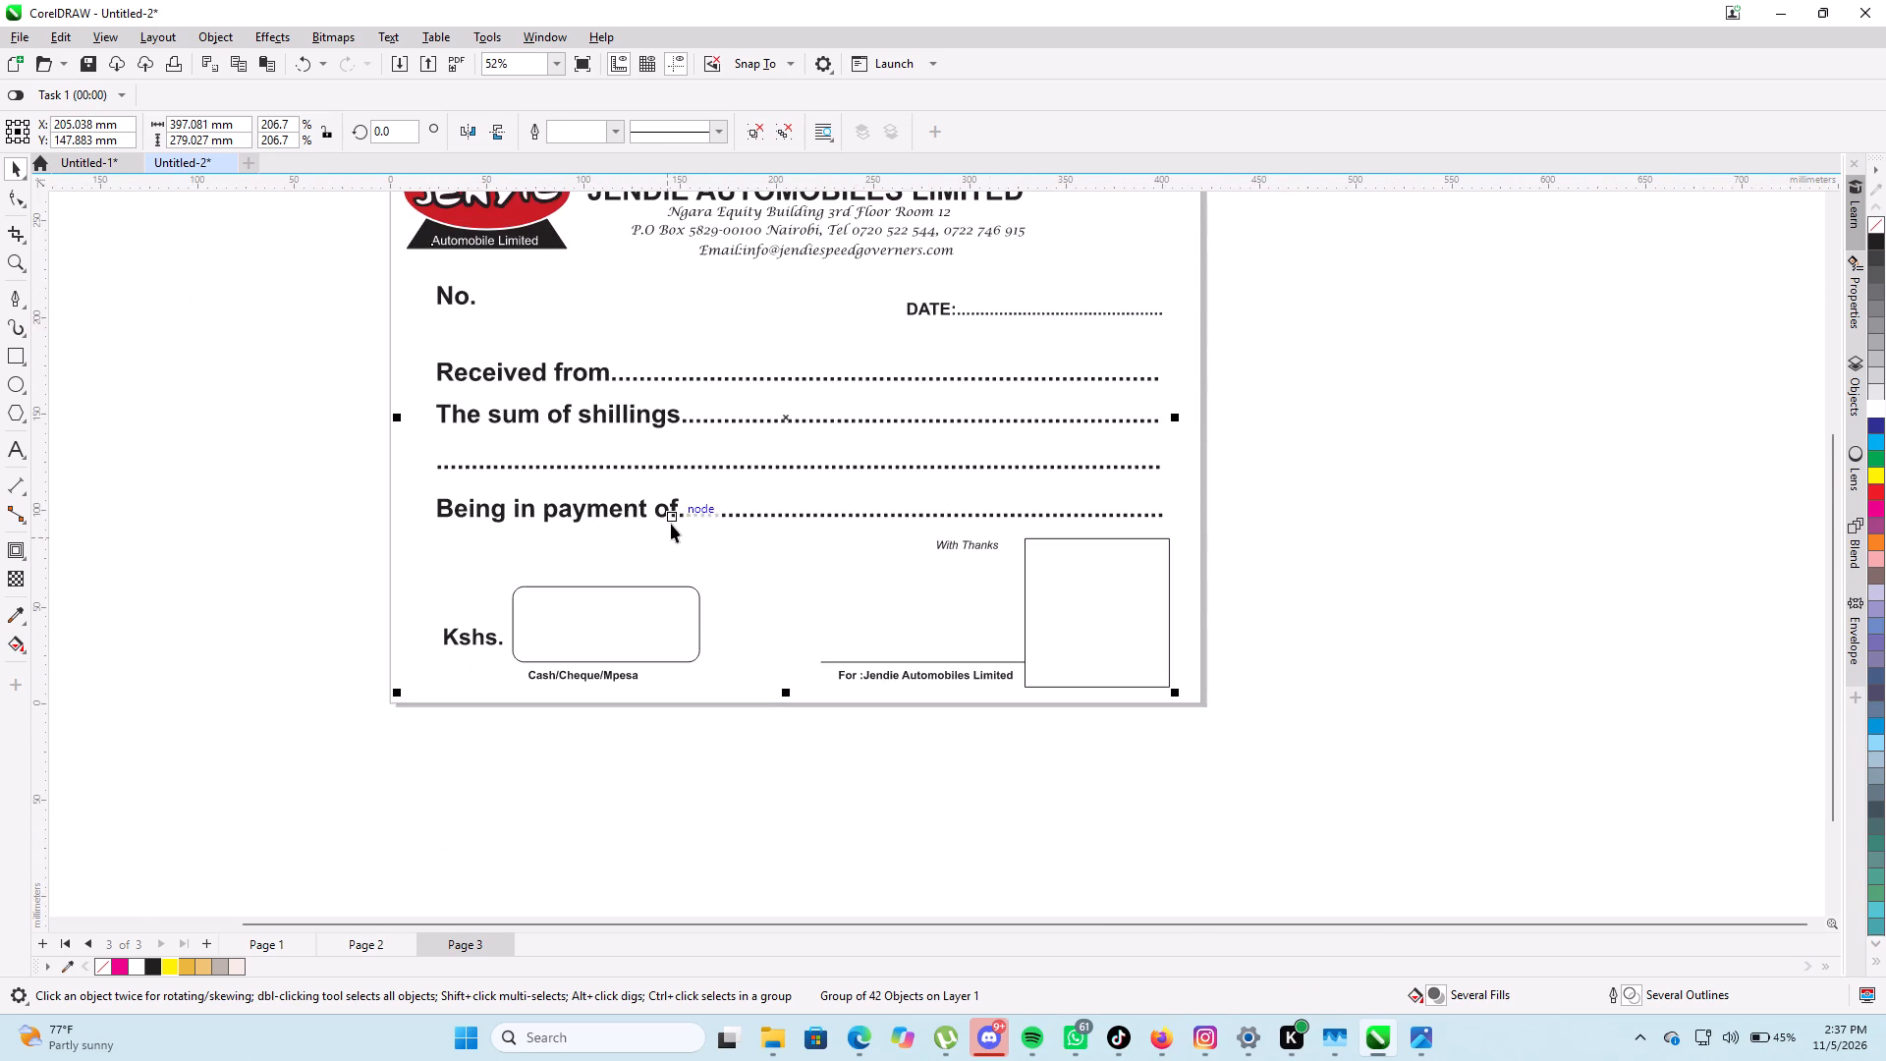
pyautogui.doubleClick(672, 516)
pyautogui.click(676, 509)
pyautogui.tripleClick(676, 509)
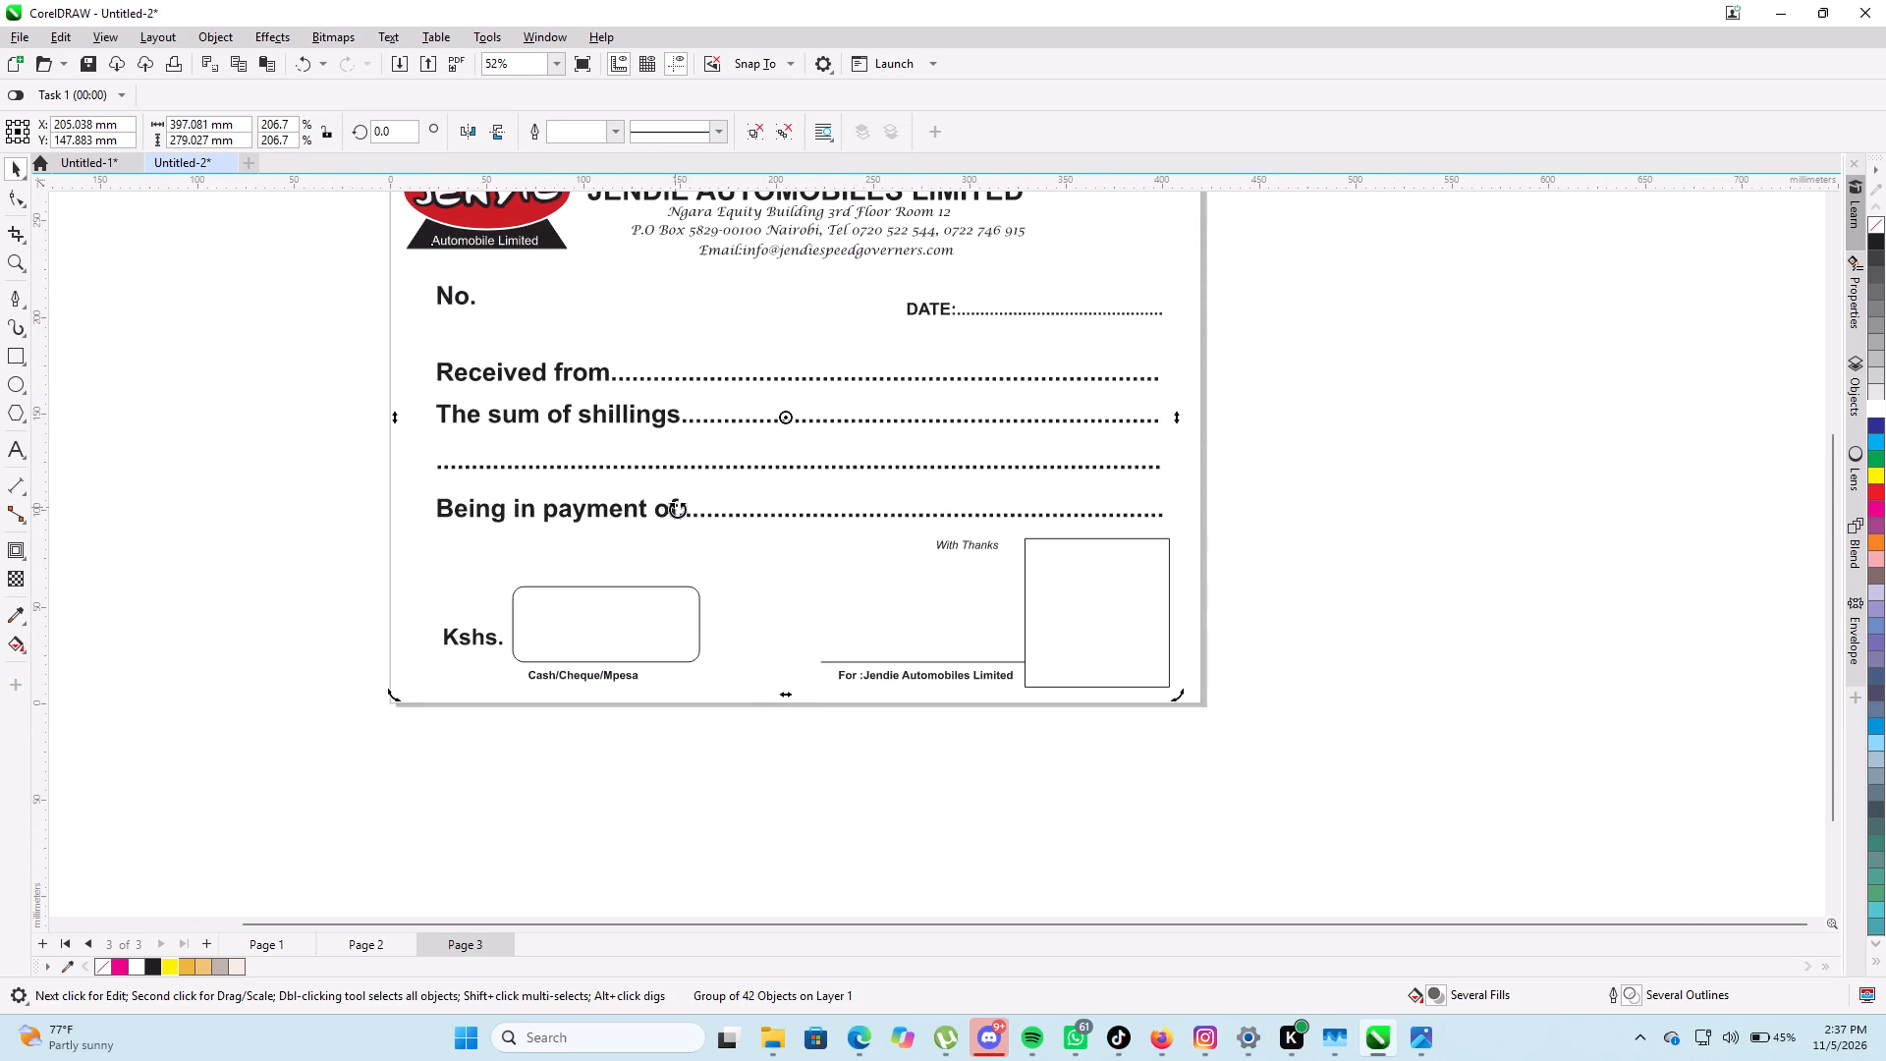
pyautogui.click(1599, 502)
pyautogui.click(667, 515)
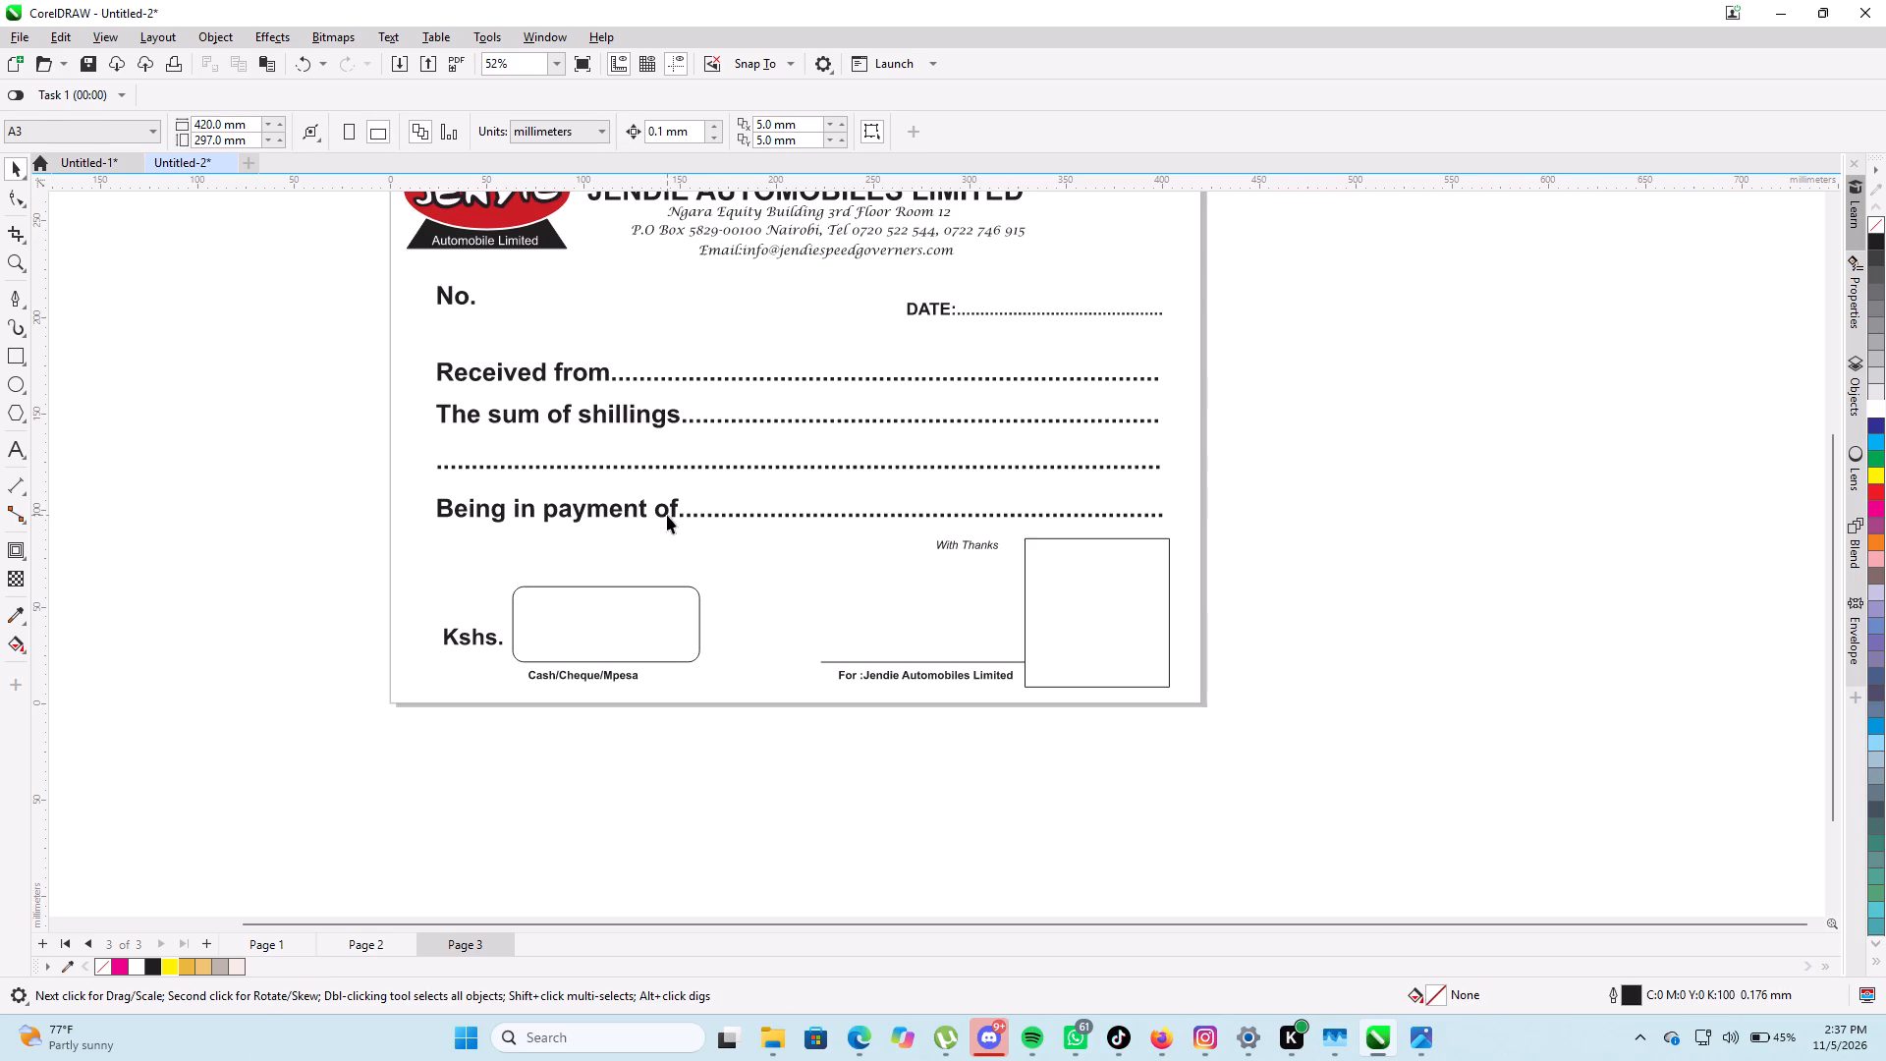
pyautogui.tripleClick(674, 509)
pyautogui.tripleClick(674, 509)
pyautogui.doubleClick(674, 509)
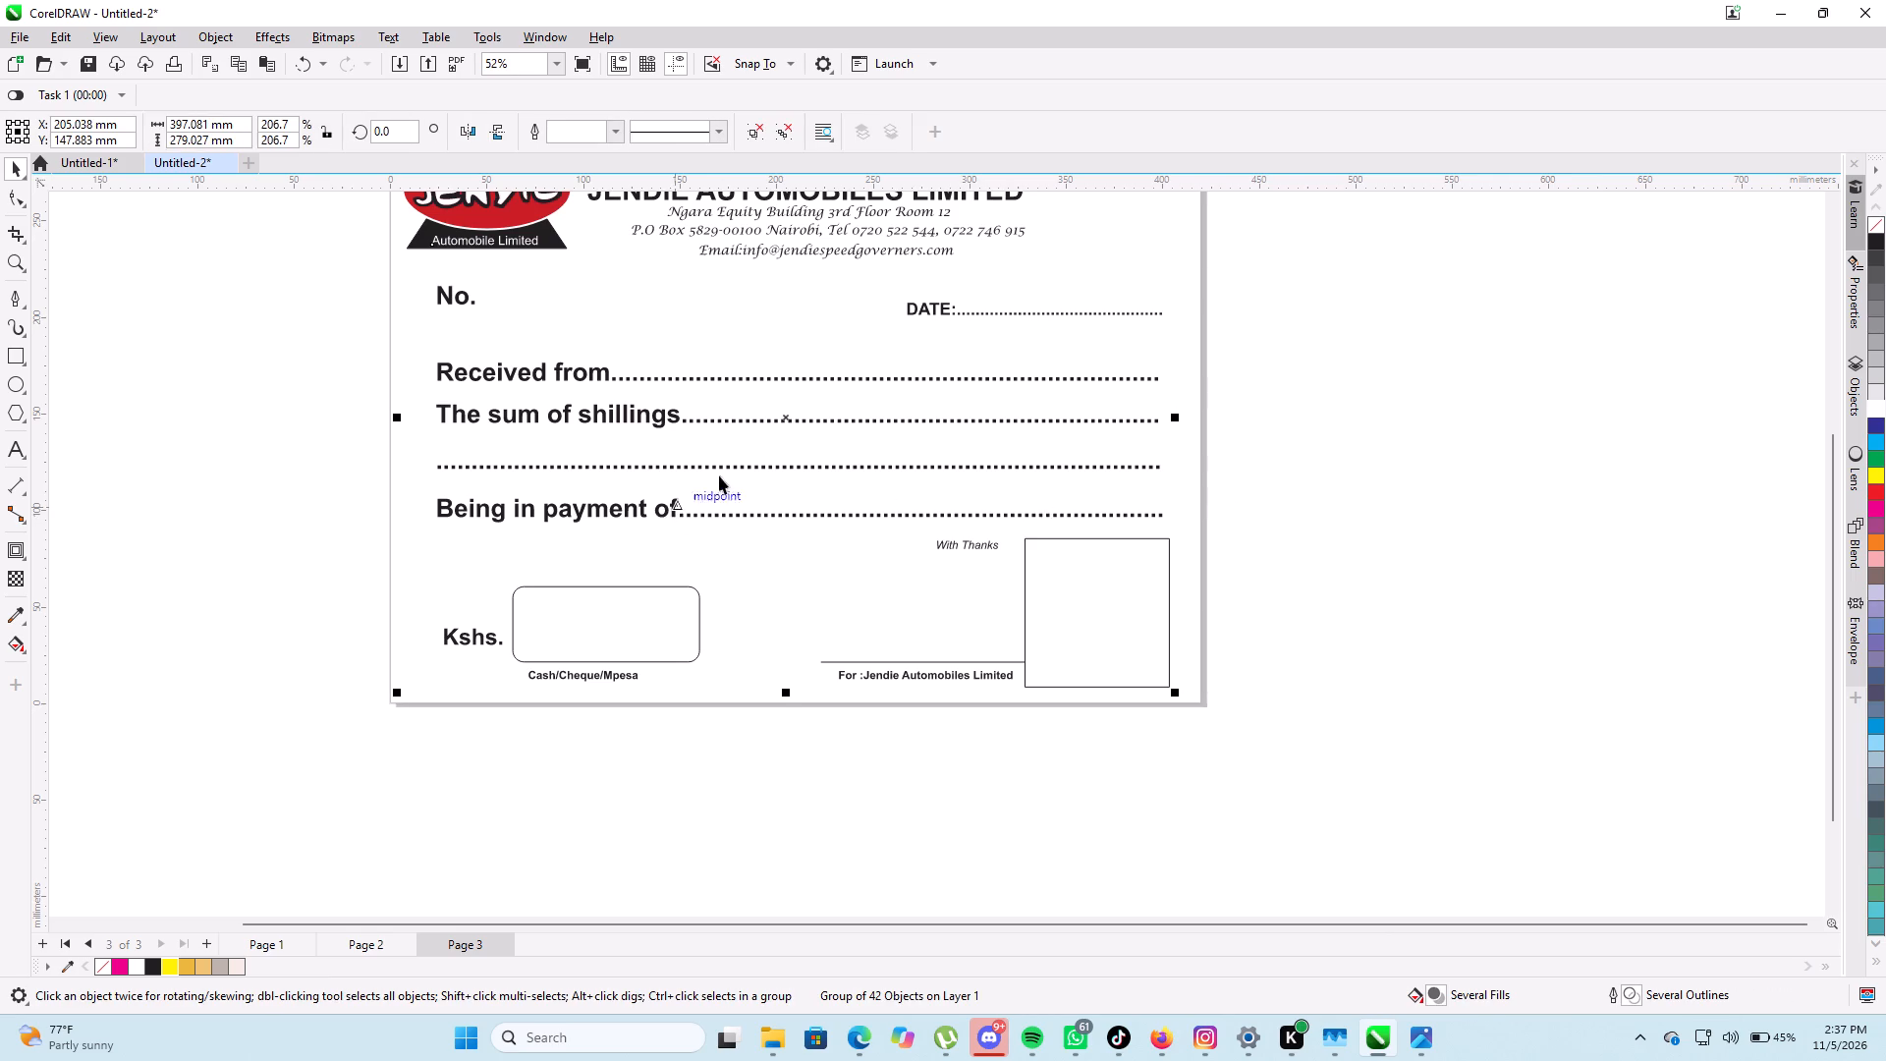
# Ungroup the payment receipt into separate objects and deselect them.
pyautogui.rightClick(786, 419)
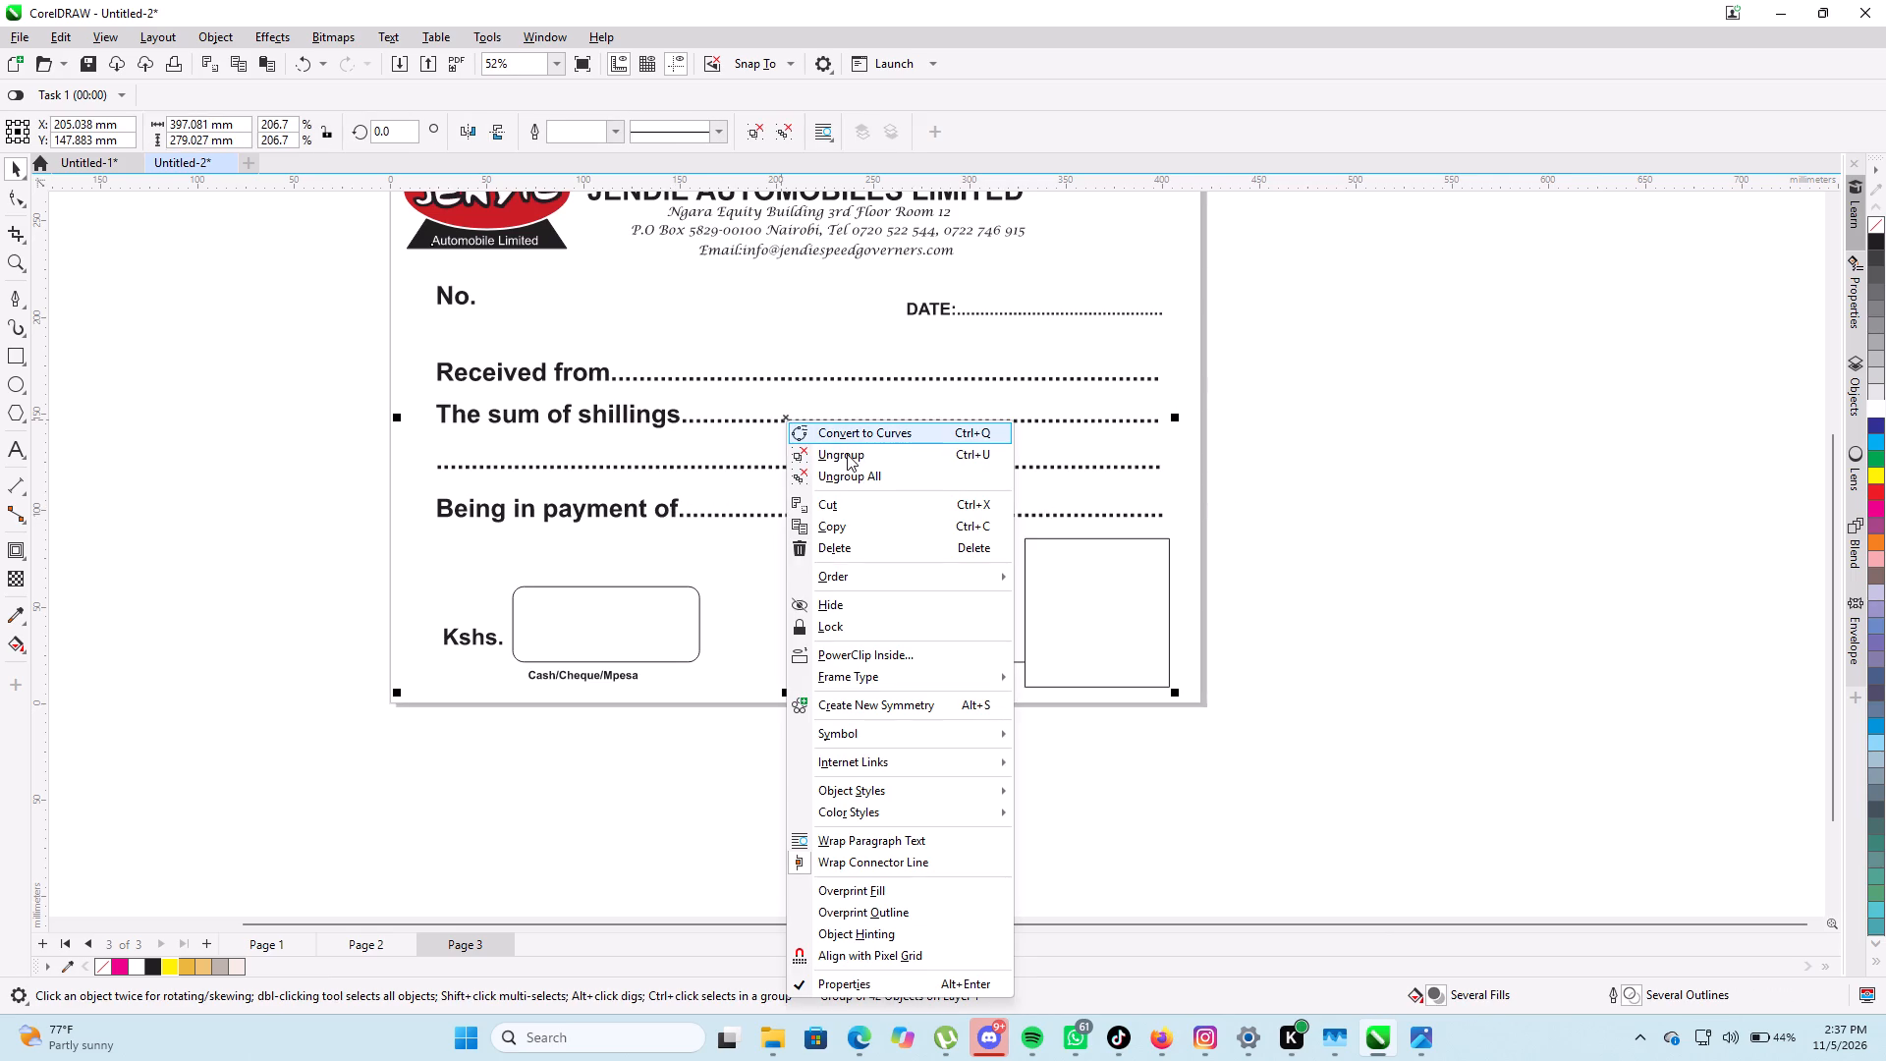
pyautogui.click(849, 457)
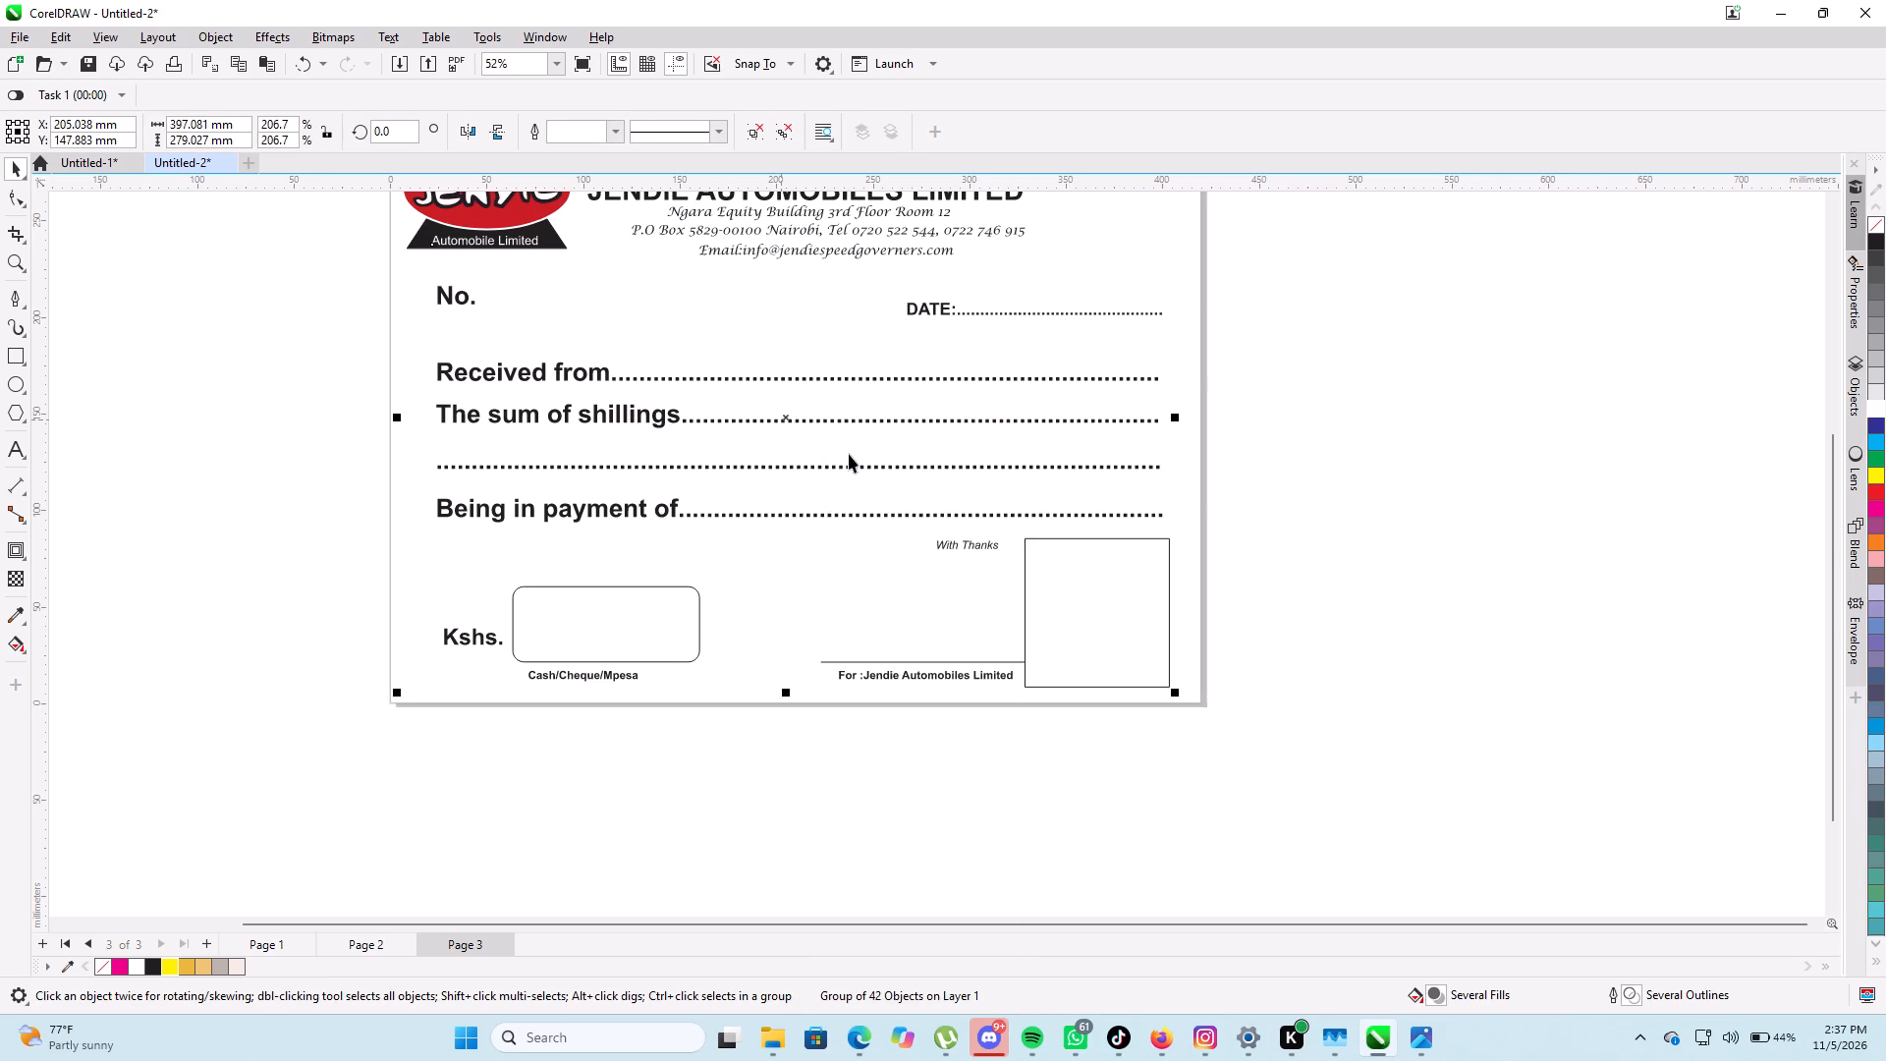
pyautogui.click(1391, 441)
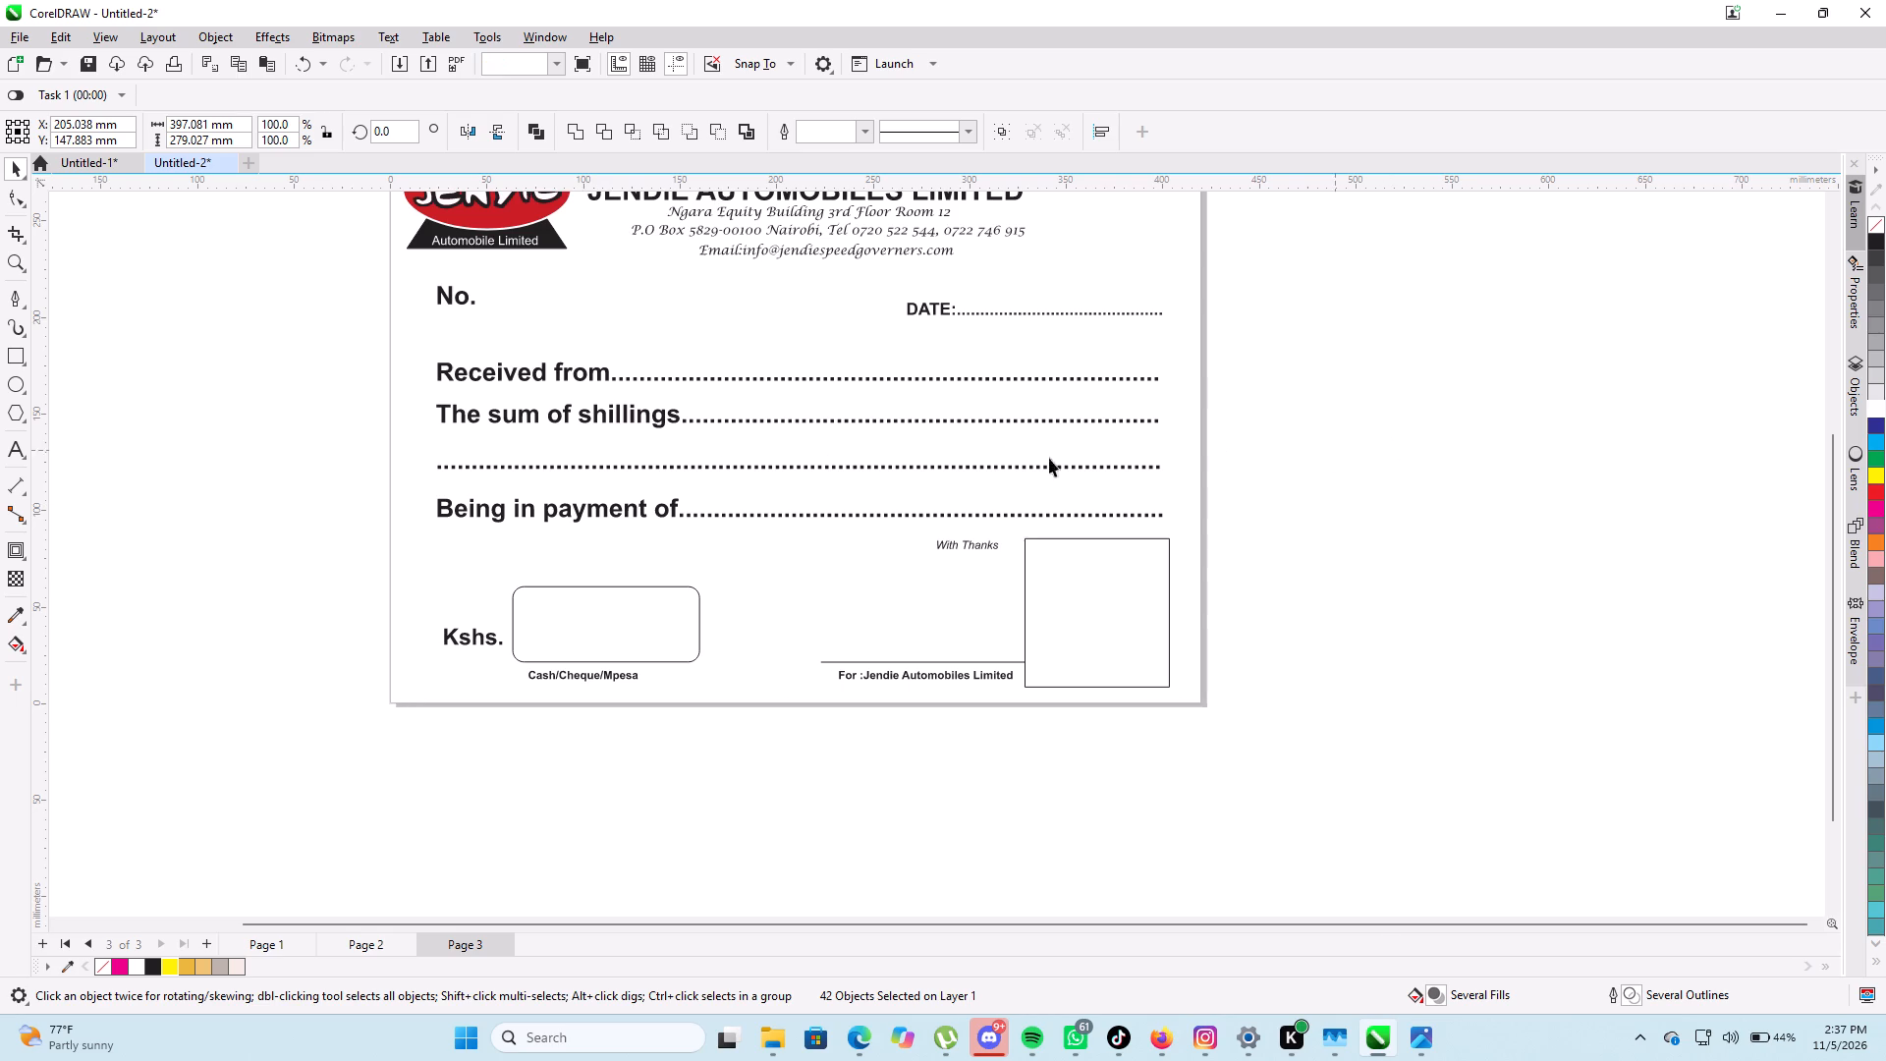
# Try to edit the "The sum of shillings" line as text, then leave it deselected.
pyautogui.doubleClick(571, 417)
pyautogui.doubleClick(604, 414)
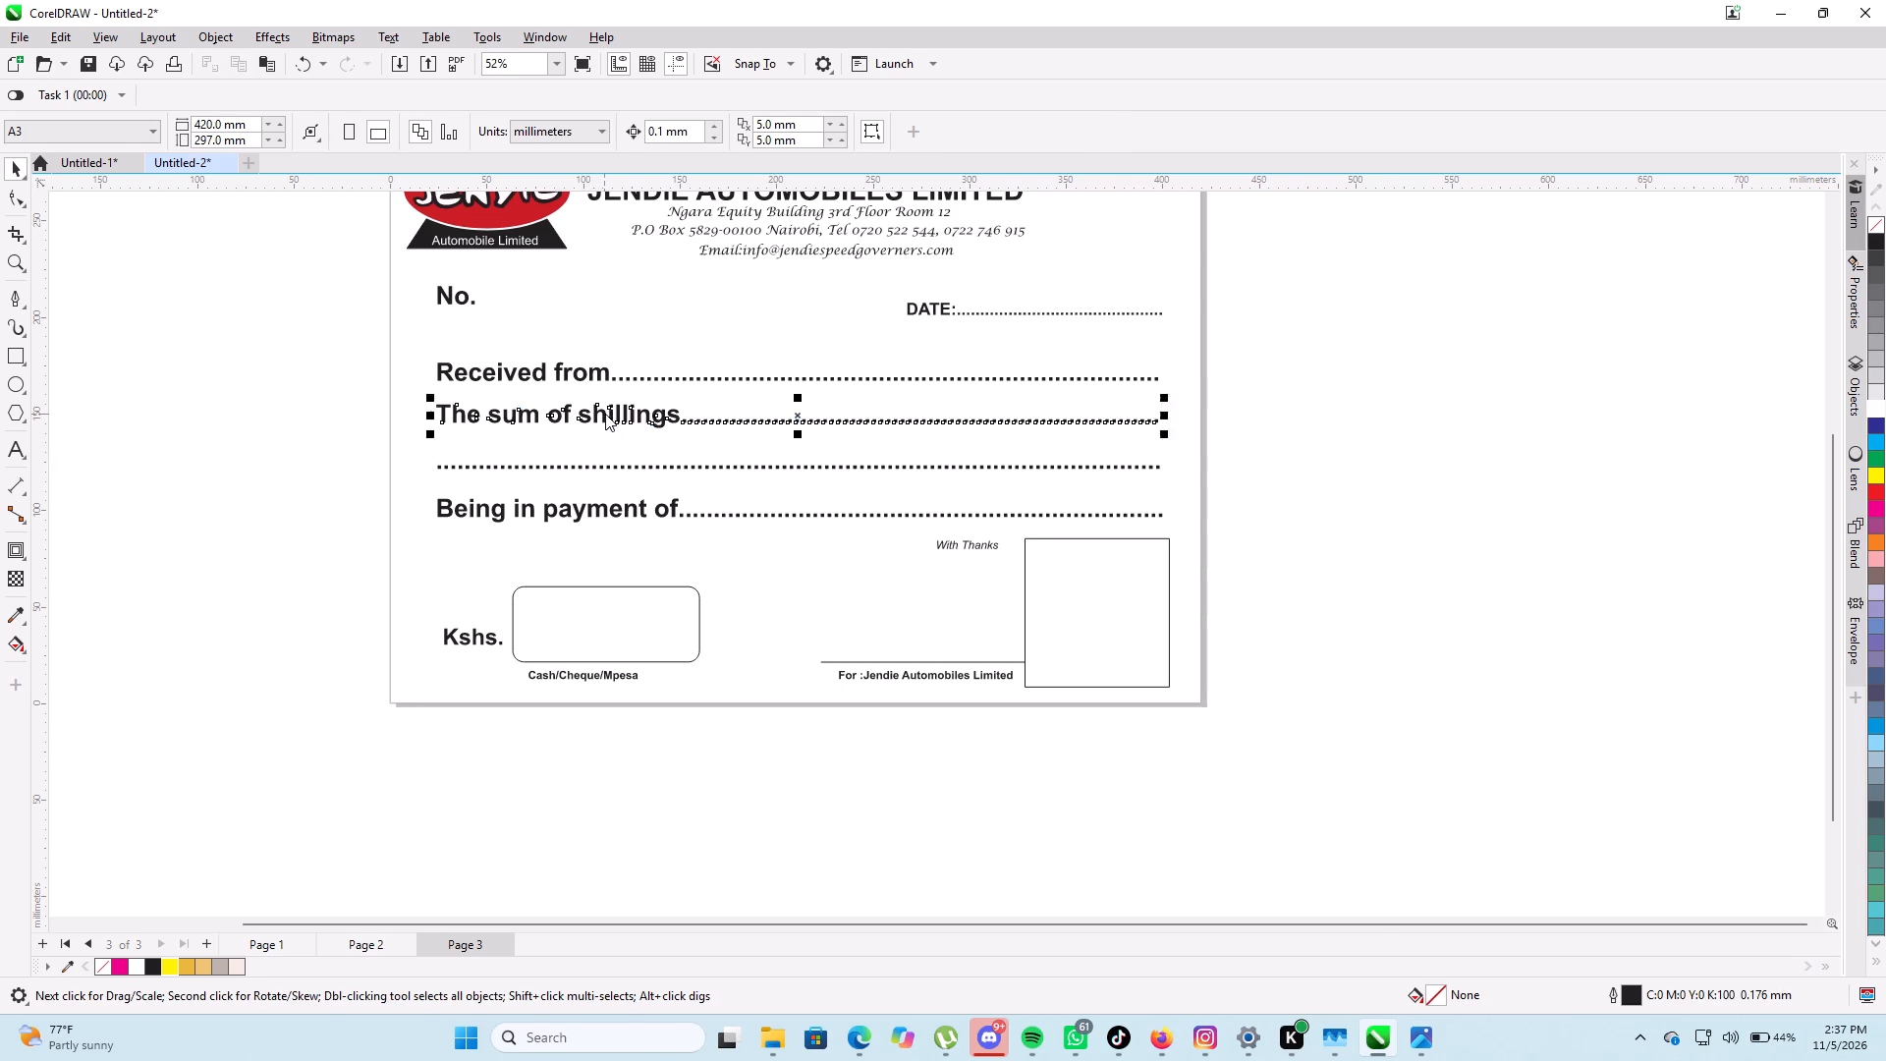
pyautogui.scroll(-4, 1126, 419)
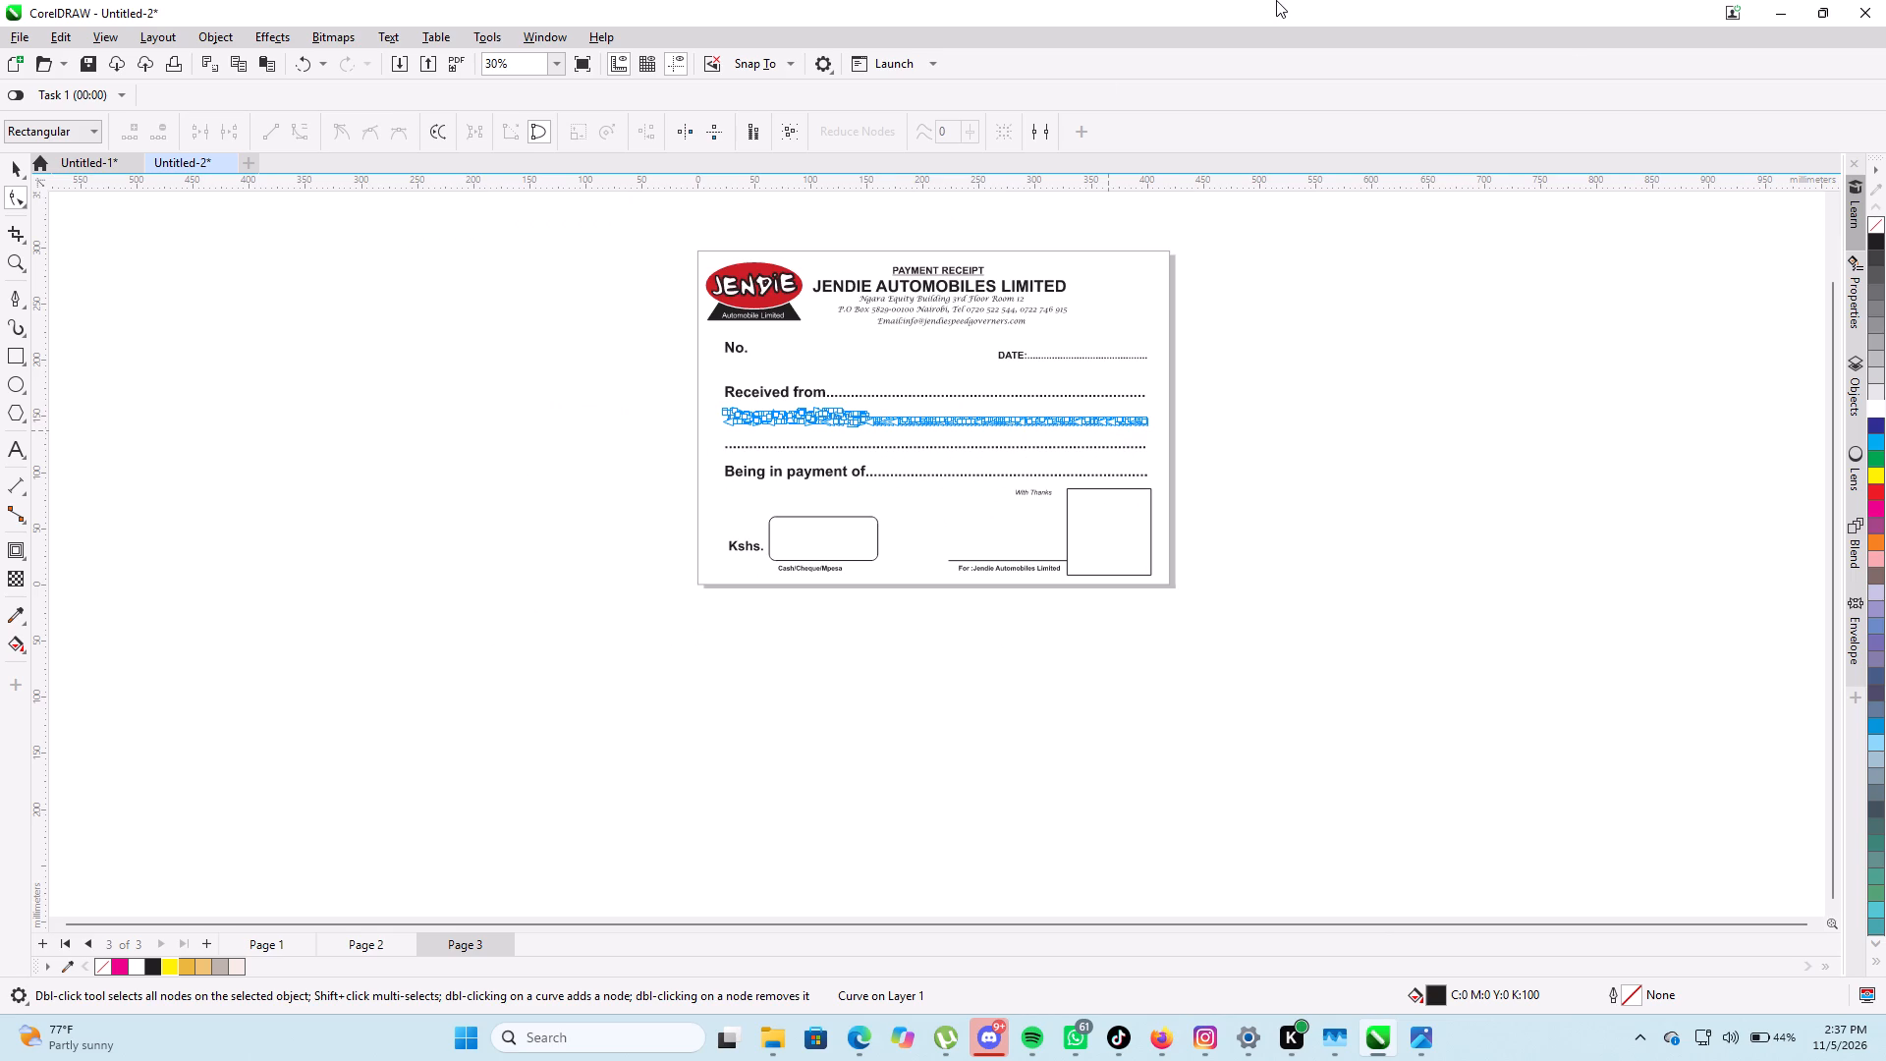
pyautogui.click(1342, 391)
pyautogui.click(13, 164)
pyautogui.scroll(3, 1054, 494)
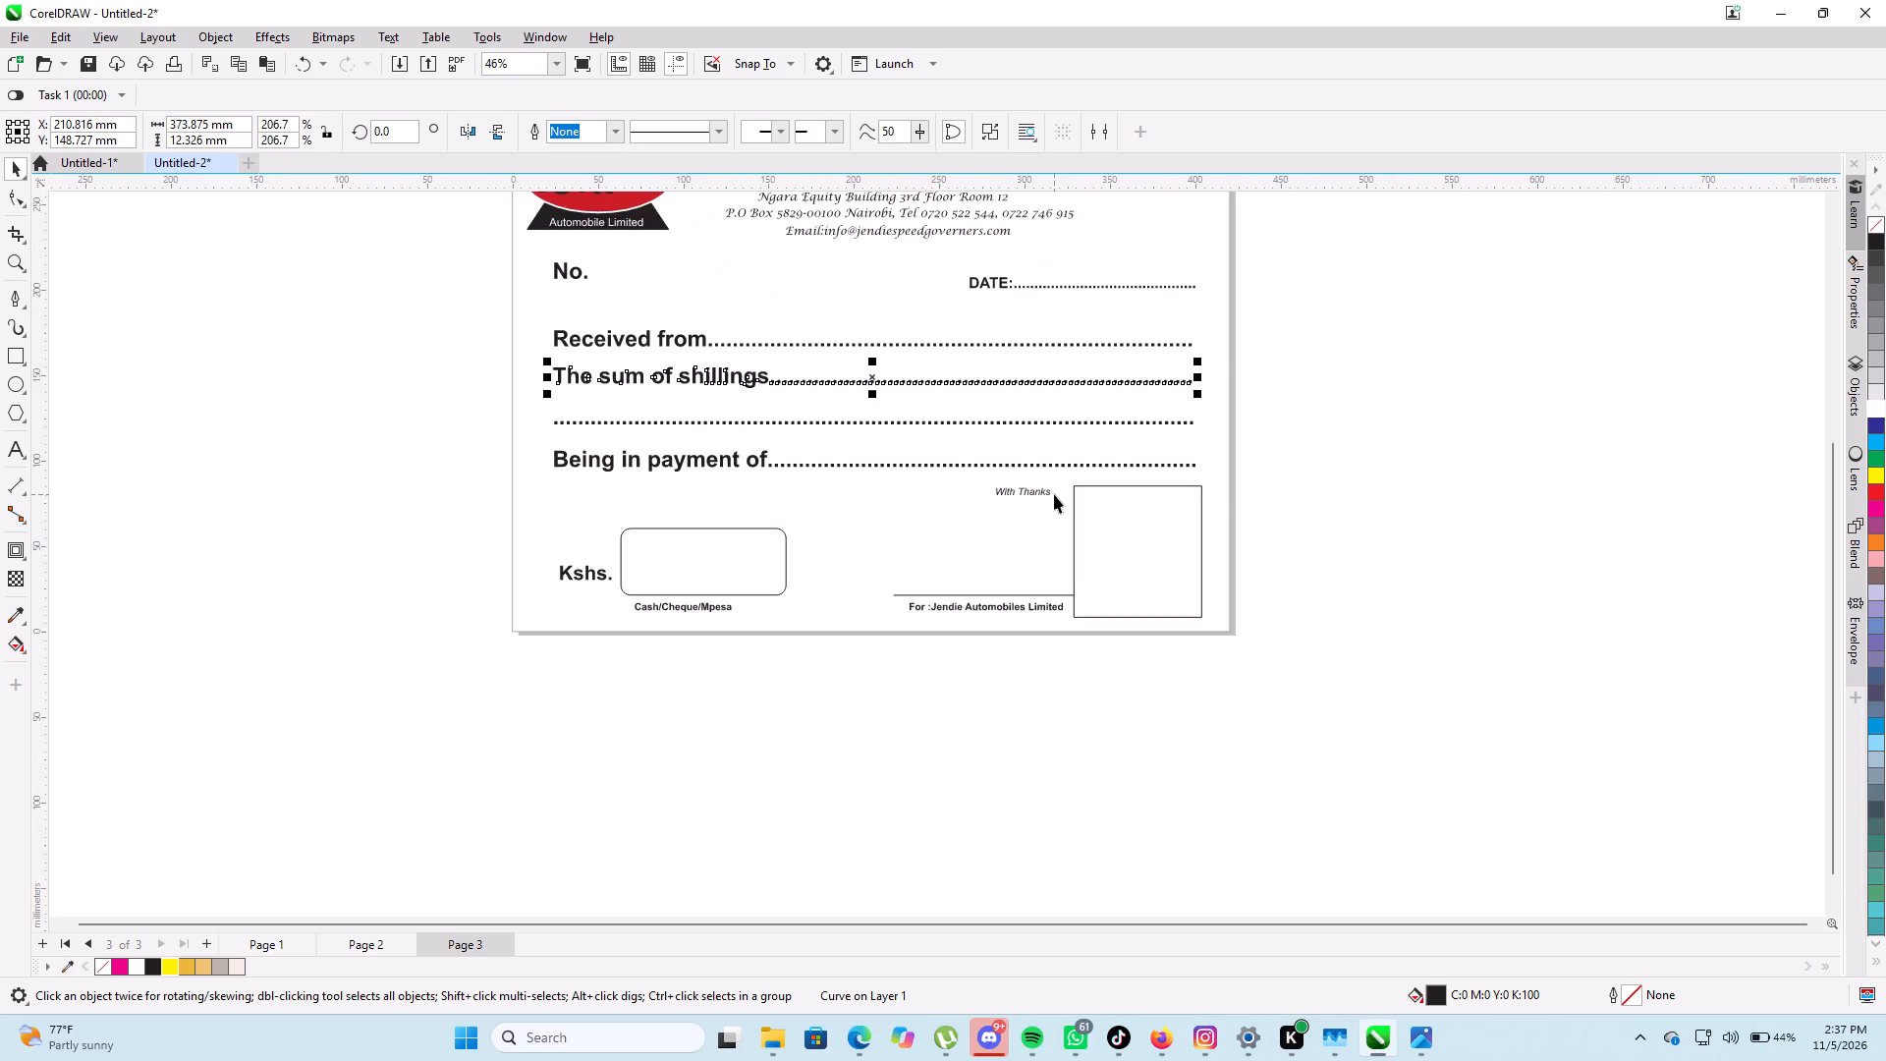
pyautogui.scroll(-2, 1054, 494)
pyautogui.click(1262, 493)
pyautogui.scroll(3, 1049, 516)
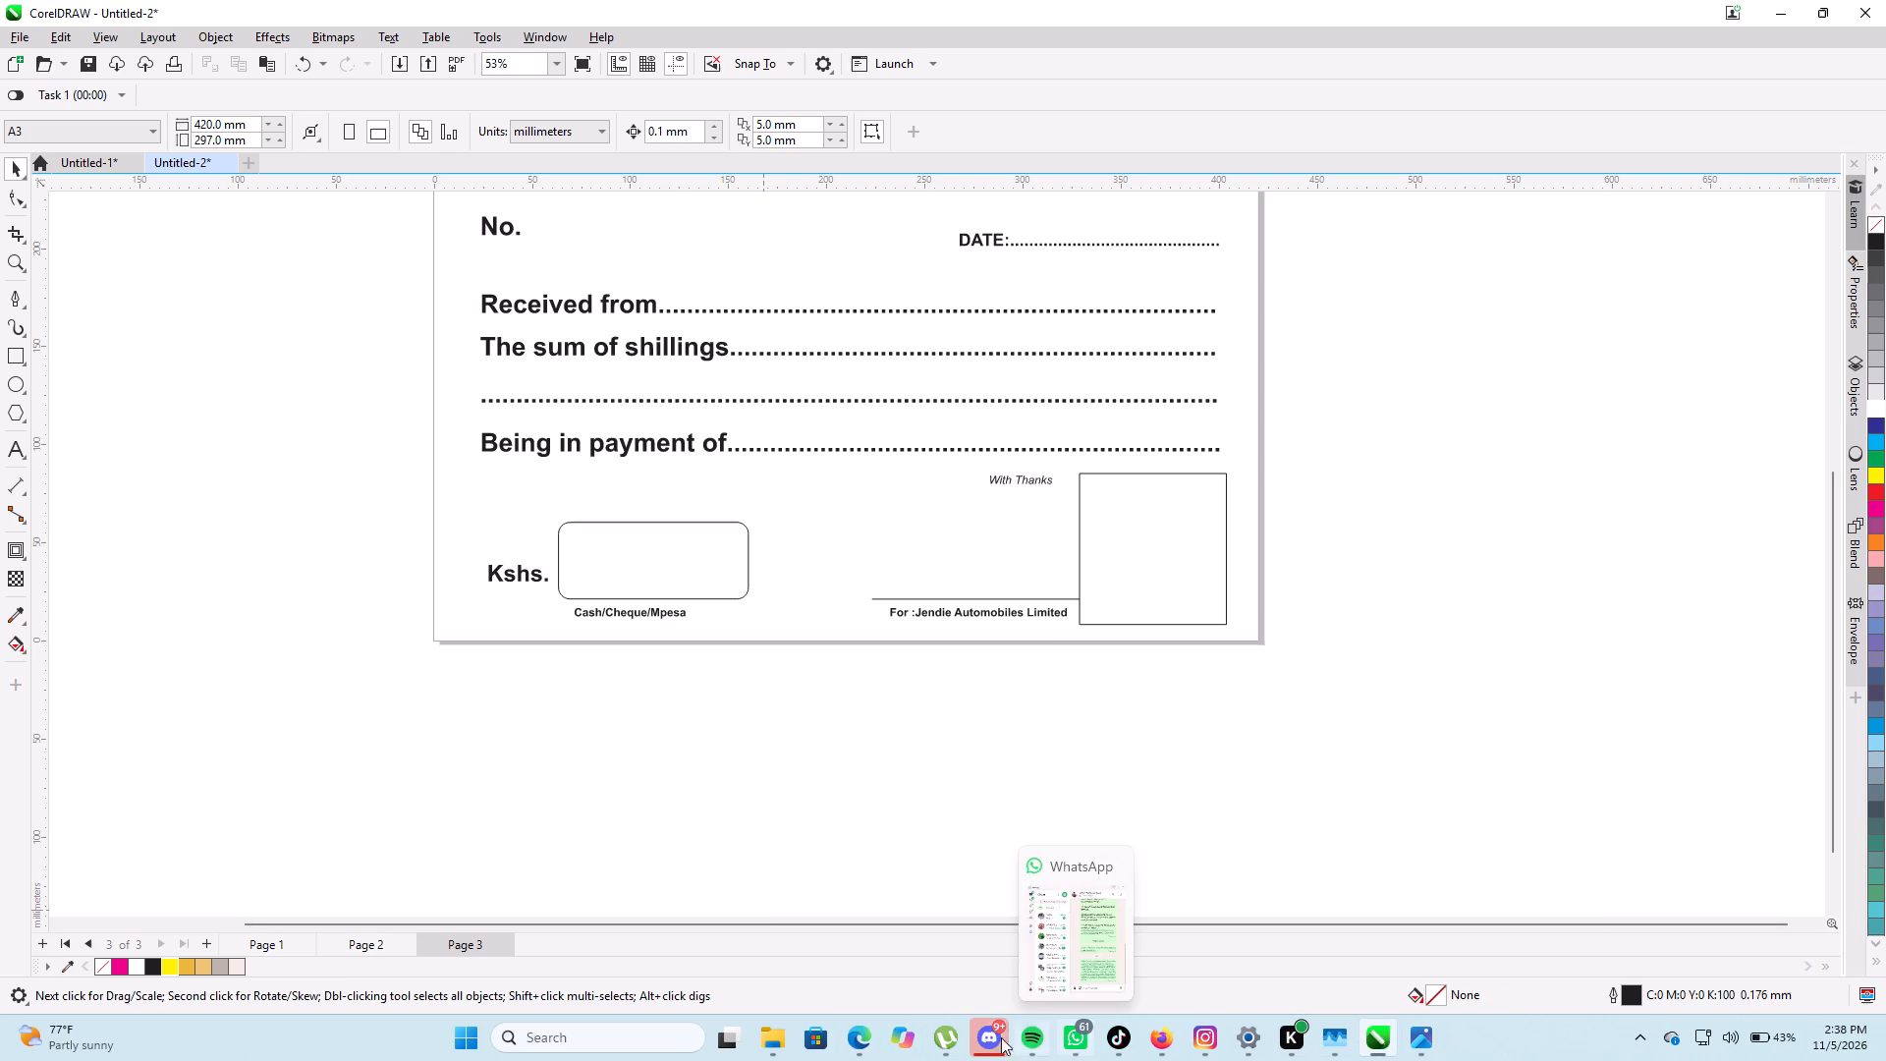
# Switch to File Explorer and search the Downloads folder for "SEA".
pyautogui.click(767, 1036)
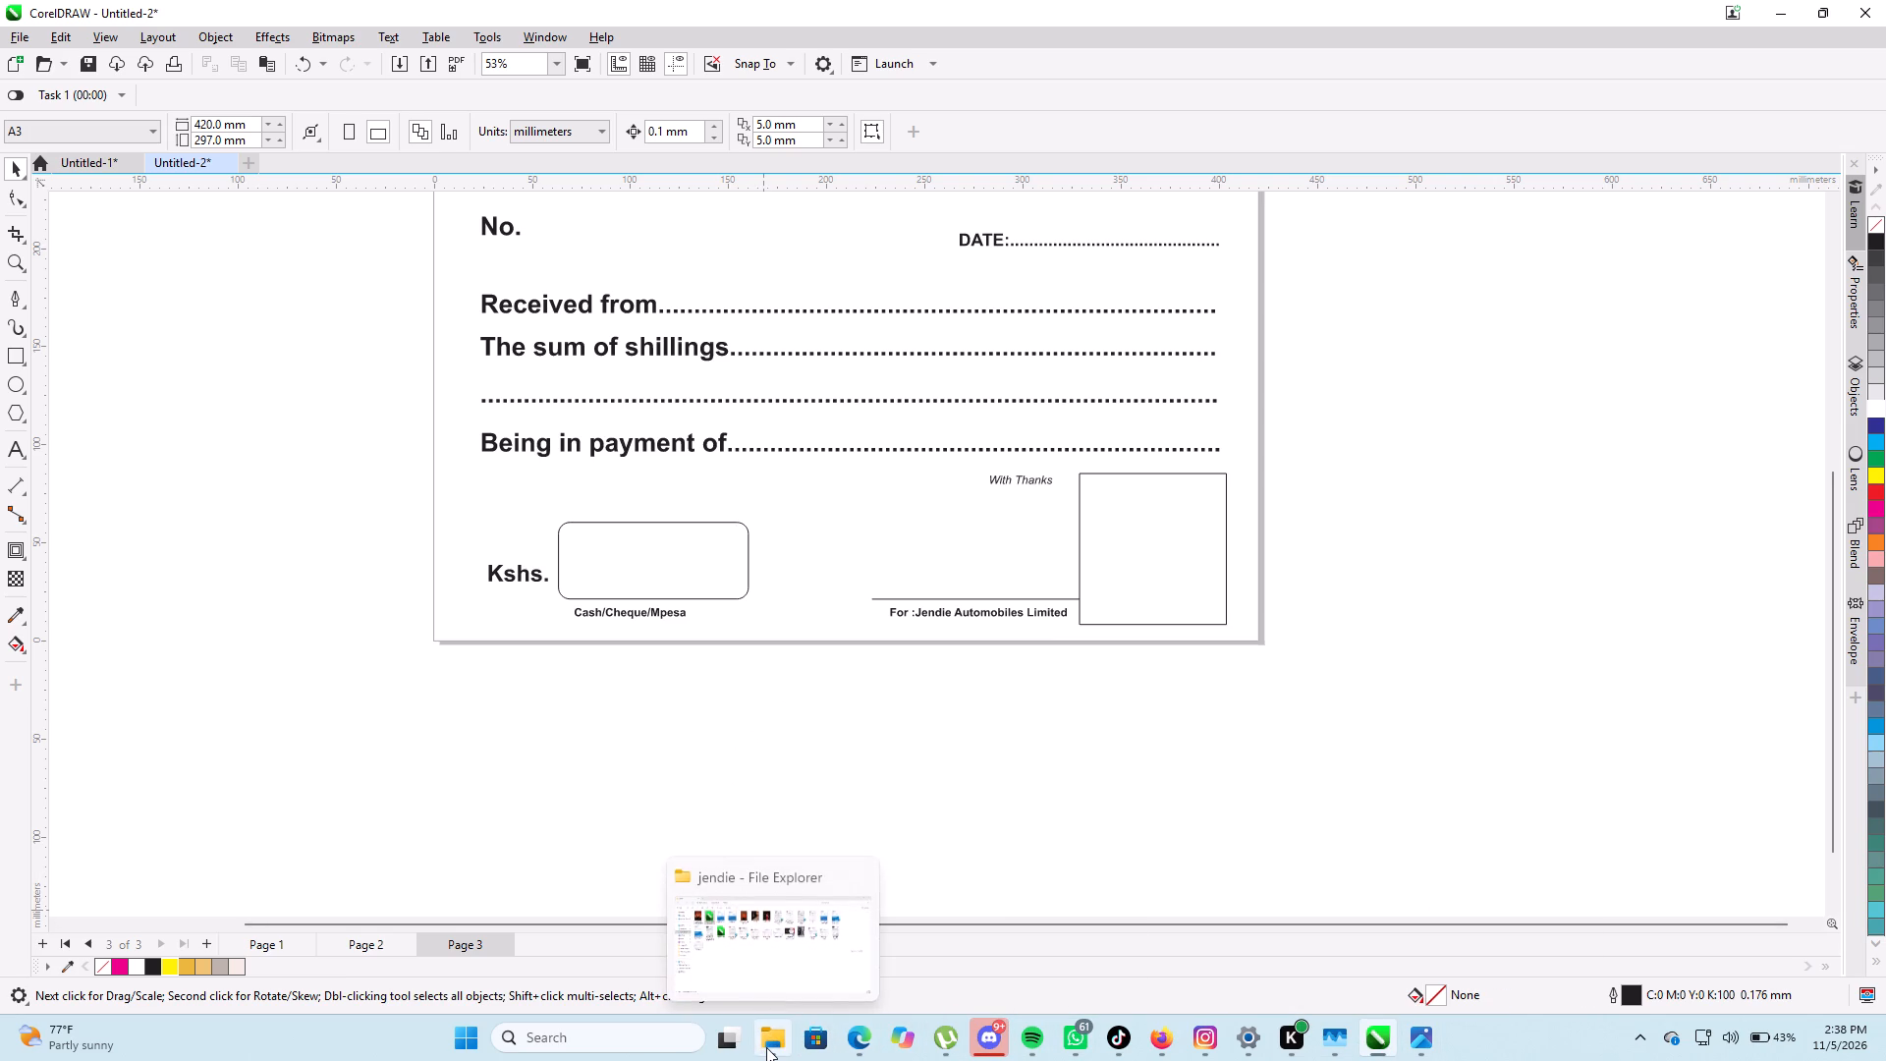
pyautogui.click(833, 938)
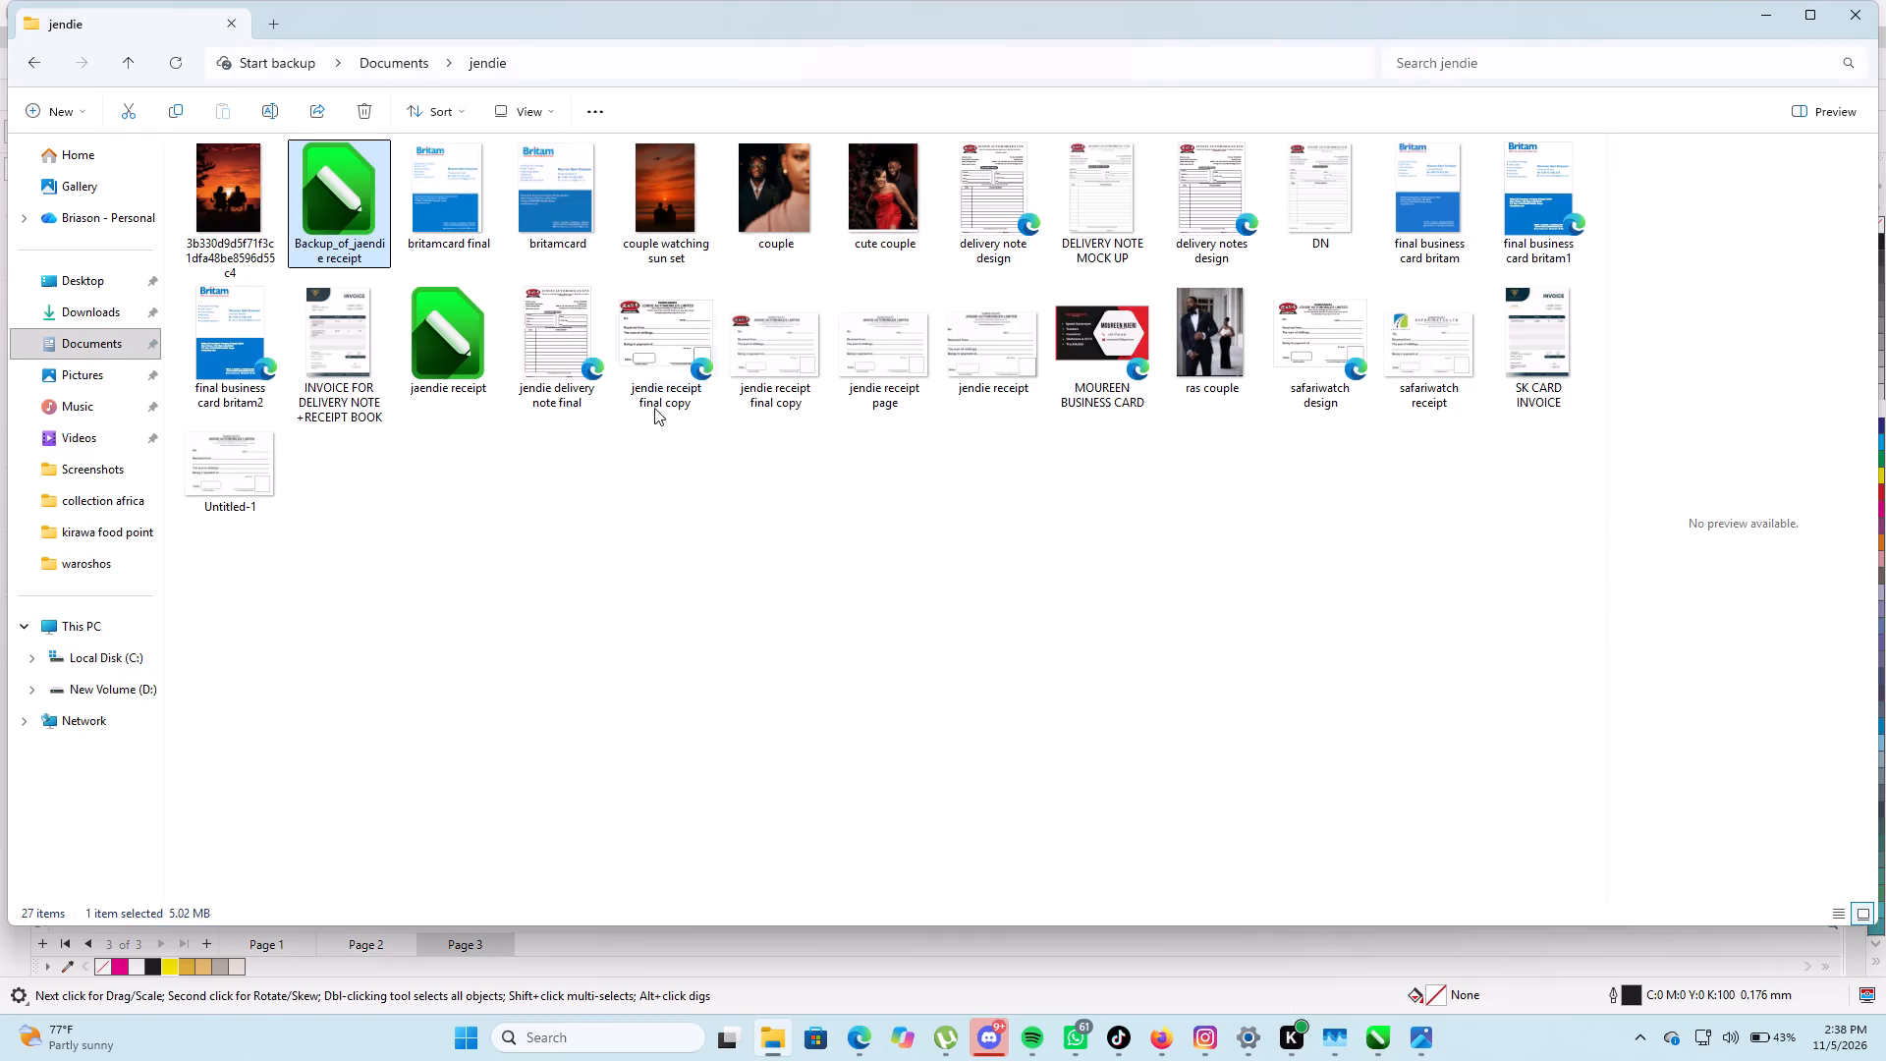
pyautogui.click(129, 313)
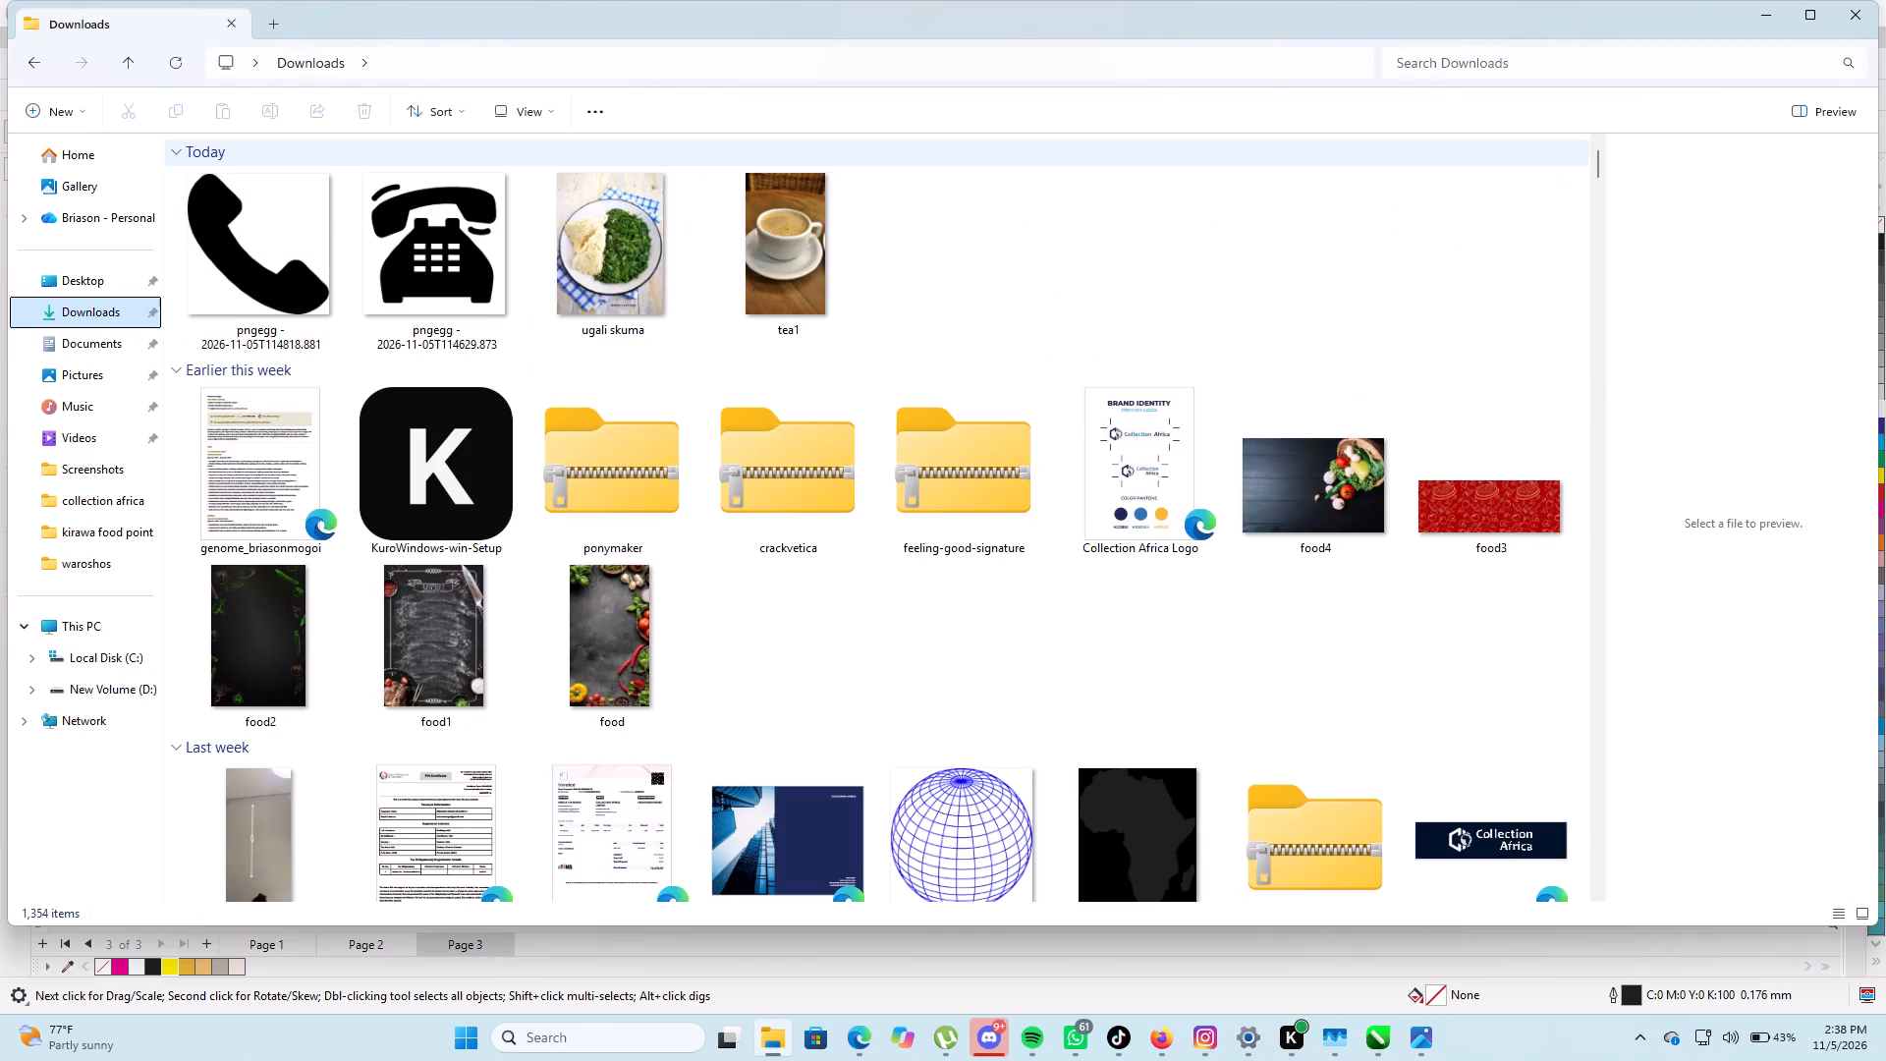
pyautogui.click(1485, 61)
pyautogui.press('d')
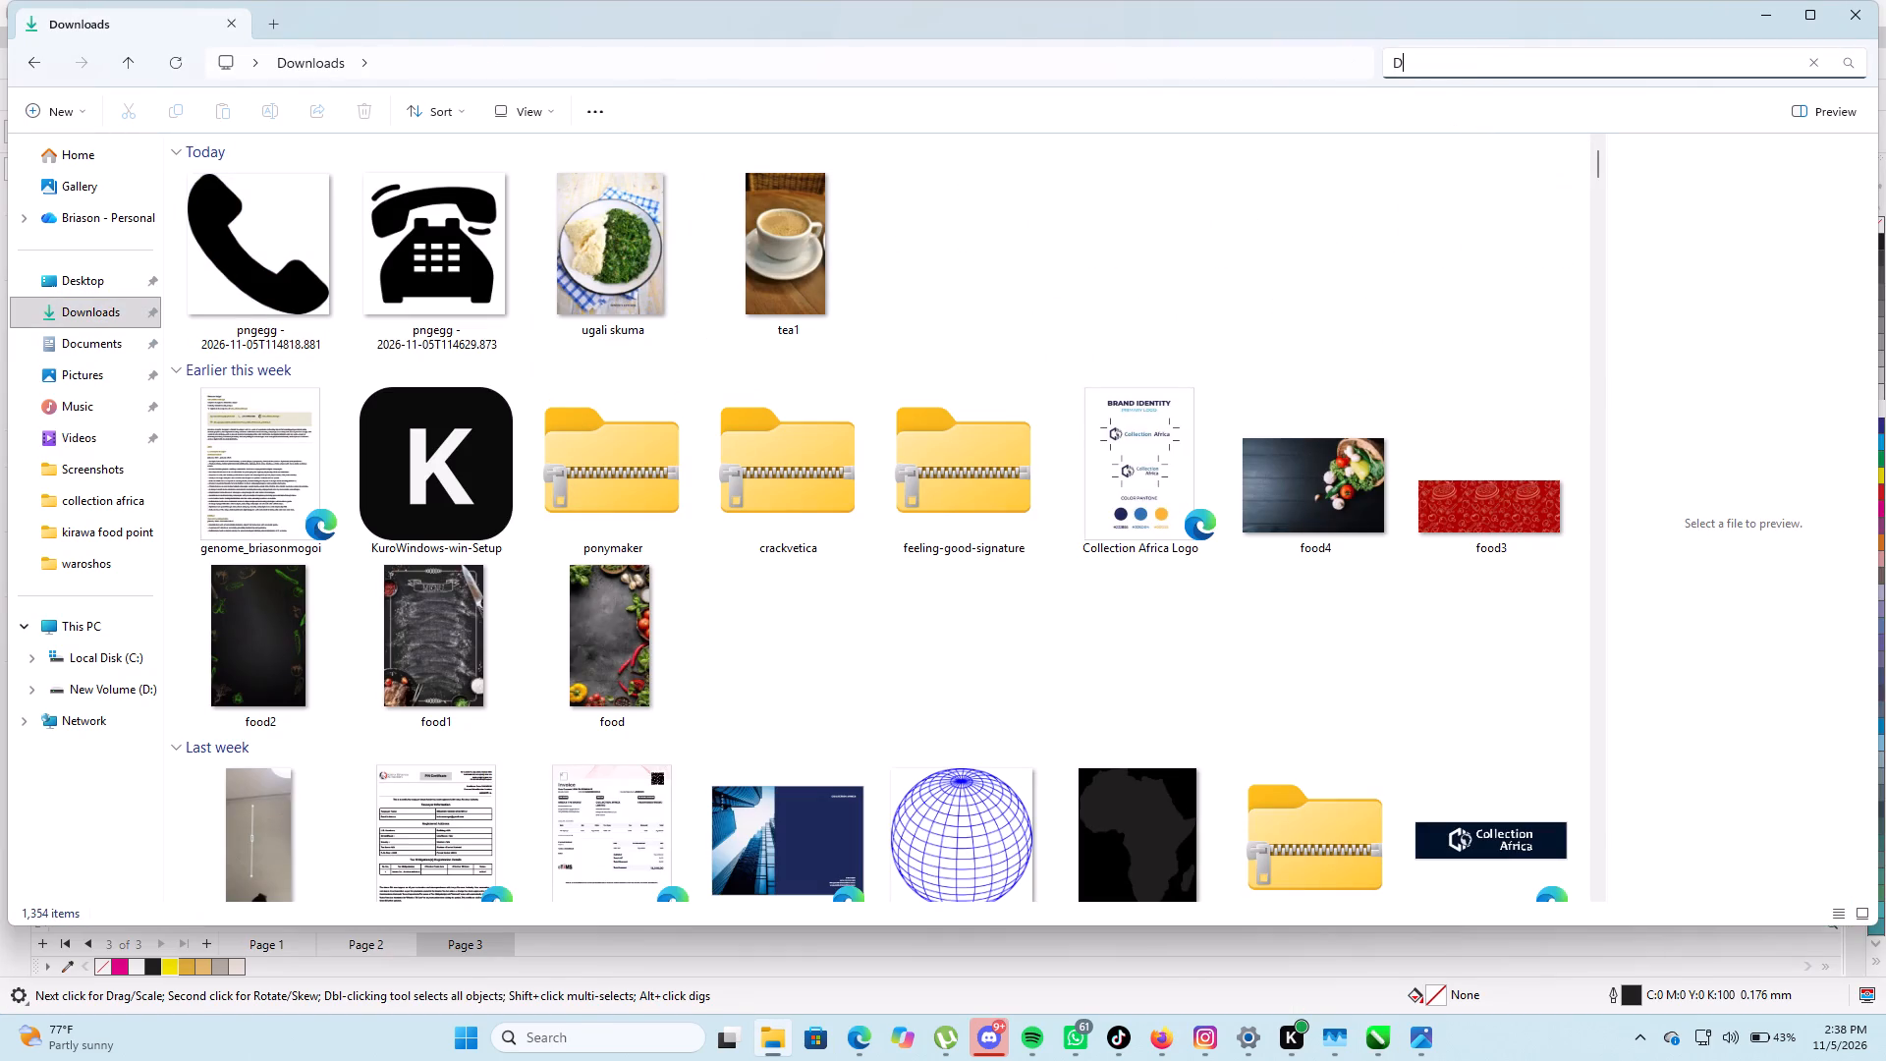
pyautogui.press('BackSpace')
pyautogui.write('SEA')
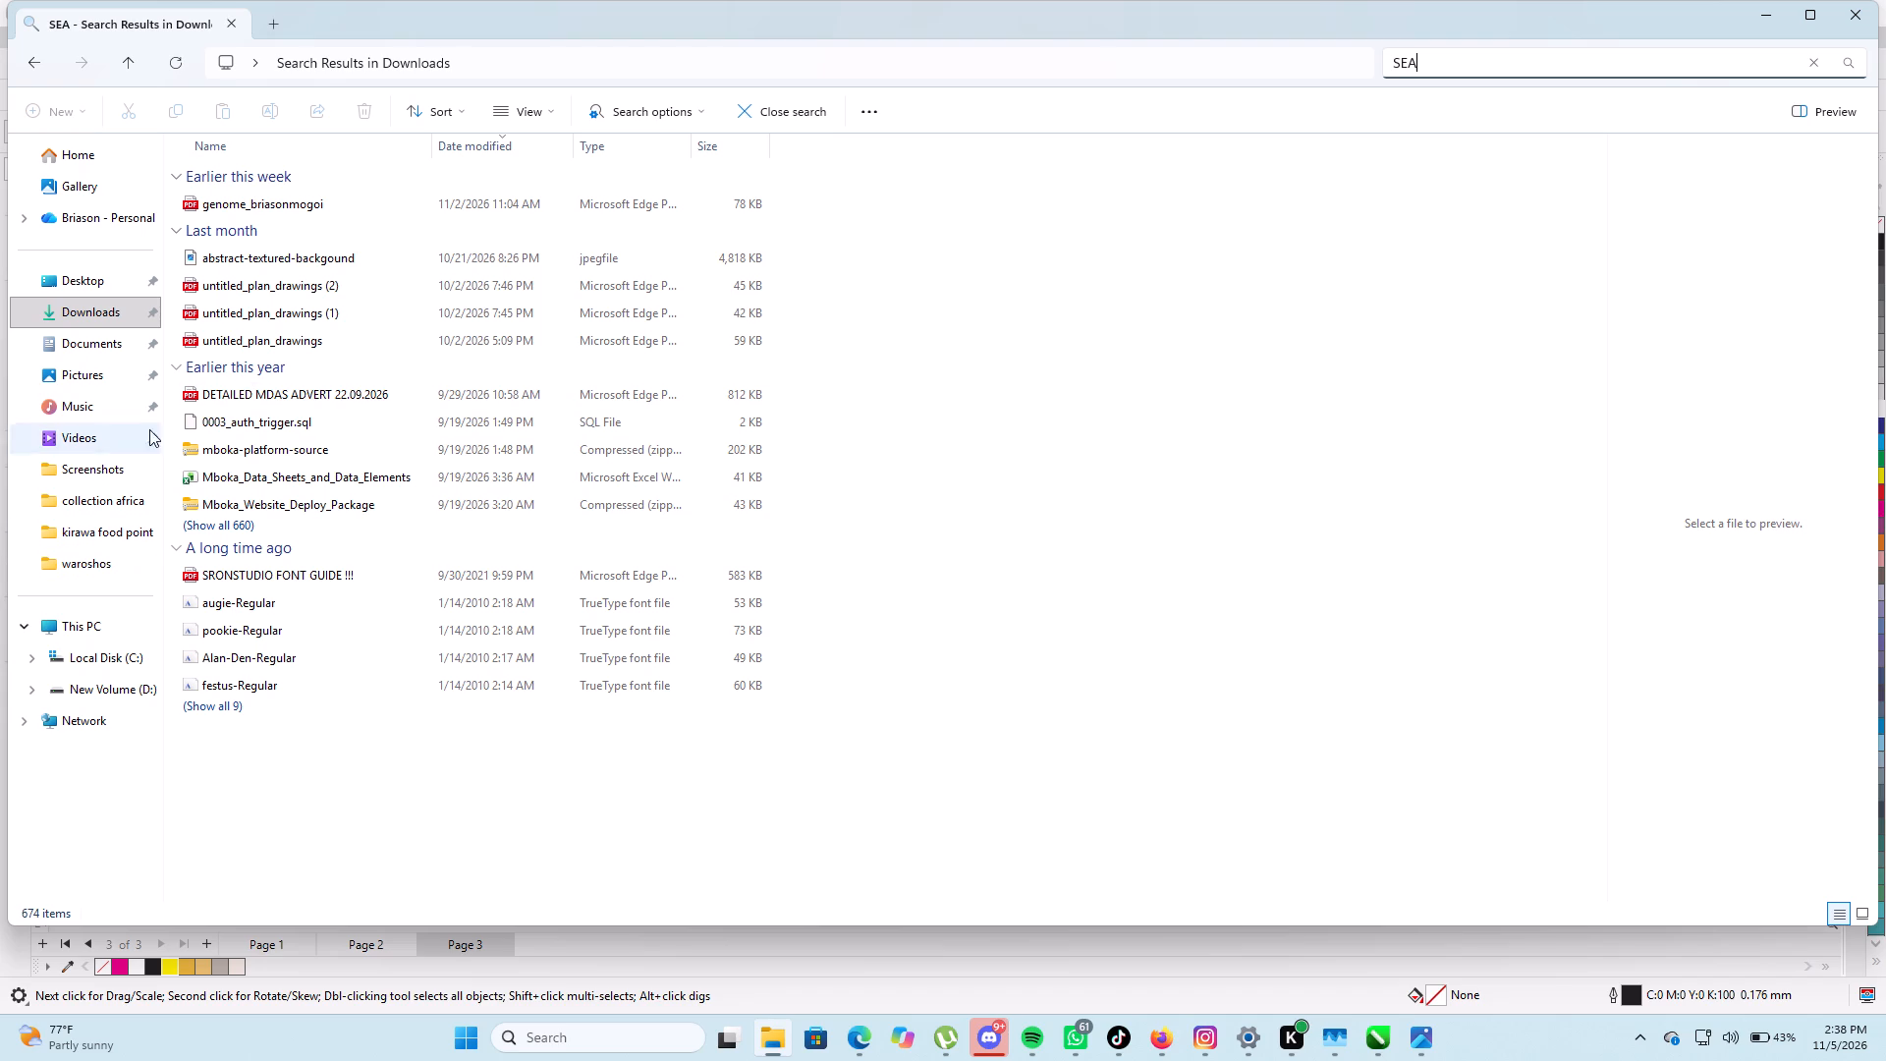
# Search the Documents folder for "SEA".
pyautogui.click(127, 342)
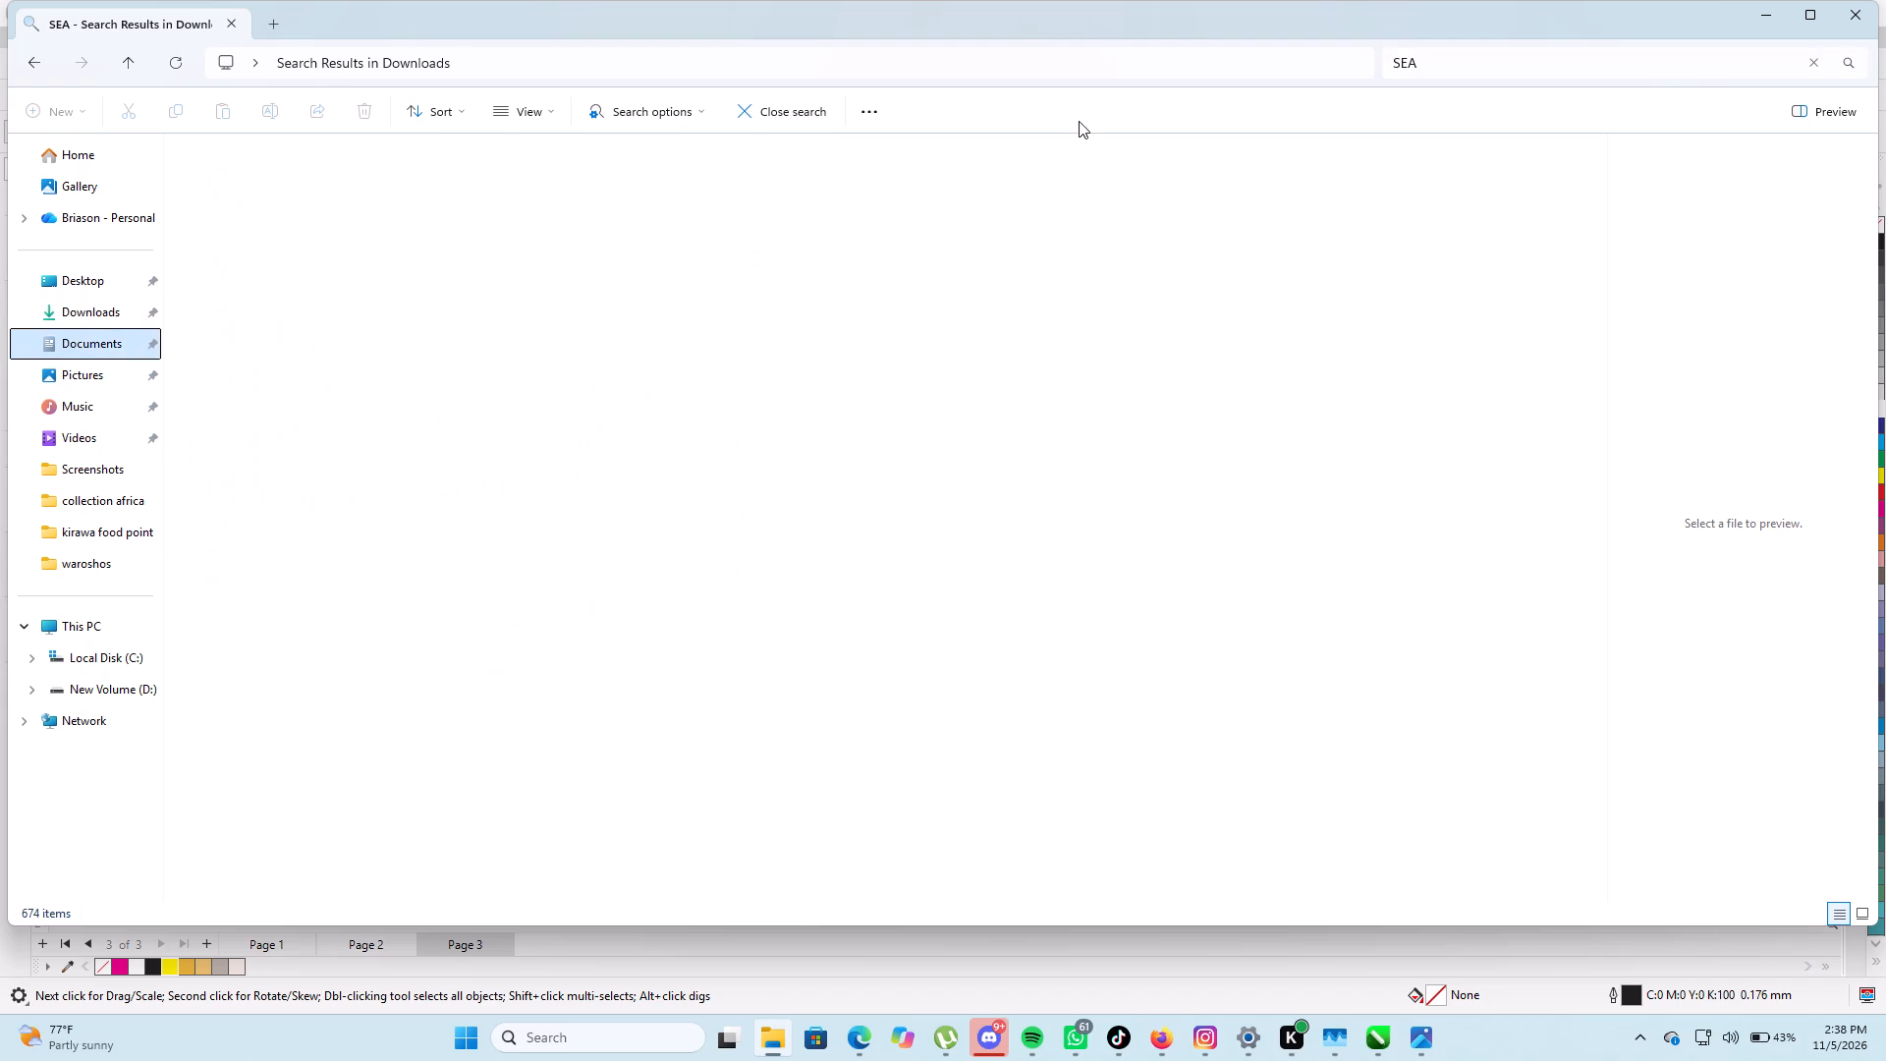
pyautogui.click(1479, 64)
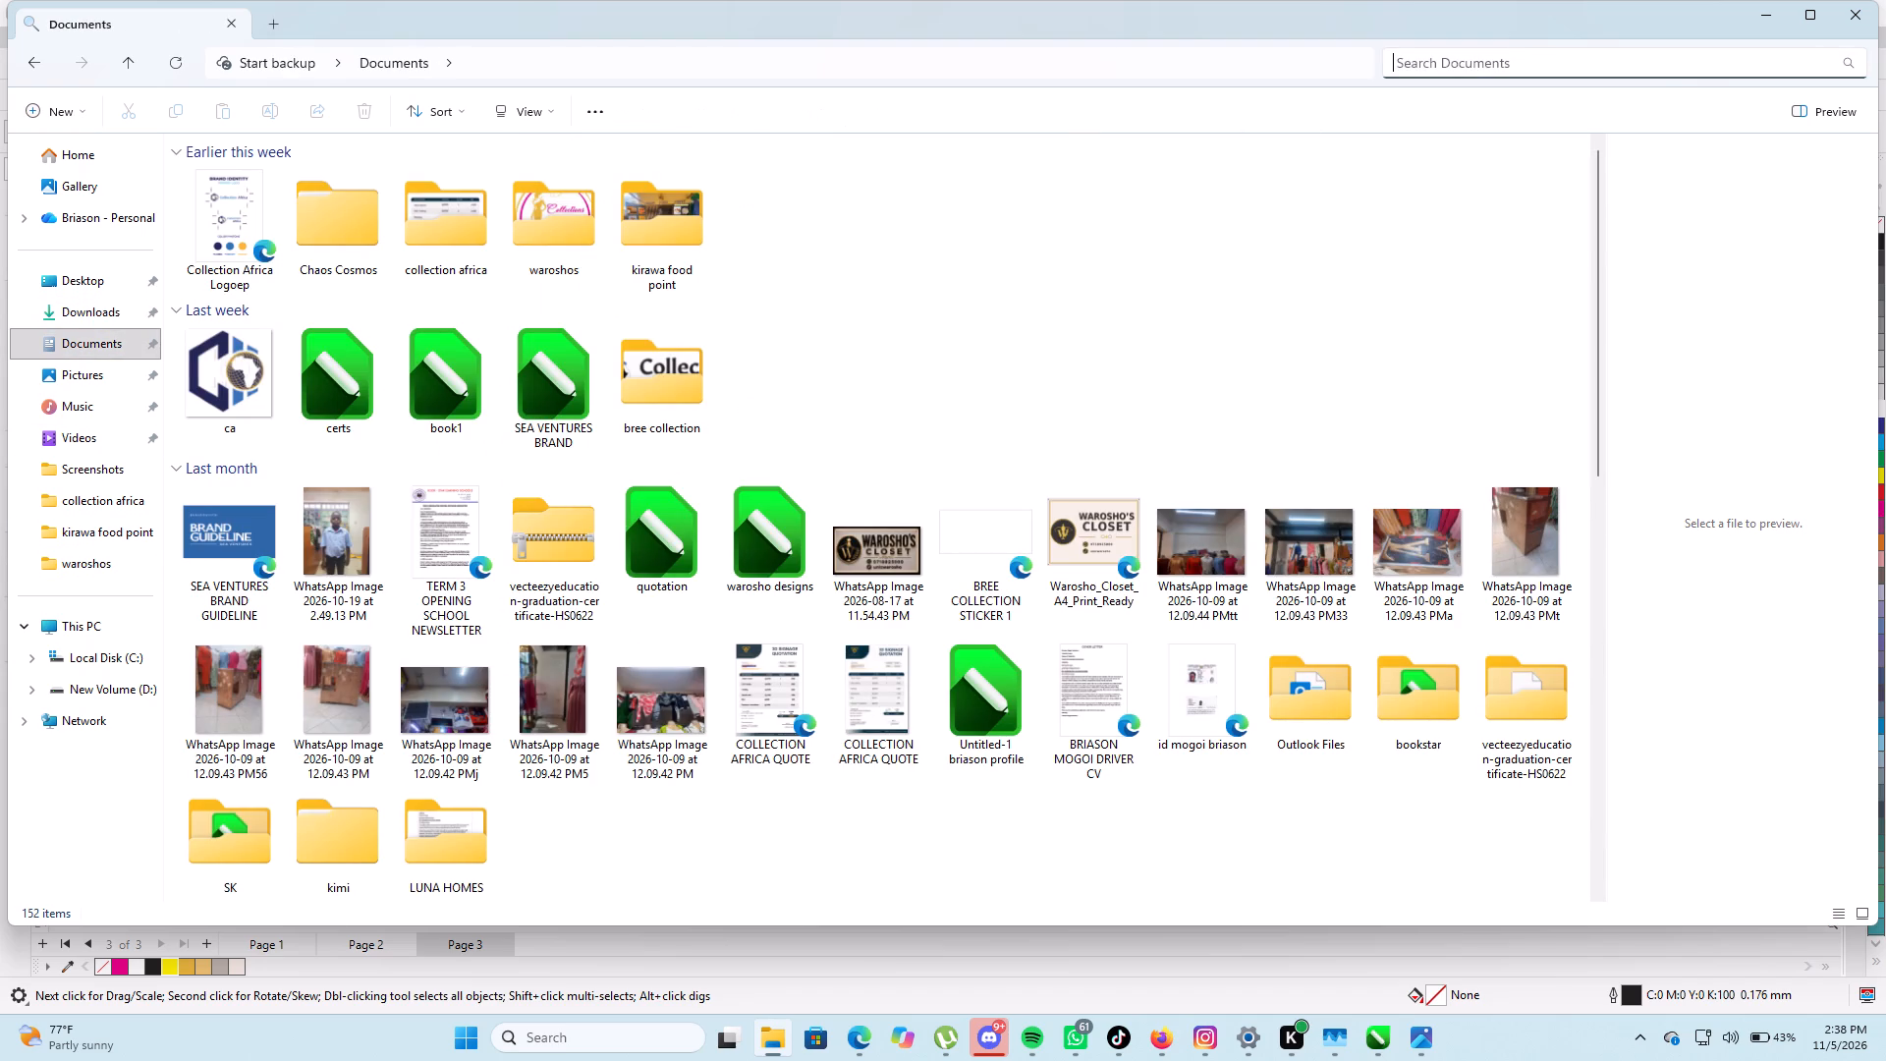
pyautogui.write('SEA')
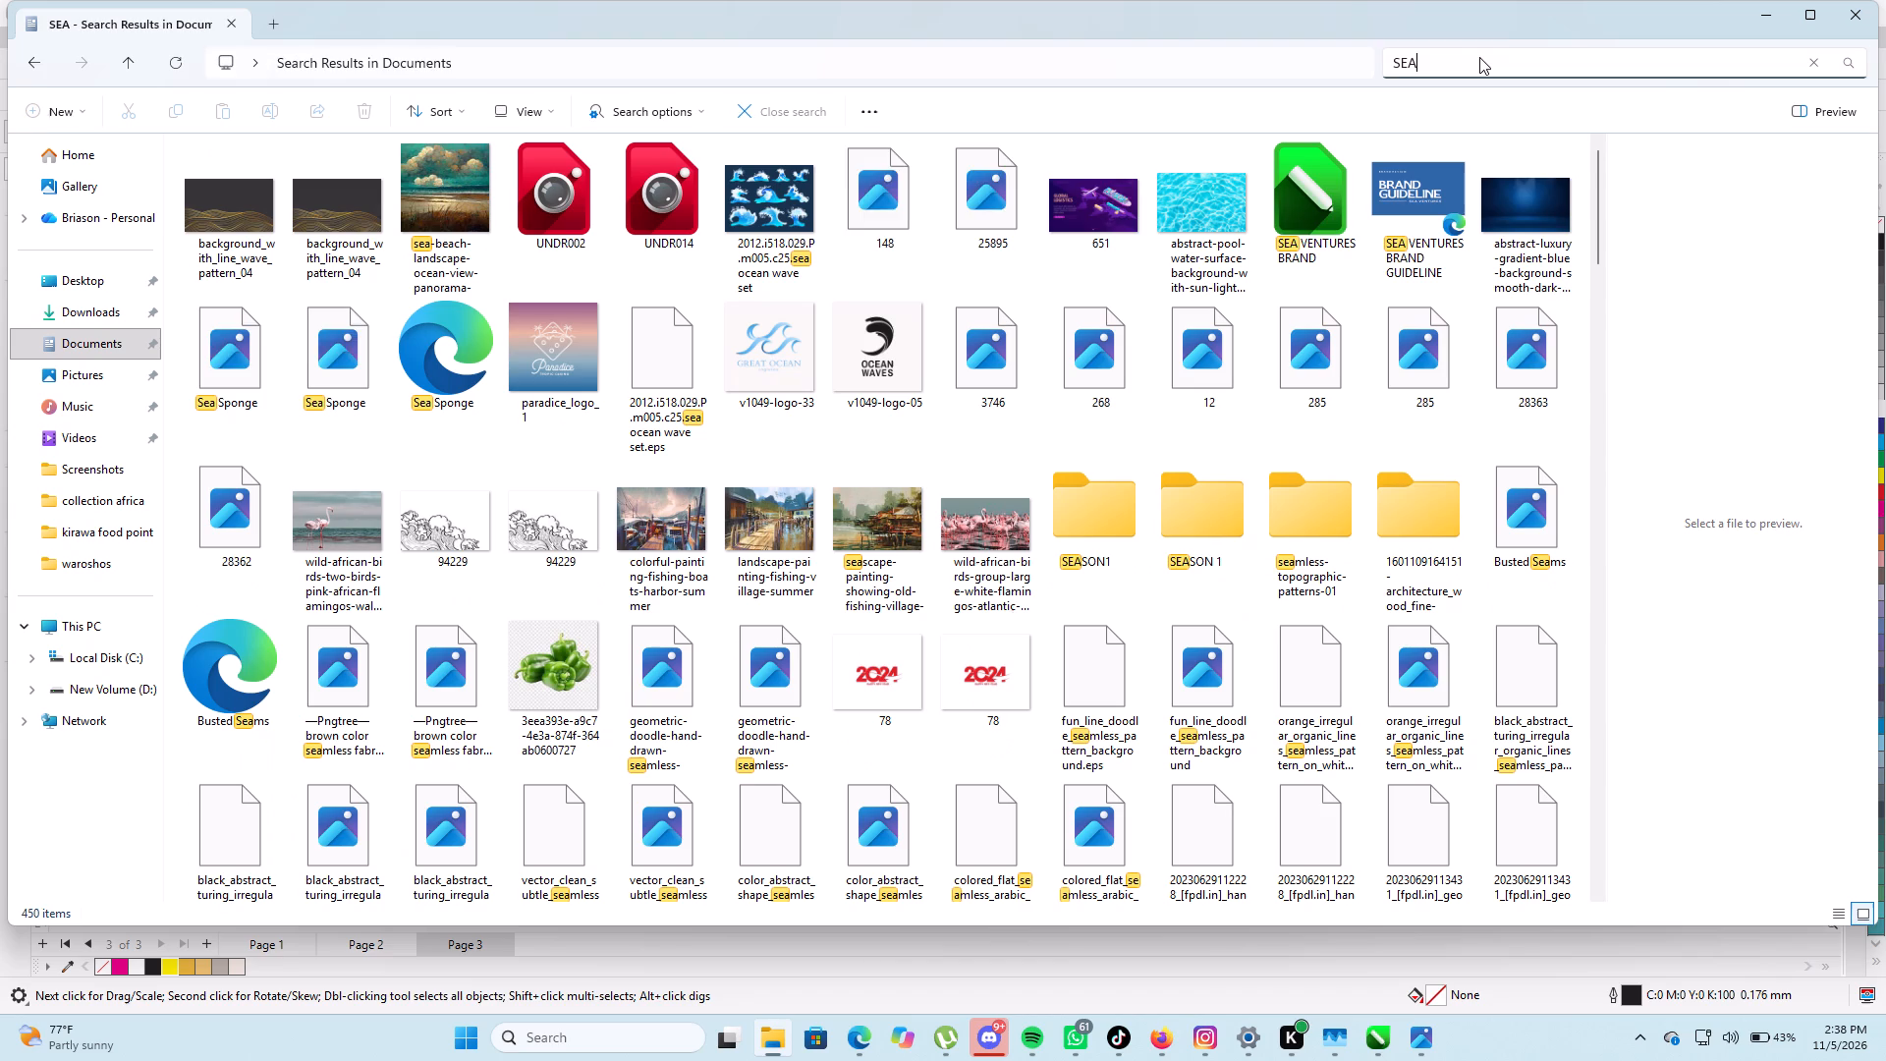
pyautogui.press('space')
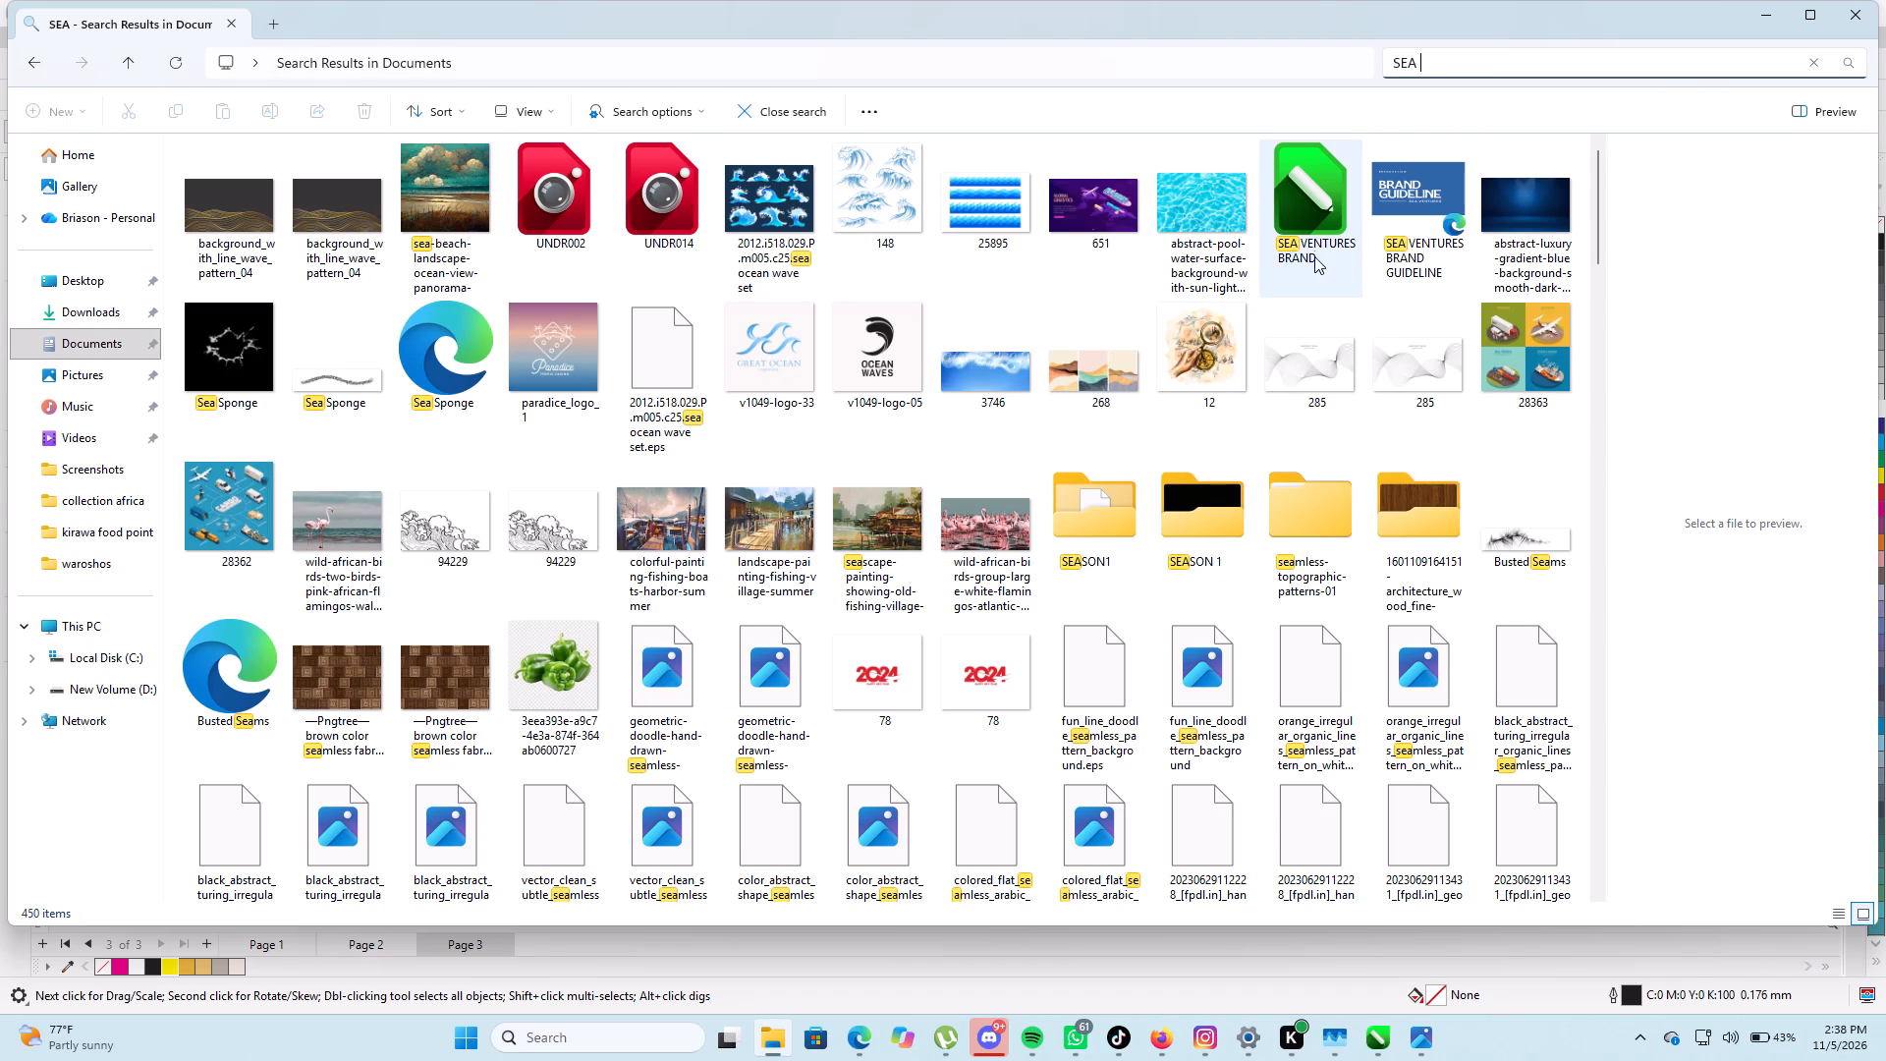
# Bring the SEA VENTURES BRAND file into the CorelDRAW receipt document and place its artwork above the page.
pyautogui.click(1317, 238)
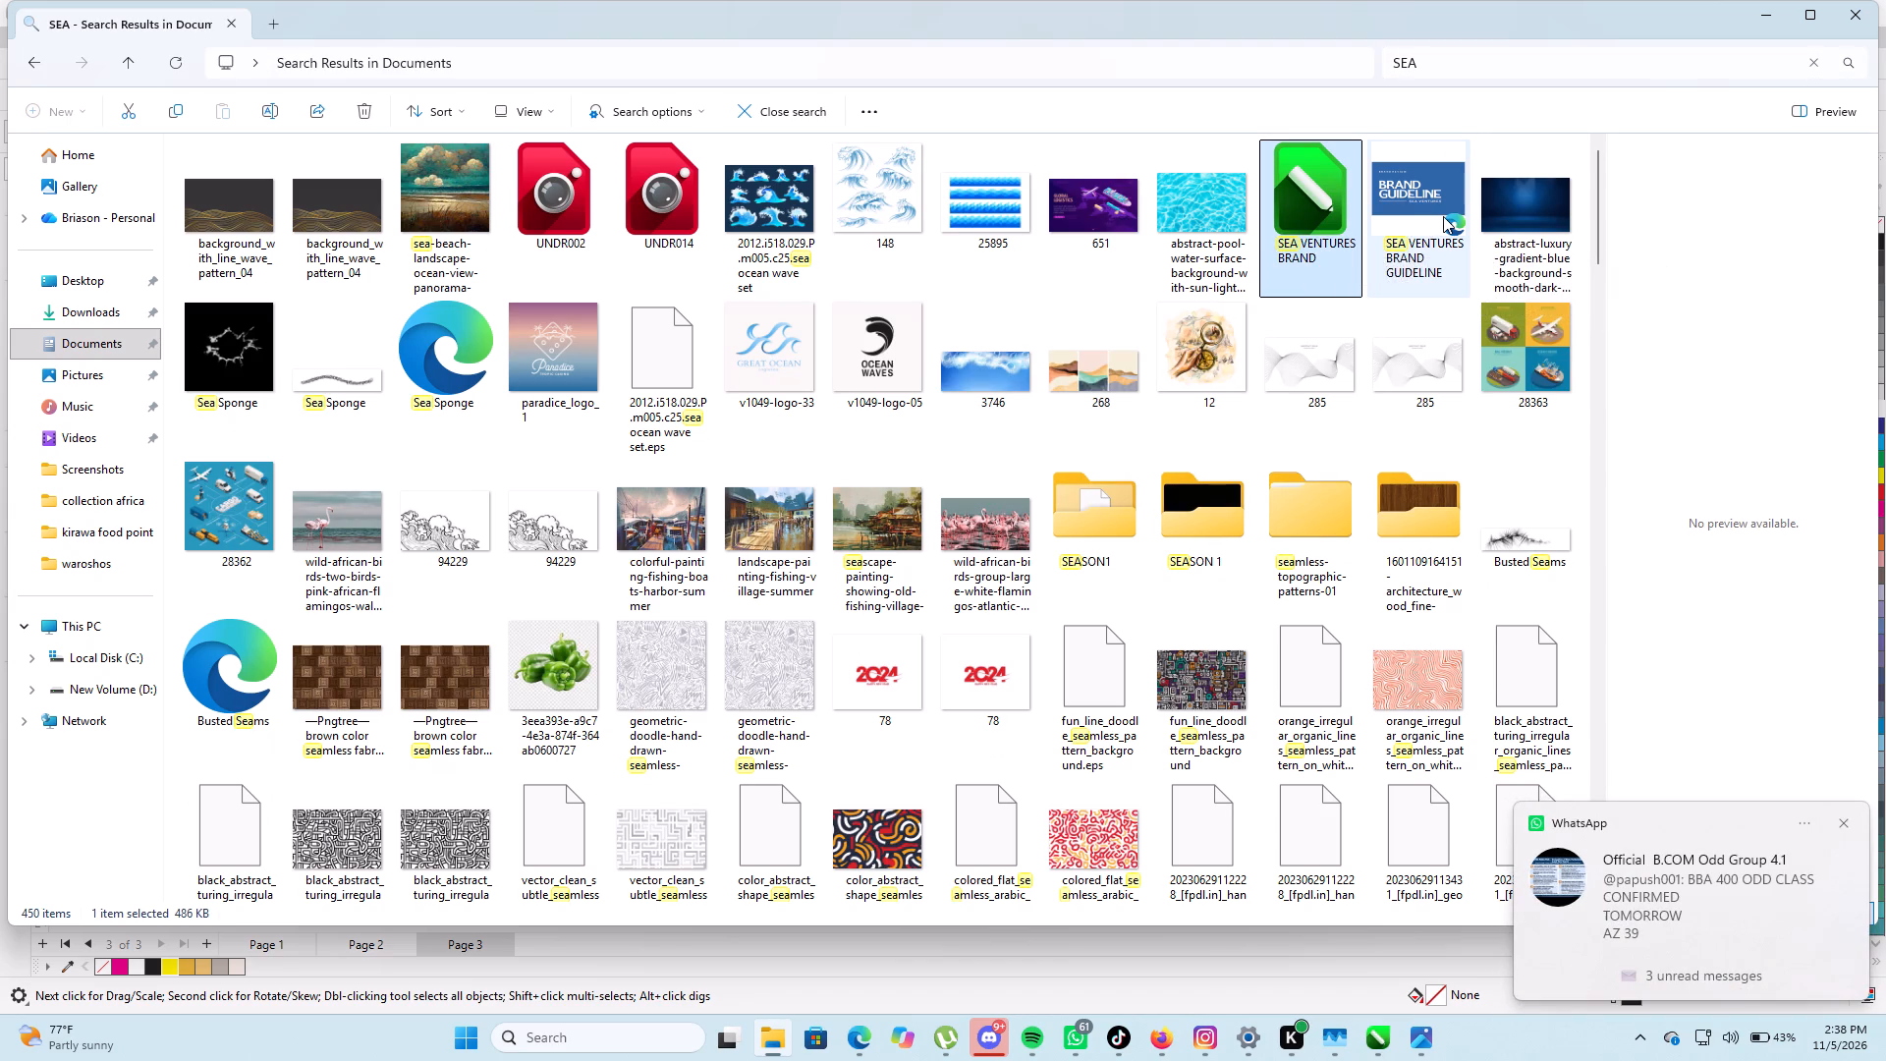
pyautogui.moveTo(1344, 201); pyautogui.dragTo(1356, 358)
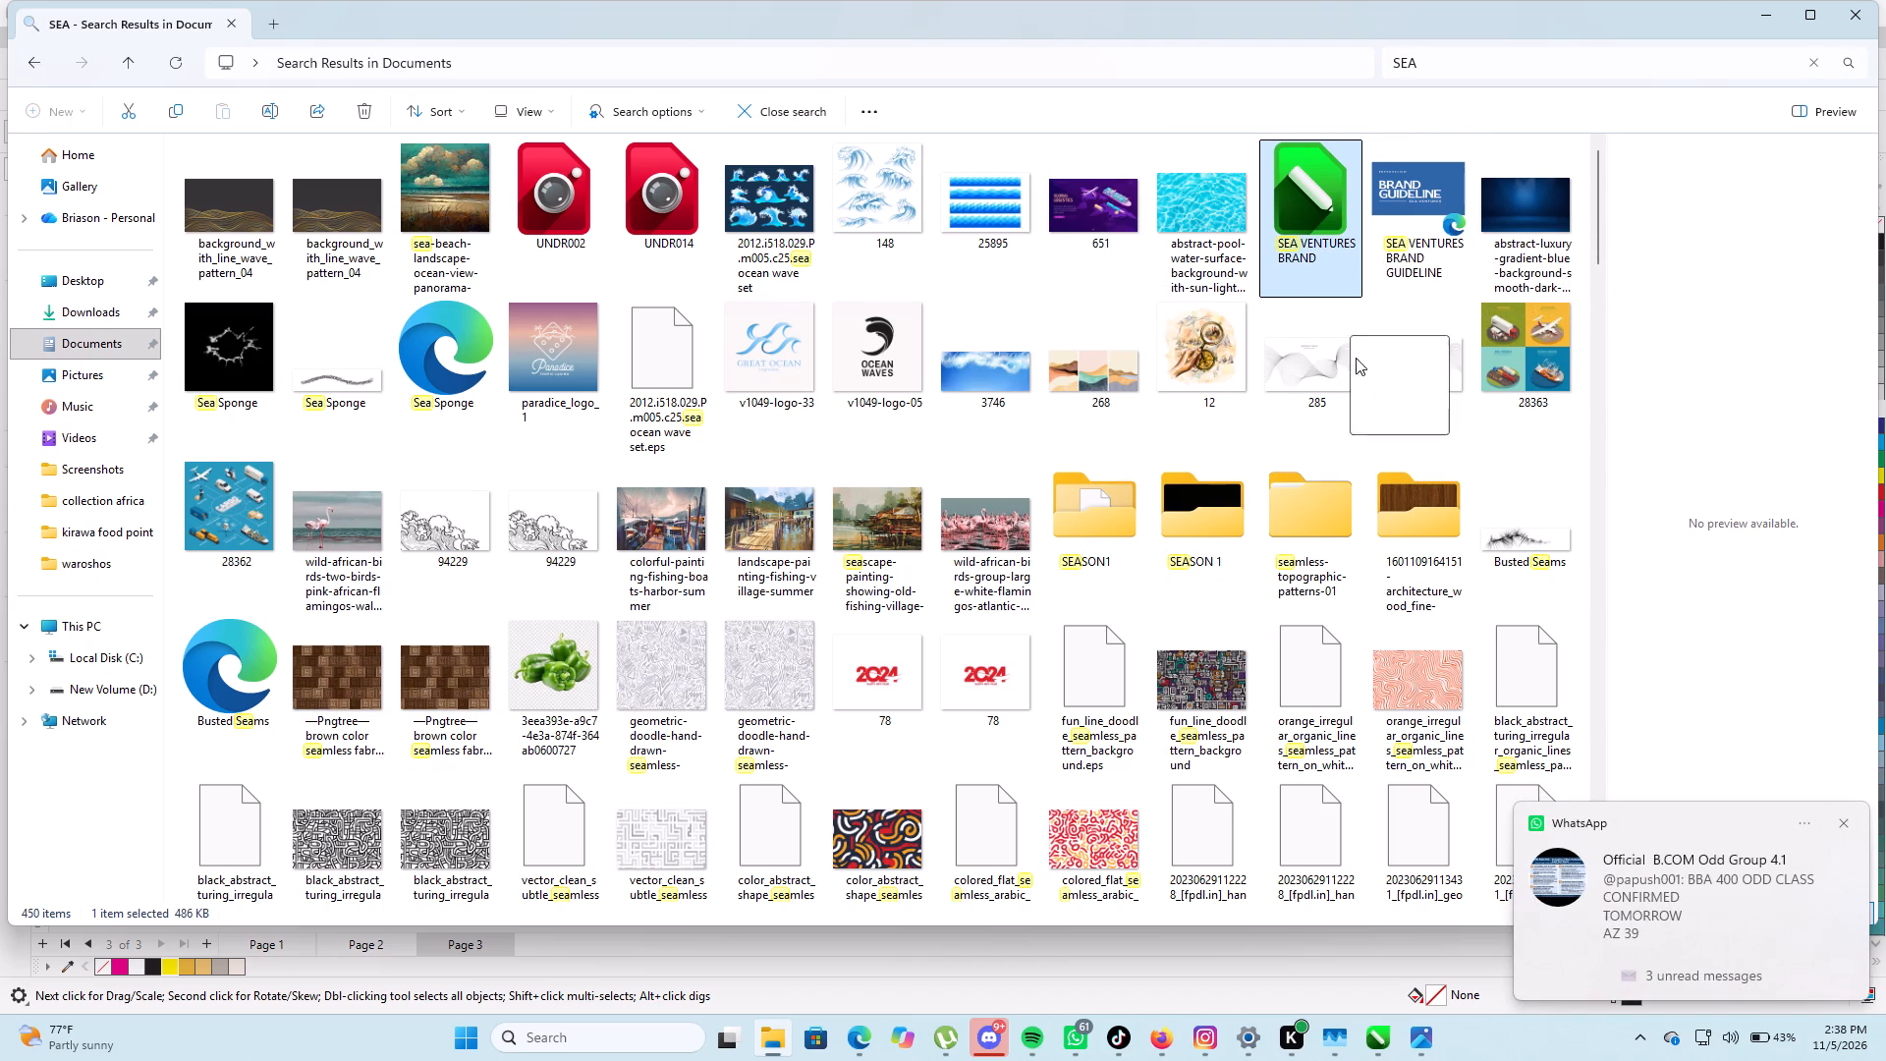
pyautogui.moveTo(1356, 358); pyautogui.dragTo(1393, 1049)
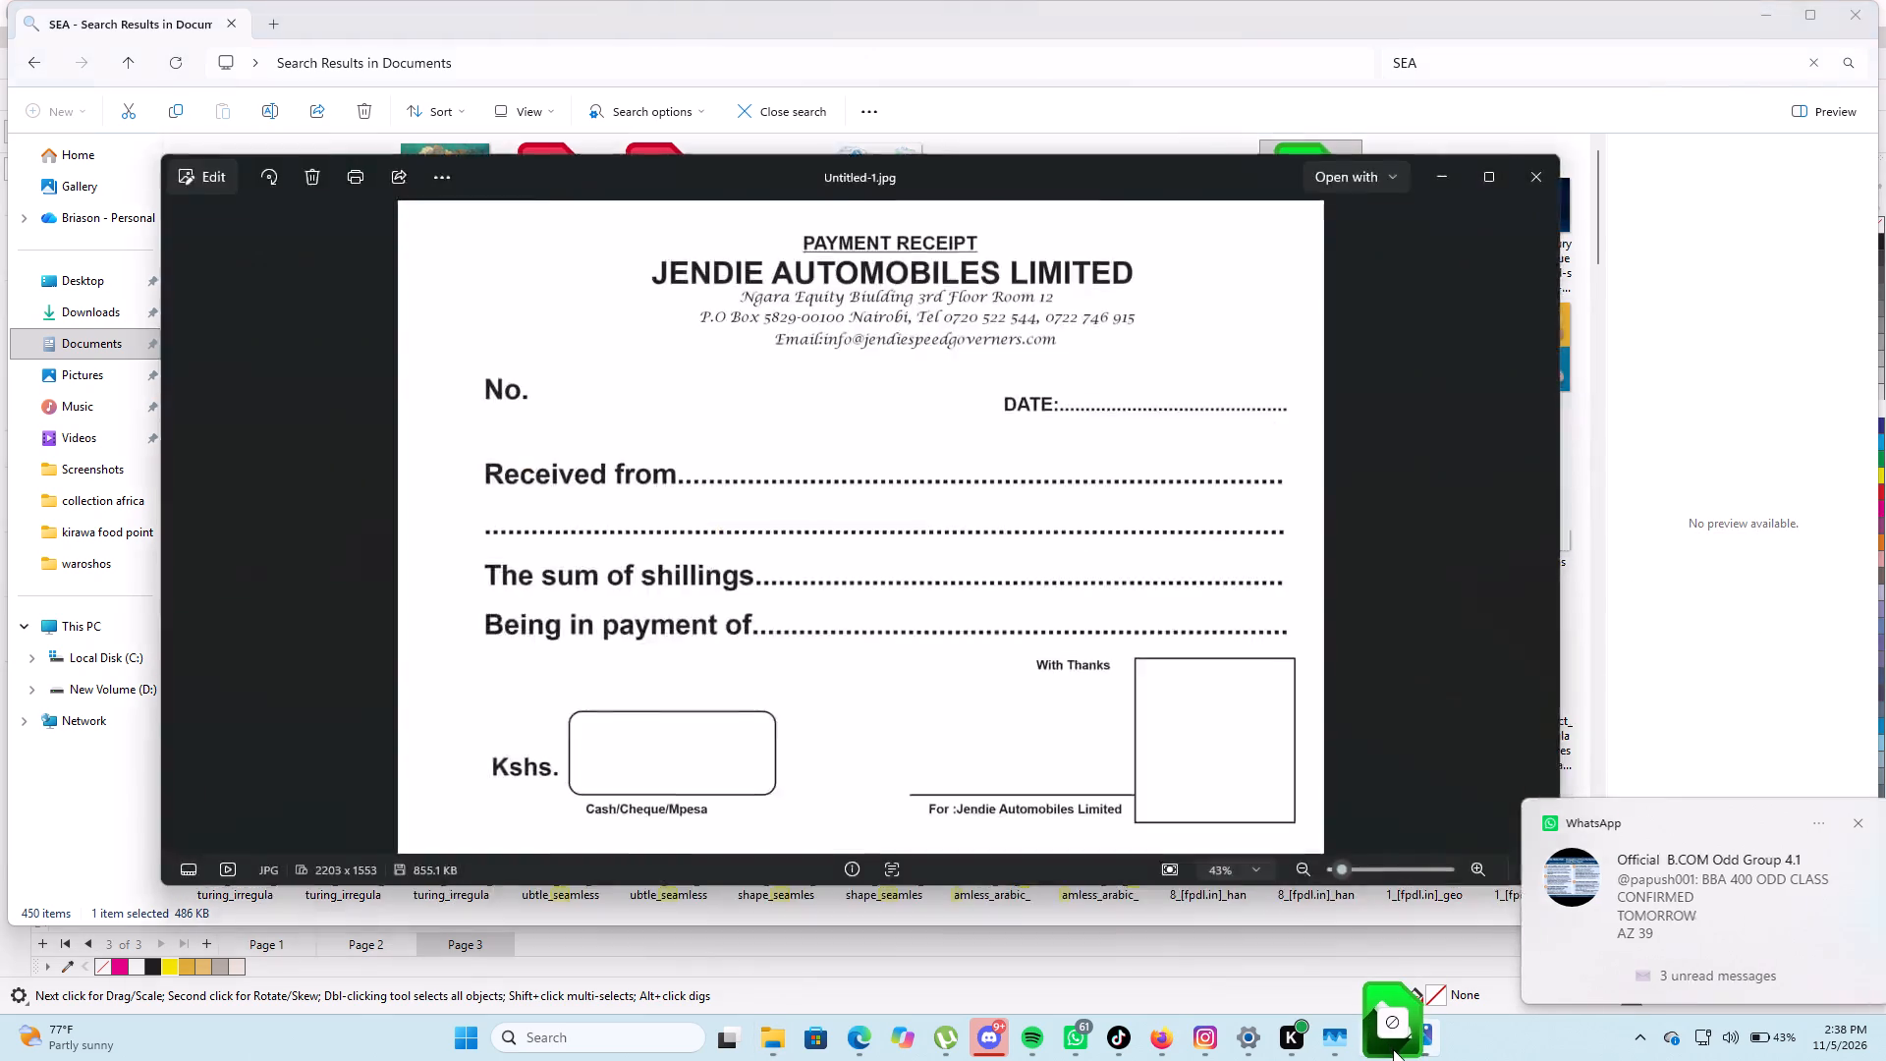
pyautogui.moveTo(1393, 1049); pyautogui.dragTo(1245, 776)
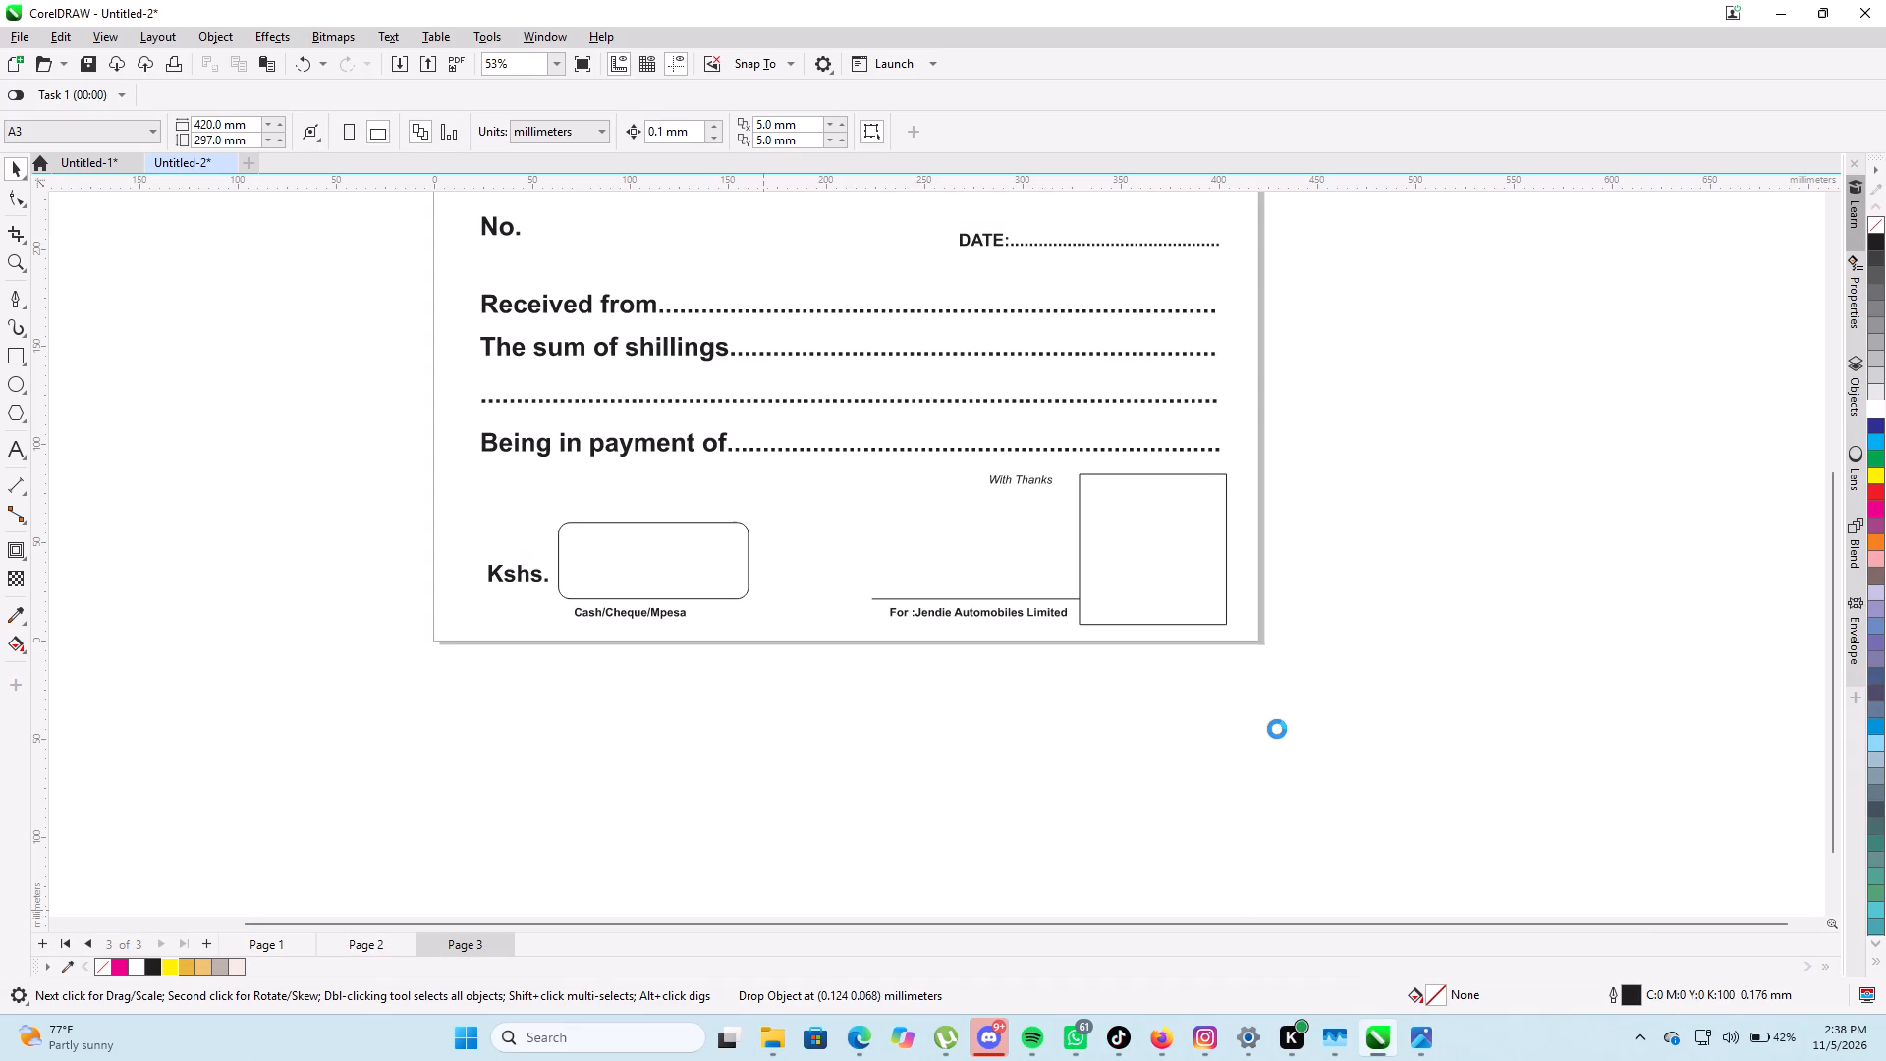
pyautogui.scroll(-7, 1280, 717)
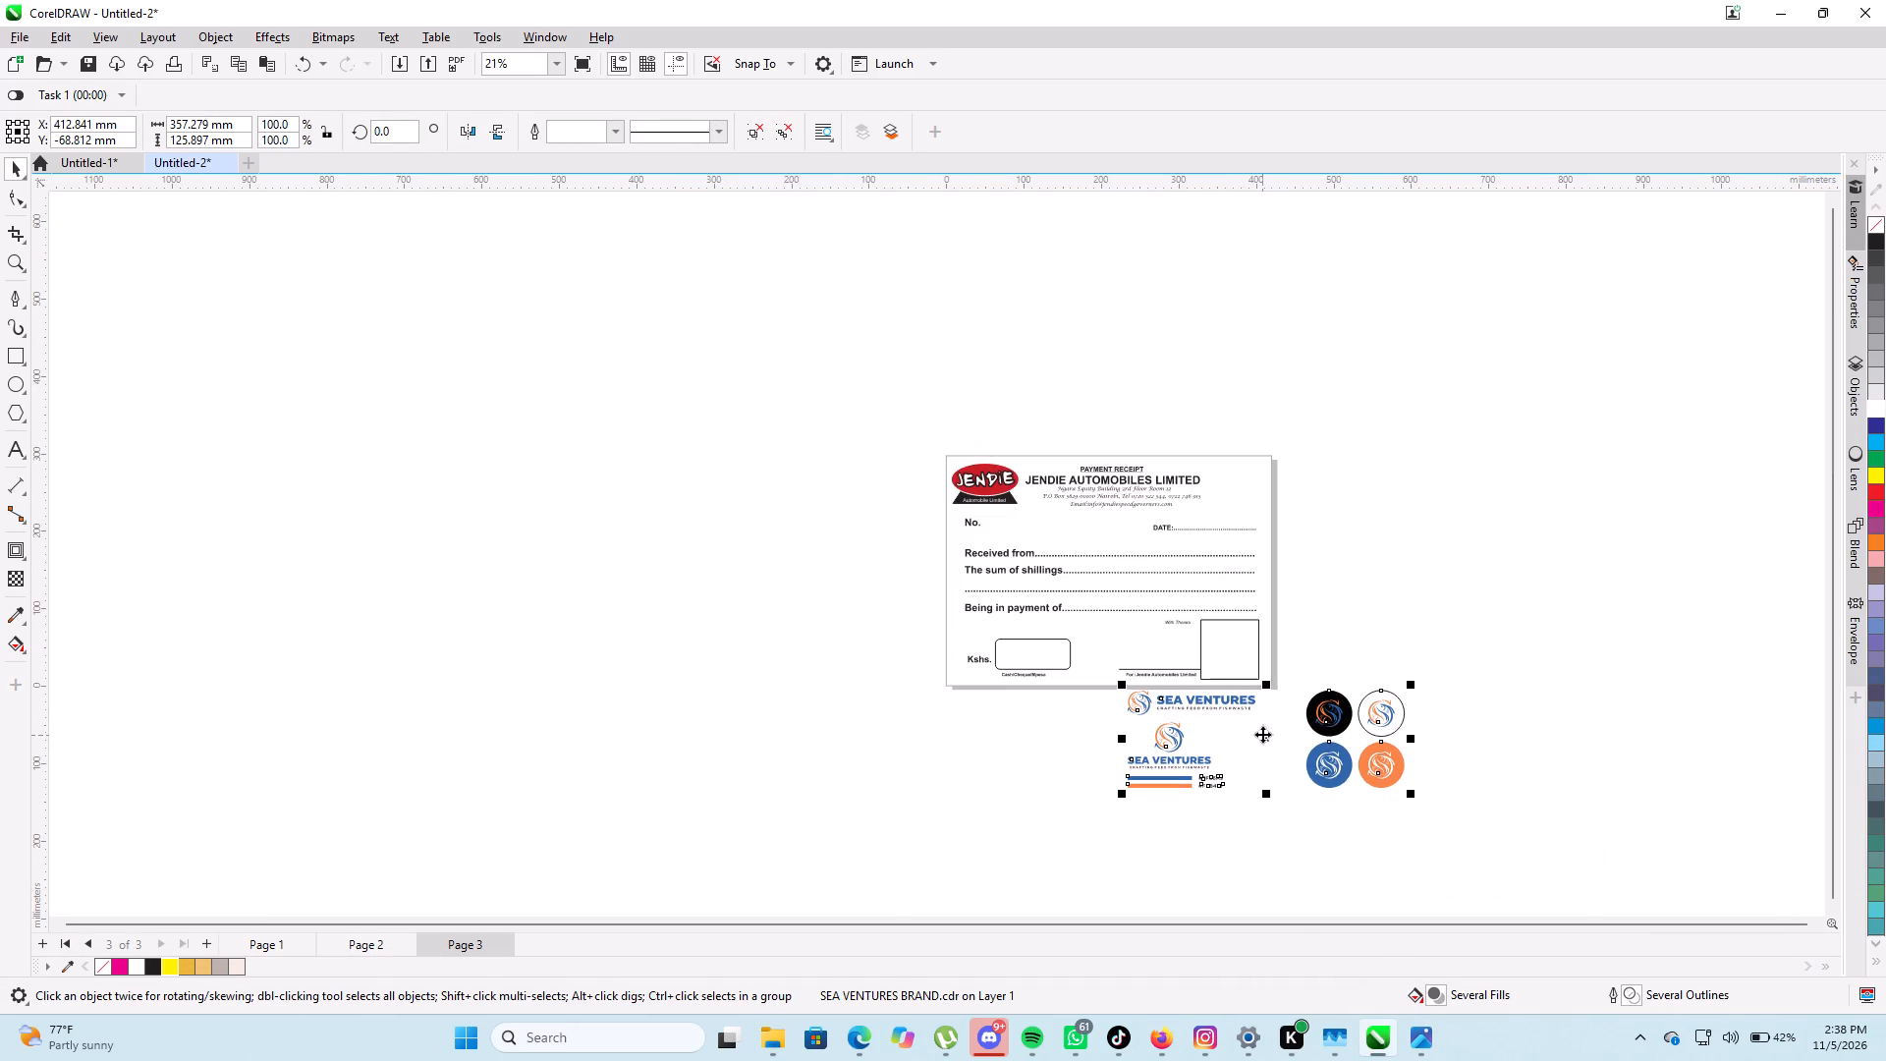
pyautogui.moveTo(1263, 734); pyautogui.dragTo(1204, 303)
# Examine the imported Sea Ventures logos and colour swatches alongside the payment receipt.
pyautogui.scroll(2, 1178, 446)
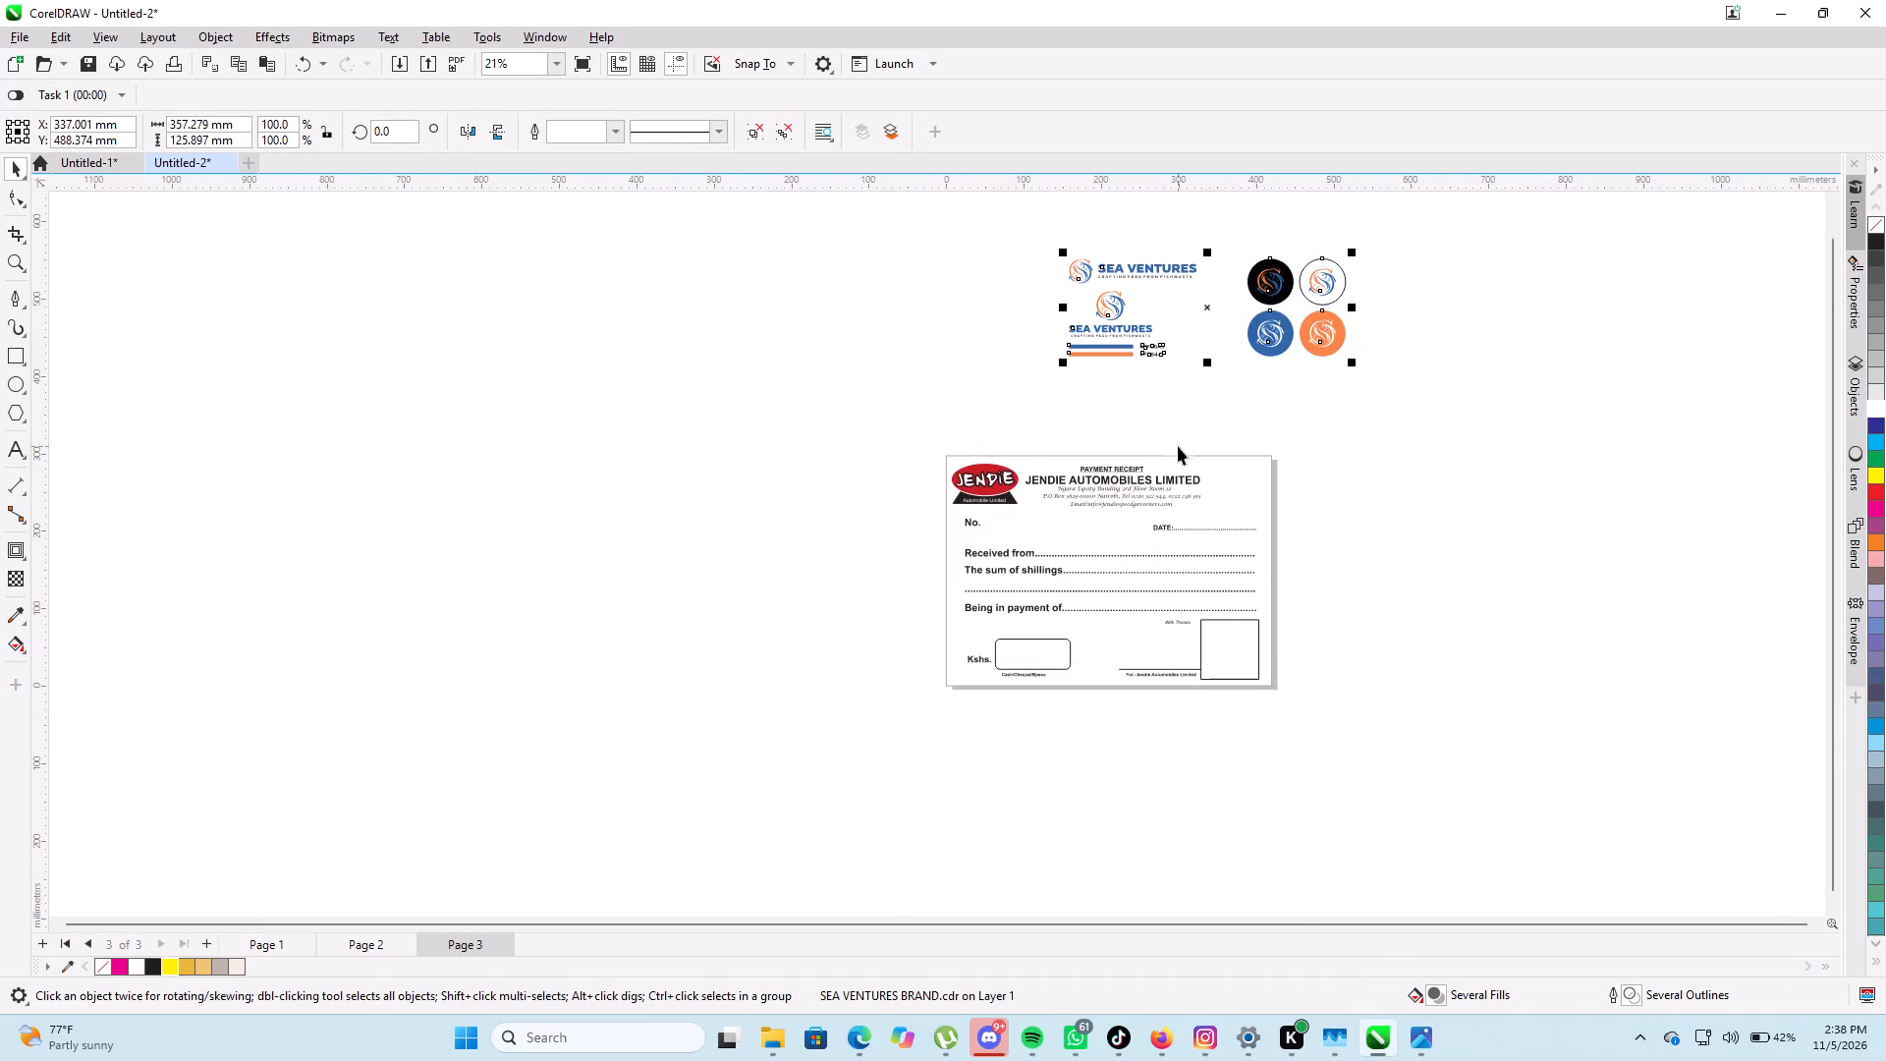
pyautogui.scroll(2, 1178, 446)
pyautogui.scroll(-2, 1178, 454)
pyautogui.scroll(4, 1182, 454)
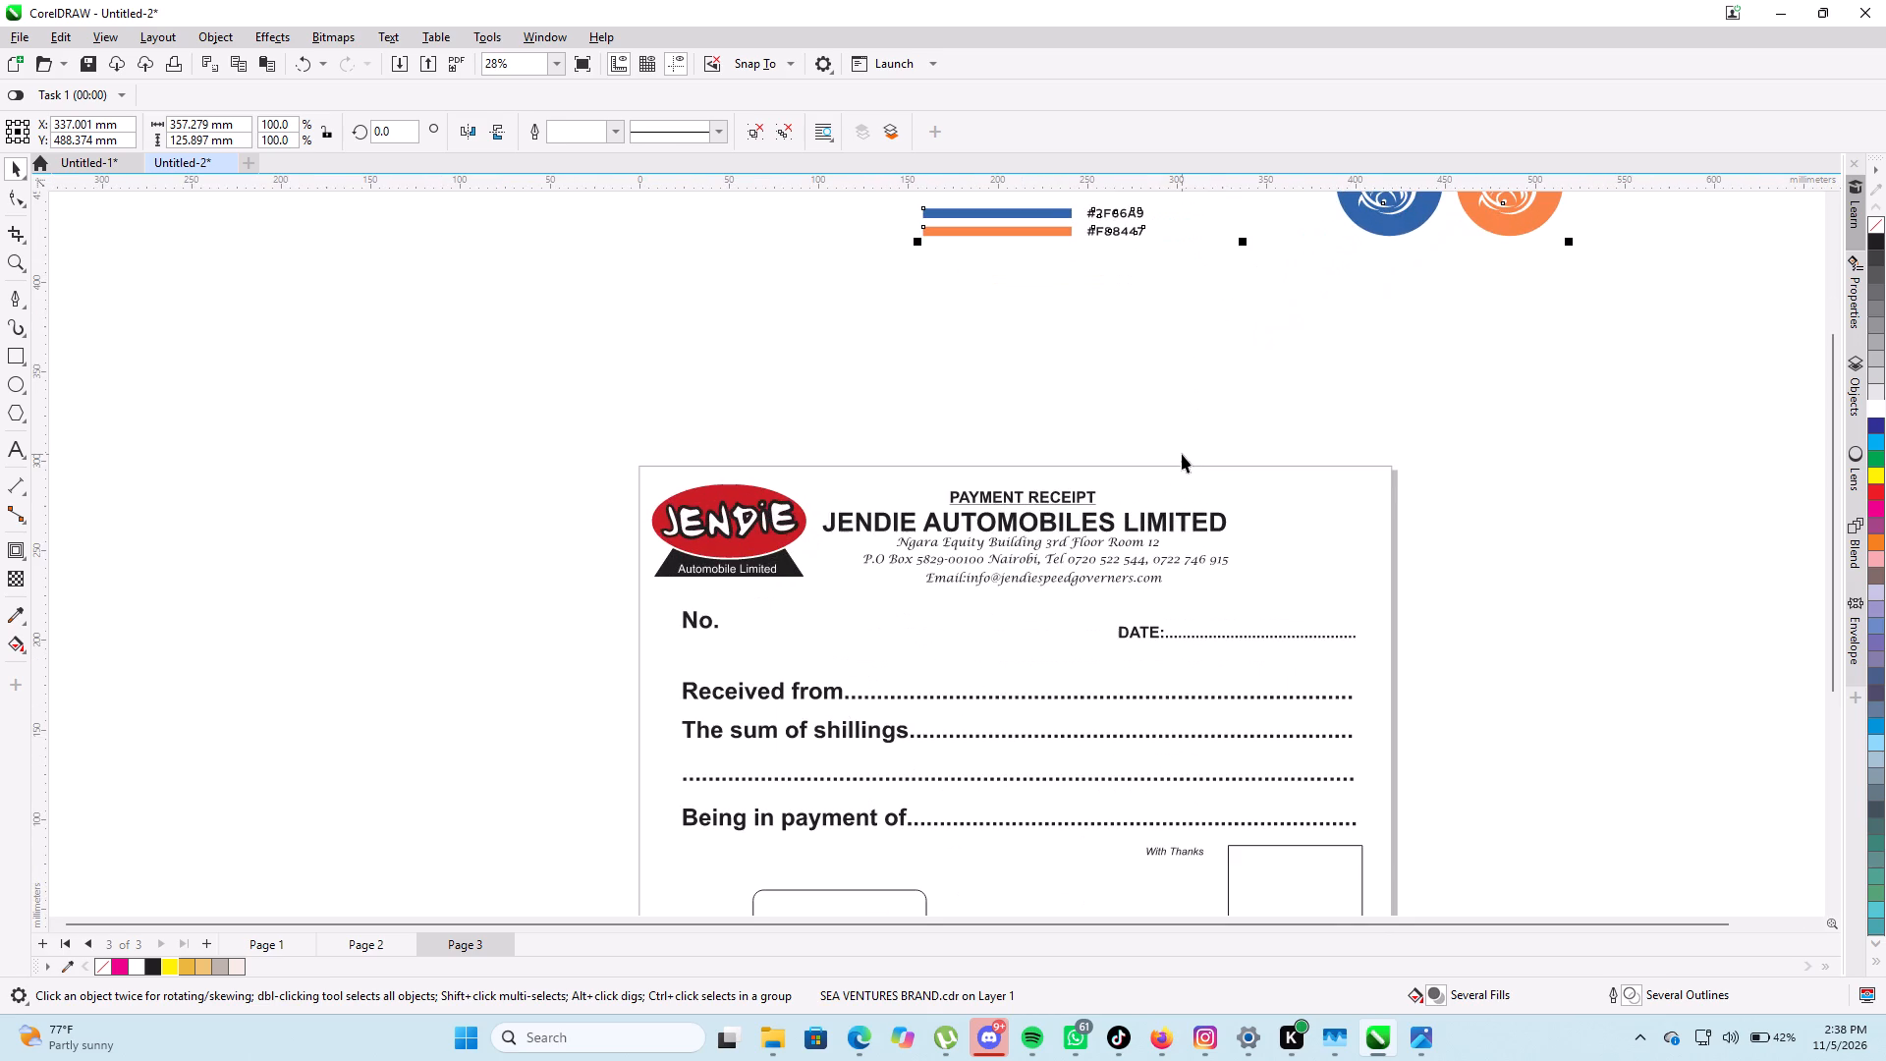
pyautogui.scroll(-5, 1182, 454)
pyautogui.scroll(1, 1231, 363)
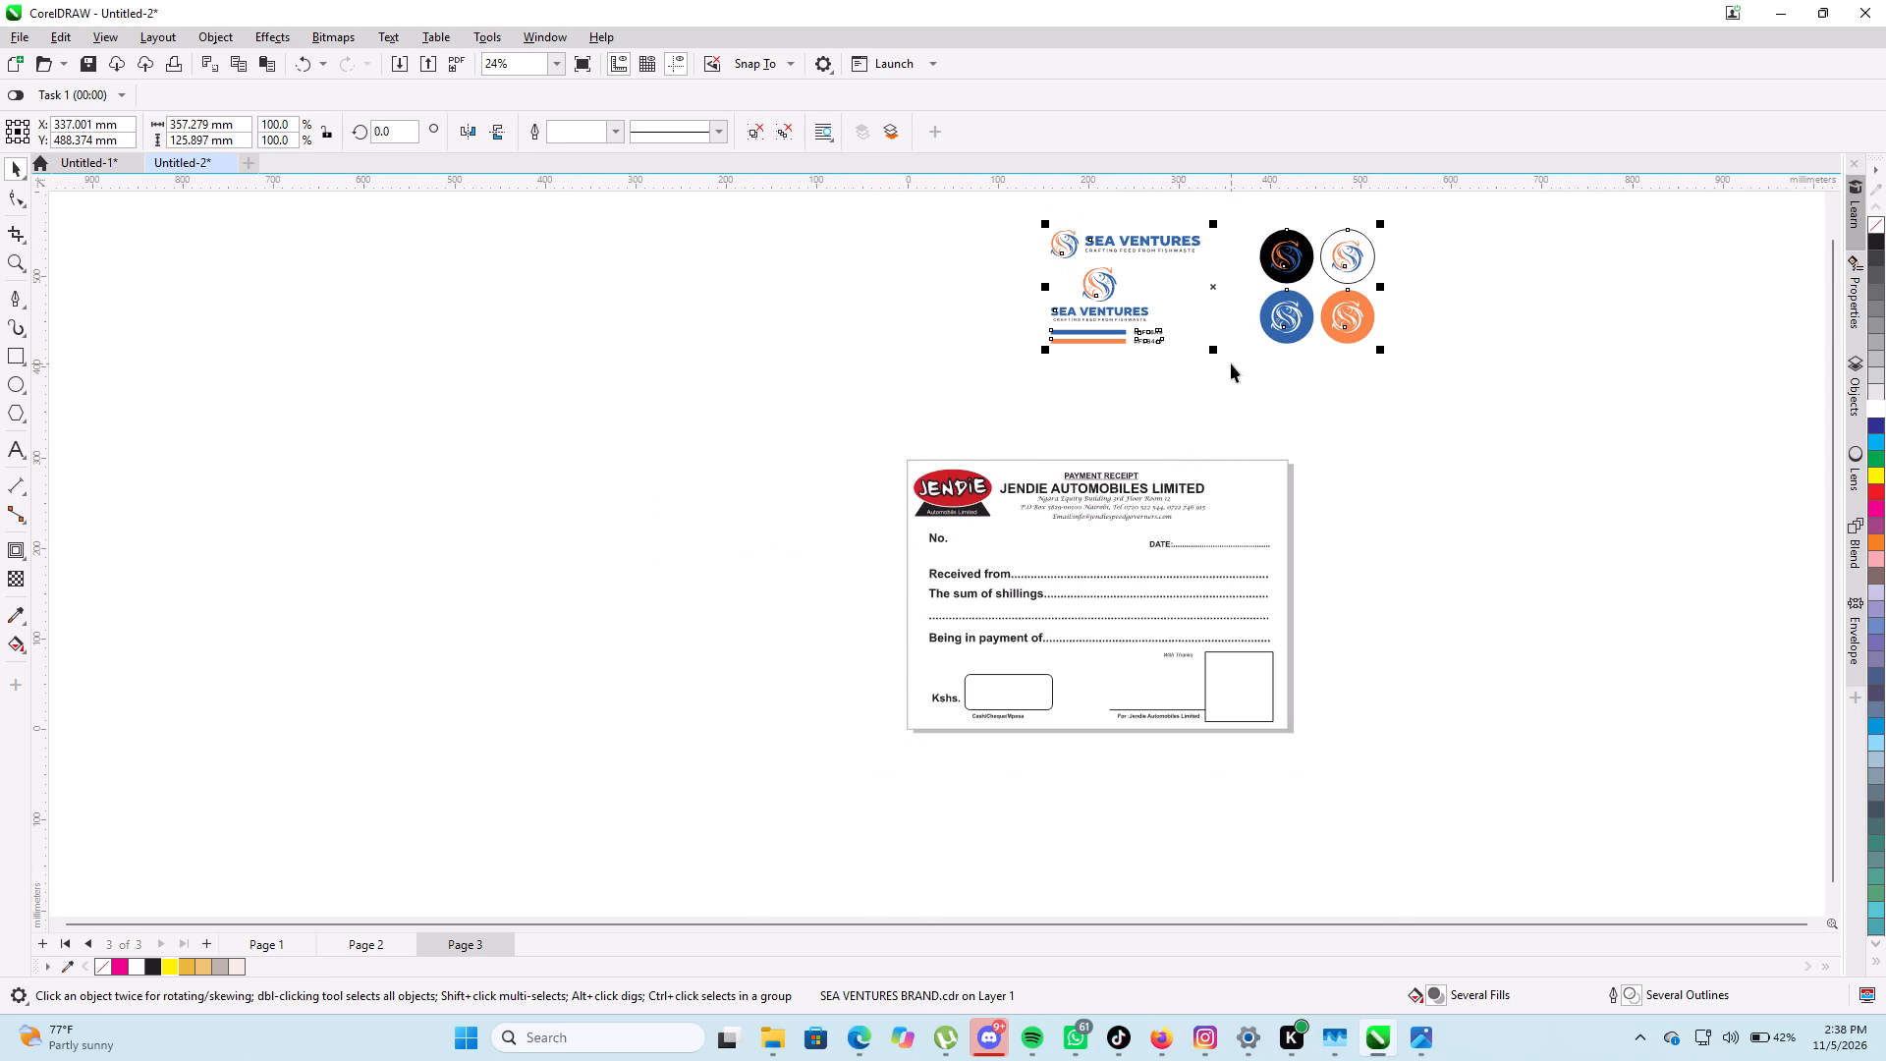
pyautogui.scroll(2, 1231, 363)
pyautogui.scroll(-1, 1231, 363)
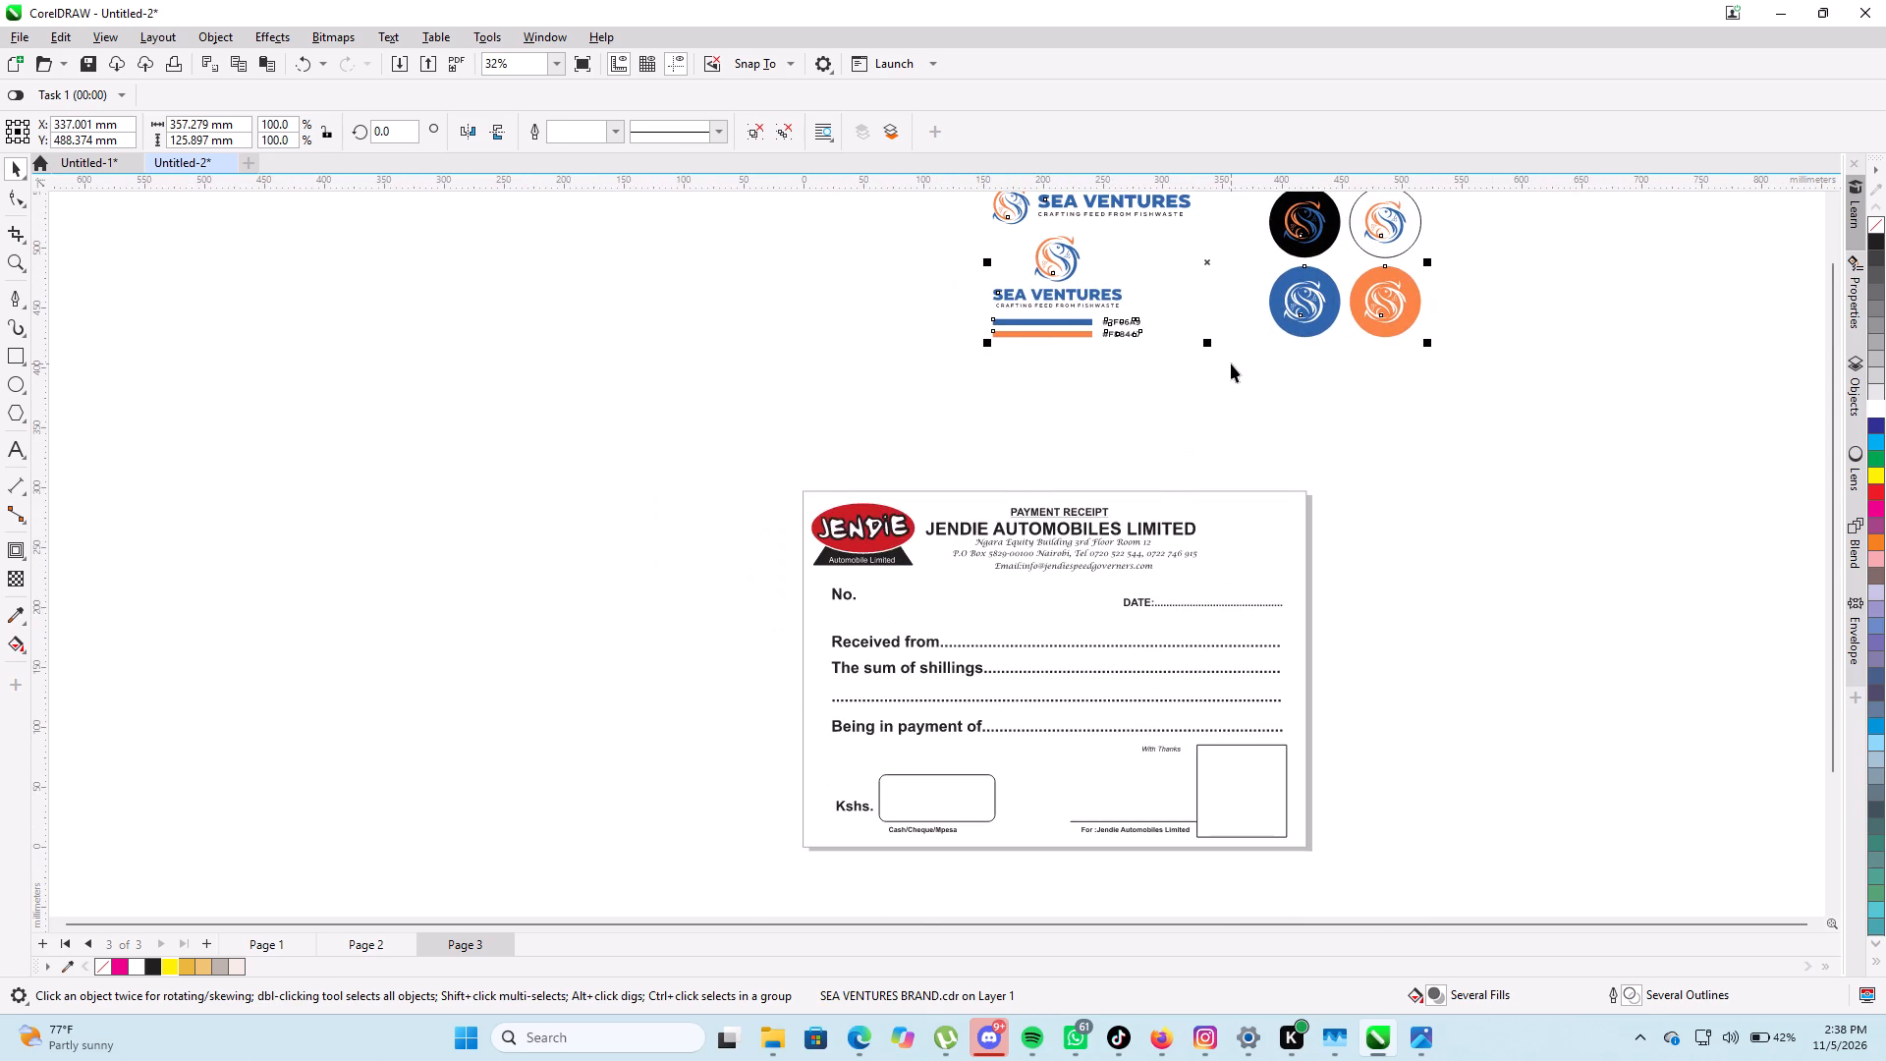
pyautogui.scroll(-1, 1231, 363)
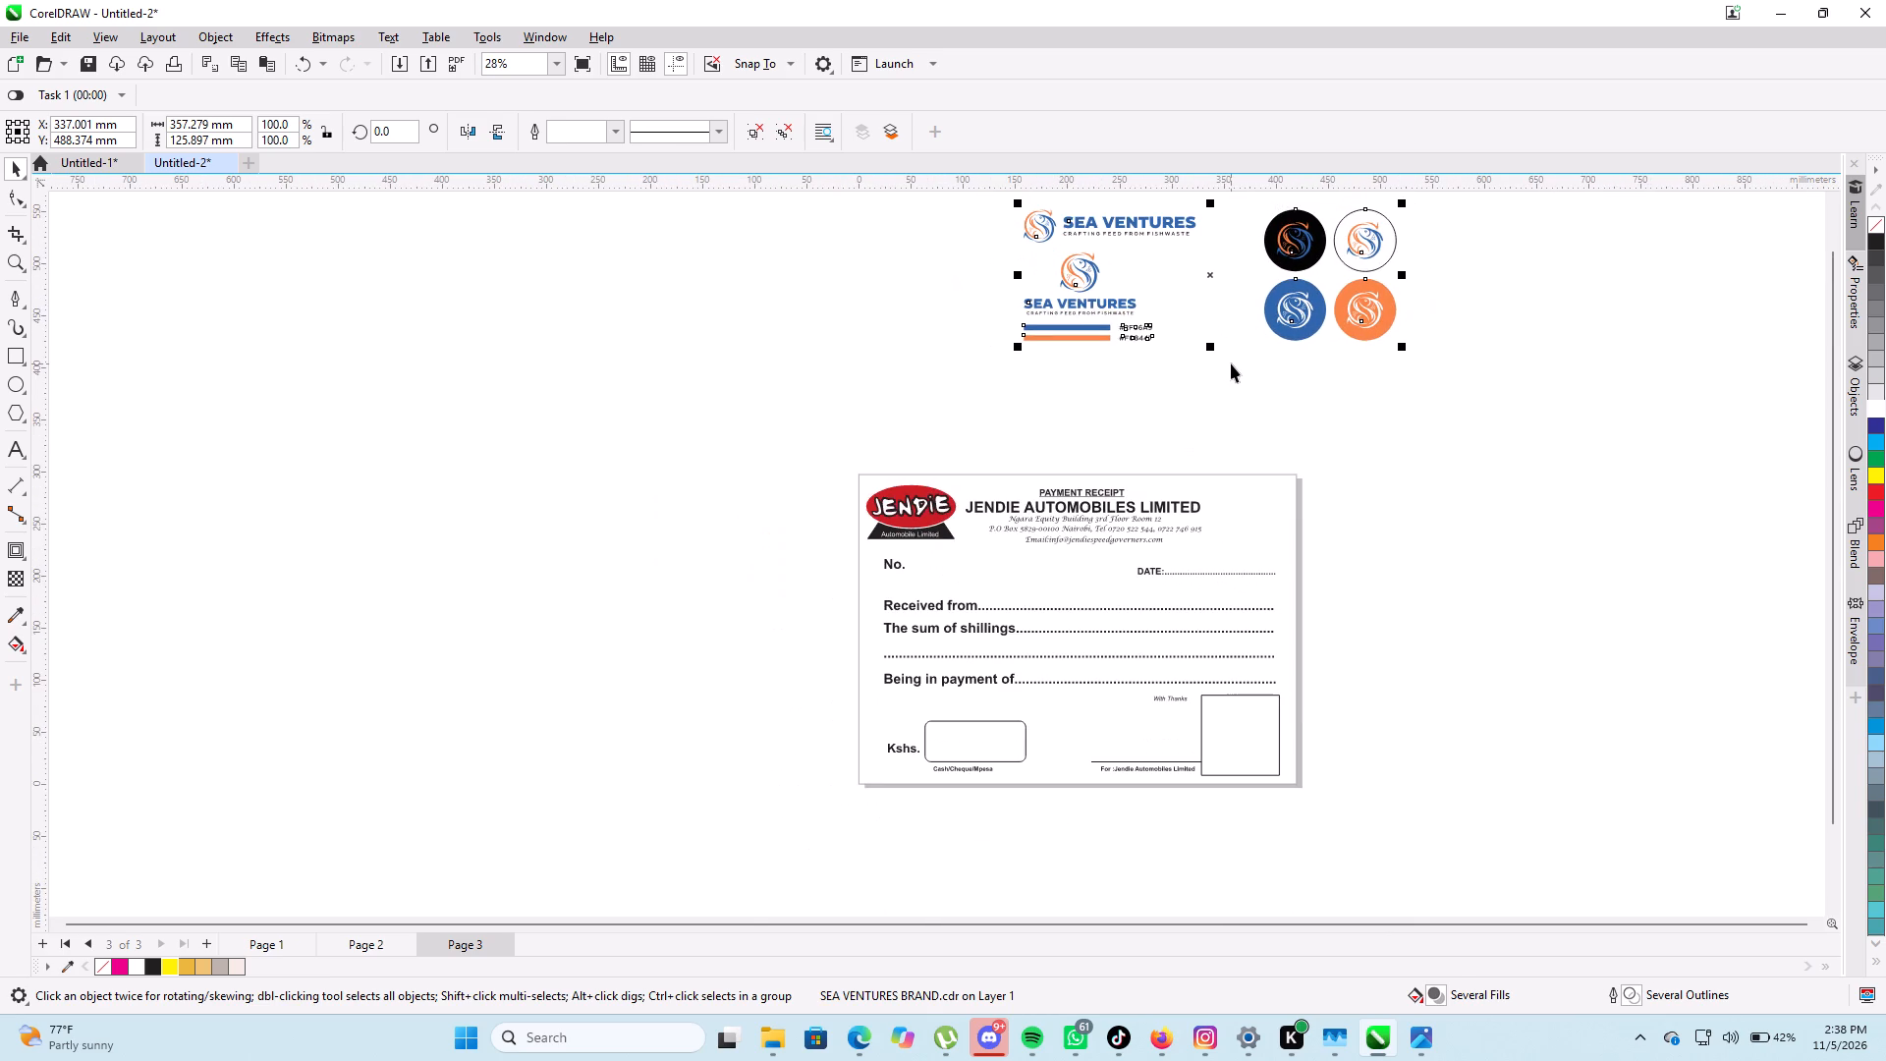
pyautogui.scroll(8, 1231, 363)
pyautogui.scroll(-2, 1231, 363)
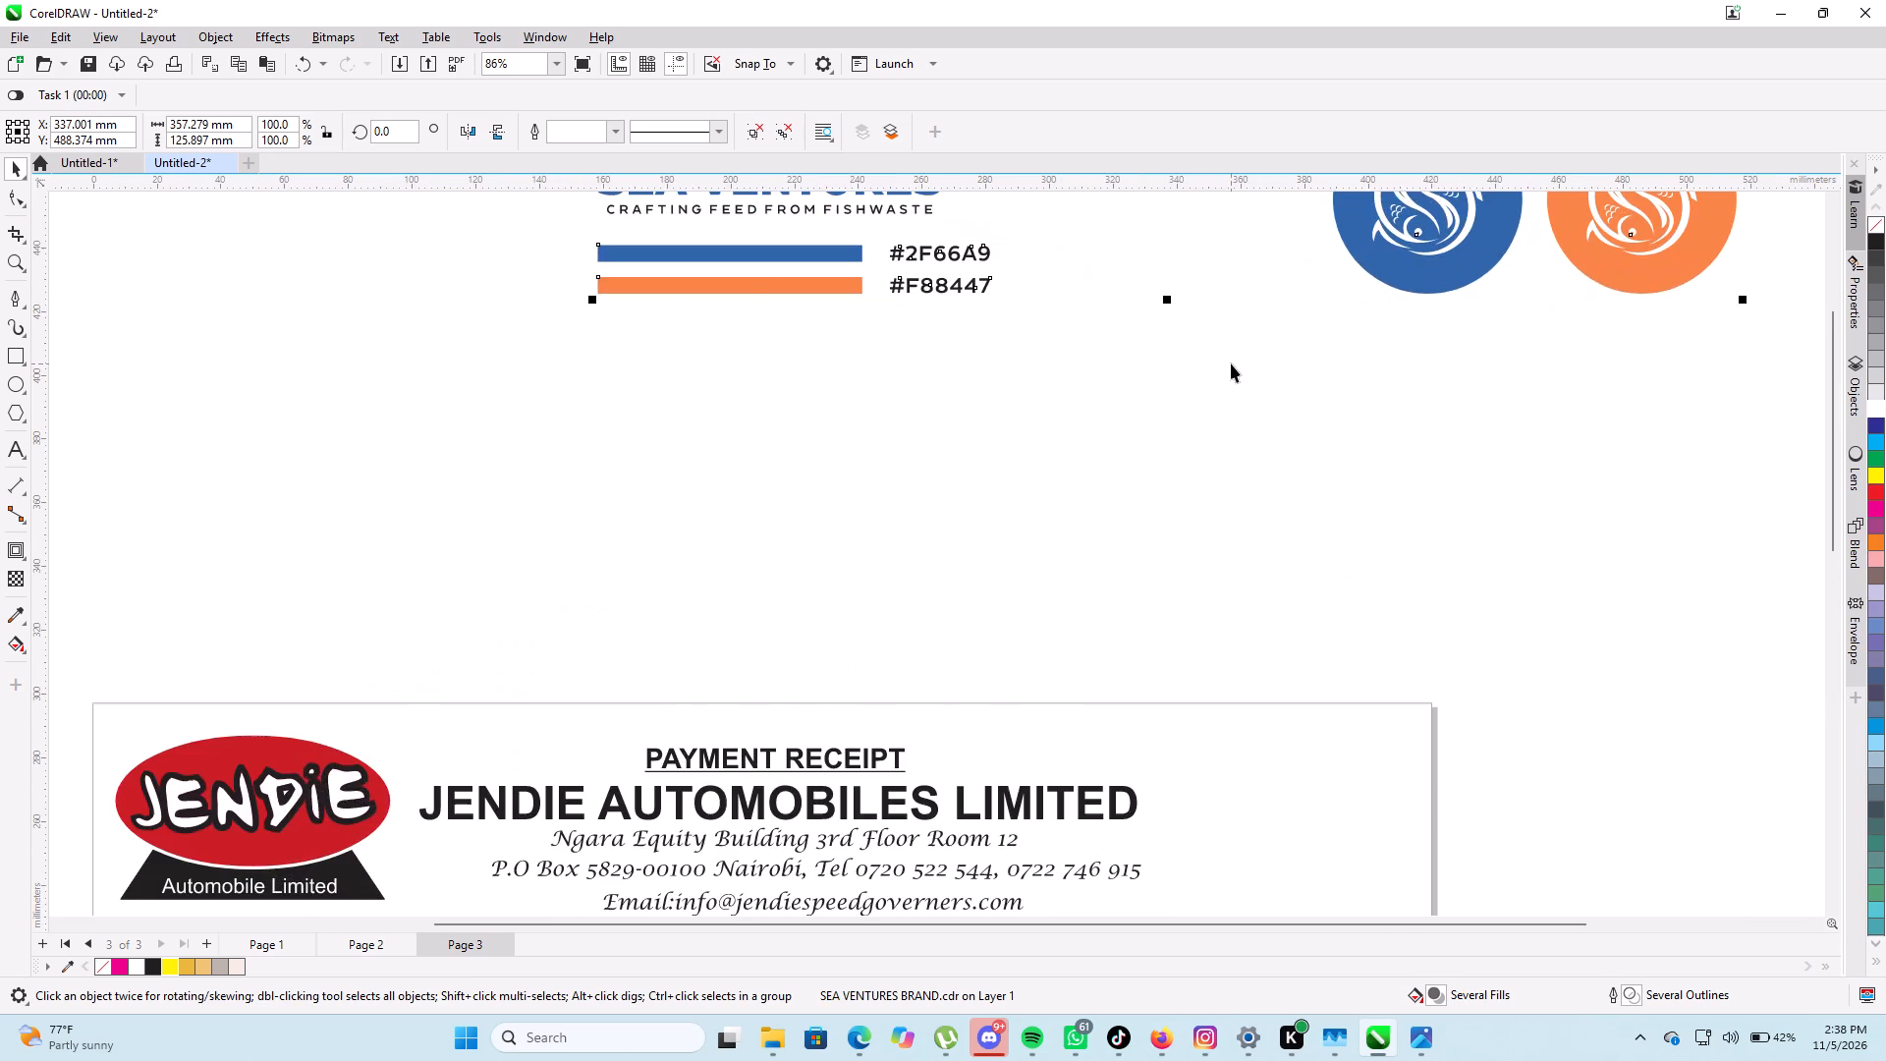
pyautogui.scroll(-8, 1231, 363)
pyautogui.scroll(4, 1231, 363)
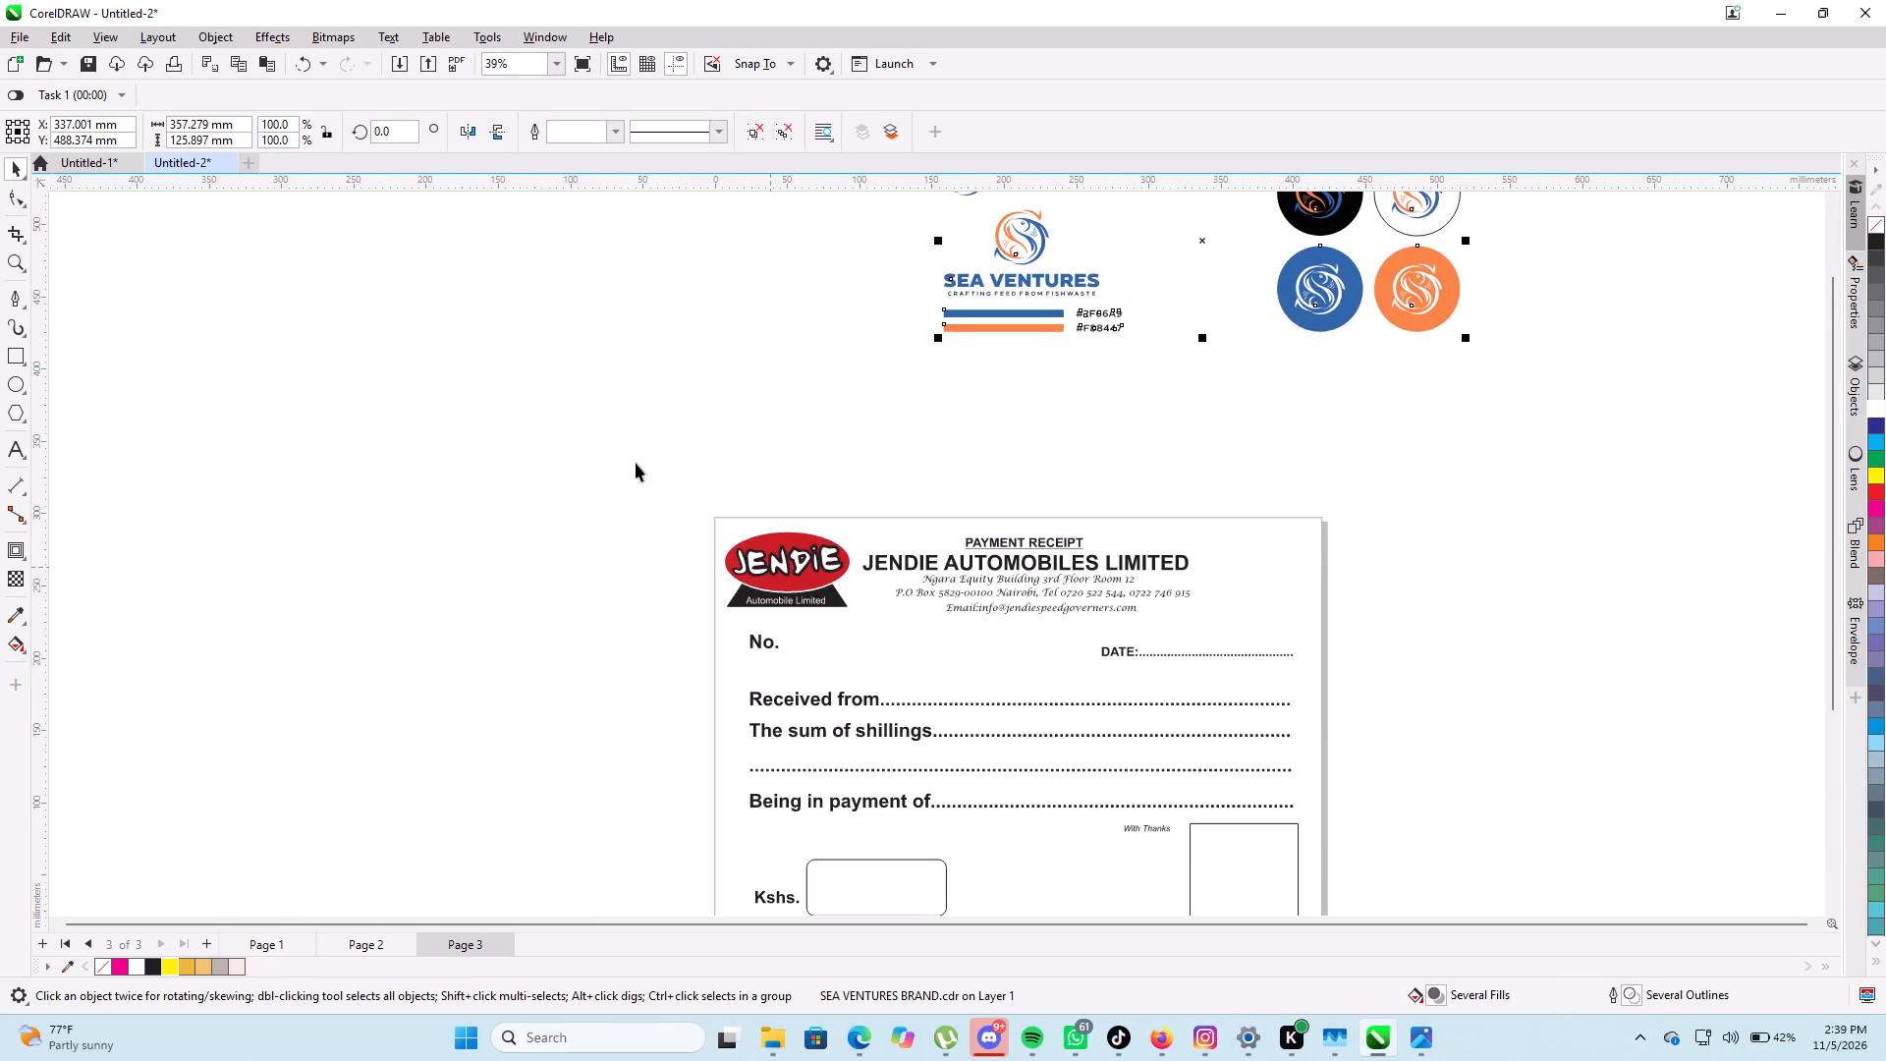
# Delete the Jendie logo from the receipt's header.
pyautogui.moveTo(636, 463); pyautogui.dragTo(857, 634)
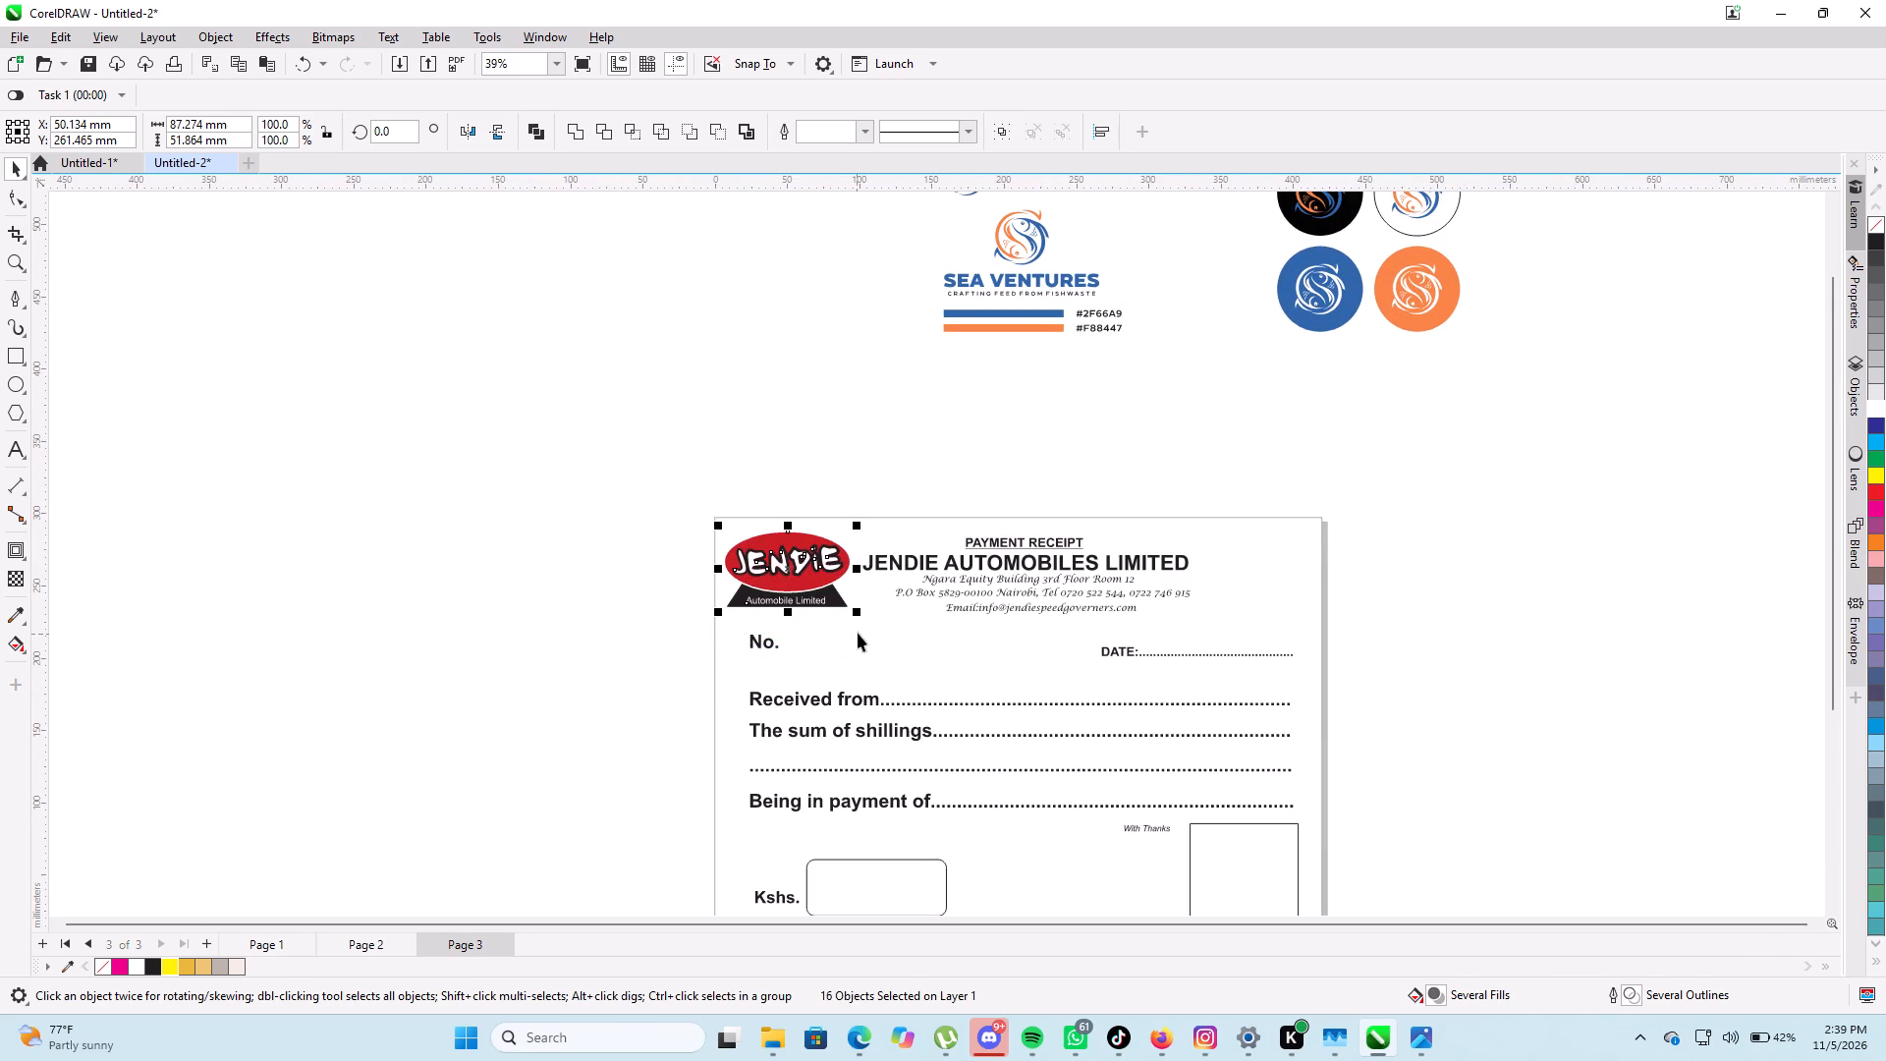
pyautogui.press('Delete')
# Shift the receipt's title, company name and contact lines together about 6 mm to the right and 1 mm up.
pyautogui.moveTo(813, 445); pyautogui.dragTo(1399, 693)
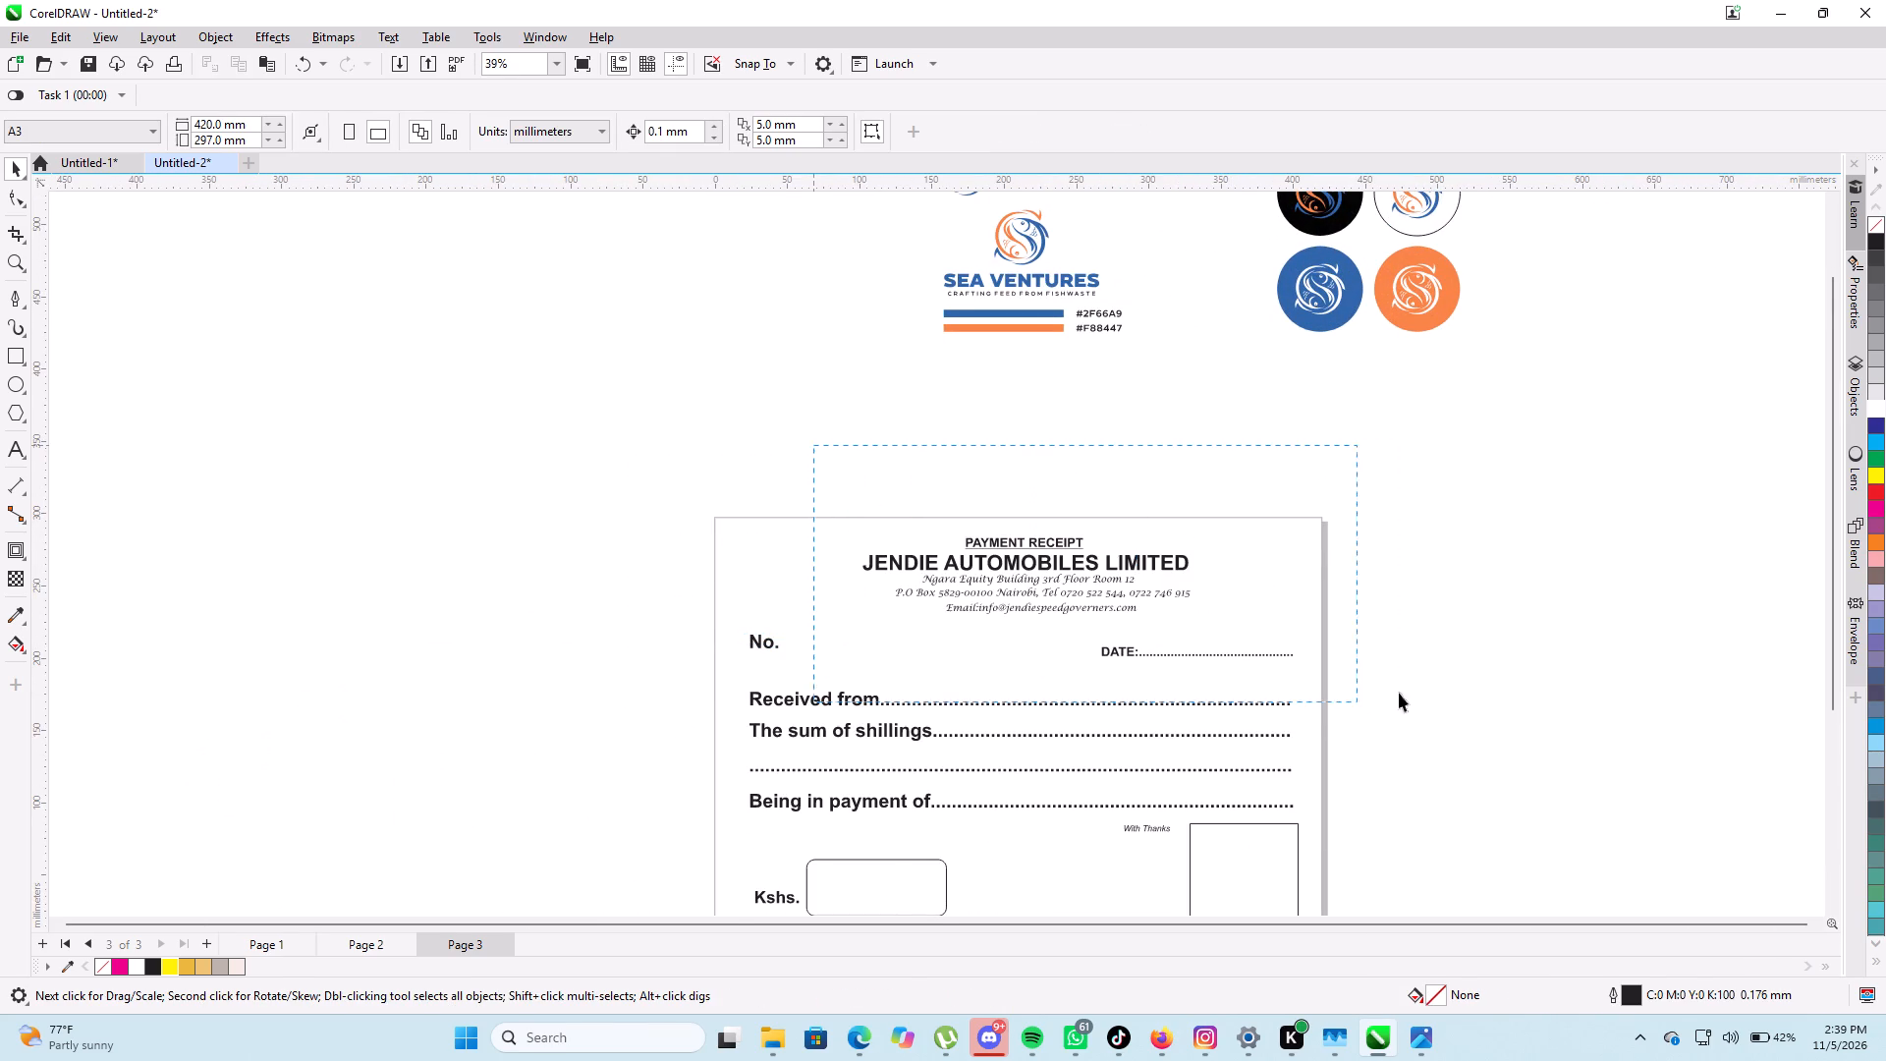
pyautogui.moveTo(1399, 693); pyautogui.dragTo(1401, 623)
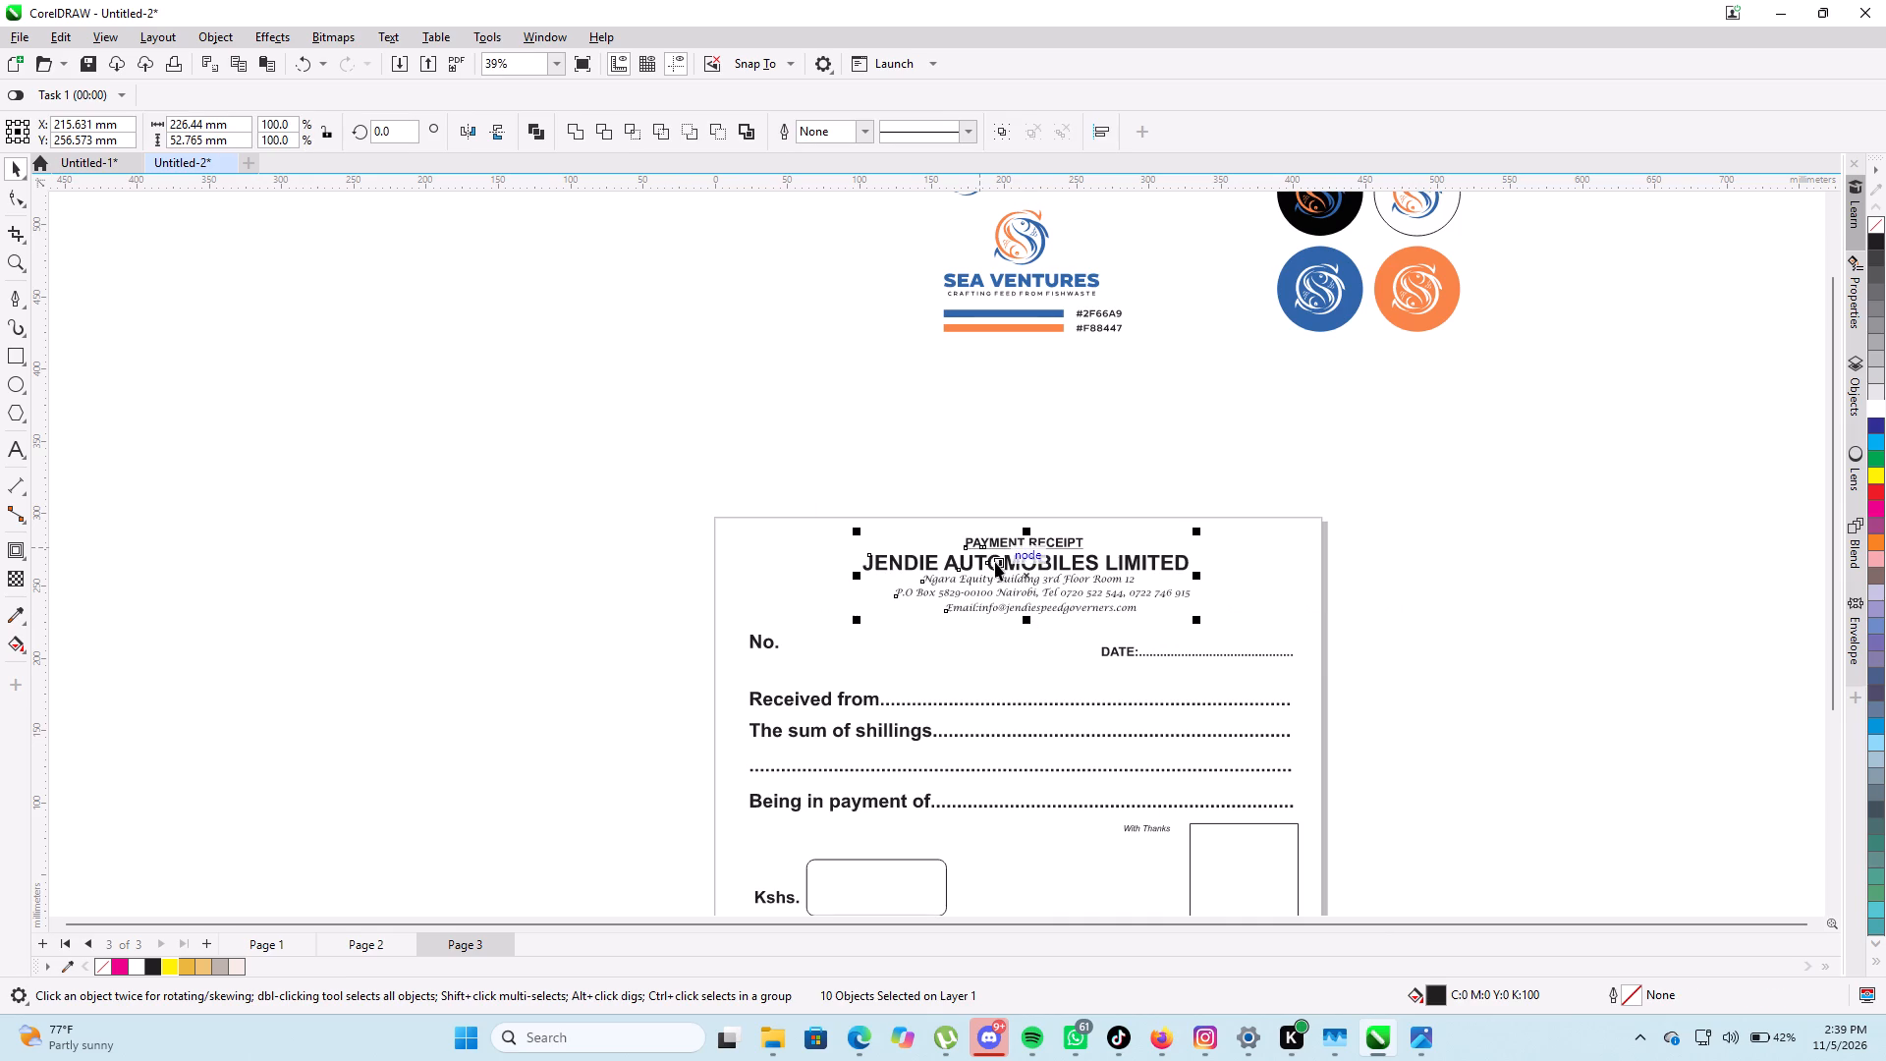
pyautogui.moveTo(1026, 571); pyautogui.dragTo(1034, 571)
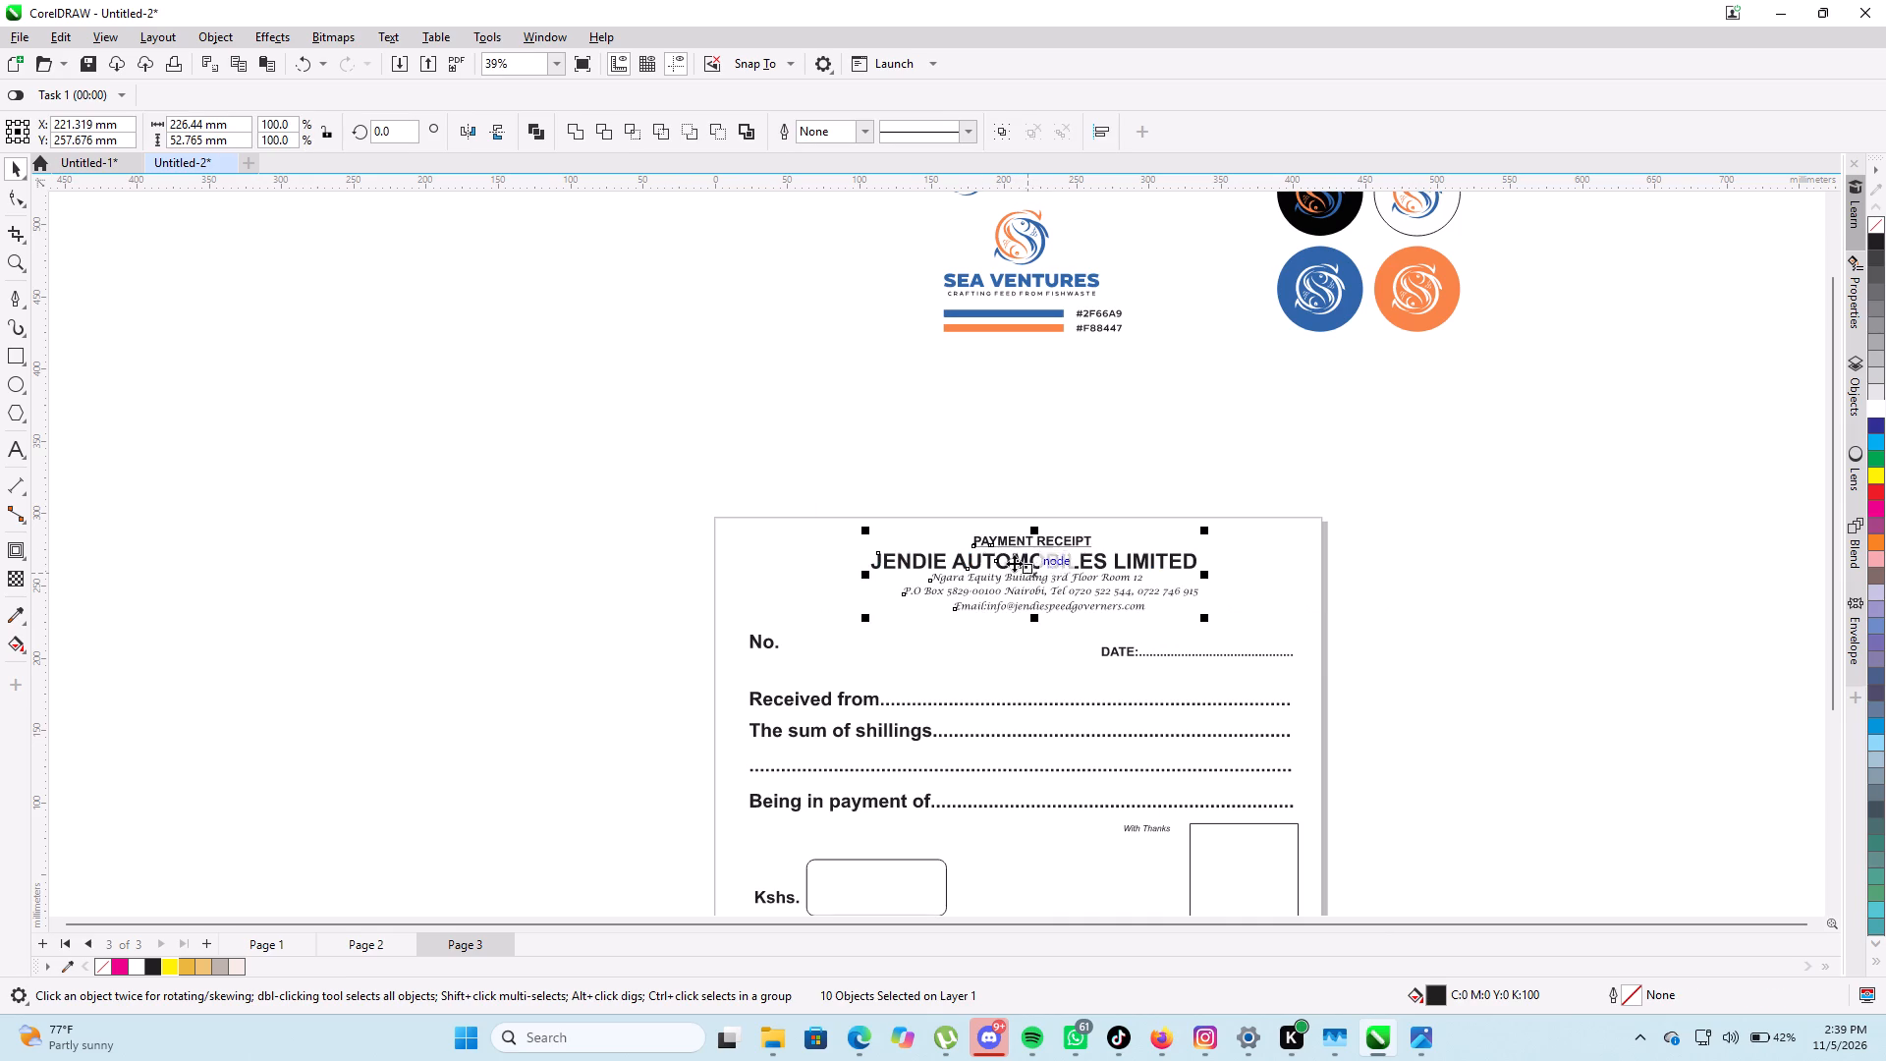
# Ungroup the imported Sea Ventures brand artwork one level and deselect it.
pyautogui.scroll(2, 1004, 332)
pyautogui.click(1027, 229)
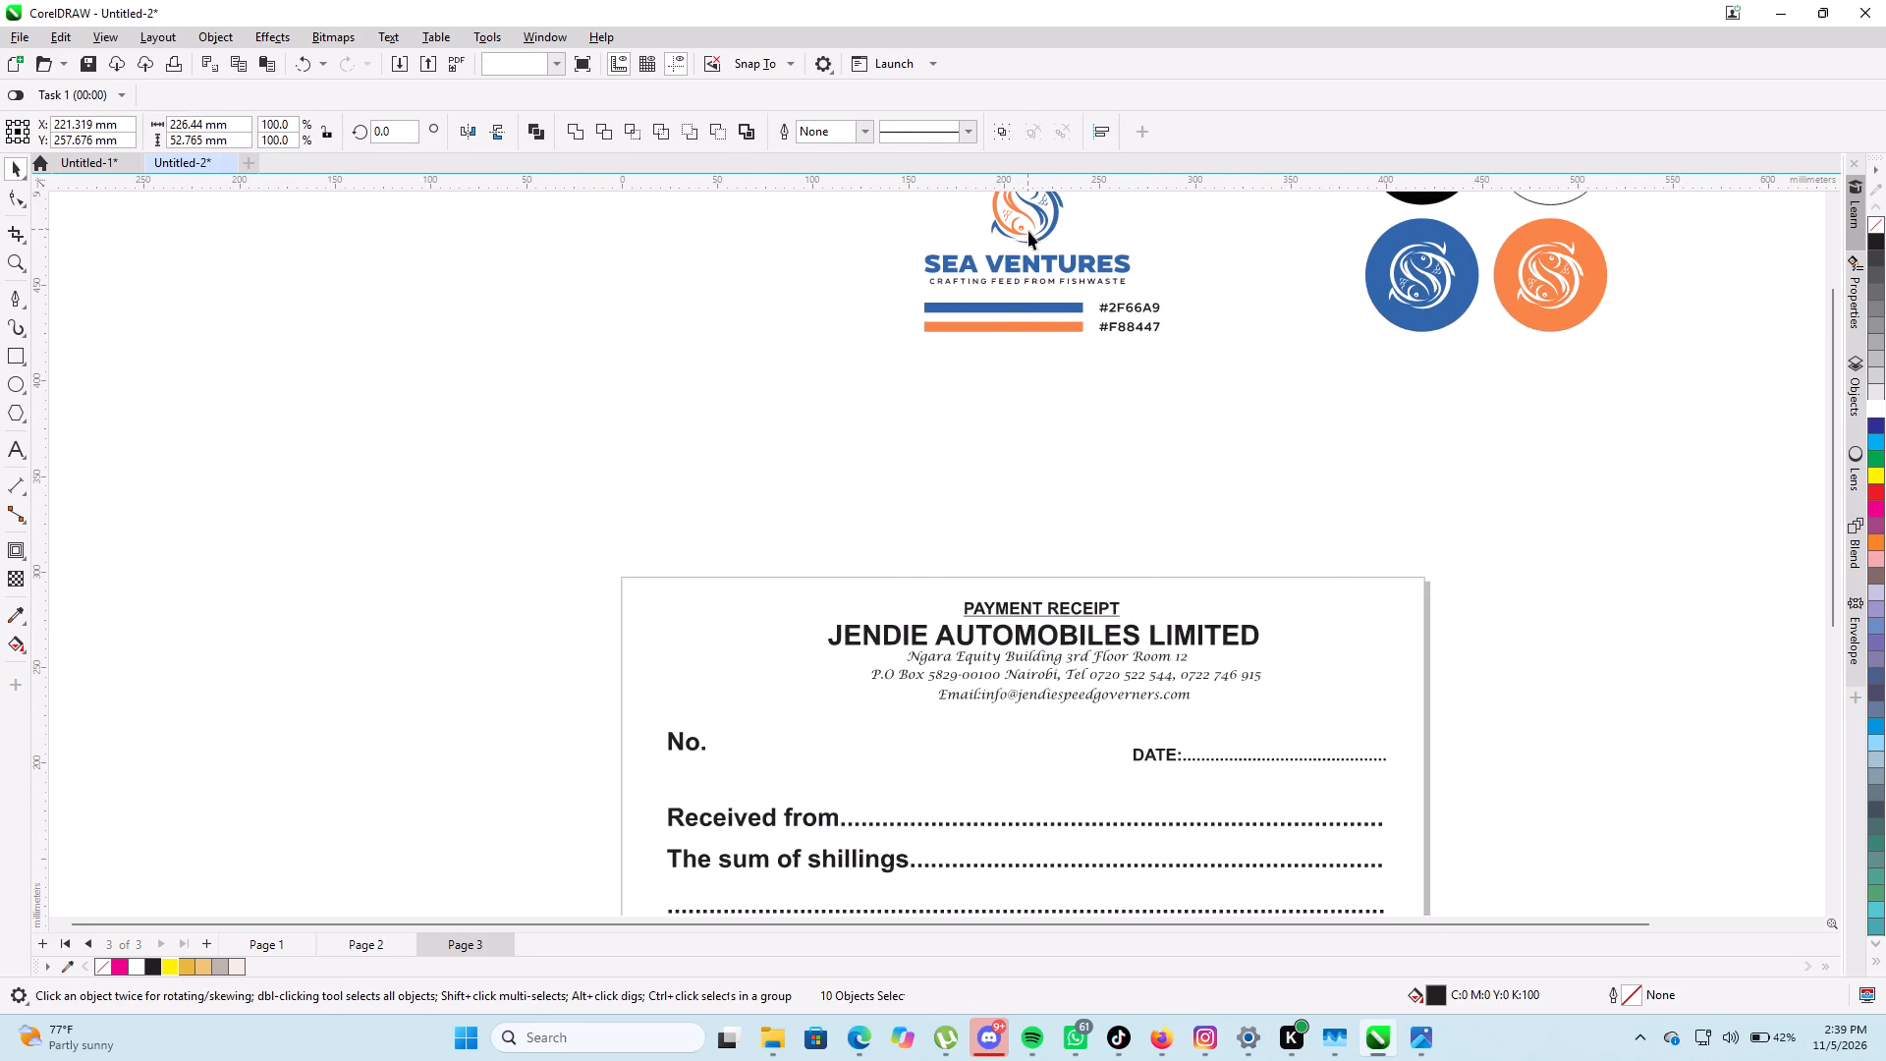
pyautogui.scroll(-4, 1034, 264)
pyautogui.click(1042, 254)
pyautogui.click(1305, 260)
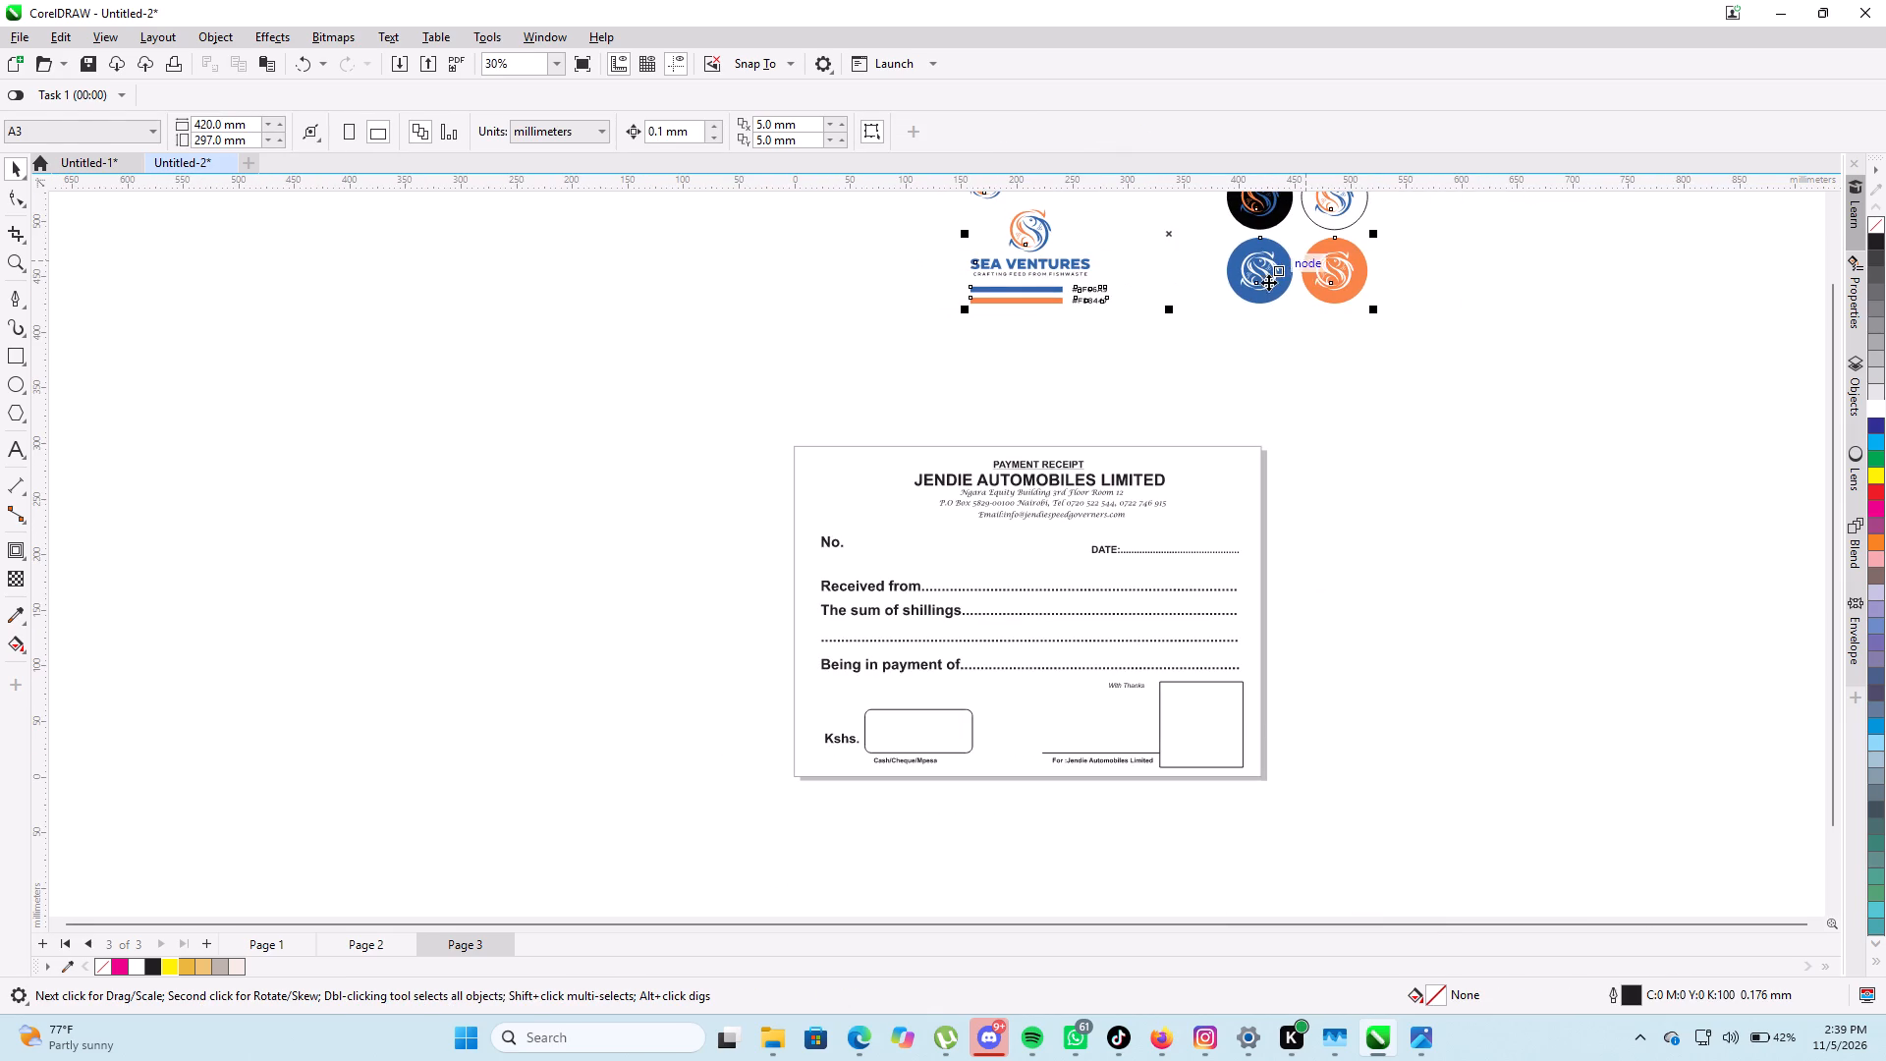
pyautogui.moveTo(1324, 419); pyautogui.dragTo(1338, 665, button='middle')
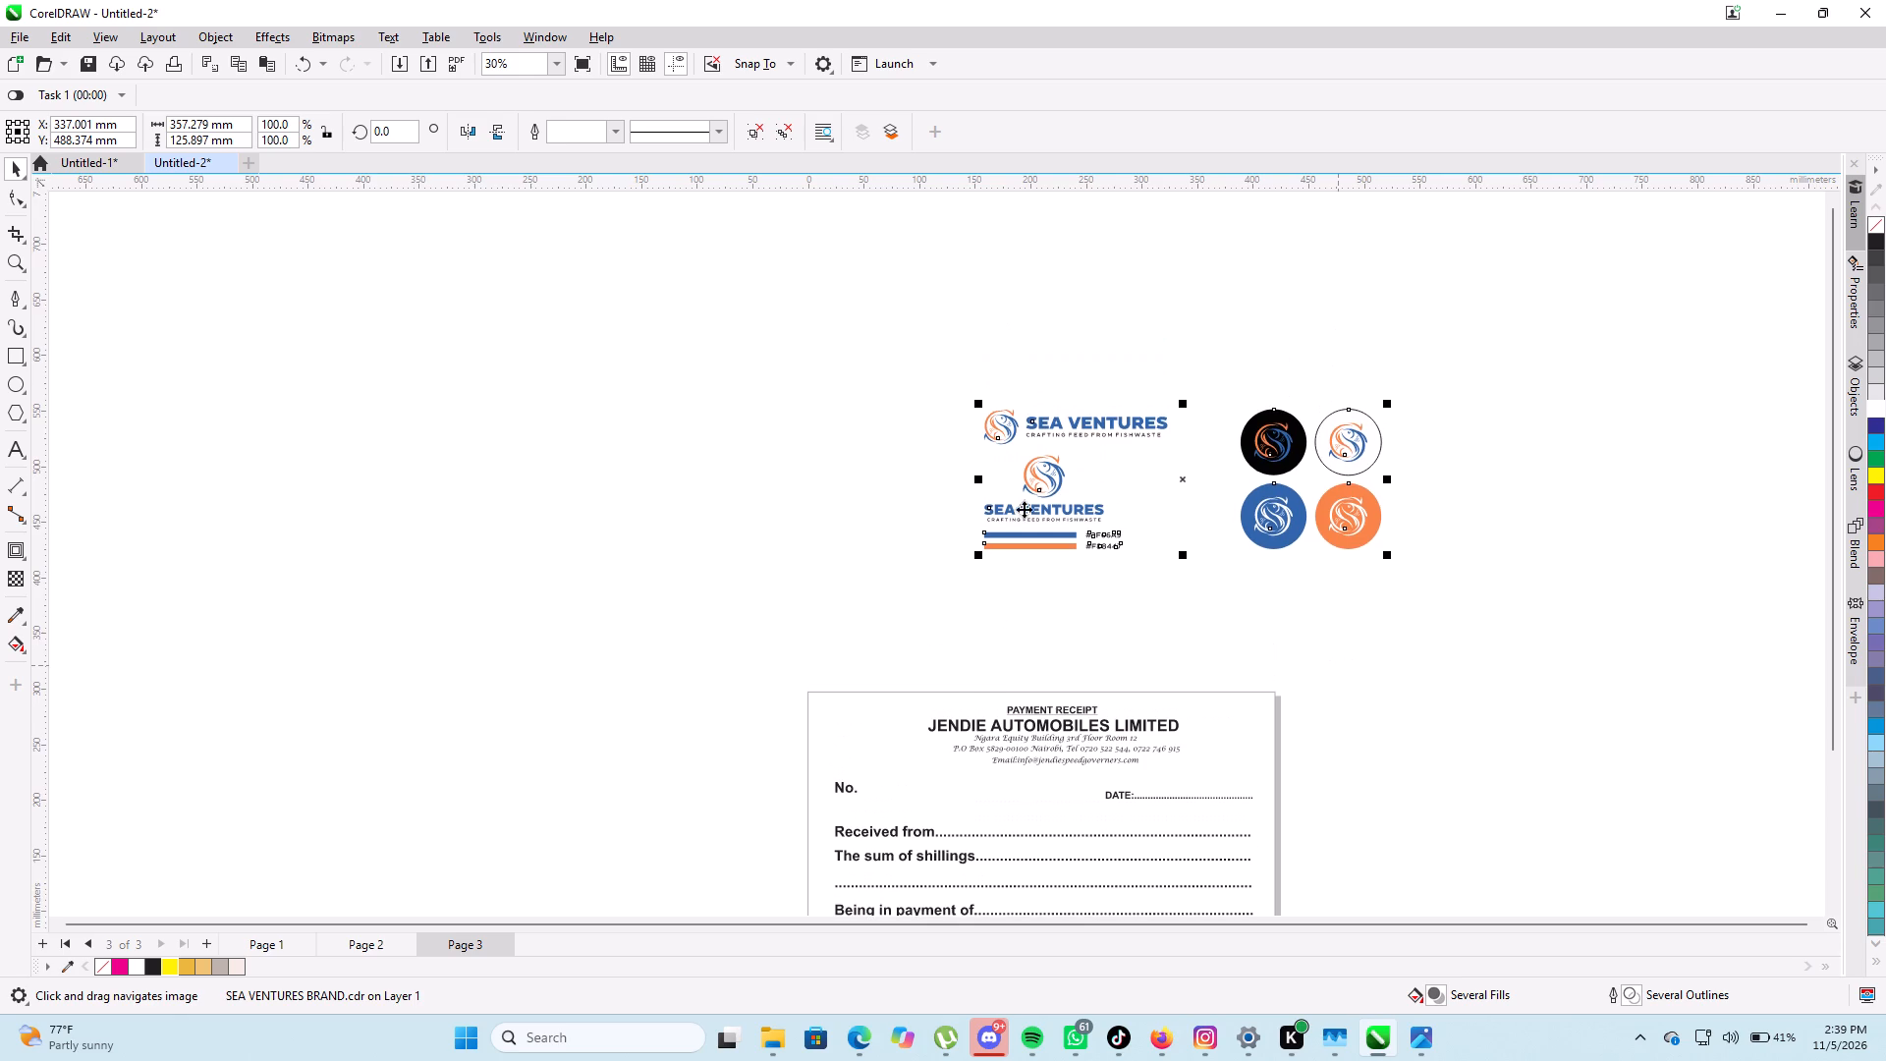
pyautogui.scroll(3, 901, 462)
pyautogui.scroll(-2, 905, 459)
pyautogui.scroll(1, 905, 459)
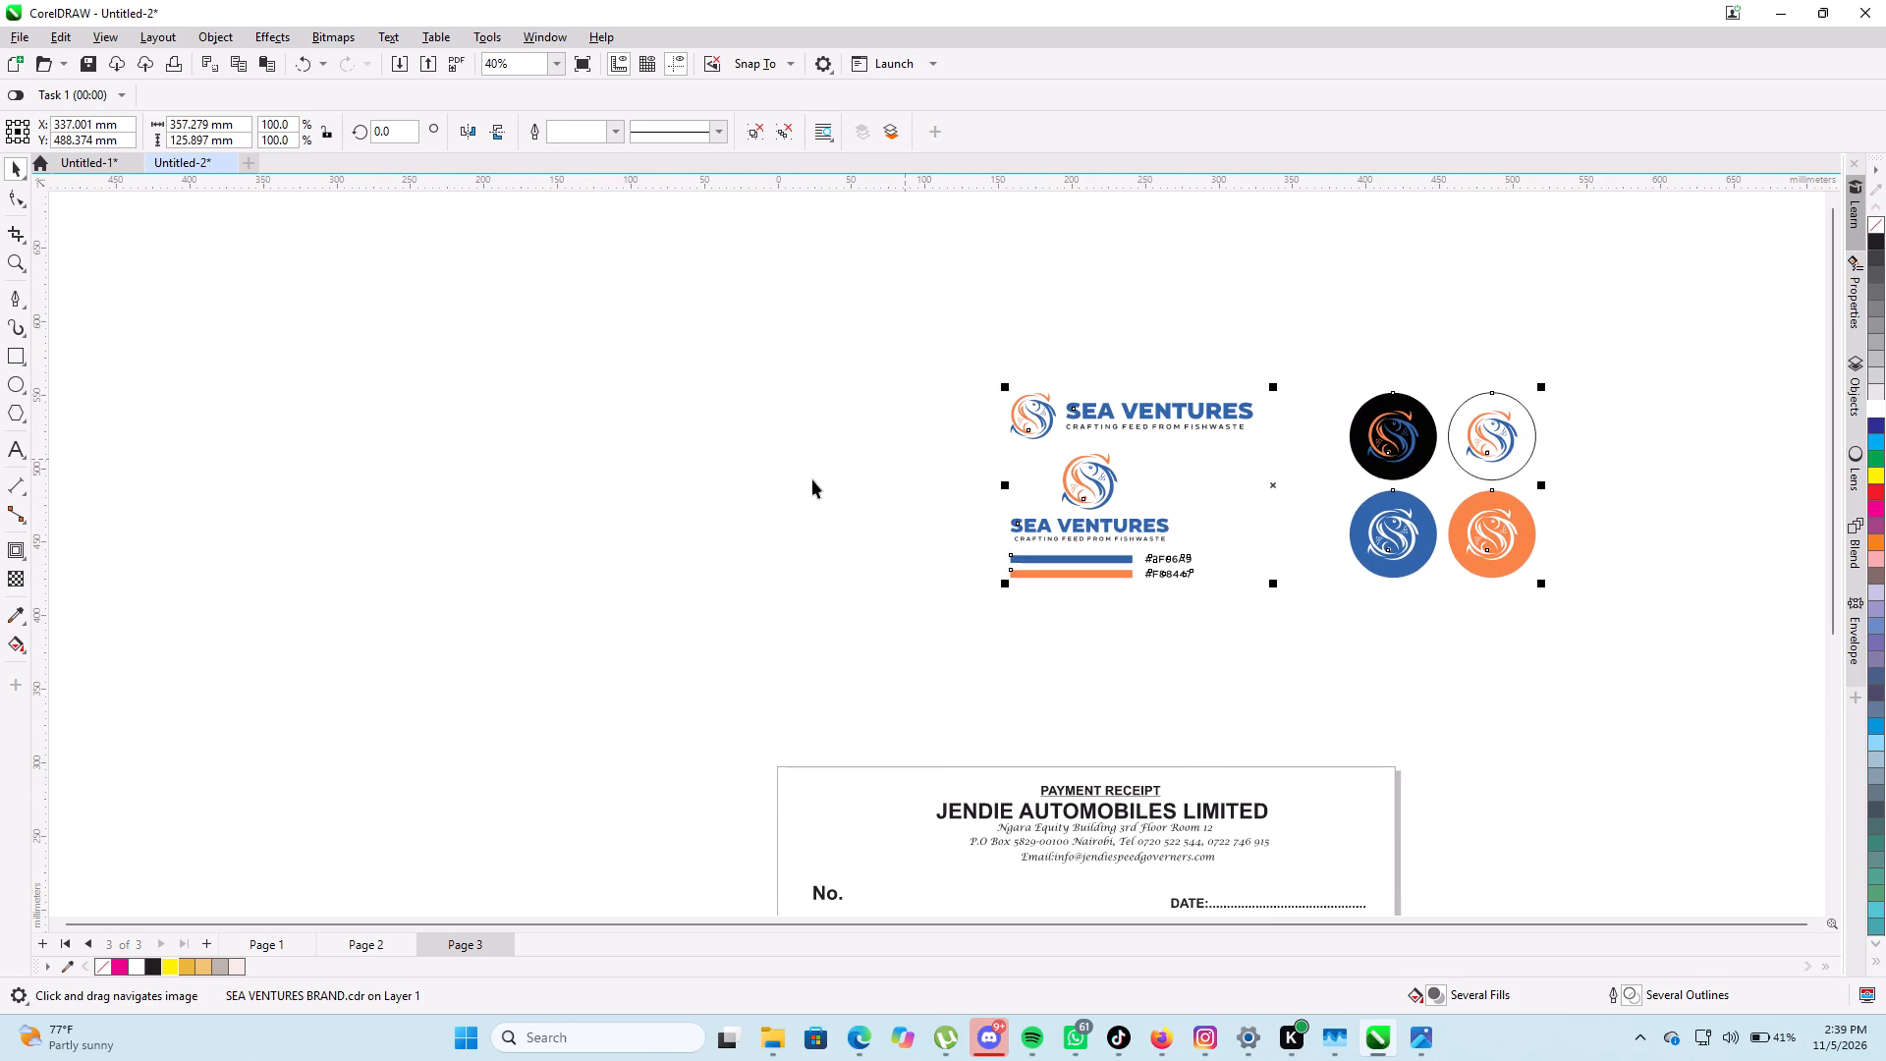
pyautogui.click(812, 479)
pyautogui.click(1071, 479)
pyautogui.rightClick(1082, 482)
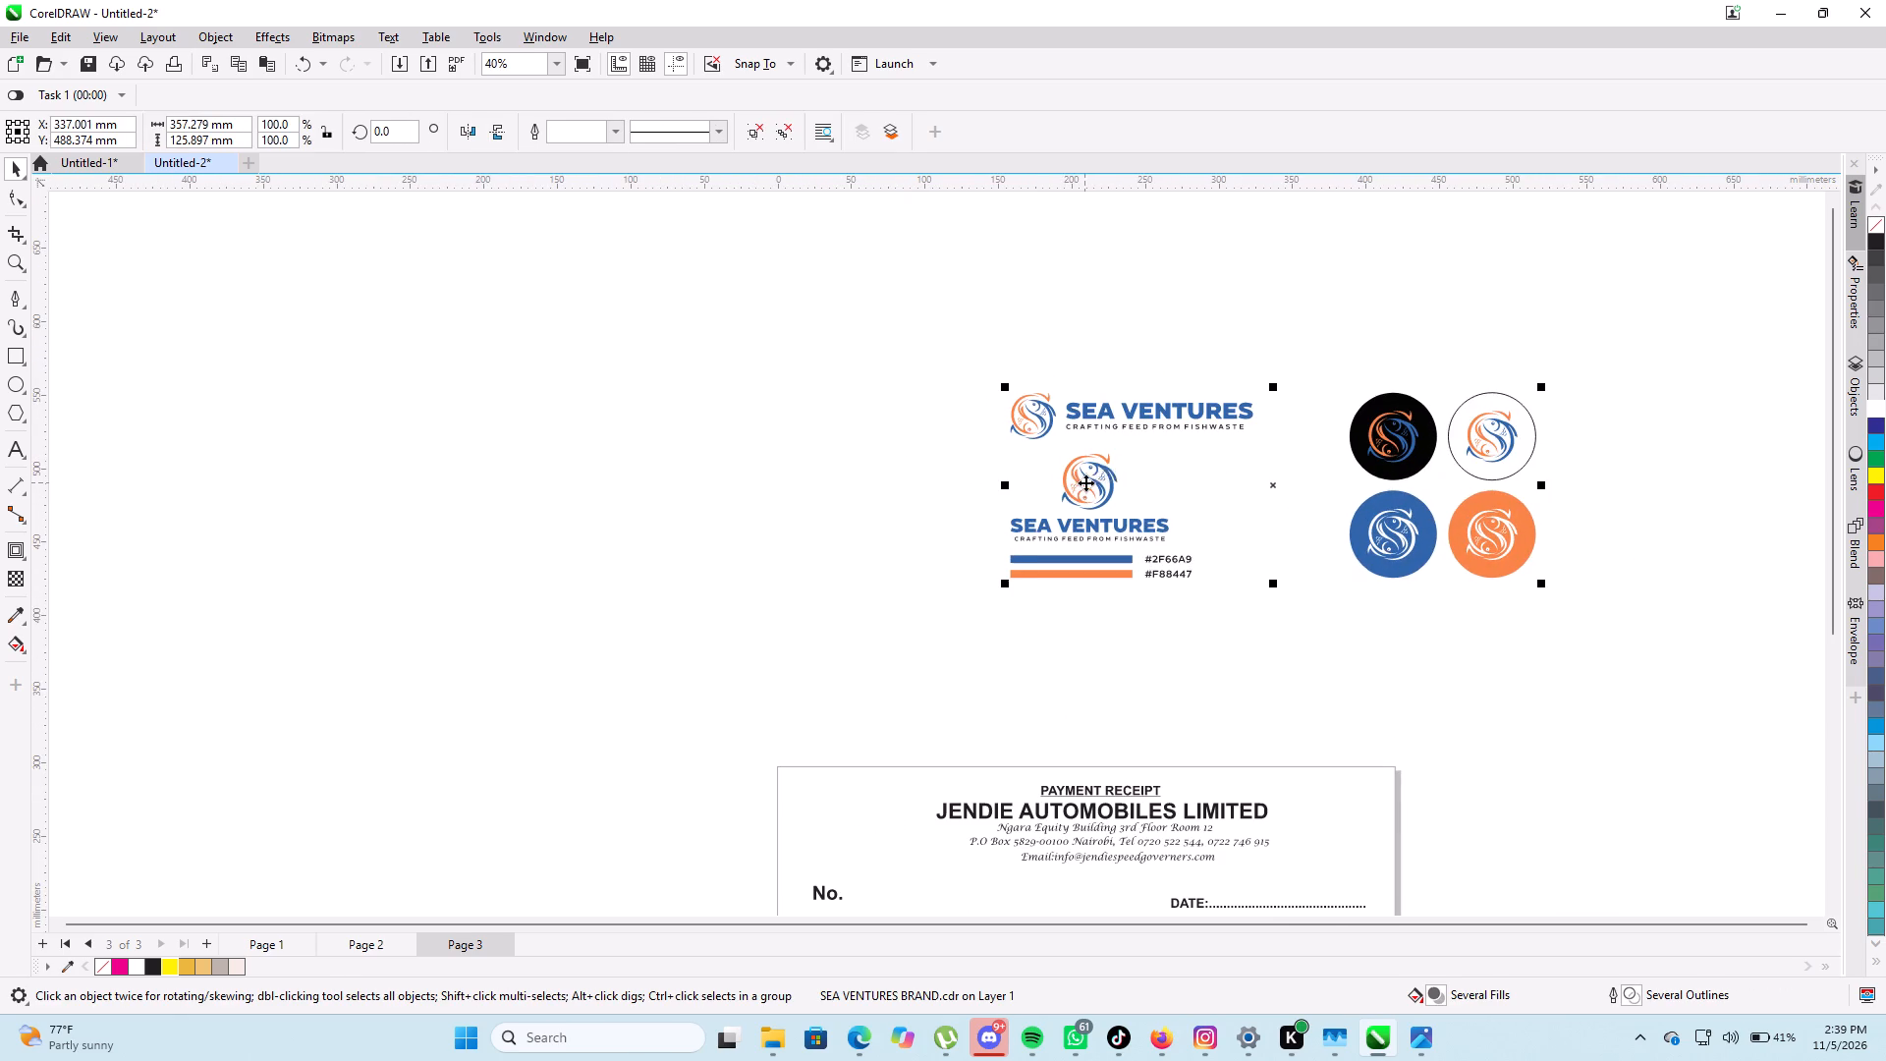
pyautogui.rightClick(1099, 491)
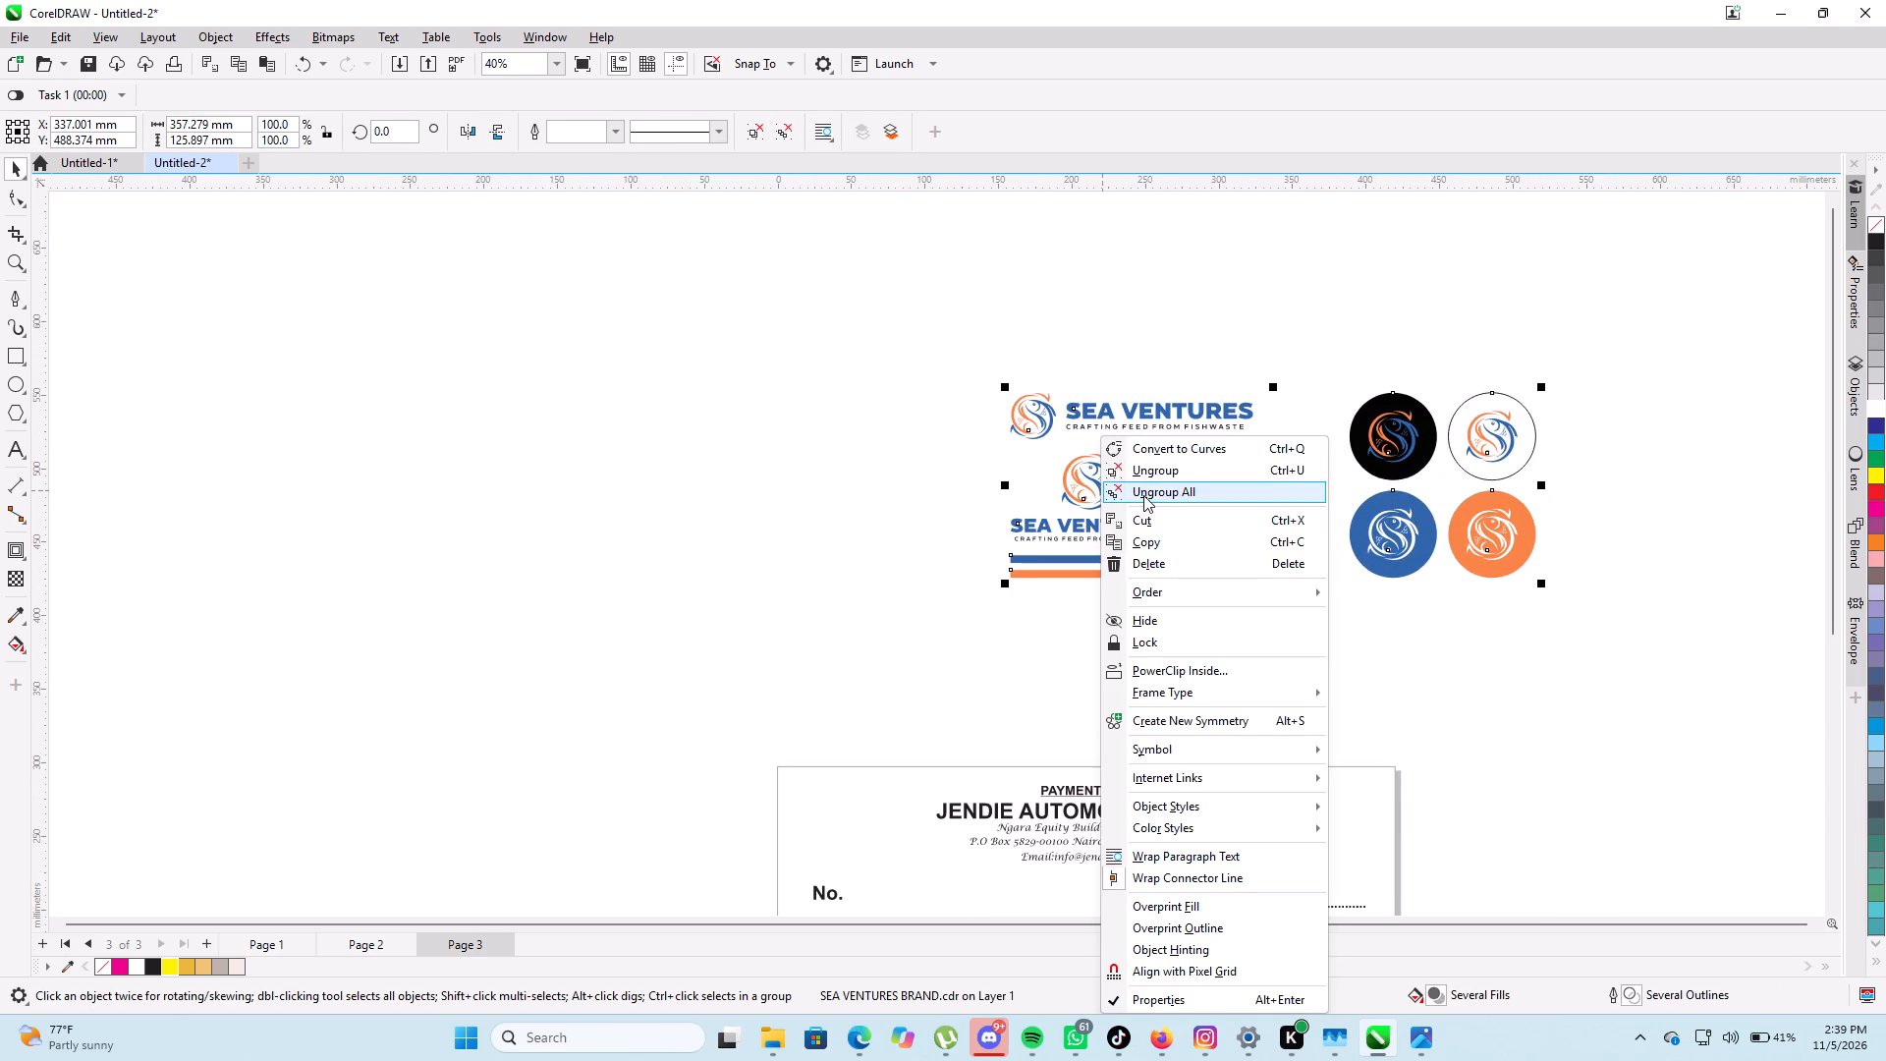
pyautogui.click(1162, 464)
pyautogui.click(903, 445)
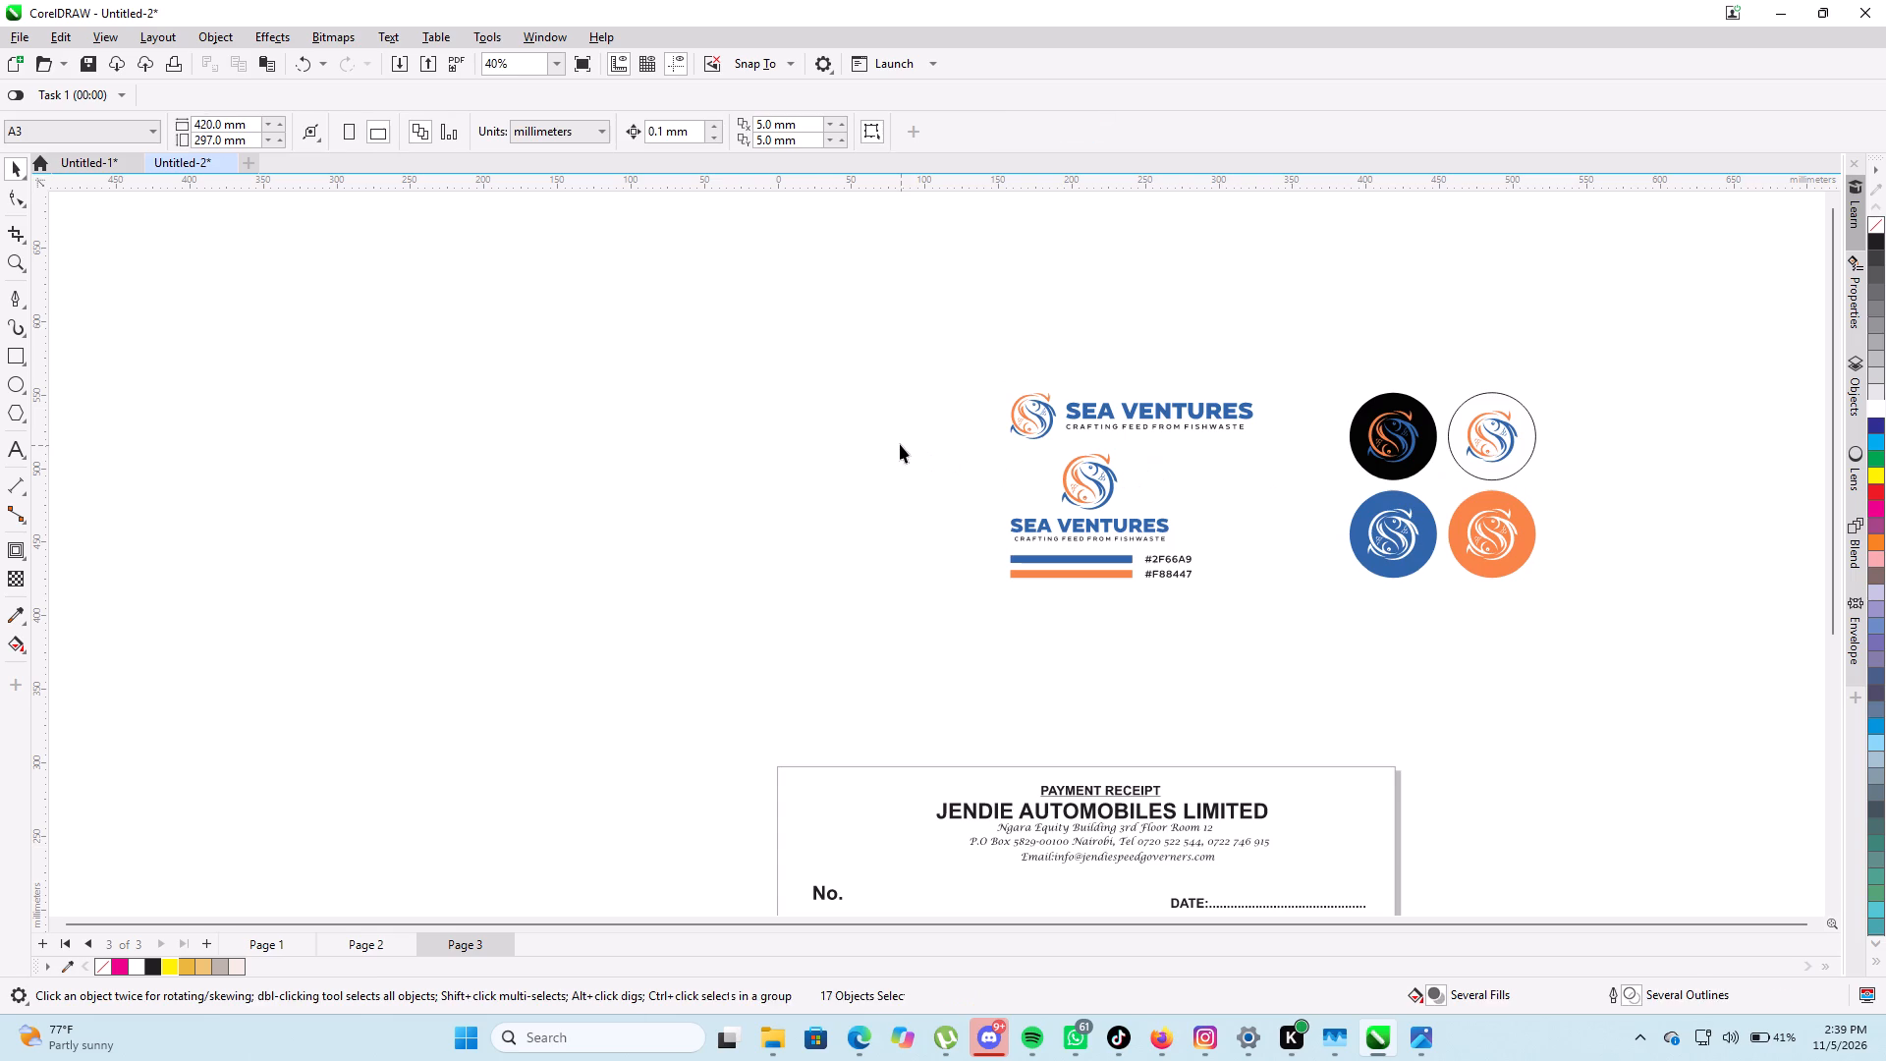
# Move the stacked Sea Ventures logo out of the brand artwork to about X -10 mm, Y 455 mm.
pyautogui.moveTo(906, 436); pyautogui.dragTo(1072, 443)
pyautogui.moveTo(963, 447); pyautogui.dragTo(1186, 477)
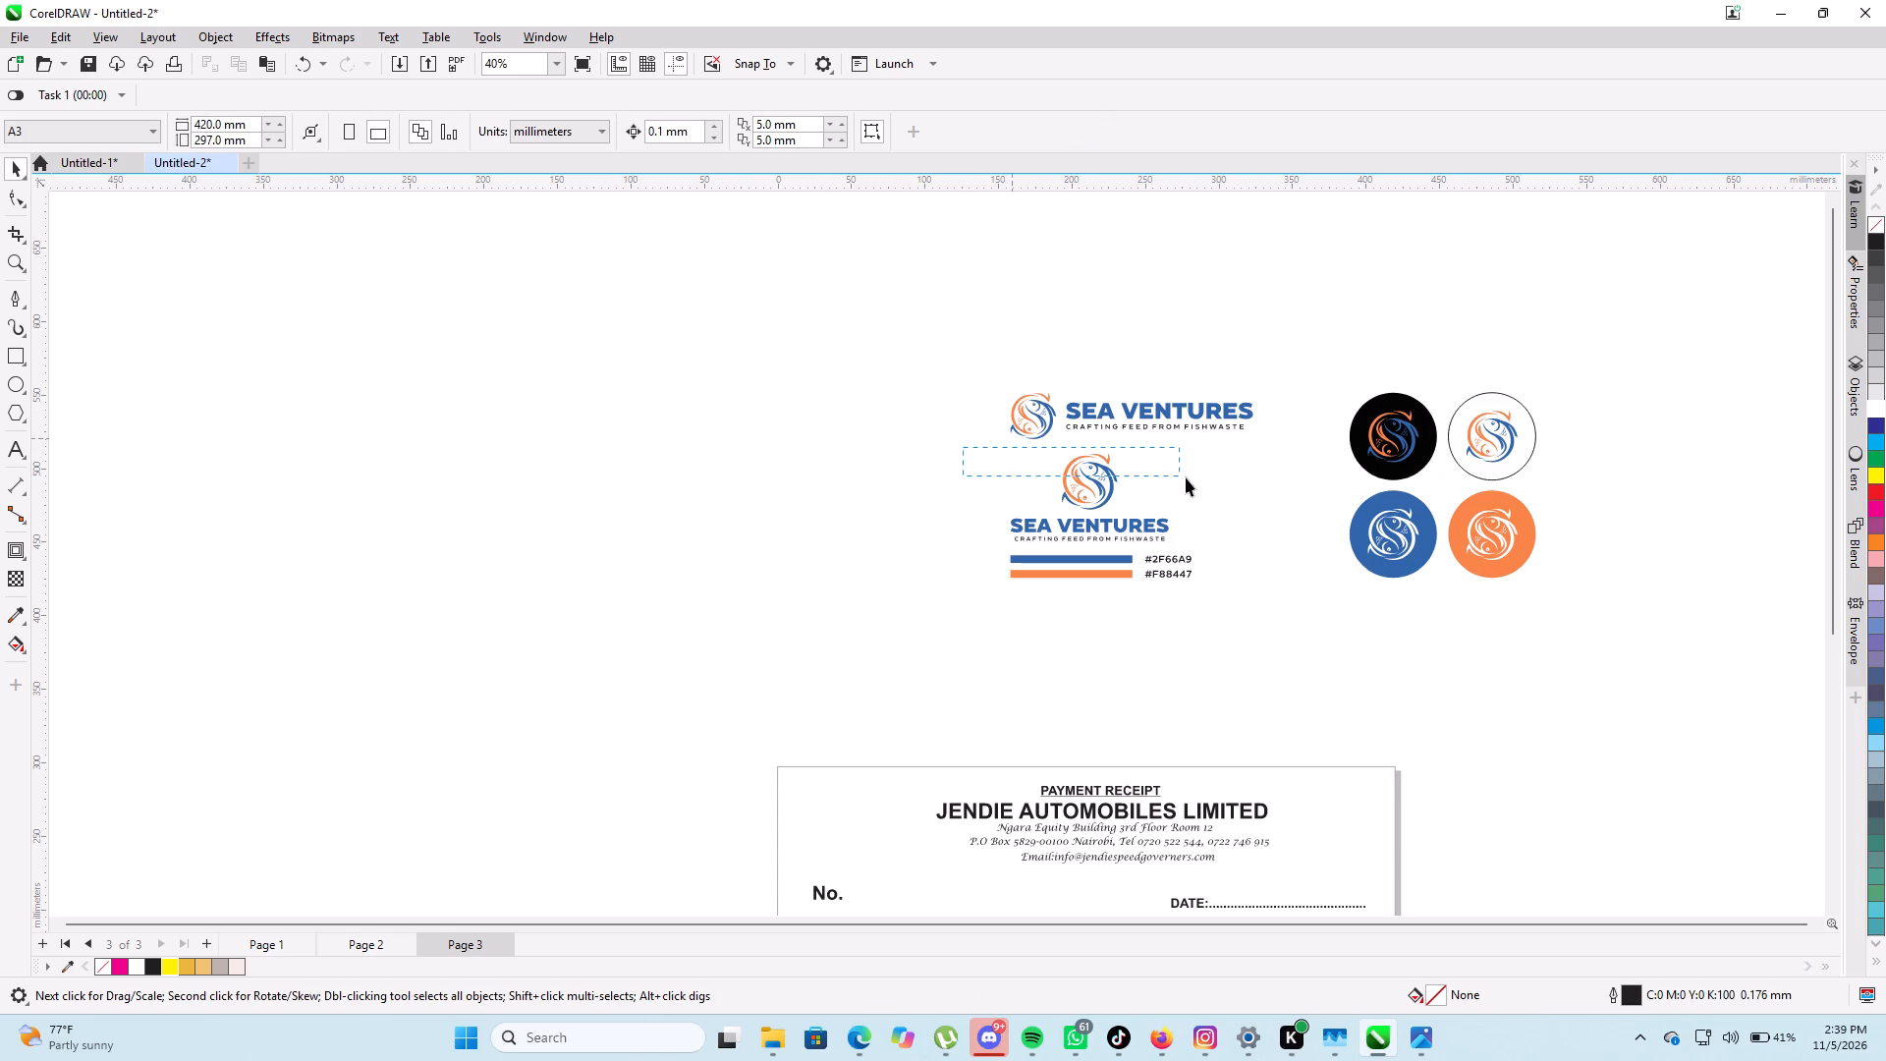
pyautogui.moveTo(1186, 477); pyautogui.dragTo(1216, 550)
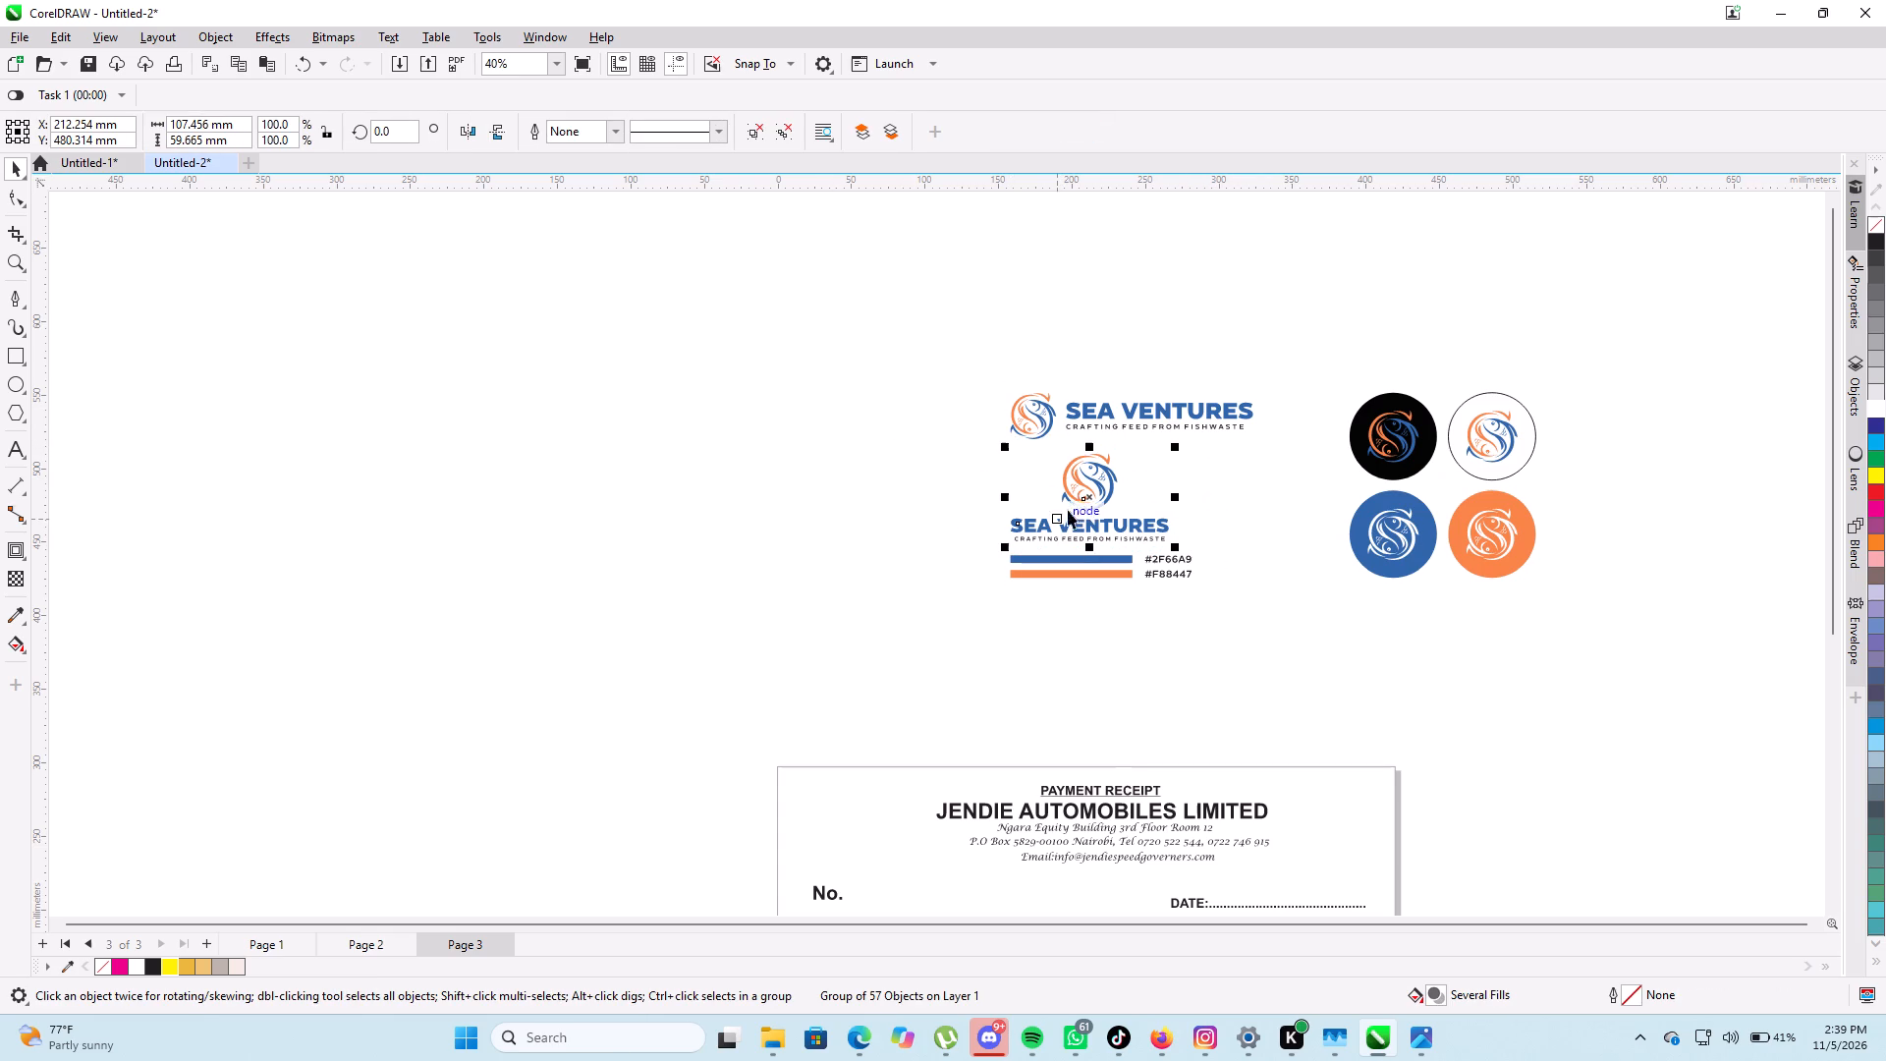
pyautogui.moveTo(1092, 494); pyautogui.dragTo(761, 529)
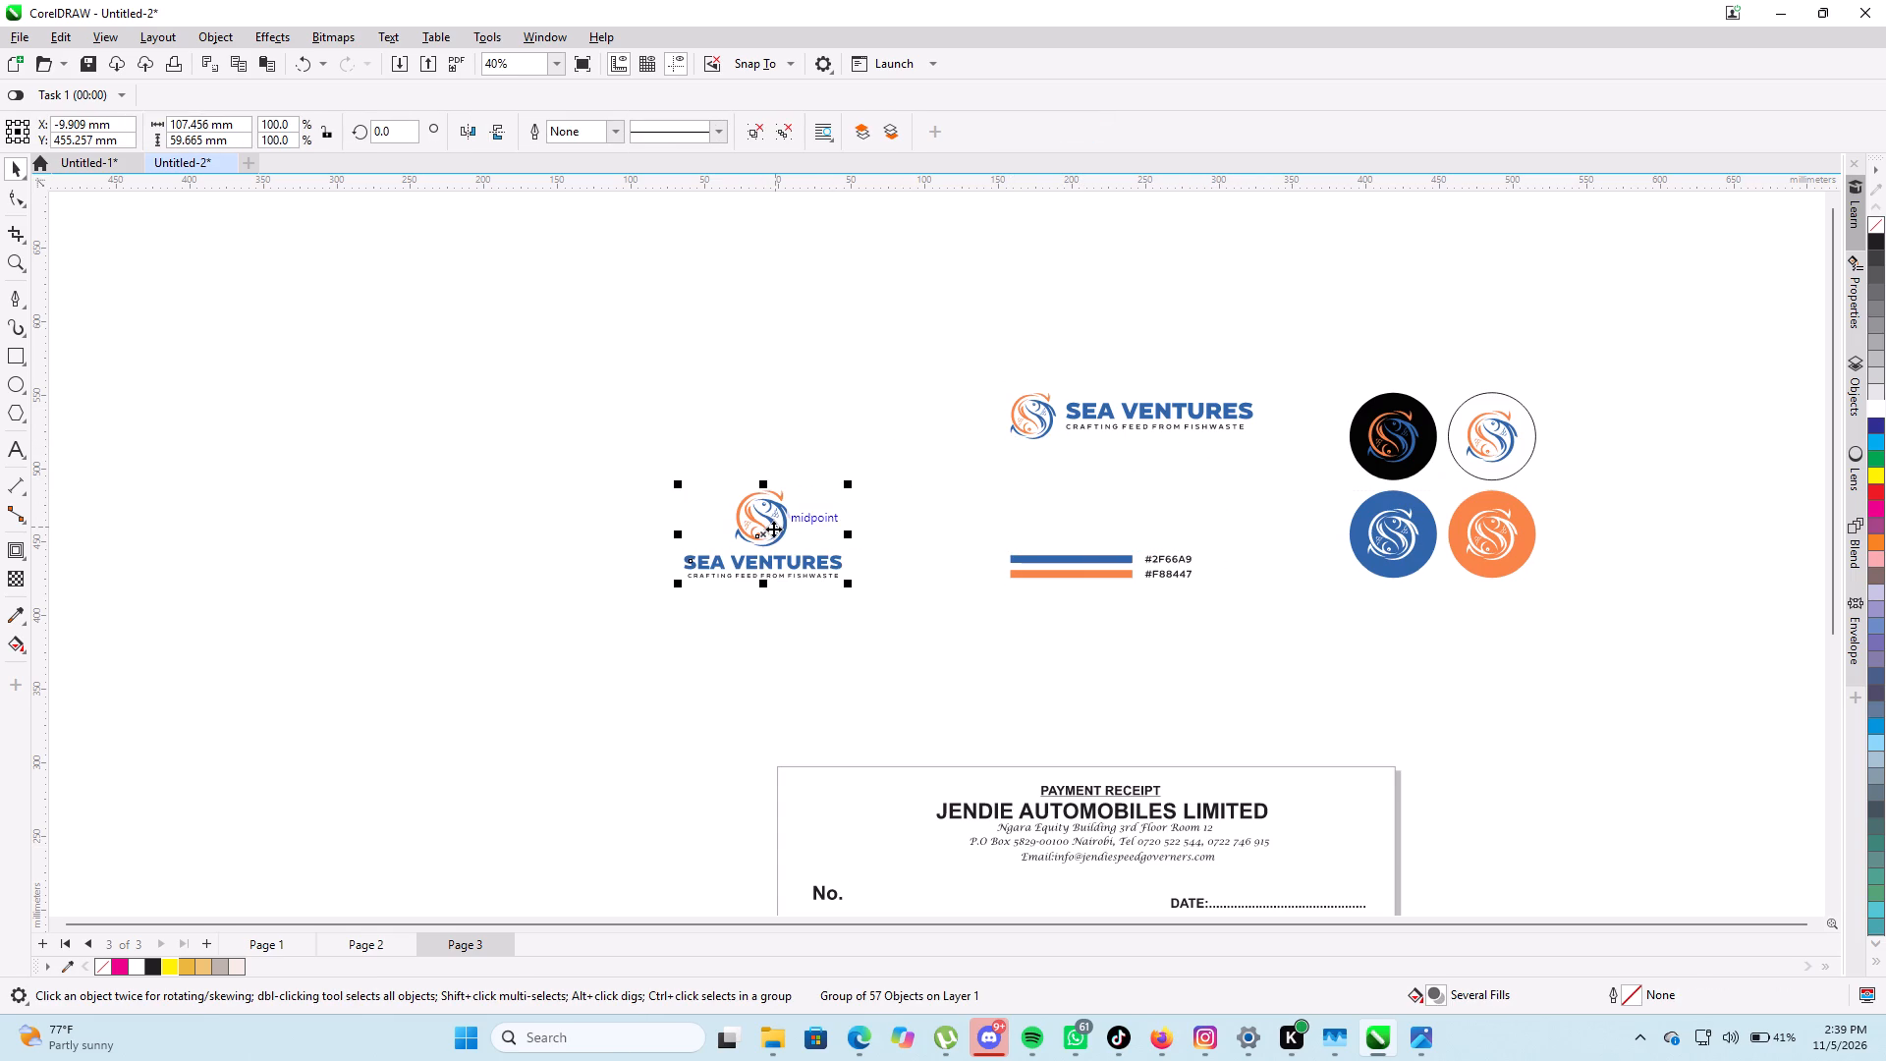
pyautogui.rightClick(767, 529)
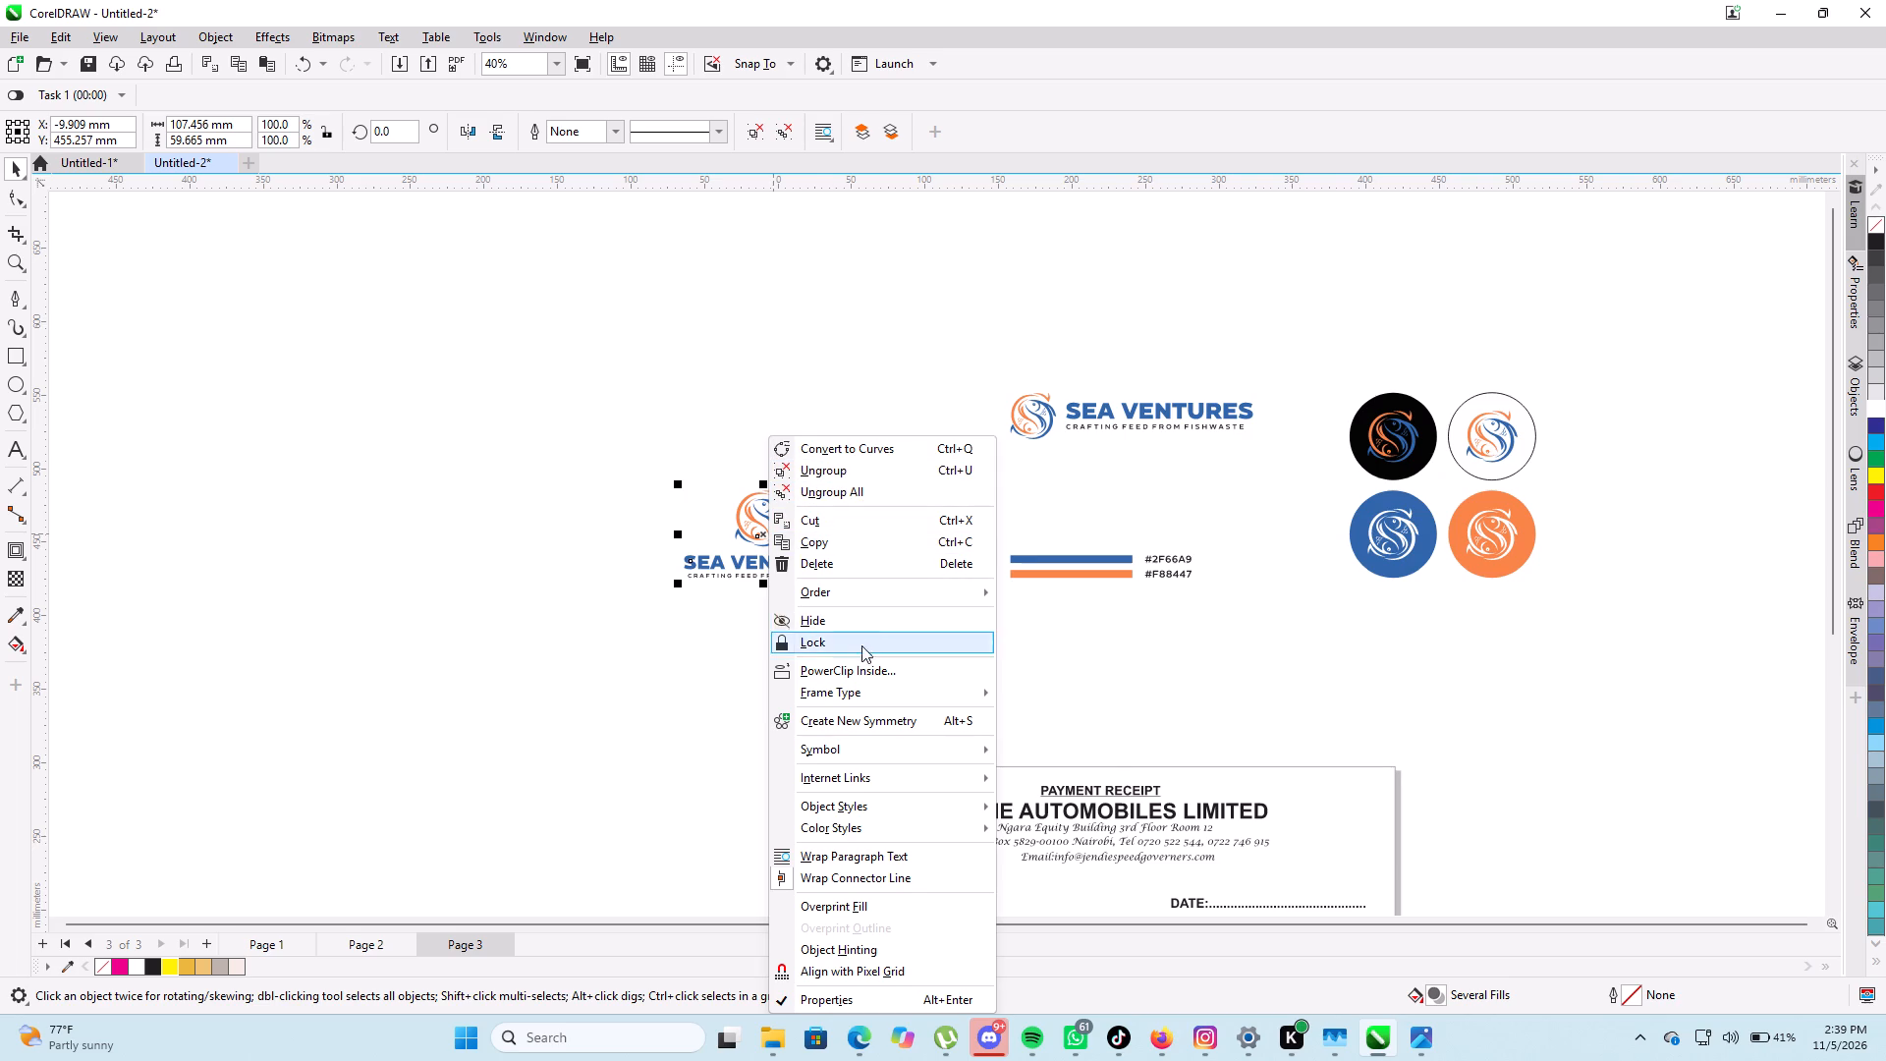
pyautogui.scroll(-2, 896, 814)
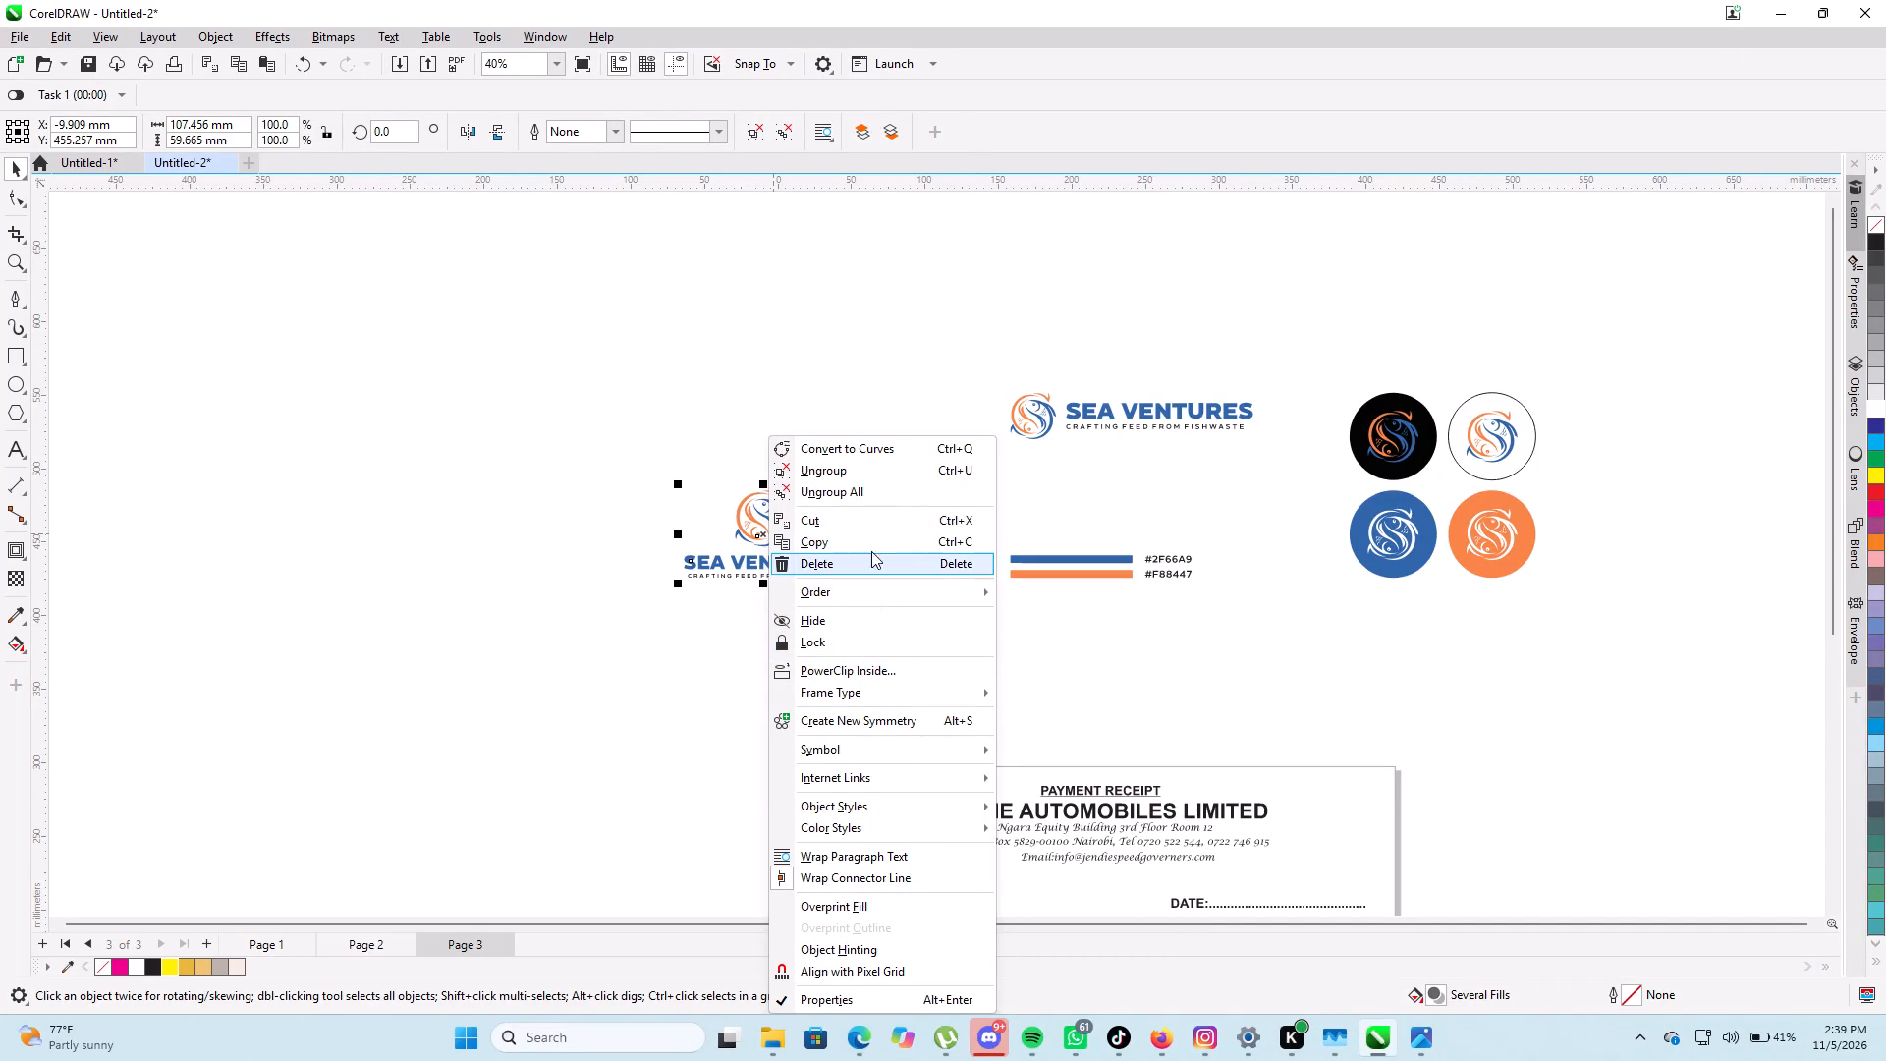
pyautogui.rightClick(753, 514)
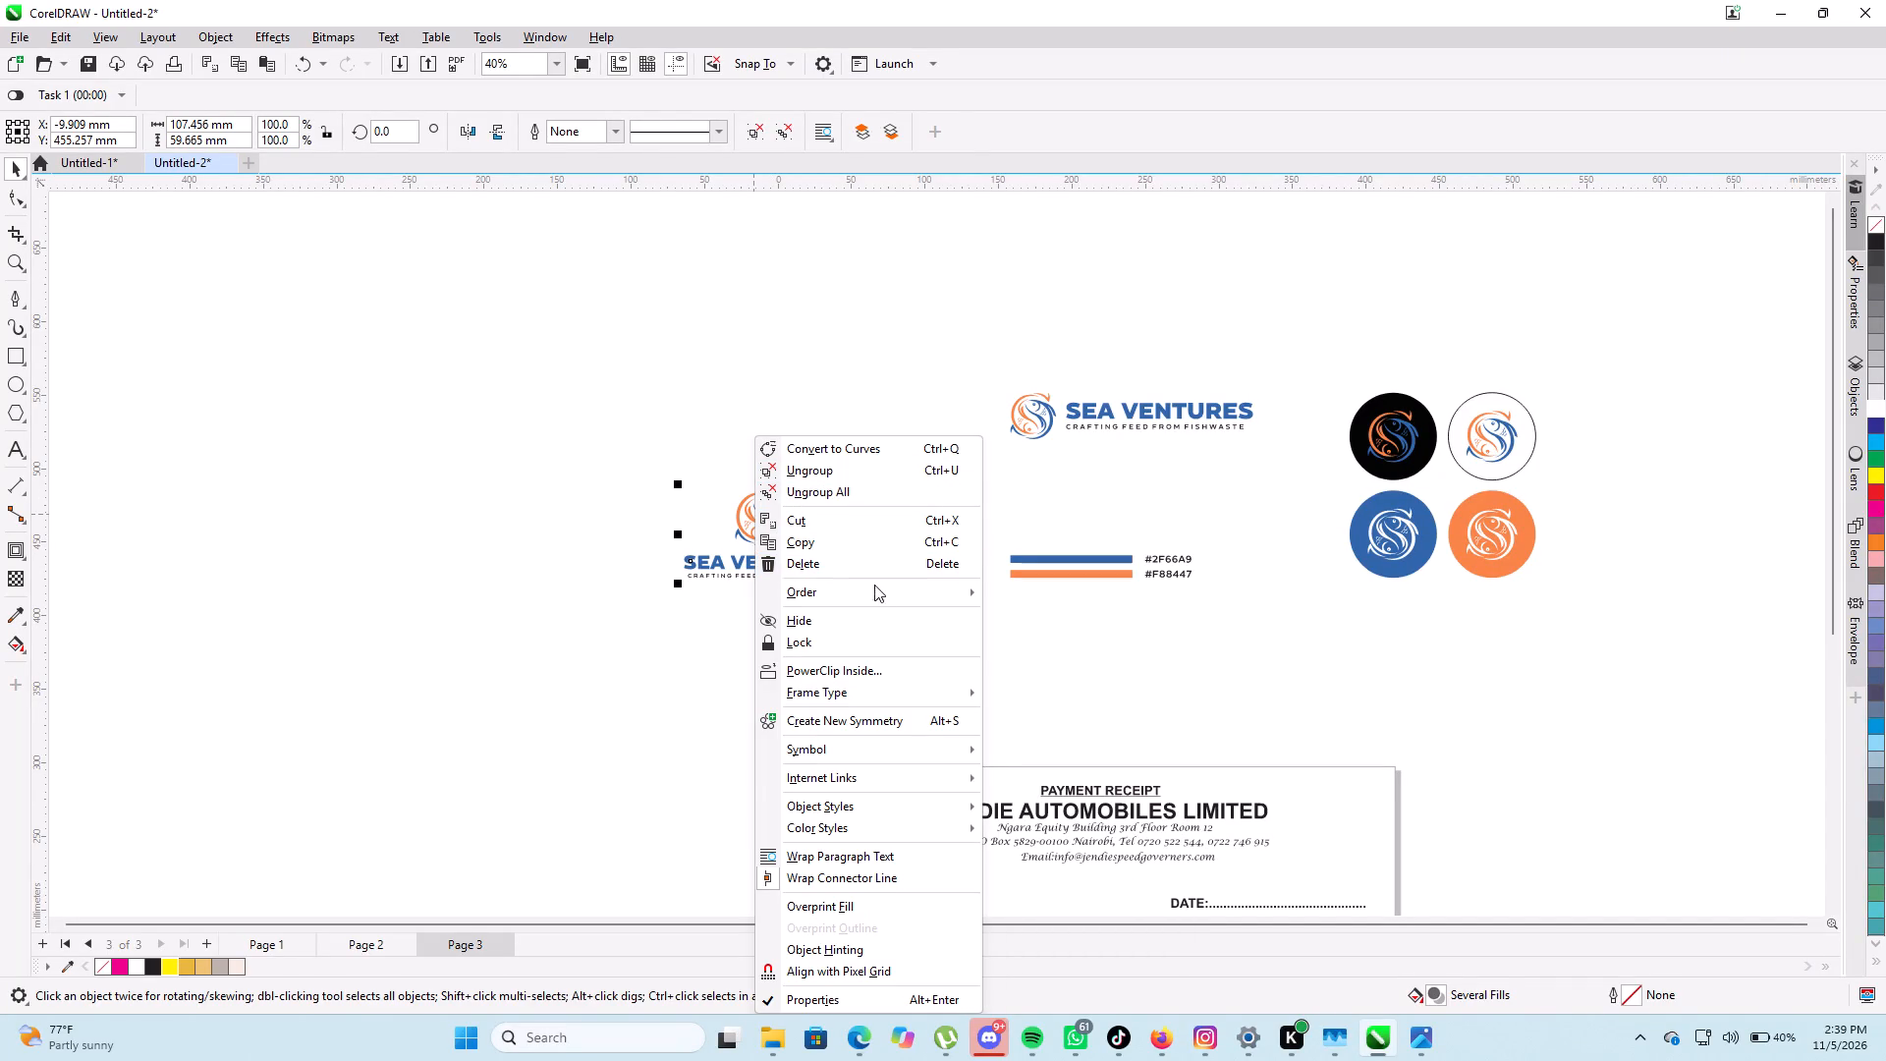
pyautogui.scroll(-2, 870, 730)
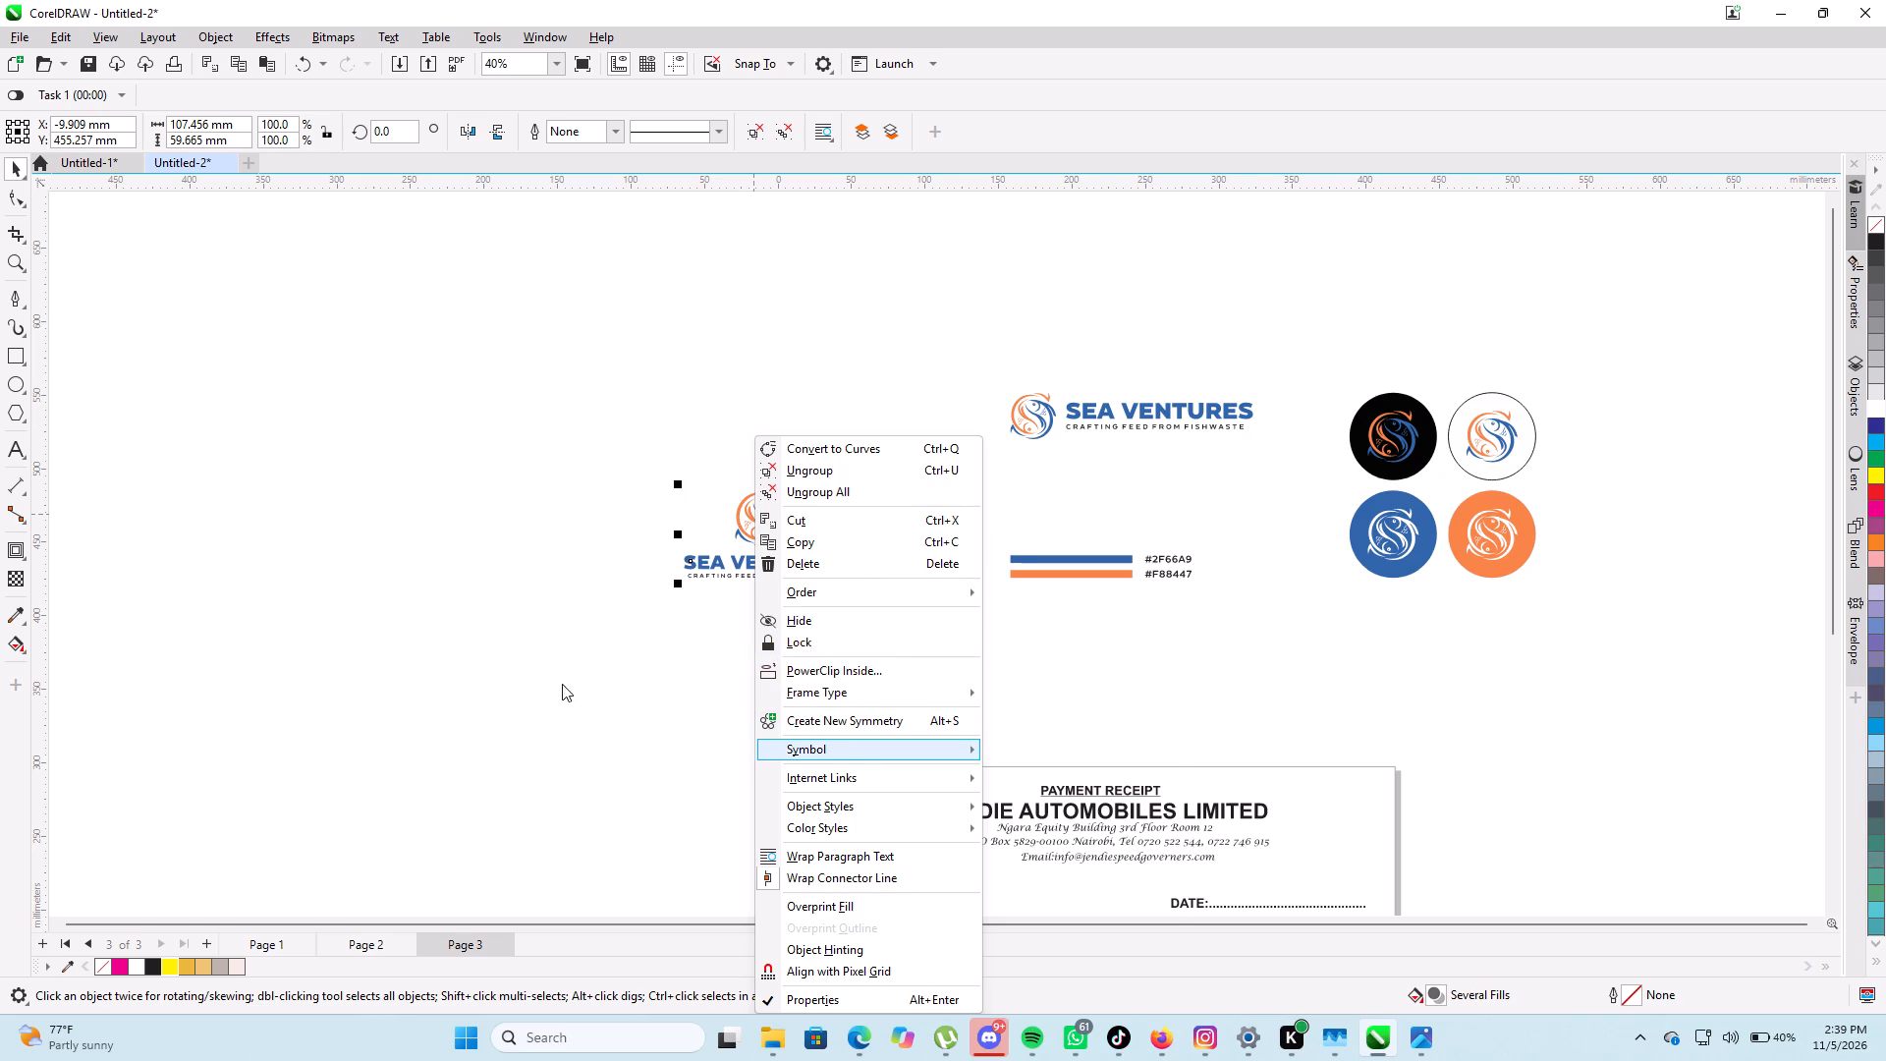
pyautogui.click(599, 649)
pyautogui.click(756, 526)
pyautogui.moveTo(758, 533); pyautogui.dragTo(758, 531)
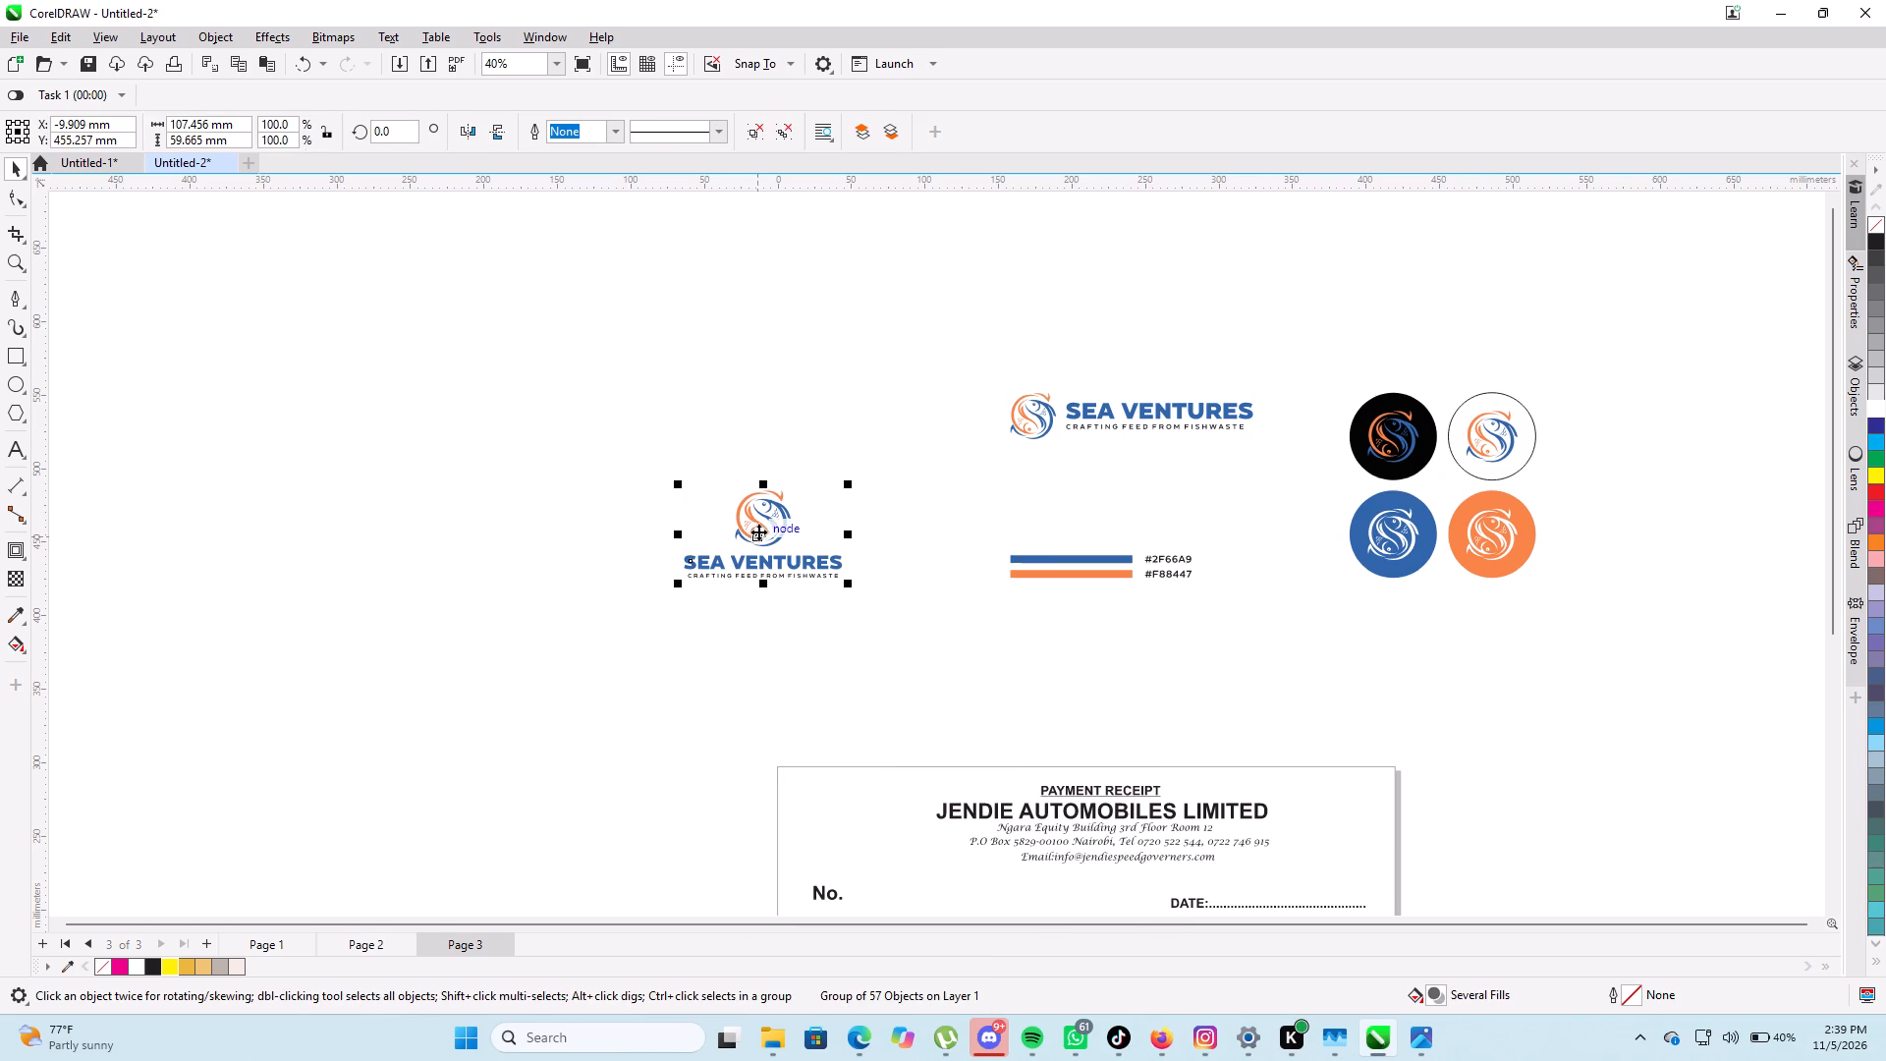
# Move the stacked Sea Ventures logo onto the receipt's upper-left header area, at about X 54 mm, Y 261 mm.
pyautogui.moveTo(758, 531); pyautogui.dragTo(625, 522)
pyautogui.click(660, 438)
pyautogui.click(650, 491)
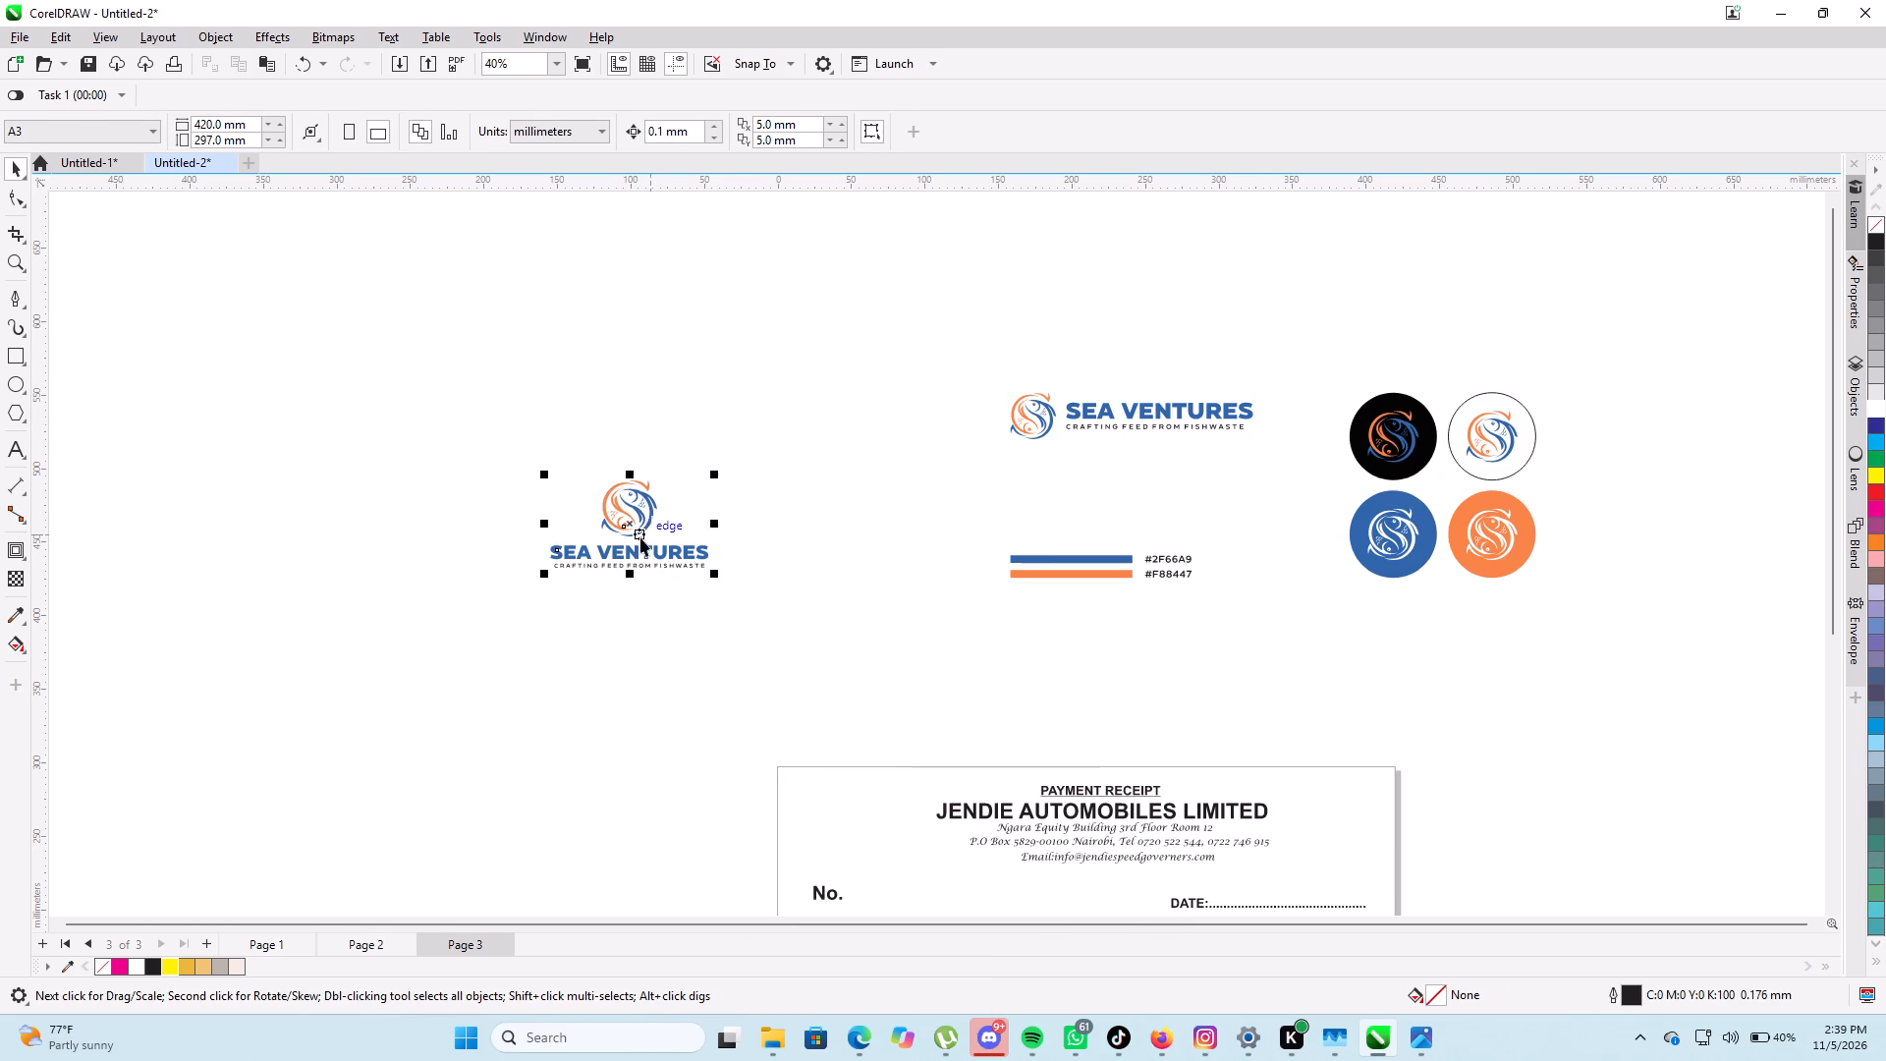
pyautogui.moveTo(643, 538); pyautogui.dragTo(655, 542)
pyautogui.click(633, 519)
pyautogui.moveTo(630, 519); pyautogui.dragTo(645, 565)
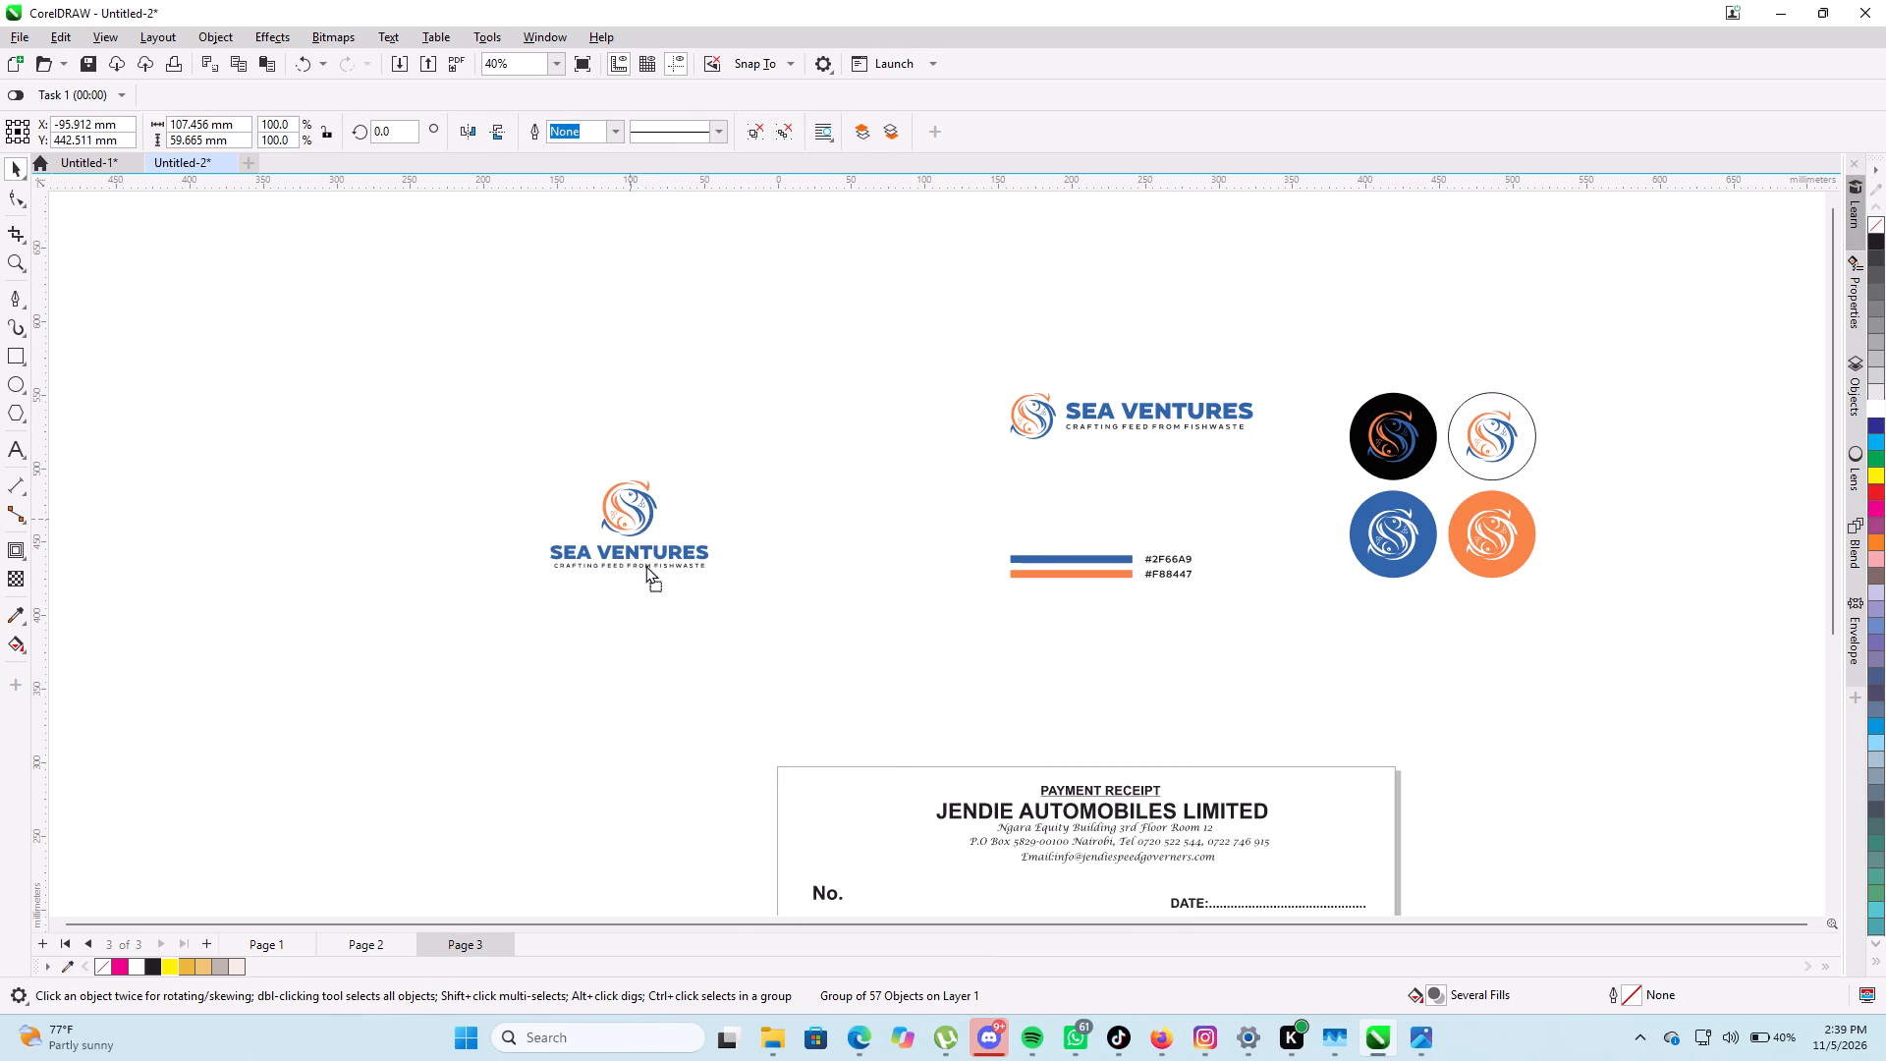
pyautogui.moveTo(645, 565); pyautogui.dragTo(862, 815)
pyautogui.moveTo(880, 719); pyautogui.dragTo(874, 717, button='middle')
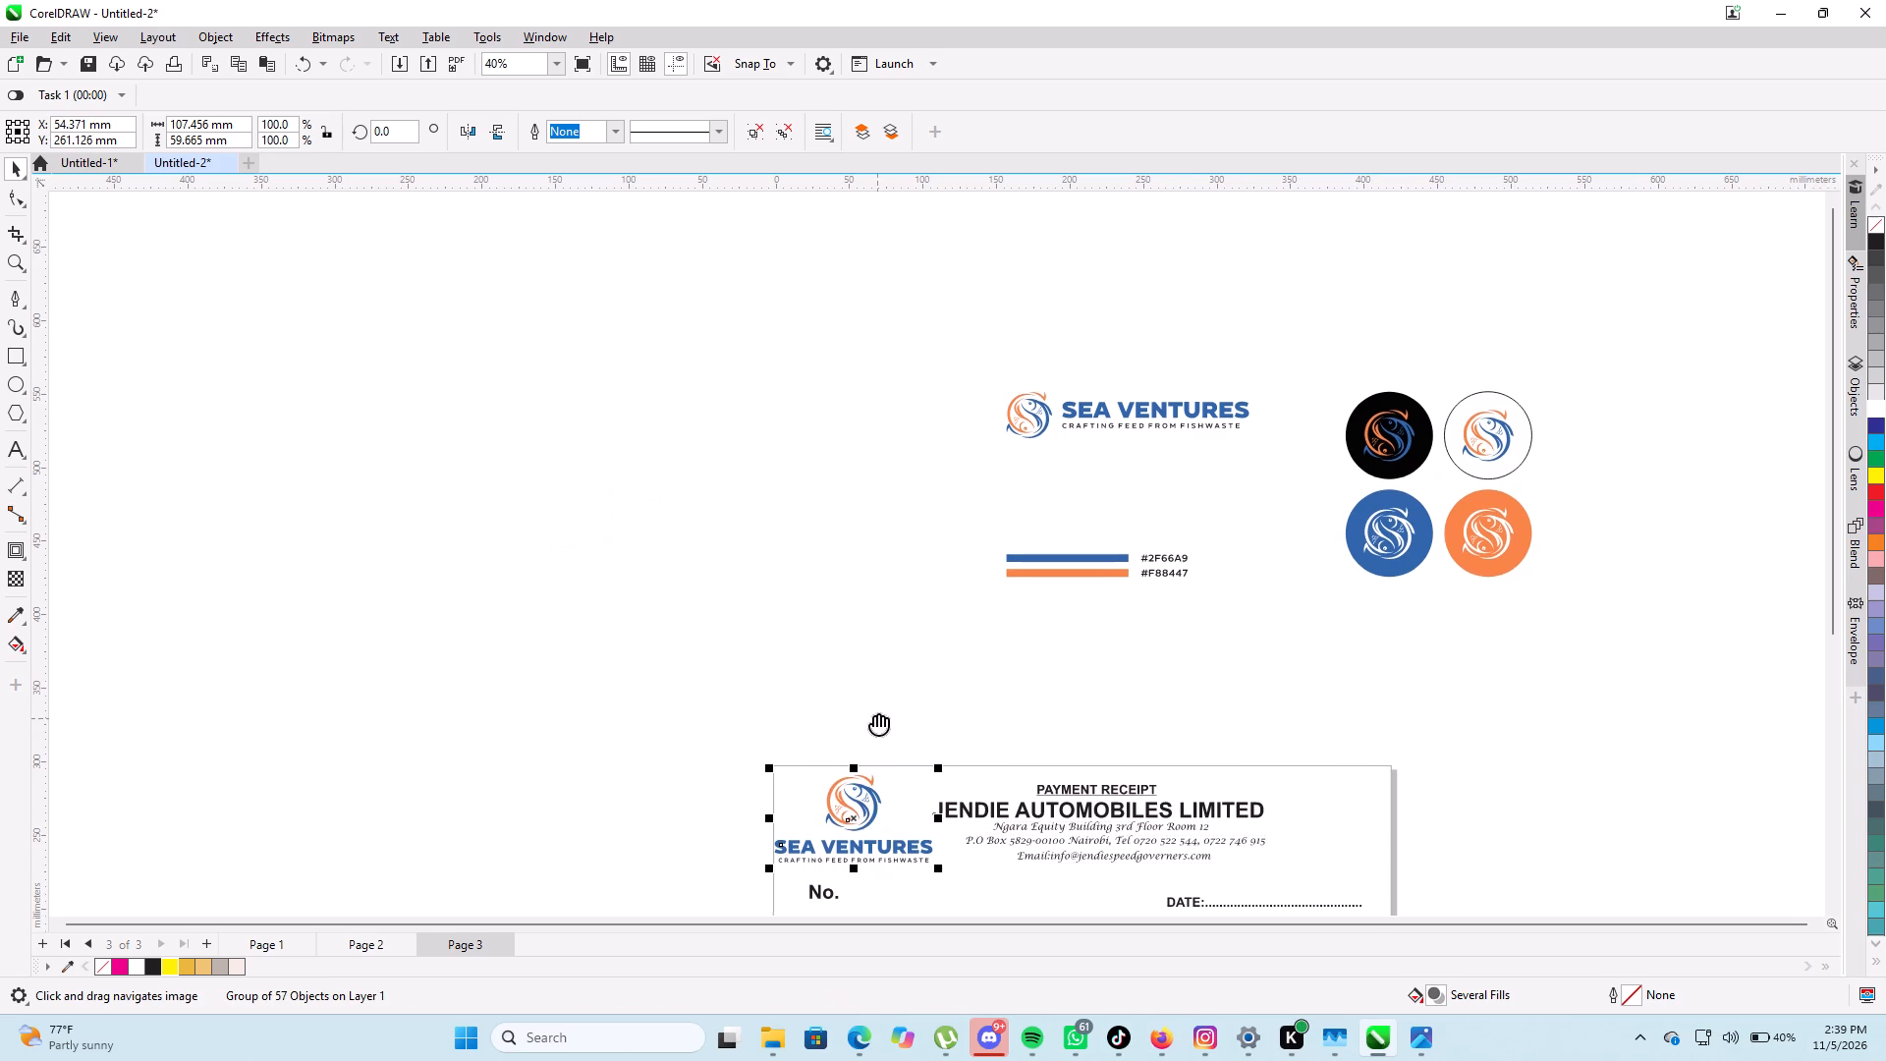
pyautogui.moveTo(874, 717); pyautogui.dragTo(823, 437, button='middle')
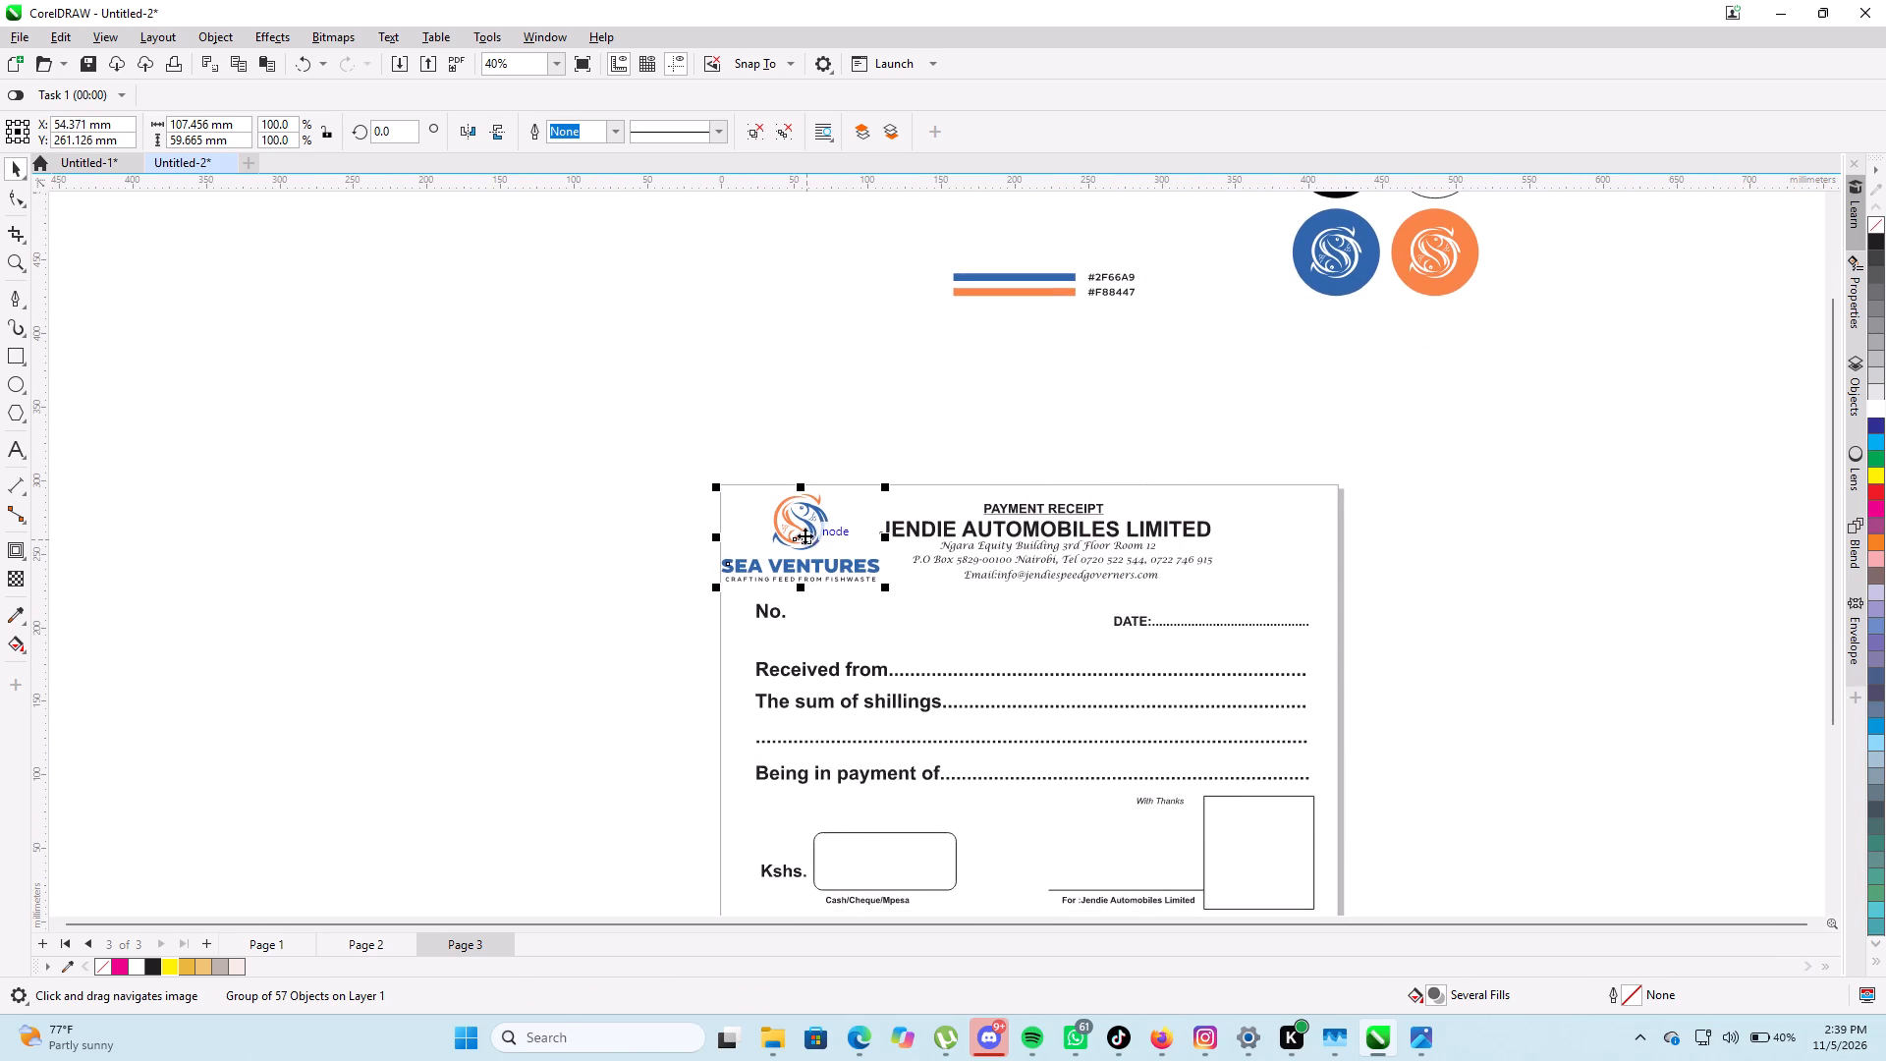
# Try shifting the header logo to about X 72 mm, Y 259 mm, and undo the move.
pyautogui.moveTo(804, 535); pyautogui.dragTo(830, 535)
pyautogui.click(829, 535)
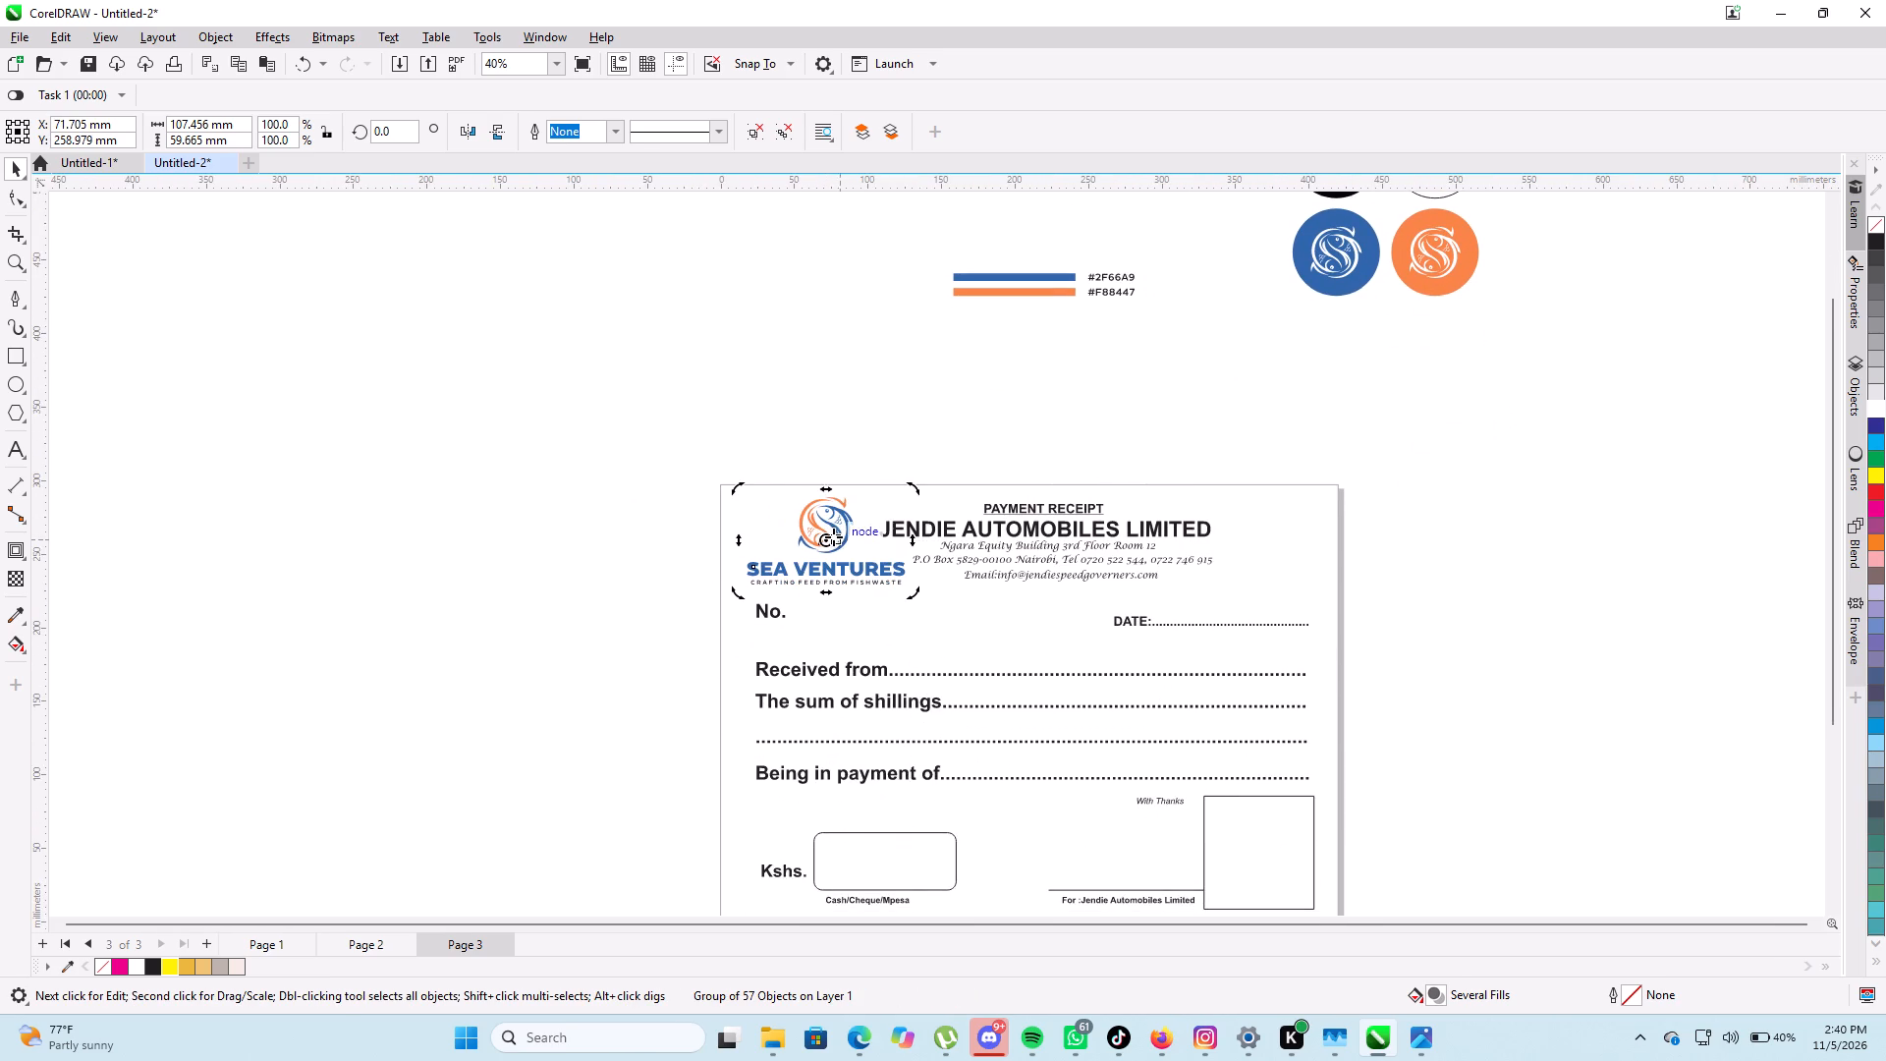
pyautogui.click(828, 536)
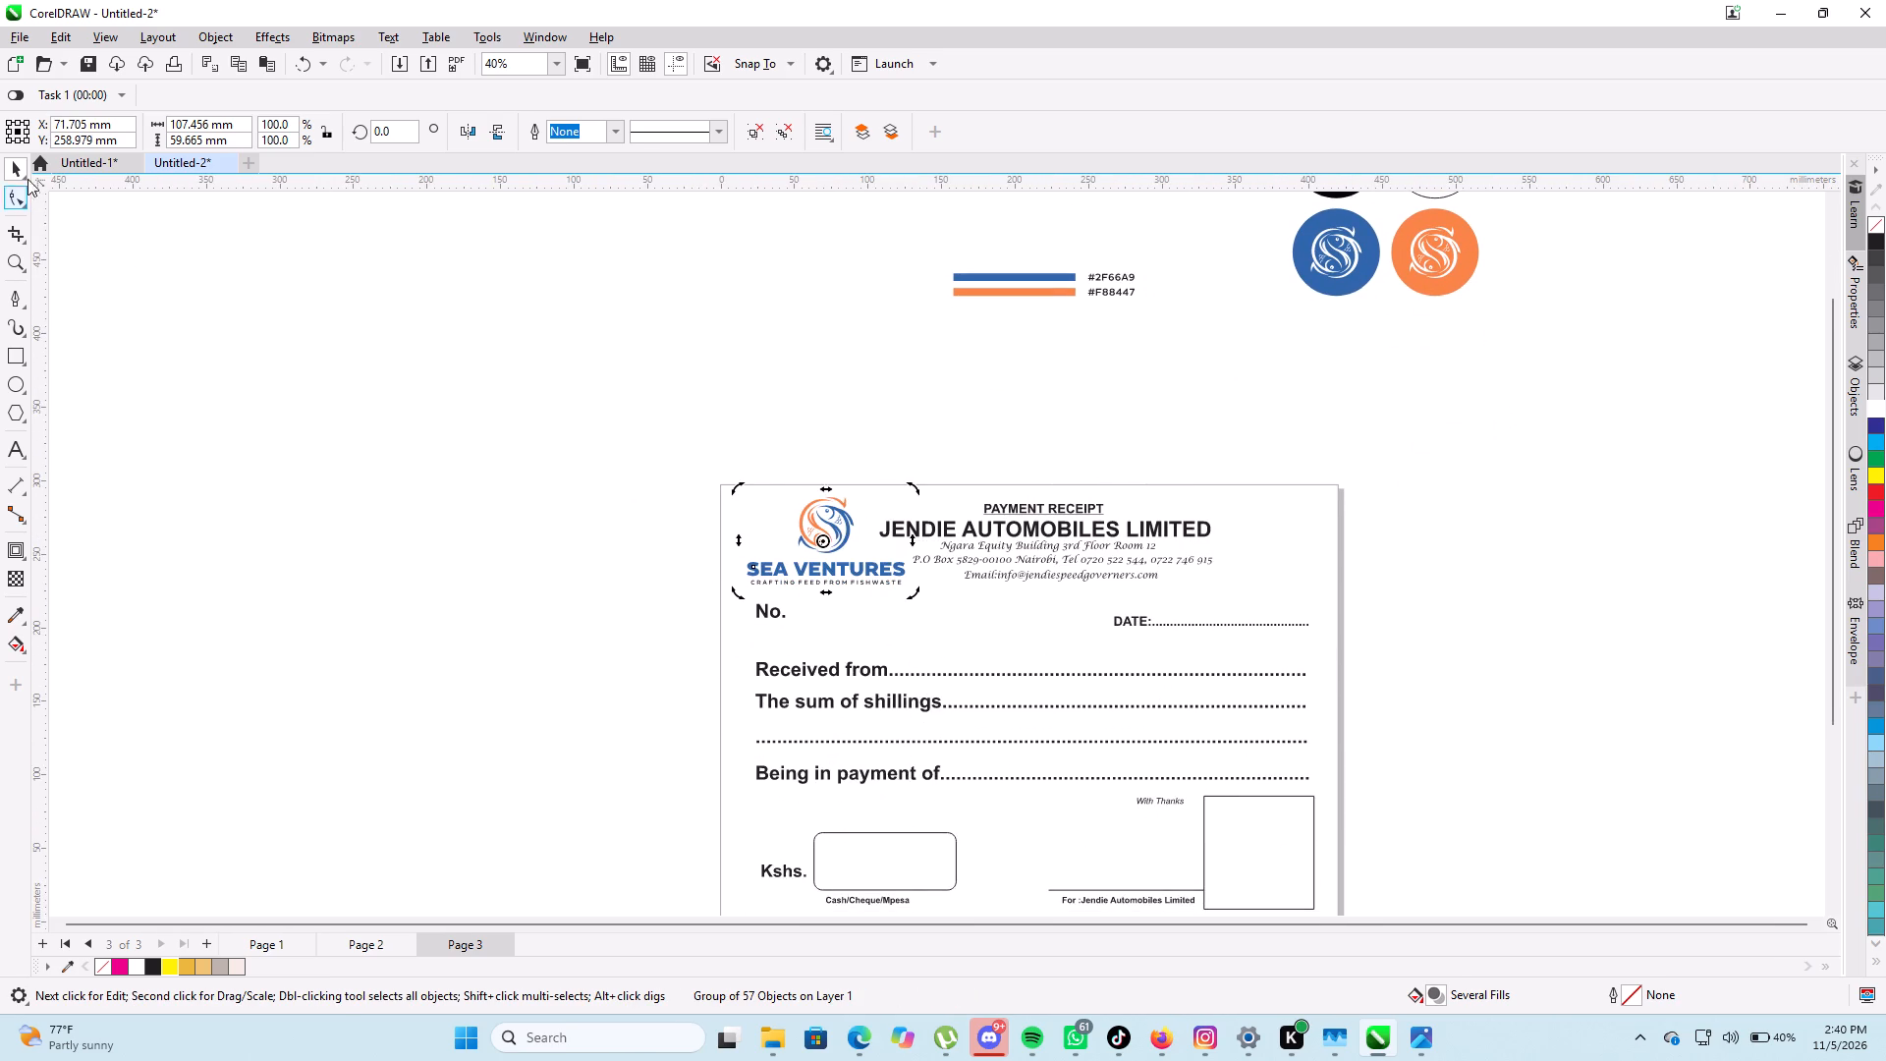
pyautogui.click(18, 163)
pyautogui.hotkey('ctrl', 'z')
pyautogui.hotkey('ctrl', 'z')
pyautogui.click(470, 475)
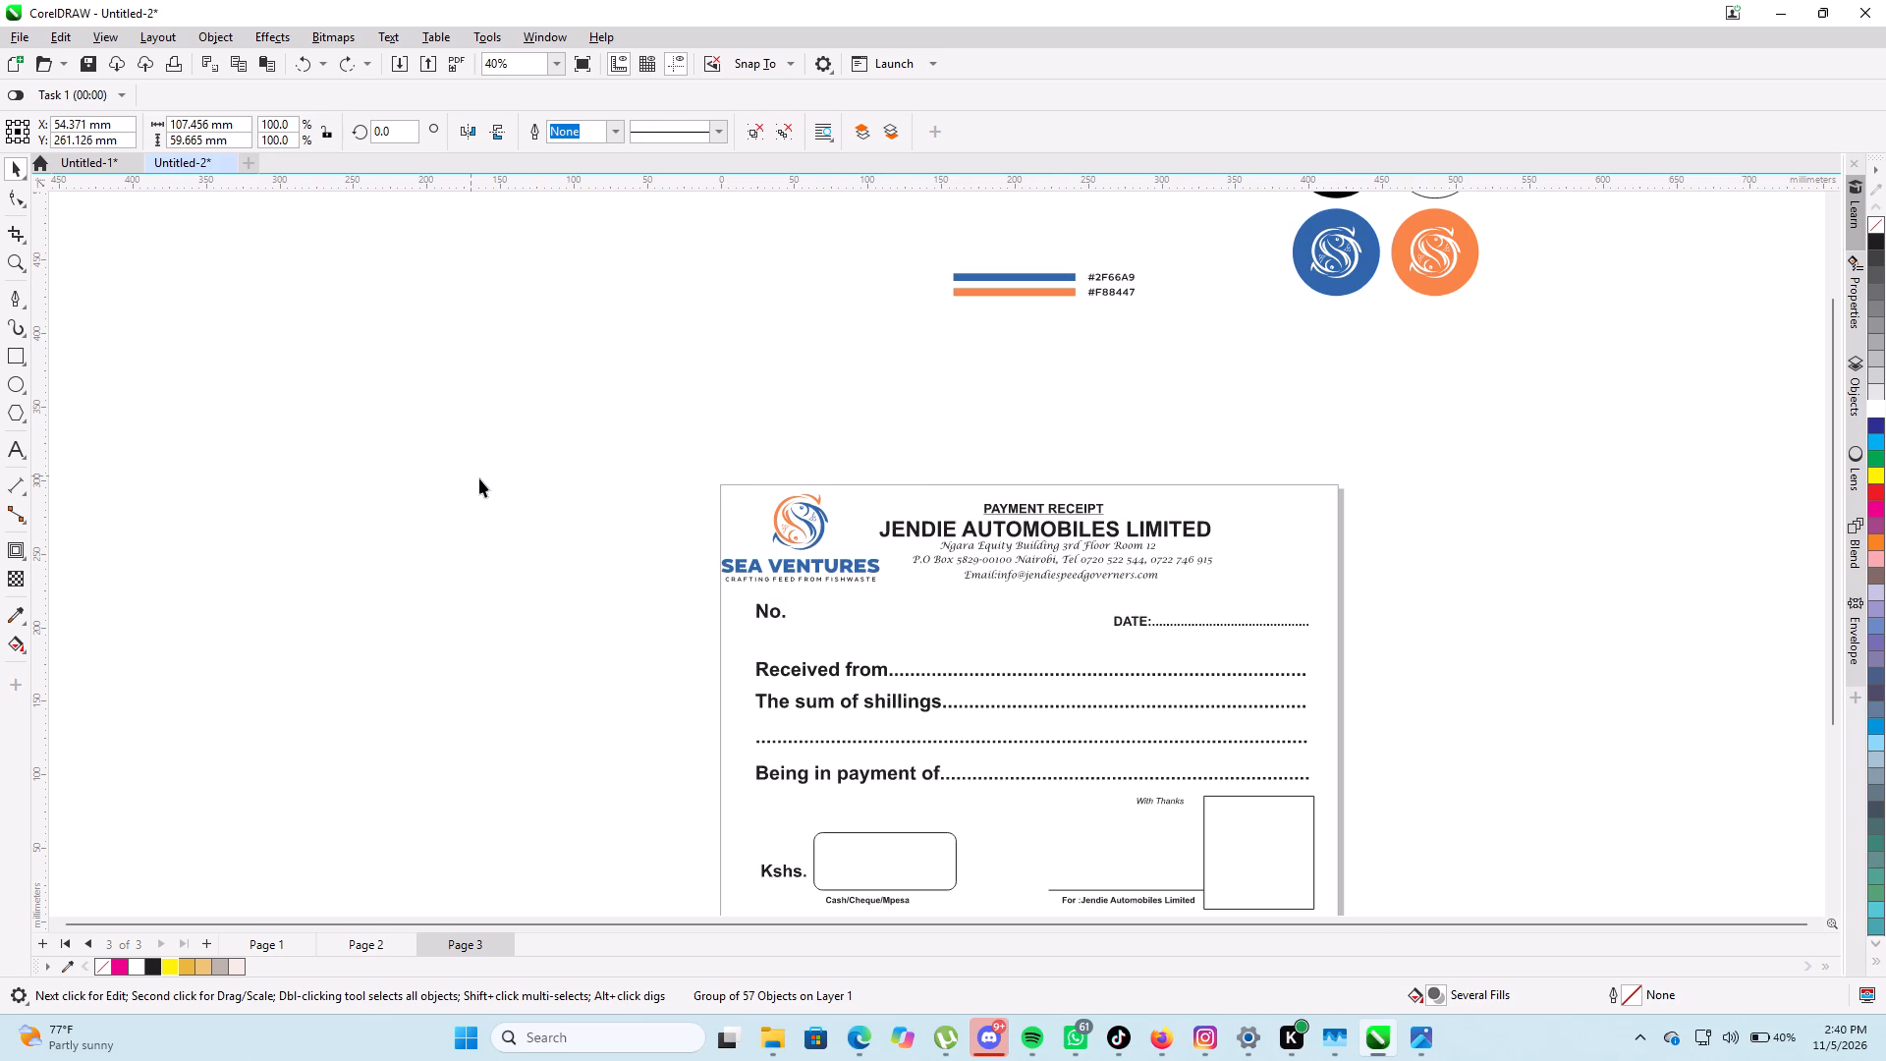
# Scale the header logo to about 88% and position it at about X 57 mm, Y 262 mm.
pyautogui.click(812, 532)
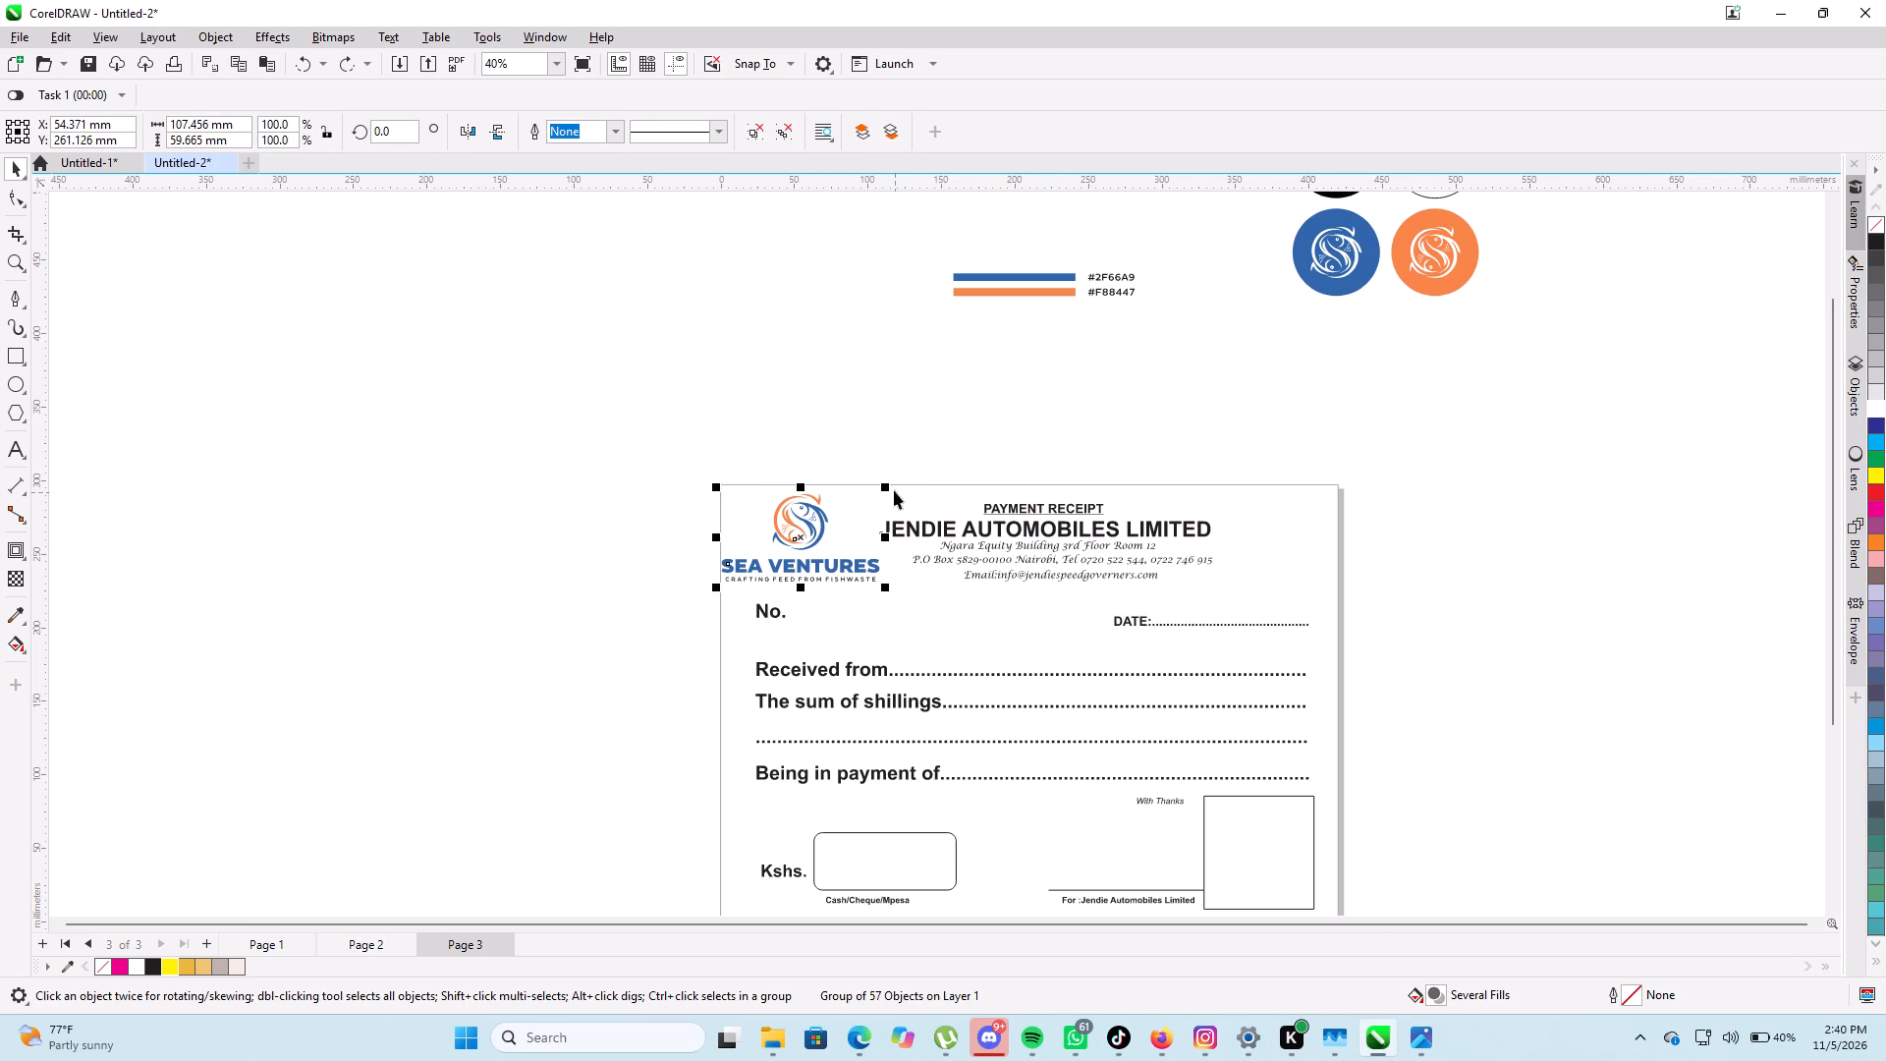
pyautogui.click(888, 487)
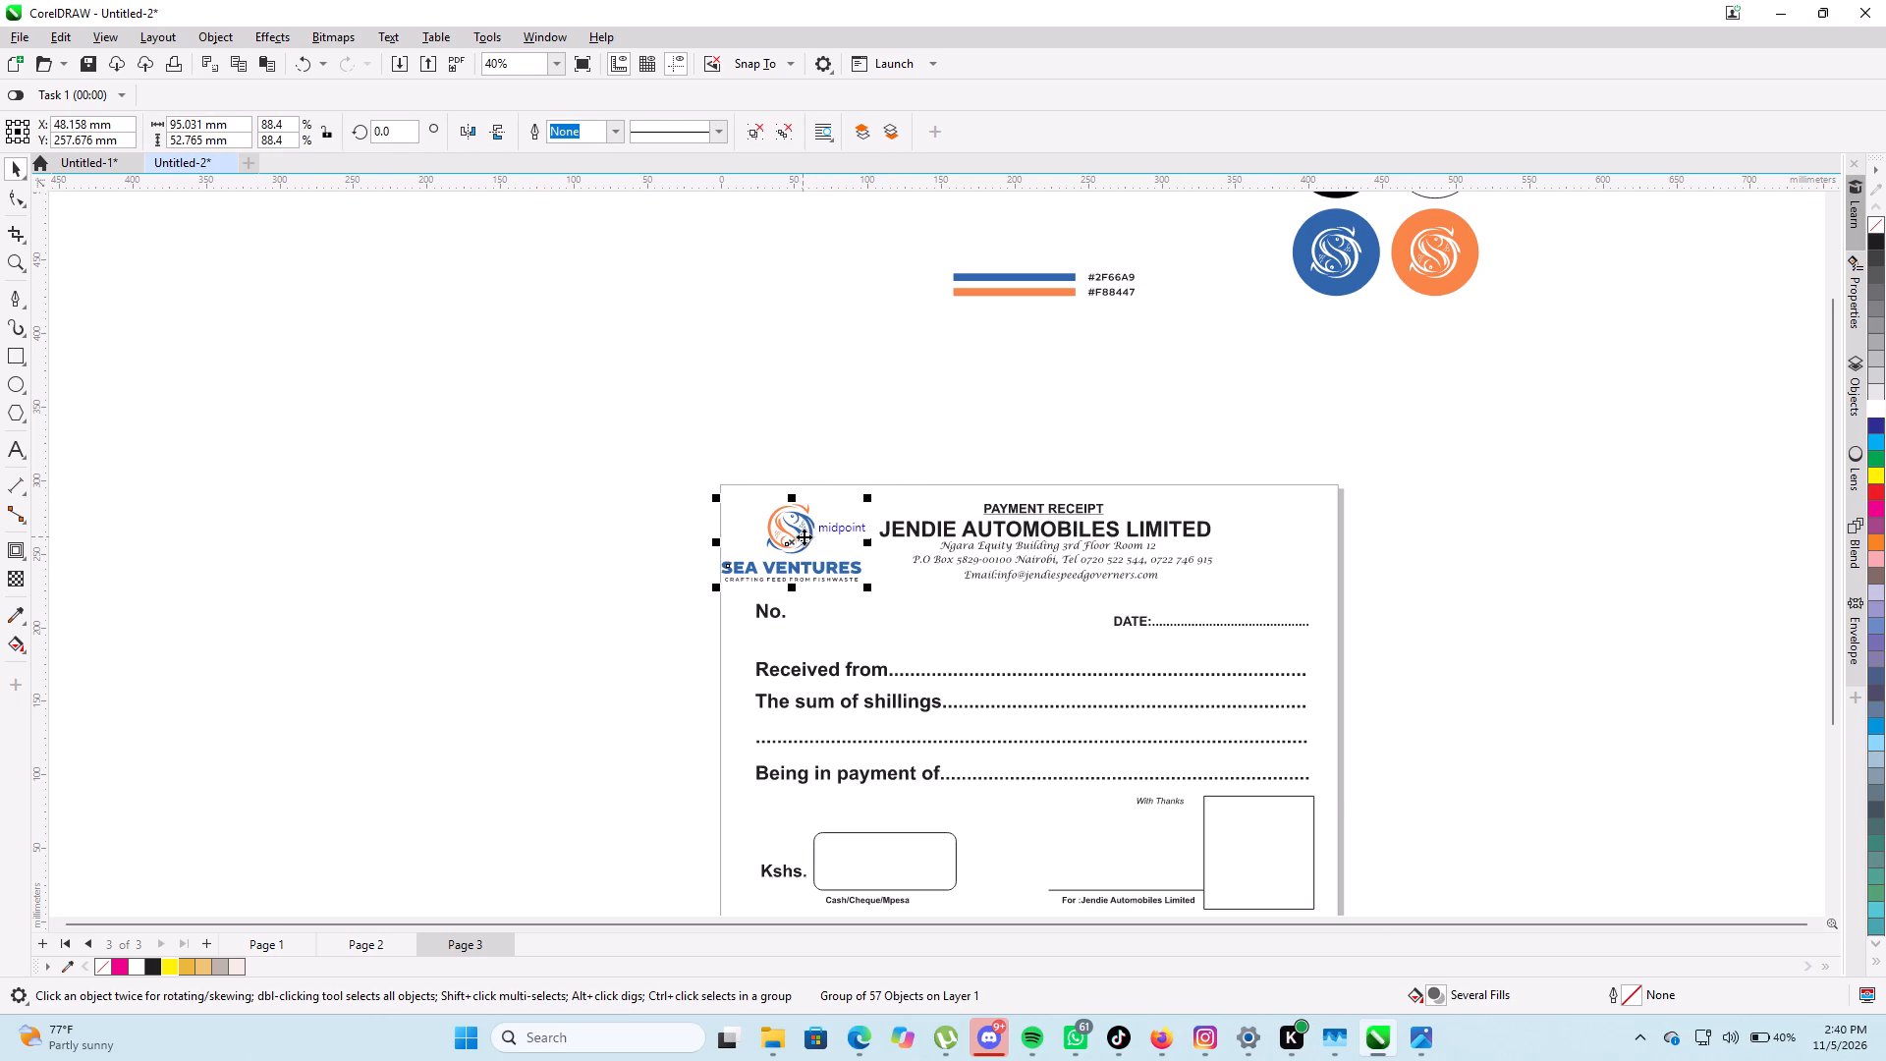
pyautogui.moveTo(791, 541); pyautogui.dragTo(800, 537)
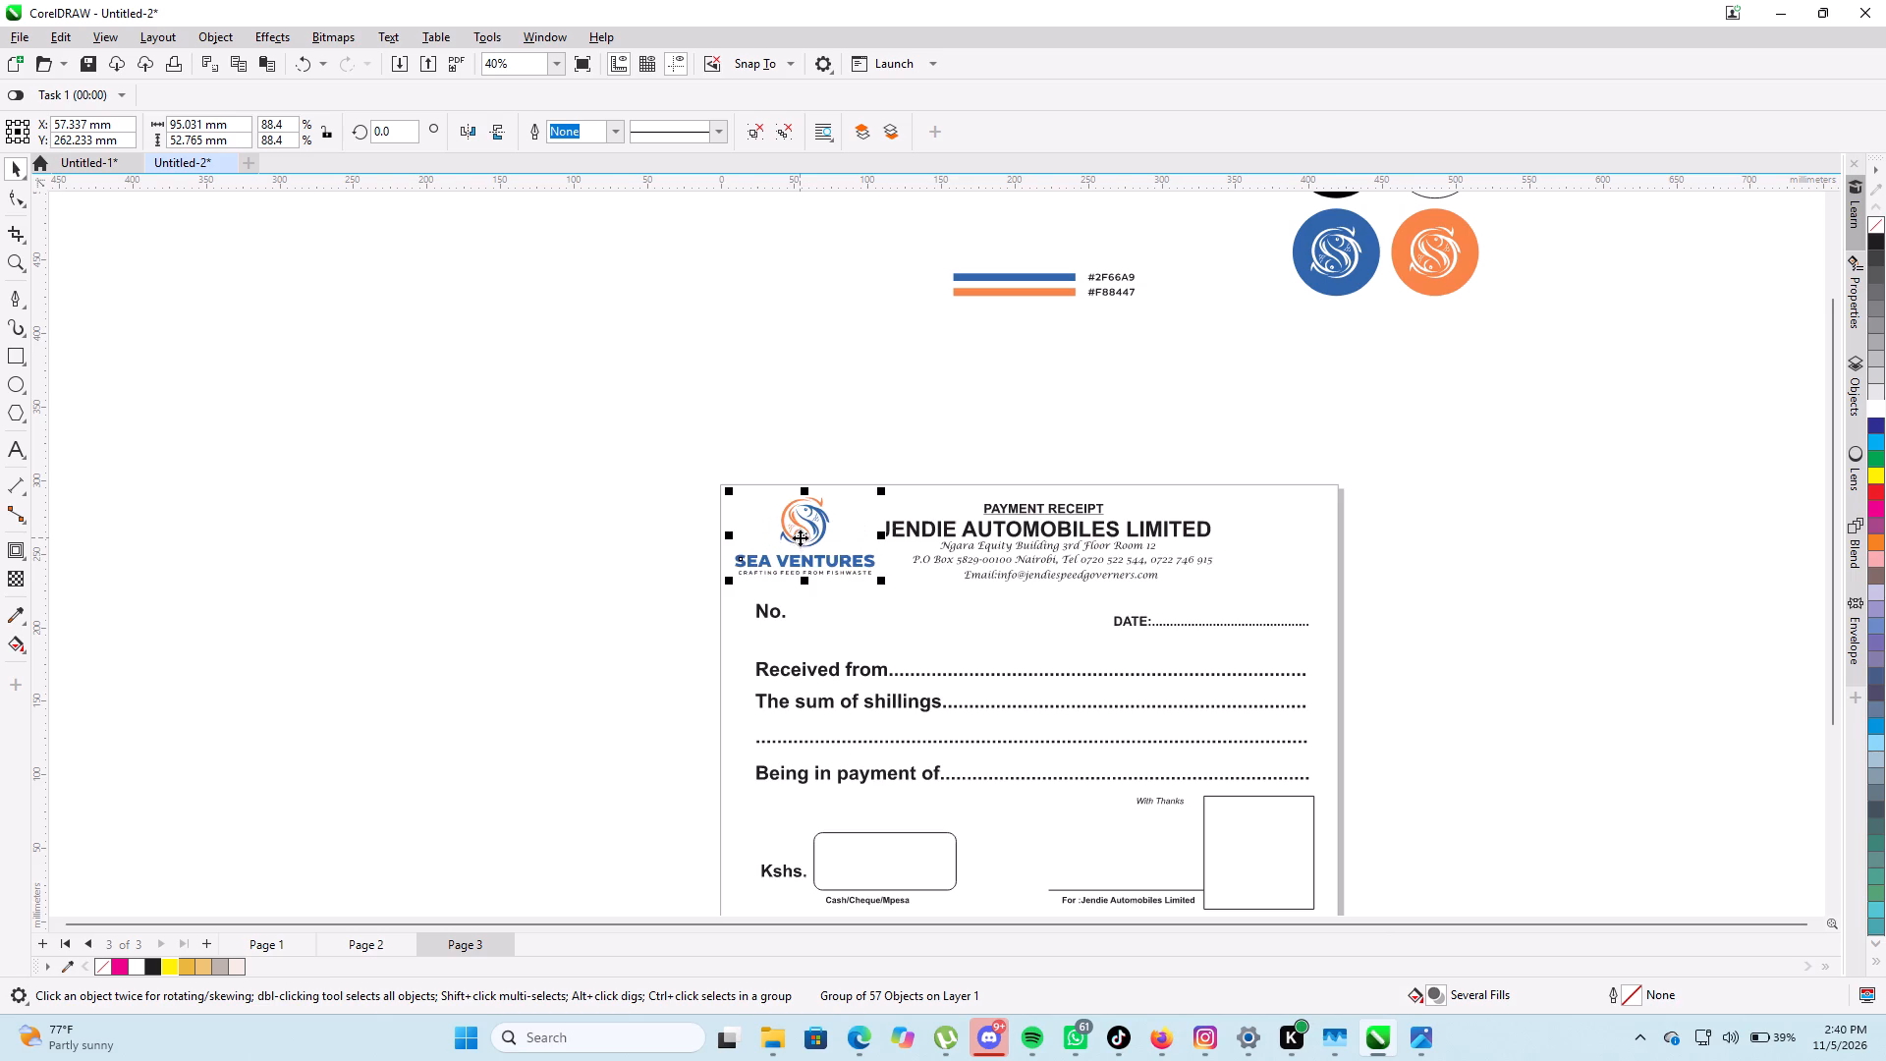
pyautogui.scroll(6, 831, 538)
pyautogui.click(789, 536)
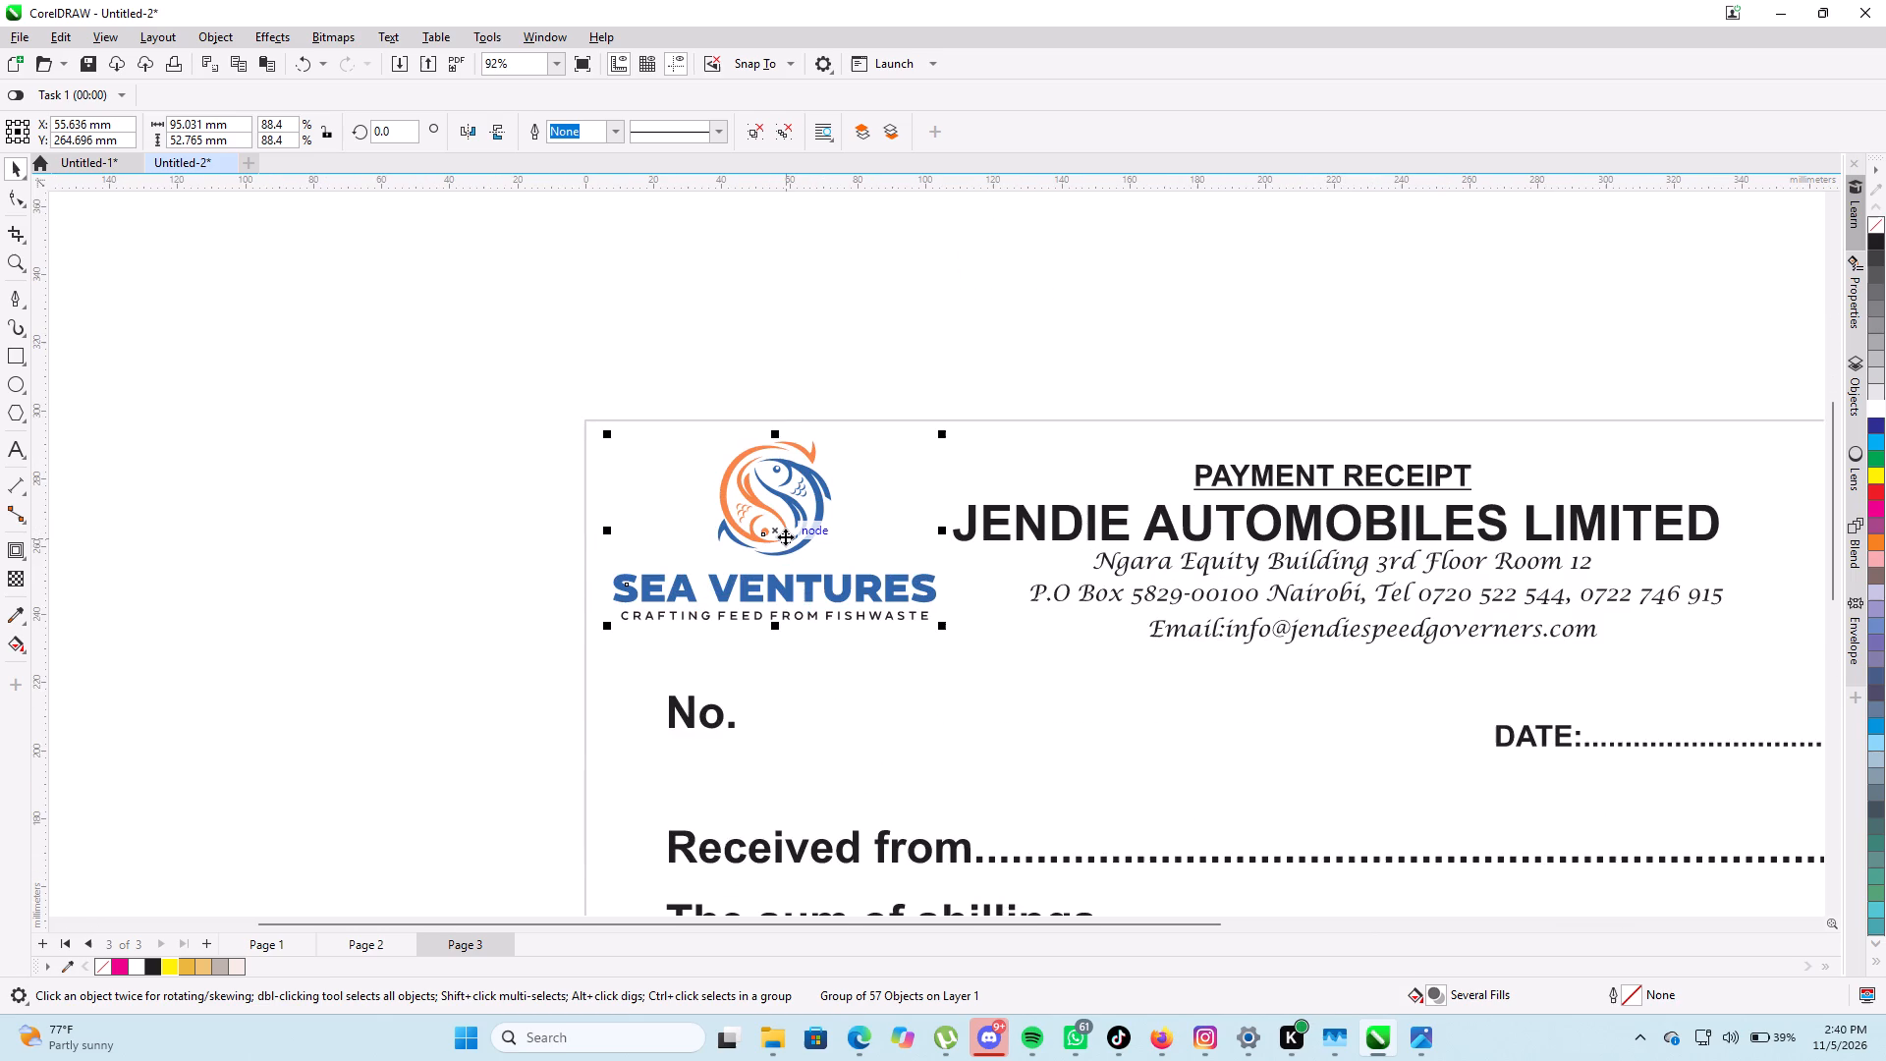
pyautogui.moveTo(774, 530); pyautogui.dragTo(773, 538)
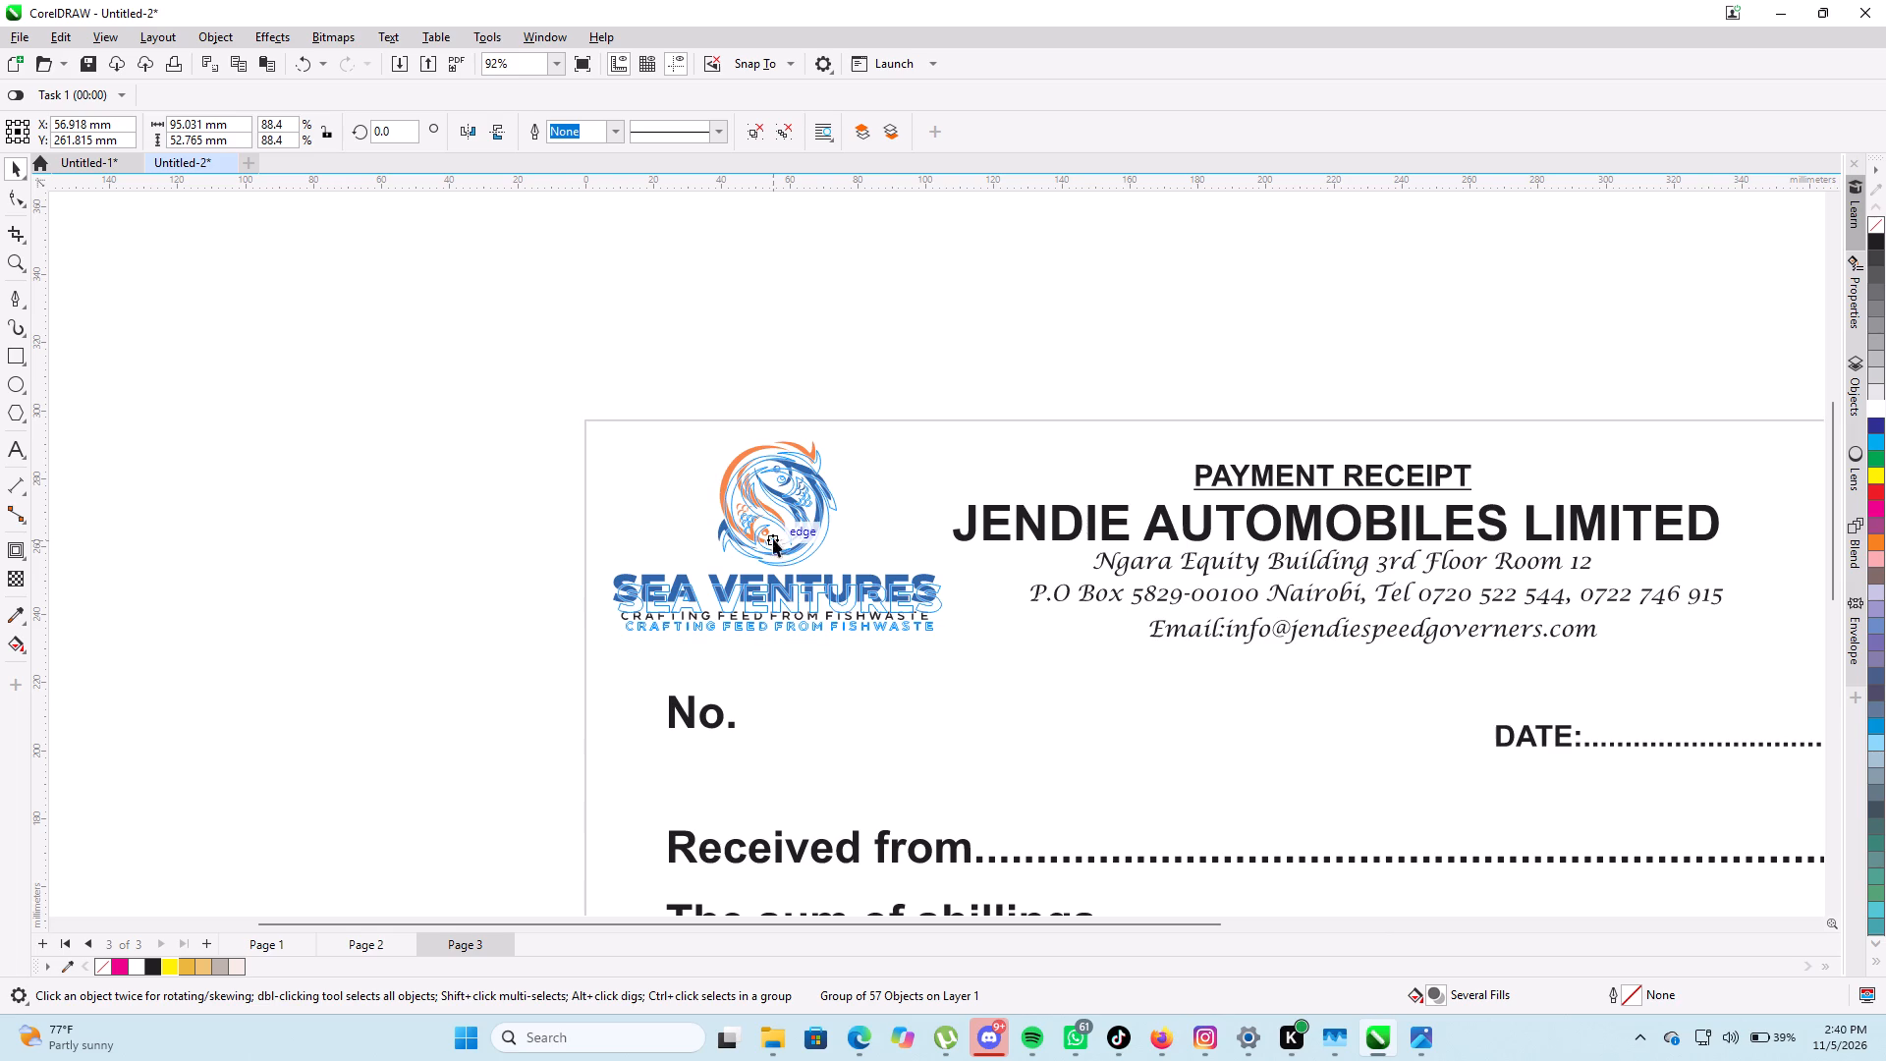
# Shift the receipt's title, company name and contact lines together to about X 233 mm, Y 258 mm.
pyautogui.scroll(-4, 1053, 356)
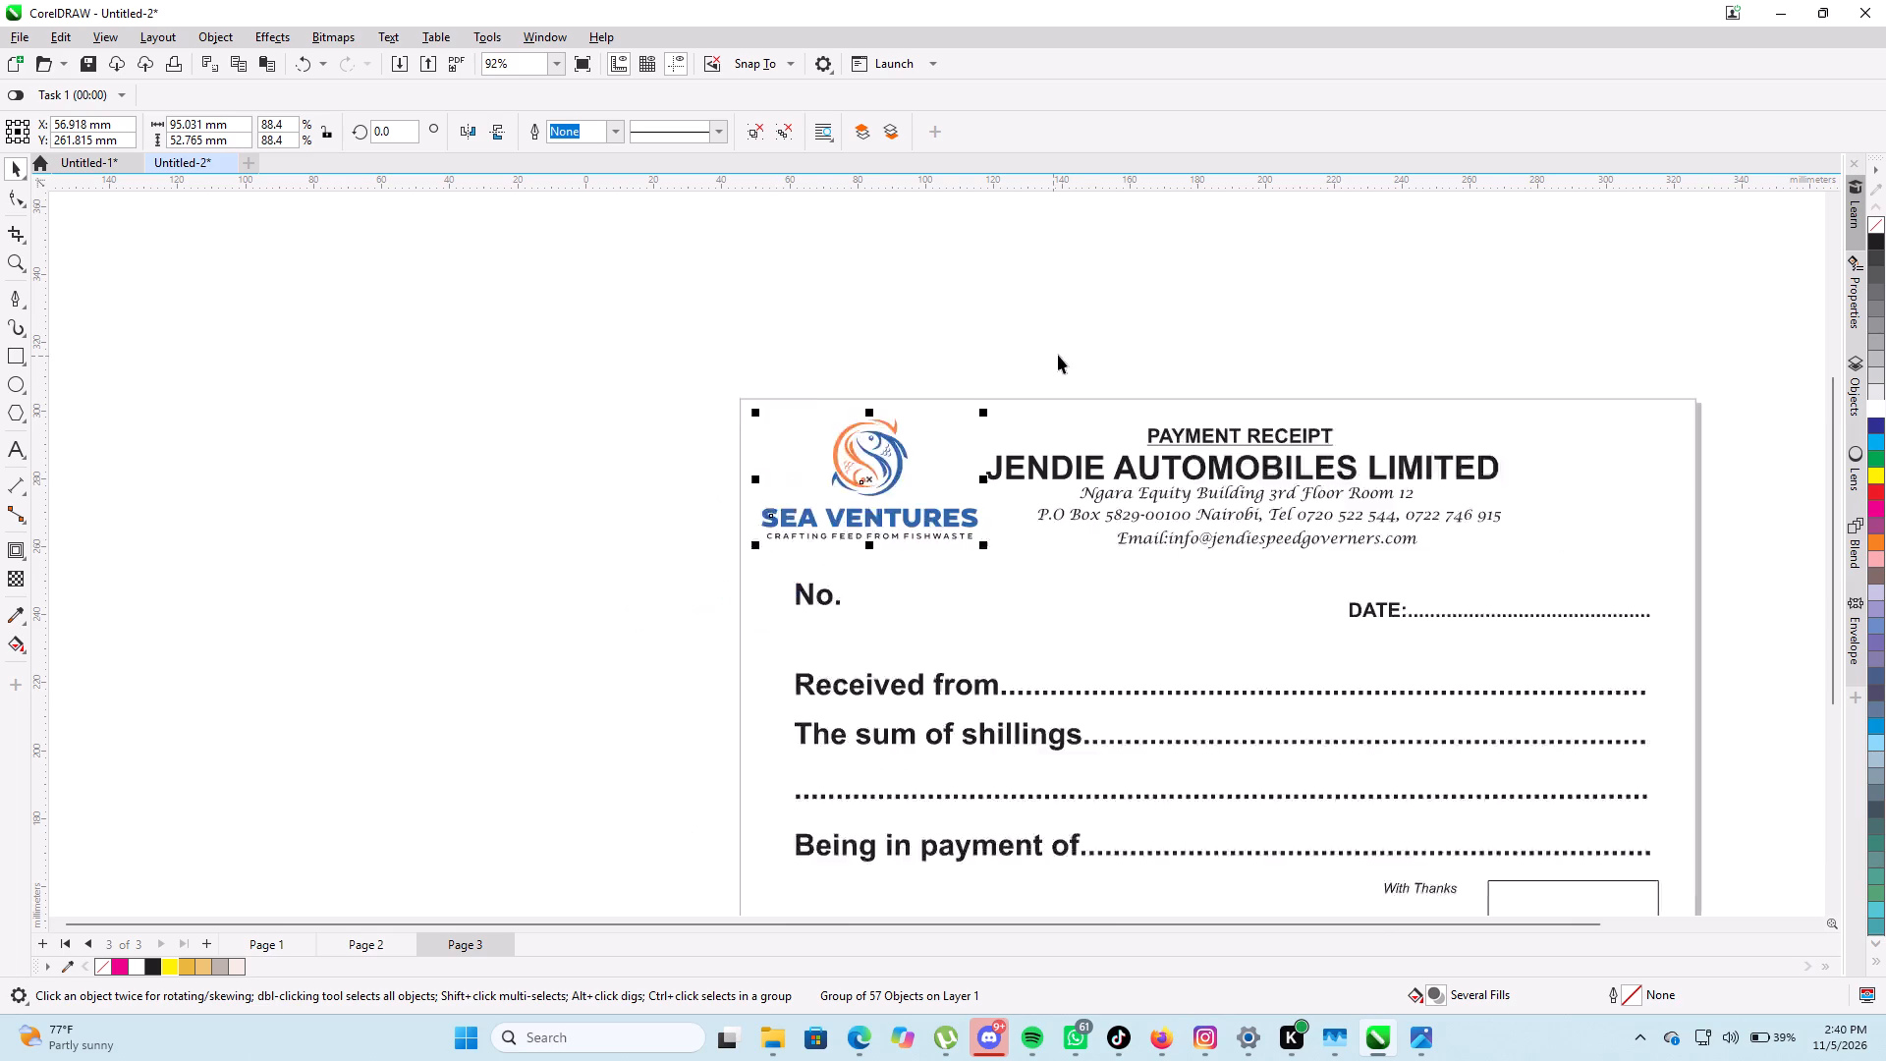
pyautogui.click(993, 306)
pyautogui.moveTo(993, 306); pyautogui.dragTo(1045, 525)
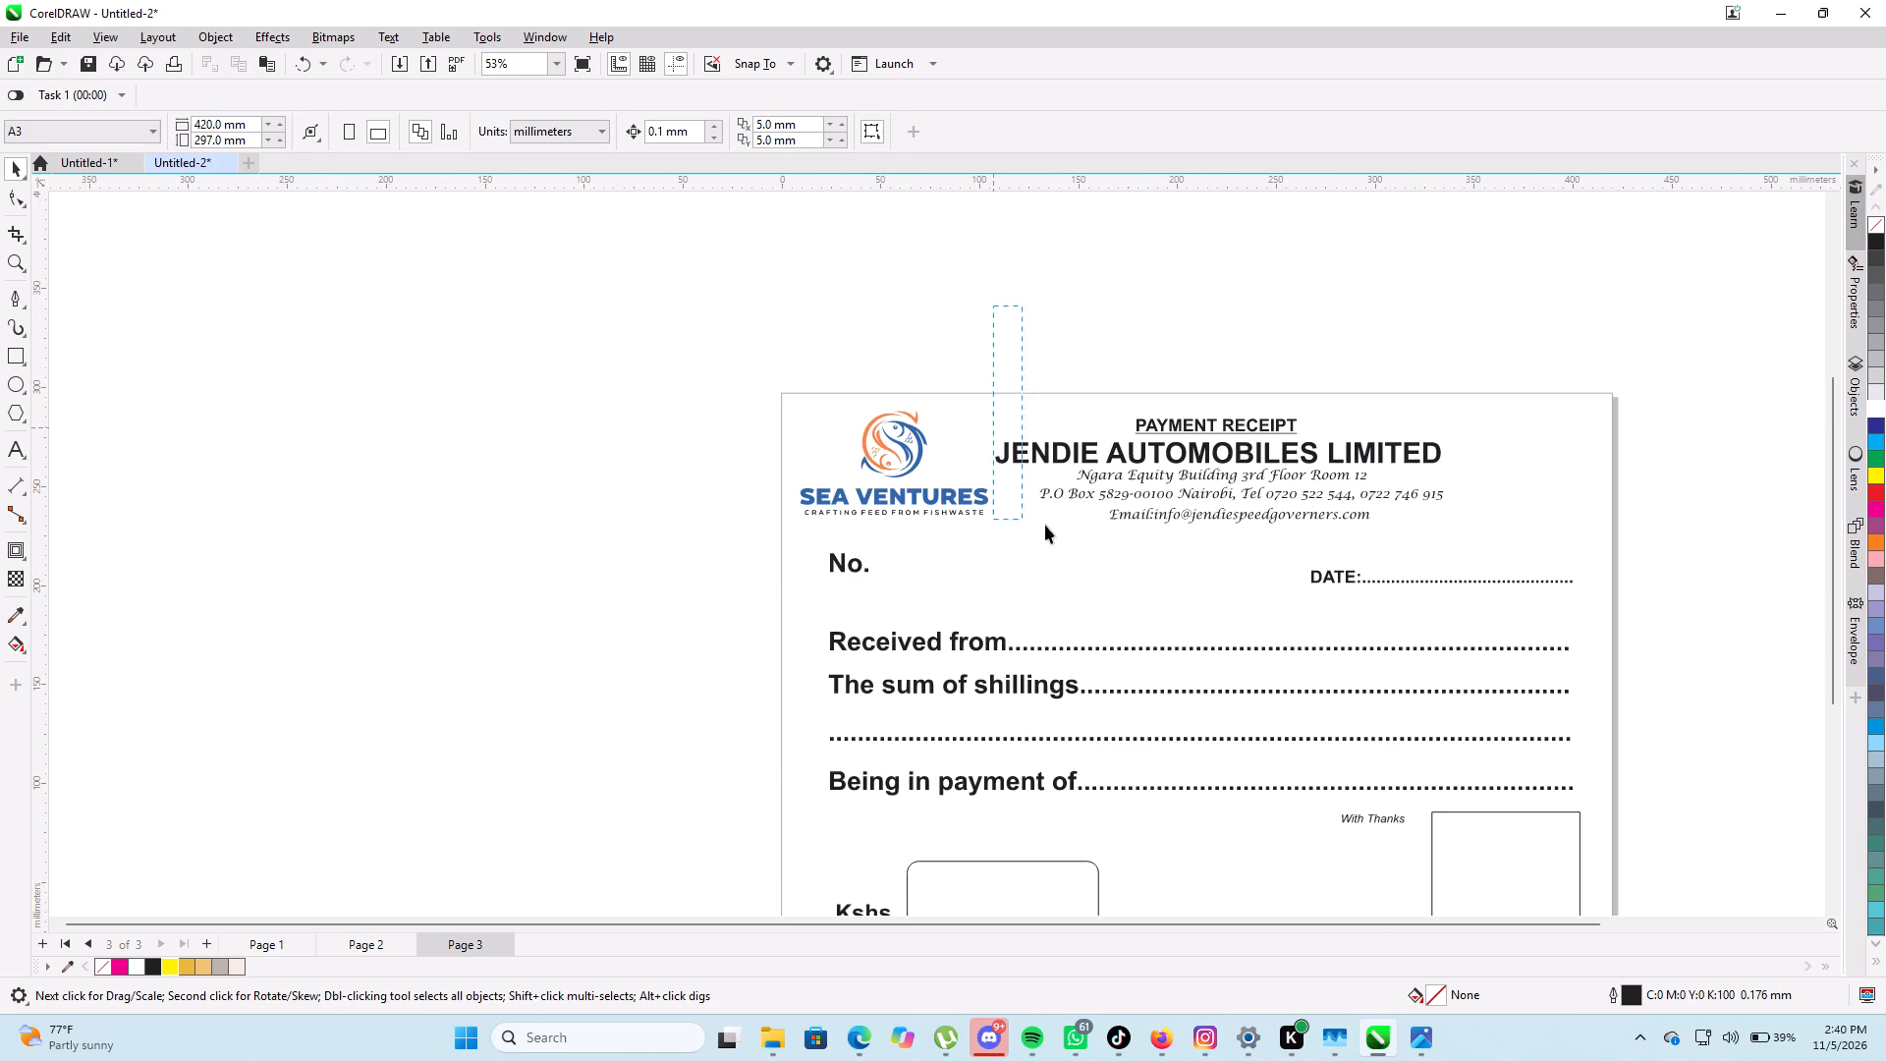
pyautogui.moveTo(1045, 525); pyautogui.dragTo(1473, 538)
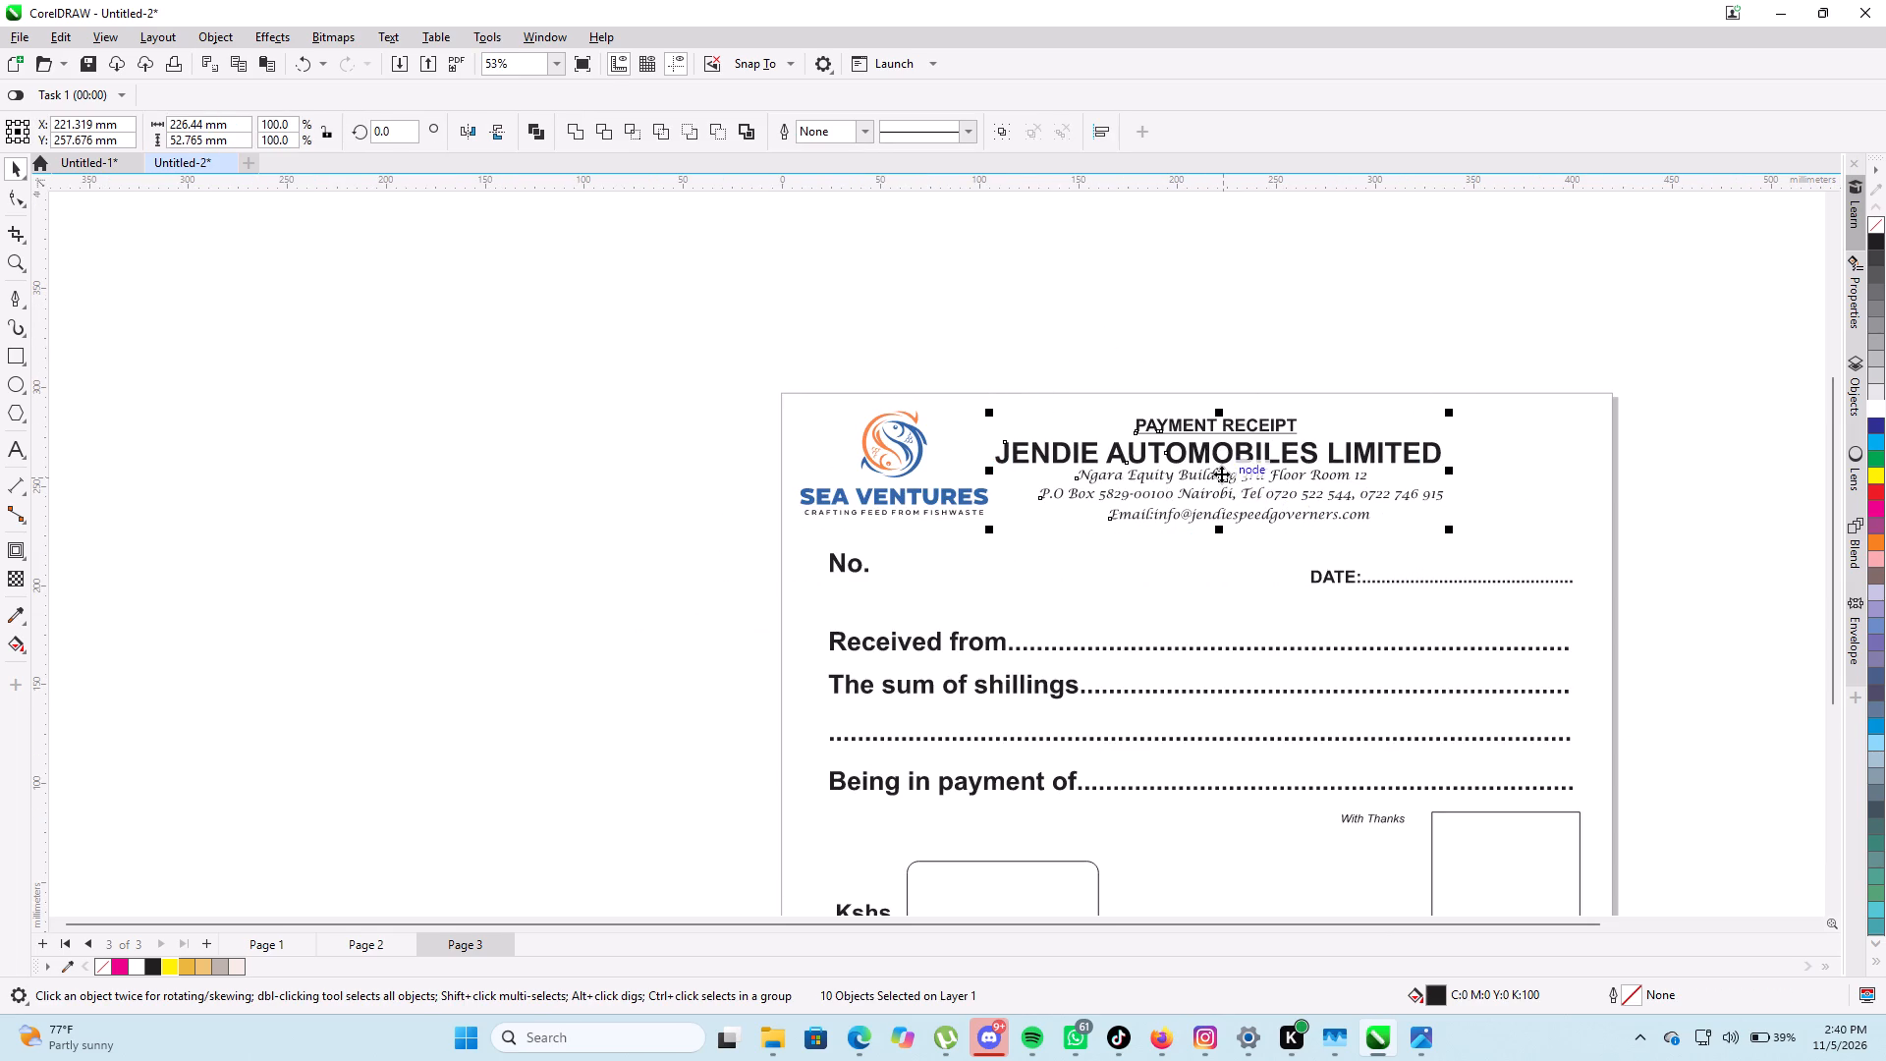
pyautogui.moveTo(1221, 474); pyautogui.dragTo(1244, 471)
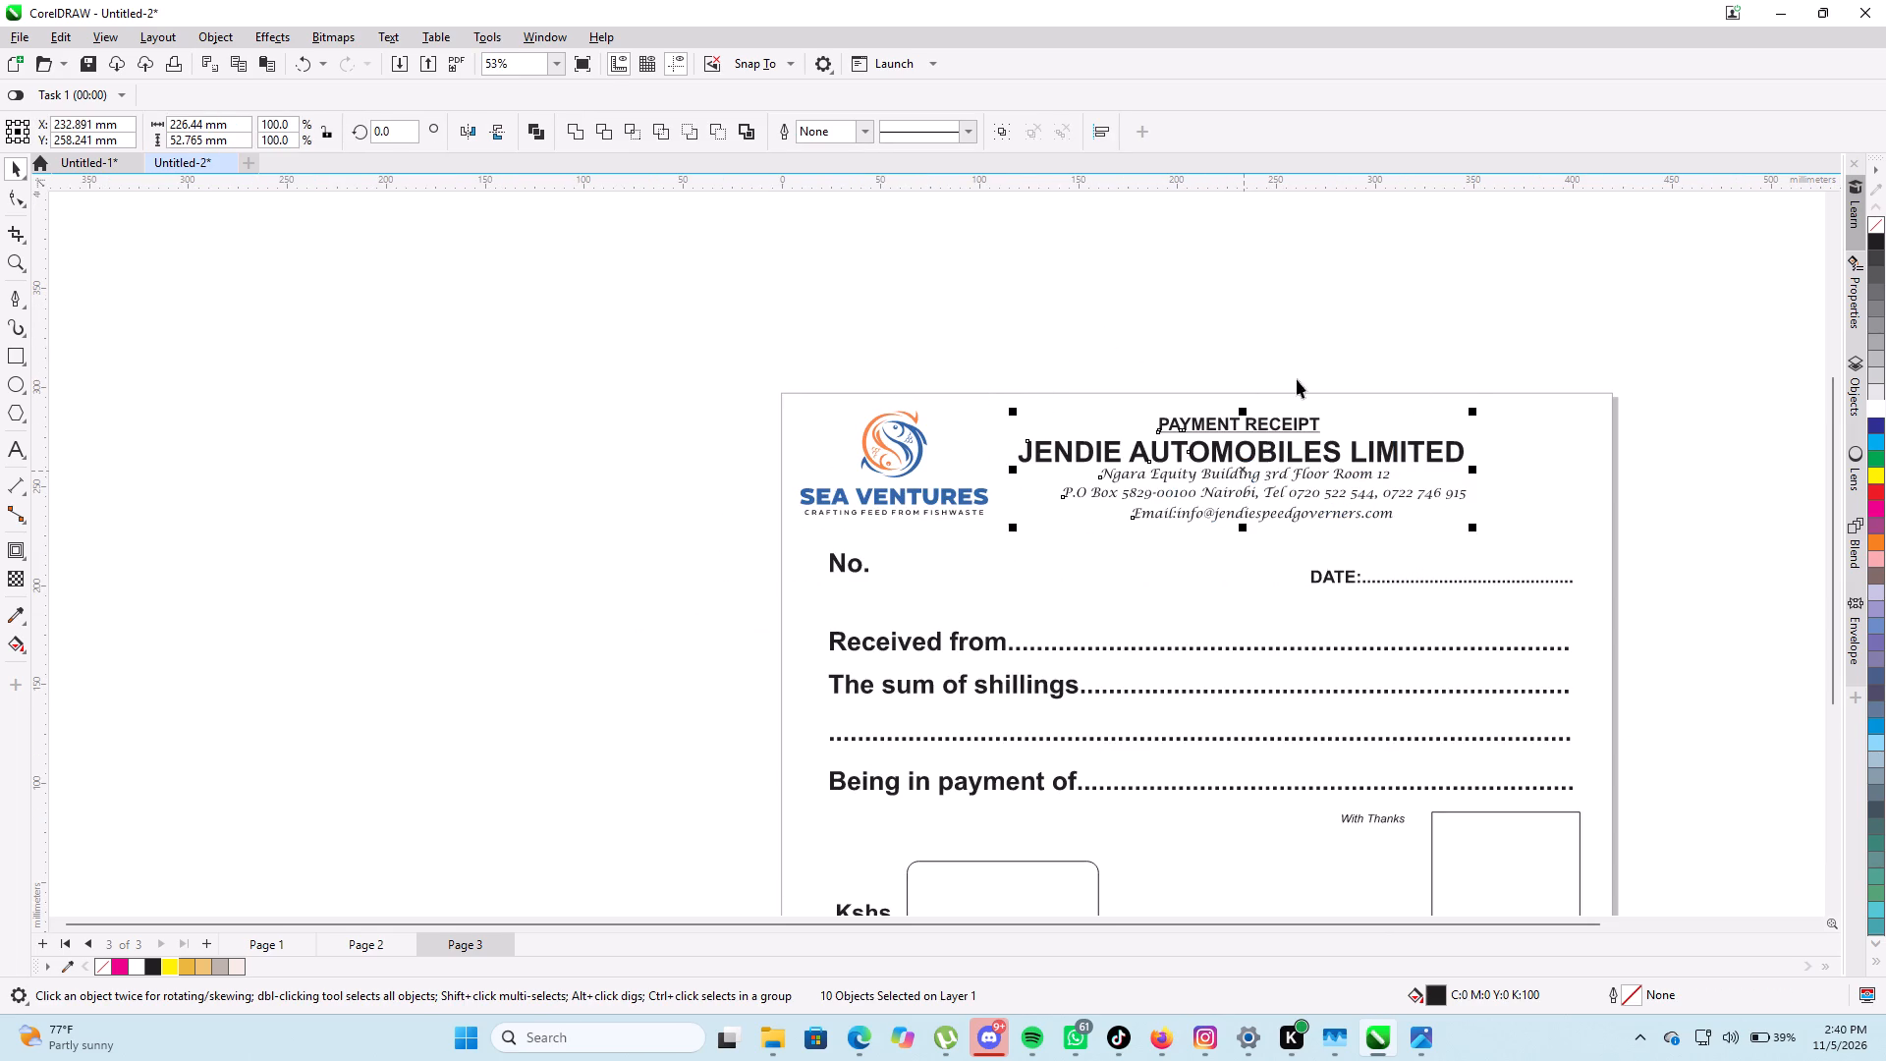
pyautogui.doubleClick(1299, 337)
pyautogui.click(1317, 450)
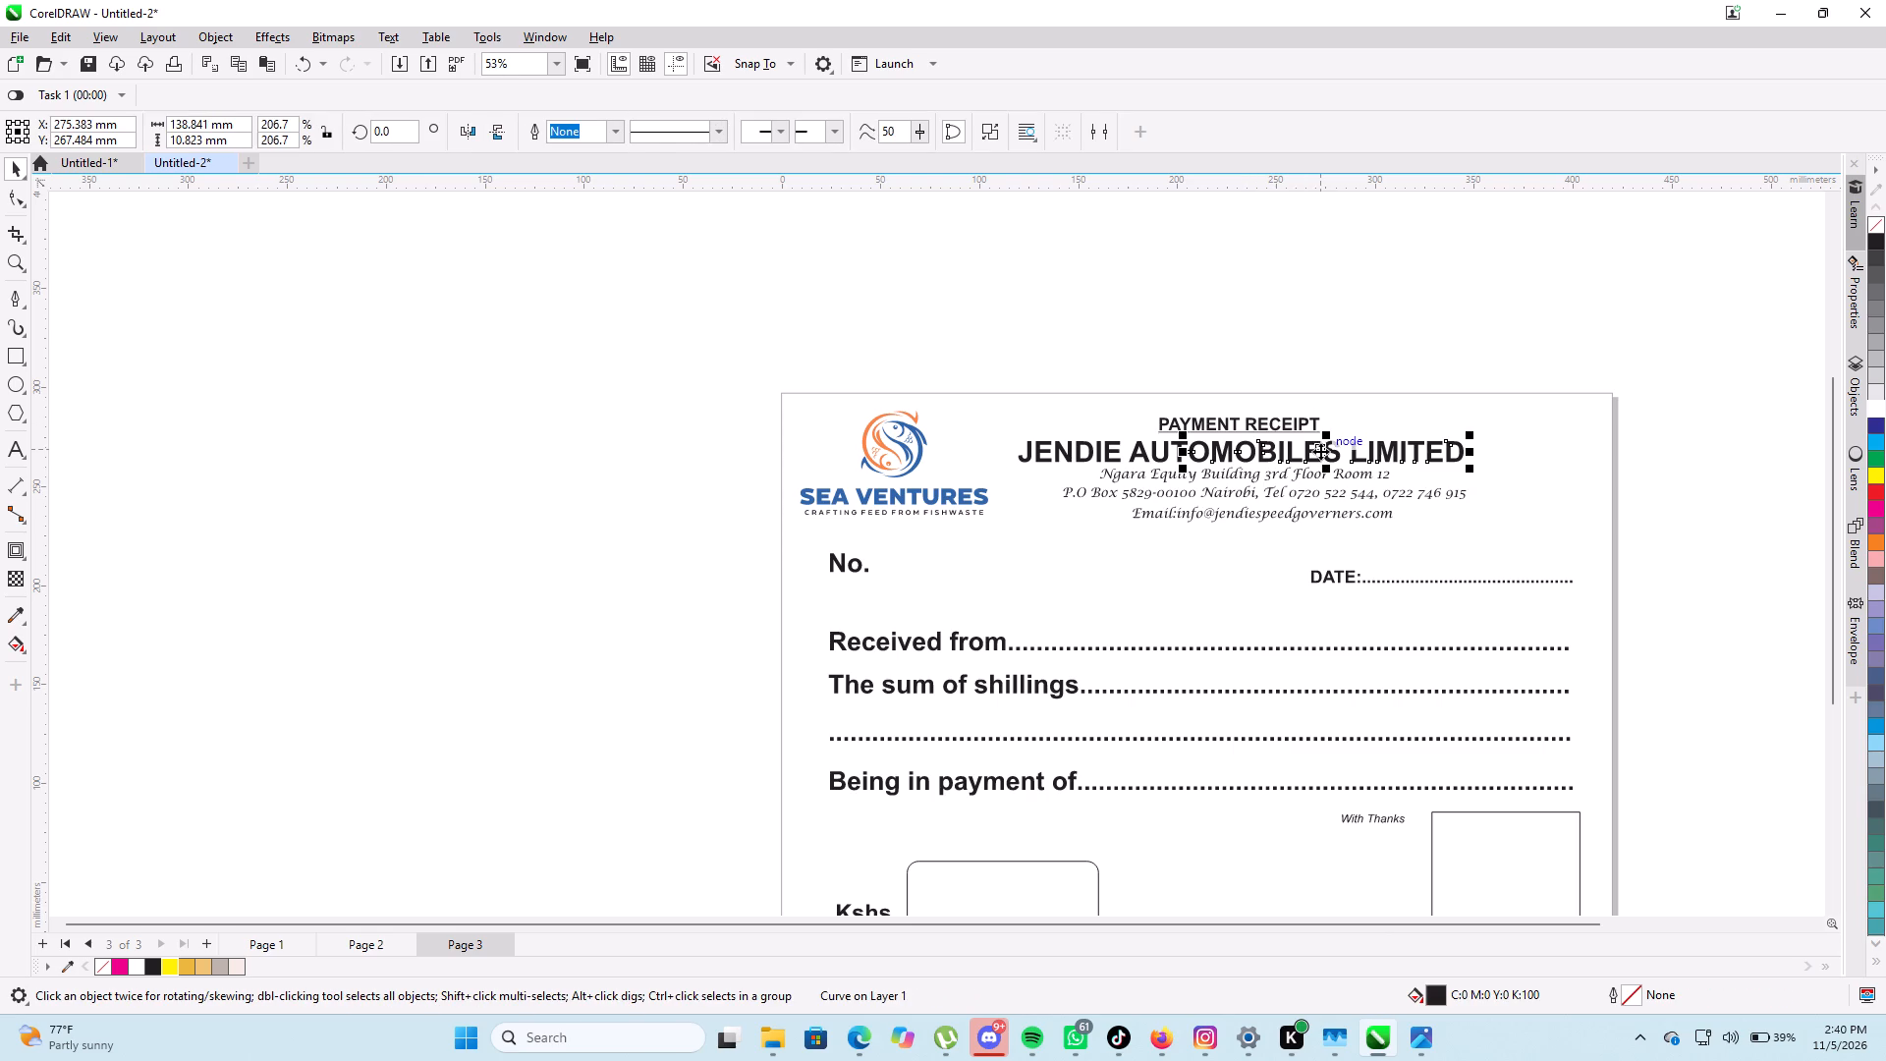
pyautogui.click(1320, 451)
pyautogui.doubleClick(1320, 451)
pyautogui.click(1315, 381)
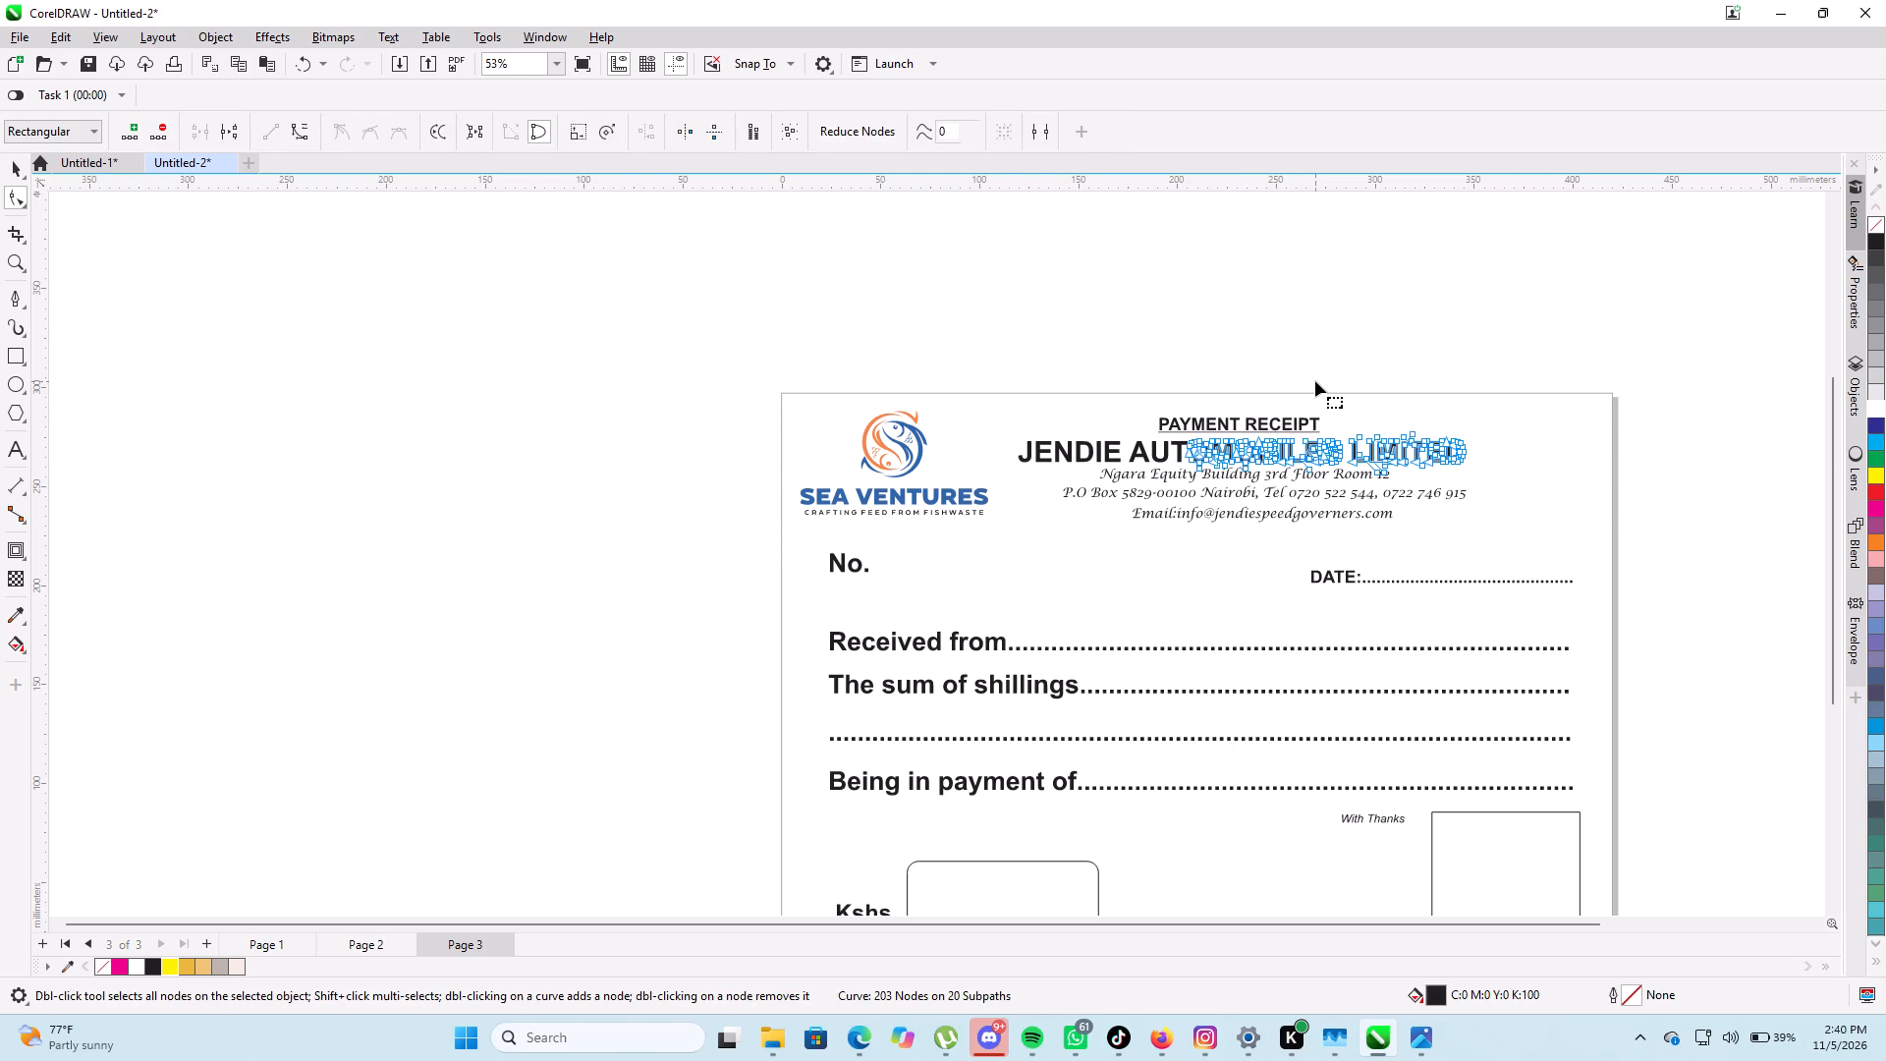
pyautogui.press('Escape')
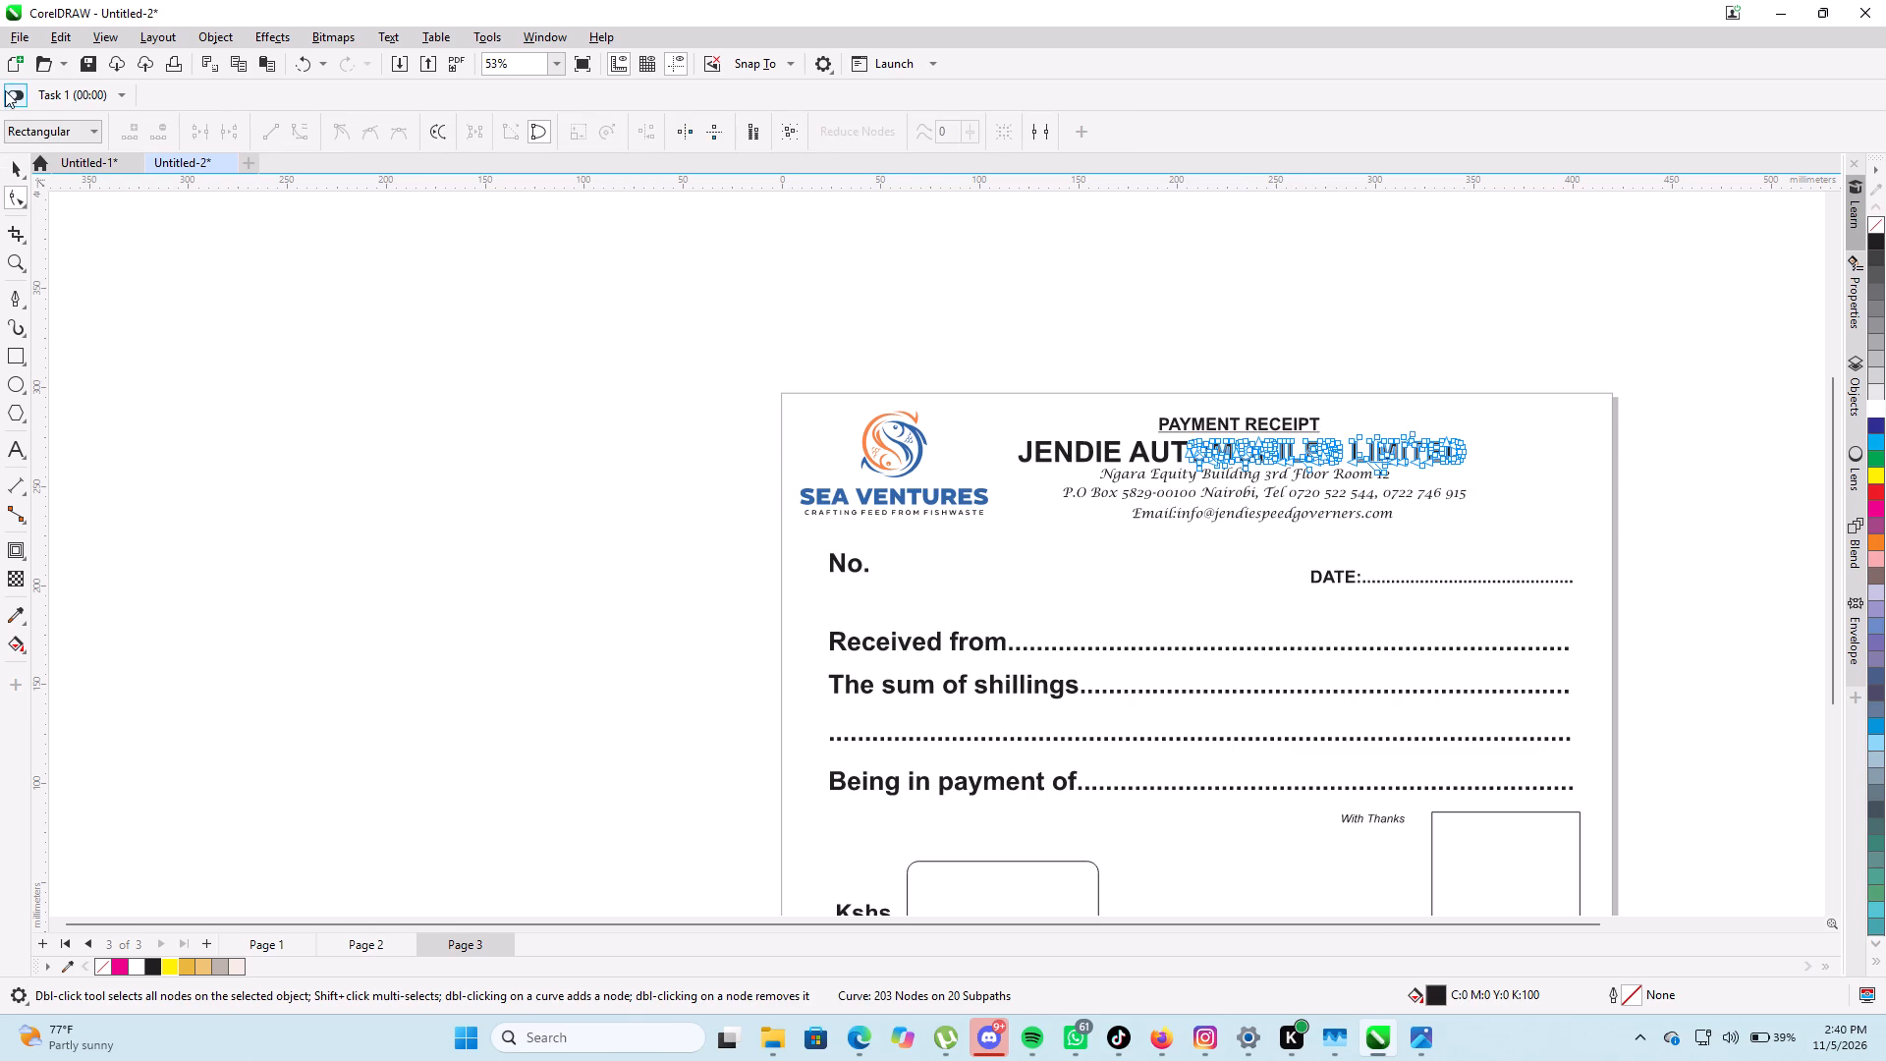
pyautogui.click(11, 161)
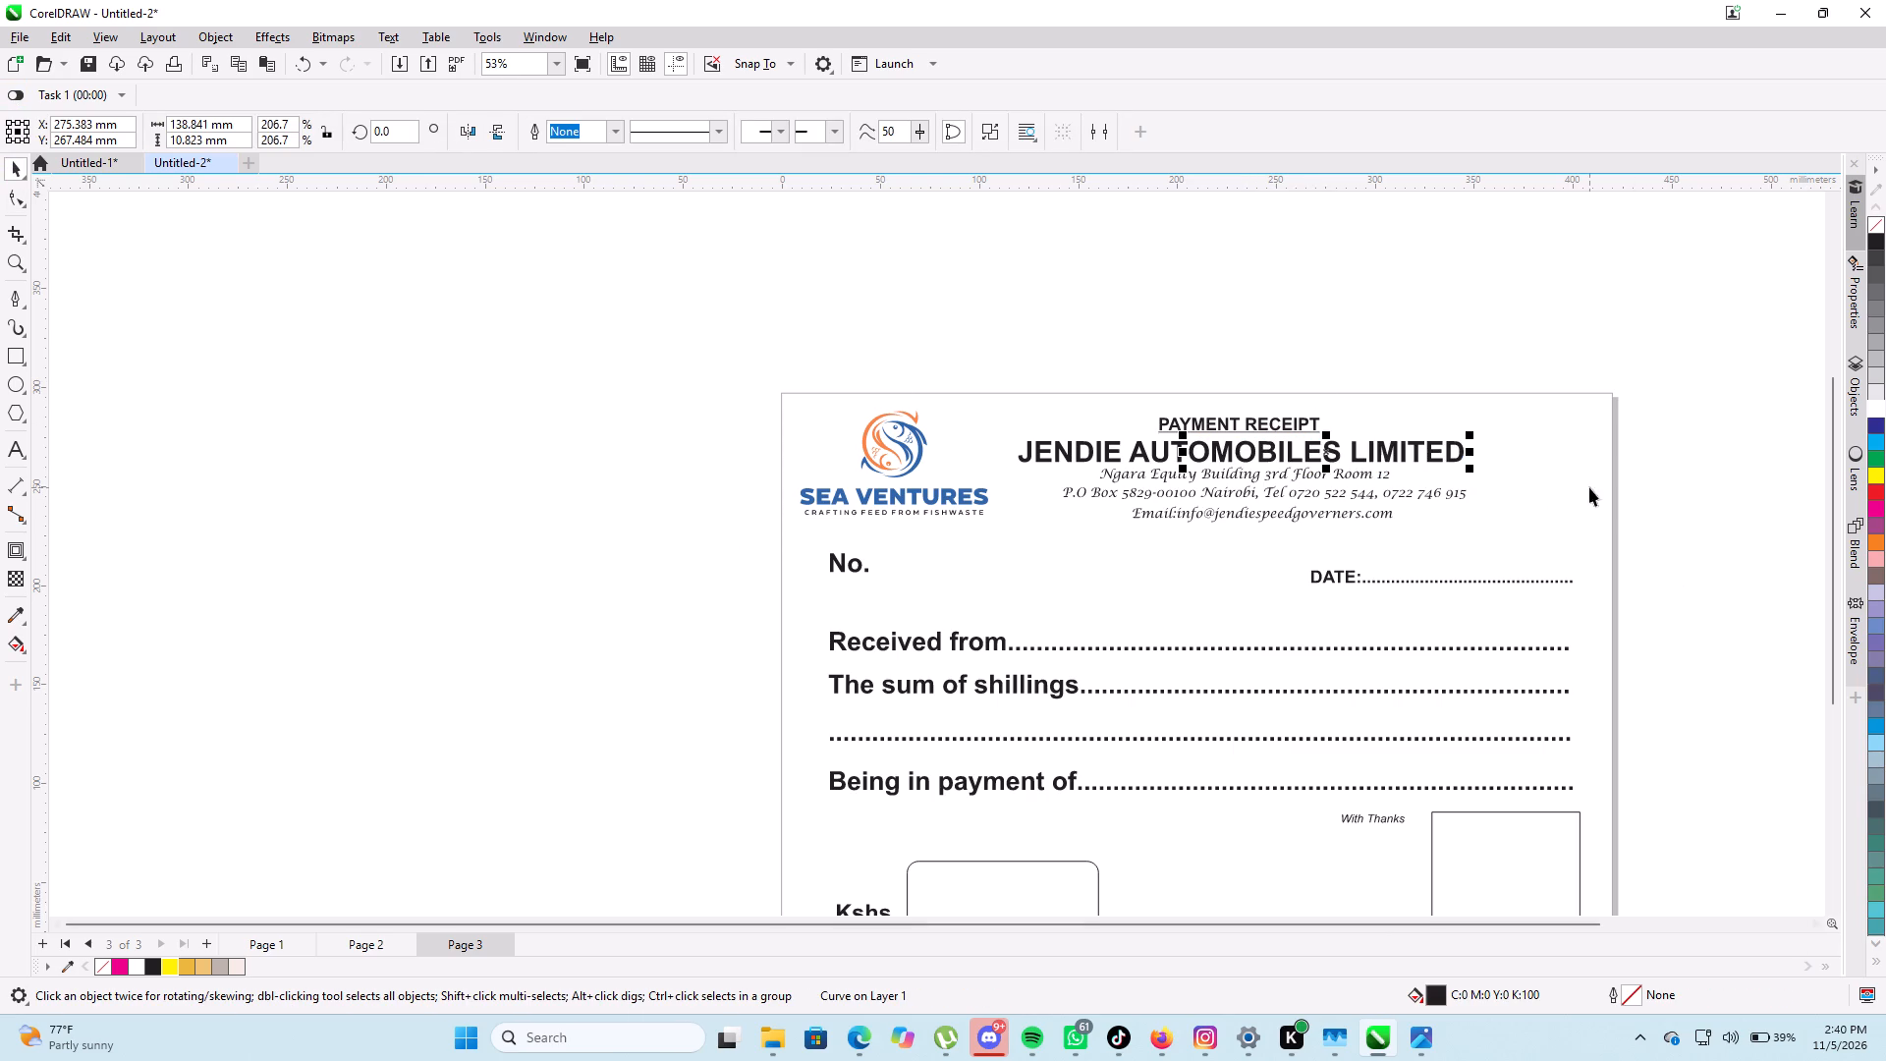
# Delete the Jendie Automobiles company name and its contact lines from the header, keeping the PAYMENT RECEIPT title.
pyautogui.moveTo(1628, 486); pyautogui.dragTo(1134, 463)
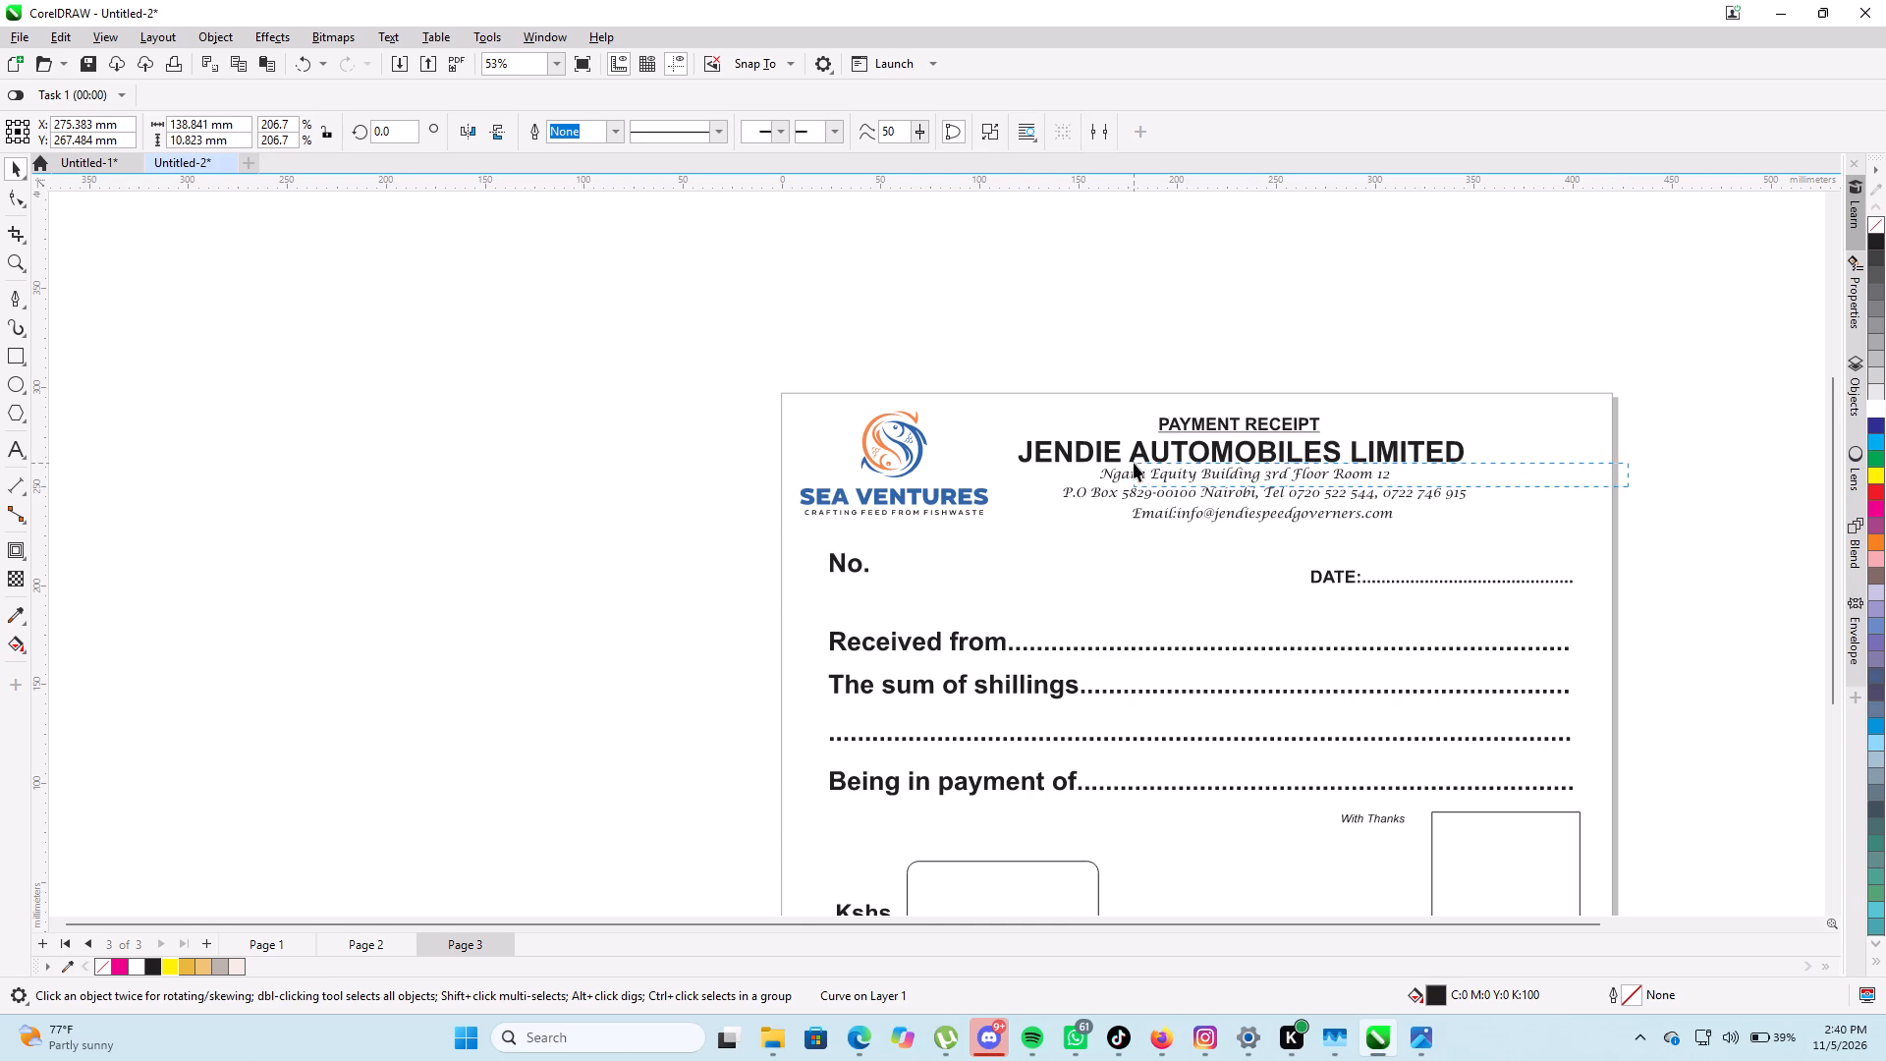
pyautogui.moveTo(1134, 463); pyautogui.dragTo(1188, 462)
pyautogui.moveTo(1687, 551); pyautogui.dragTo(1070, 541)
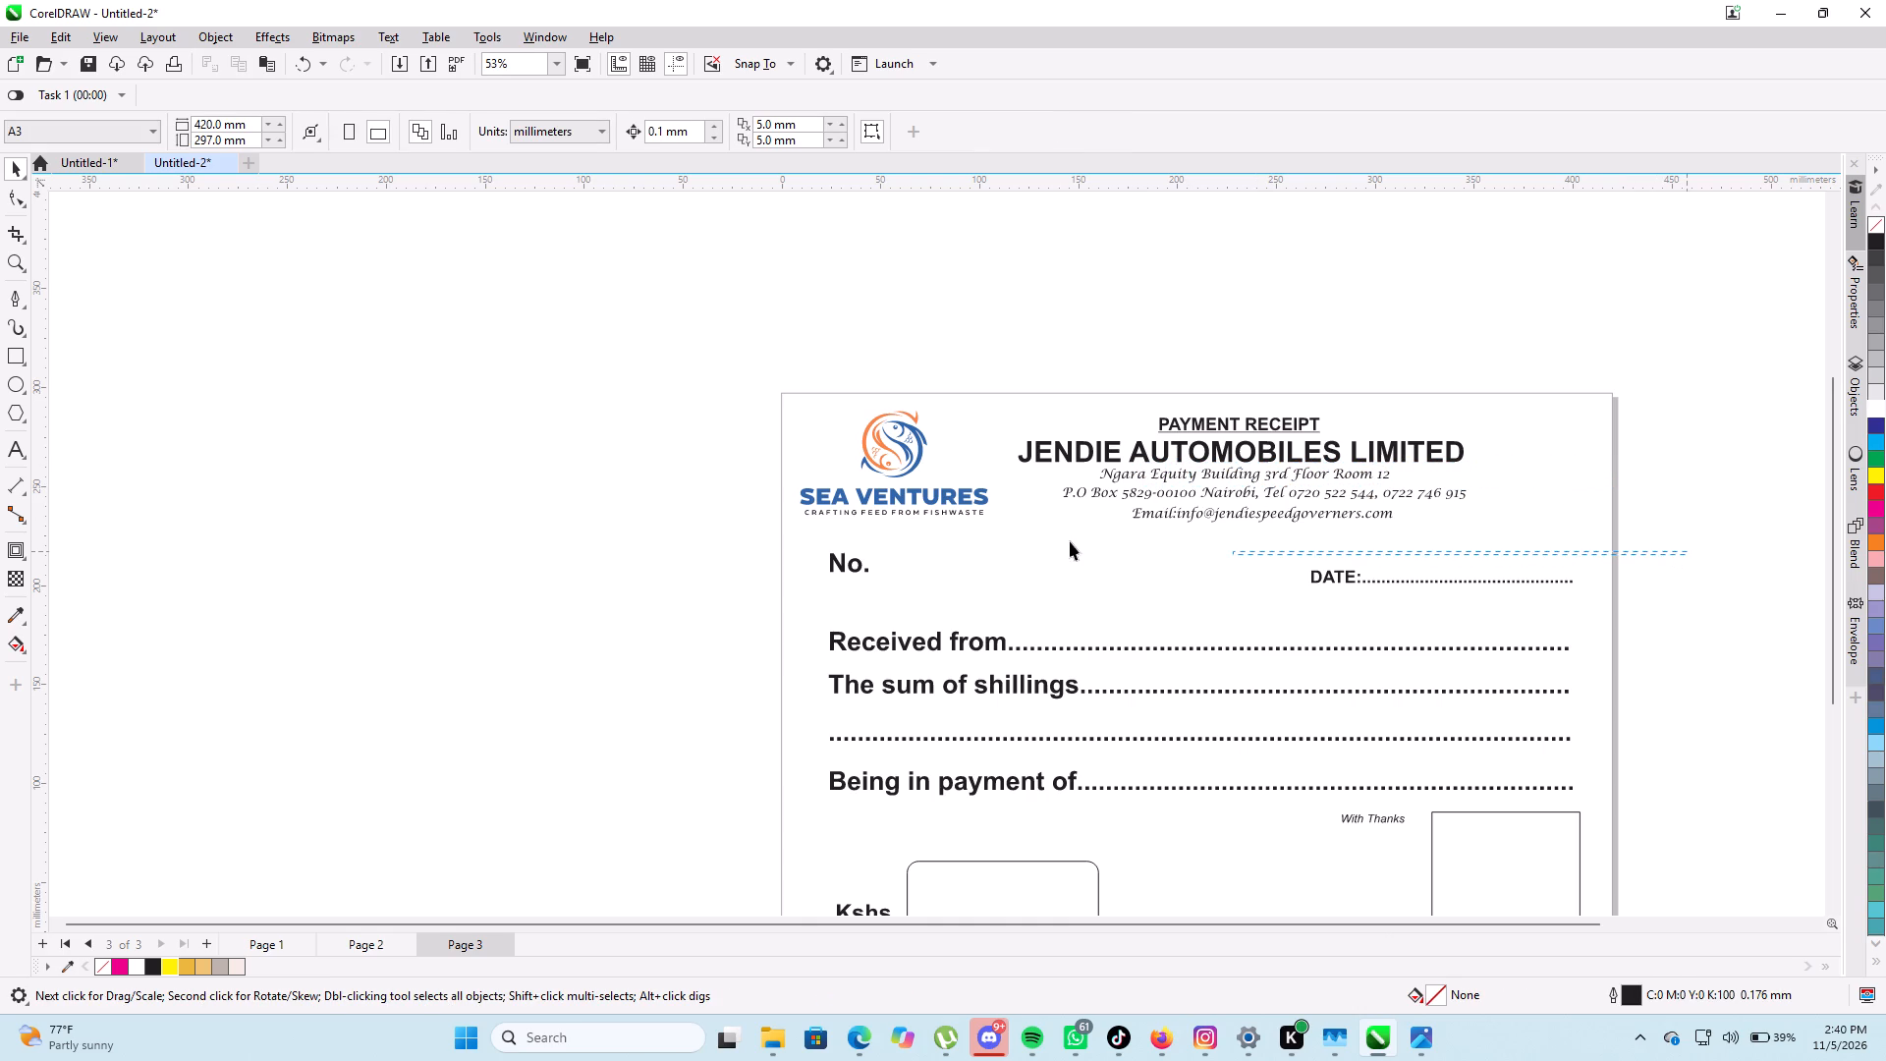
pyautogui.moveTo(1070, 541); pyautogui.dragTo(1009, 429)
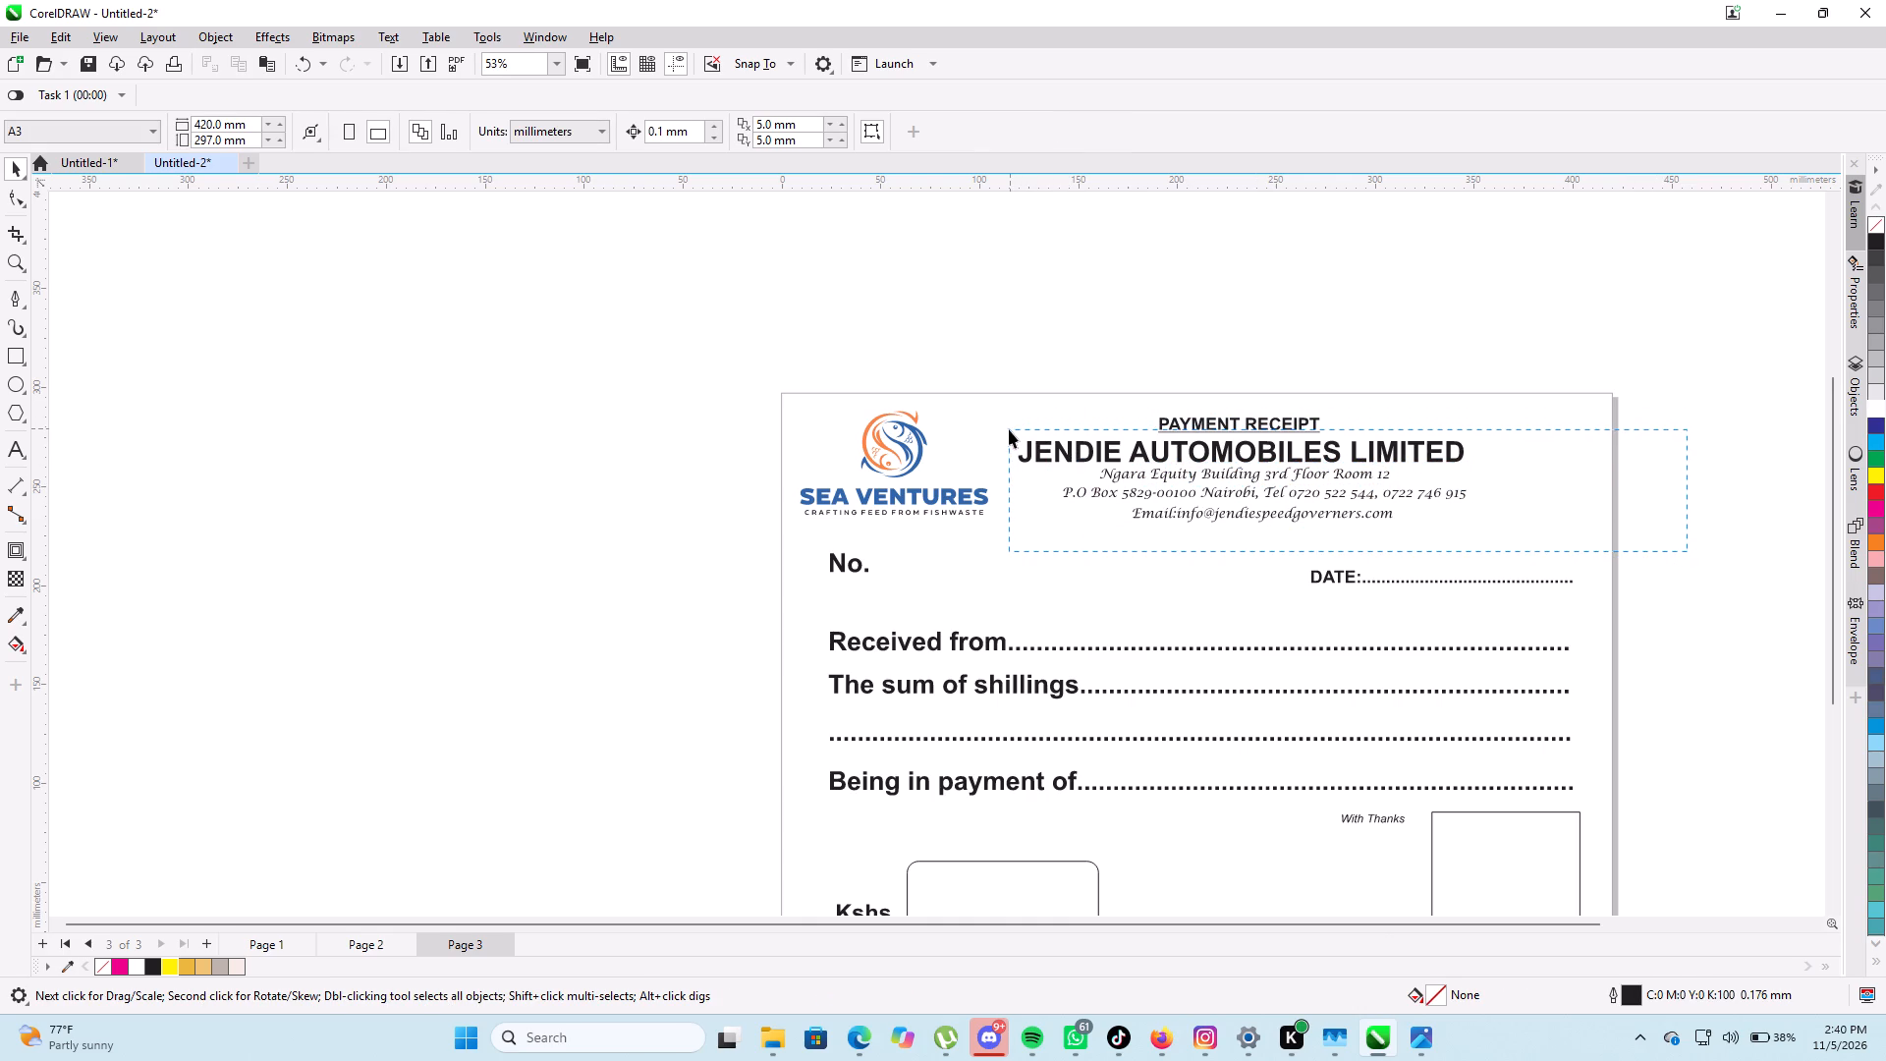
pyautogui.moveTo(1009, 429); pyautogui.dragTo(1011, 433)
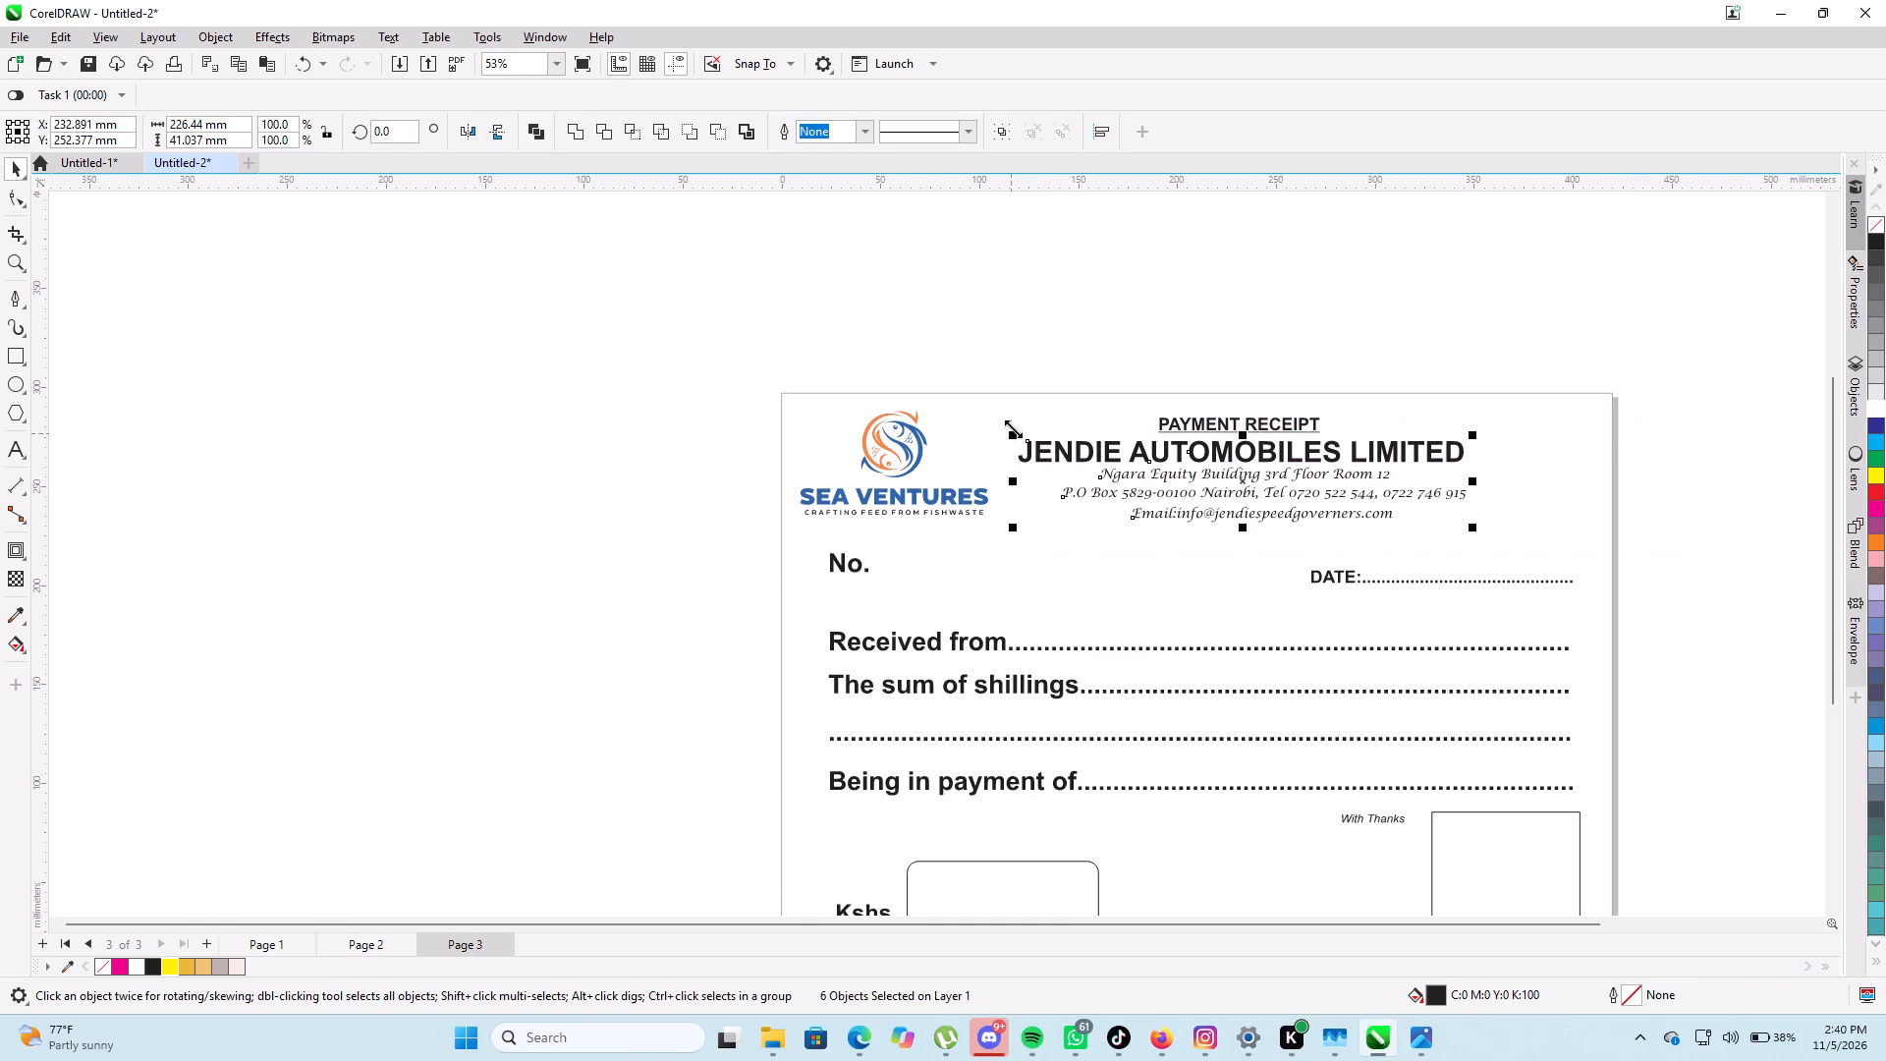
pyautogui.press('Delete')
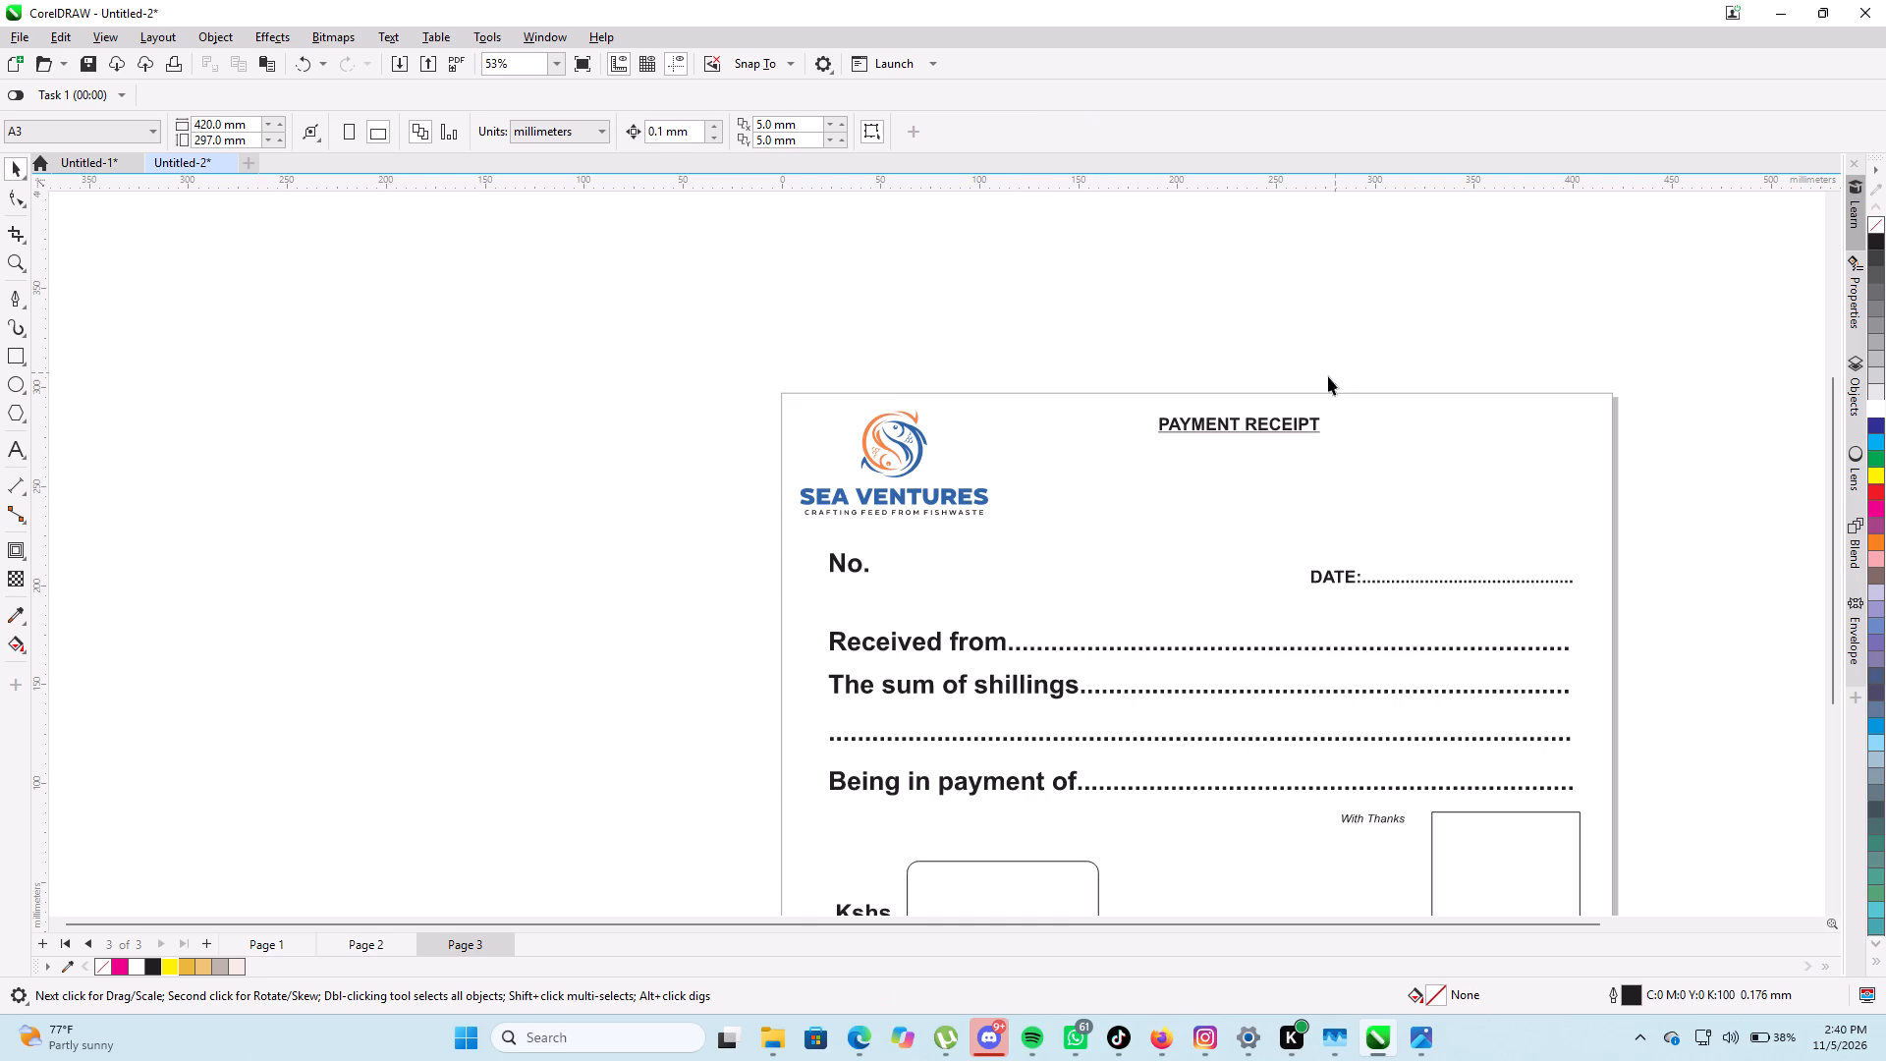
# Move the underlined PAYMENT RECEIPT title to about X 219 mm, Y 283 mm at the top of the page.
pyautogui.scroll(3, 1330, 426)
pyautogui.scroll(-4, 1330, 424)
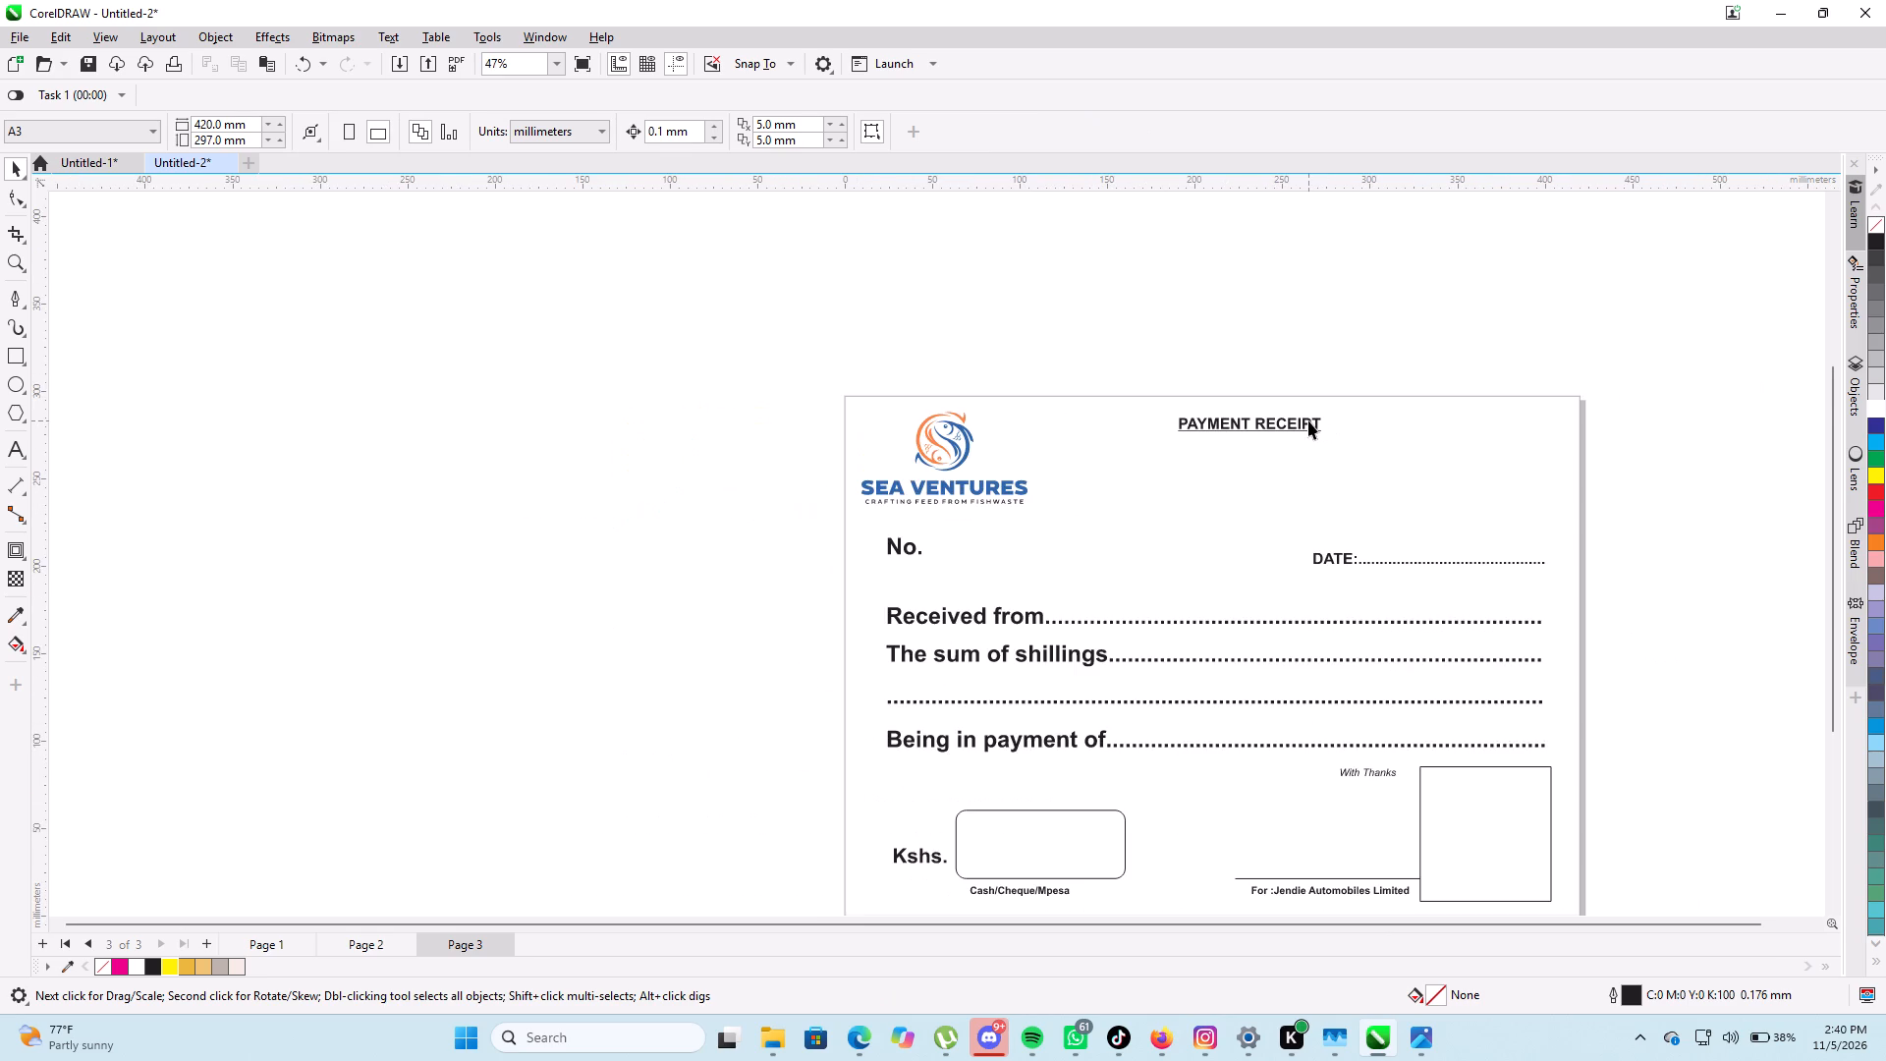
pyautogui.scroll(3, 1308, 420)
pyautogui.moveTo(1002, 334); pyautogui.dragTo(1478, 491)
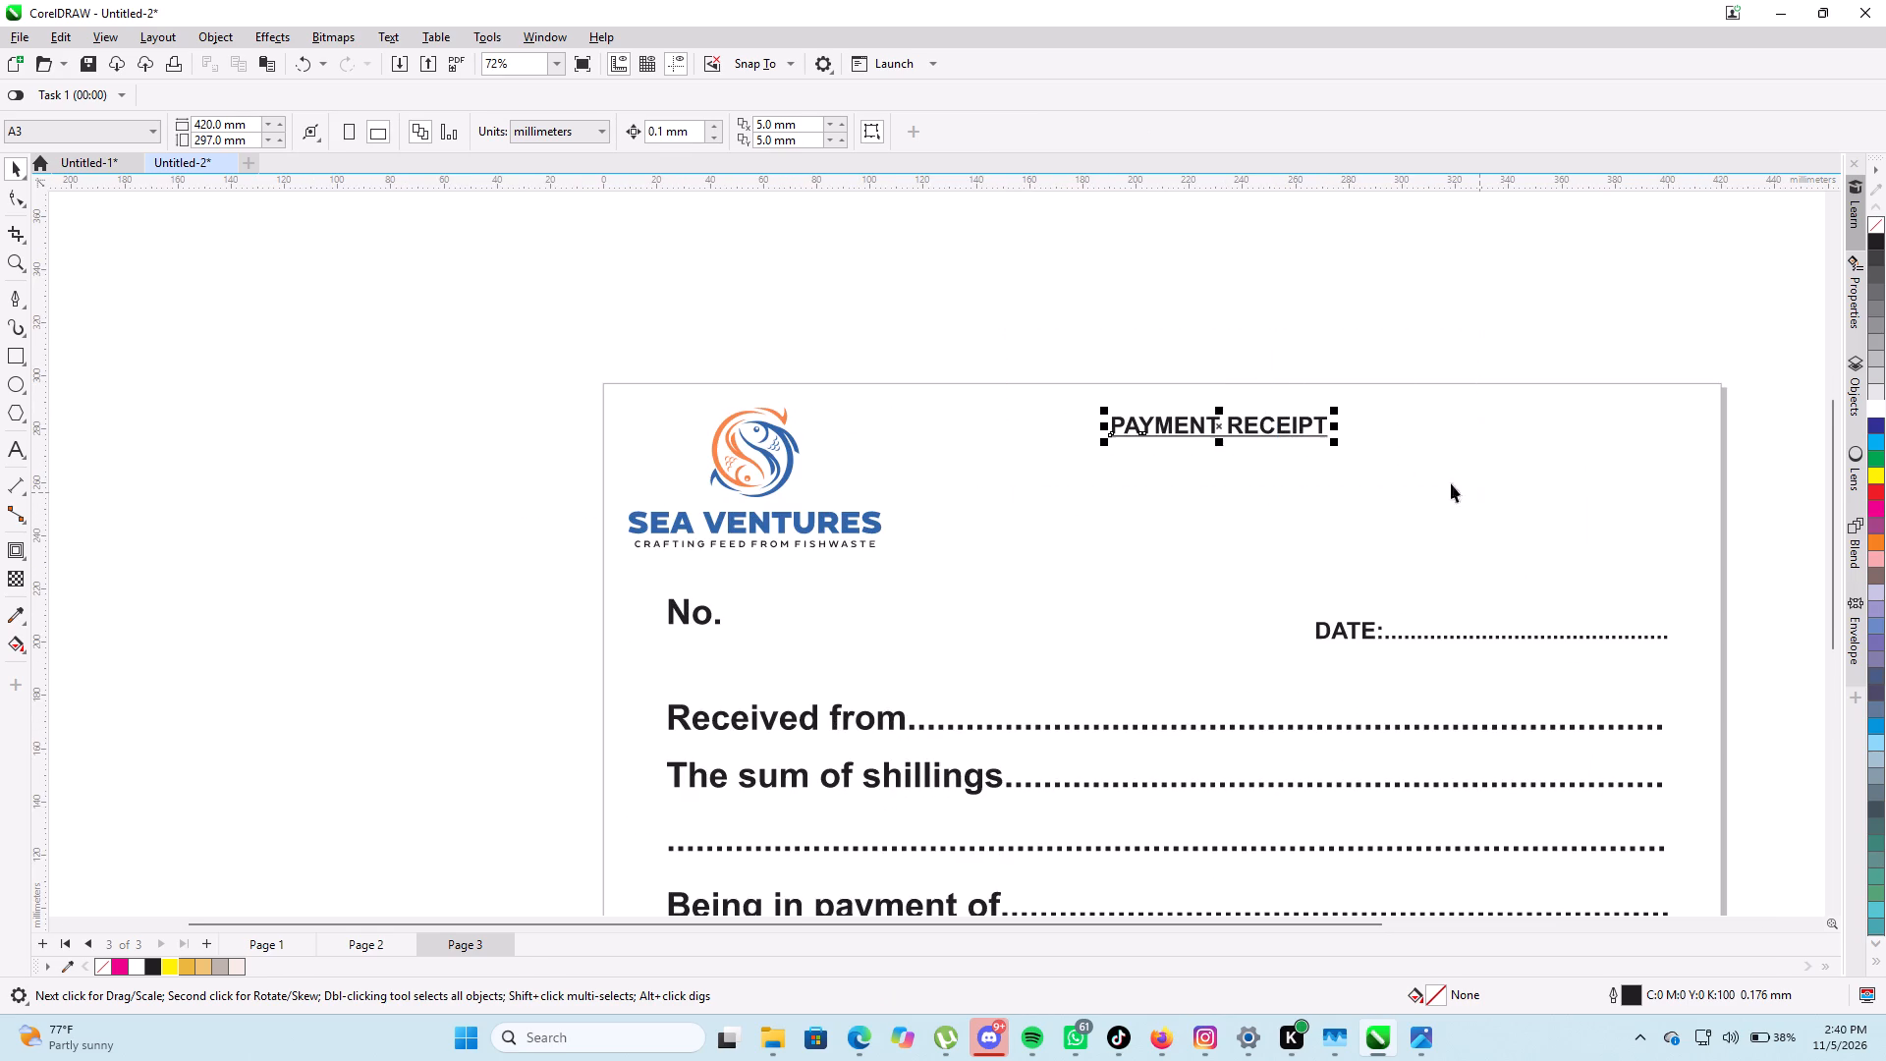
pyautogui.moveTo(1214, 424); pyautogui.dragTo(1193, 421)
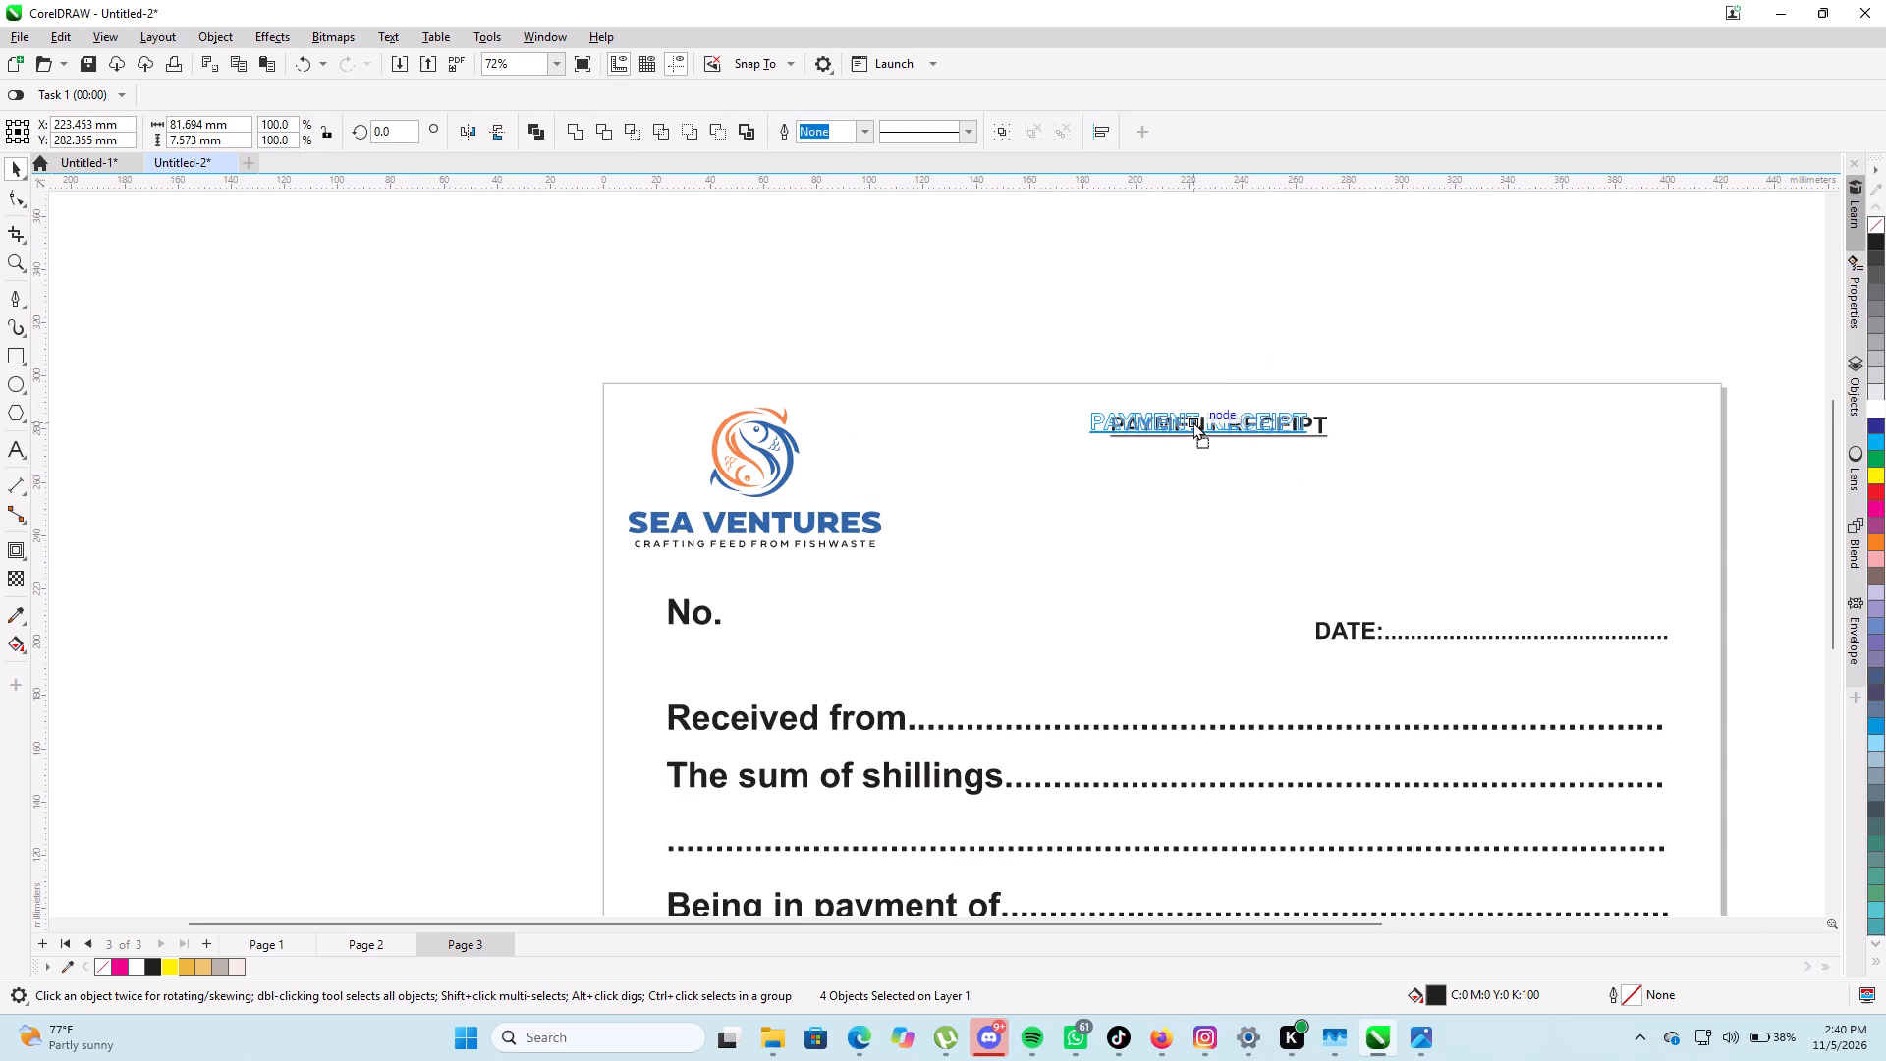
pyautogui.moveTo(1193, 421); pyautogui.dragTo(1184, 421)
# Examine the receipt's header layout and the remaining Sea Ventures brand artwork above the page.
pyautogui.scroll(3, 1193, 421)
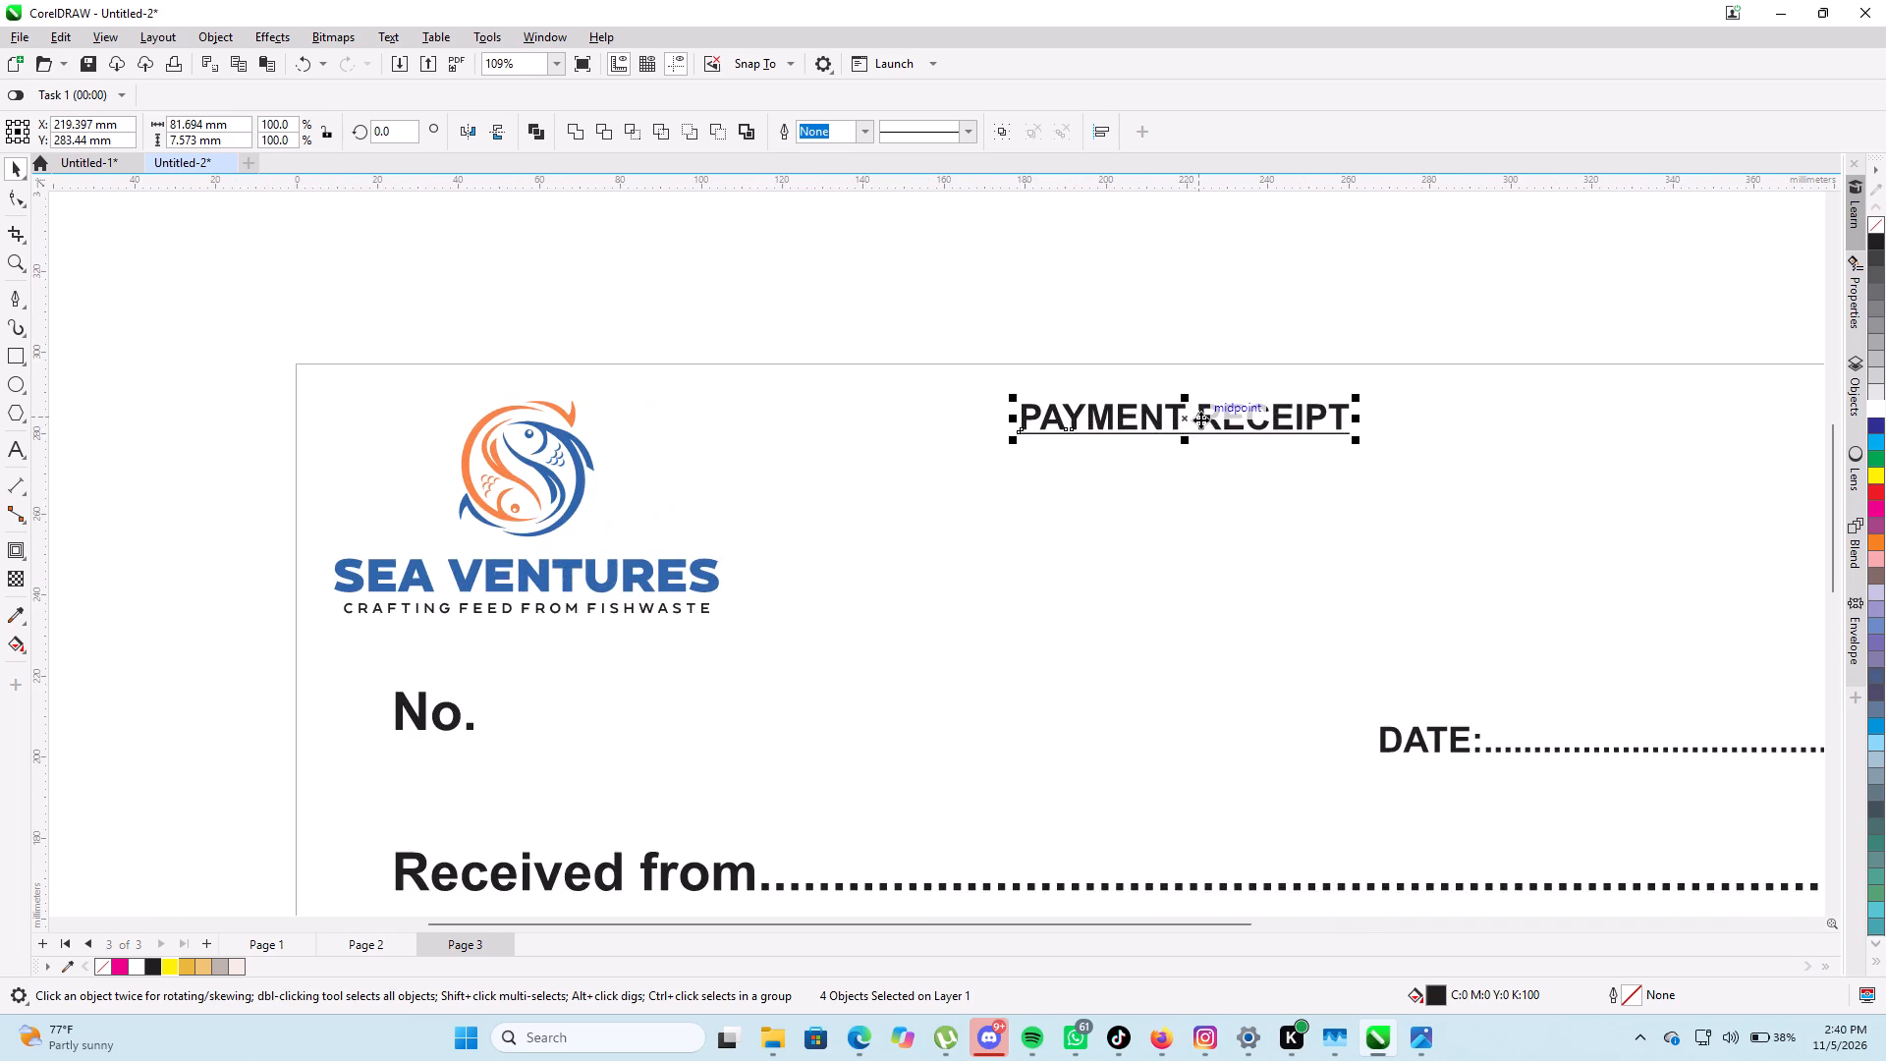
pyautogui.scroll(-8, 1200, 419)
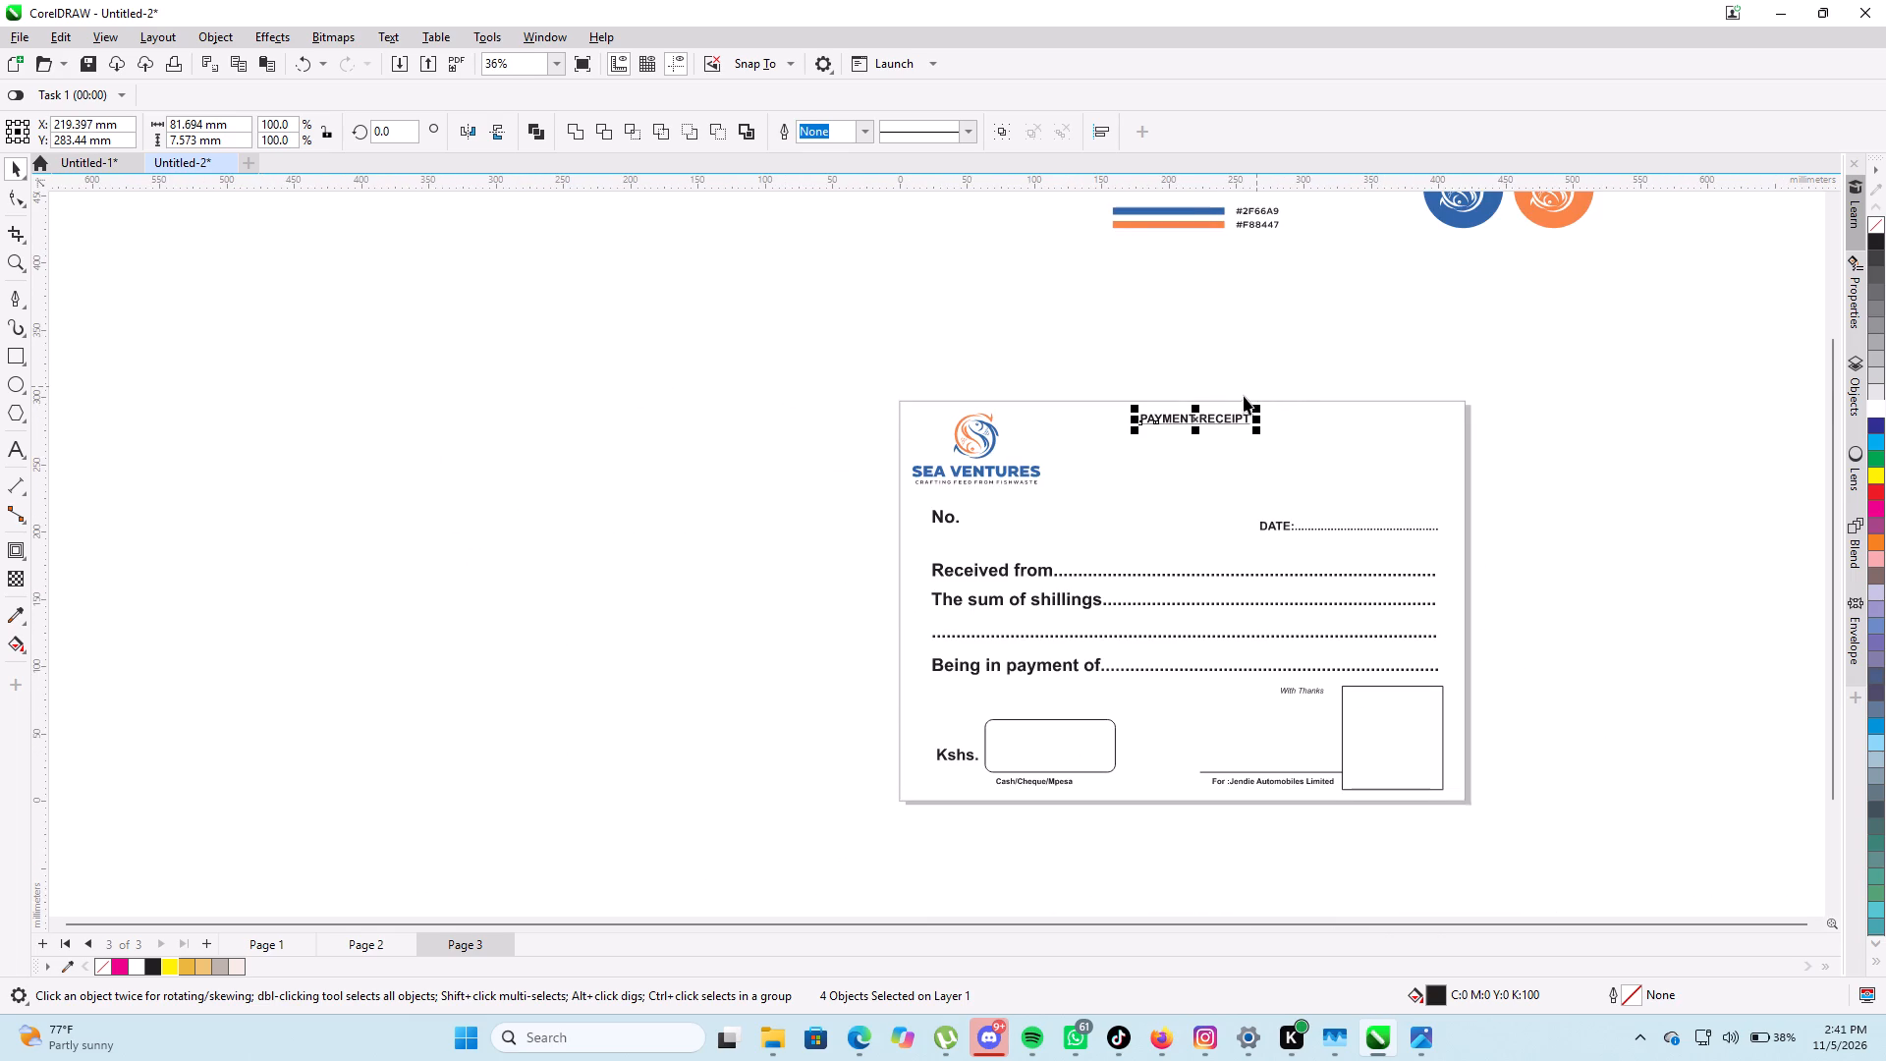
pyautogui.scroll(5, 1069, 467)
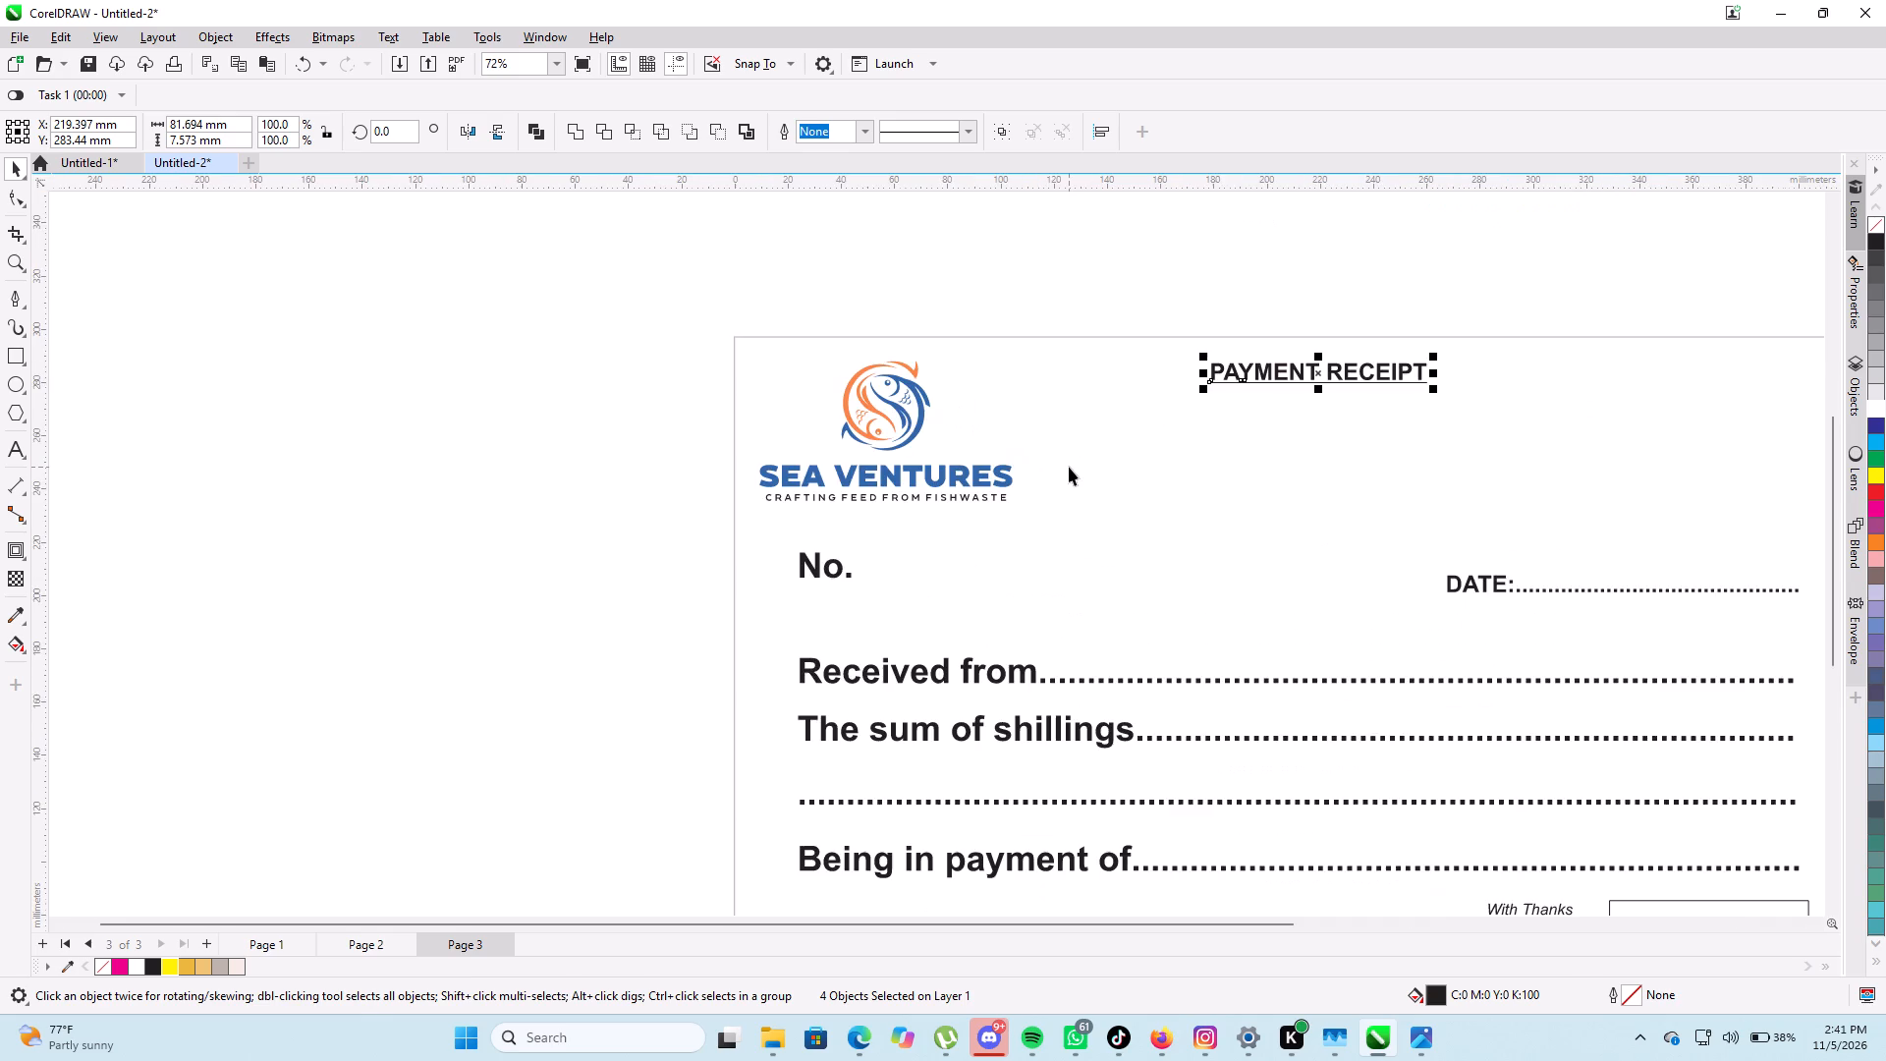
pyautogui.scroll(-10, 1069, 467)
pyautogui.scroll(3, 1205, 327)
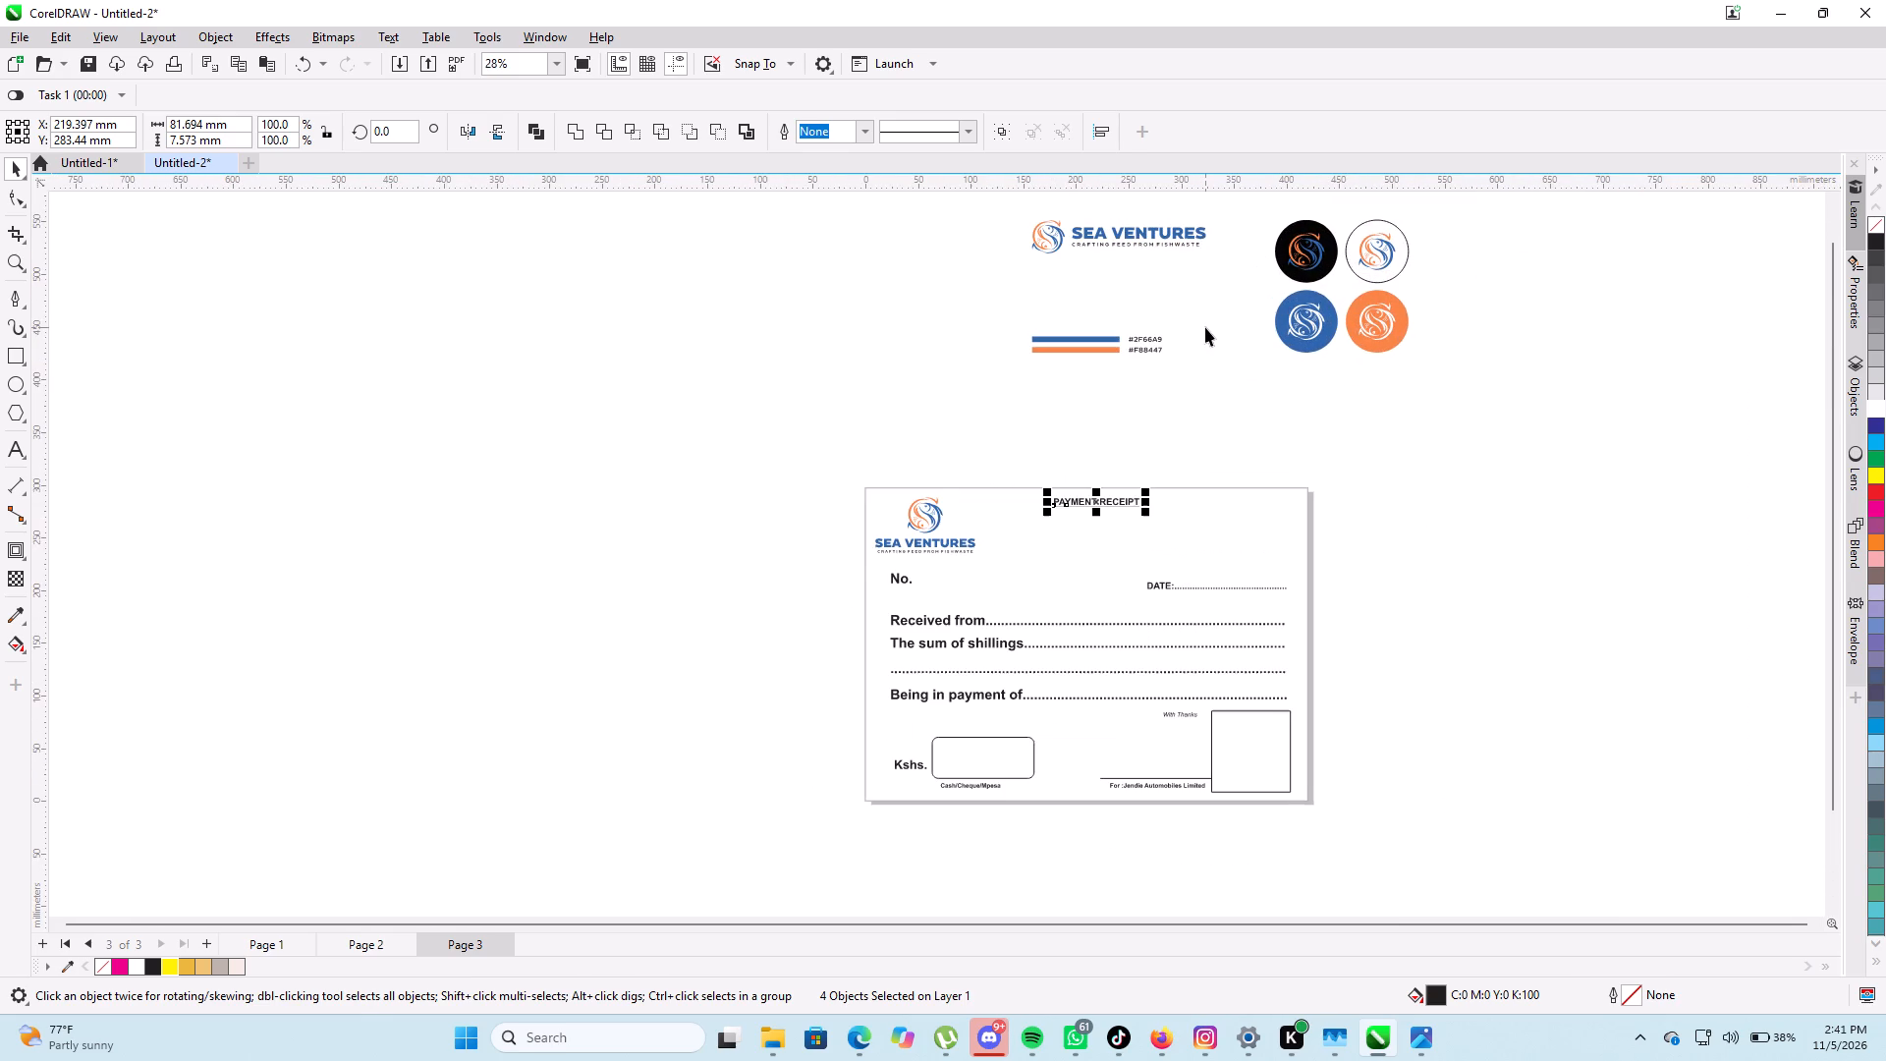
pyautogui.scroll(4, 1093, 506)
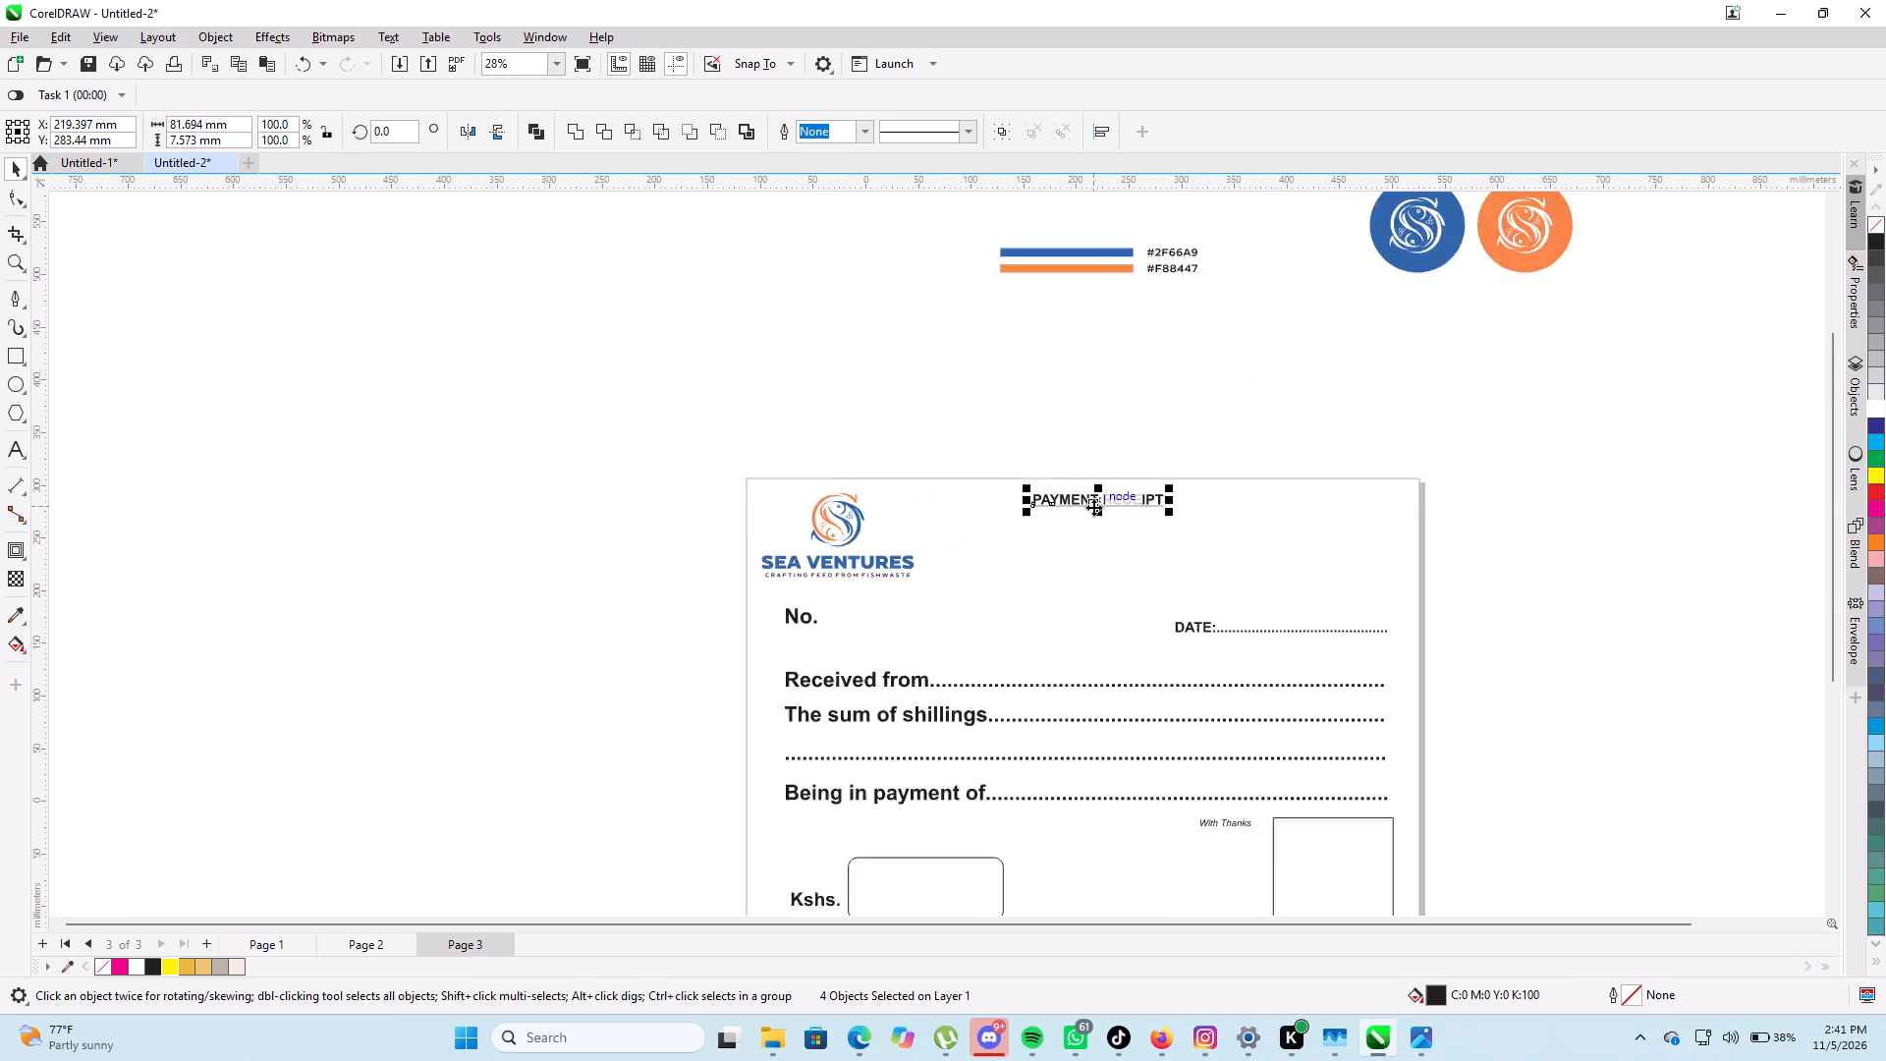
pyautogui.scroll(-4, 1095, 524)
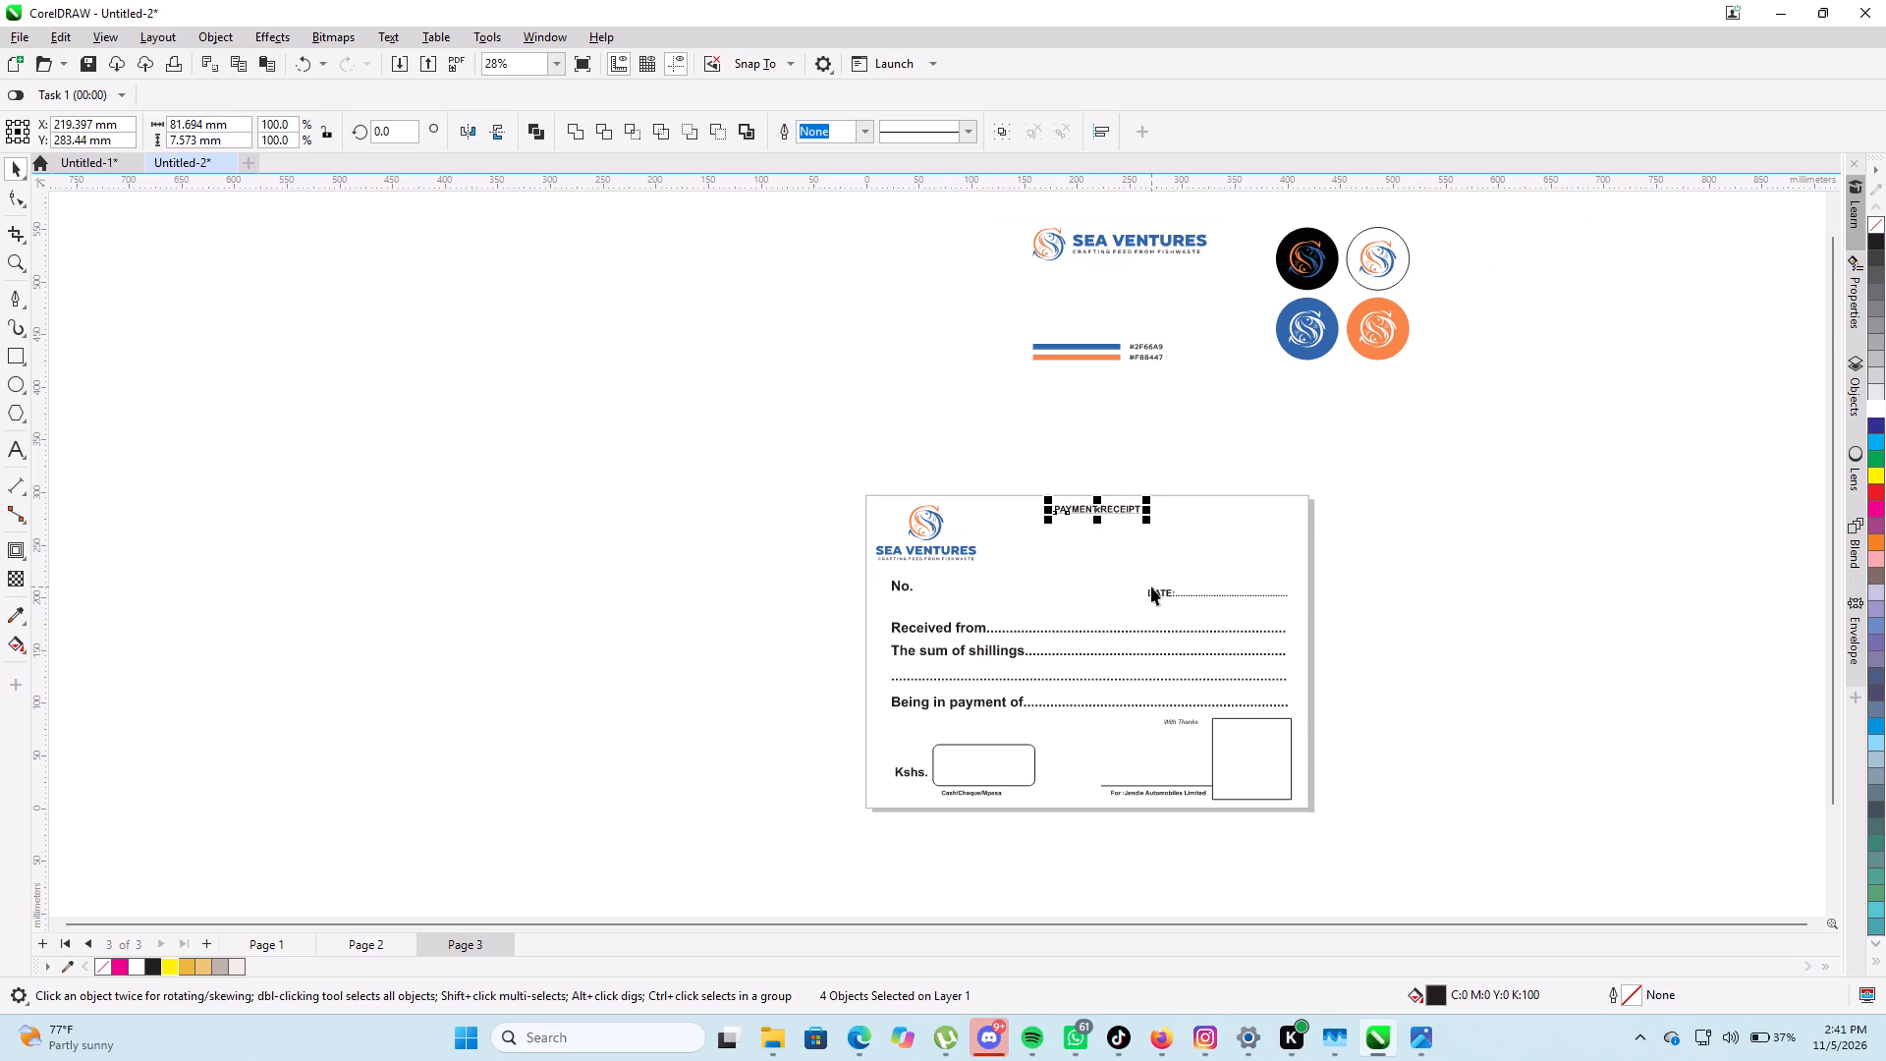
pyautogui.scroll(9, 1121, 550)
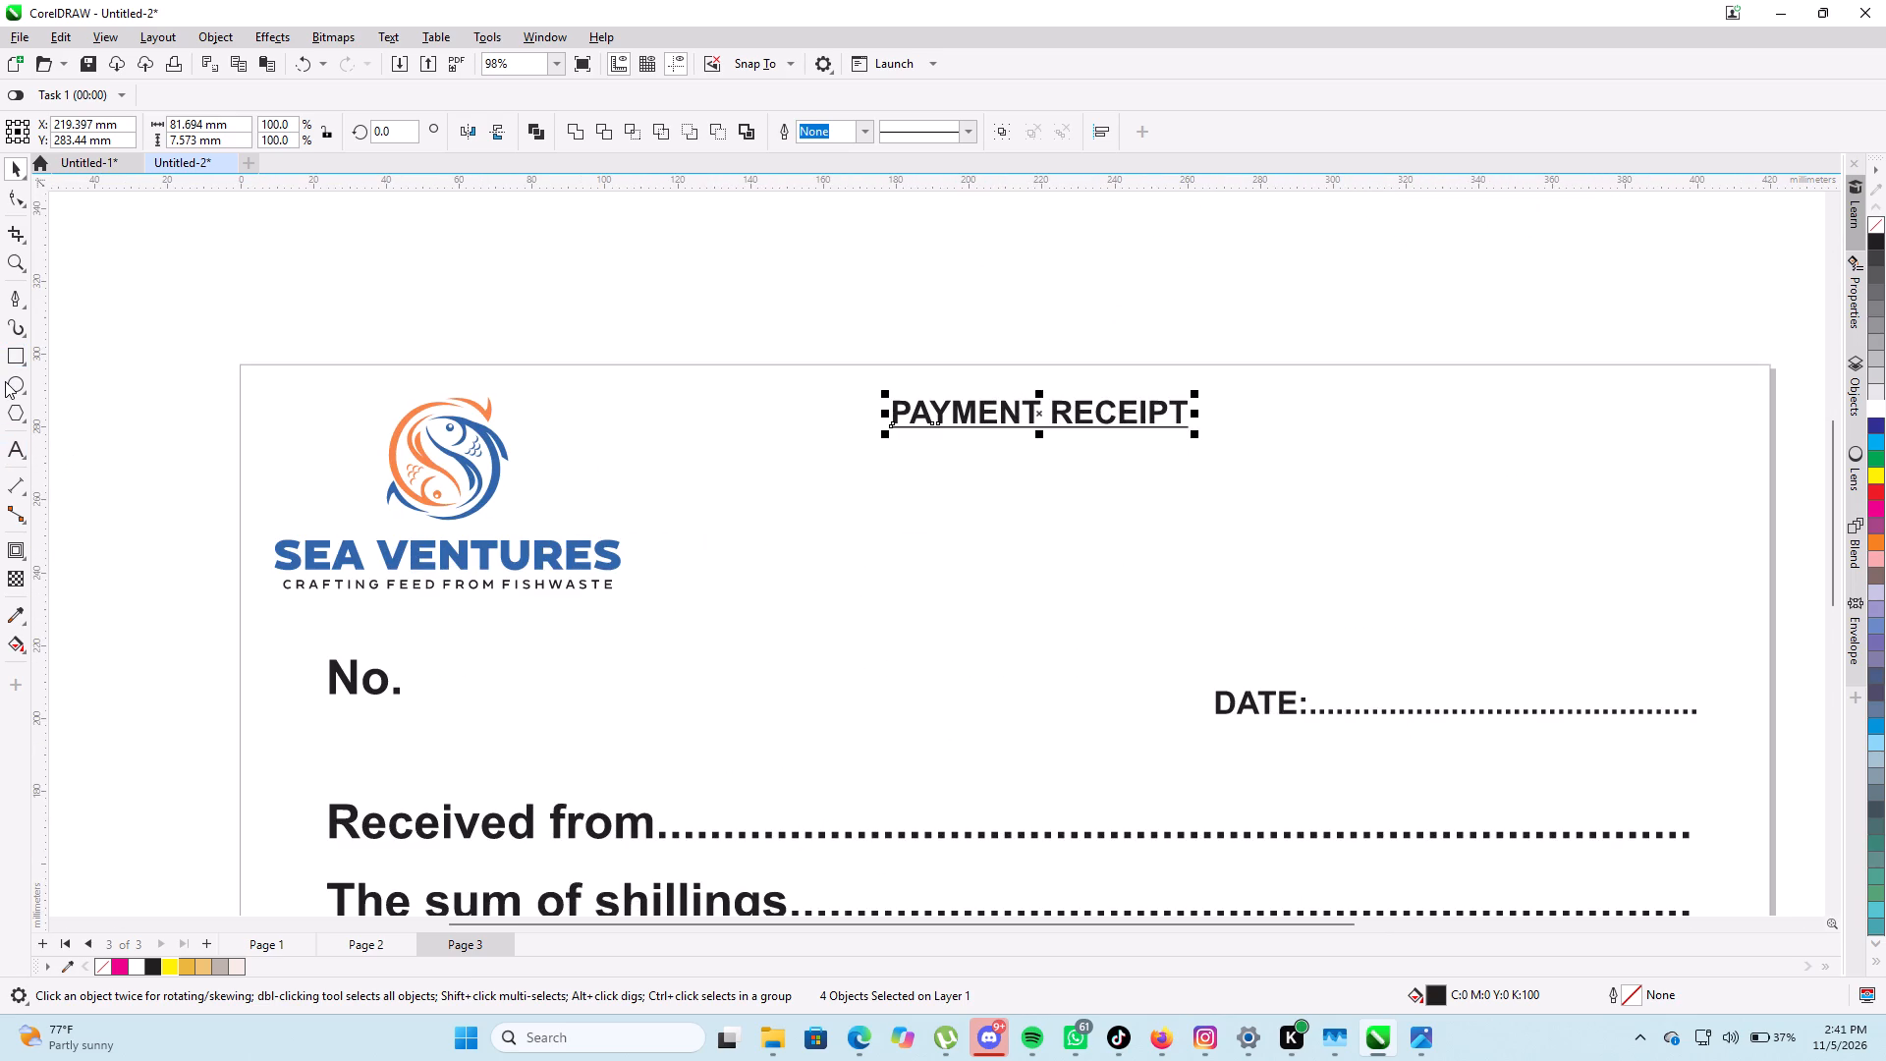
pyautogui.scroll(-3, 5, 382)
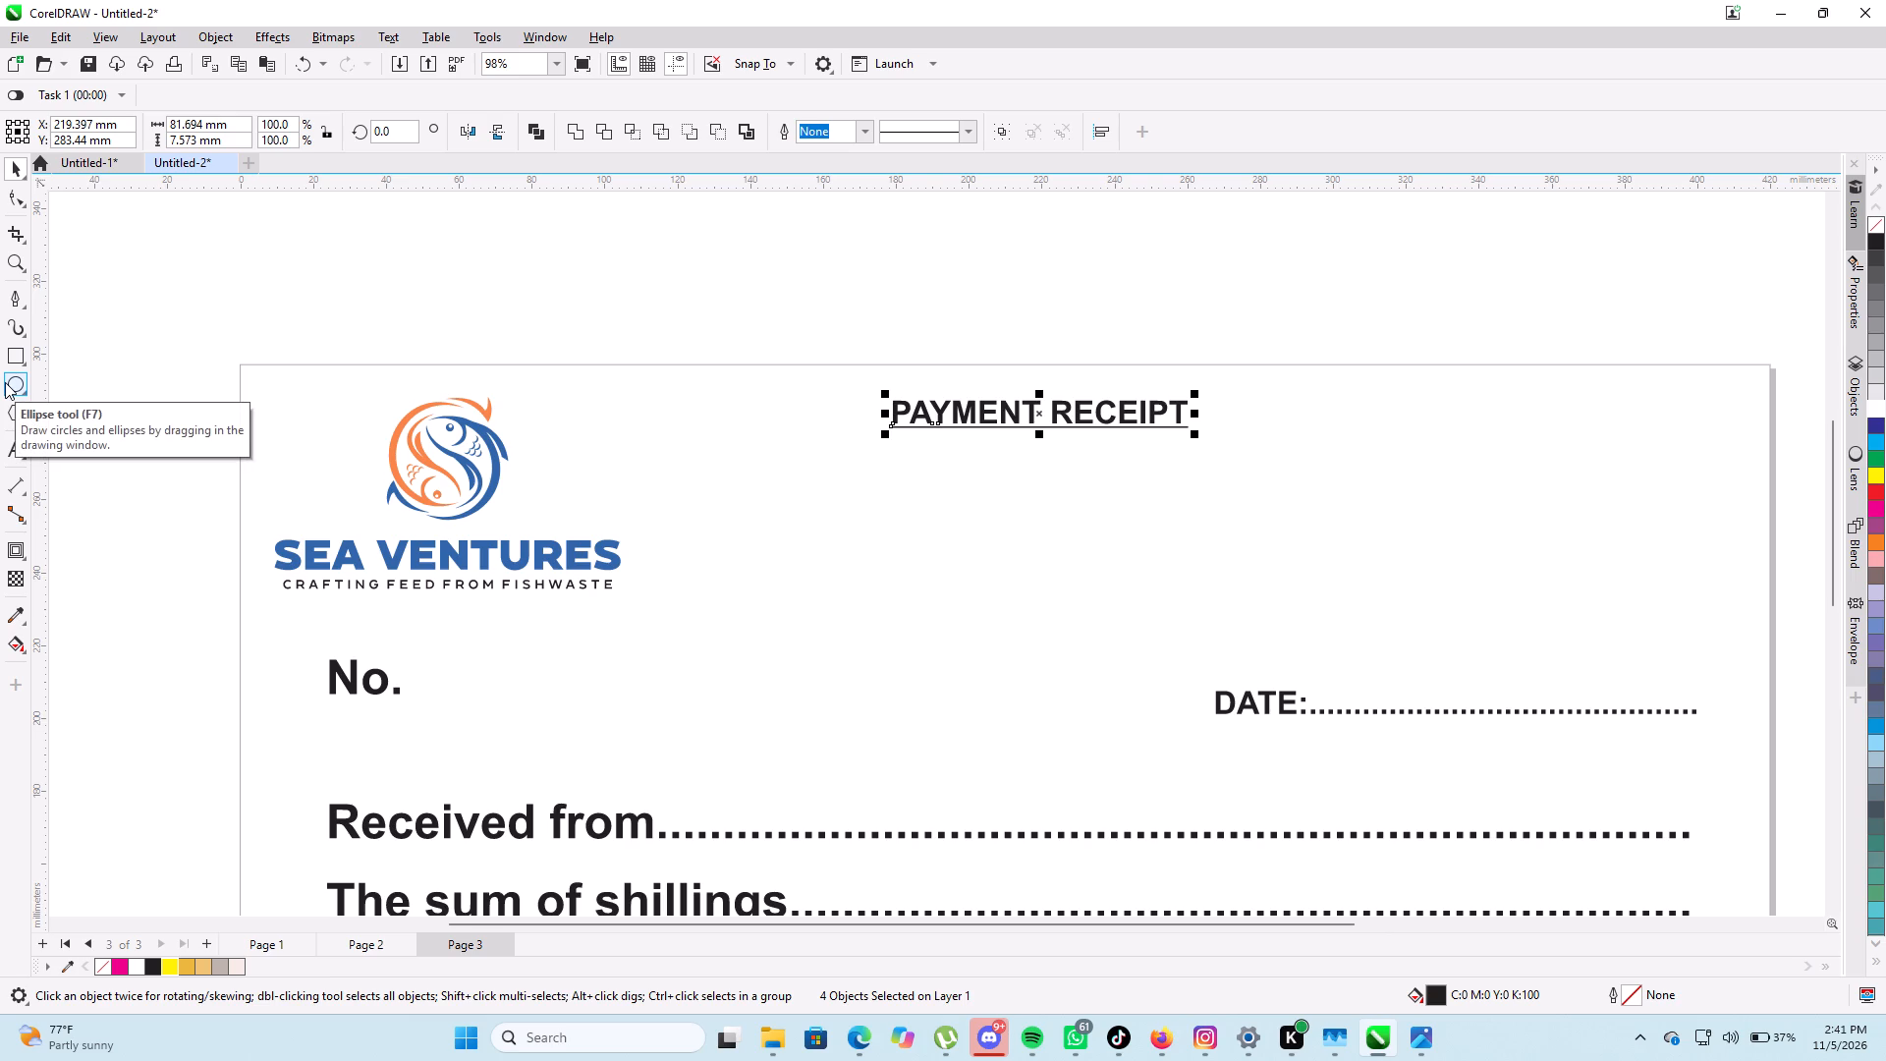
pyautogui.scroll(-1, 5, 382)
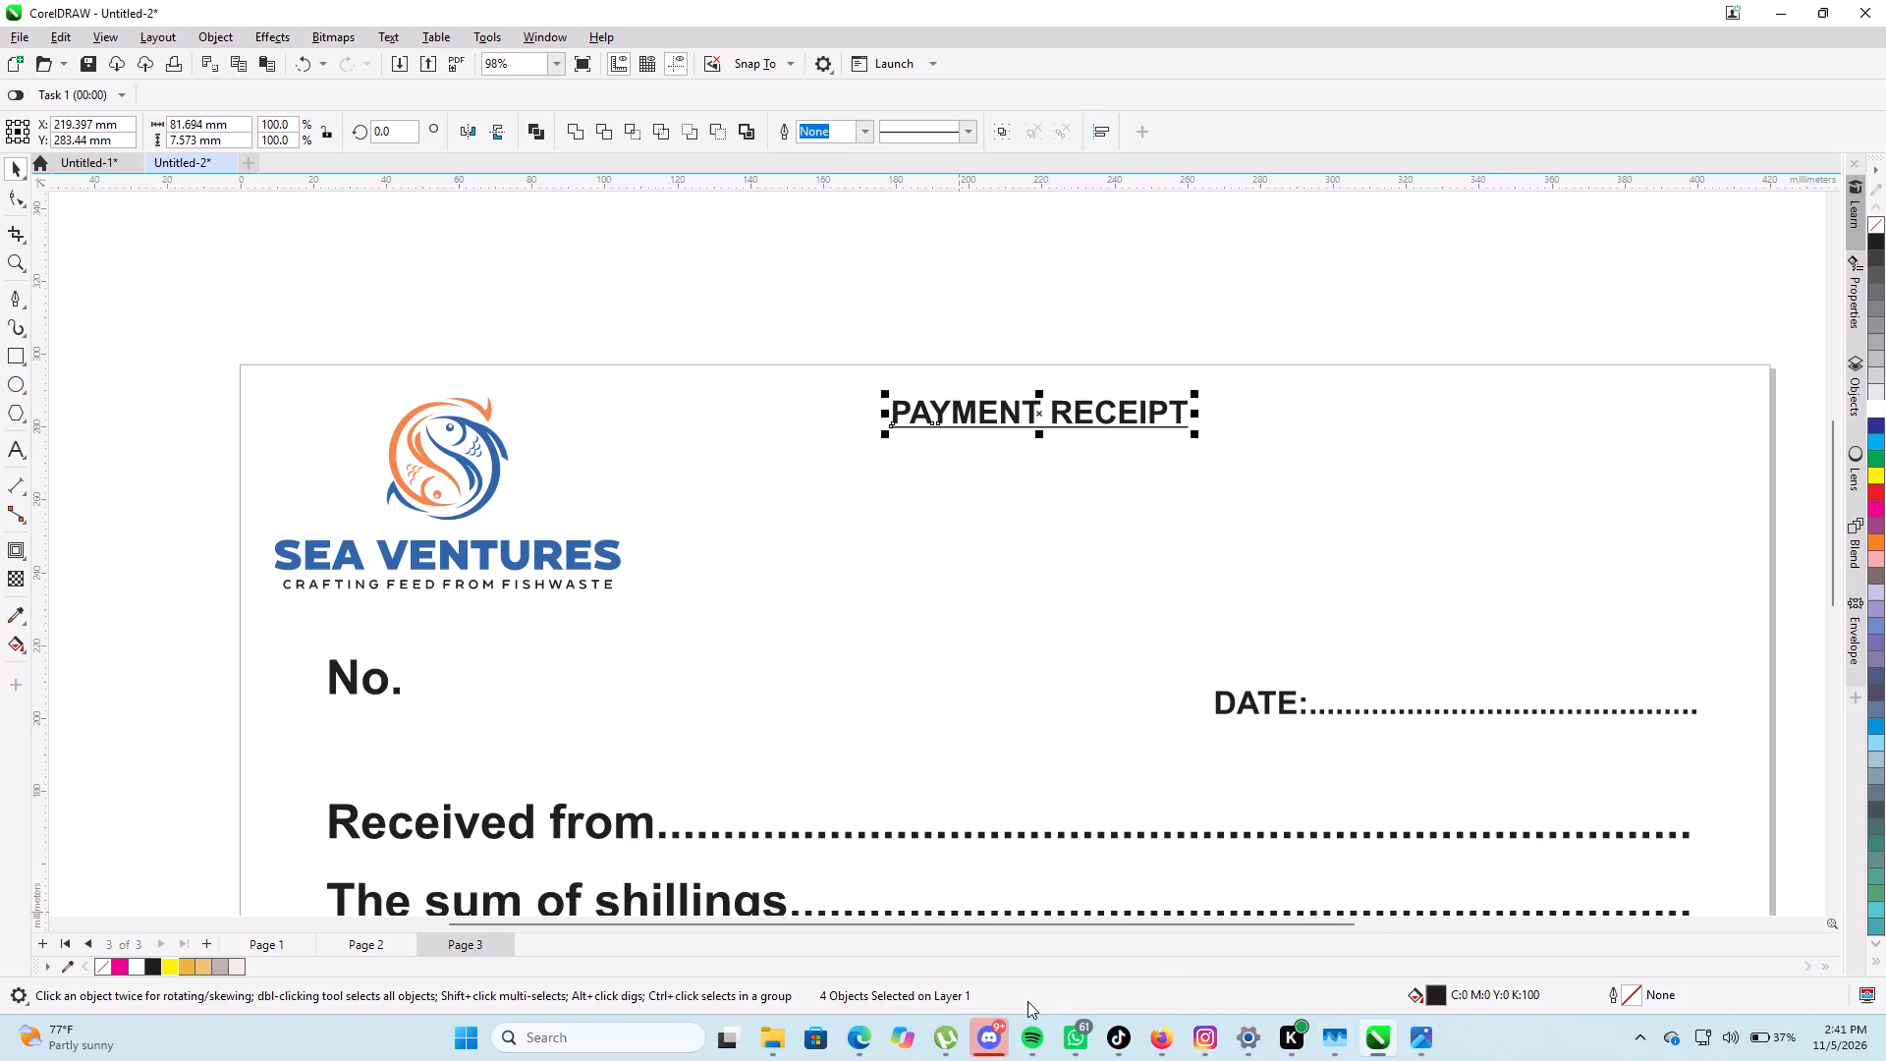
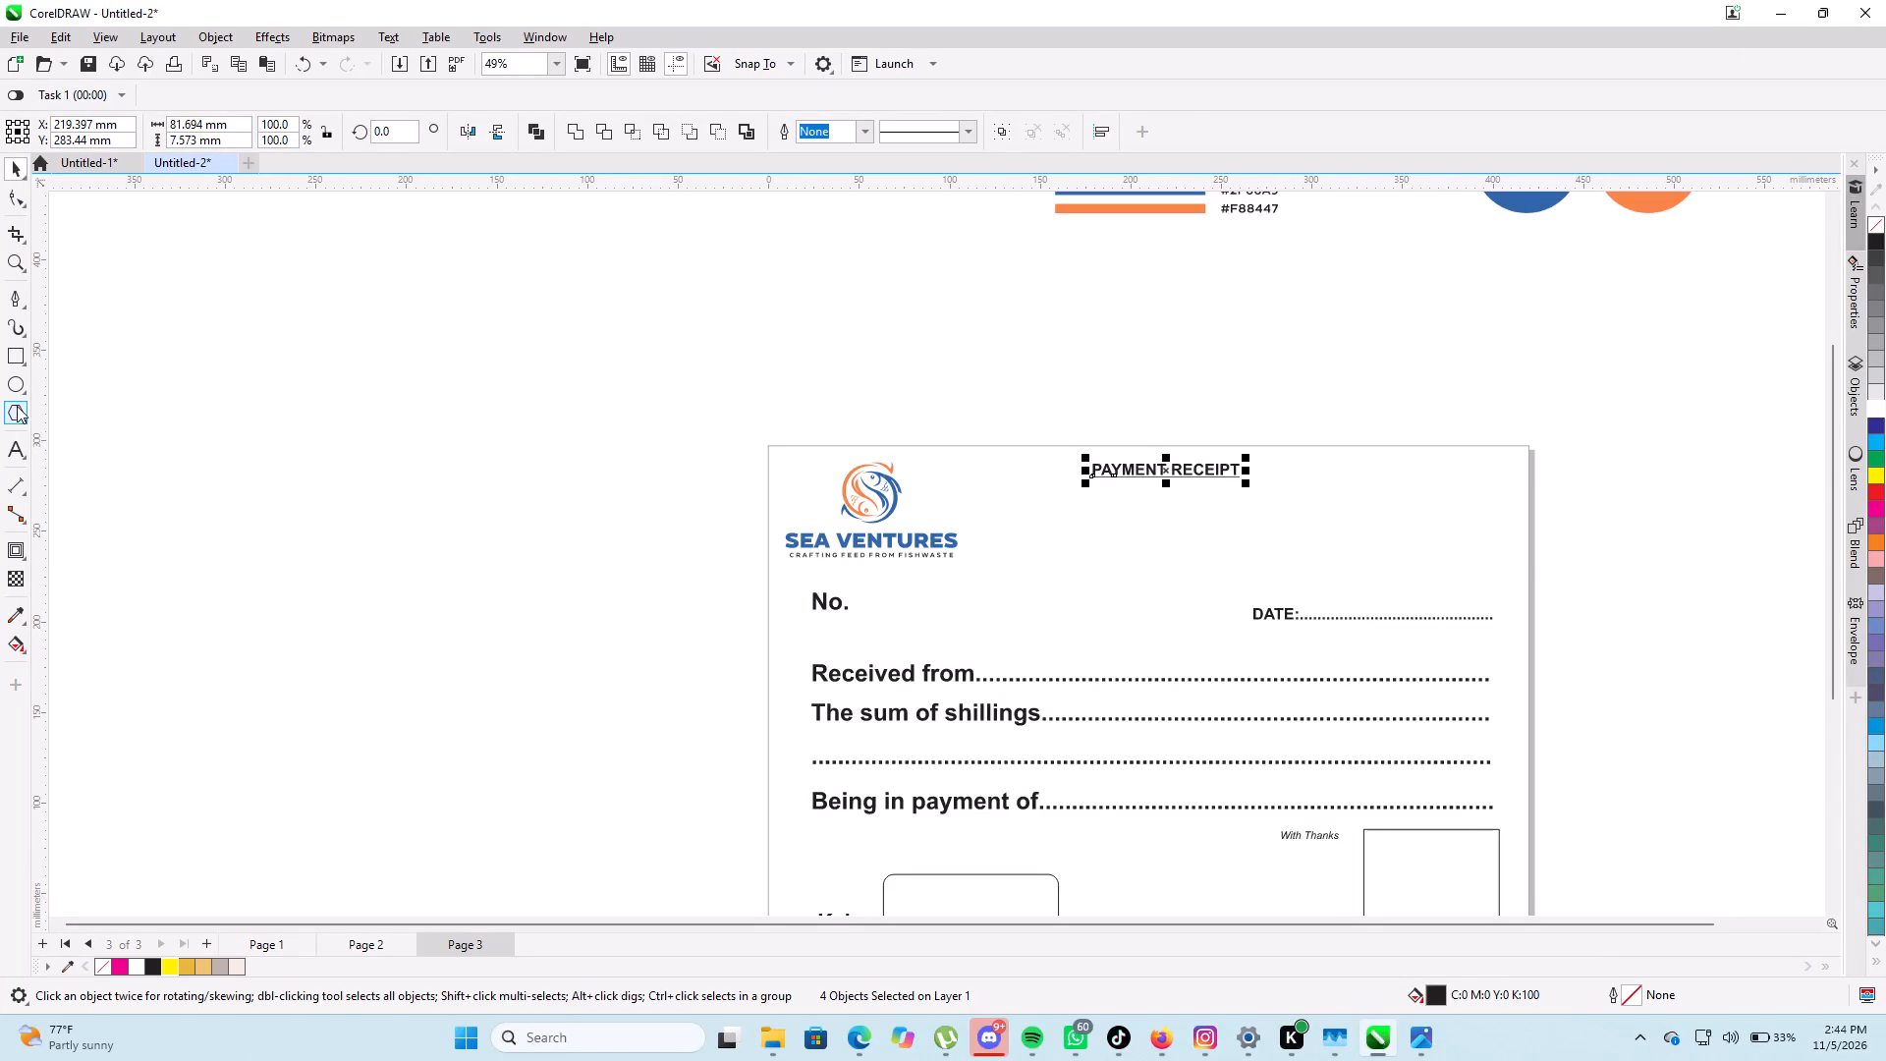
# Add the artistic text SEA VENTURES in 24 pt Arial below the PAYMENT RECEIPT title in the receipt header.
pyautogui.click(14, 449)
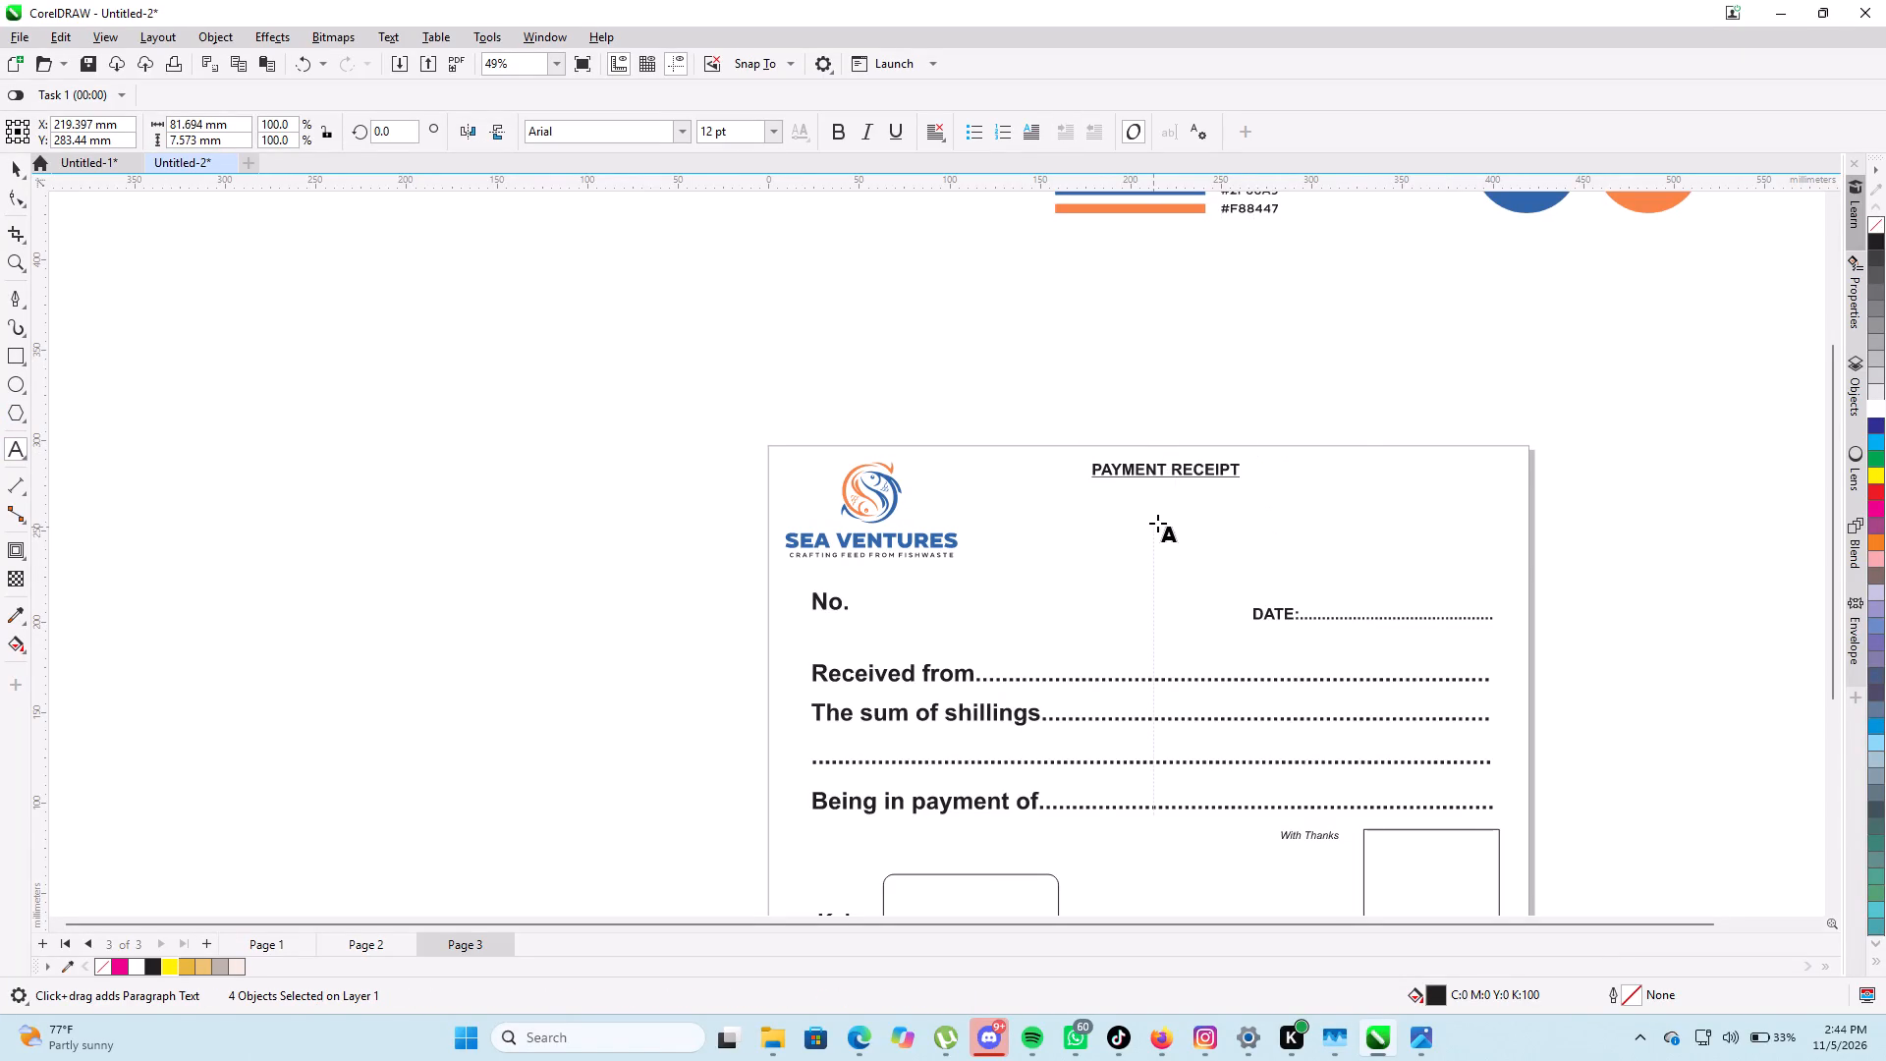
pyautogui.click(1157, 523)
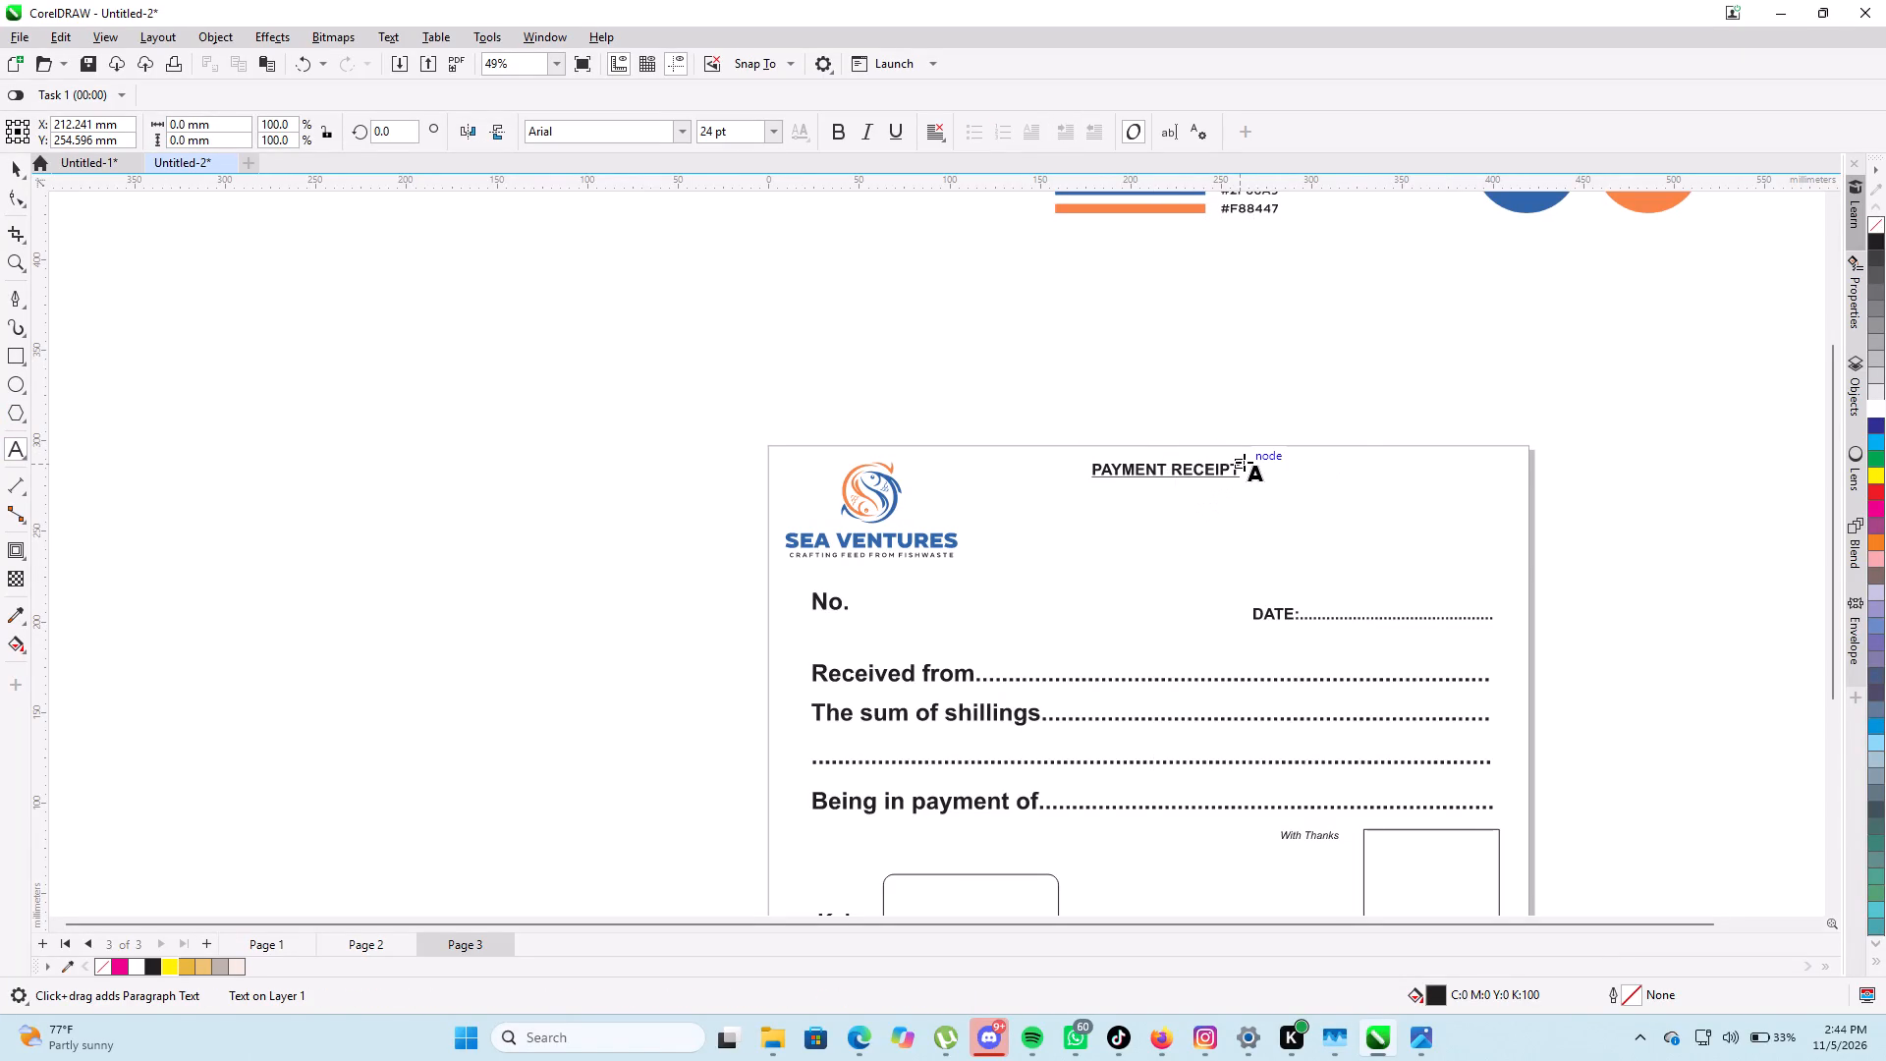
pyautogui.write('se')
pyautogui.press('BackSpace')
pyautogui.press('BackSpace')
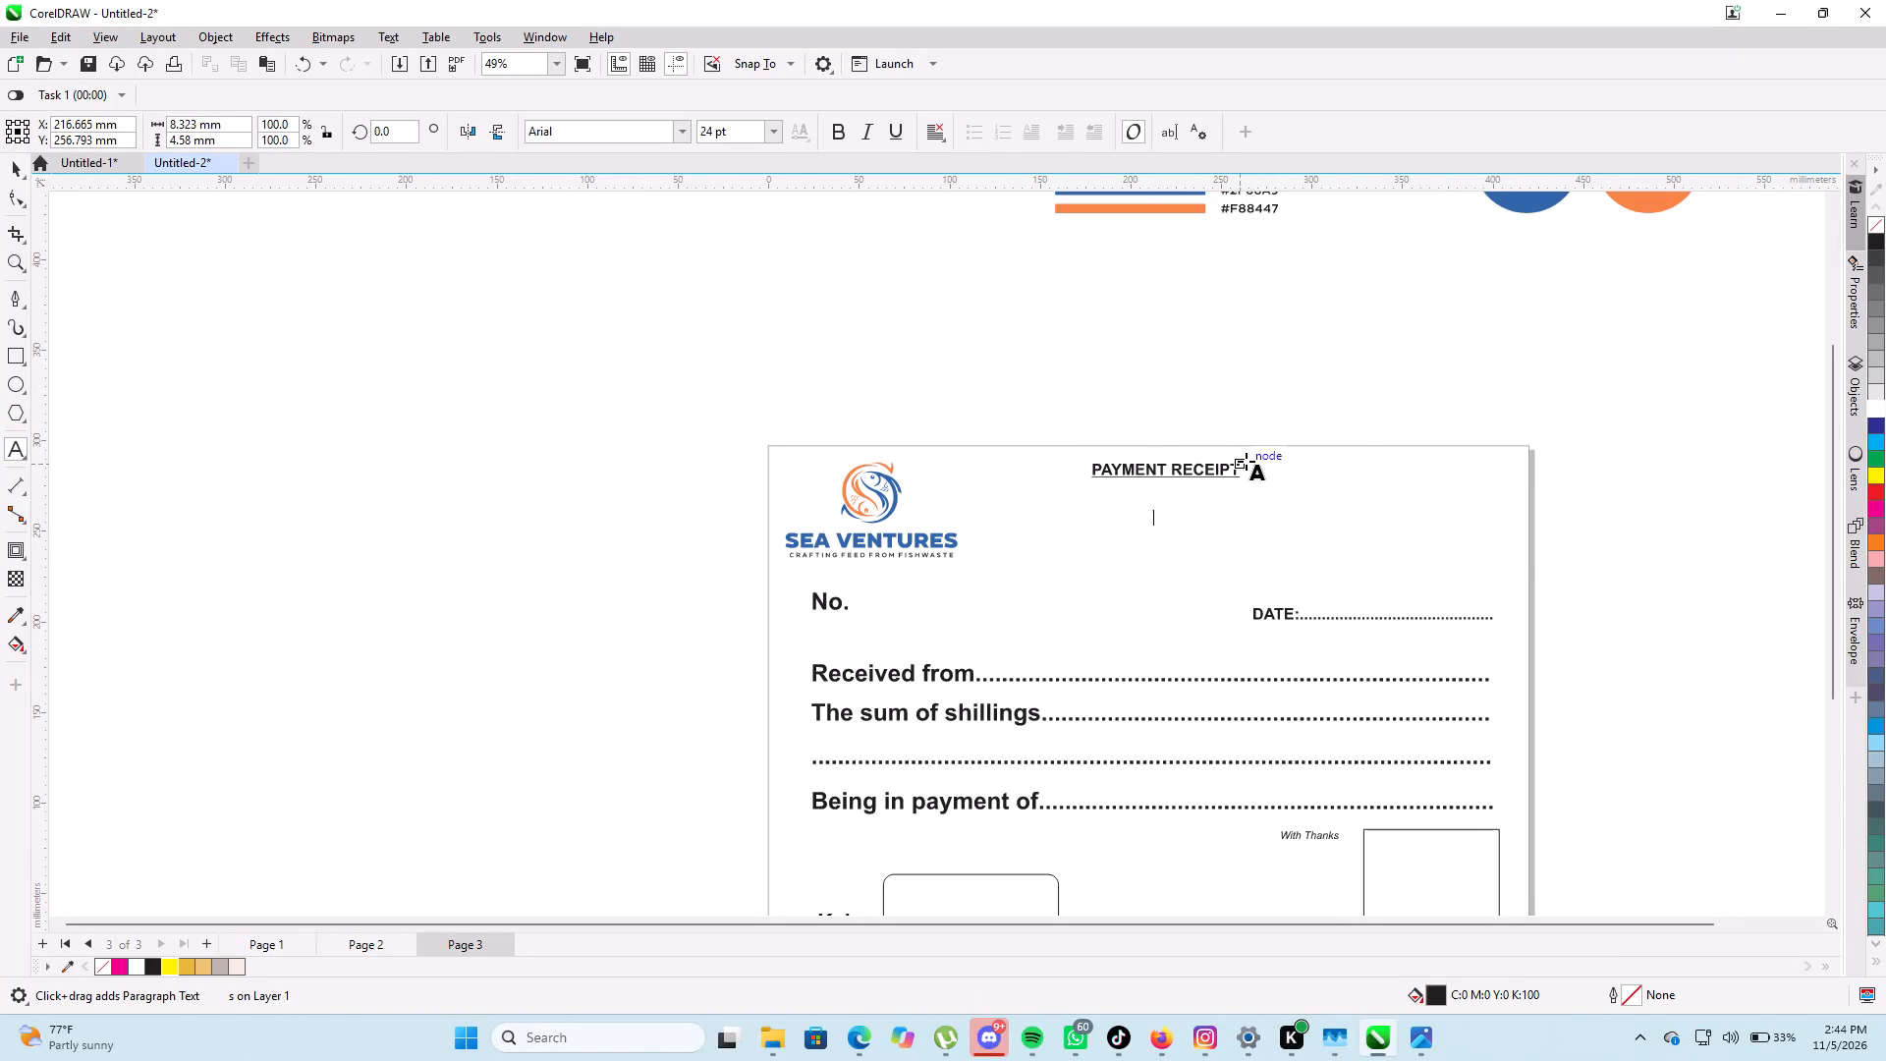
pyautogui.write('SEA VENTURES')
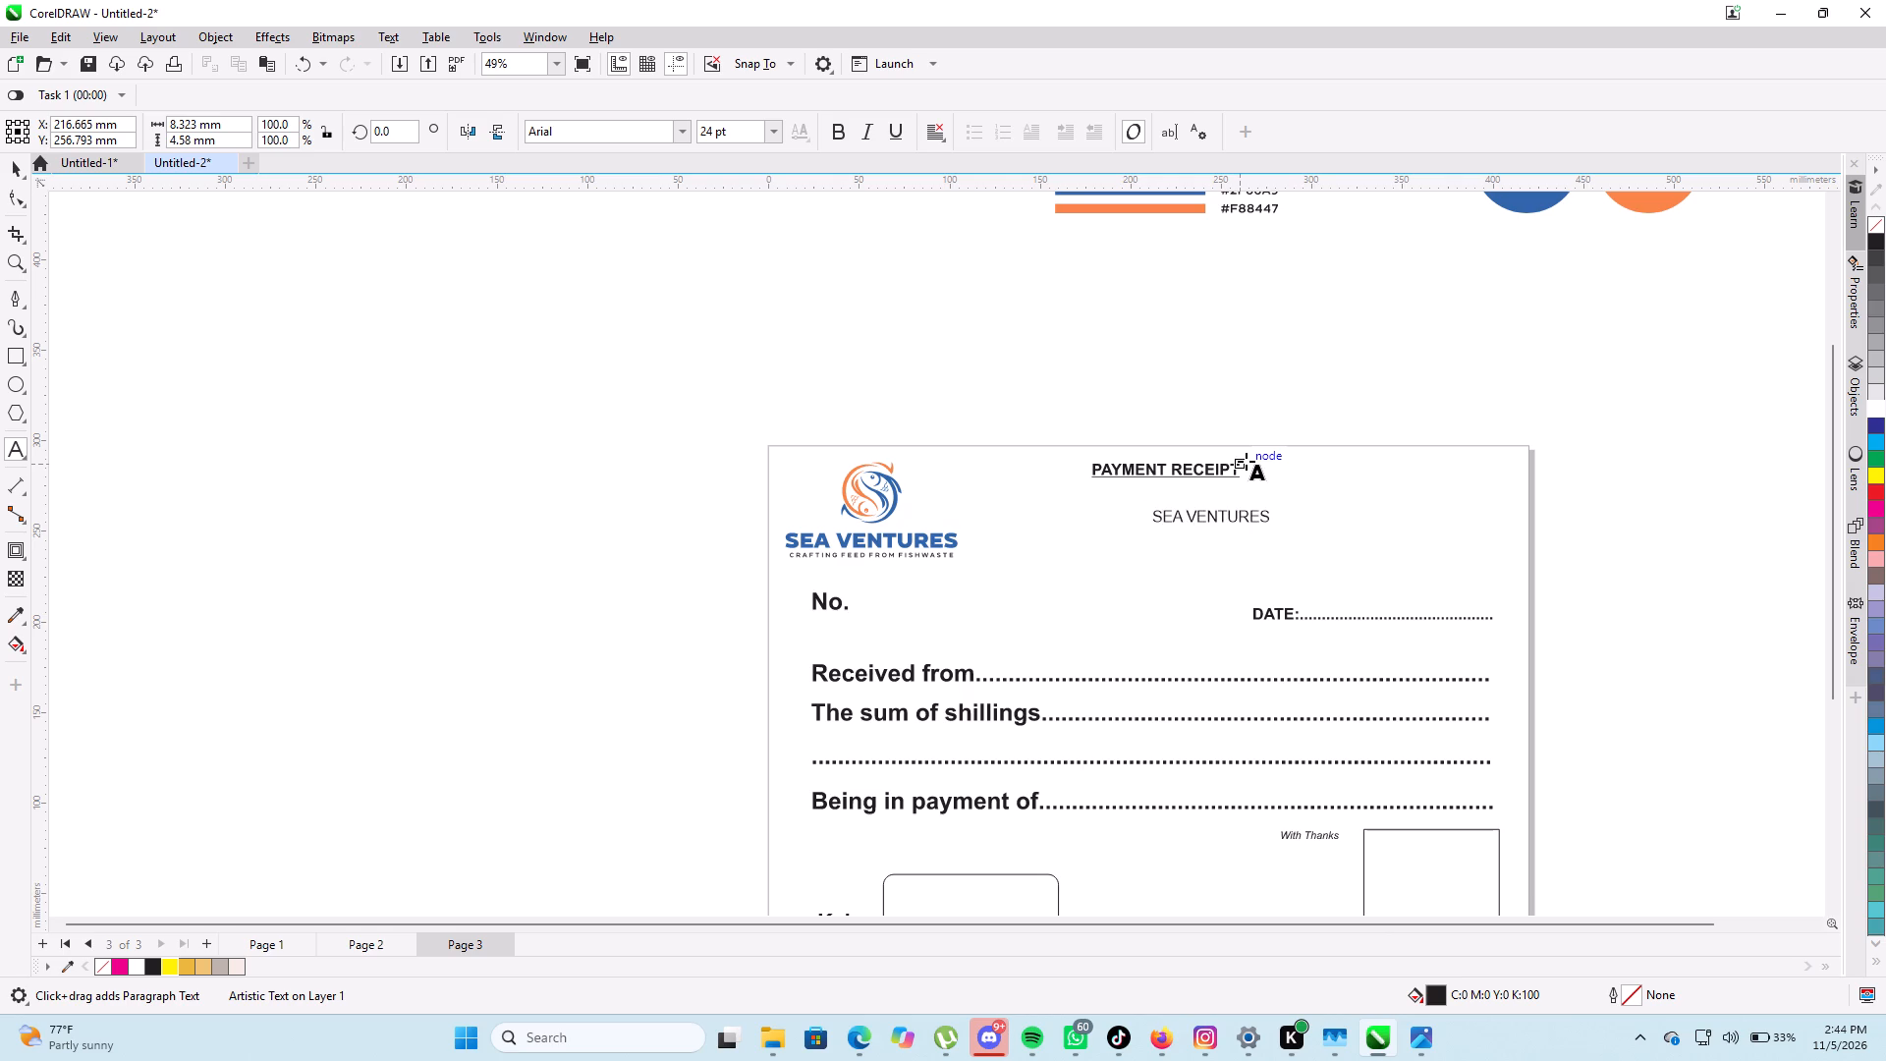
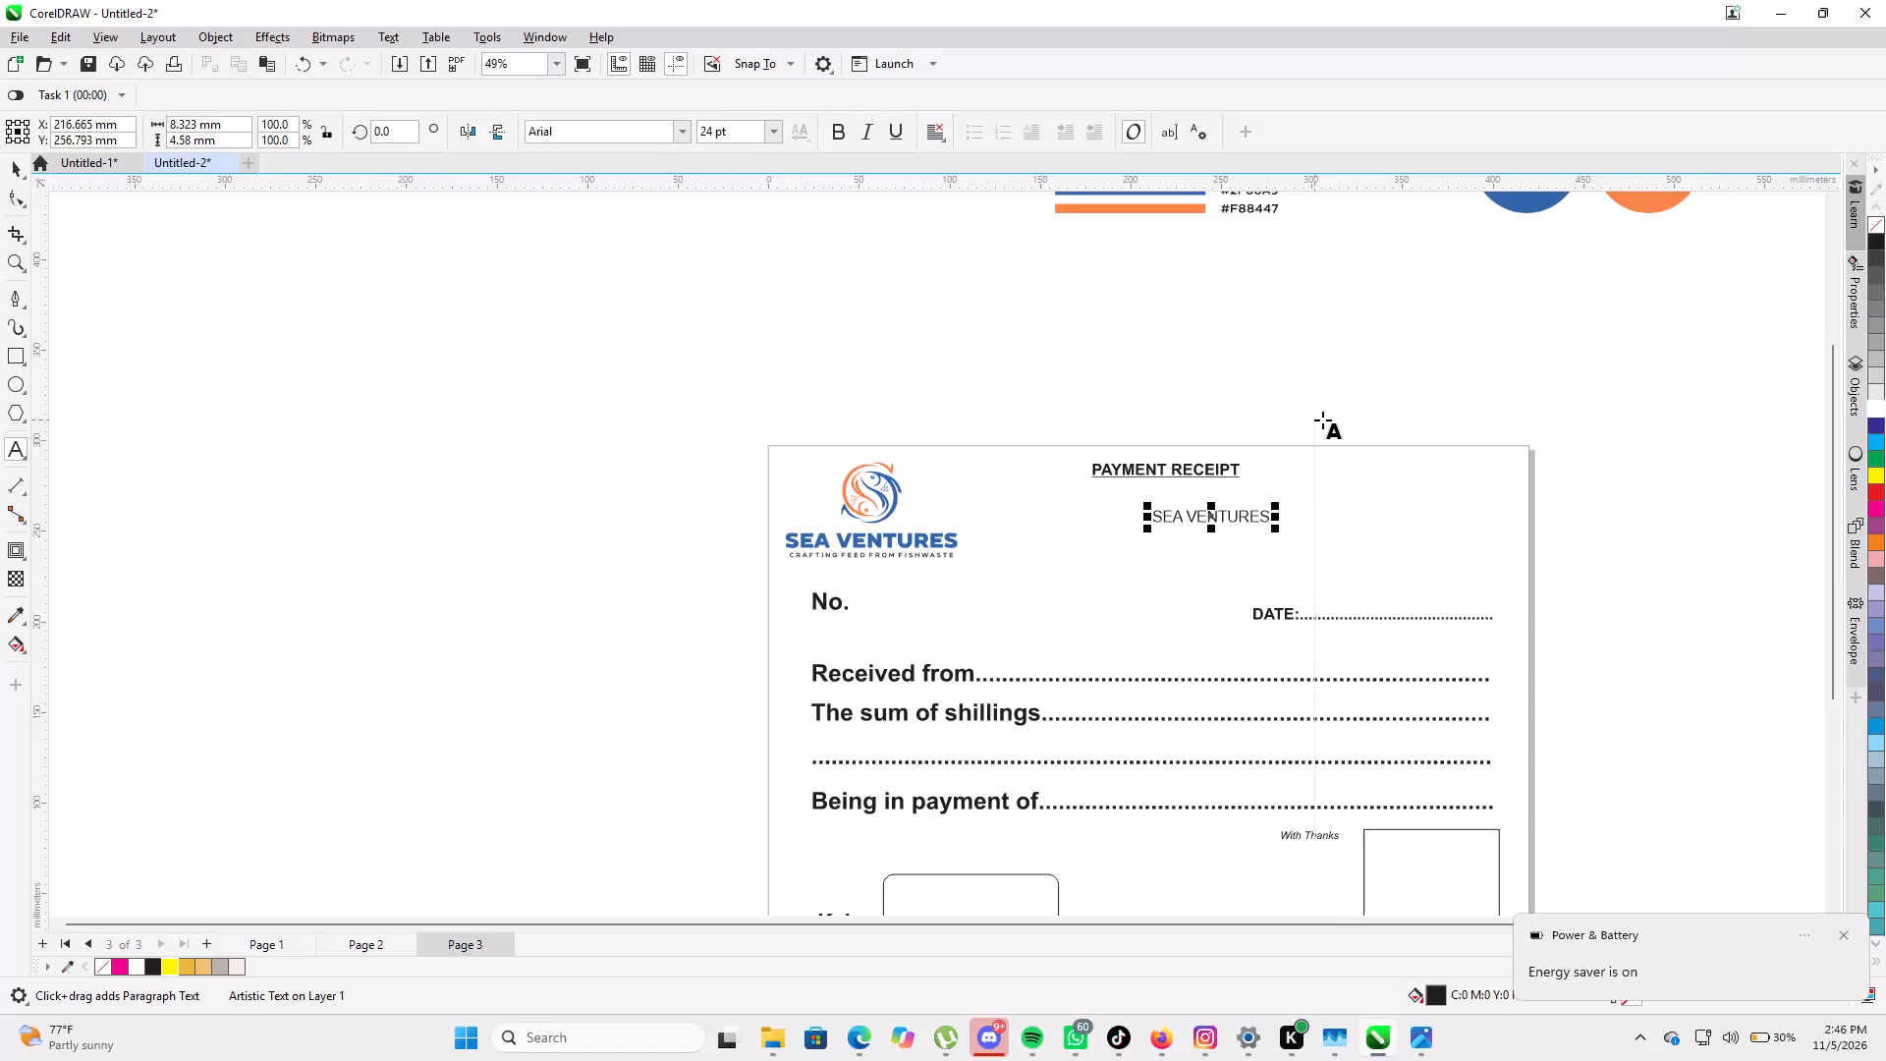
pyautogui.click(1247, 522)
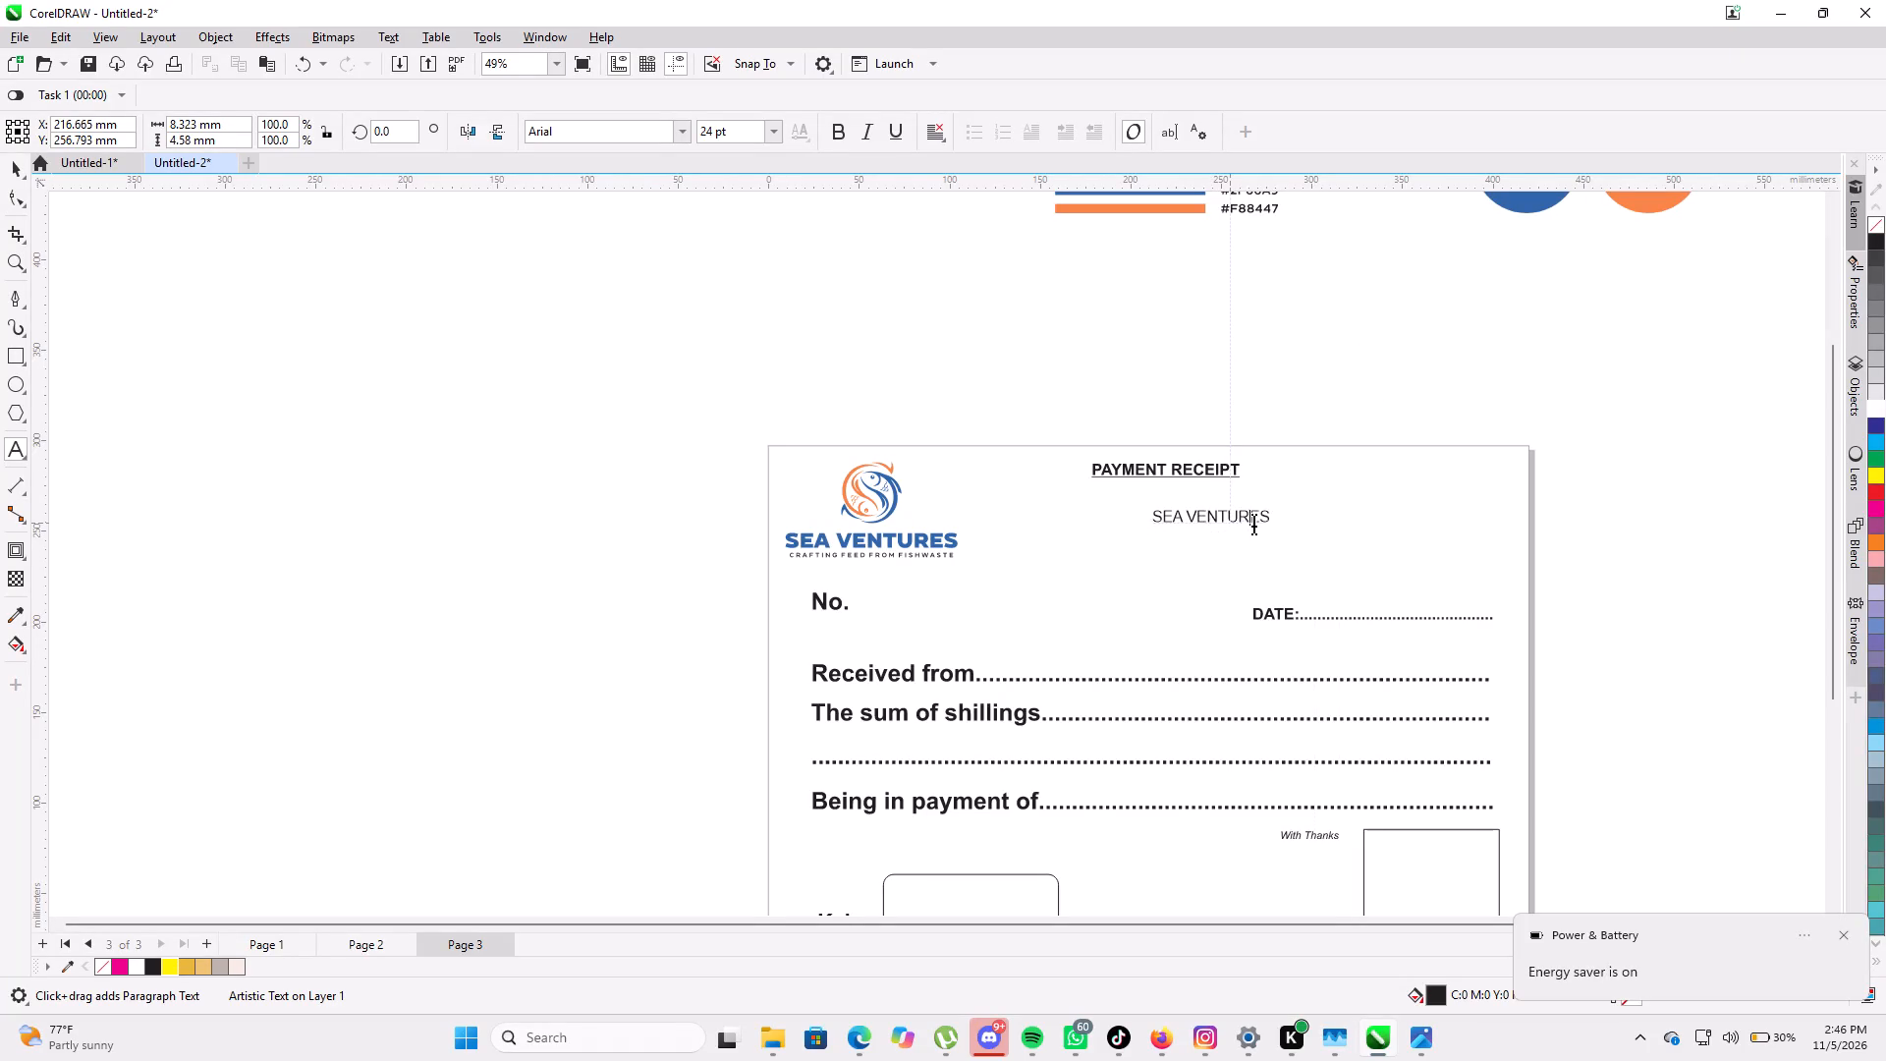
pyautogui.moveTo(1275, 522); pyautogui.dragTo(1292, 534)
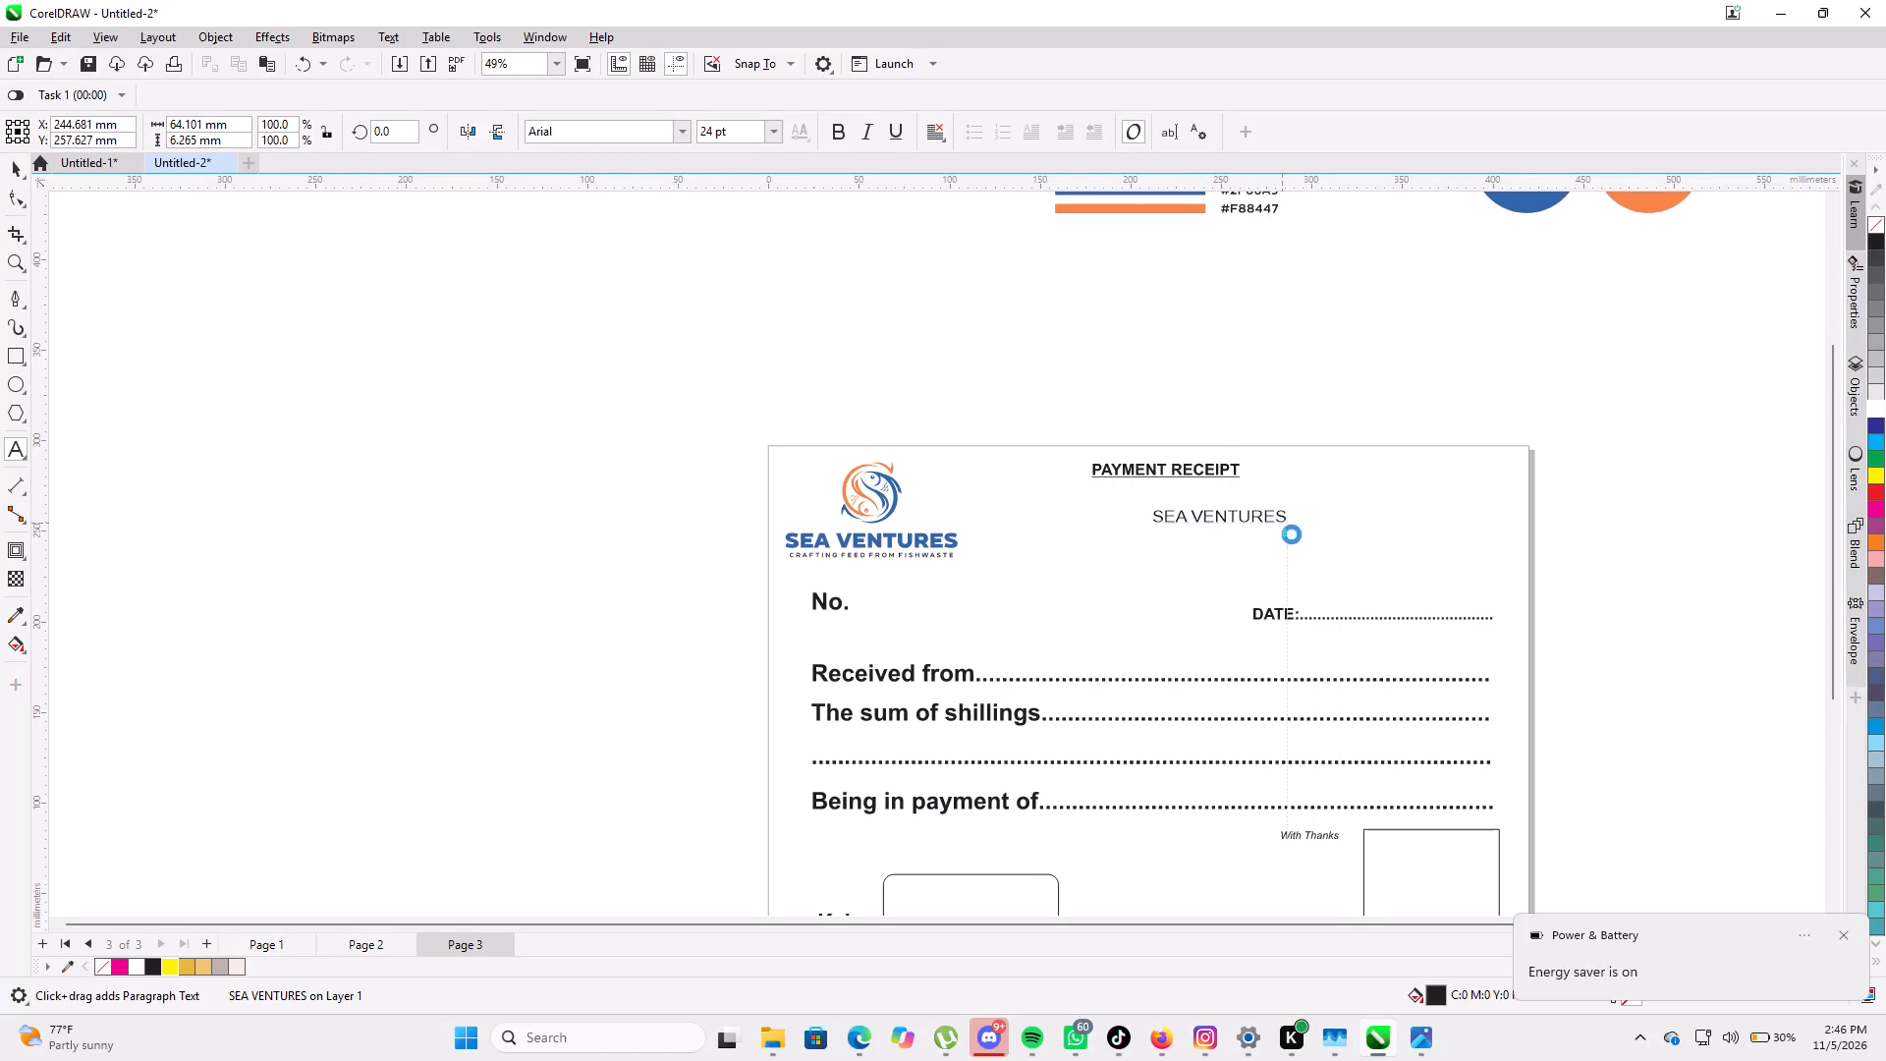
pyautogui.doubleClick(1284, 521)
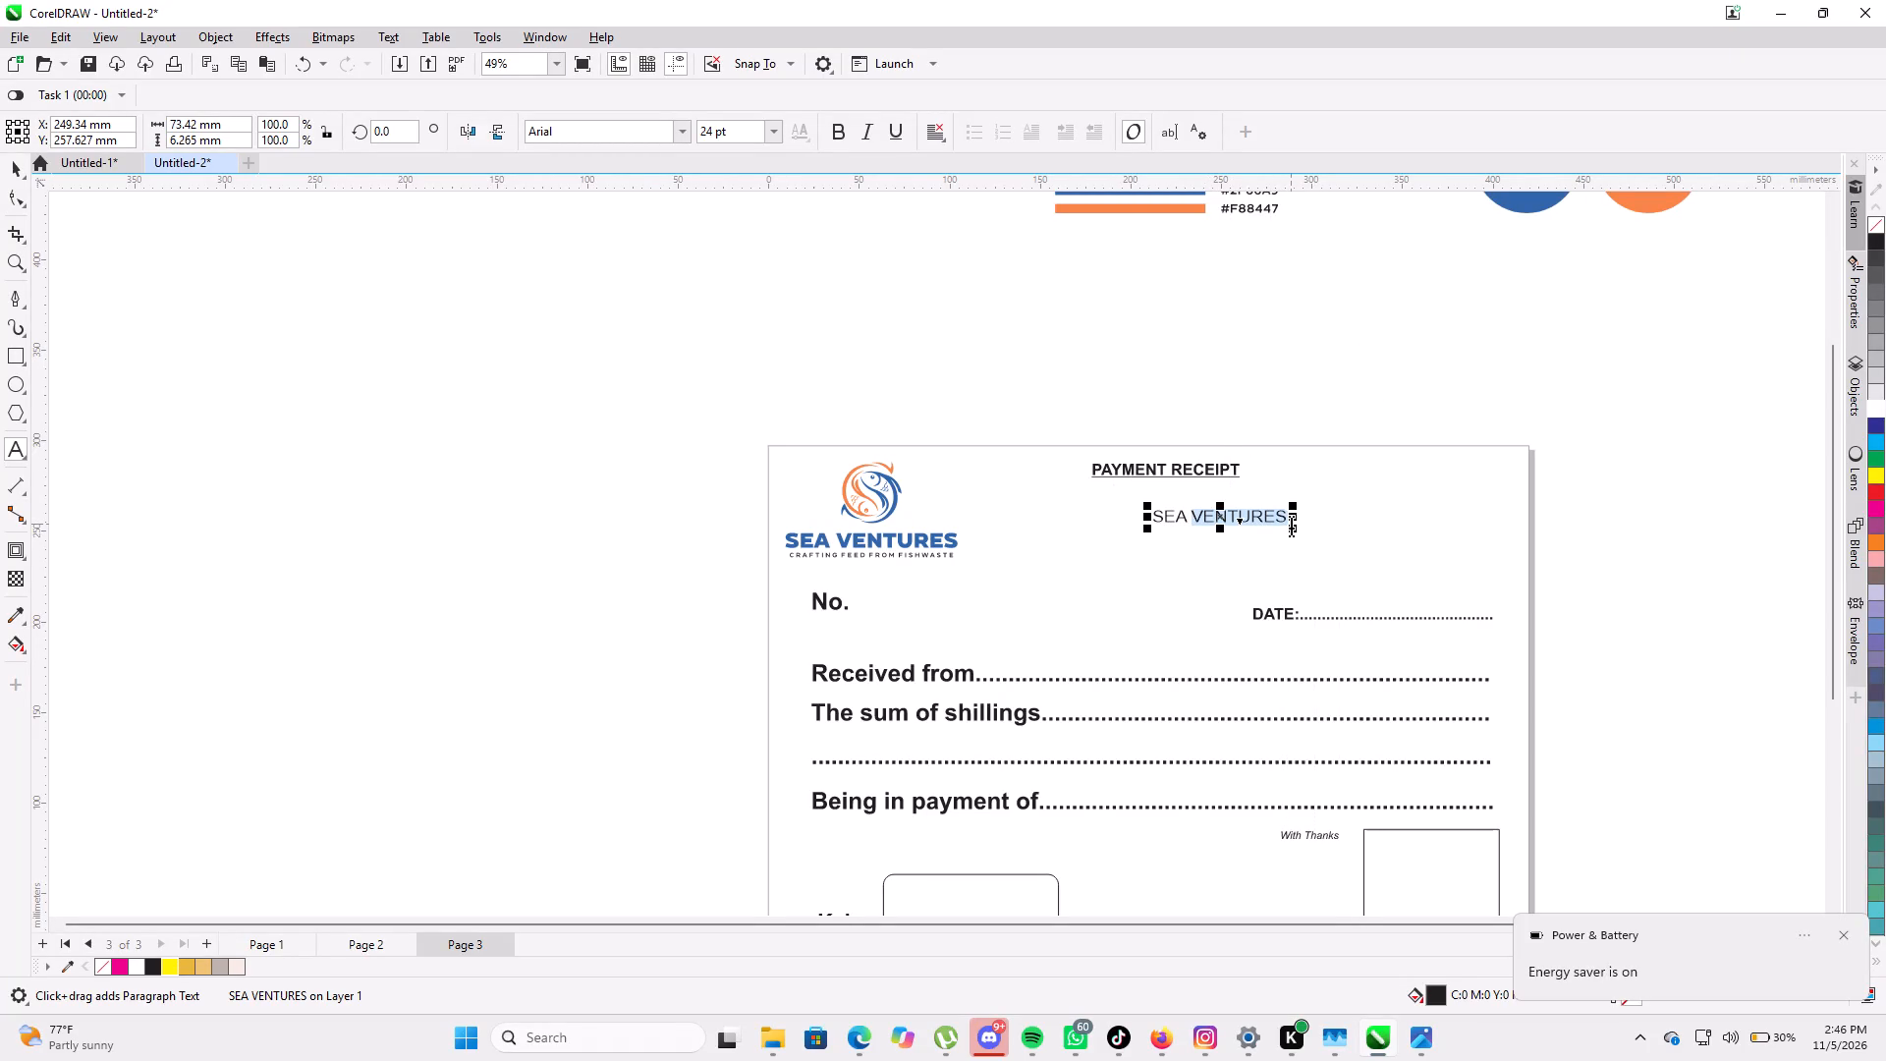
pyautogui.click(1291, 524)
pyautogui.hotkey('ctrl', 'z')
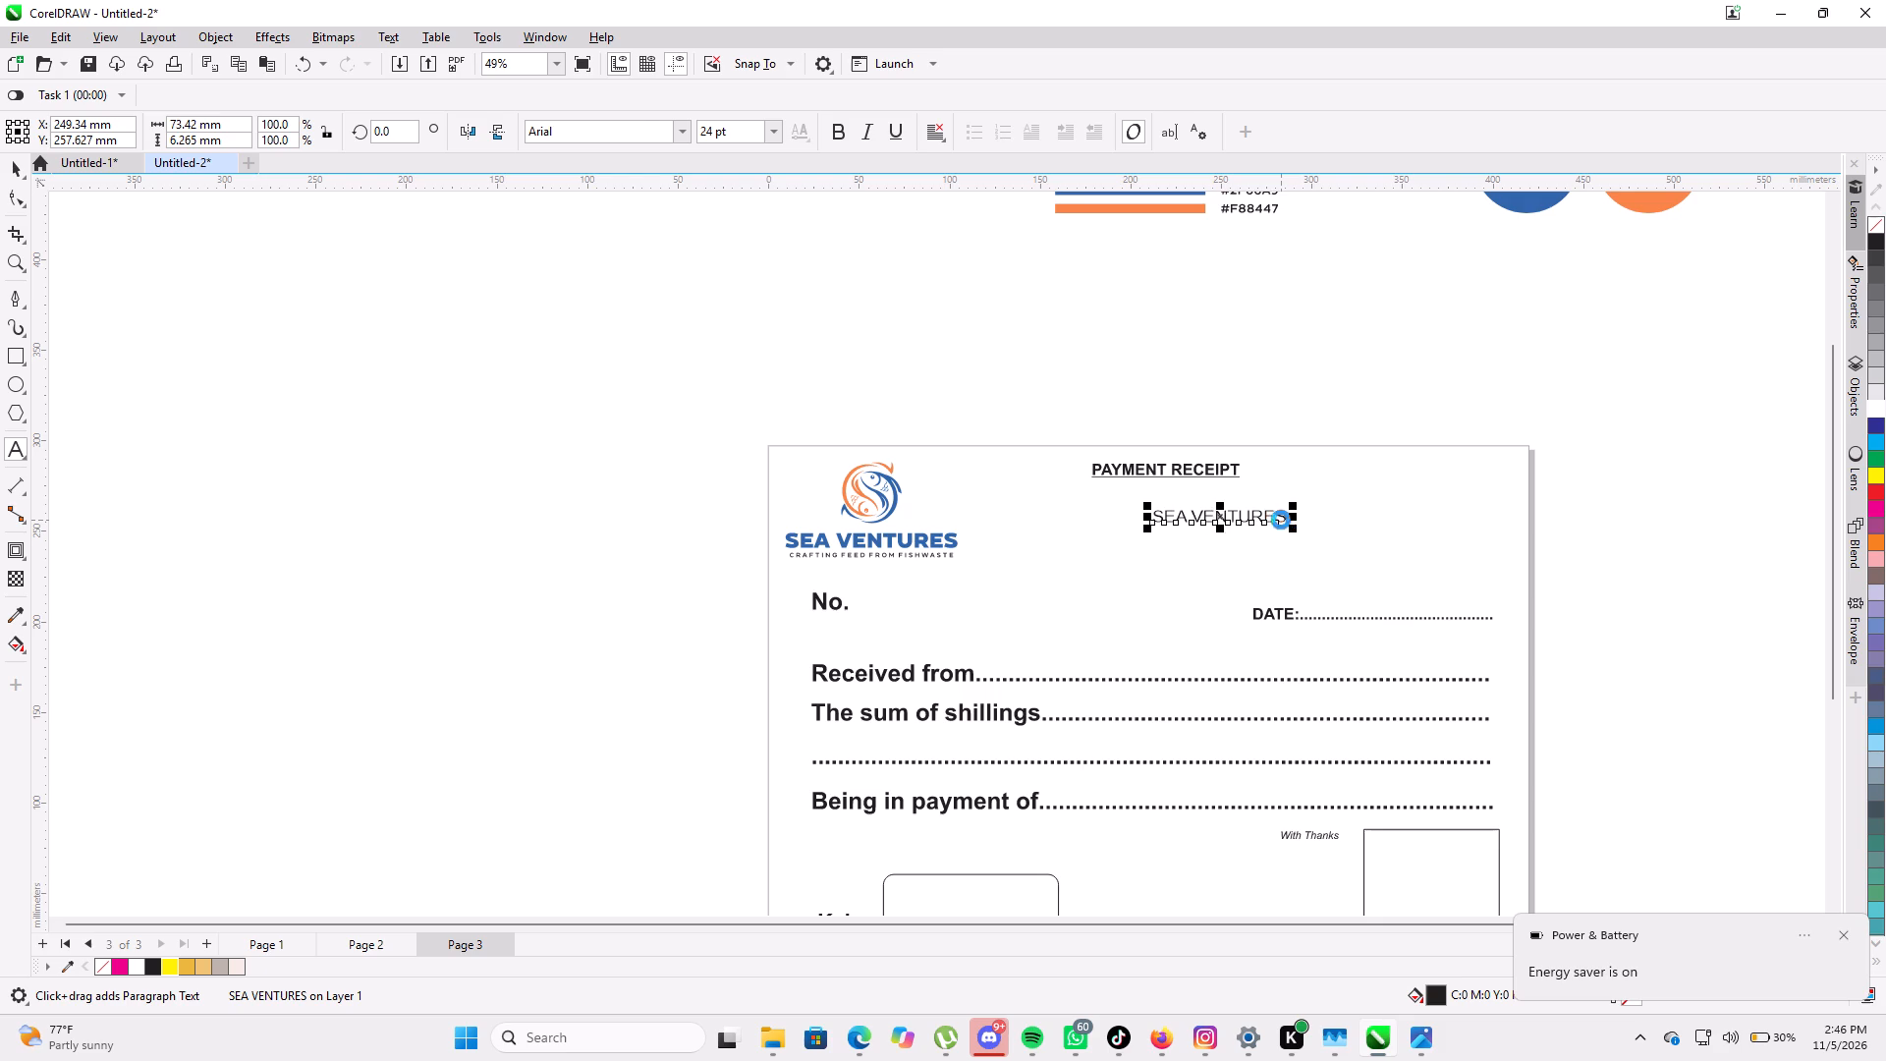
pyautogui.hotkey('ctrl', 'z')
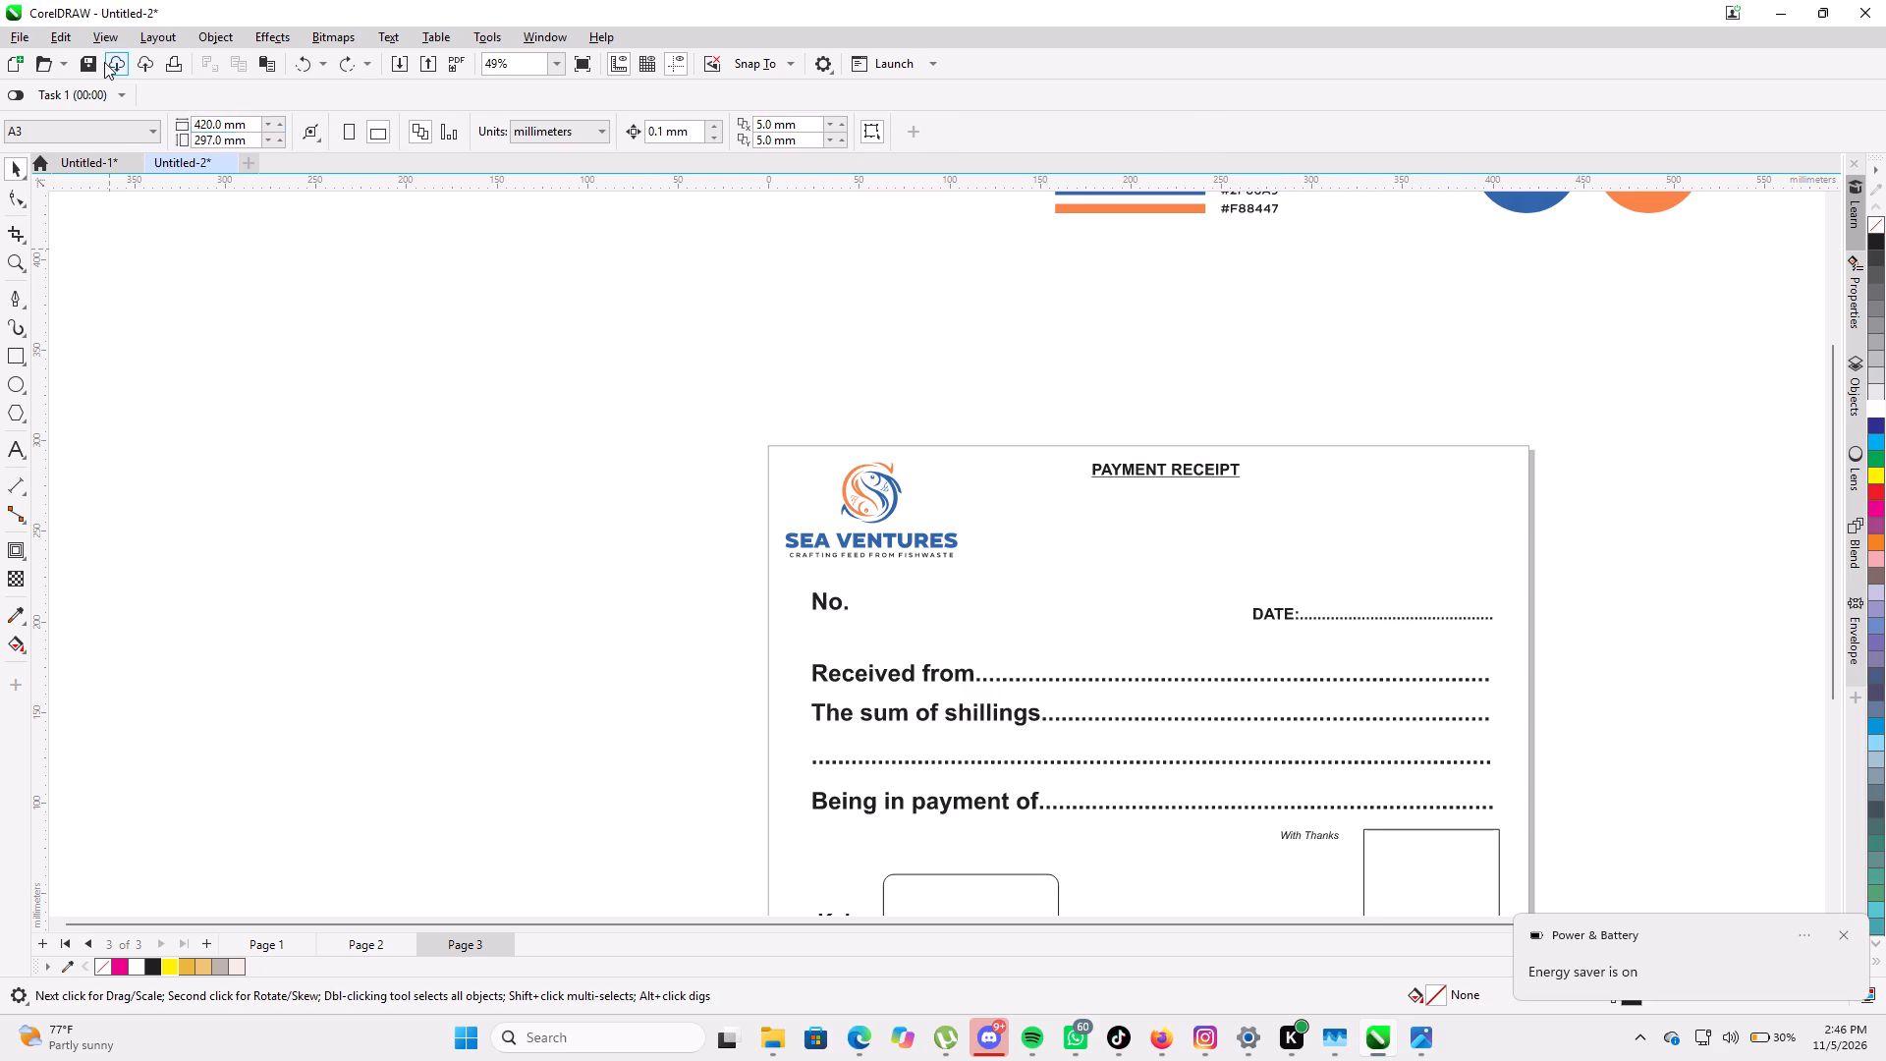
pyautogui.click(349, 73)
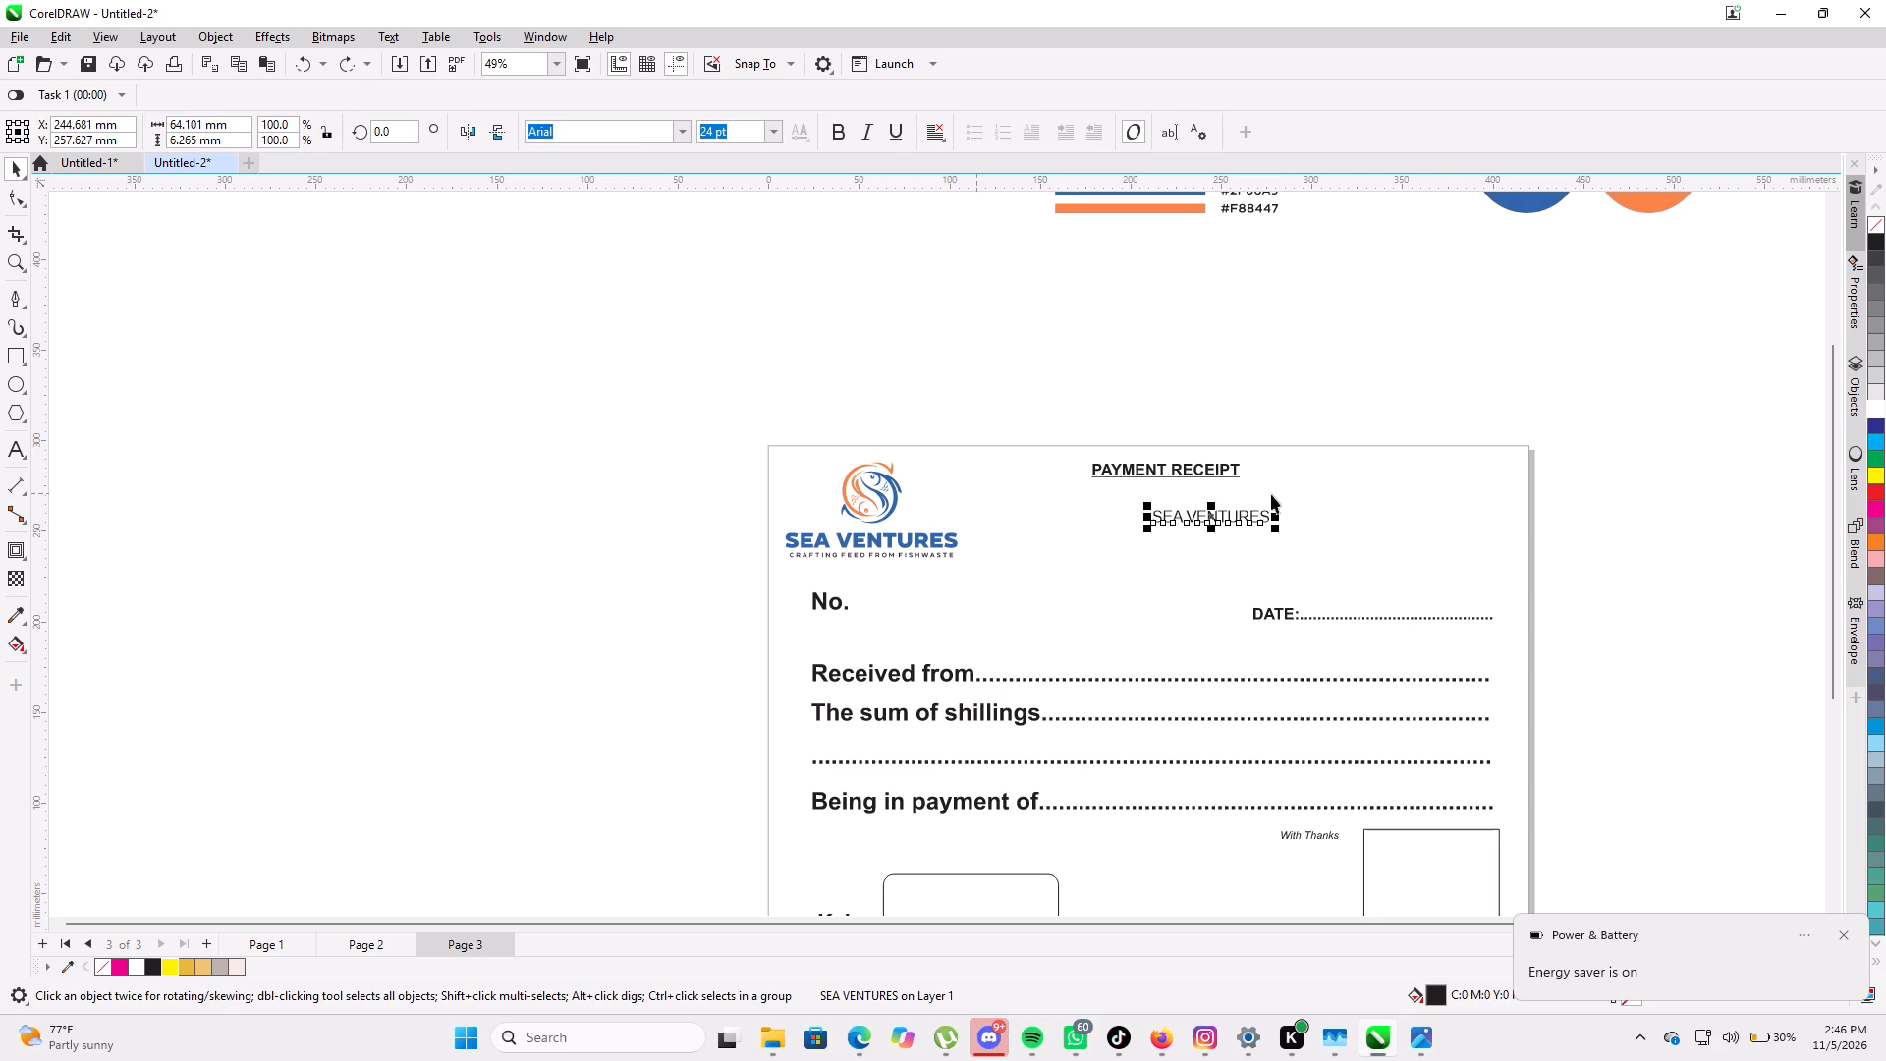
# Enlarge the SEA VENTURES text to about 46.5 pt and place it roughly centred just below the PAYMENT RECEIPT title.
pyautogui.moveTo(1280, 505); pyautogui.dragTo(1407, 461)
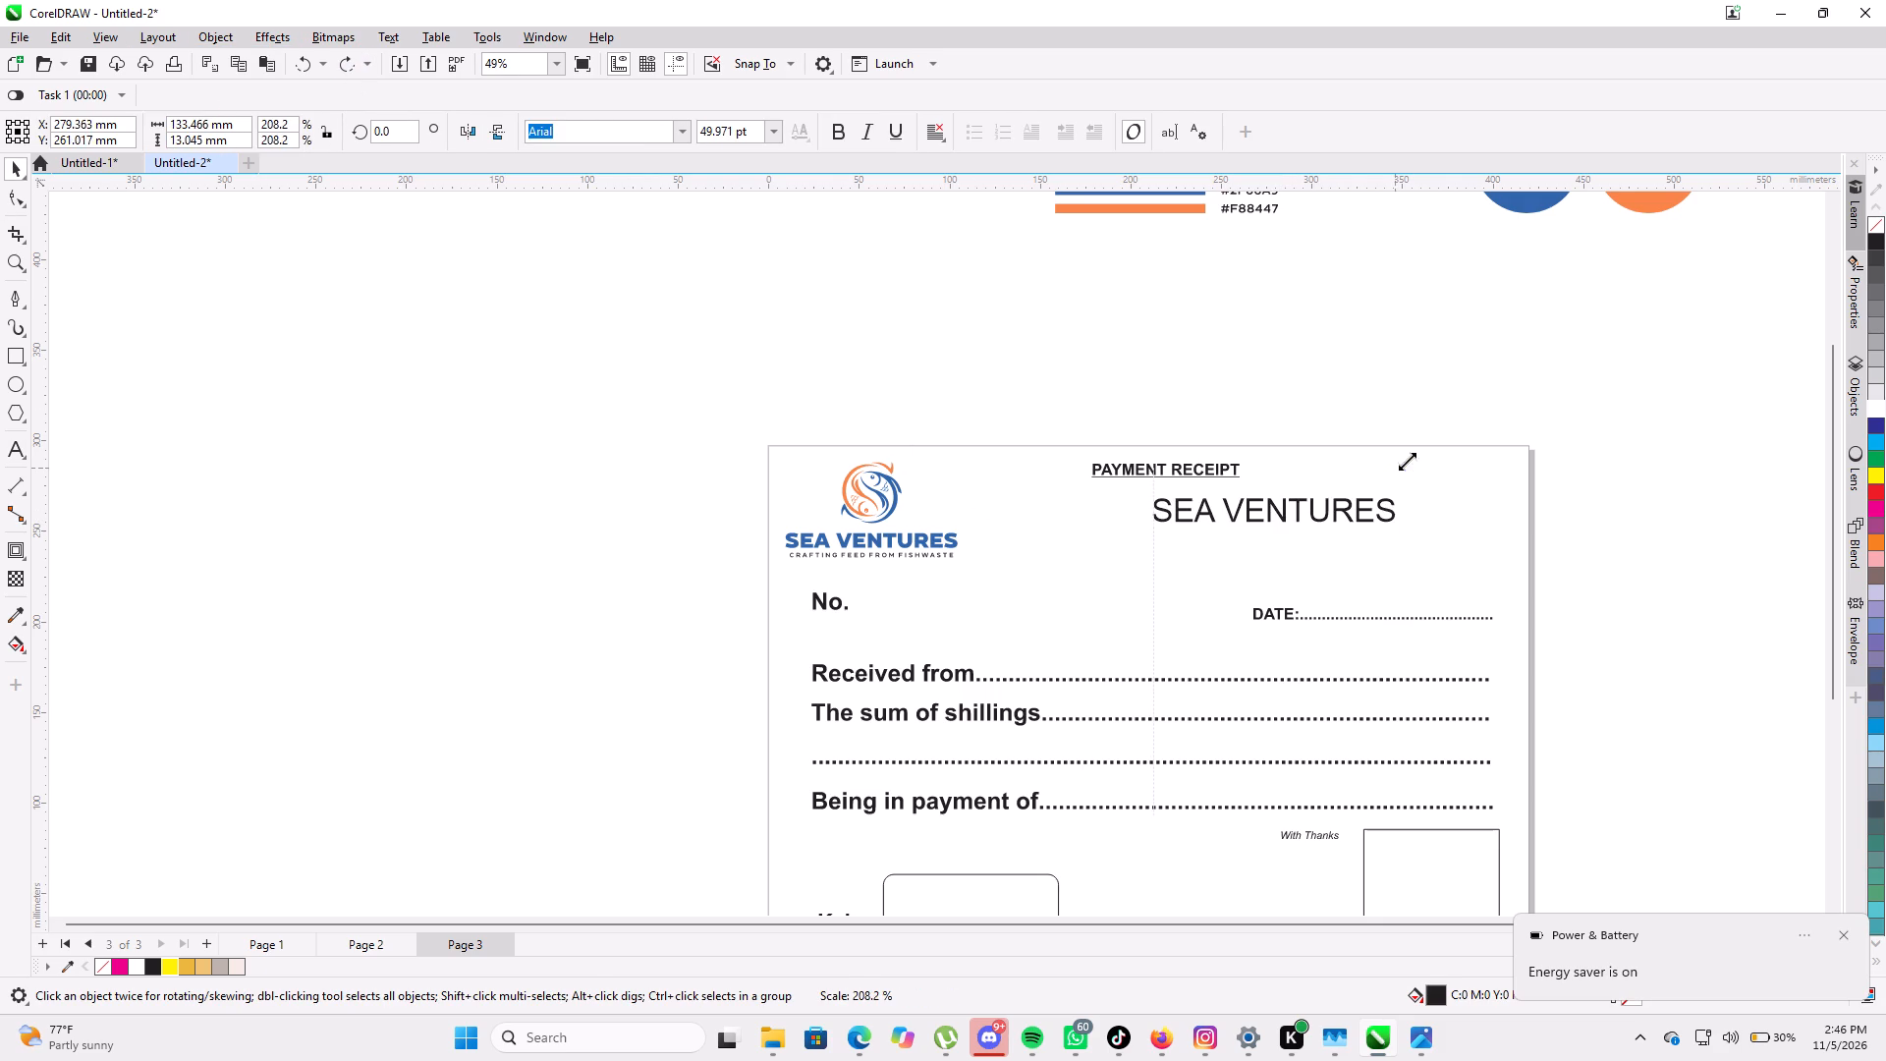
pyautogui.moveTo(1407, 461); pyautogui.dragTo(1397, 460)
pyautogui.moveTo(1275, 508); pyautogui.dragTo(1180, 509)
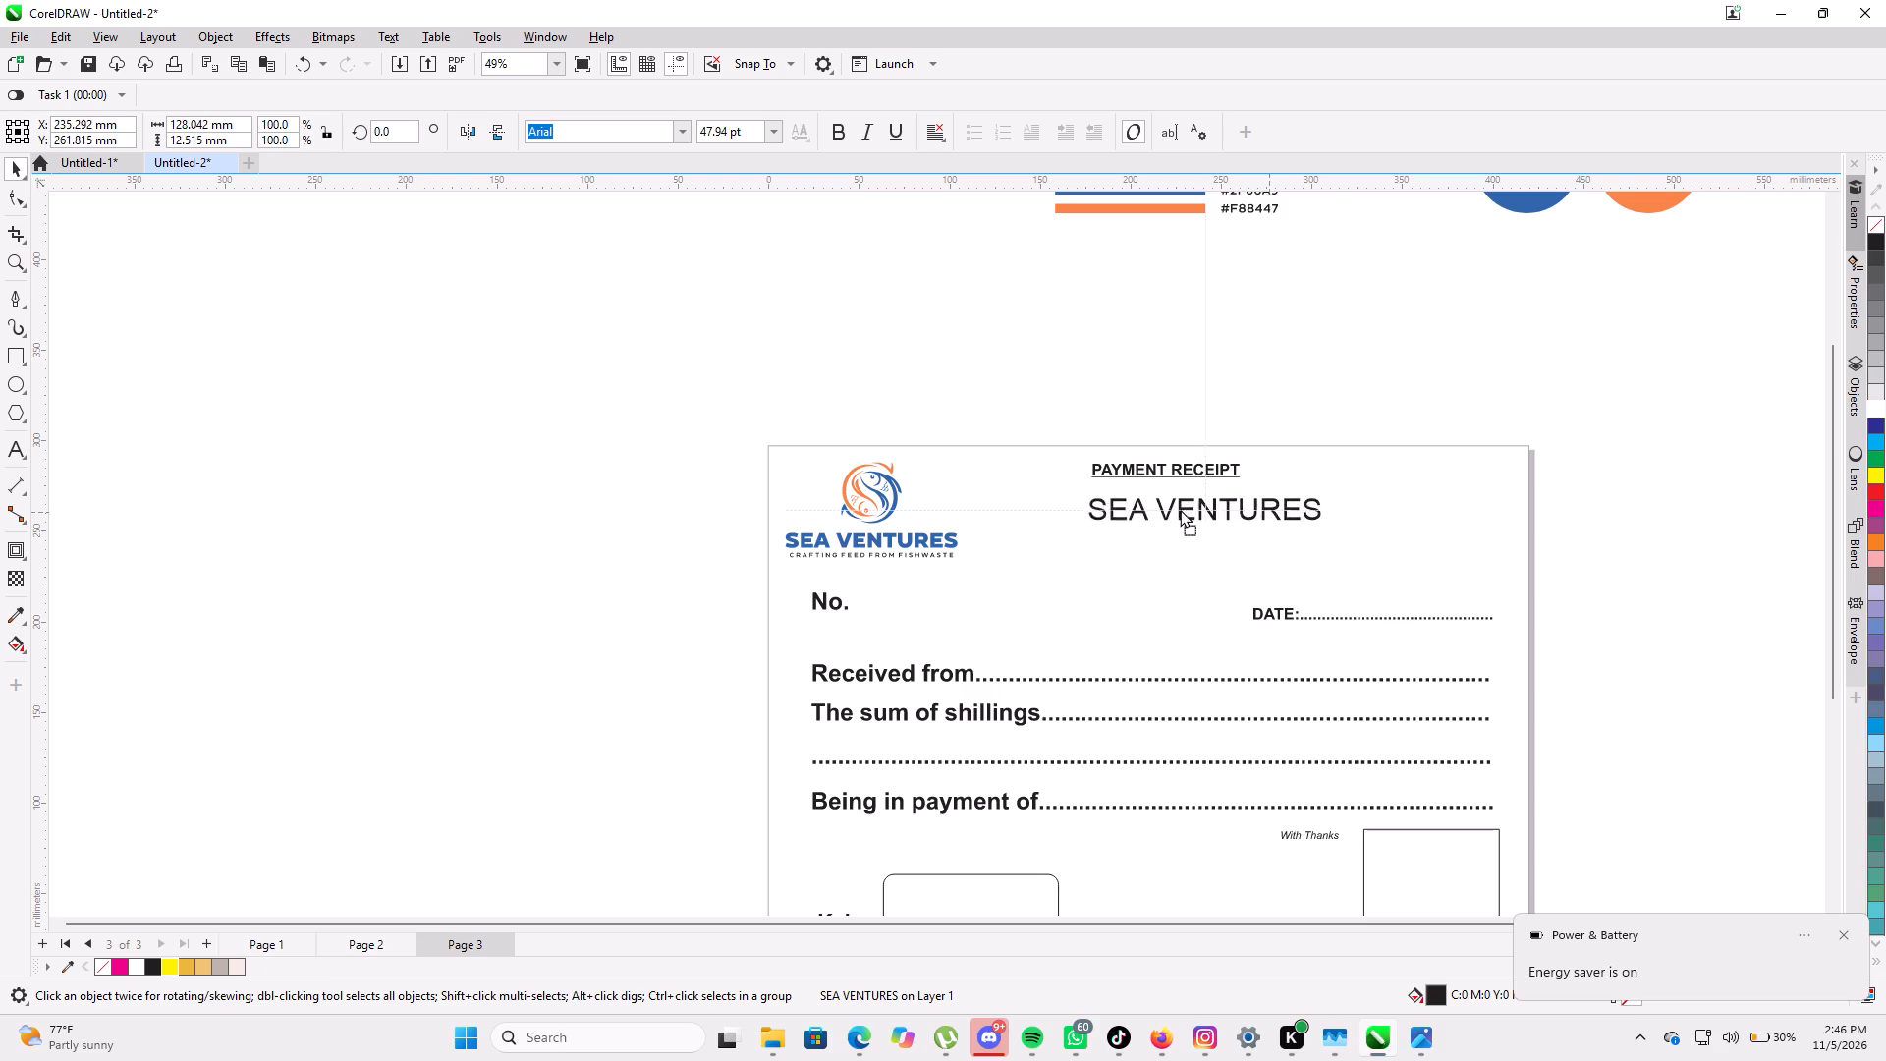
pyautogui.moveTo(1180, 509); pyautogui.dragTo(1171, 504)
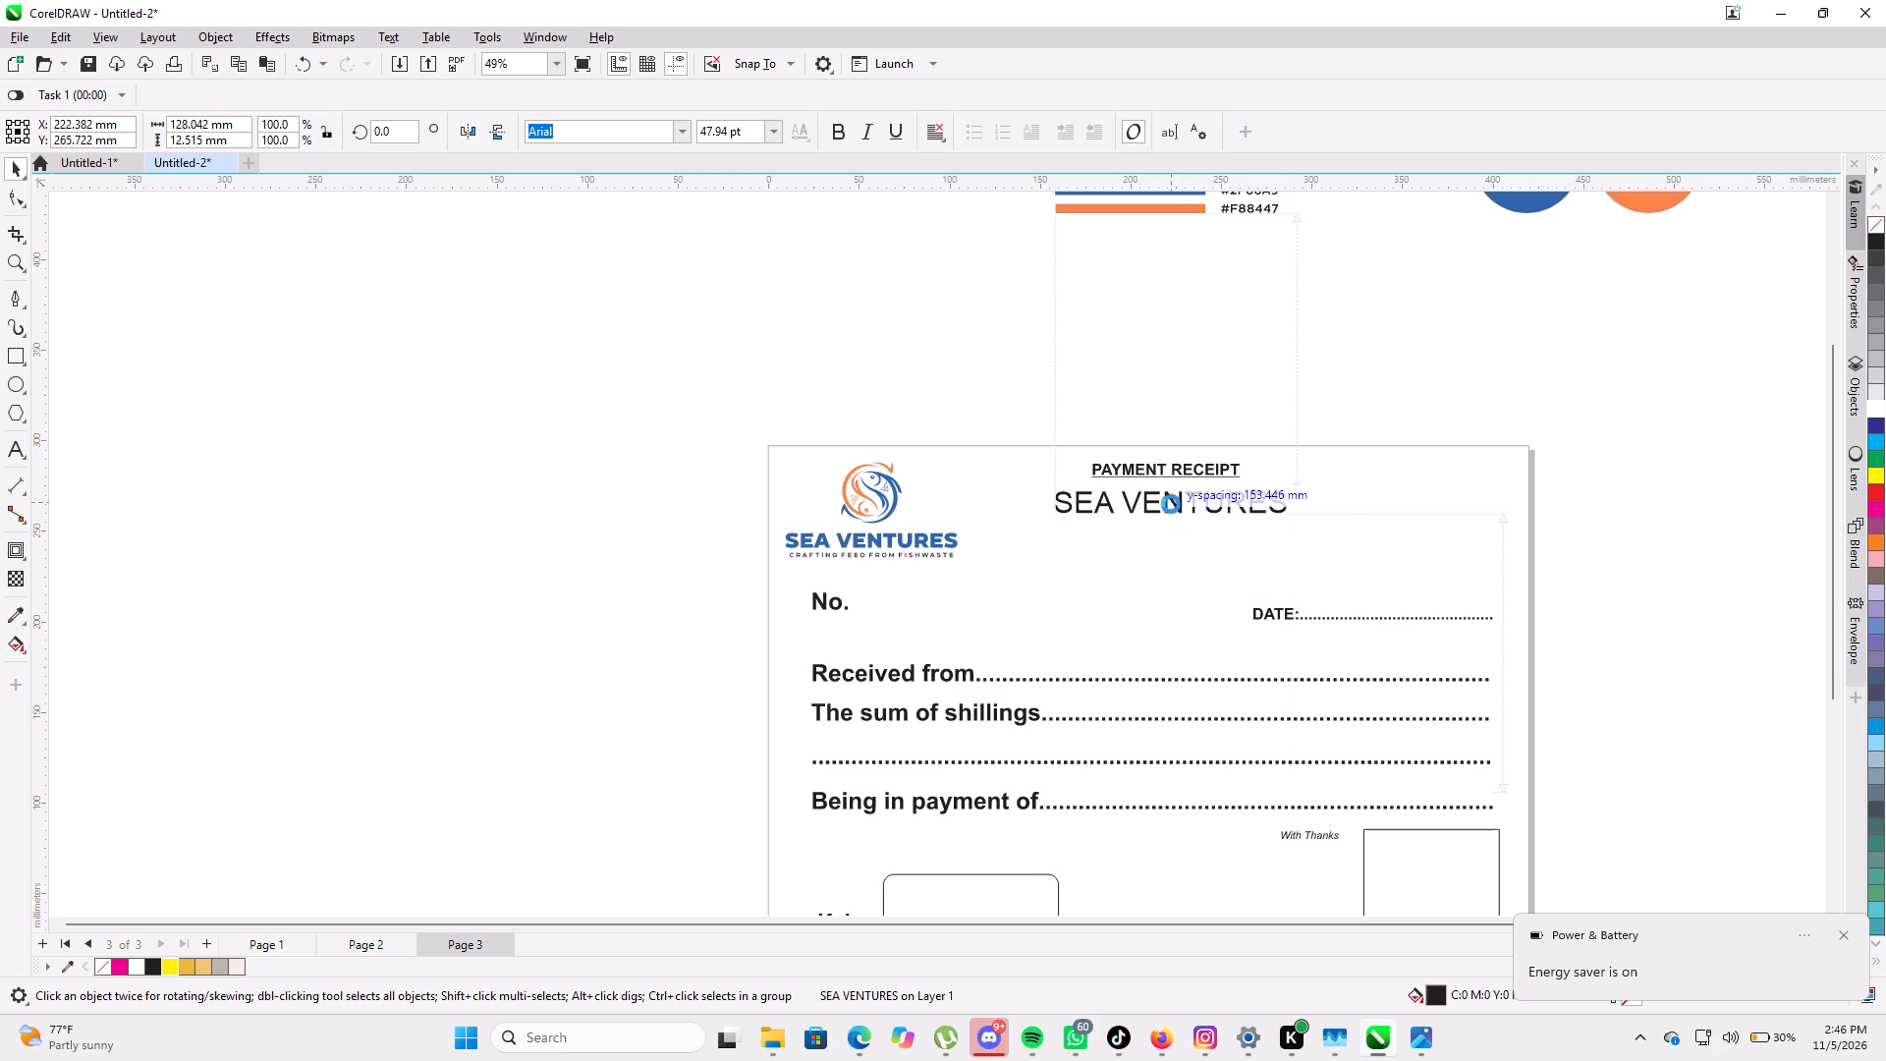
pyautogui.scroll(3, 1201, 489)
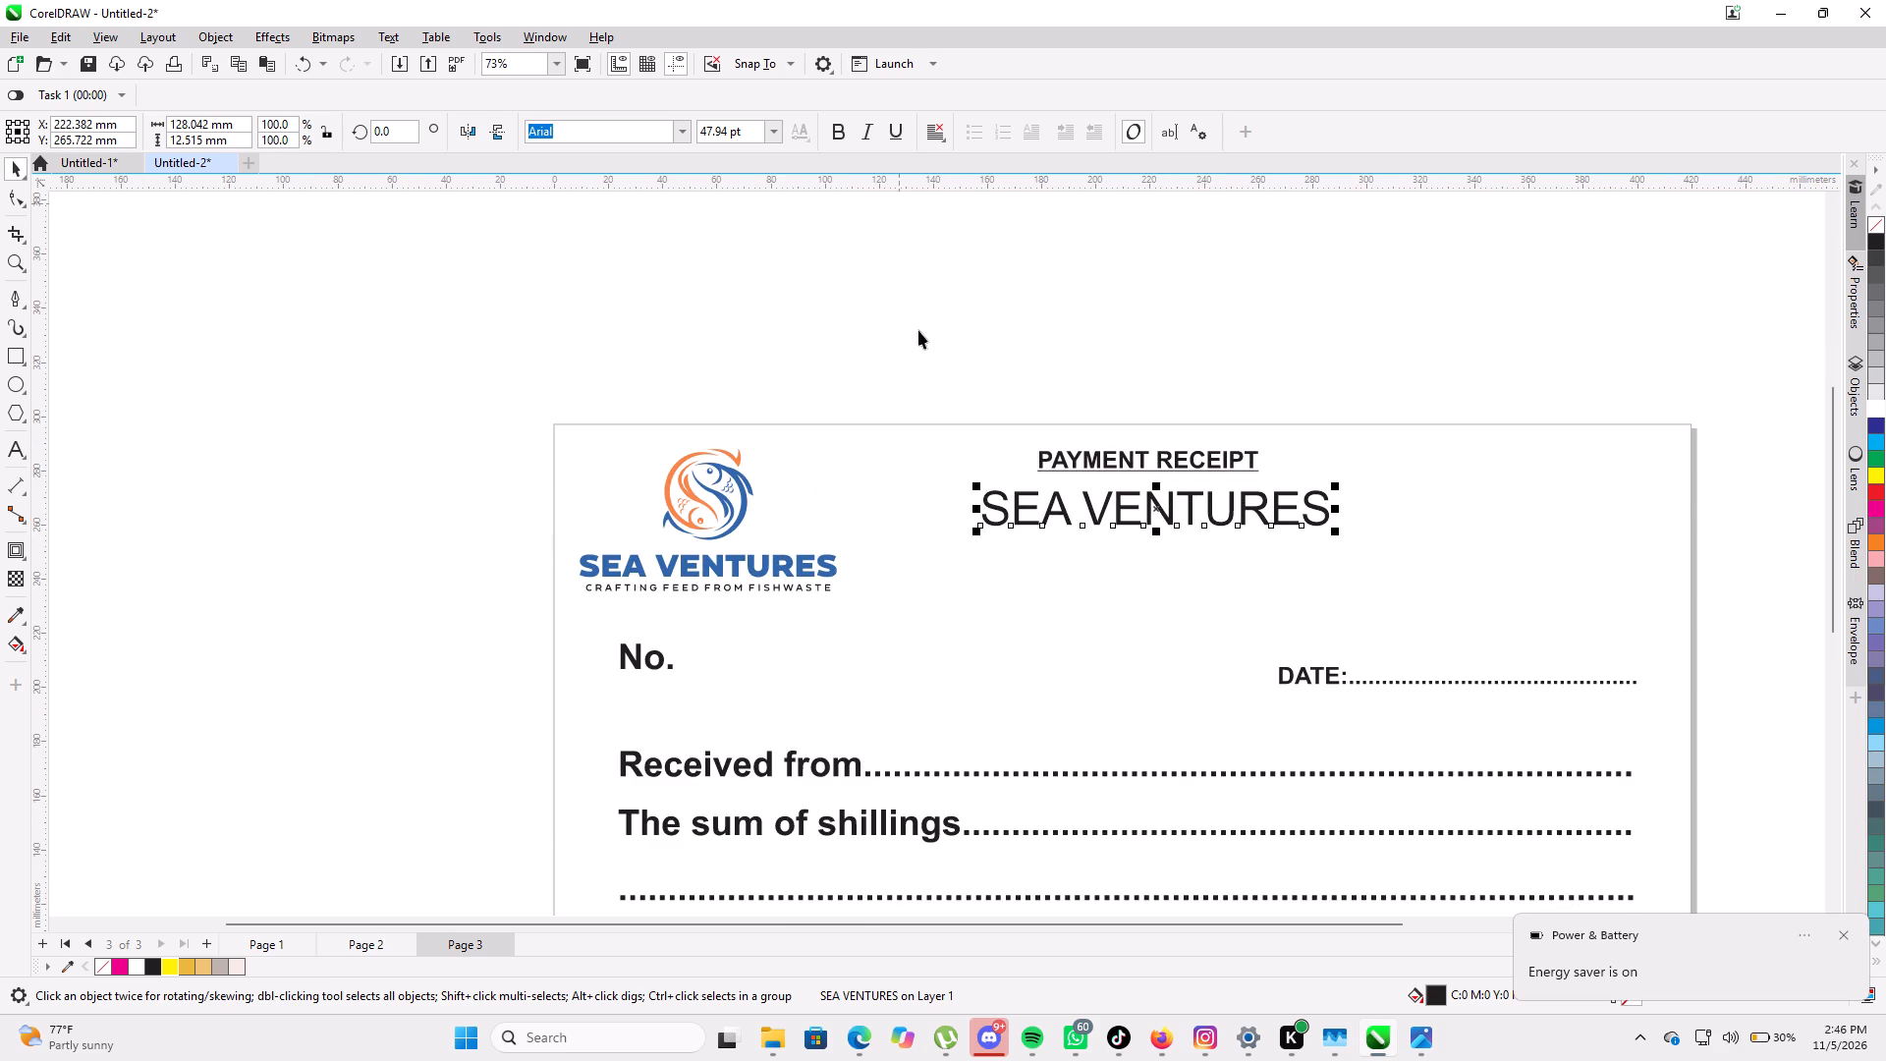
pyautogui.moveTo(1336, 488); pyautogui.dragTo(1336, 489)
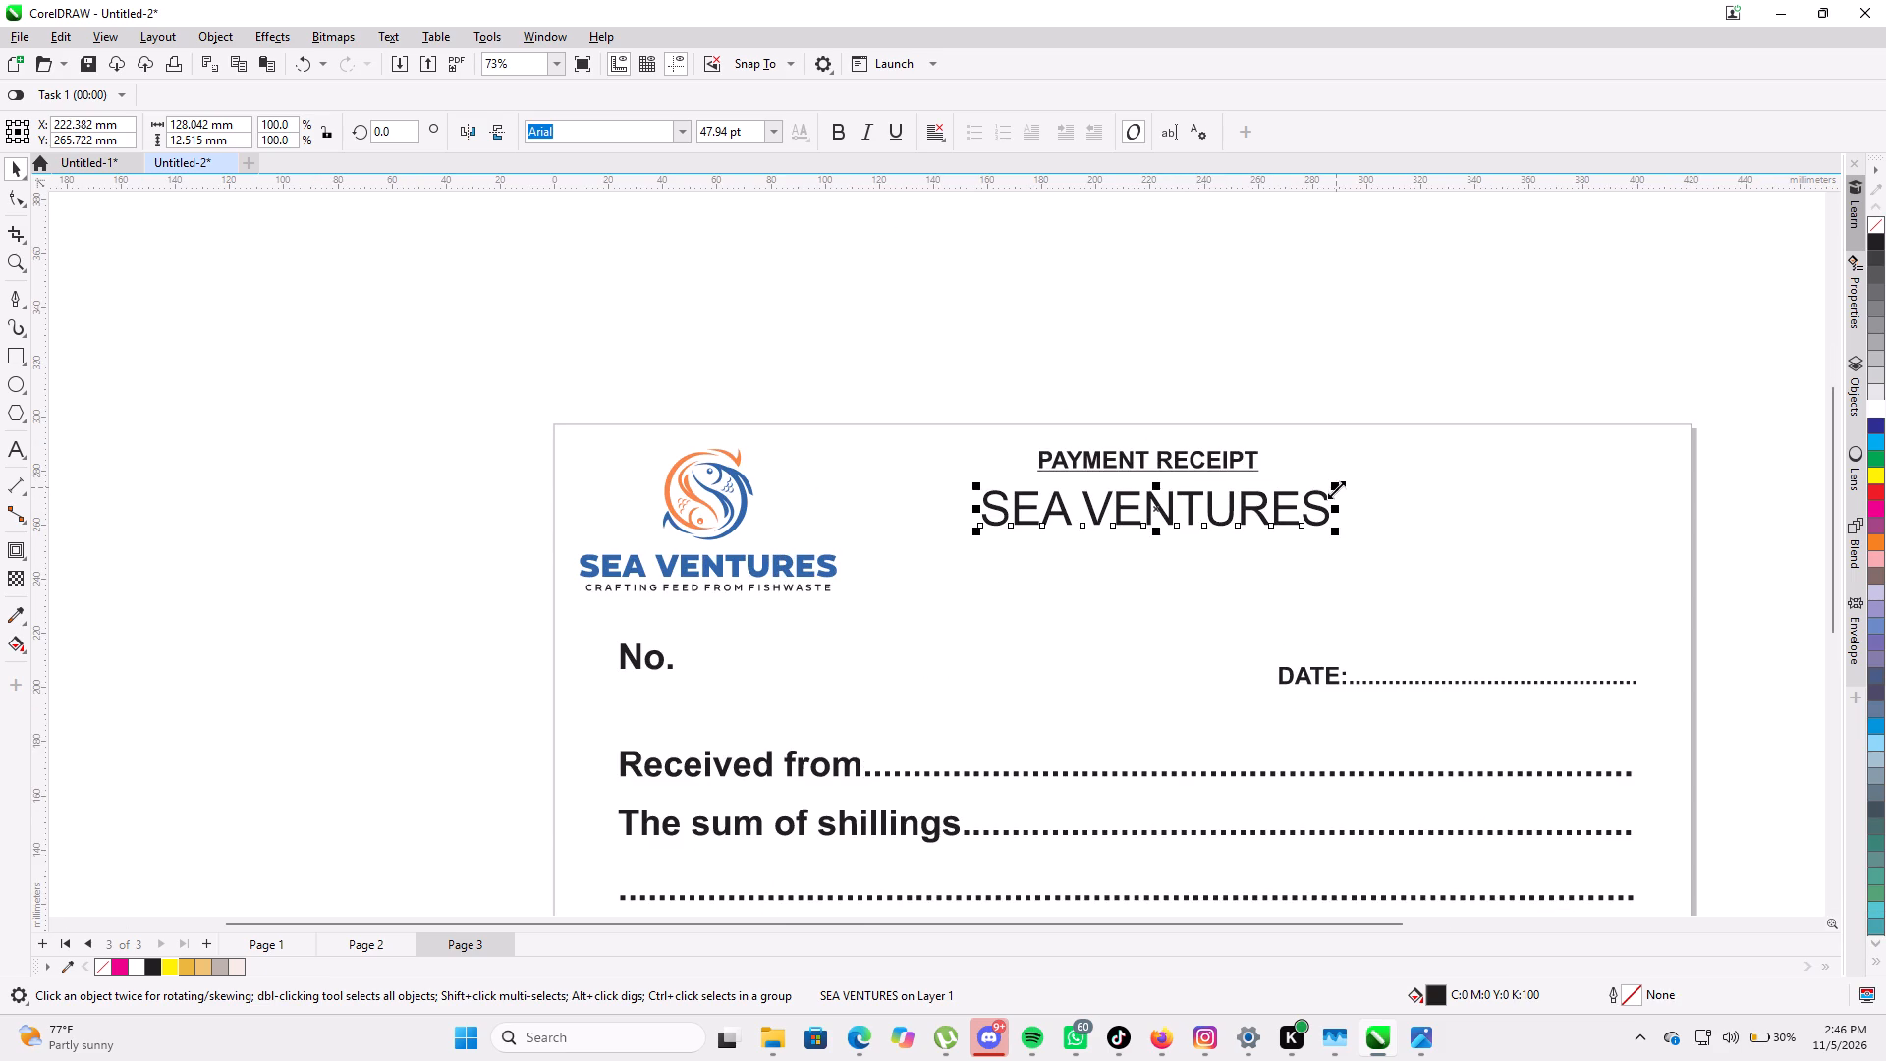
pyautogui.moveTo(1336, 489); pyautogui.dragTo(1324, 494)
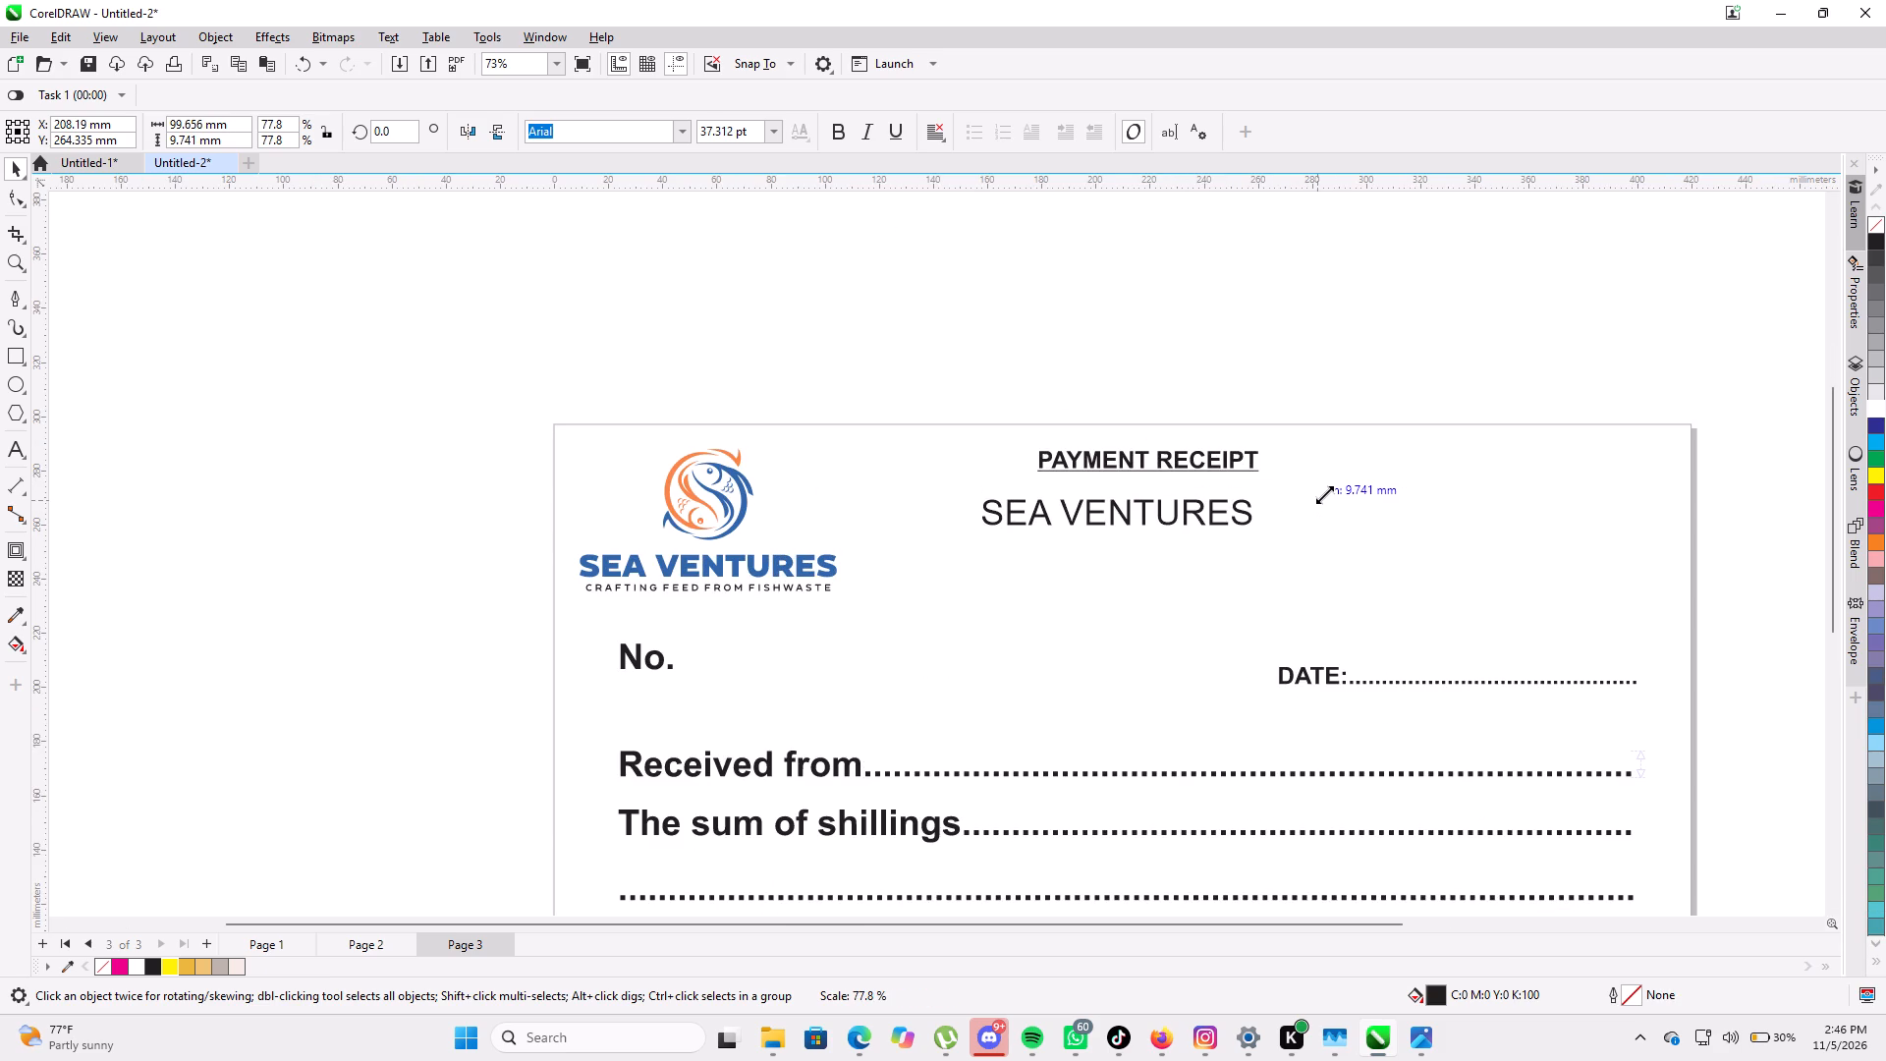
pyautogui.moveTo(1324, 494); pyautogui.dragTo(1326, 490)
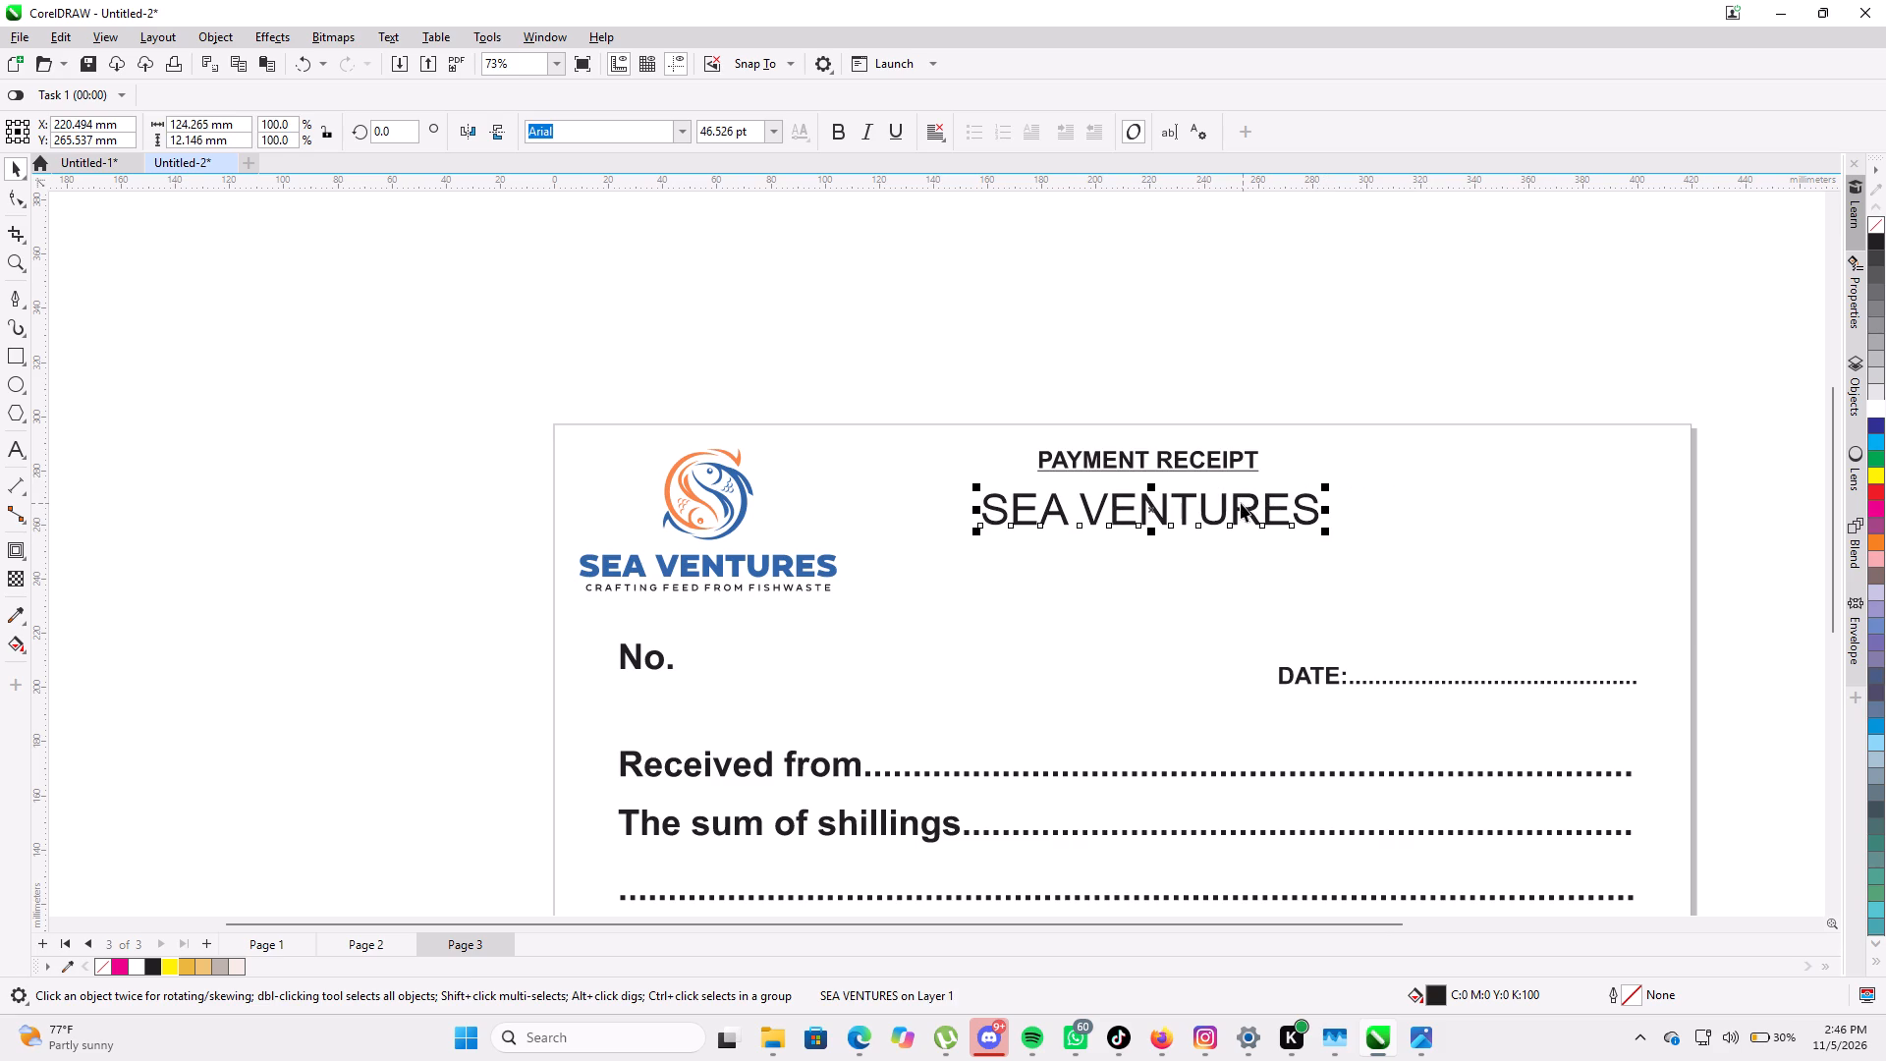
pyautogui.moveTo(1146, 508); pyautogui.dragTo(1146, 498)
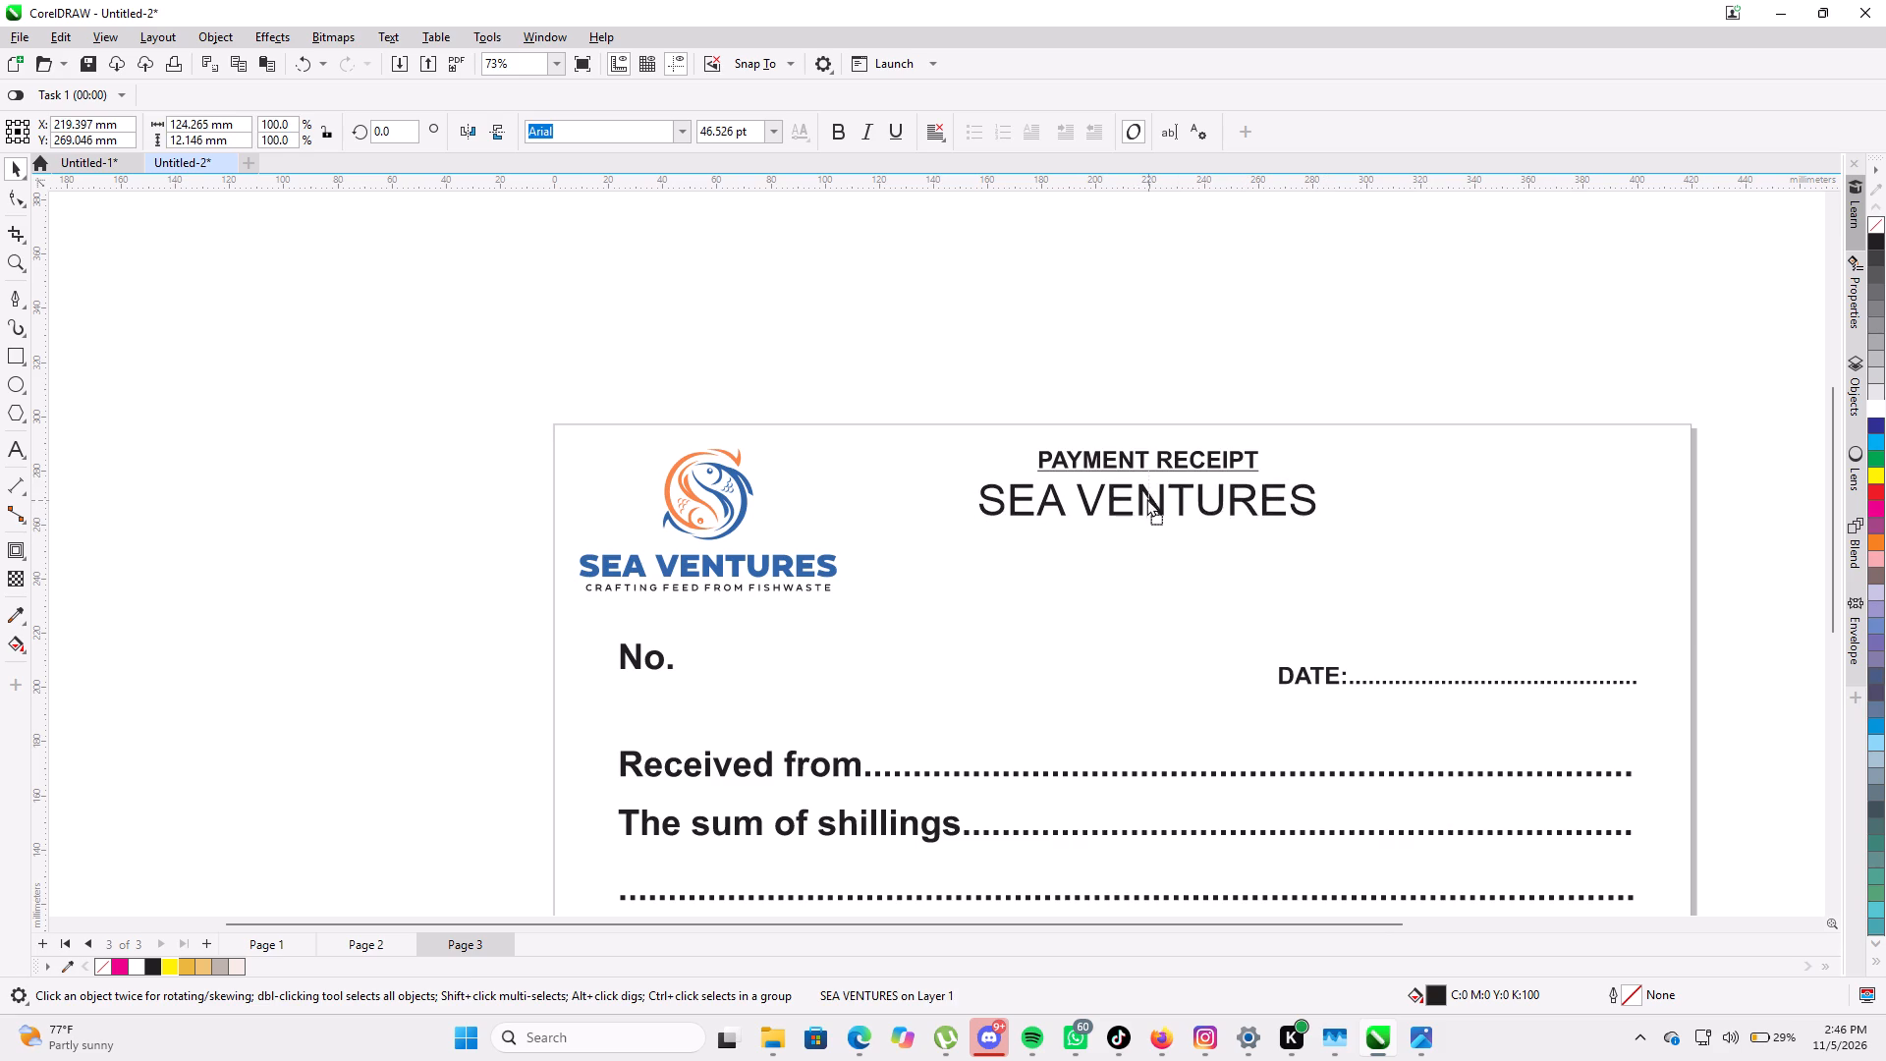
pyautogui.moveTo(1146, 498); pyautogui.dragTo(1160, 507)
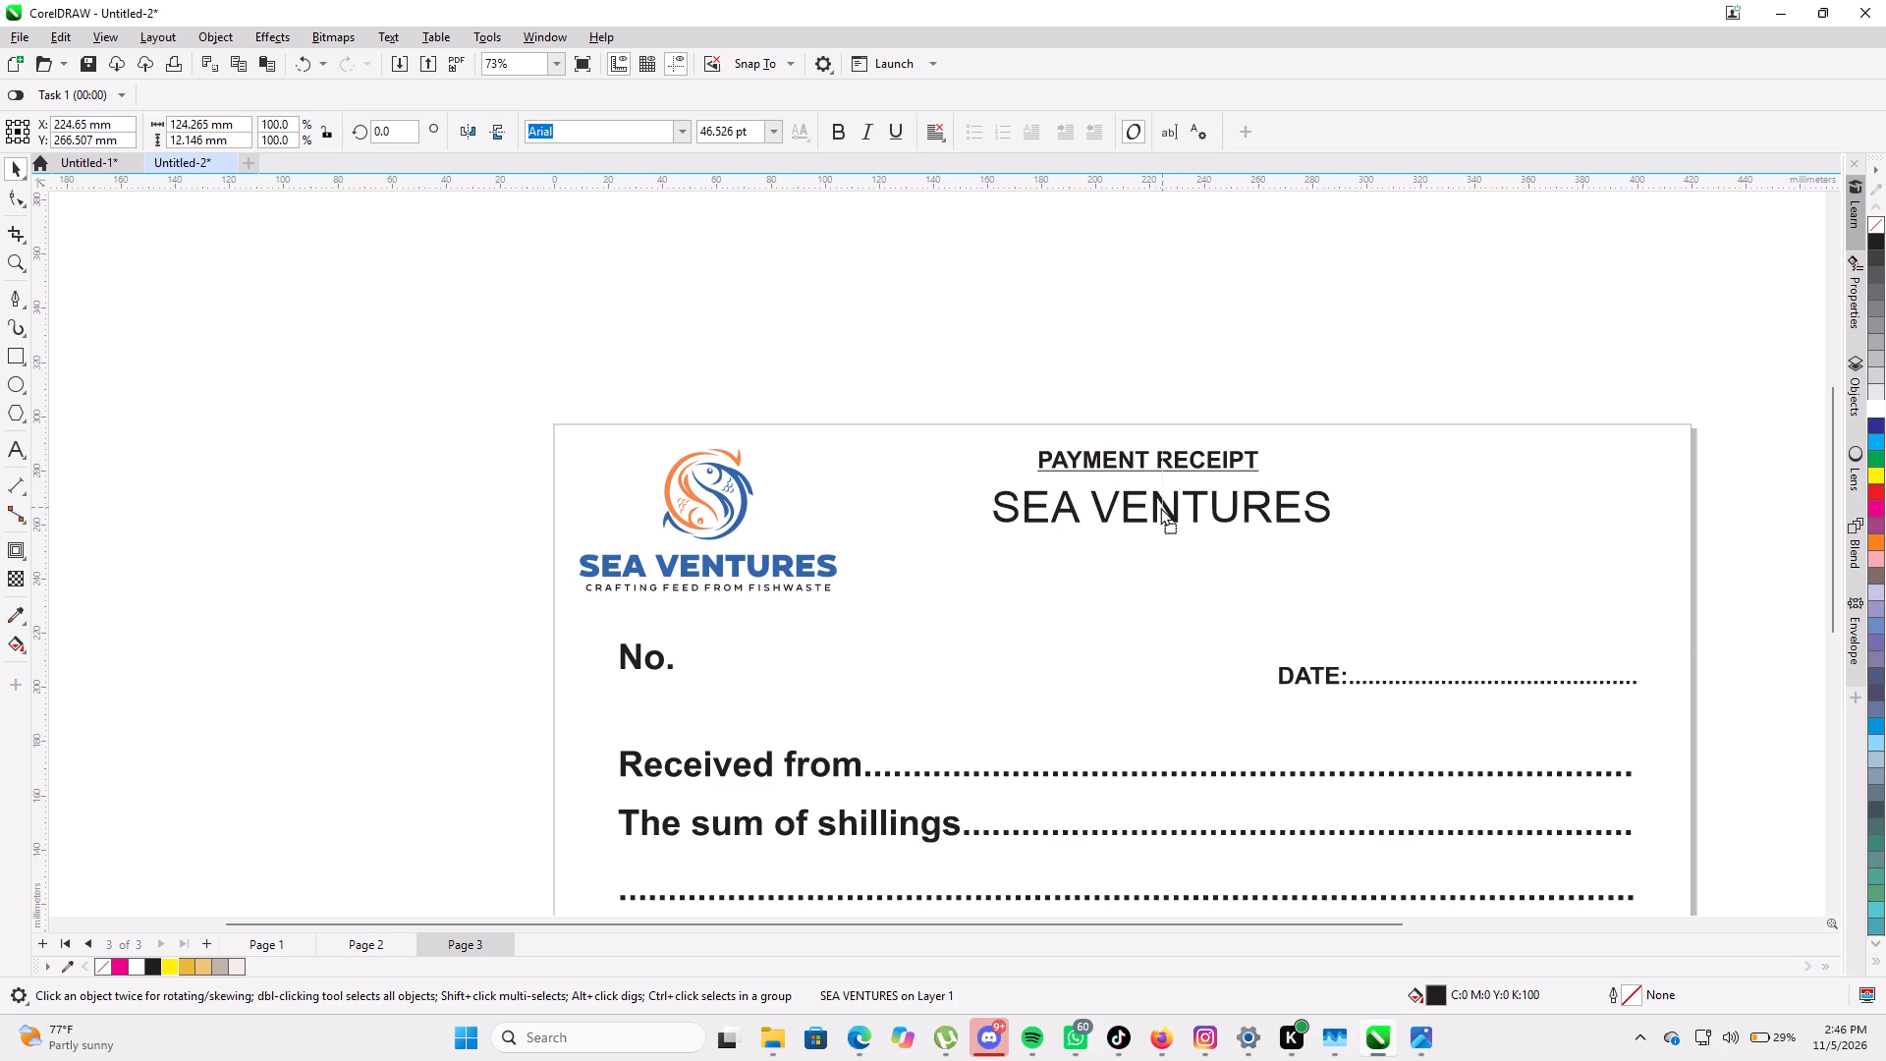
pyautogui.moveTo(1160, 507); pyautogui.dragTo(1155, 509)
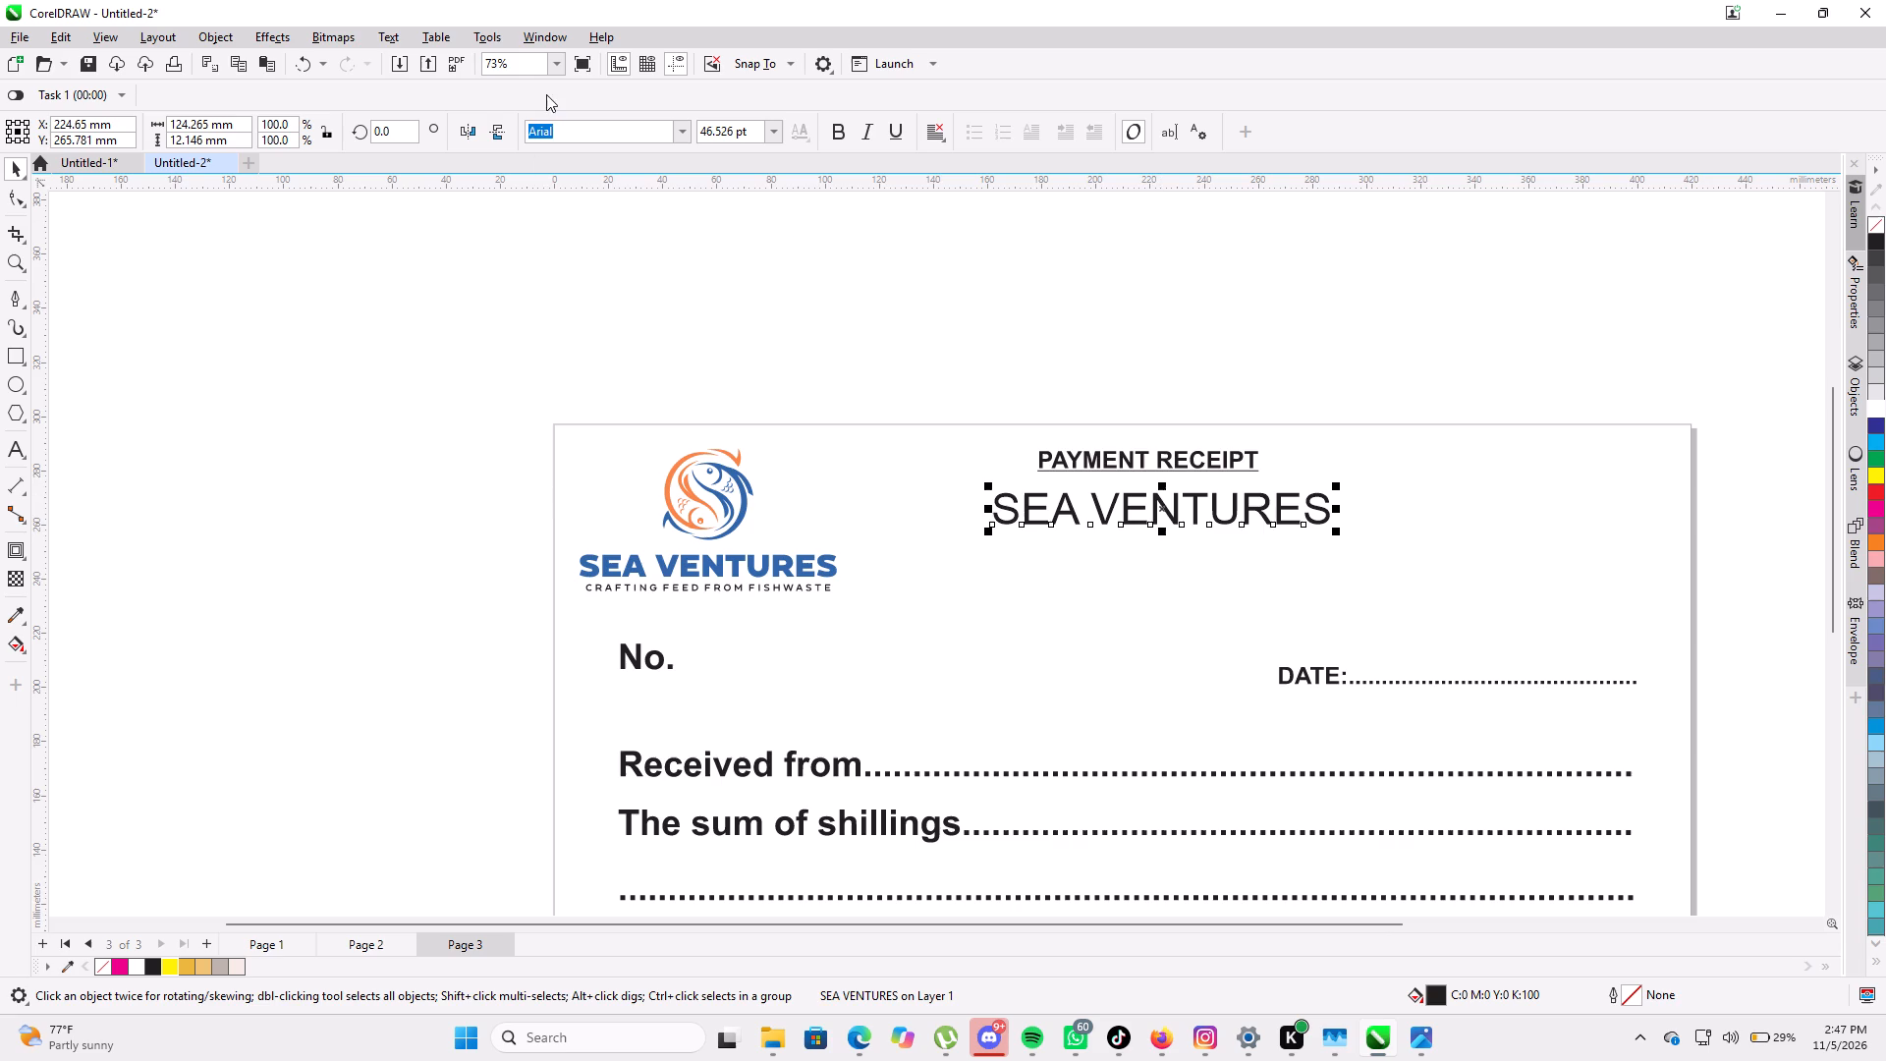
# Select the whole SEA VENTURES text and look for an installed font whose name starts with Conne.
pyautogui.doubleClick(1325, 512)
pyautogui.moveTo(1327, 512); pyautogui.dragTo(988, 529)
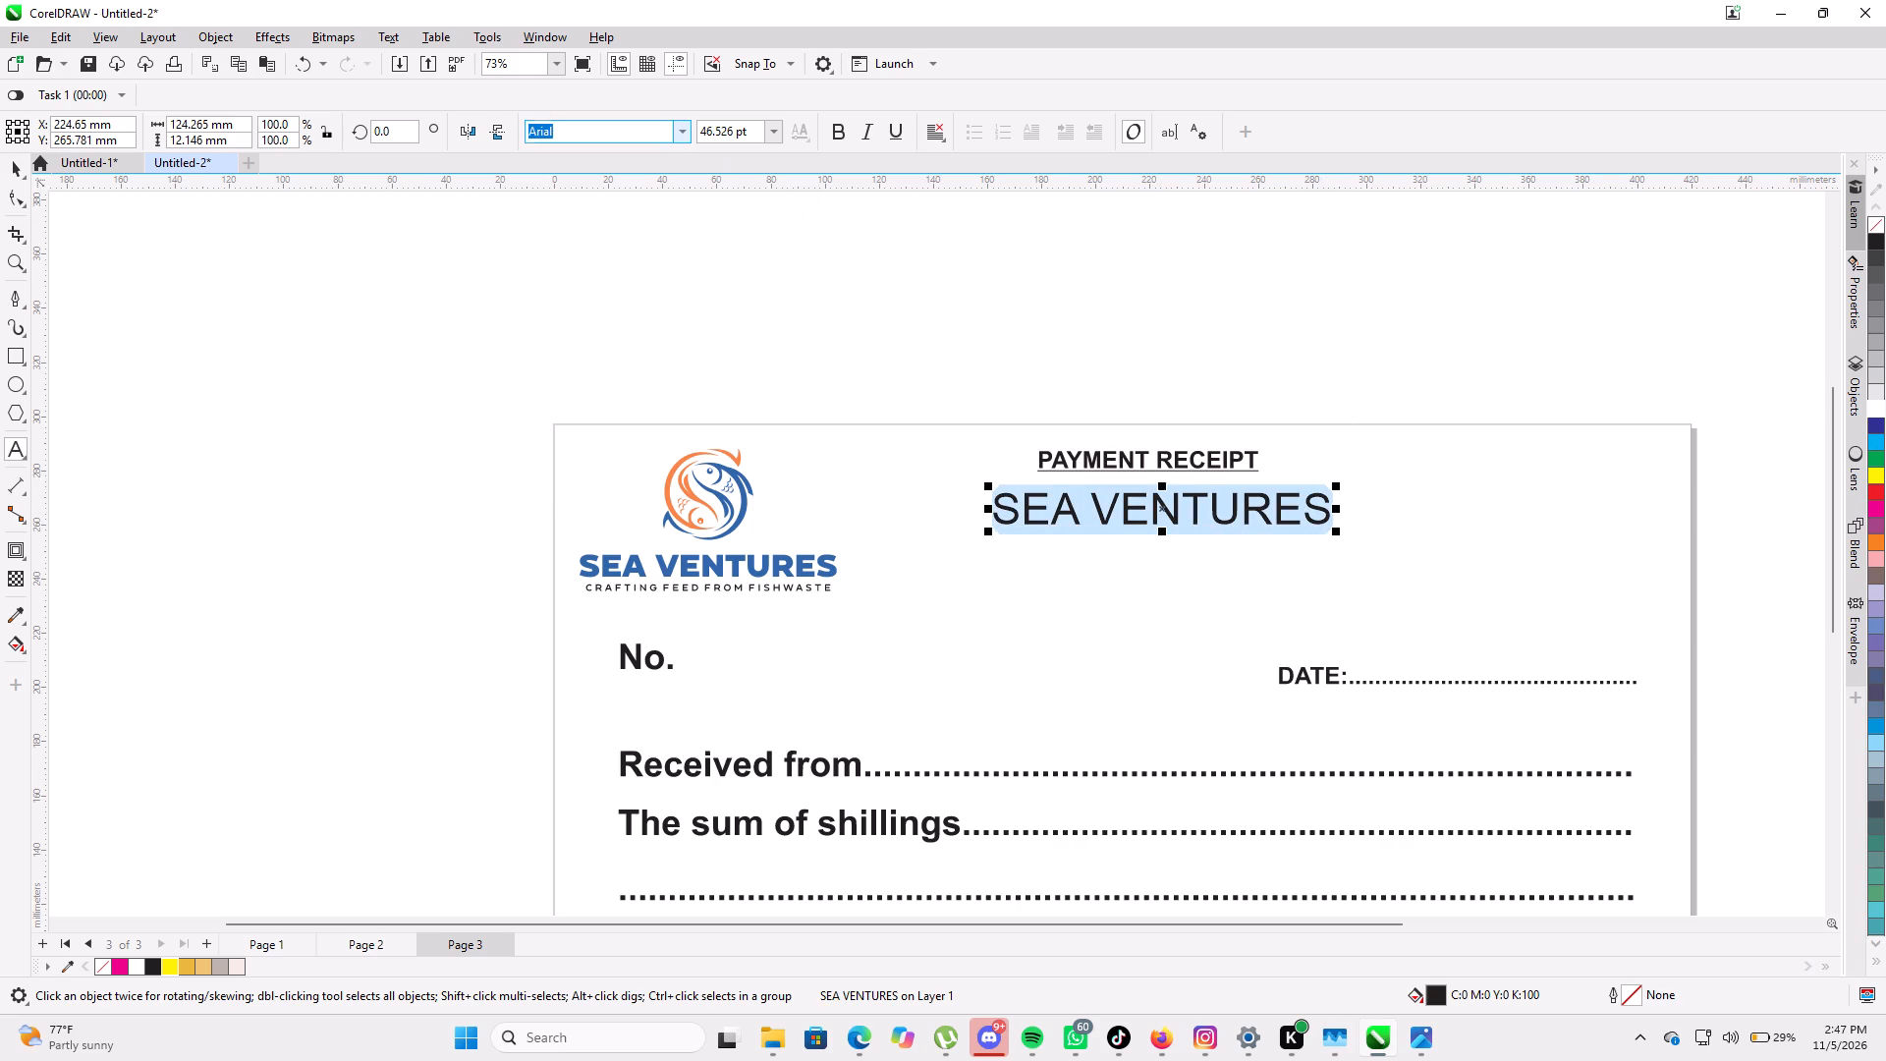
pyautogui.press('c')
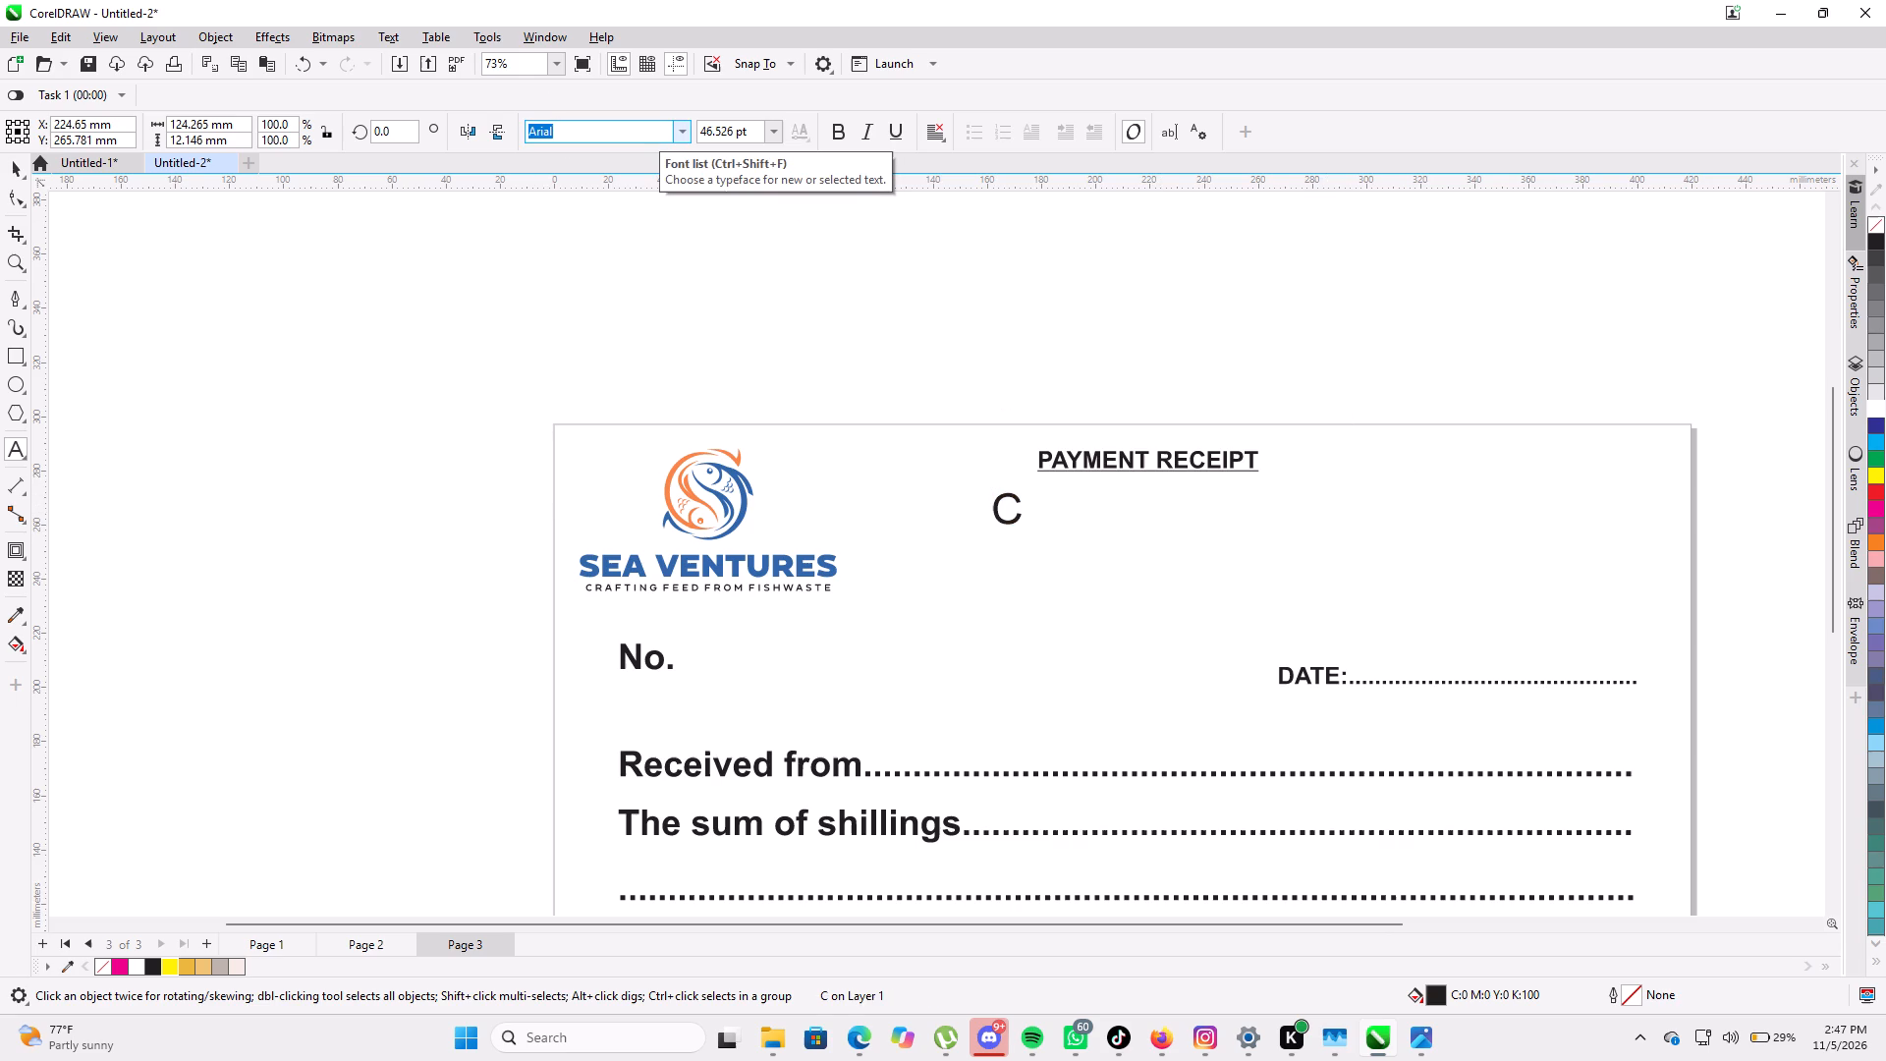
pyautogui.hotkey('ctrl', 'z')
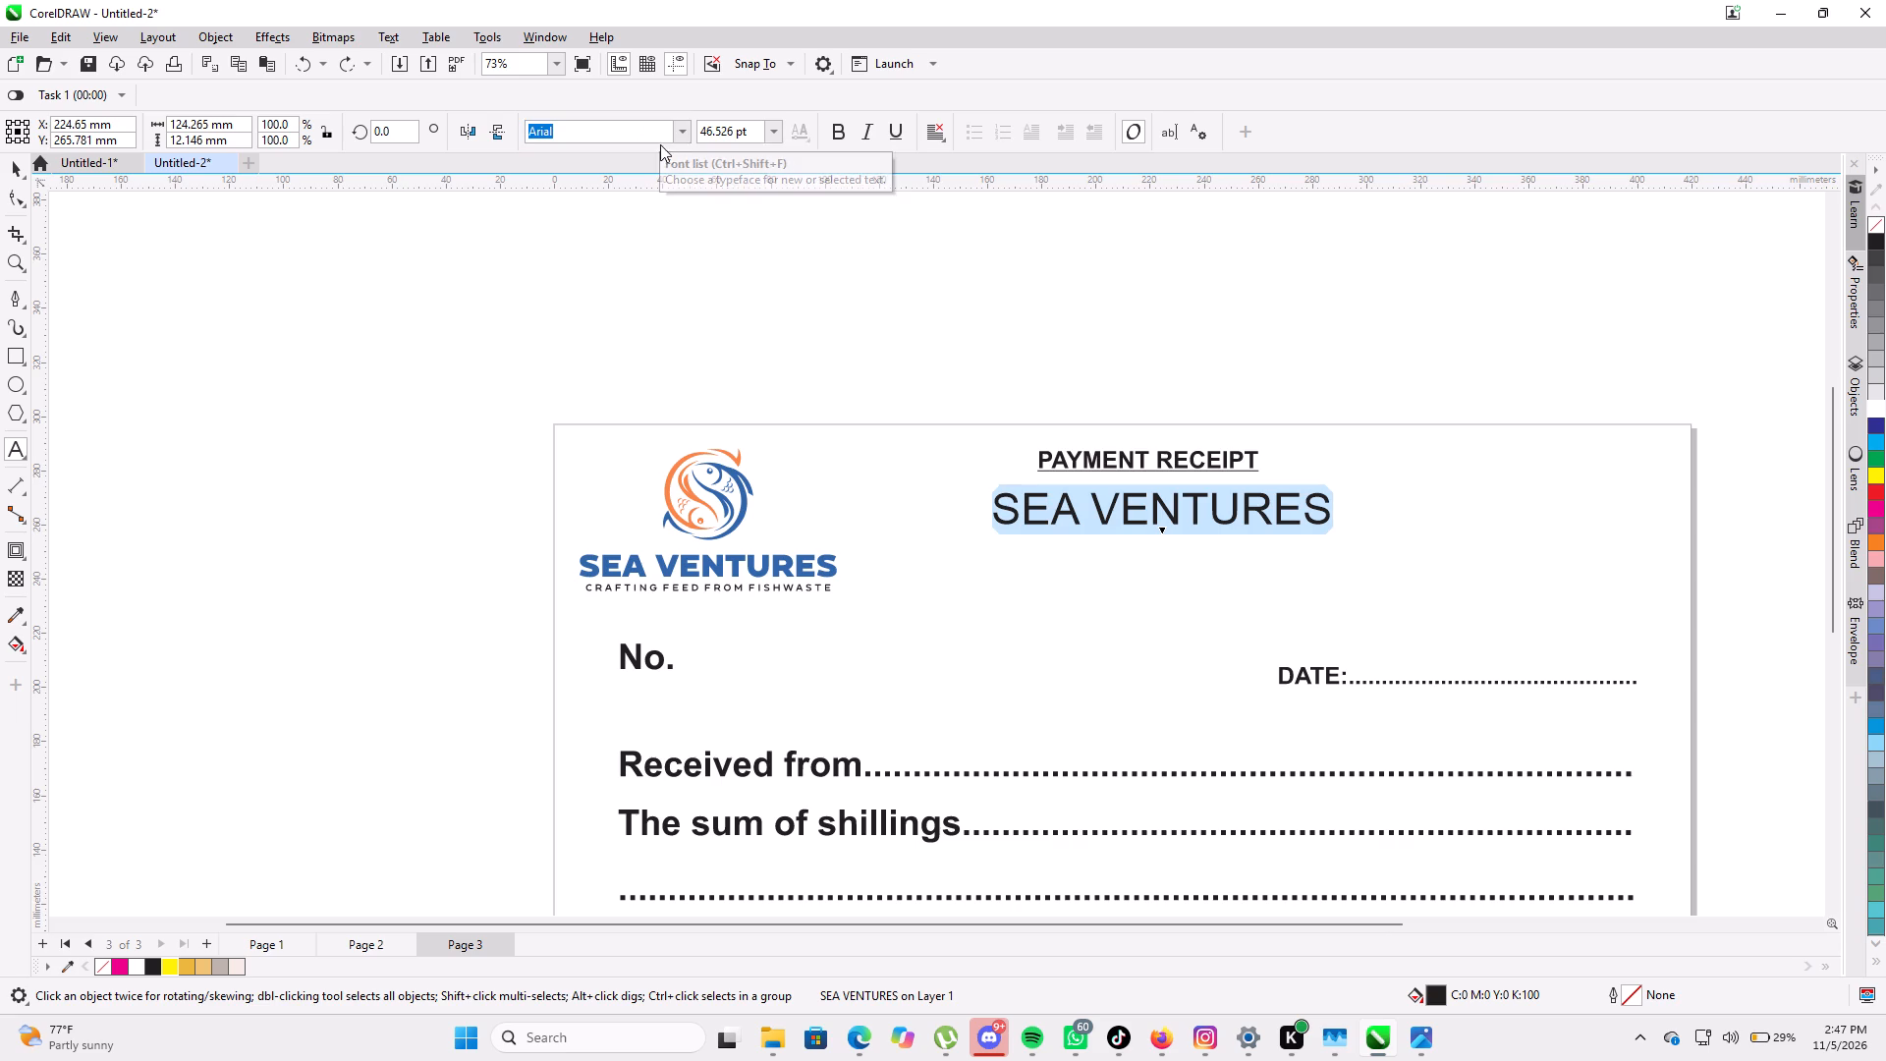
pyautogui.click(642, 137)
pyautogui.press('c')
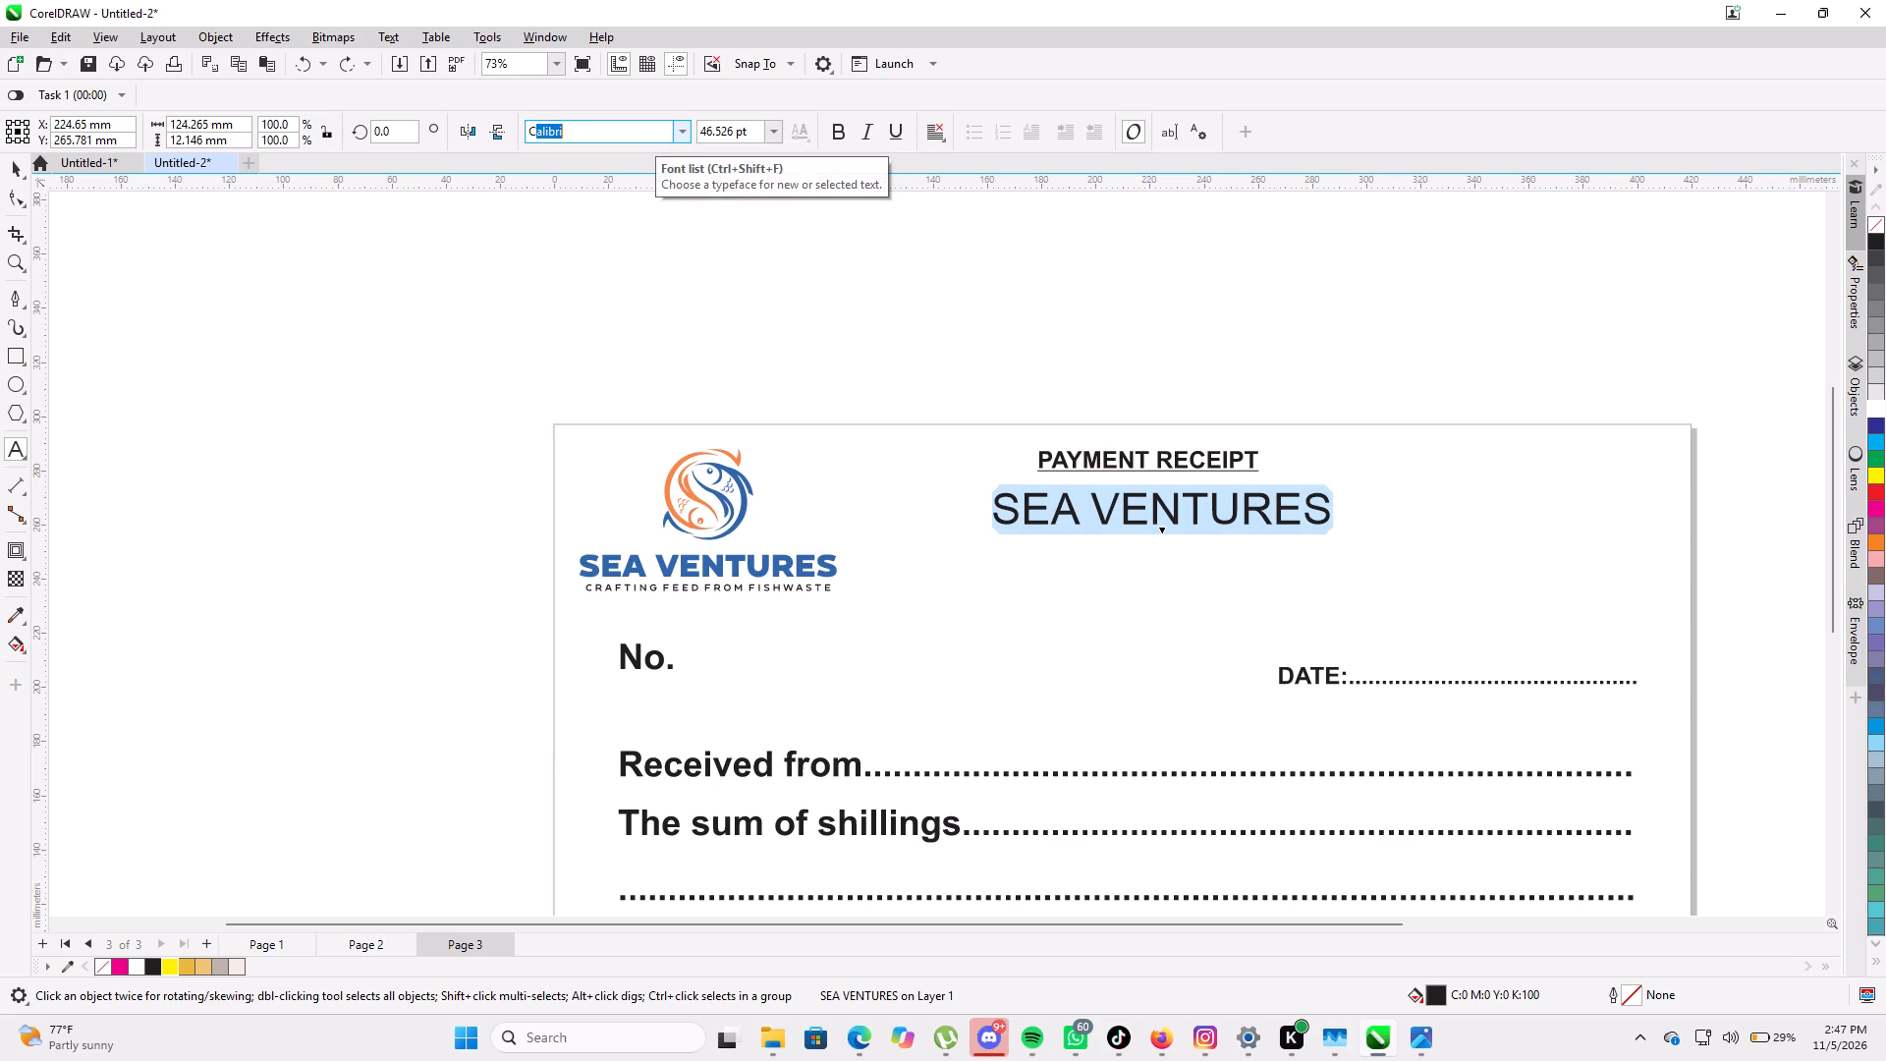
pyautogui.press('o')
pyautogui.write('NN')
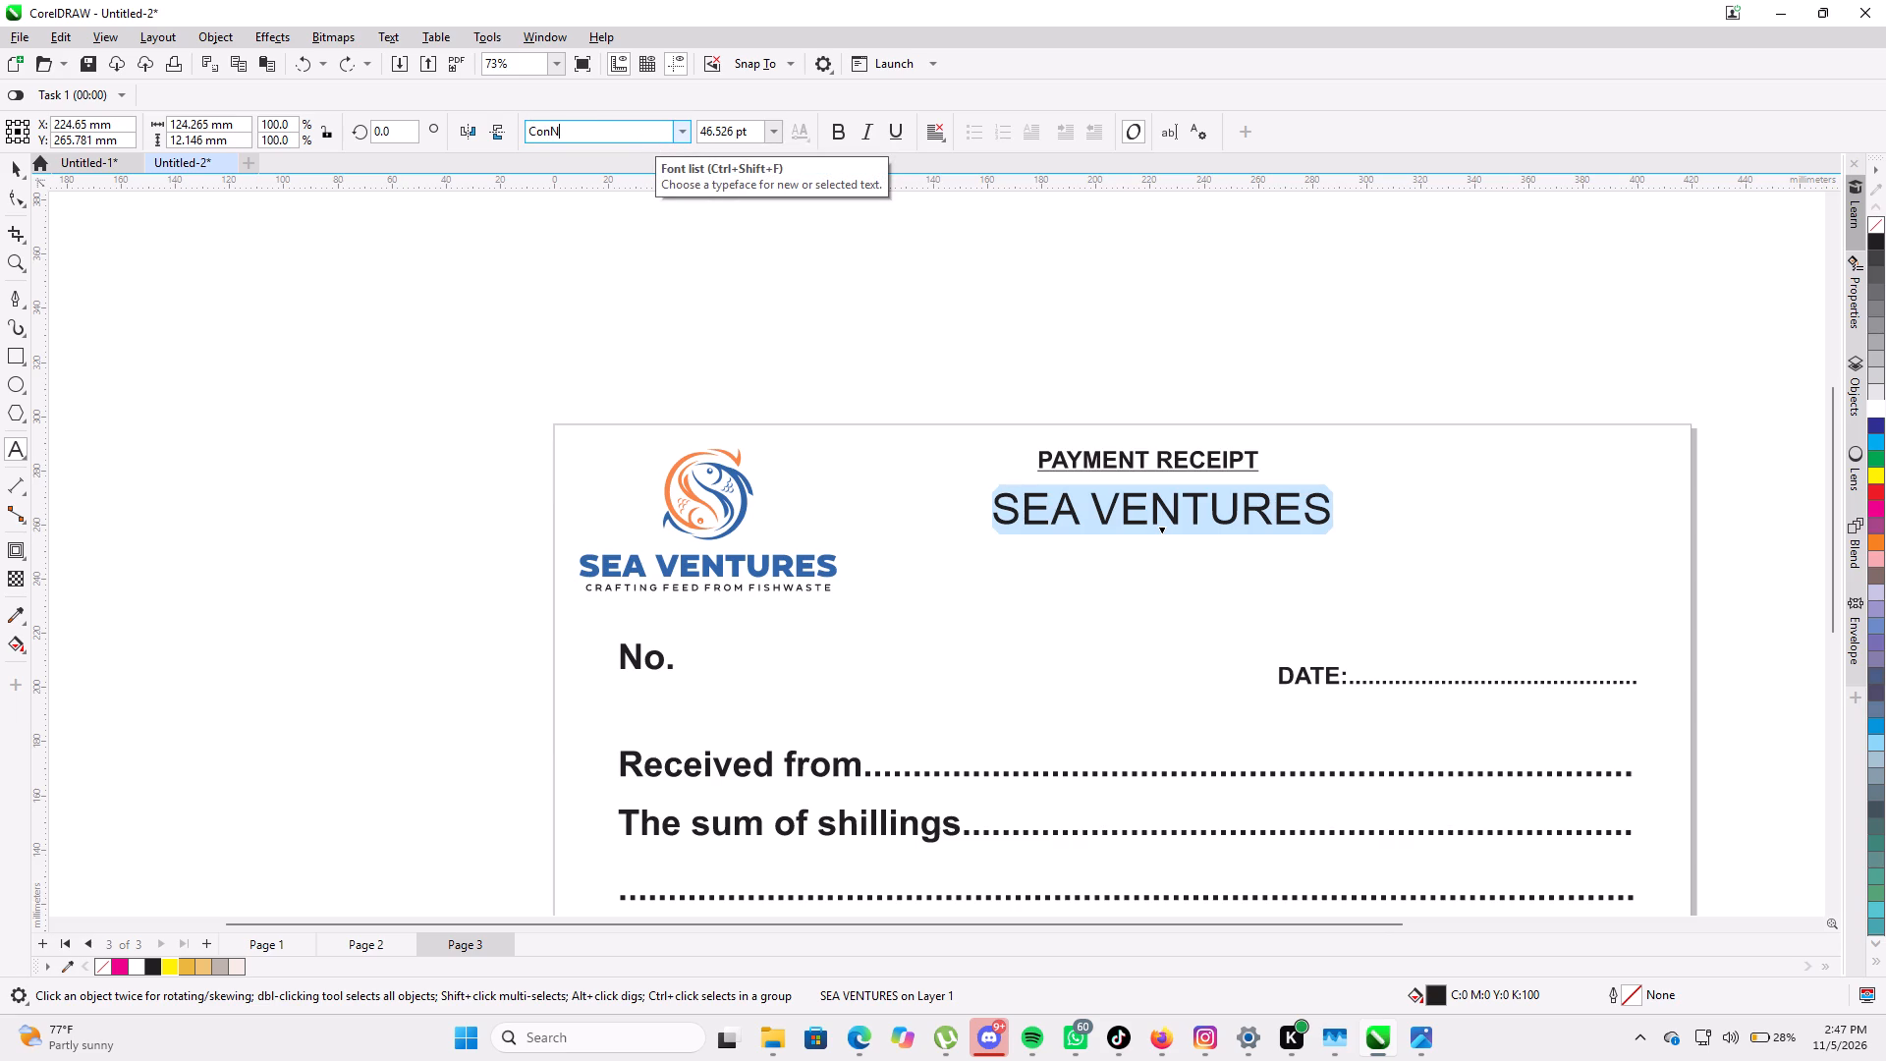
pyautogui.press('e')
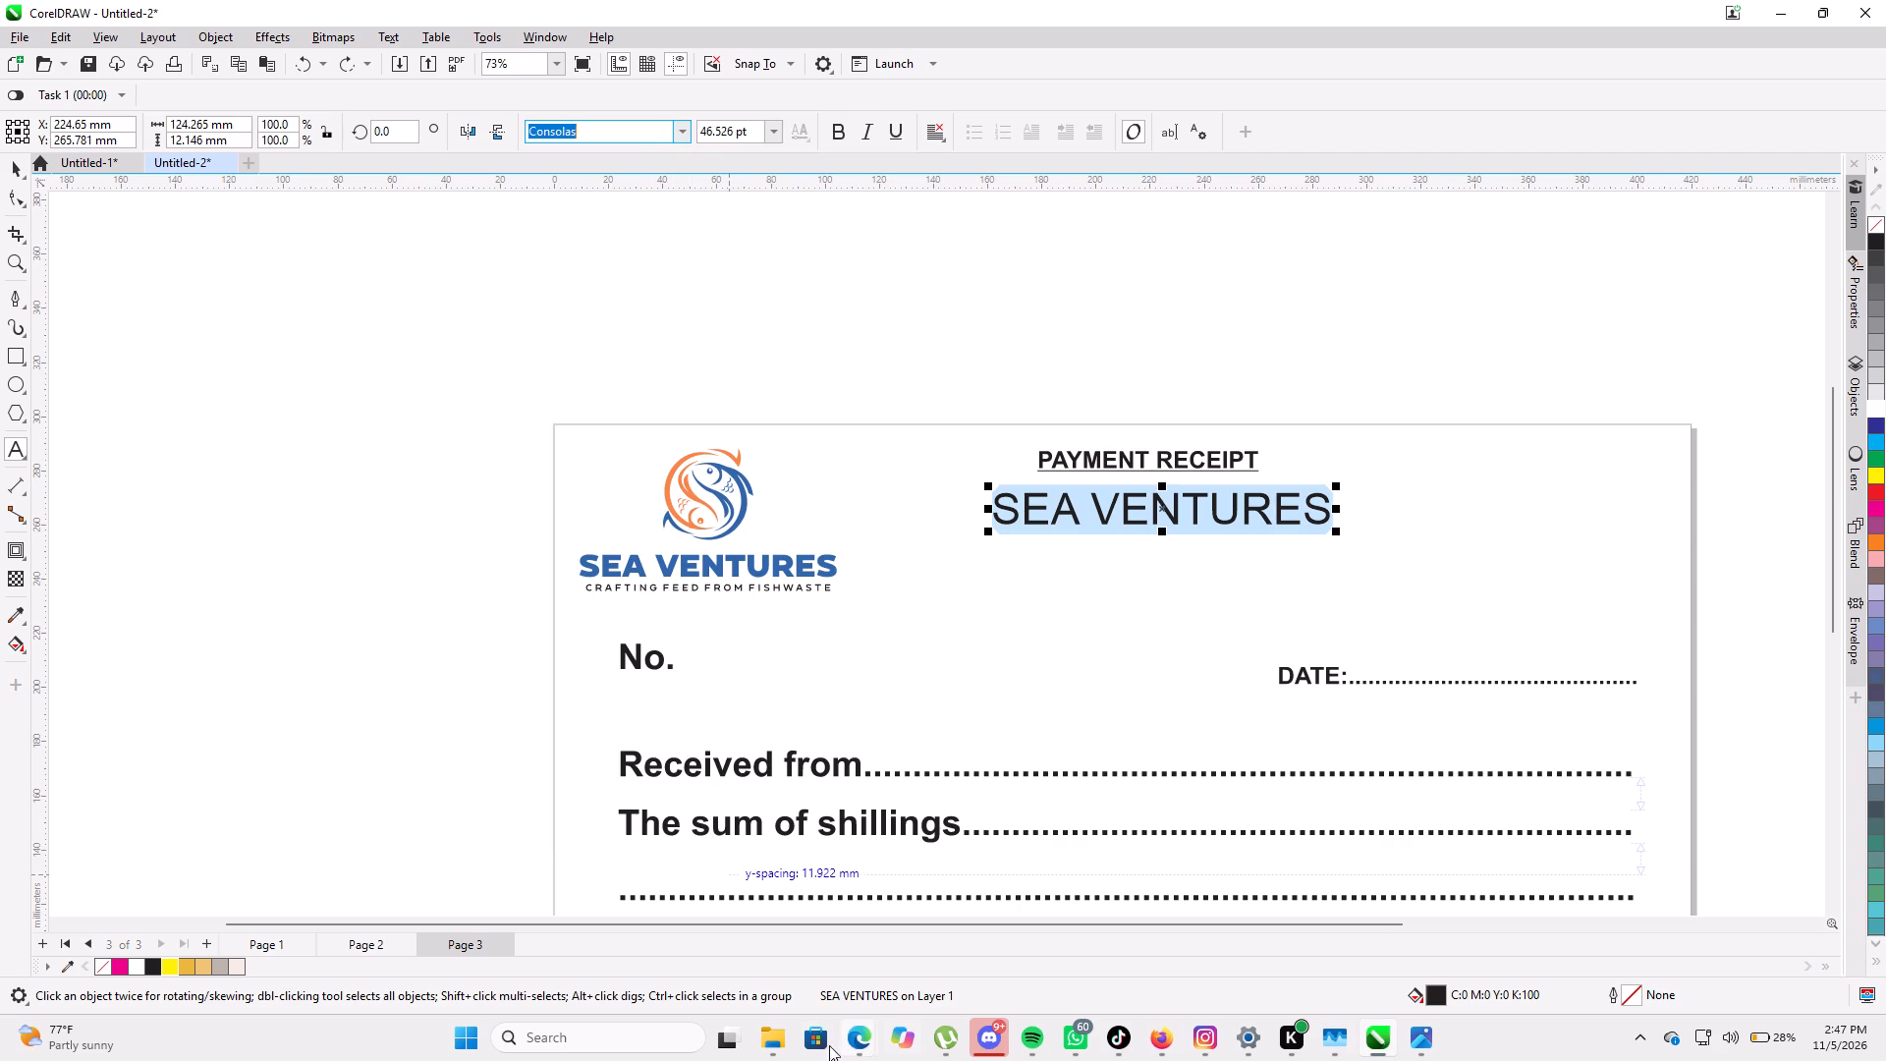
# Switch to Microsoft Edge and bring up the already open FreeForFonts search page.
pyautogui.click(865, 1042)
pyautogui.click(747, 948)
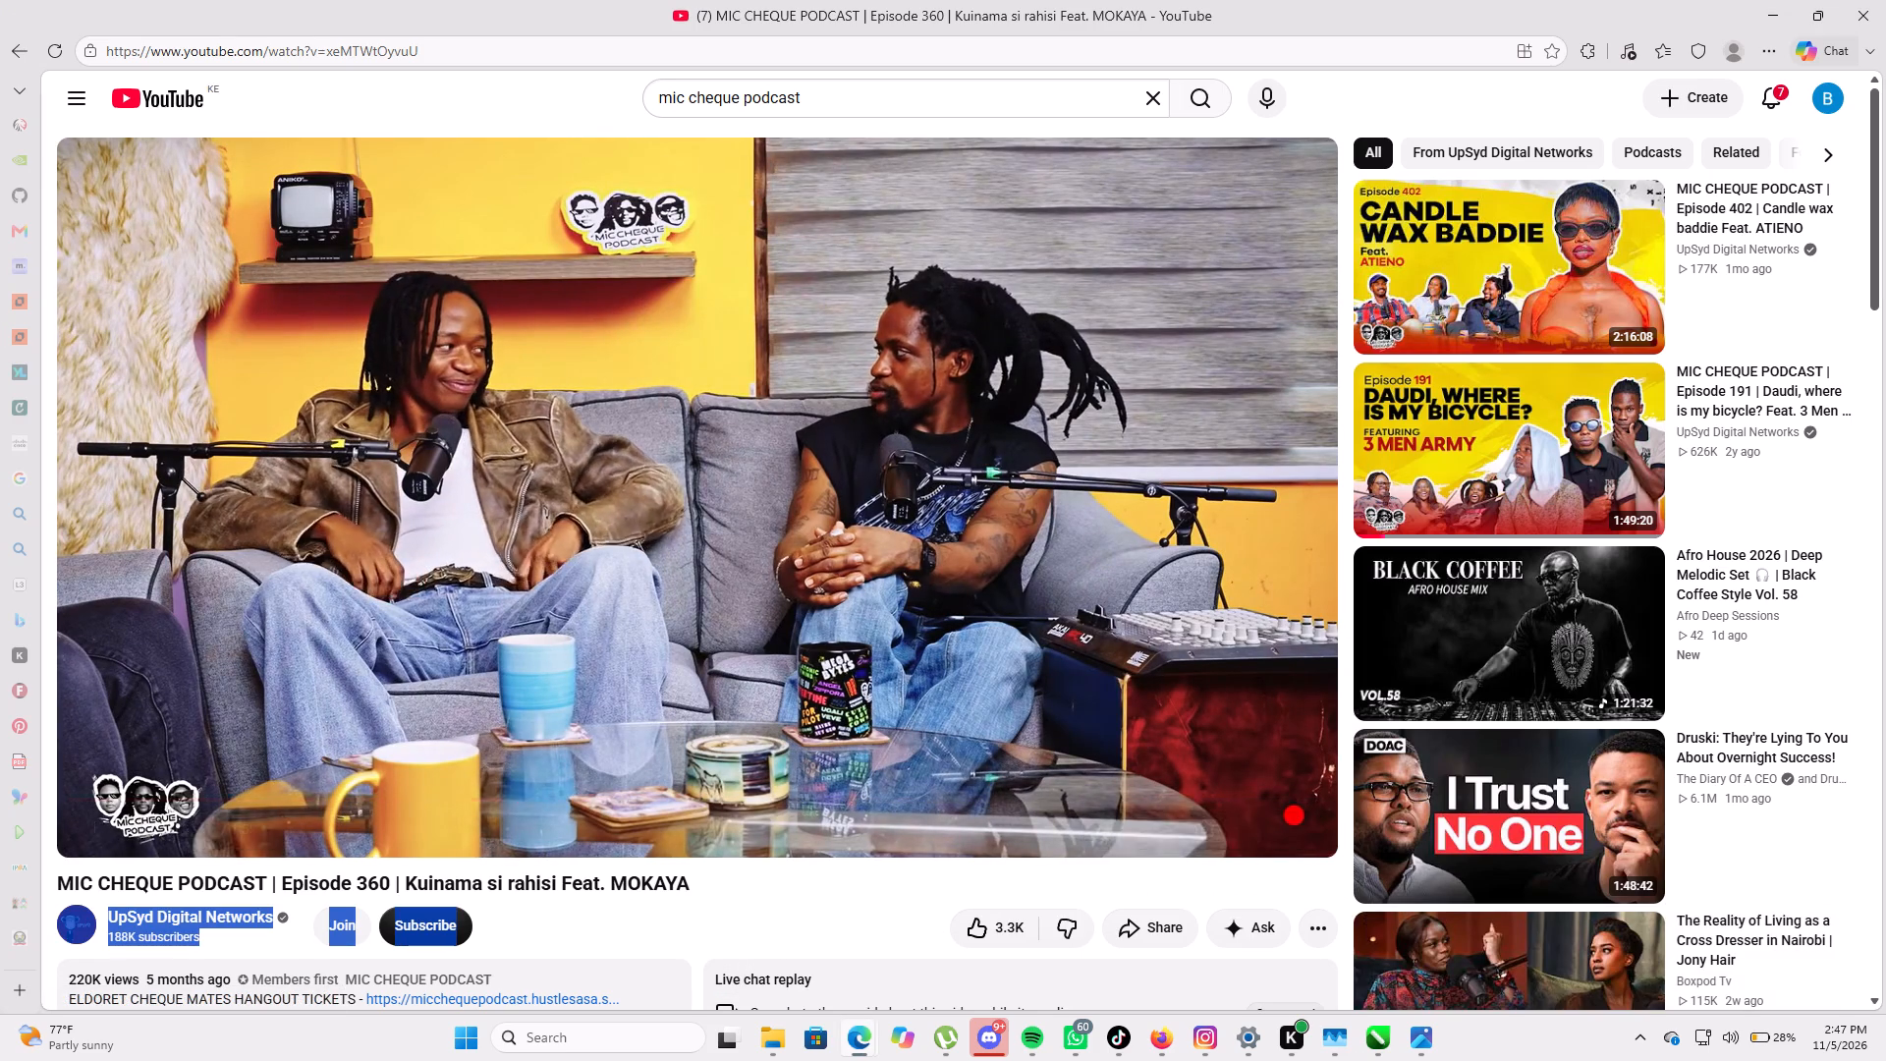
pyautogui.click(48, 21)
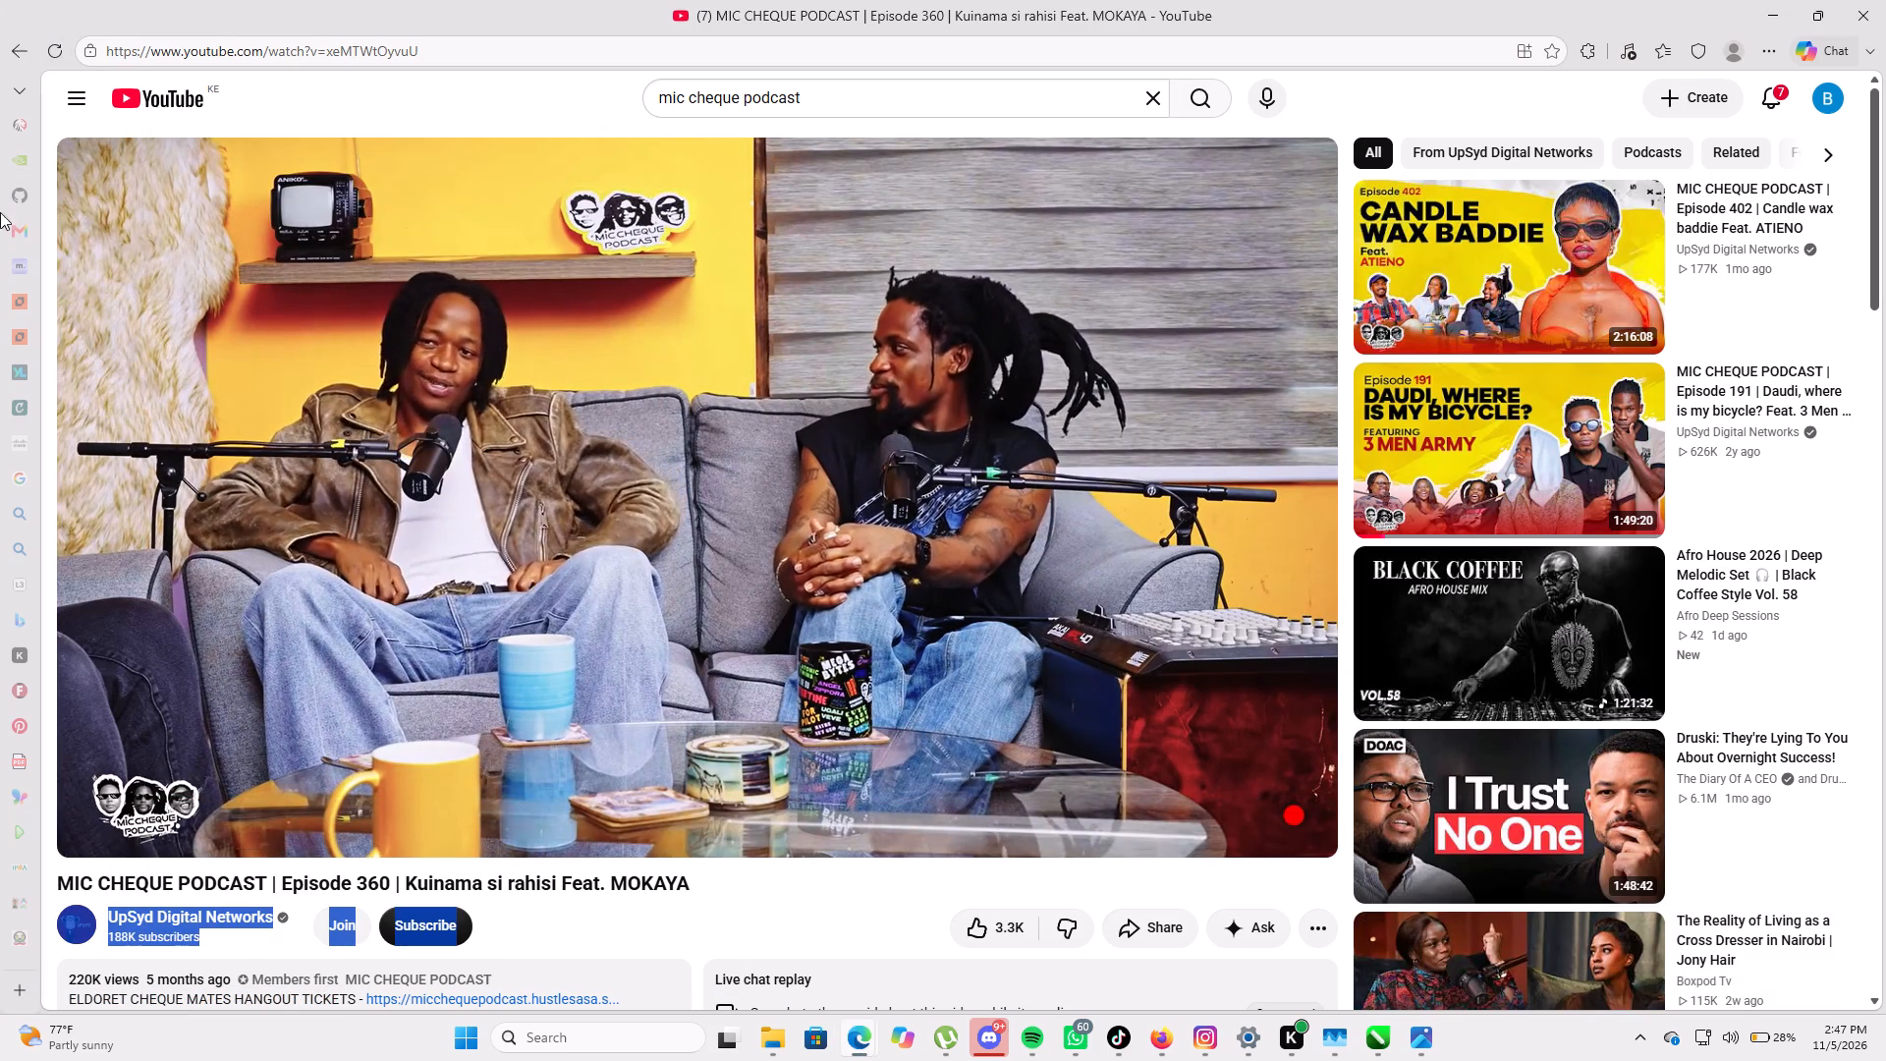
pyautogui.scroll(-2, 12, 543)
pyautogui.scroll(-2, 58, 792)
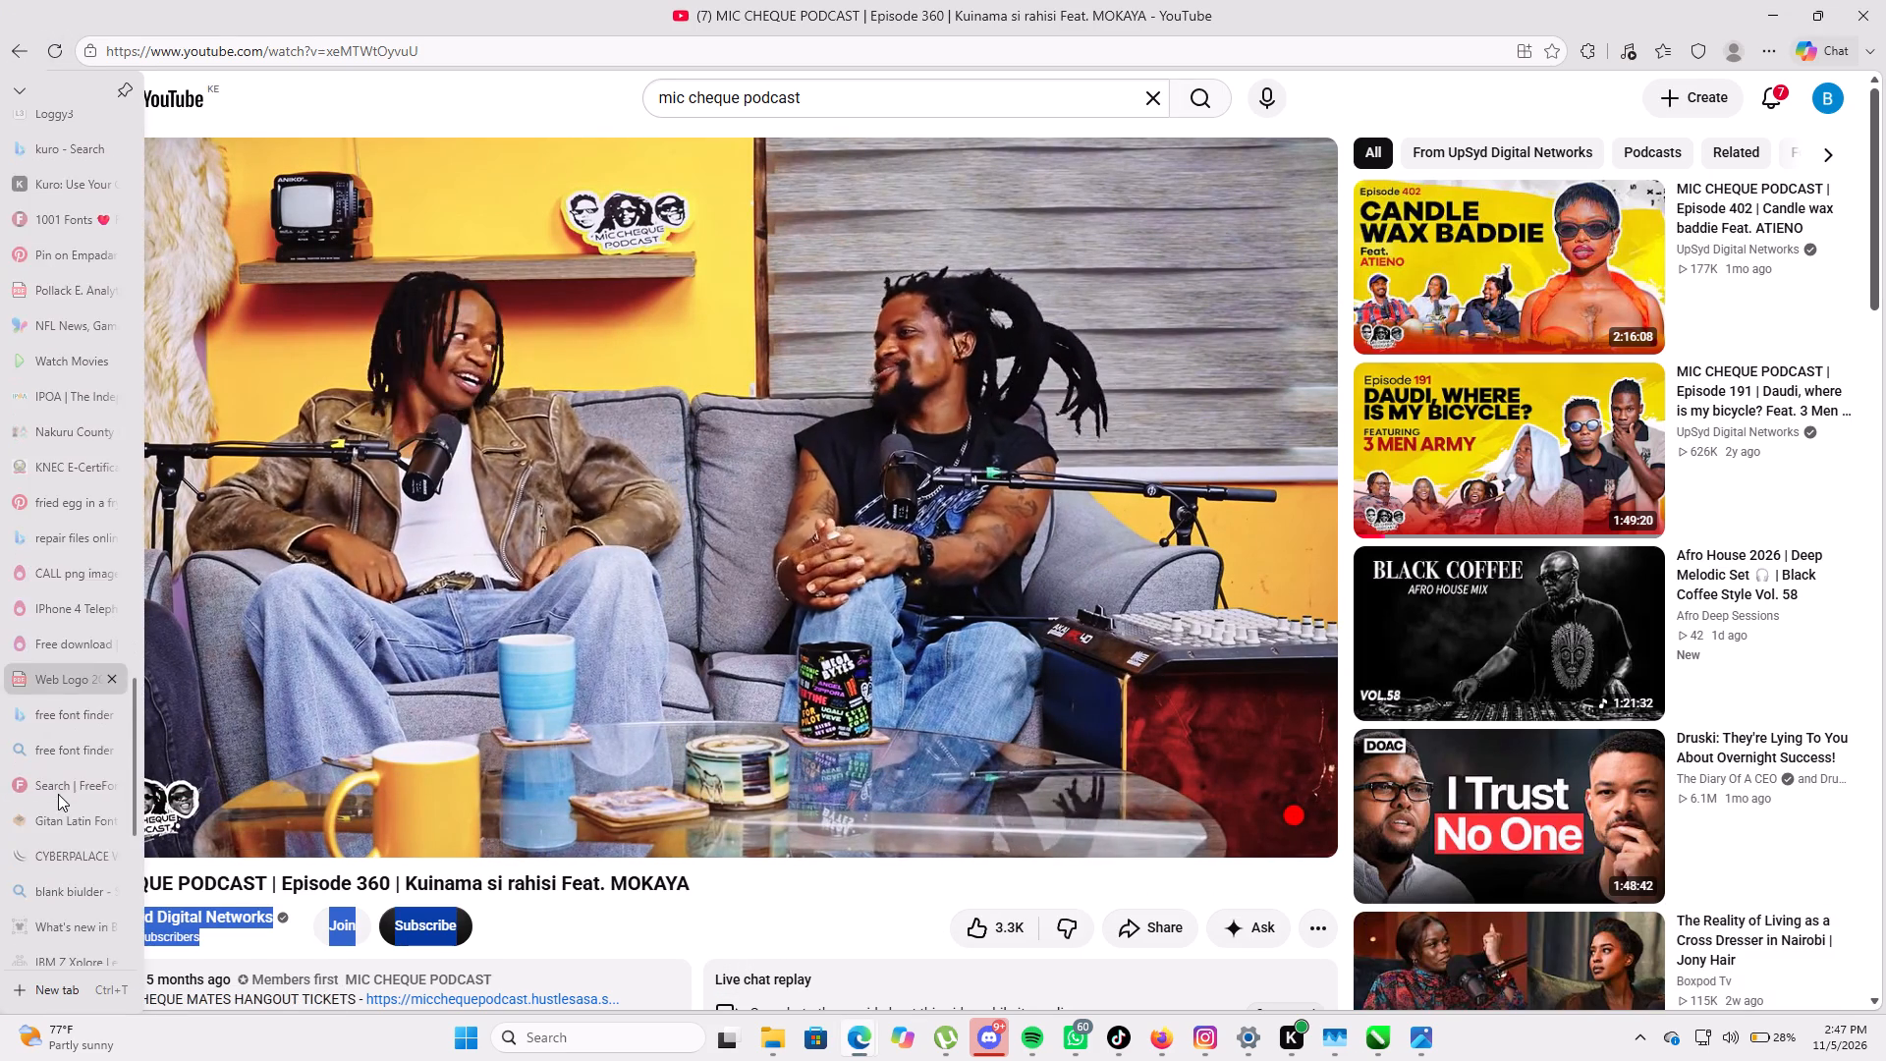
pyautogui.scroll(-1, 58, 794)
pyautogui.click(53, 668)
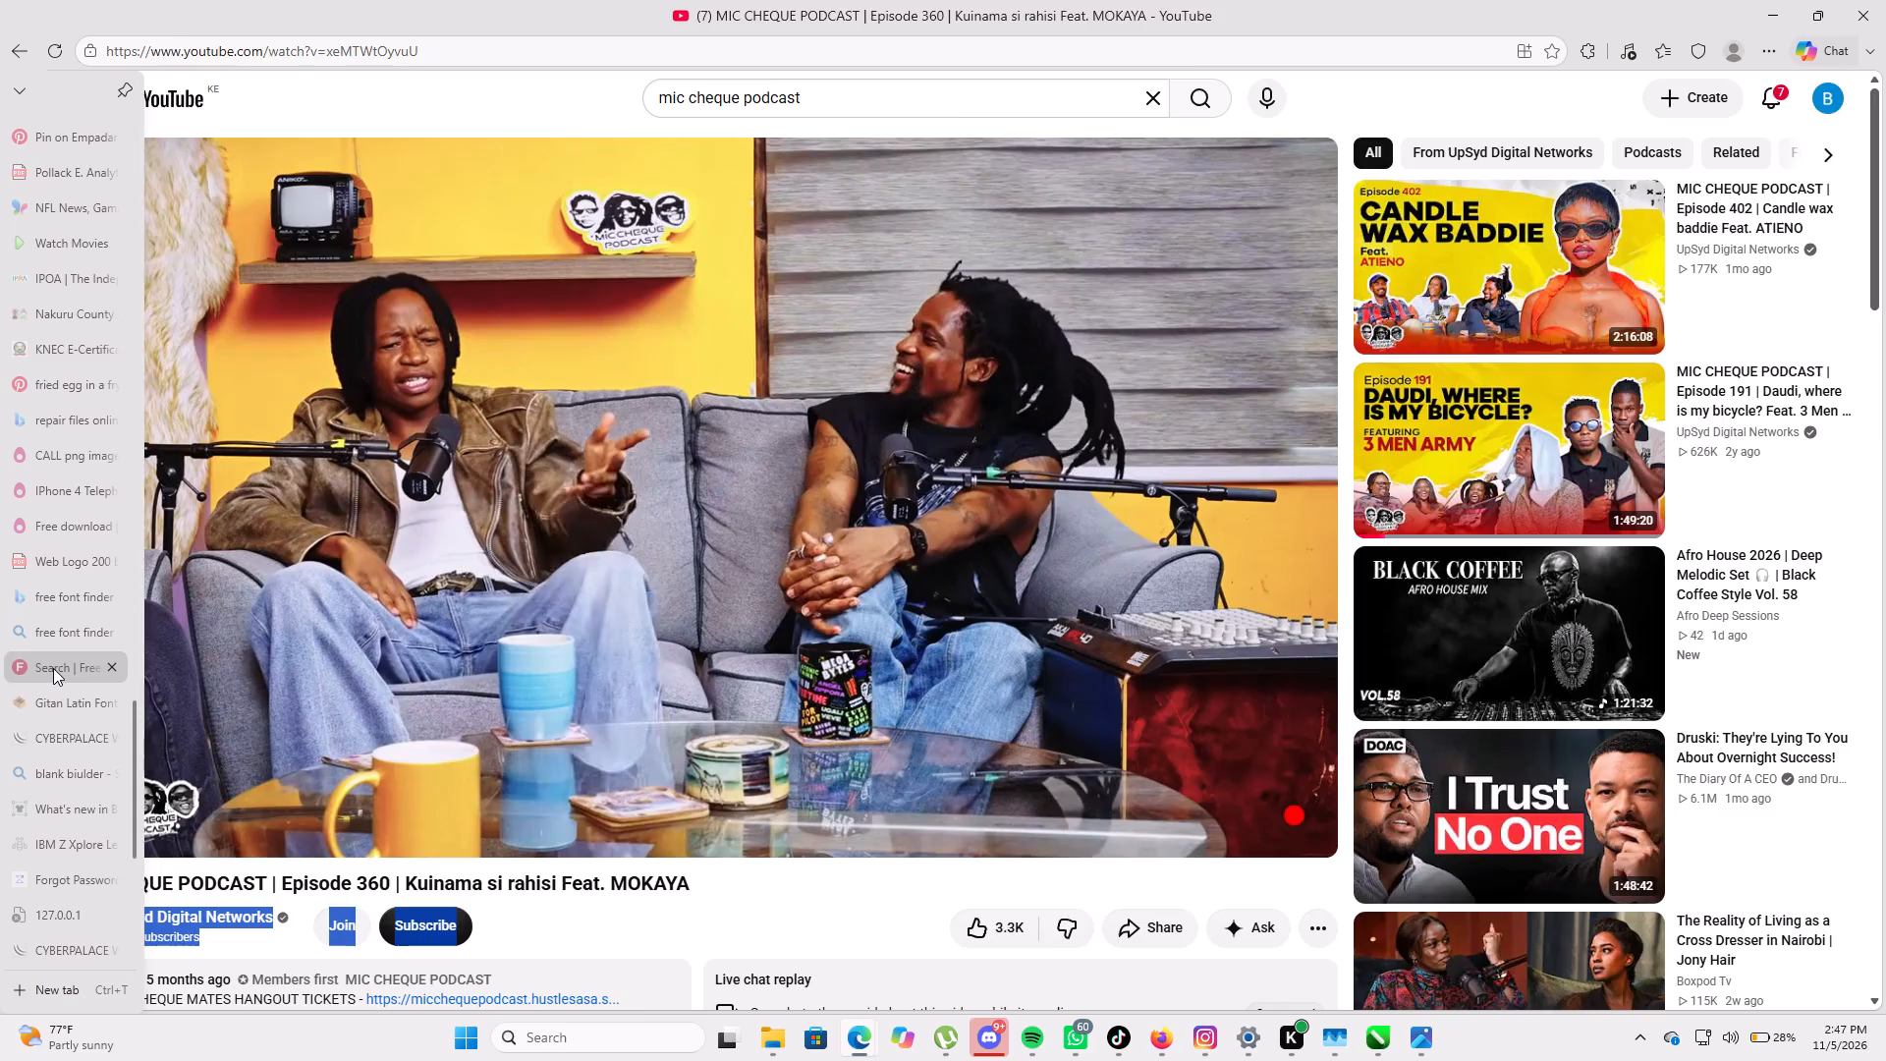
pyautogui.scroll(14, 604, 229)
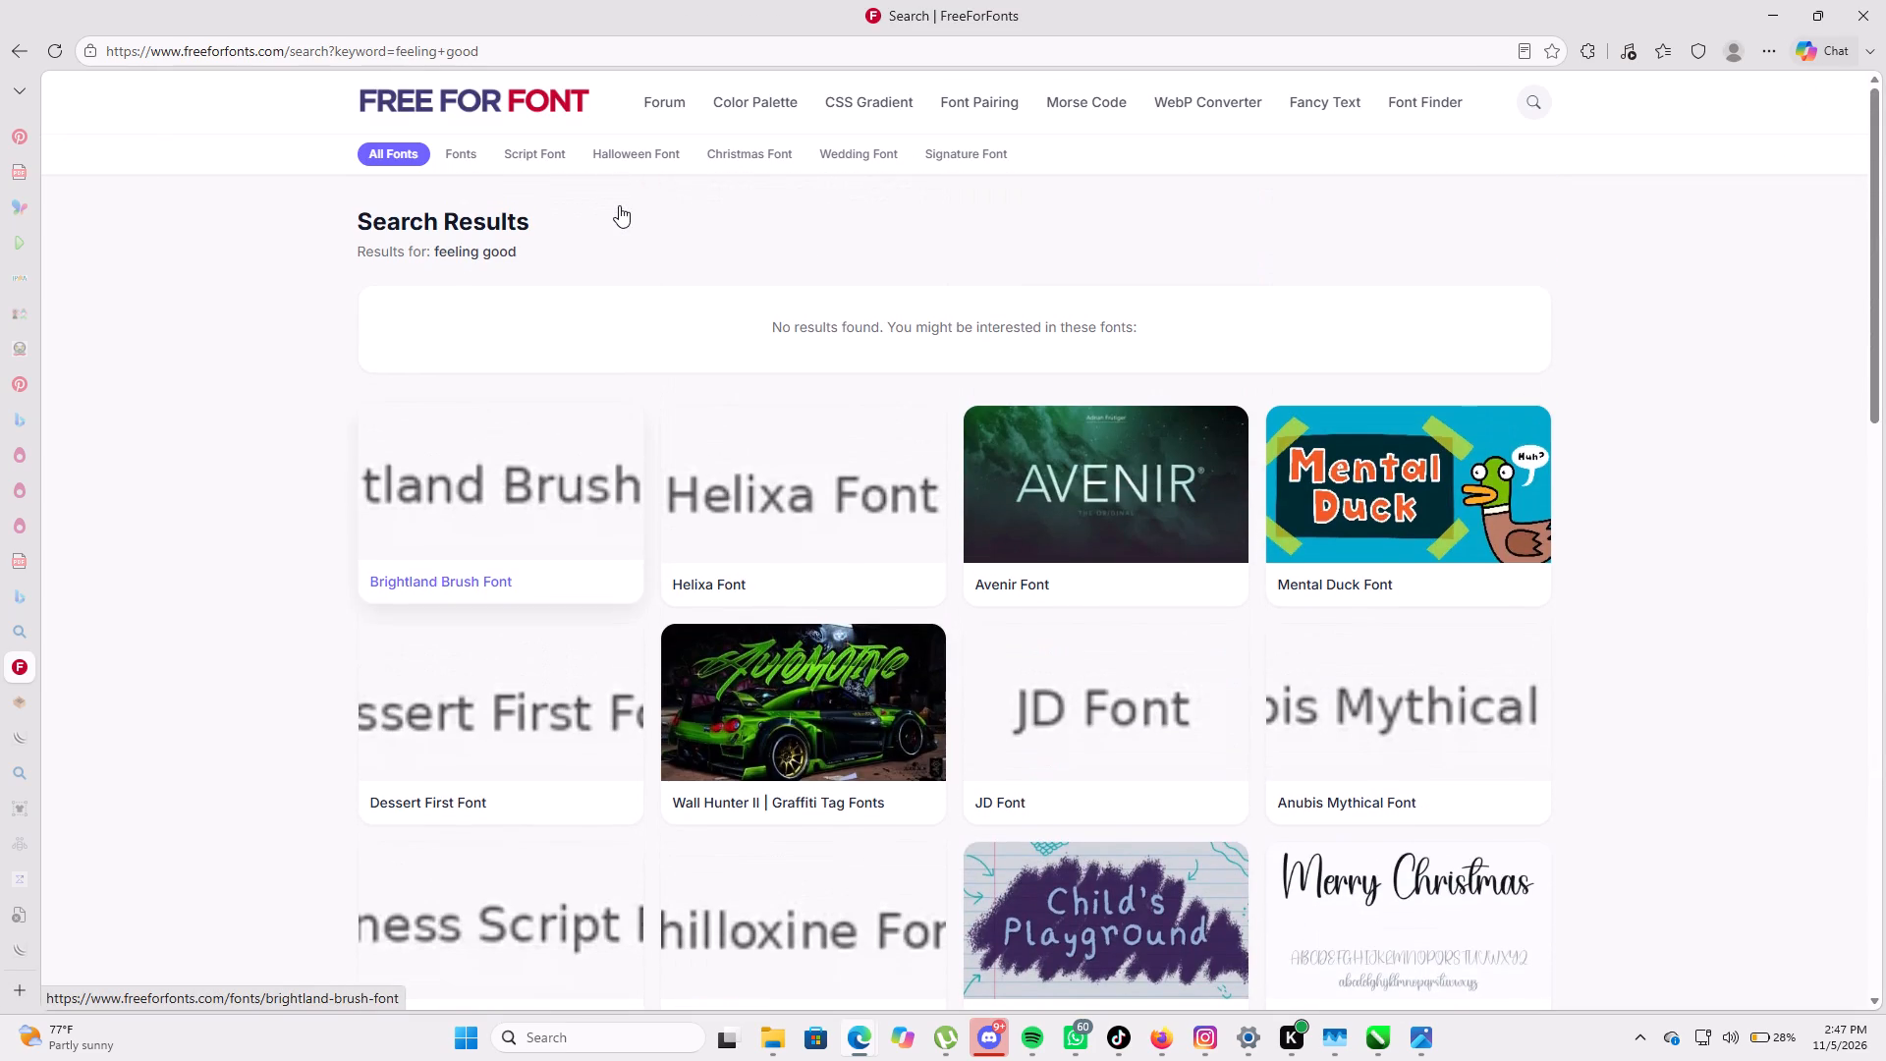
pyautogui.scroll(2, 619, 205)
# Search the FreeForFonts site for the font CONNEqt.
pyautogui.click(1536, 112)
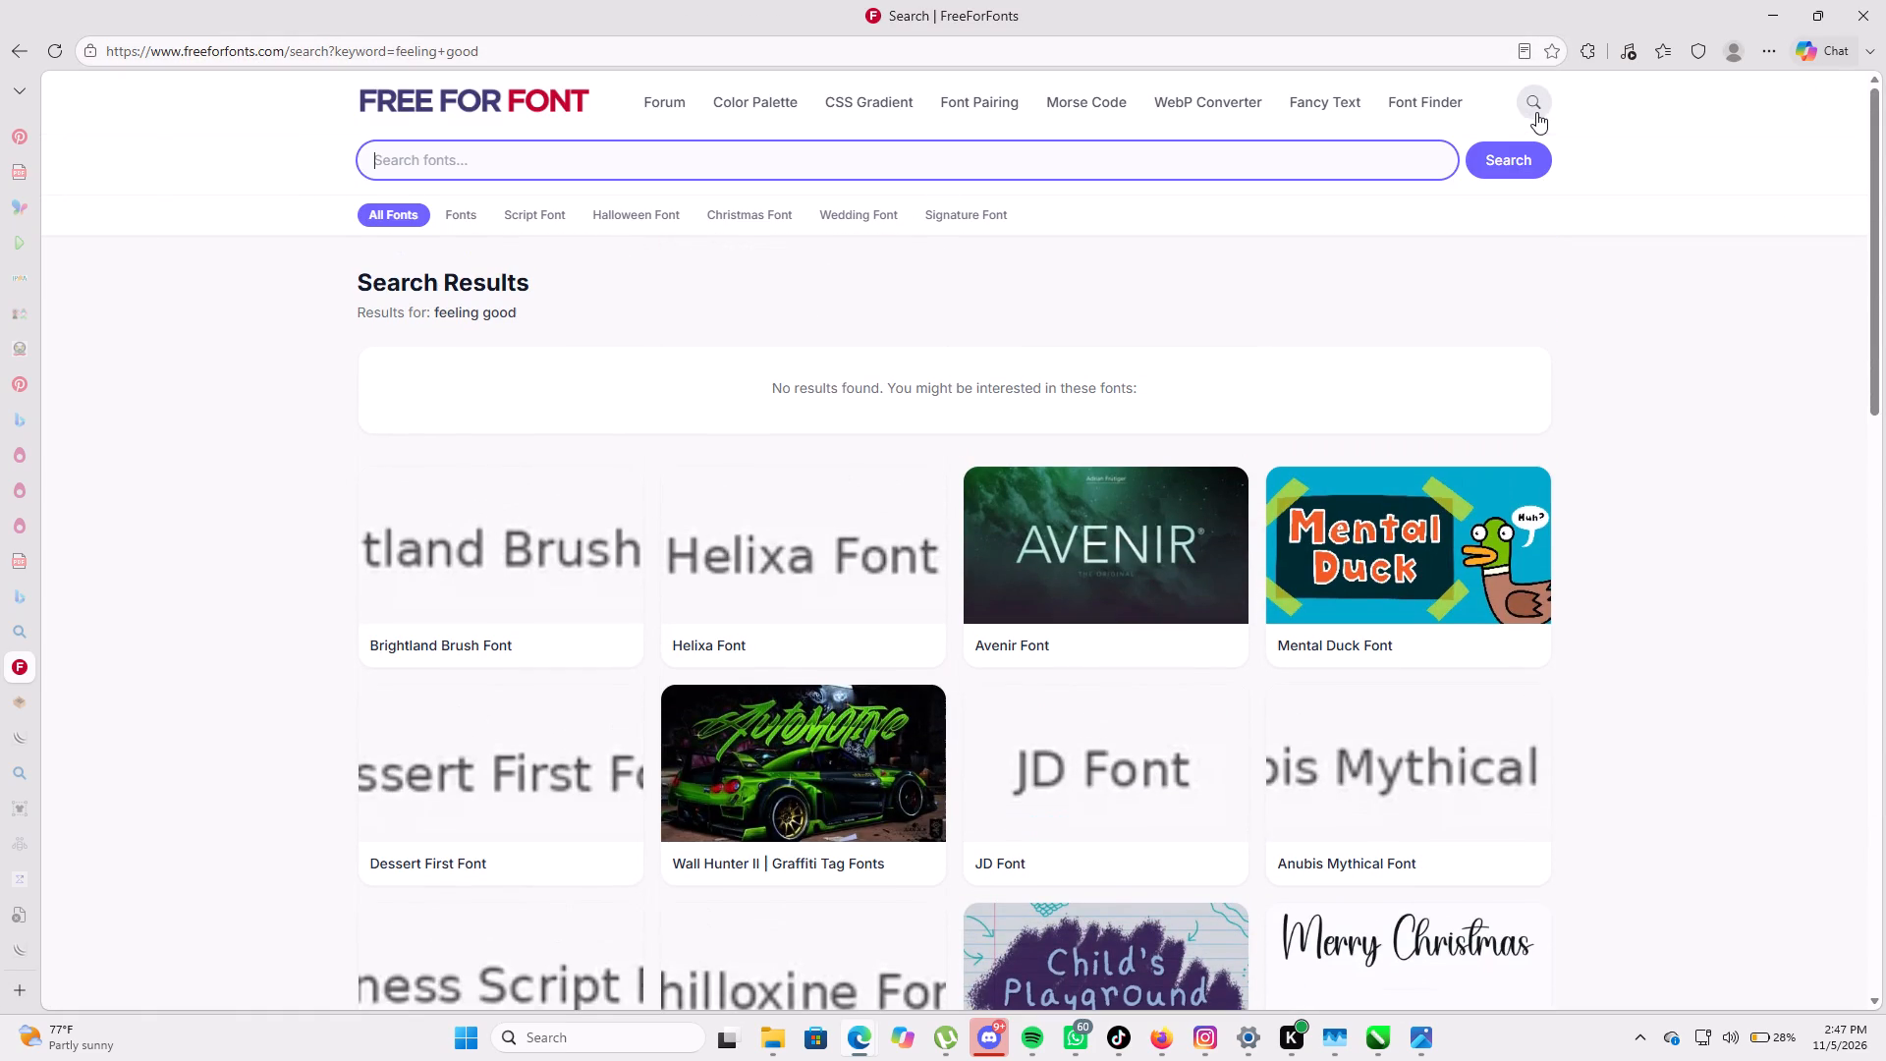
pyautogui.click(843, 167)
pyautogui.press('c')
pyautogui.press('o')
pyautogui.press('n')
pyautogui.press('n')
pyautogui.press('e')
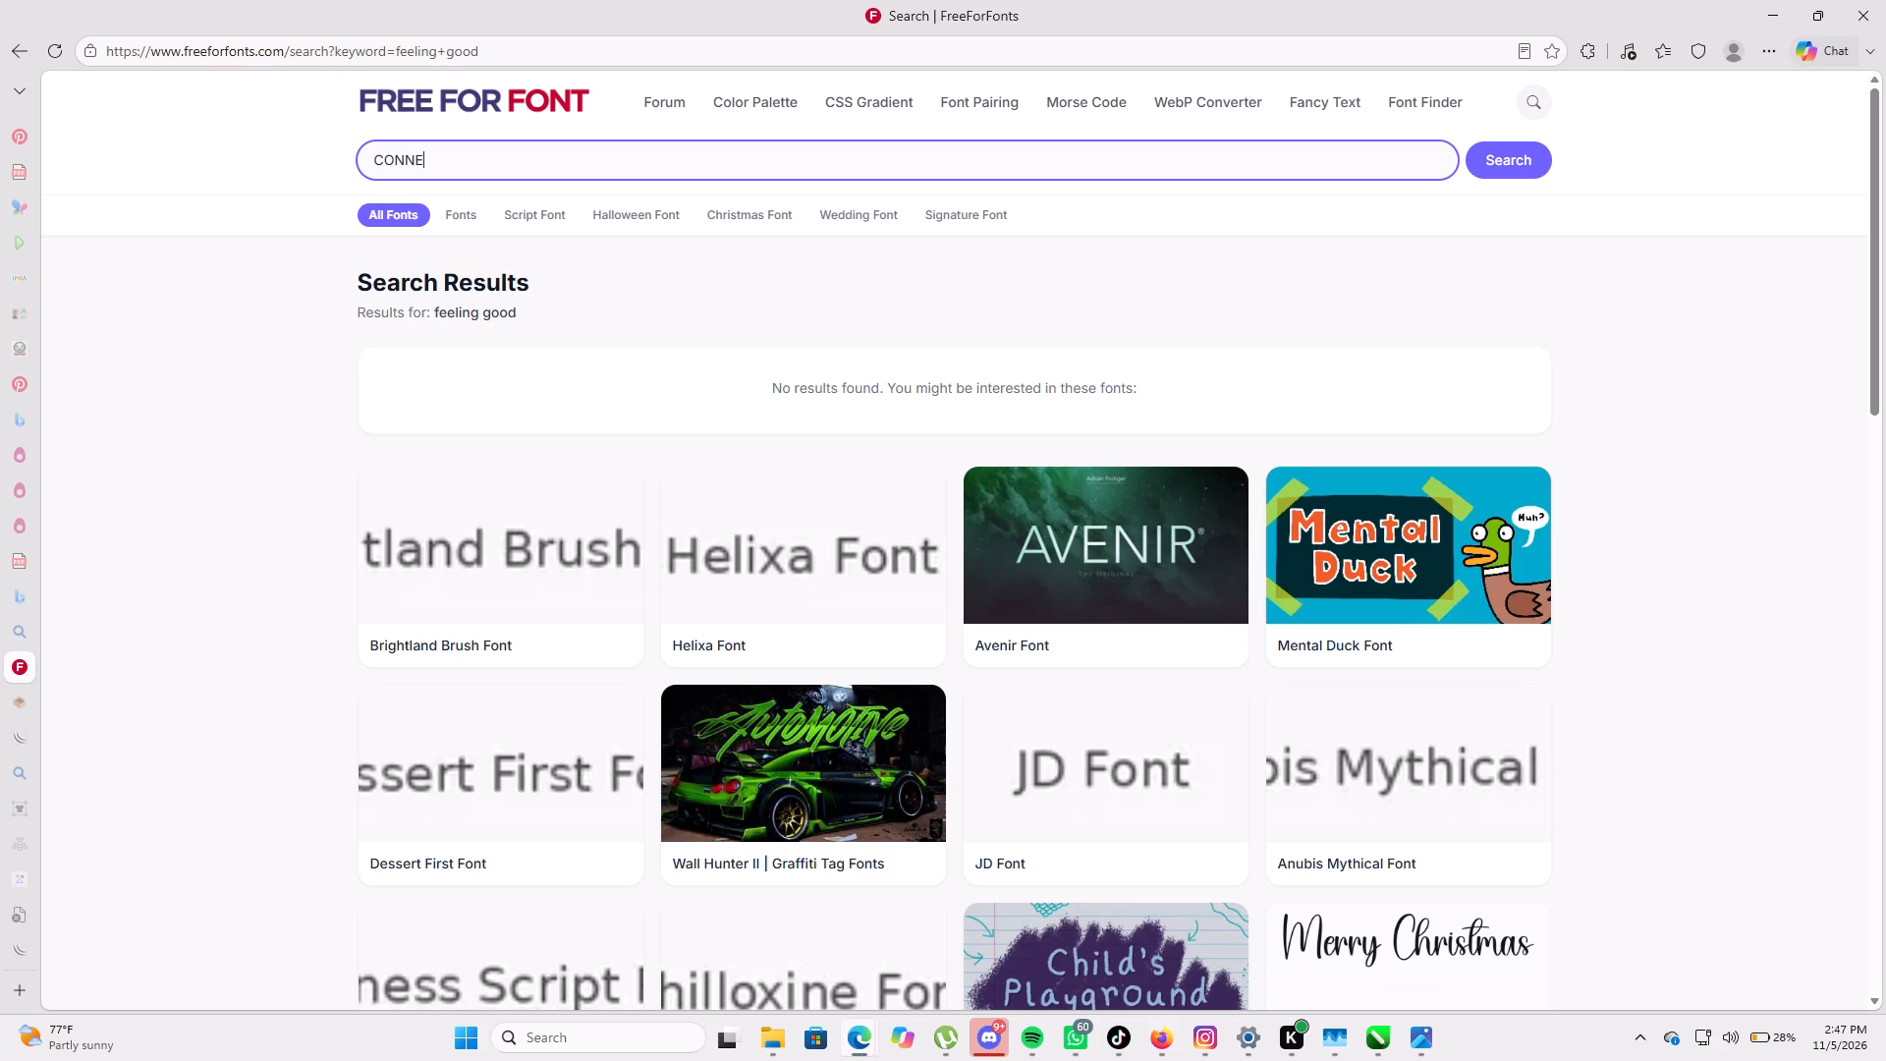
pyautogui.write('qt')
pyautogui.press('Return')
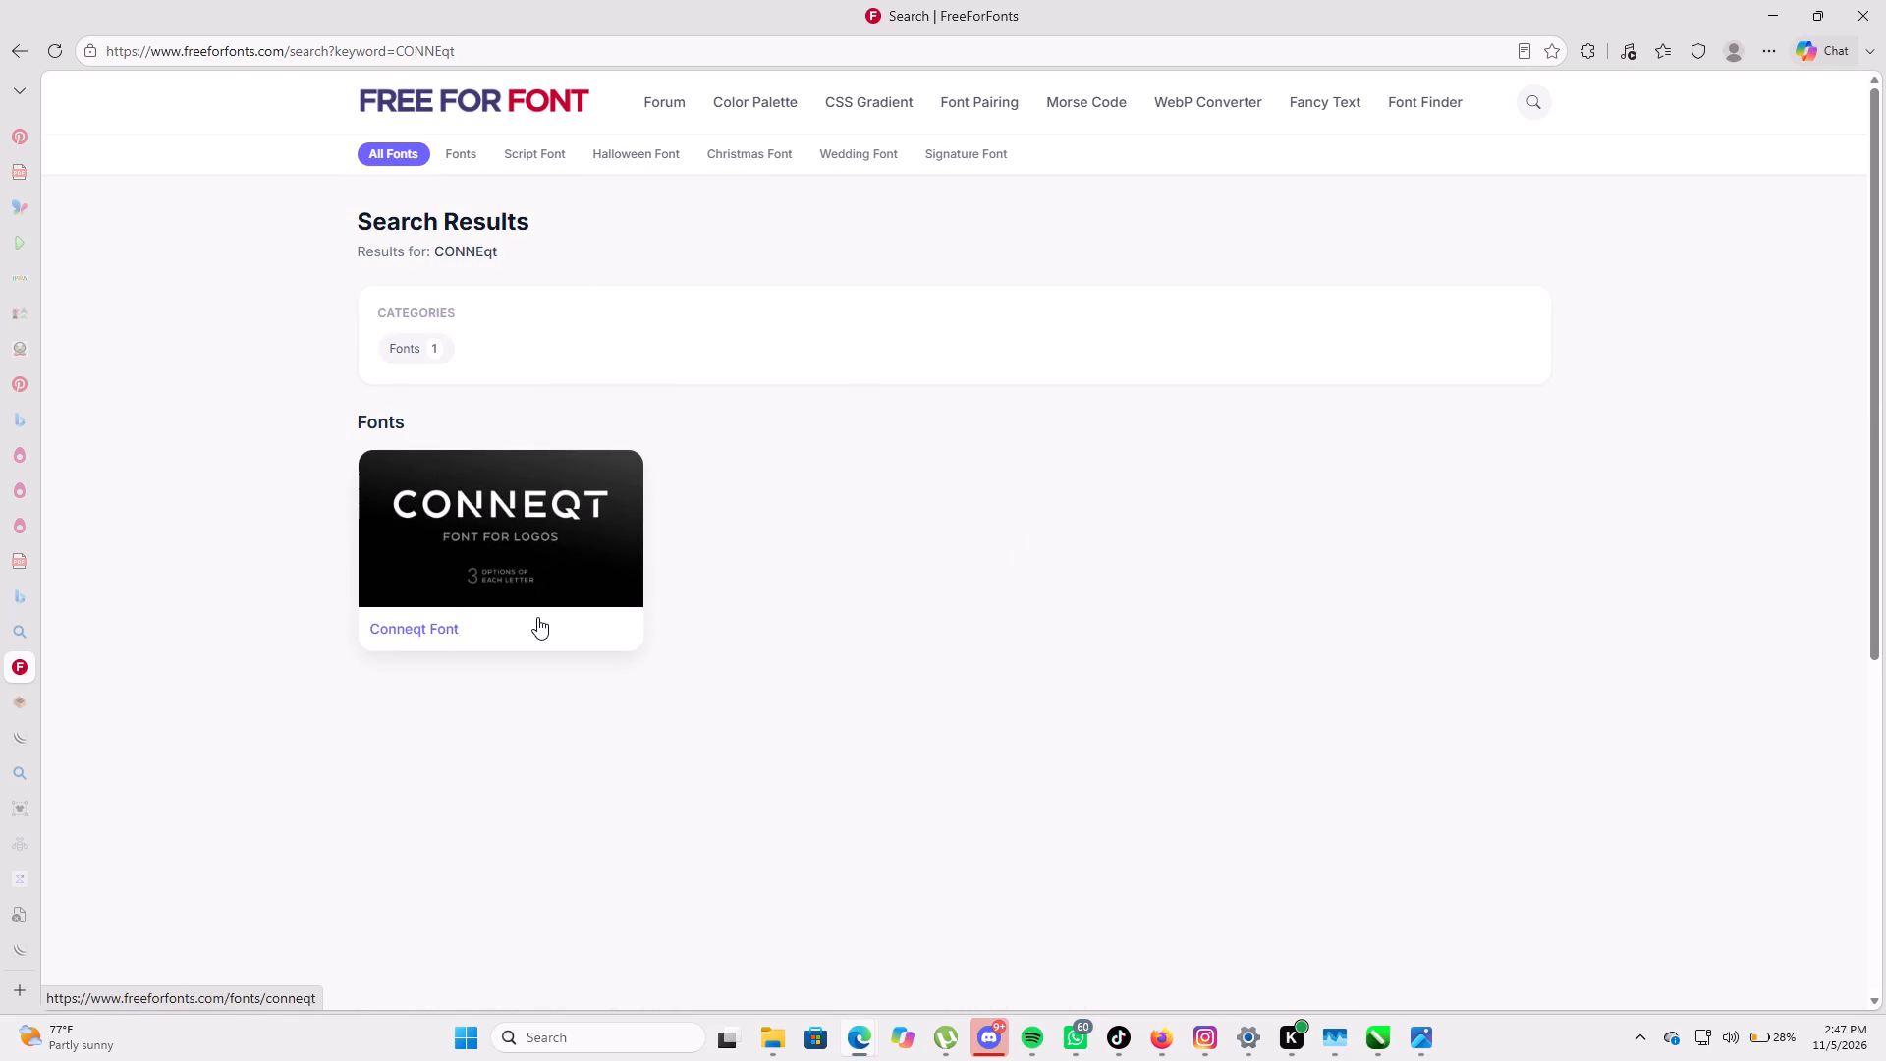
# Open the Conneqt Font page from the search results and request the font to bring up its download prompt.
pyautogui.click(537, 617)
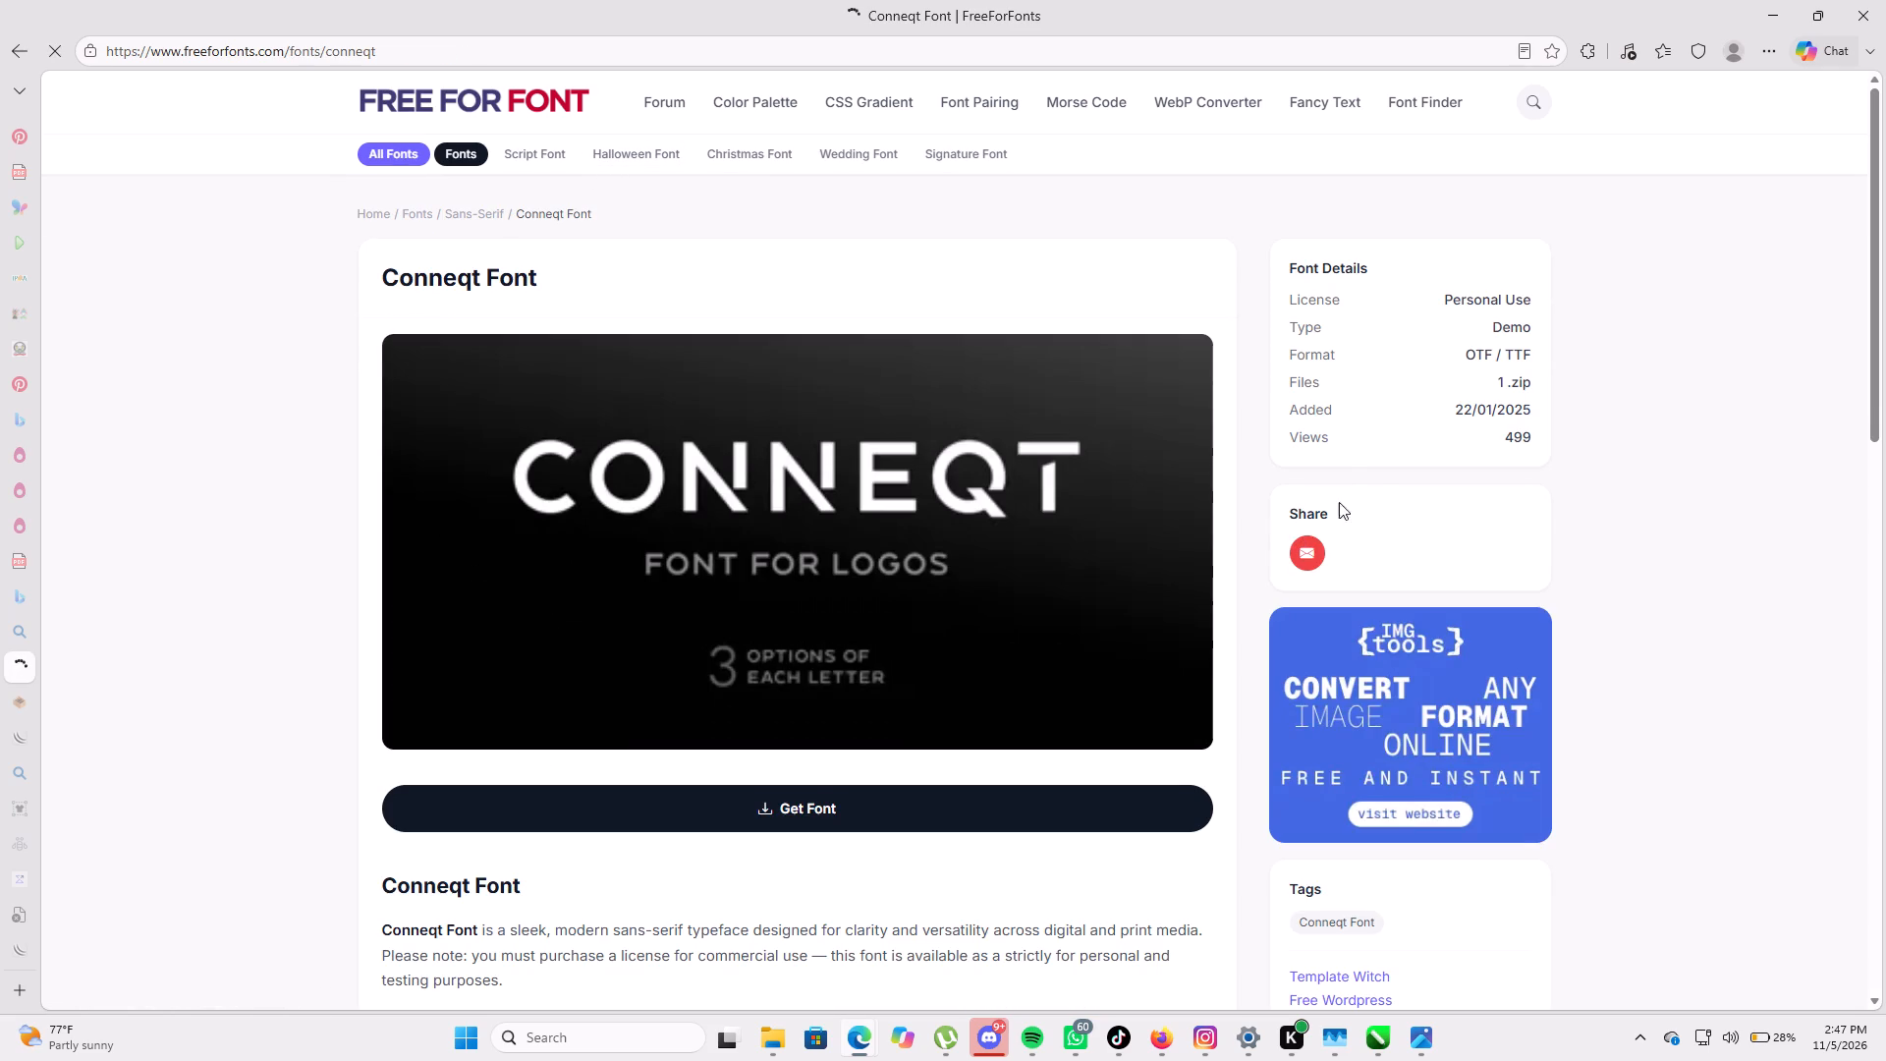
pyautogui.scroll(-2, 1374, 469)
pyautogui.click(795, 602)
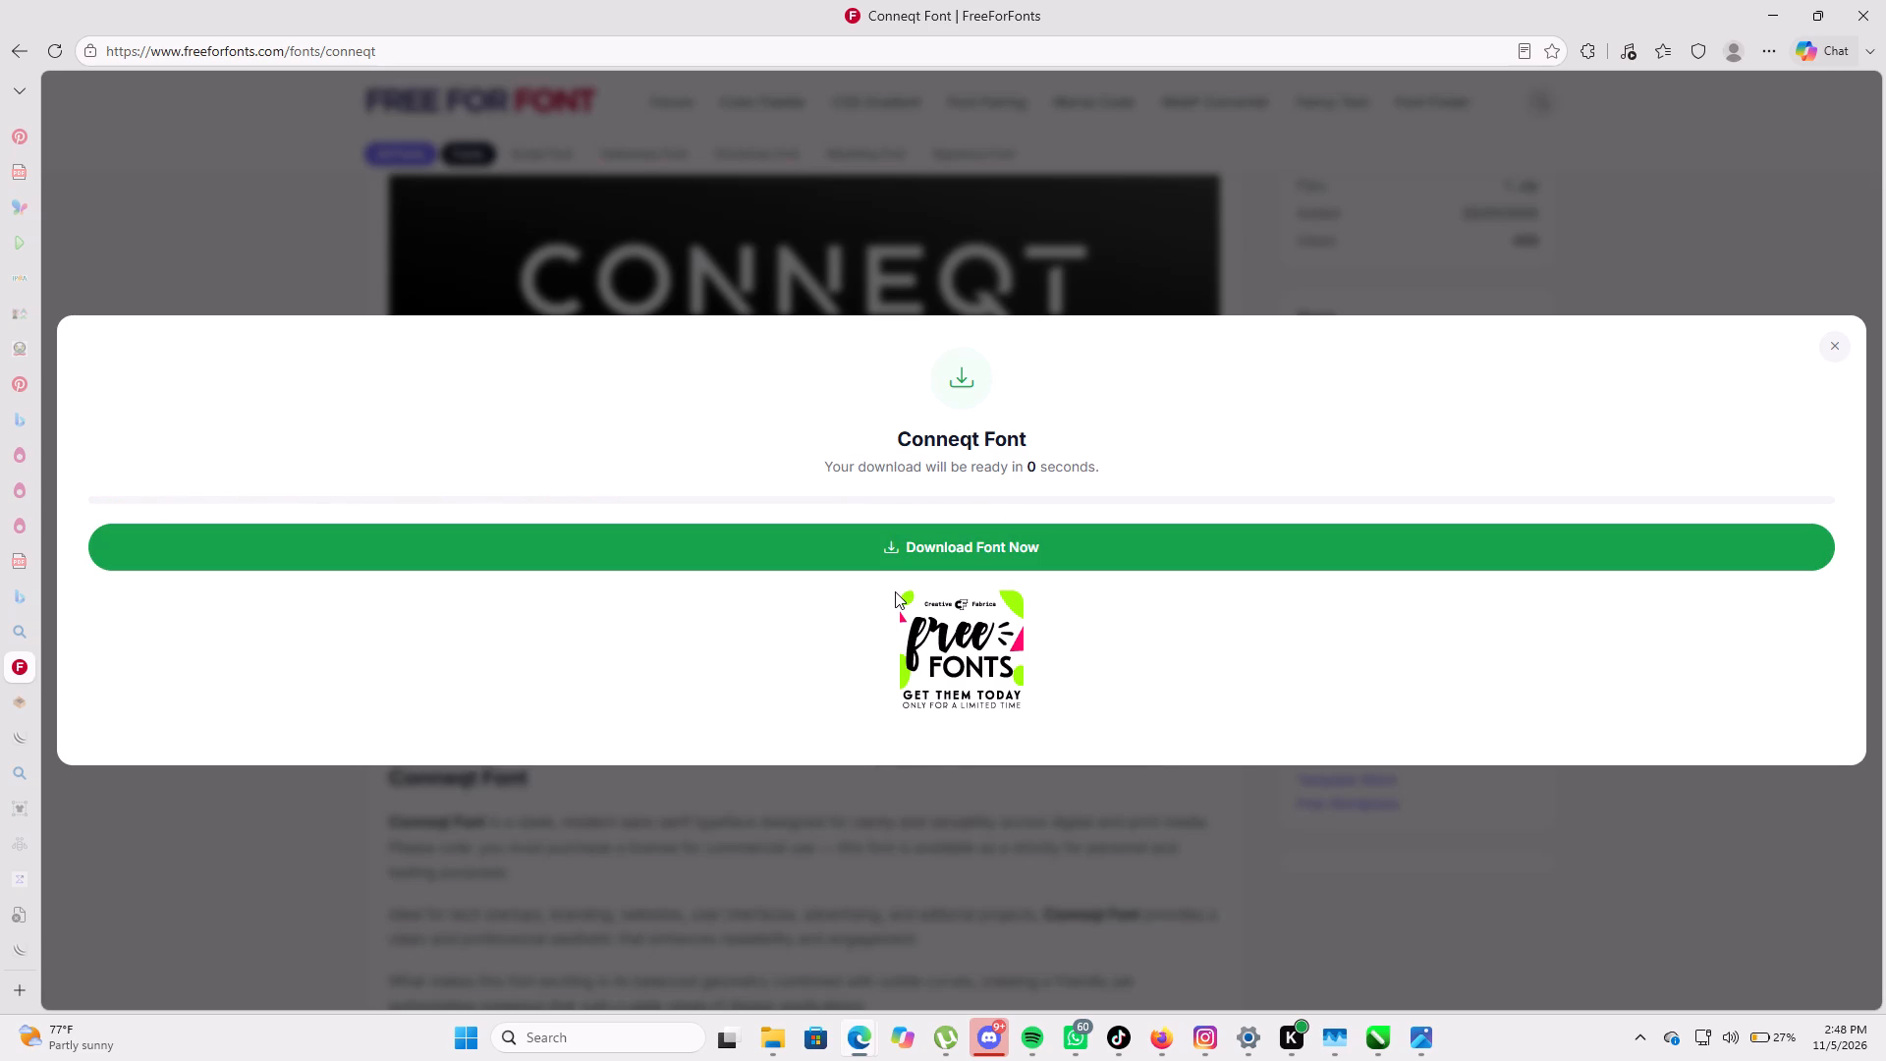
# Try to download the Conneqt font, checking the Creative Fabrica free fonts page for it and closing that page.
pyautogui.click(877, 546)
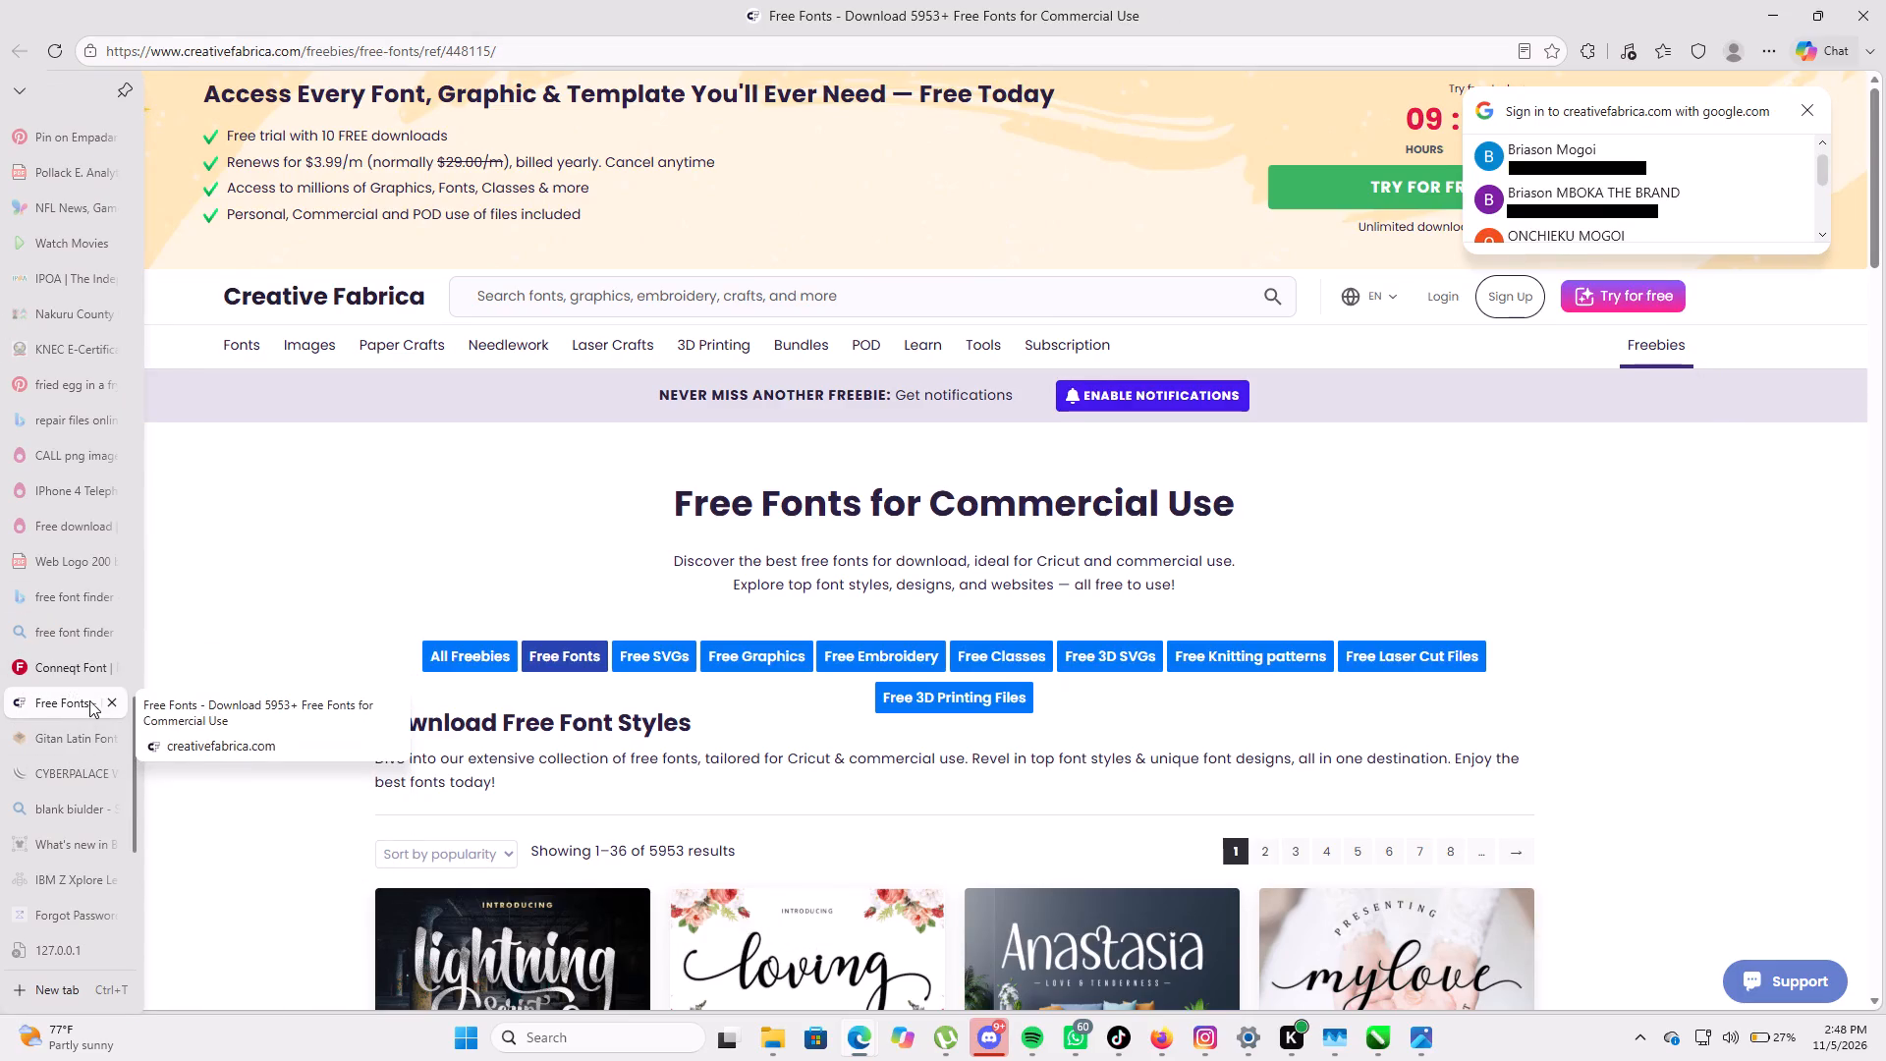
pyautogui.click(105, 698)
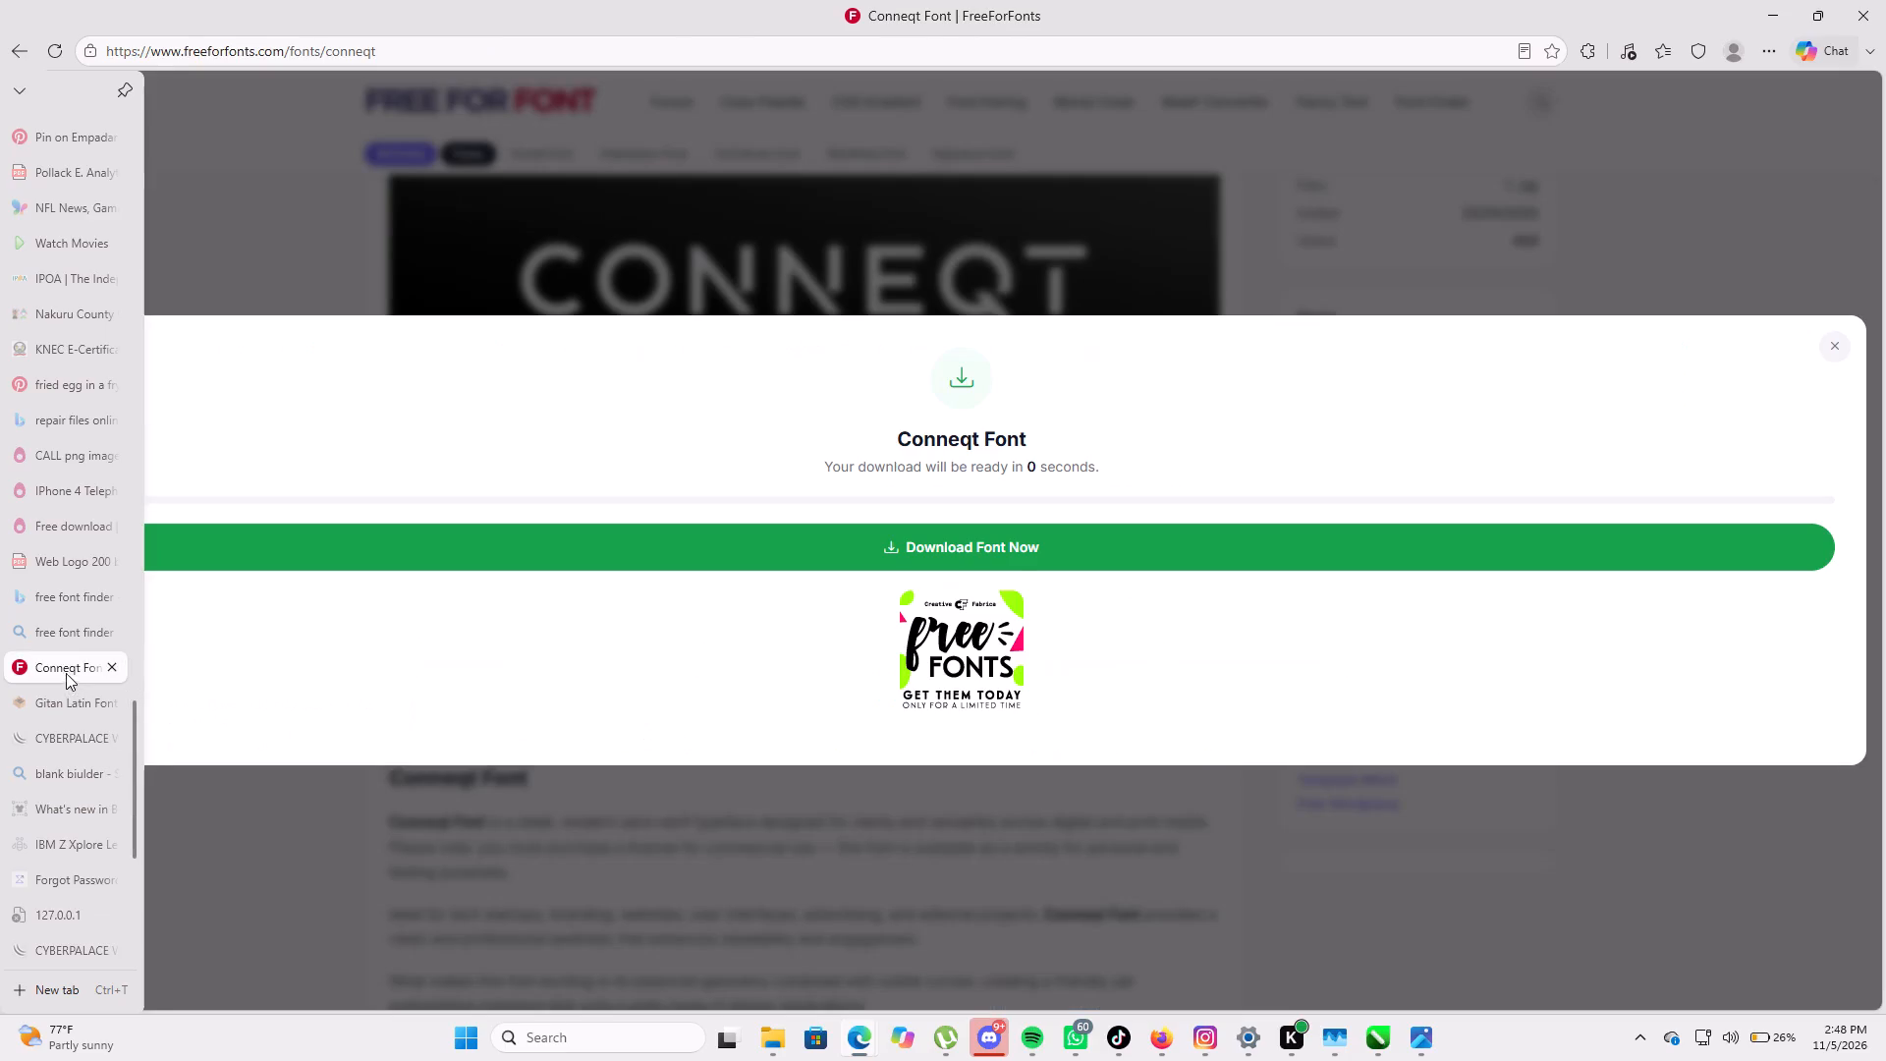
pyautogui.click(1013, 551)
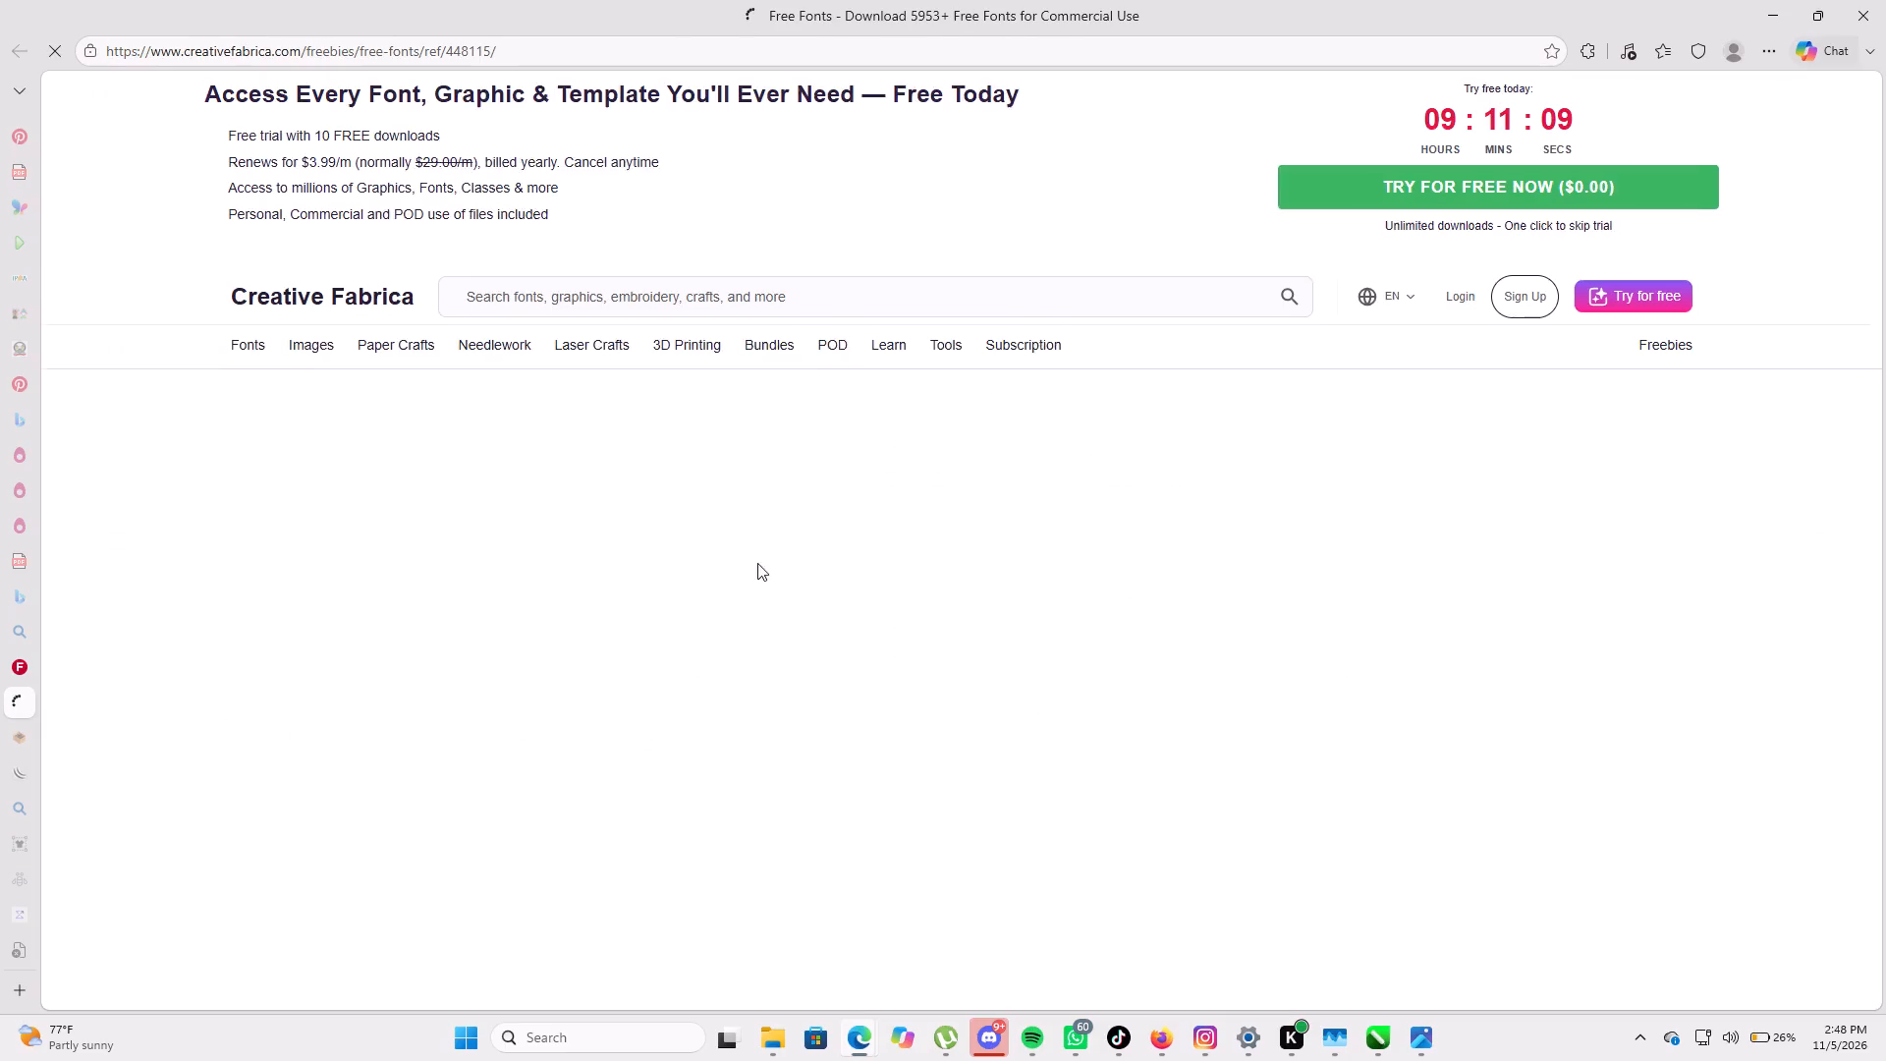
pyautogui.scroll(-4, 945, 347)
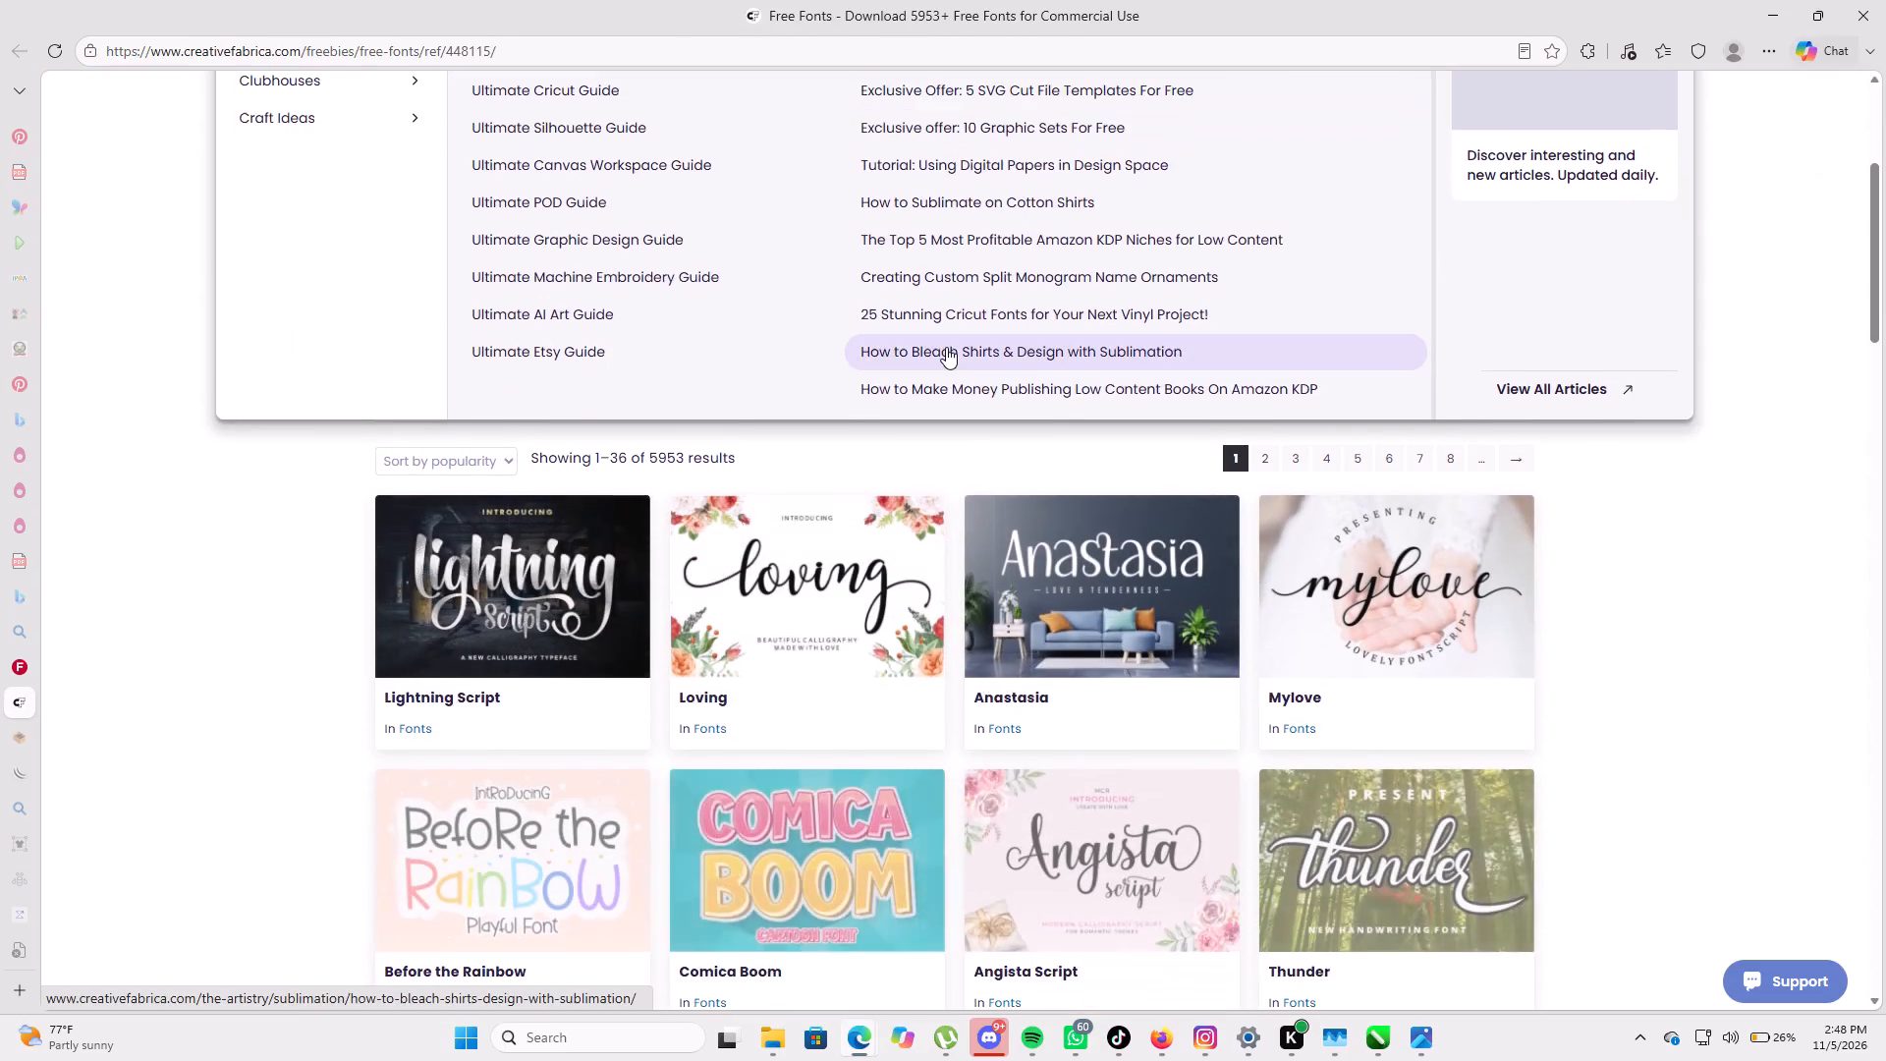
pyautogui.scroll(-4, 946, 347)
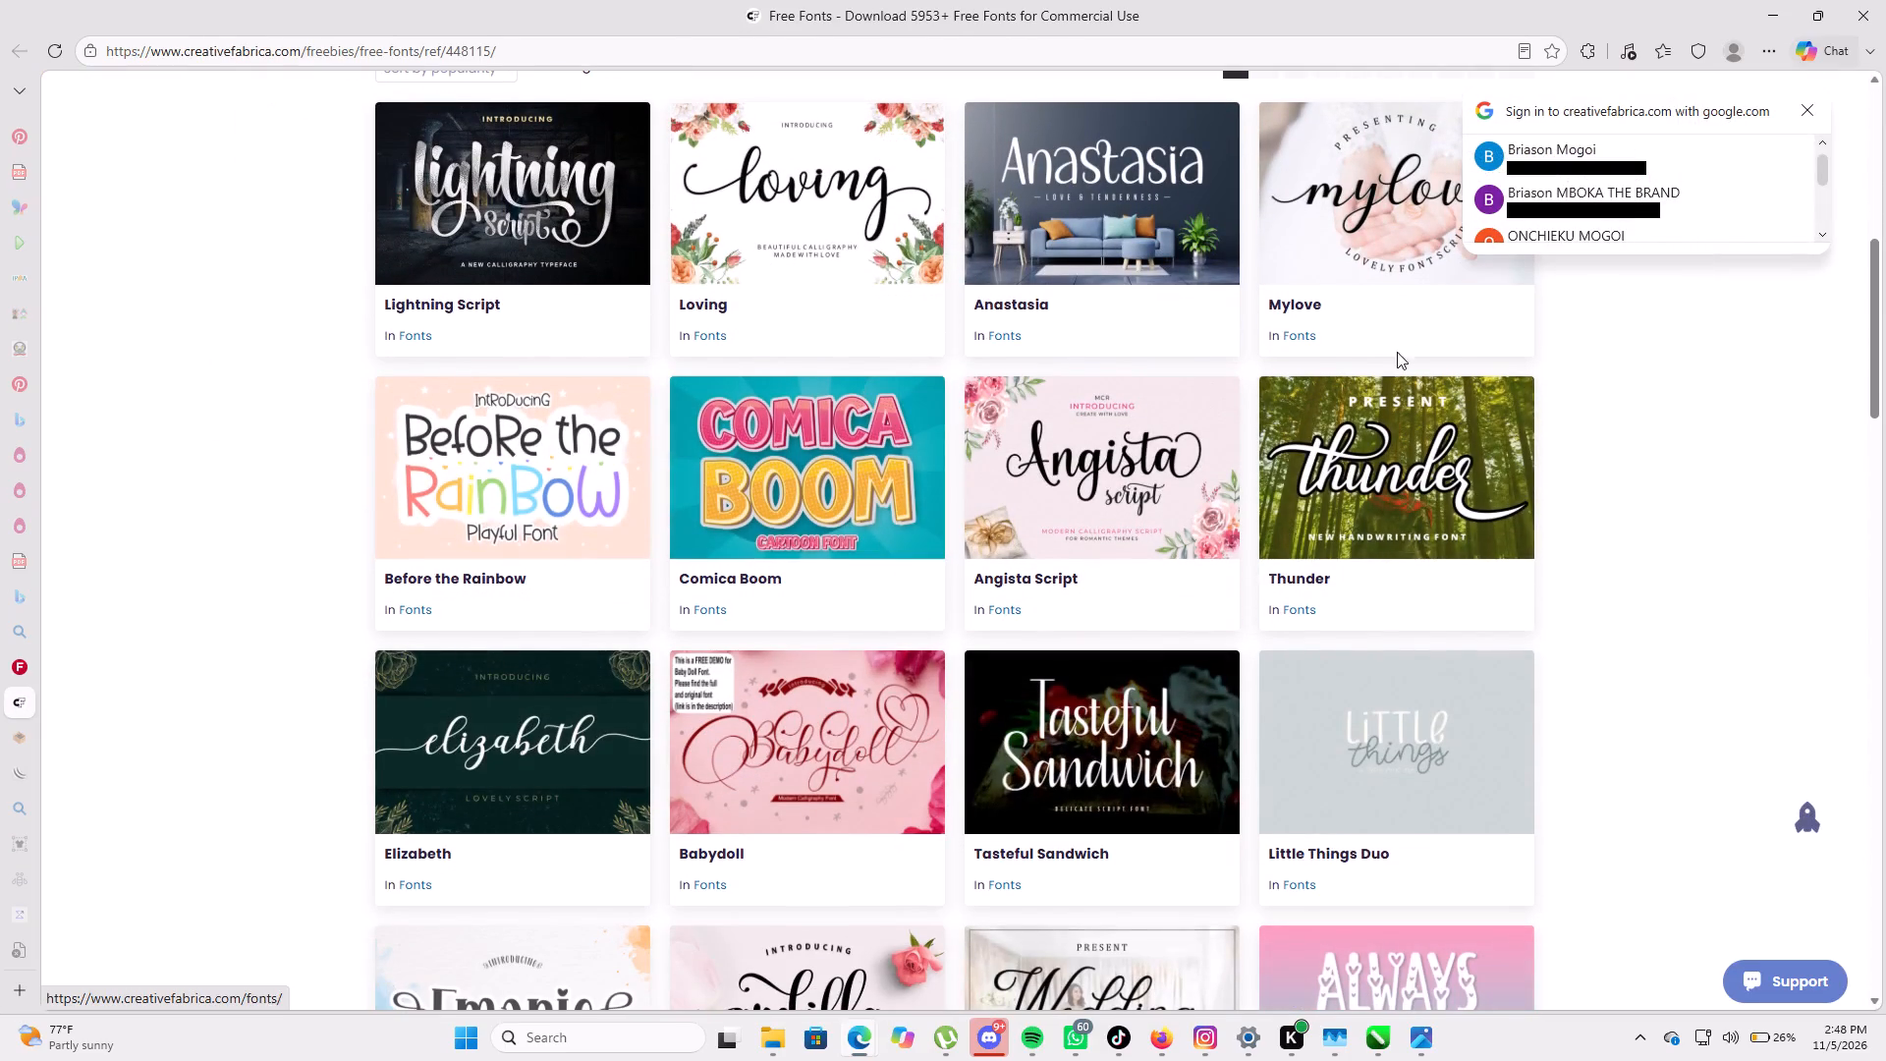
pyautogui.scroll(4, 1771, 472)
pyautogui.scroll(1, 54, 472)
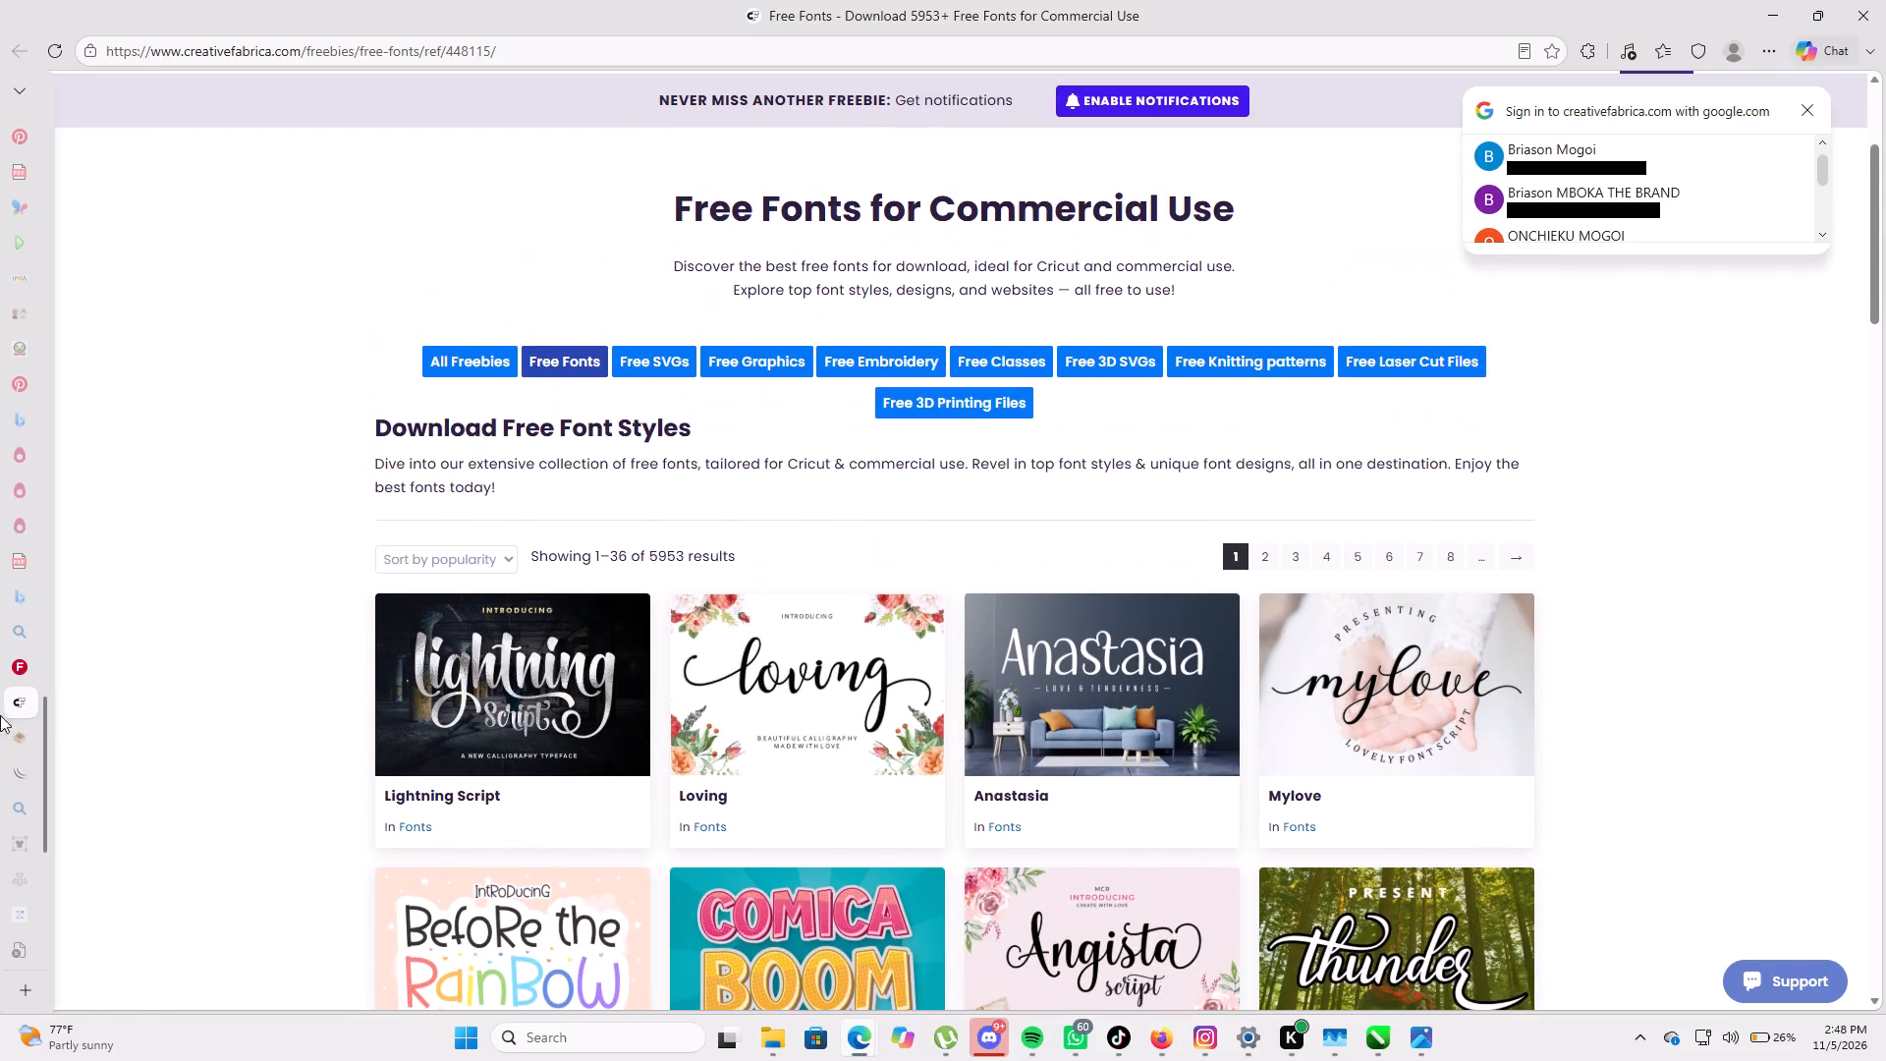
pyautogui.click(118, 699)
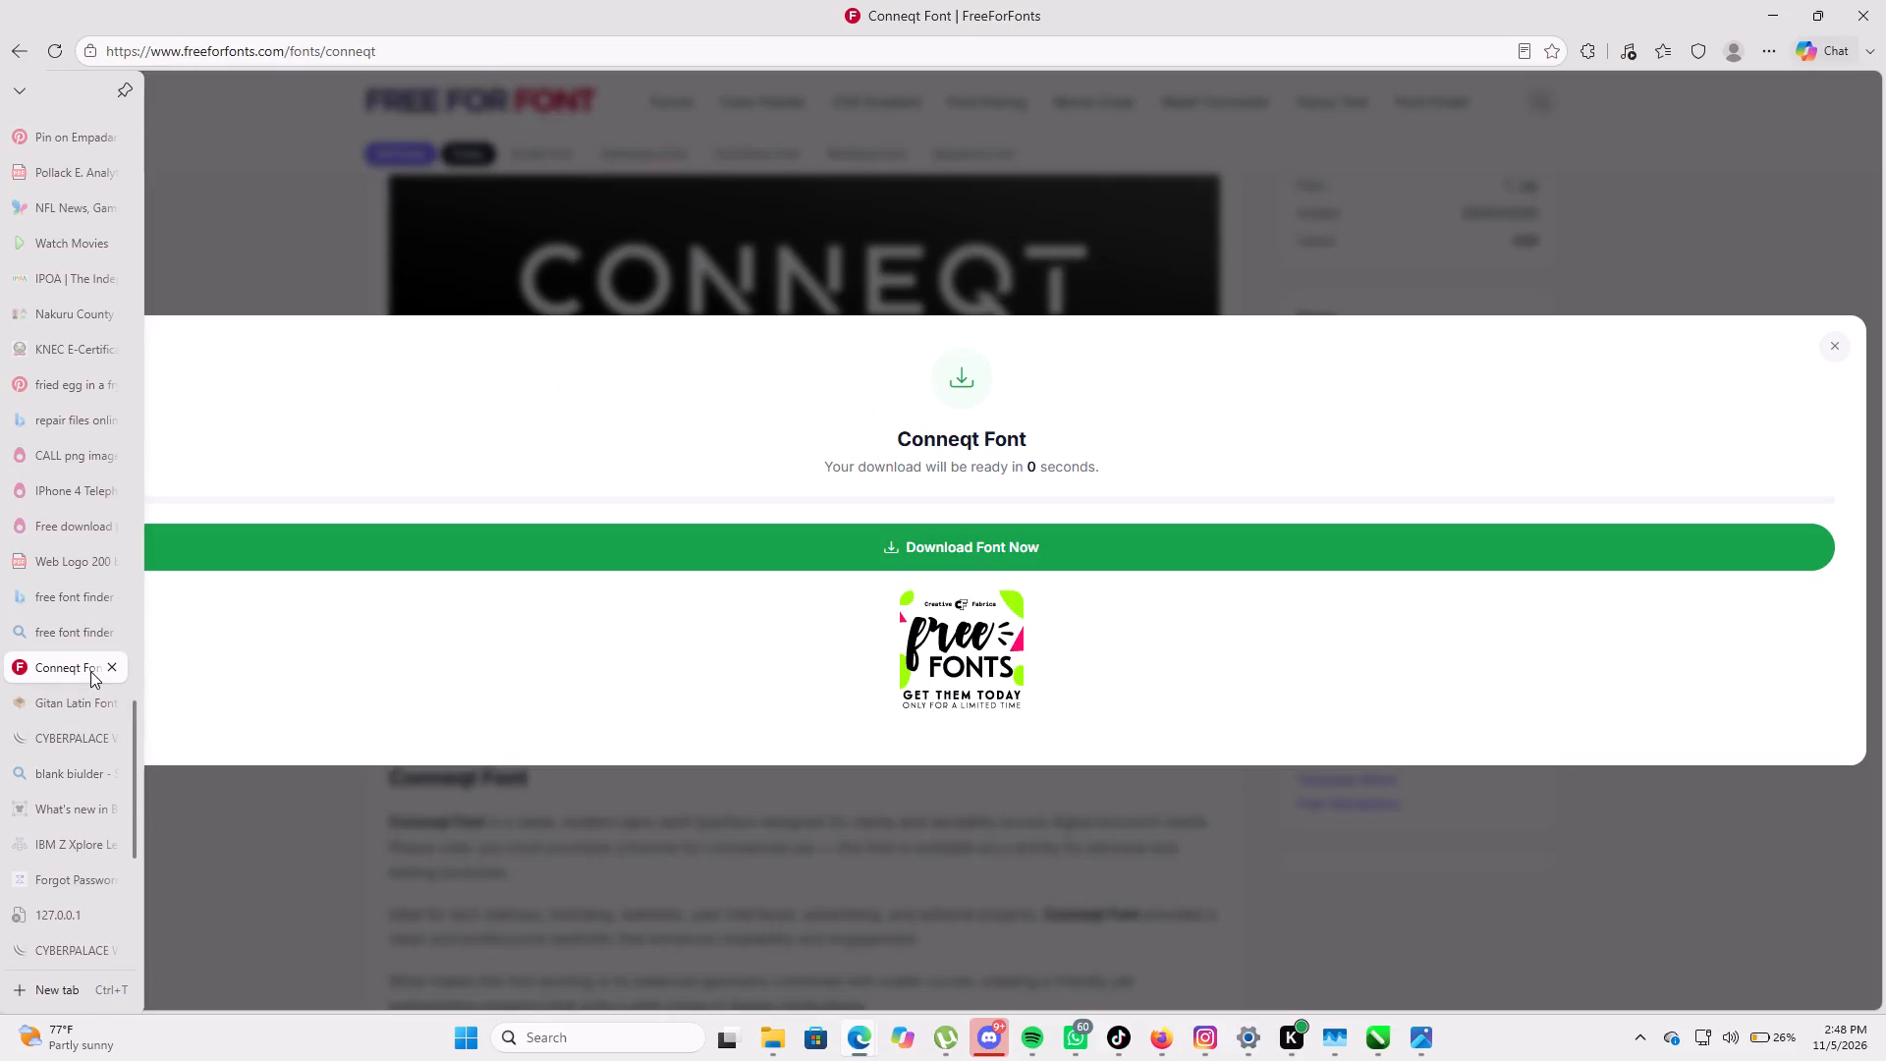
# Retry the Conneqt font download from its FreeForFonts page.
pyautogui.click(90, 671)
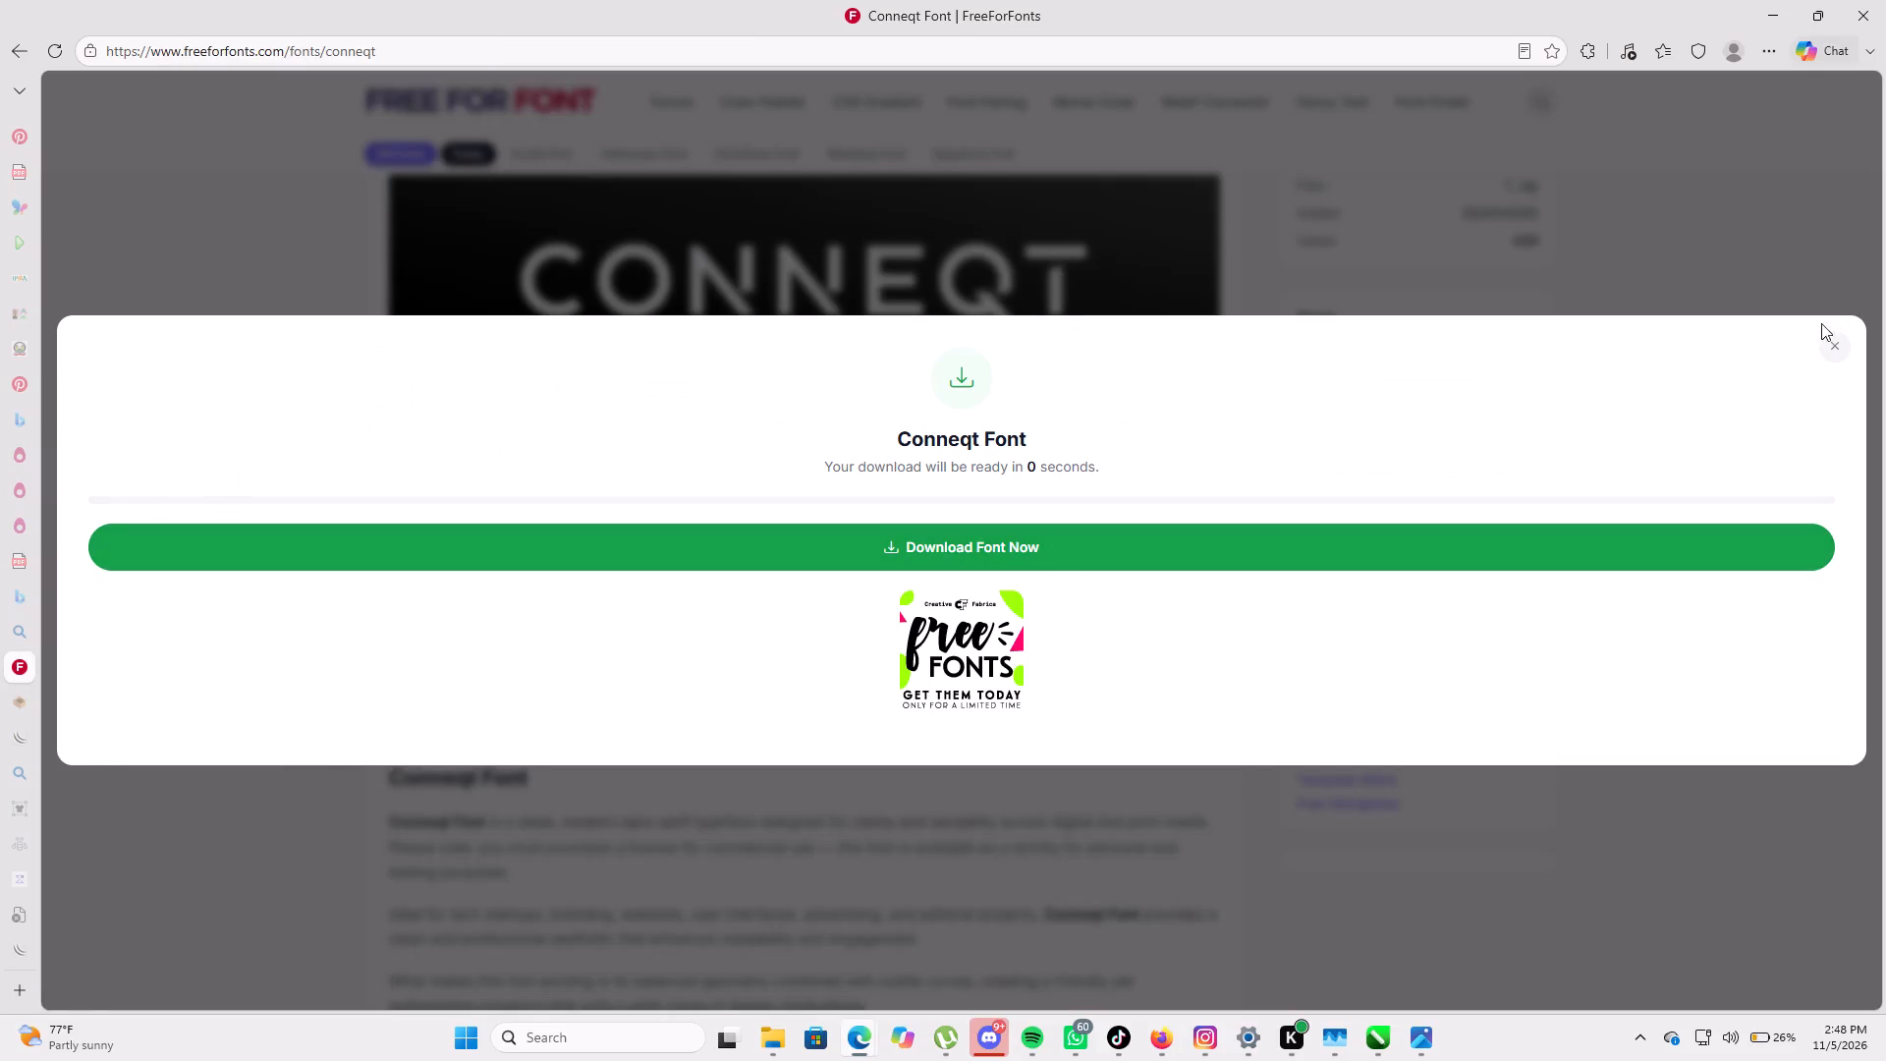
pyautogui.click(1134, 536)
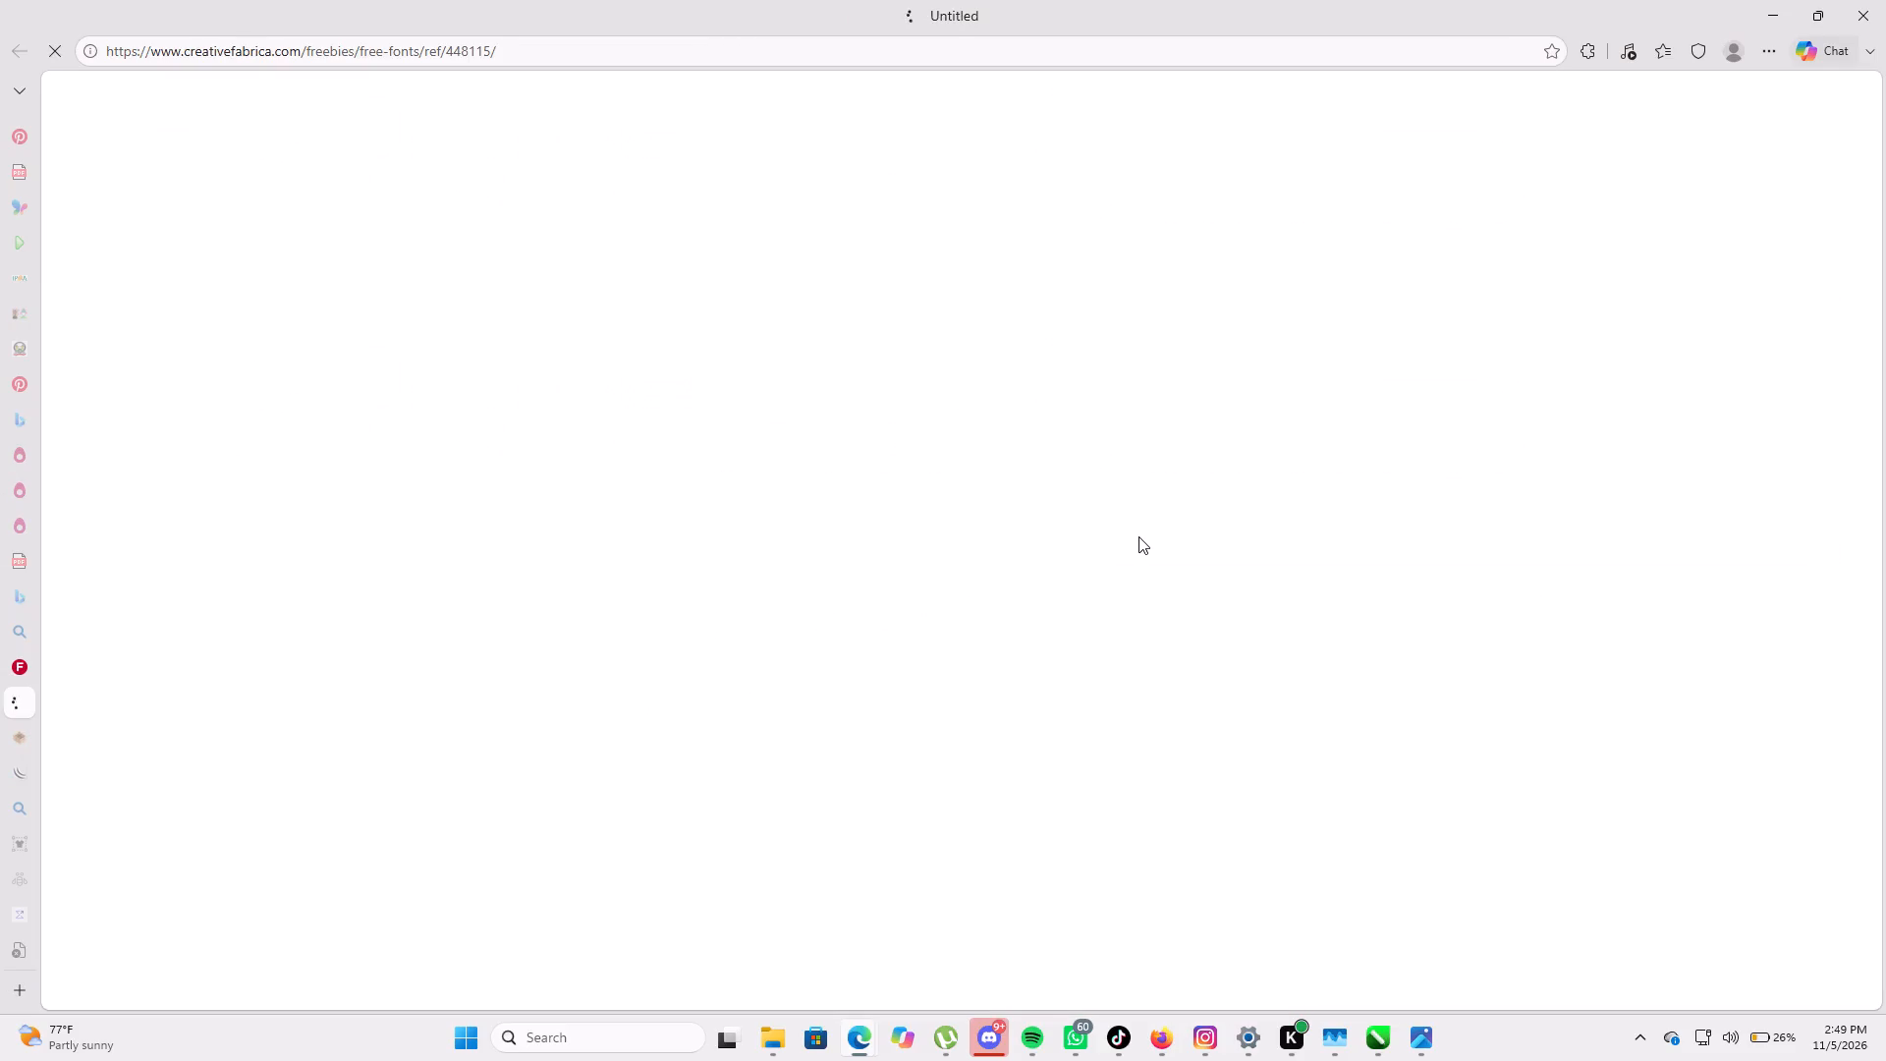
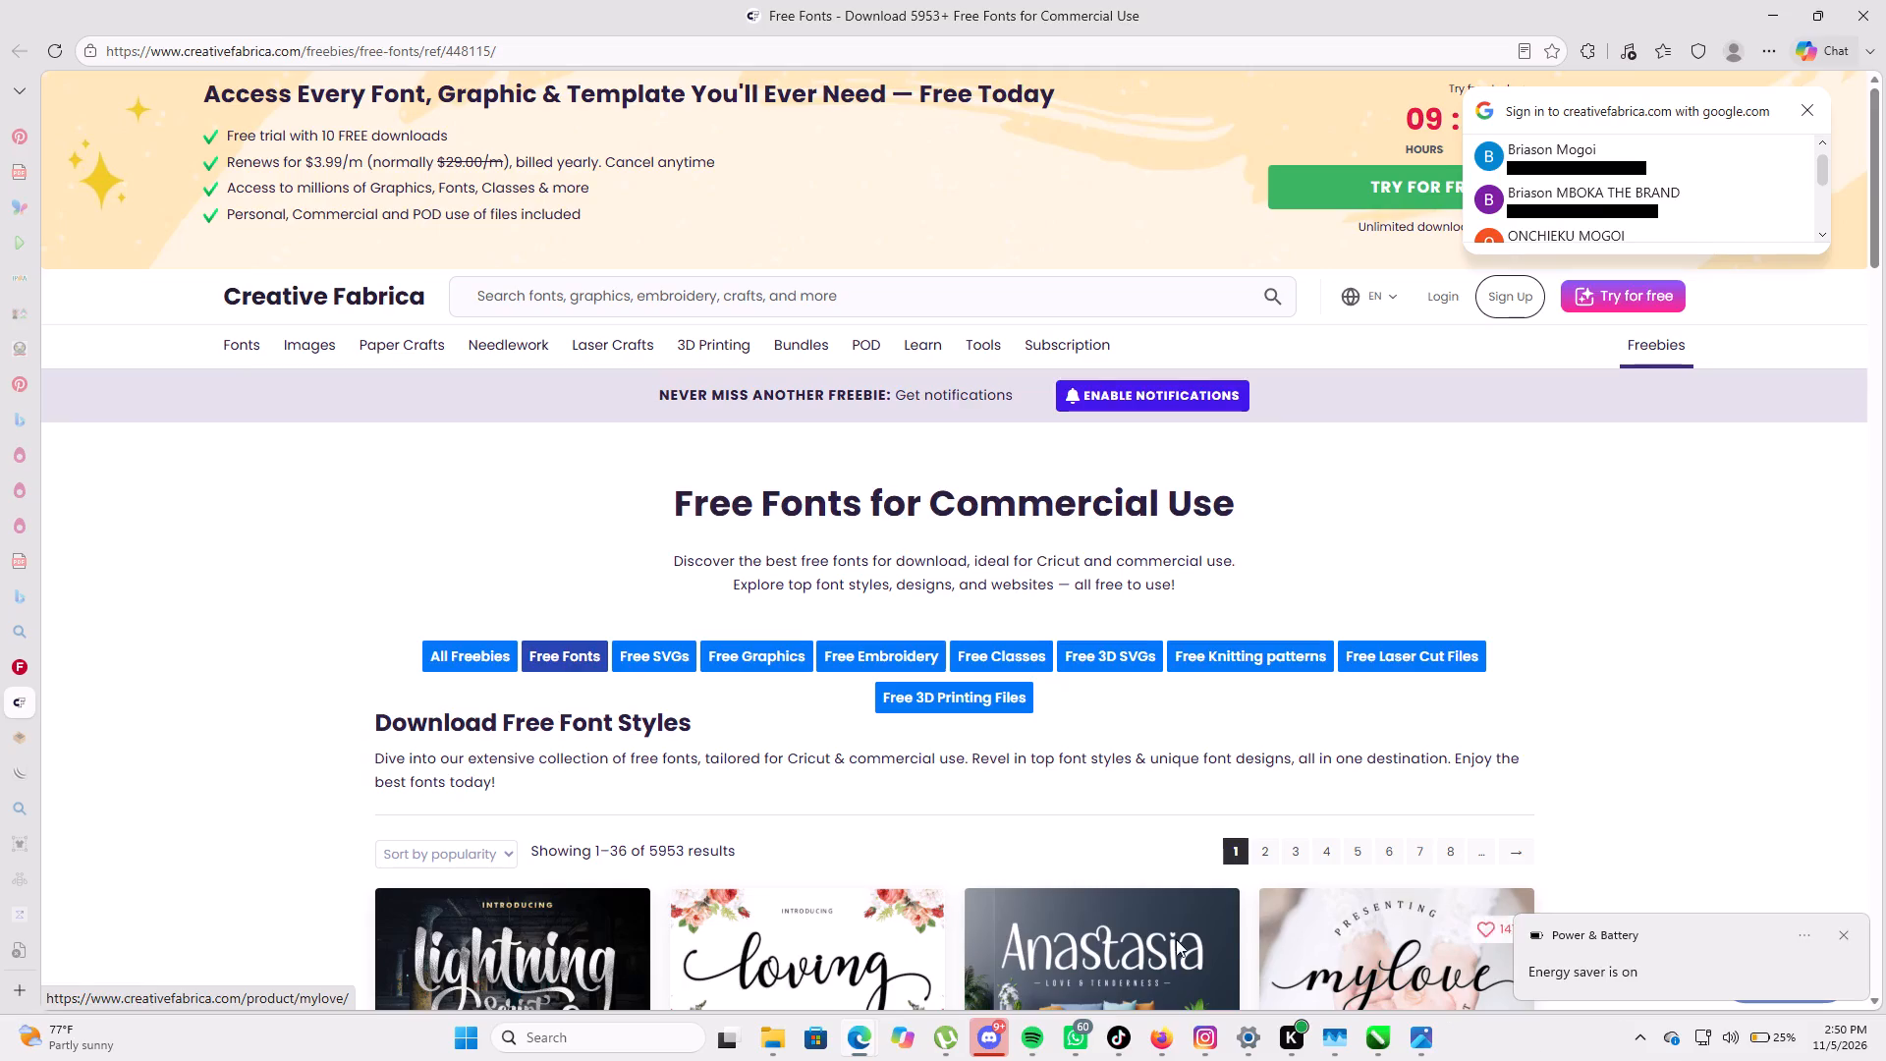
# Open the 1001 Fonts site and search it for the font conneqt.
pyautogui.click(17, 700)
pyautogui.click(20, 702)
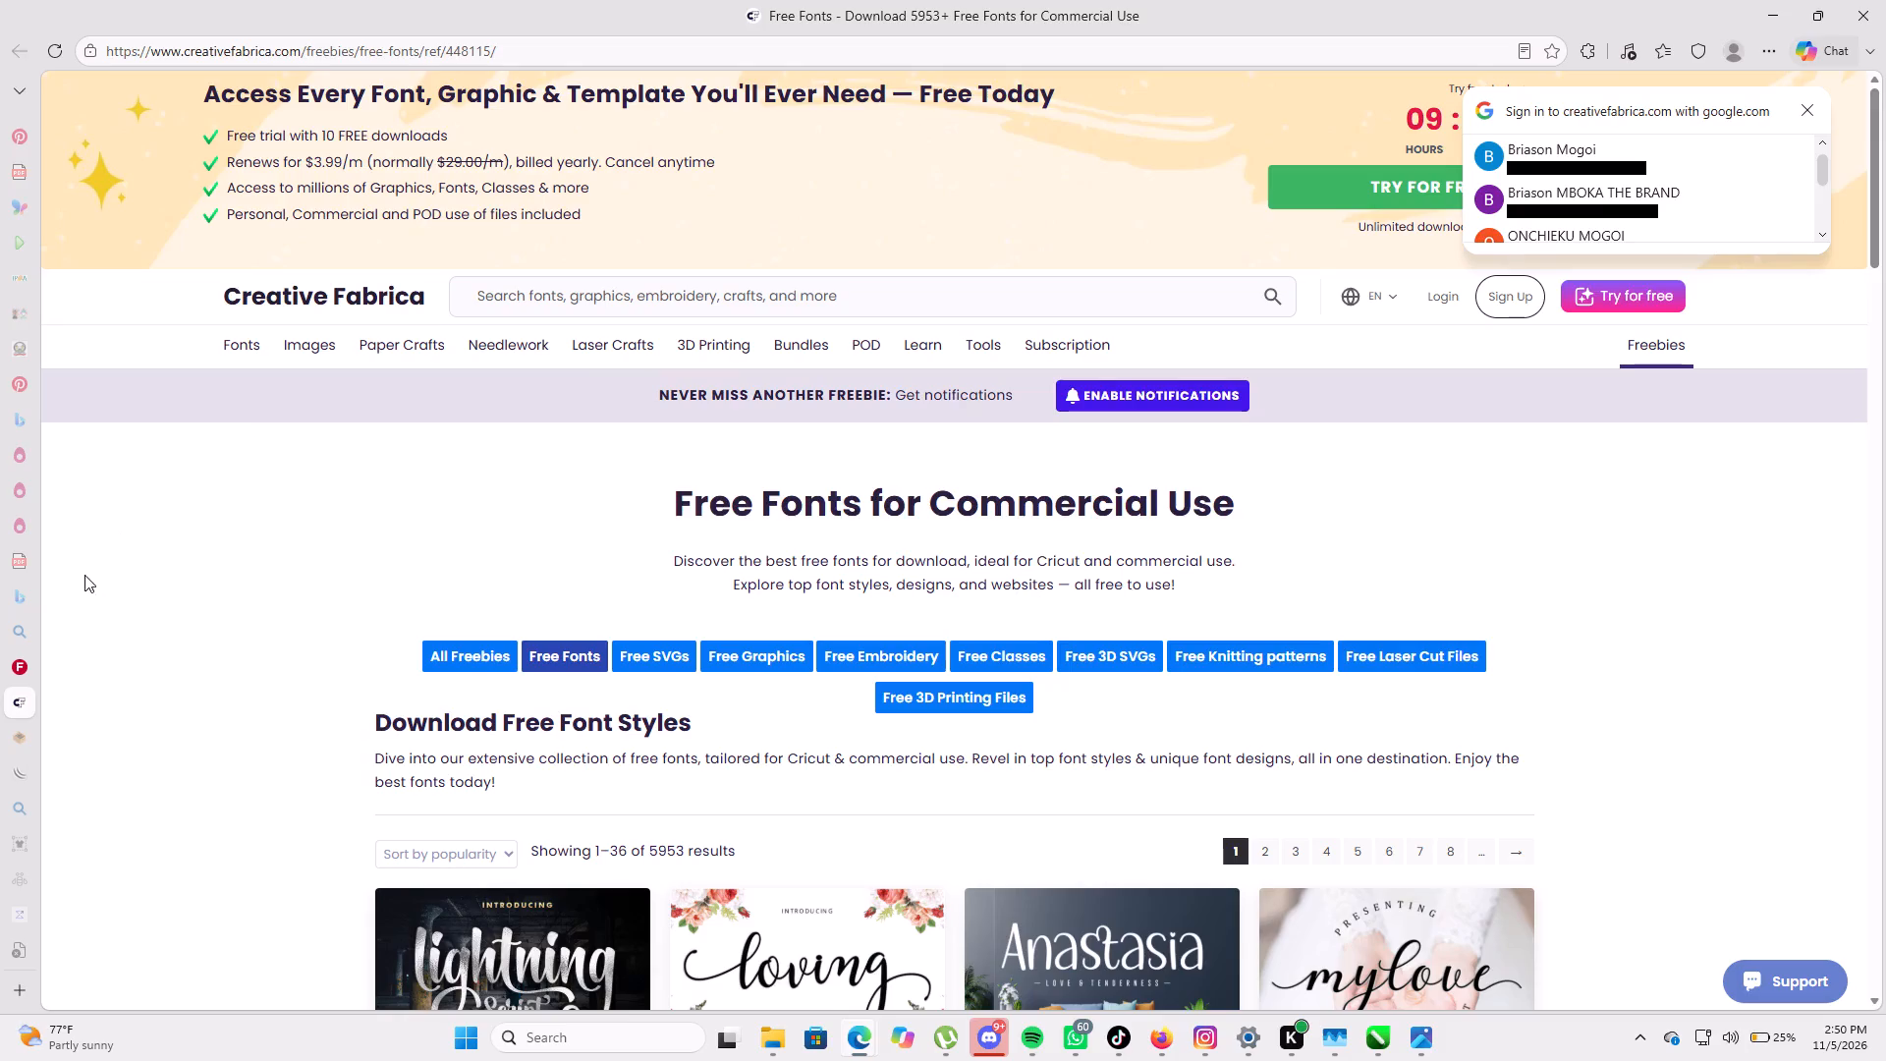
pyautogui.click(535, 54)
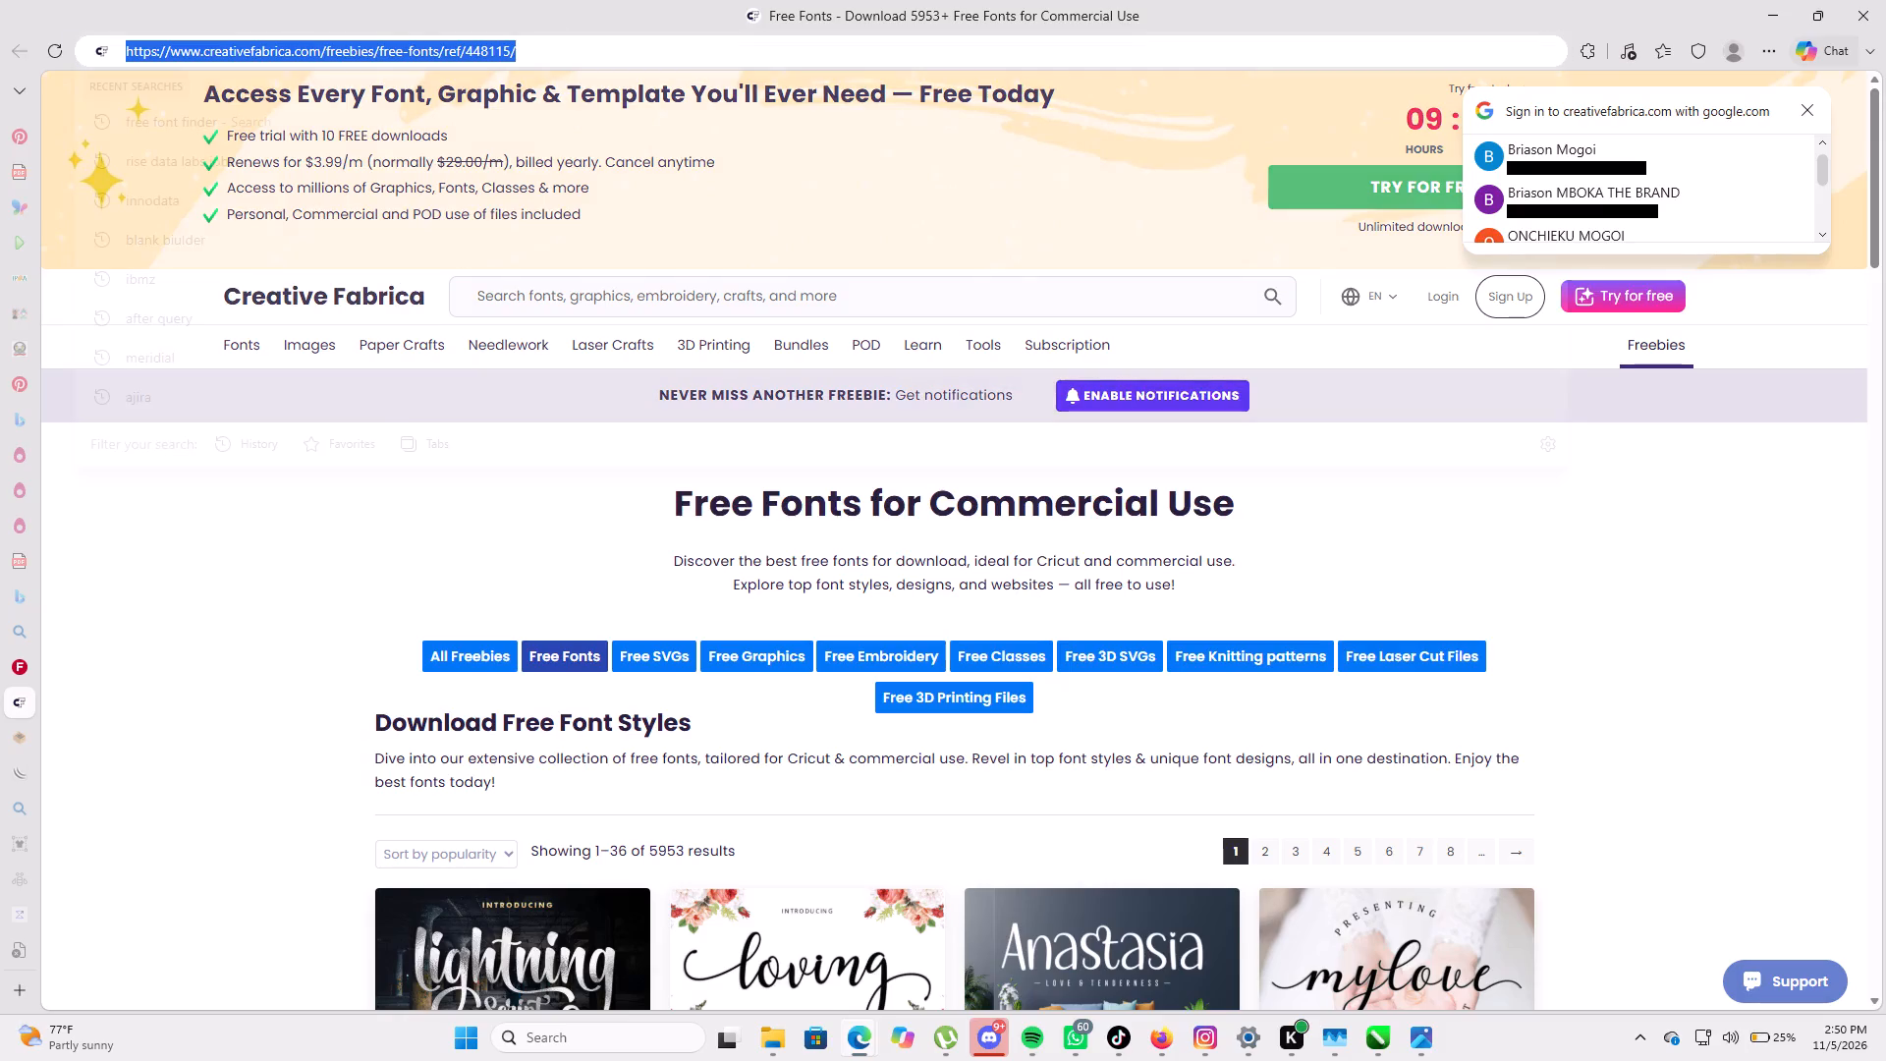
pyautogui.write('100')
pyautogui.click(351, 97)
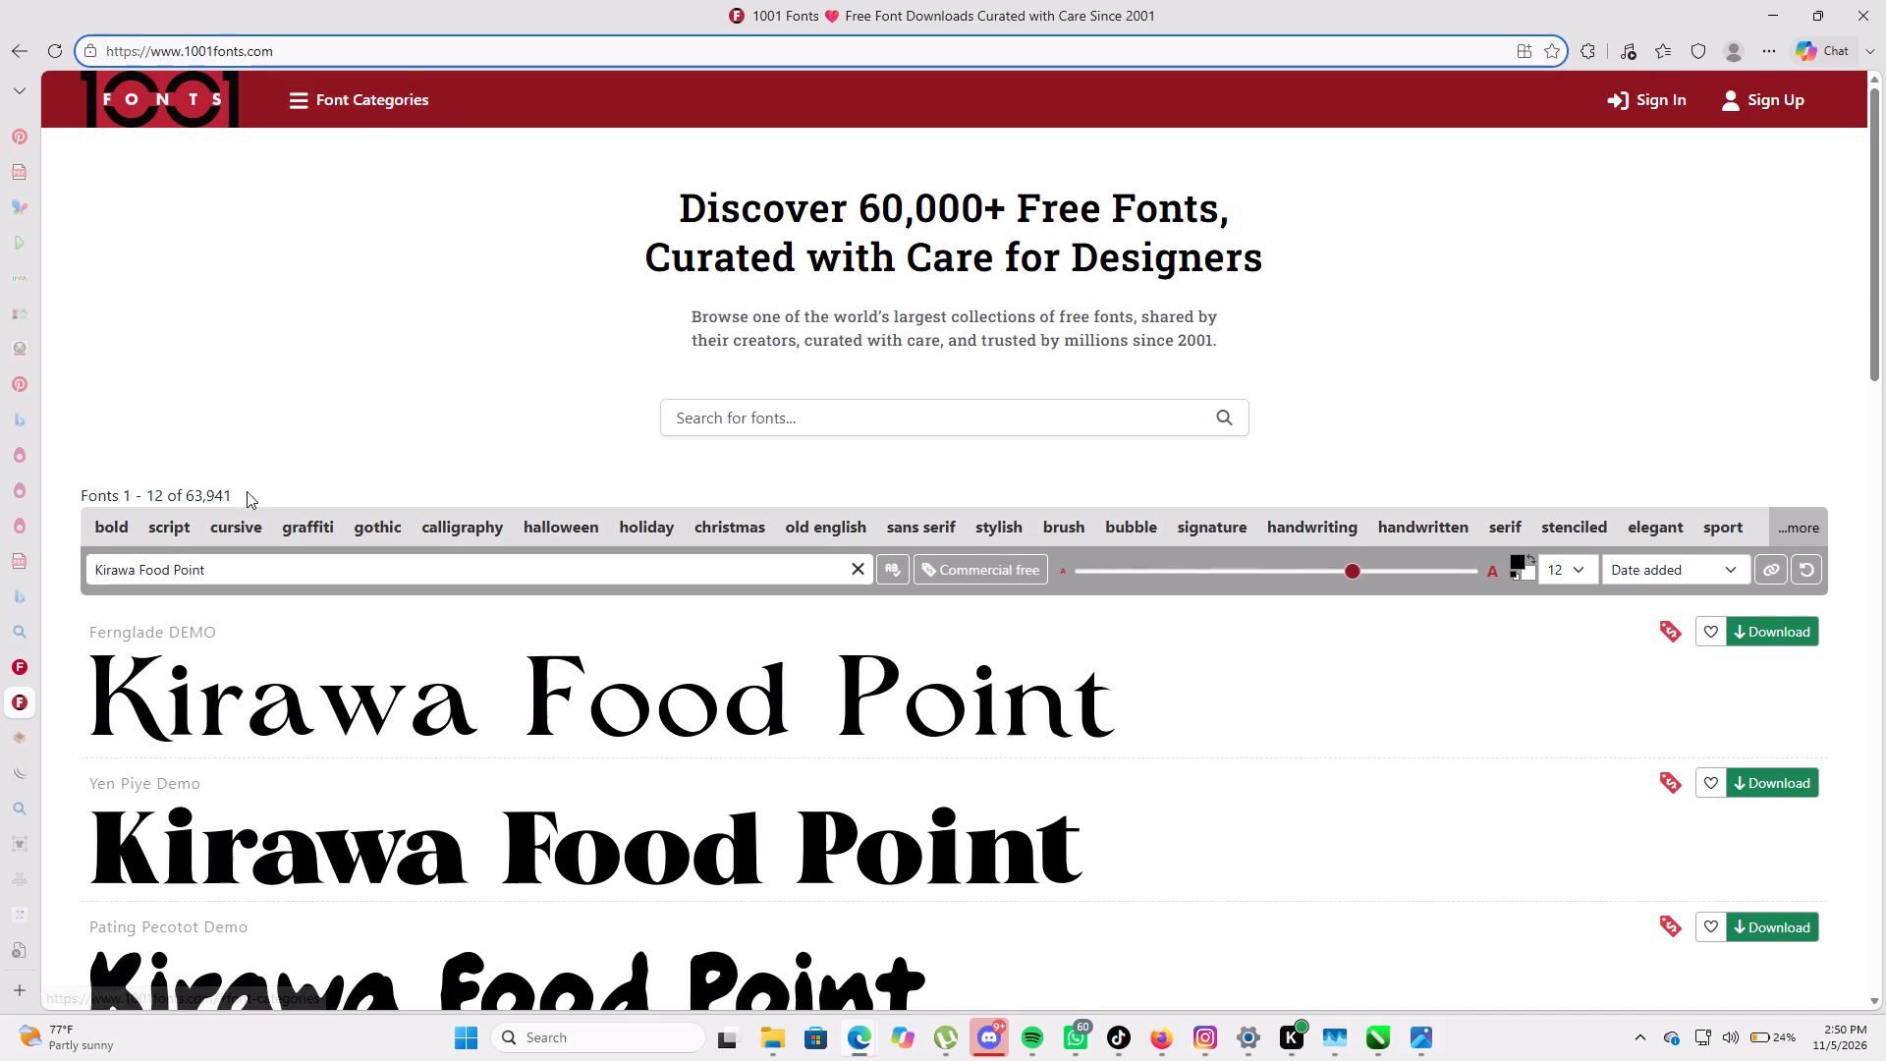
pyautogui.click(246, 581)
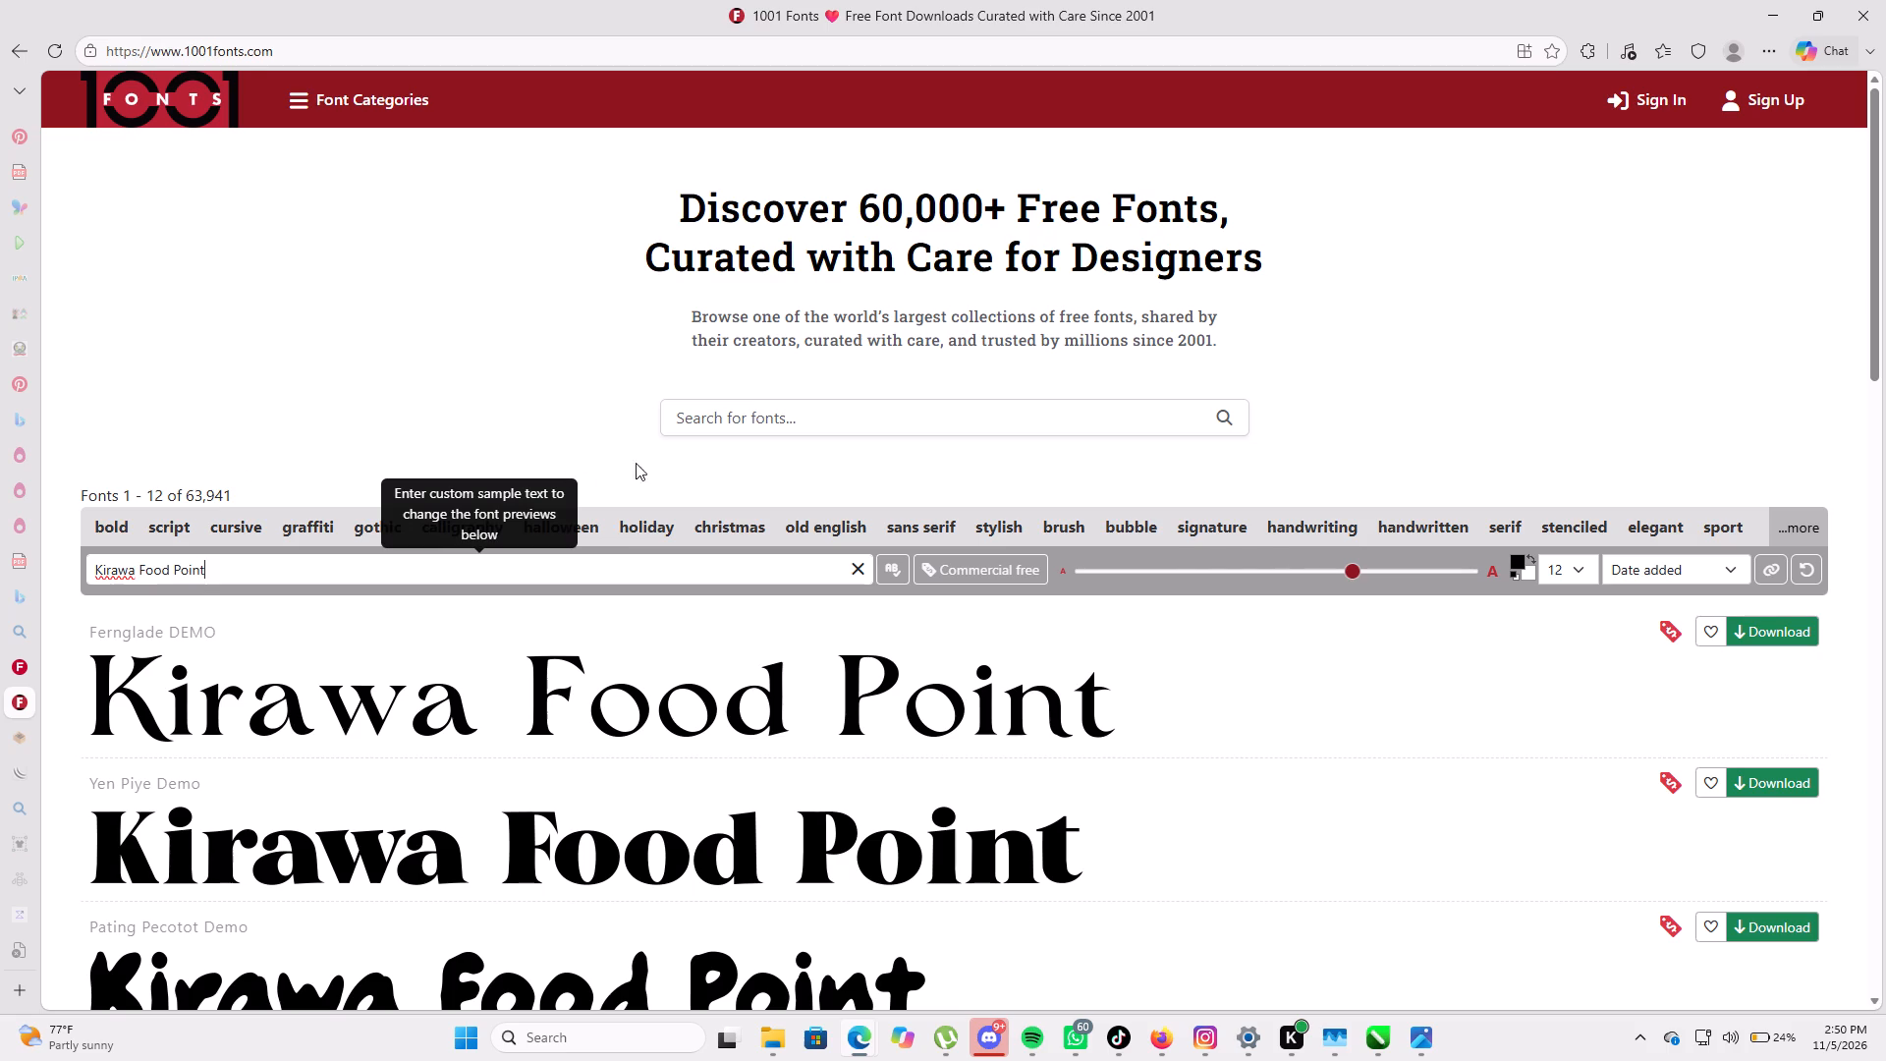
pyautogui.click(728, 413)
pyautogui.write('conneqt')
pyautogui.press('Return')
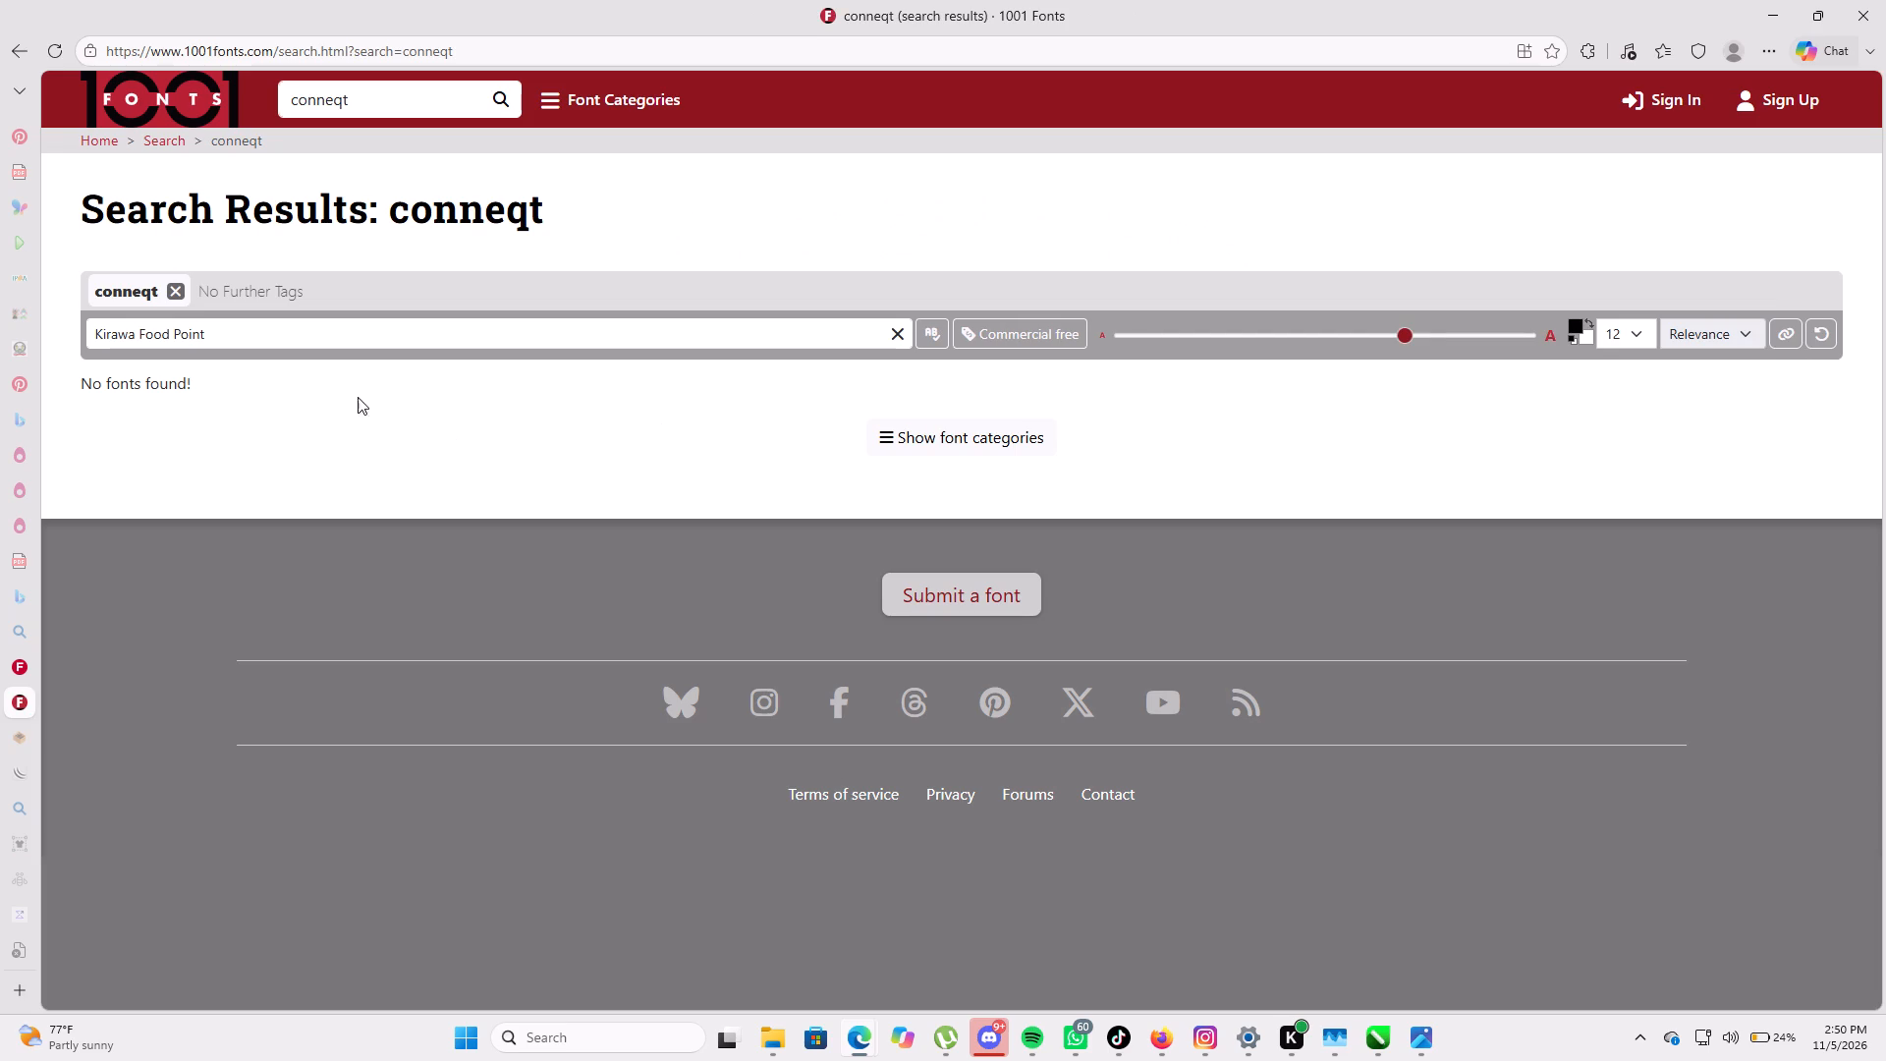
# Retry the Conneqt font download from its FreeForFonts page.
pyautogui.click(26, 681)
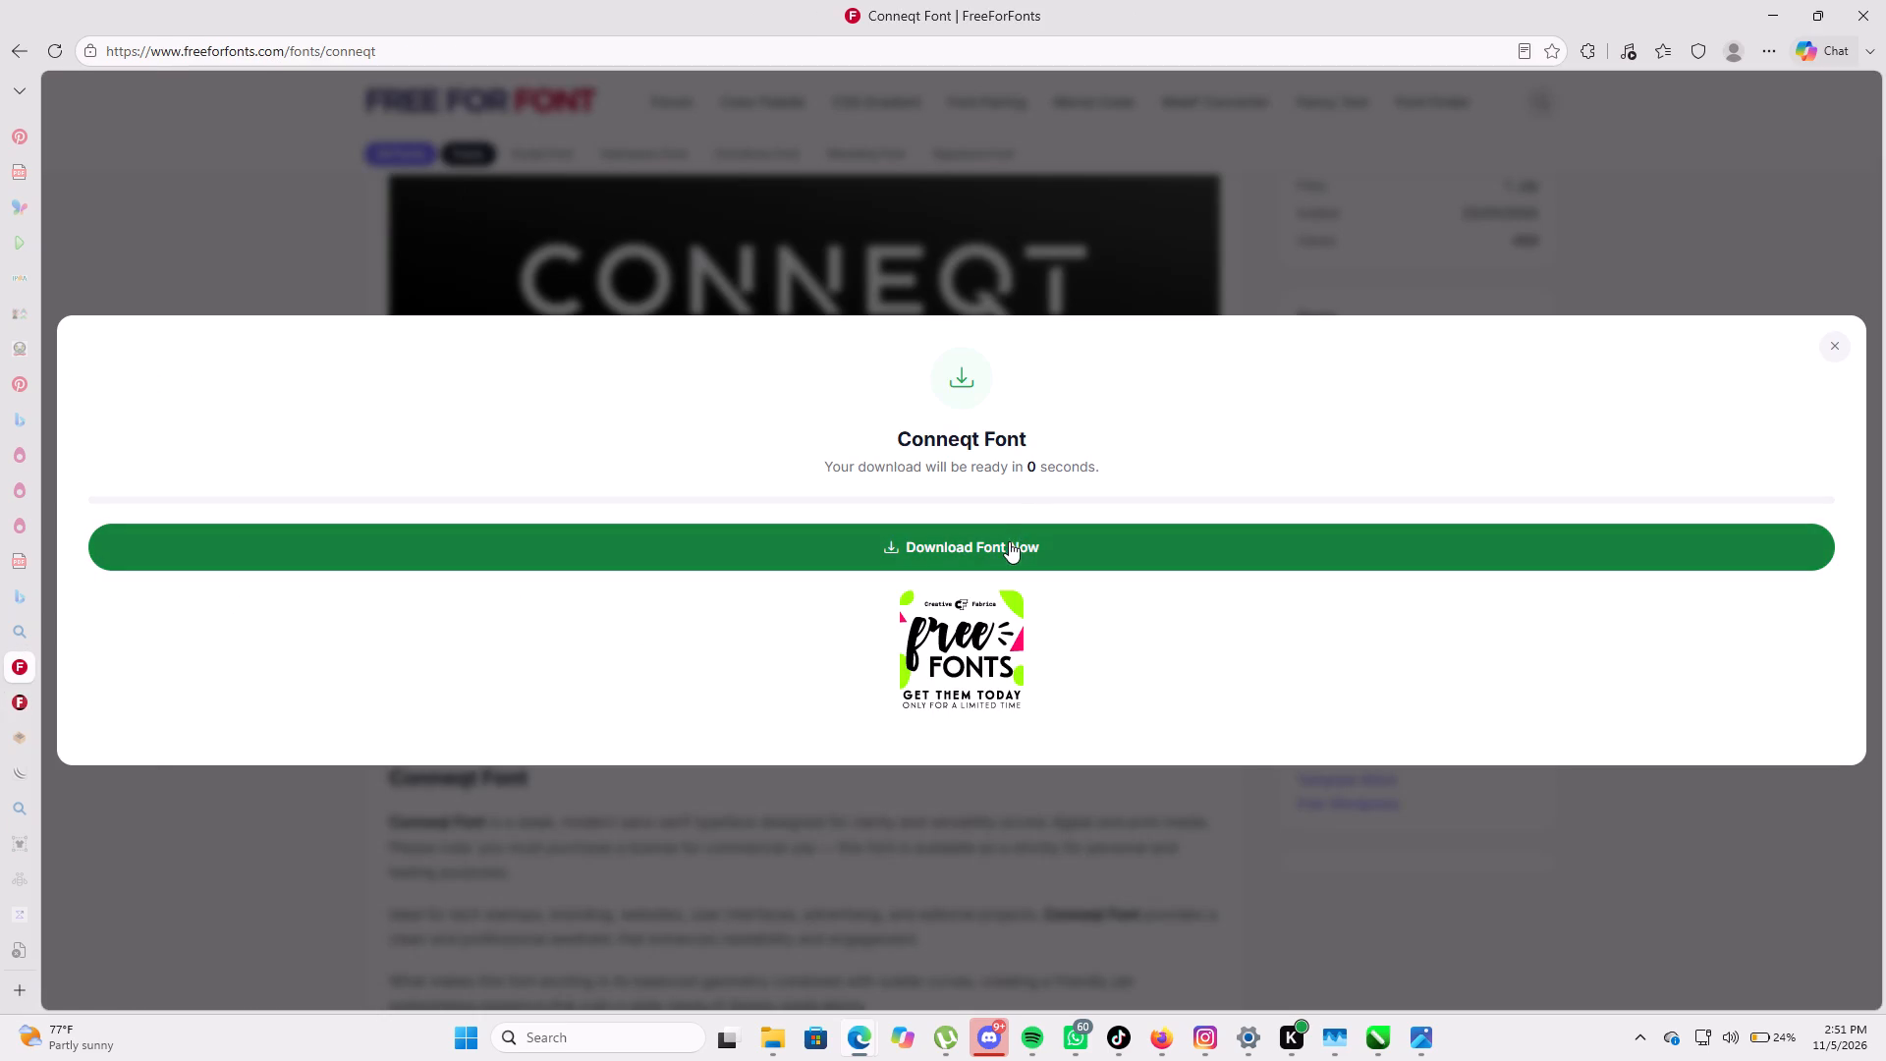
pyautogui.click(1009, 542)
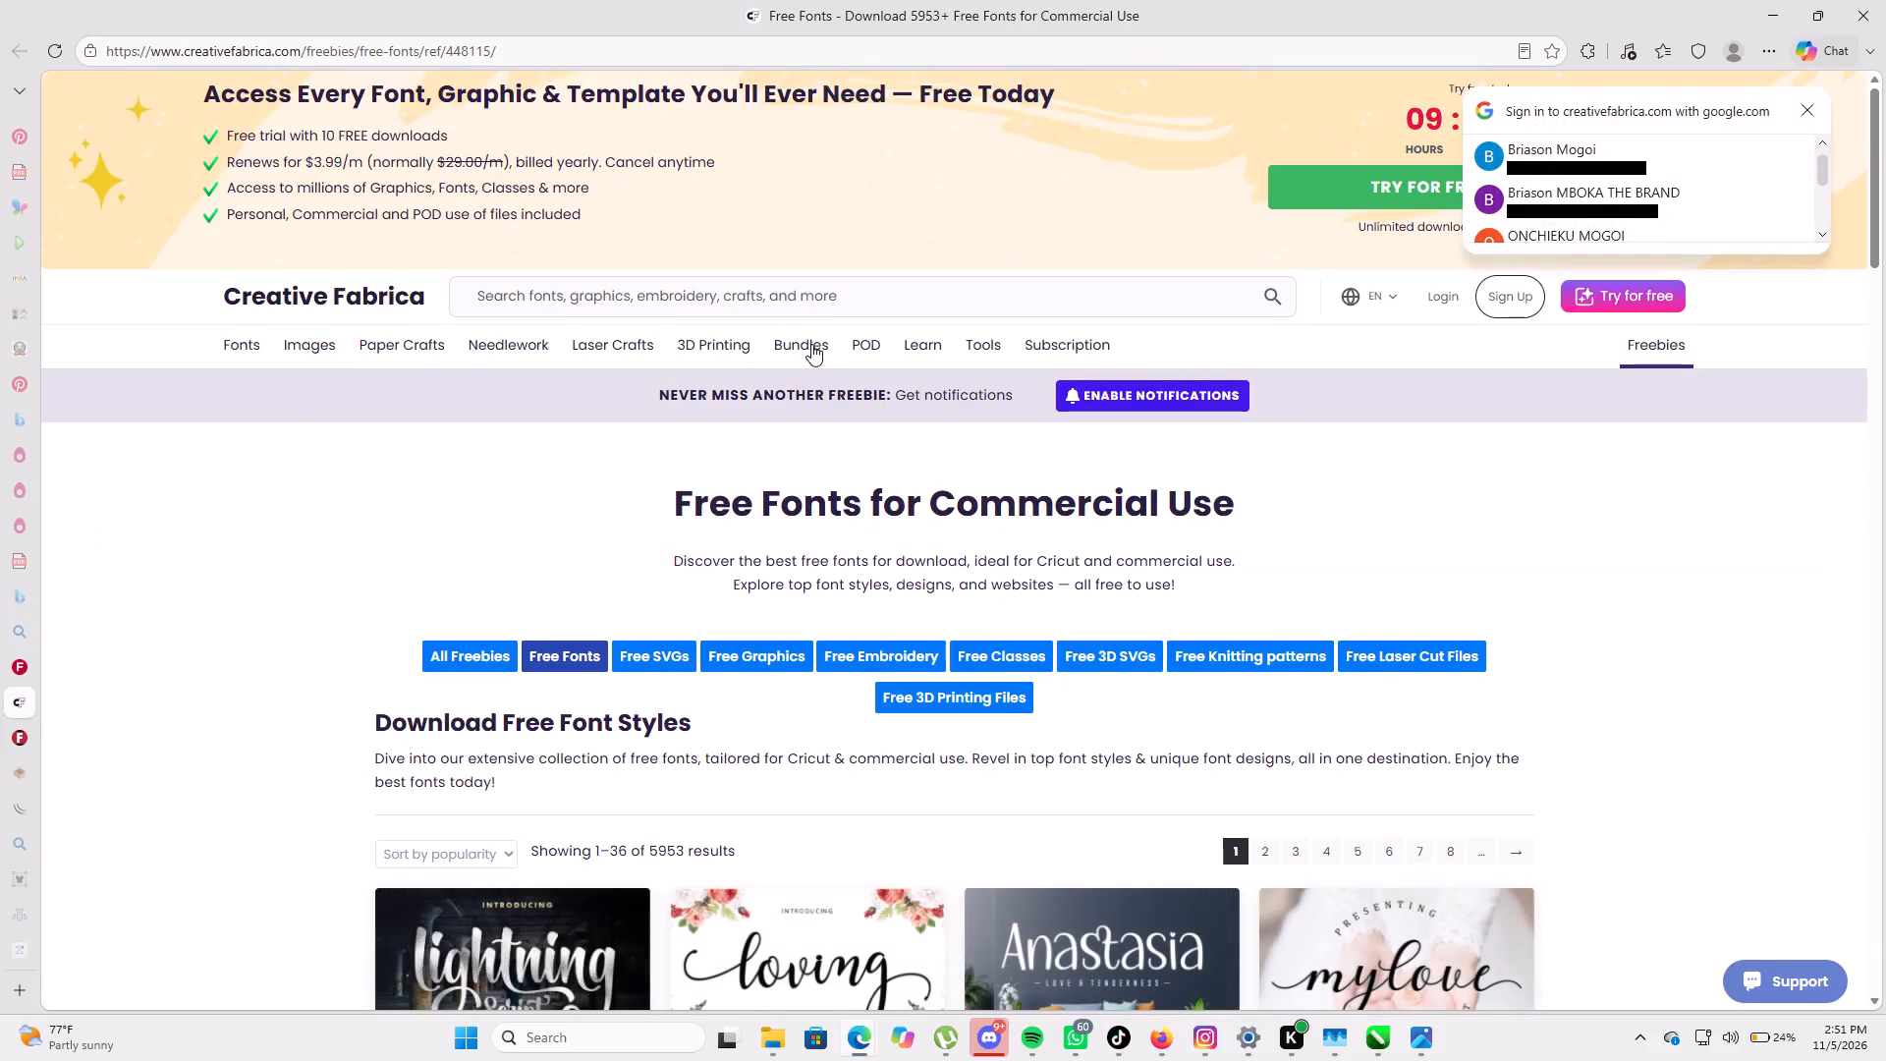
# Sign in to Creative Fabrica with one of the suggested Google accounts.
pyautogui.click(1641, 167)
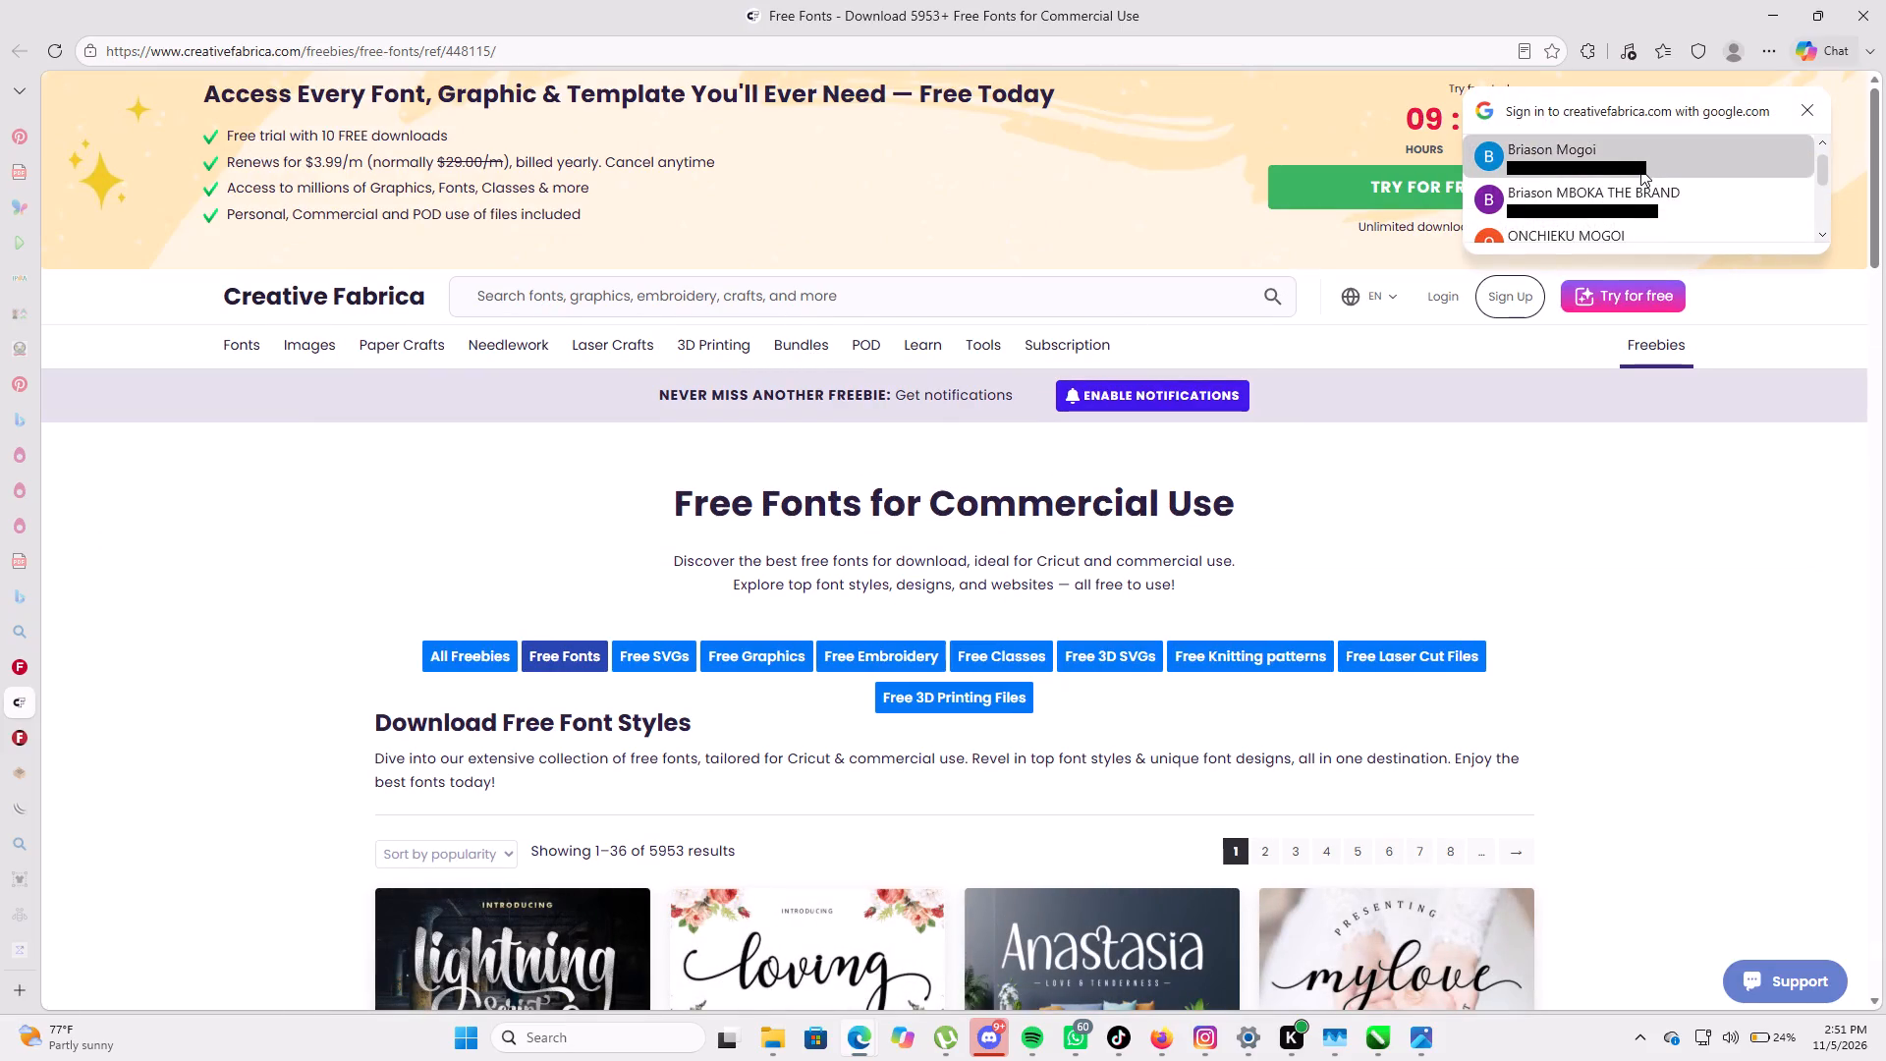
pyautogui.click(1611, 216)
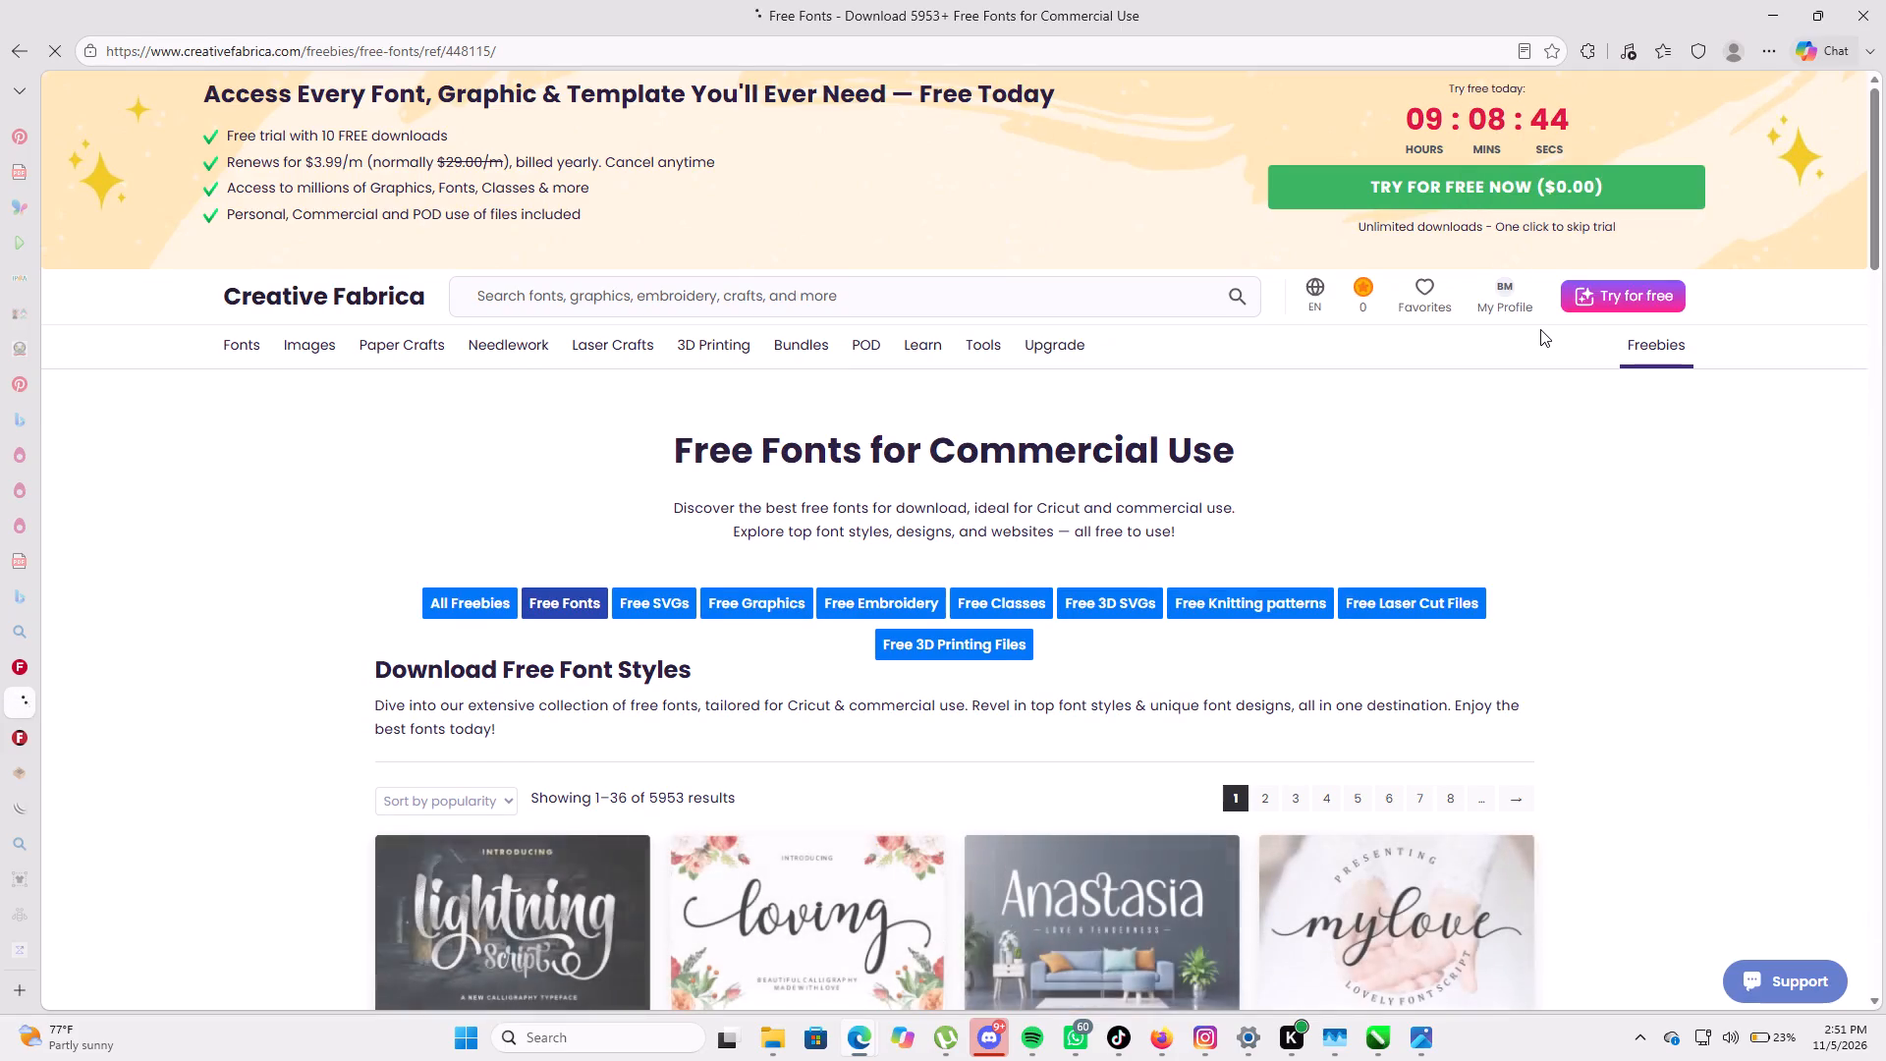
# Search Creative Fabrica for the font conneqt, dismissing the pop-up that appears over the page.
pyautogui.click(1075, 307)
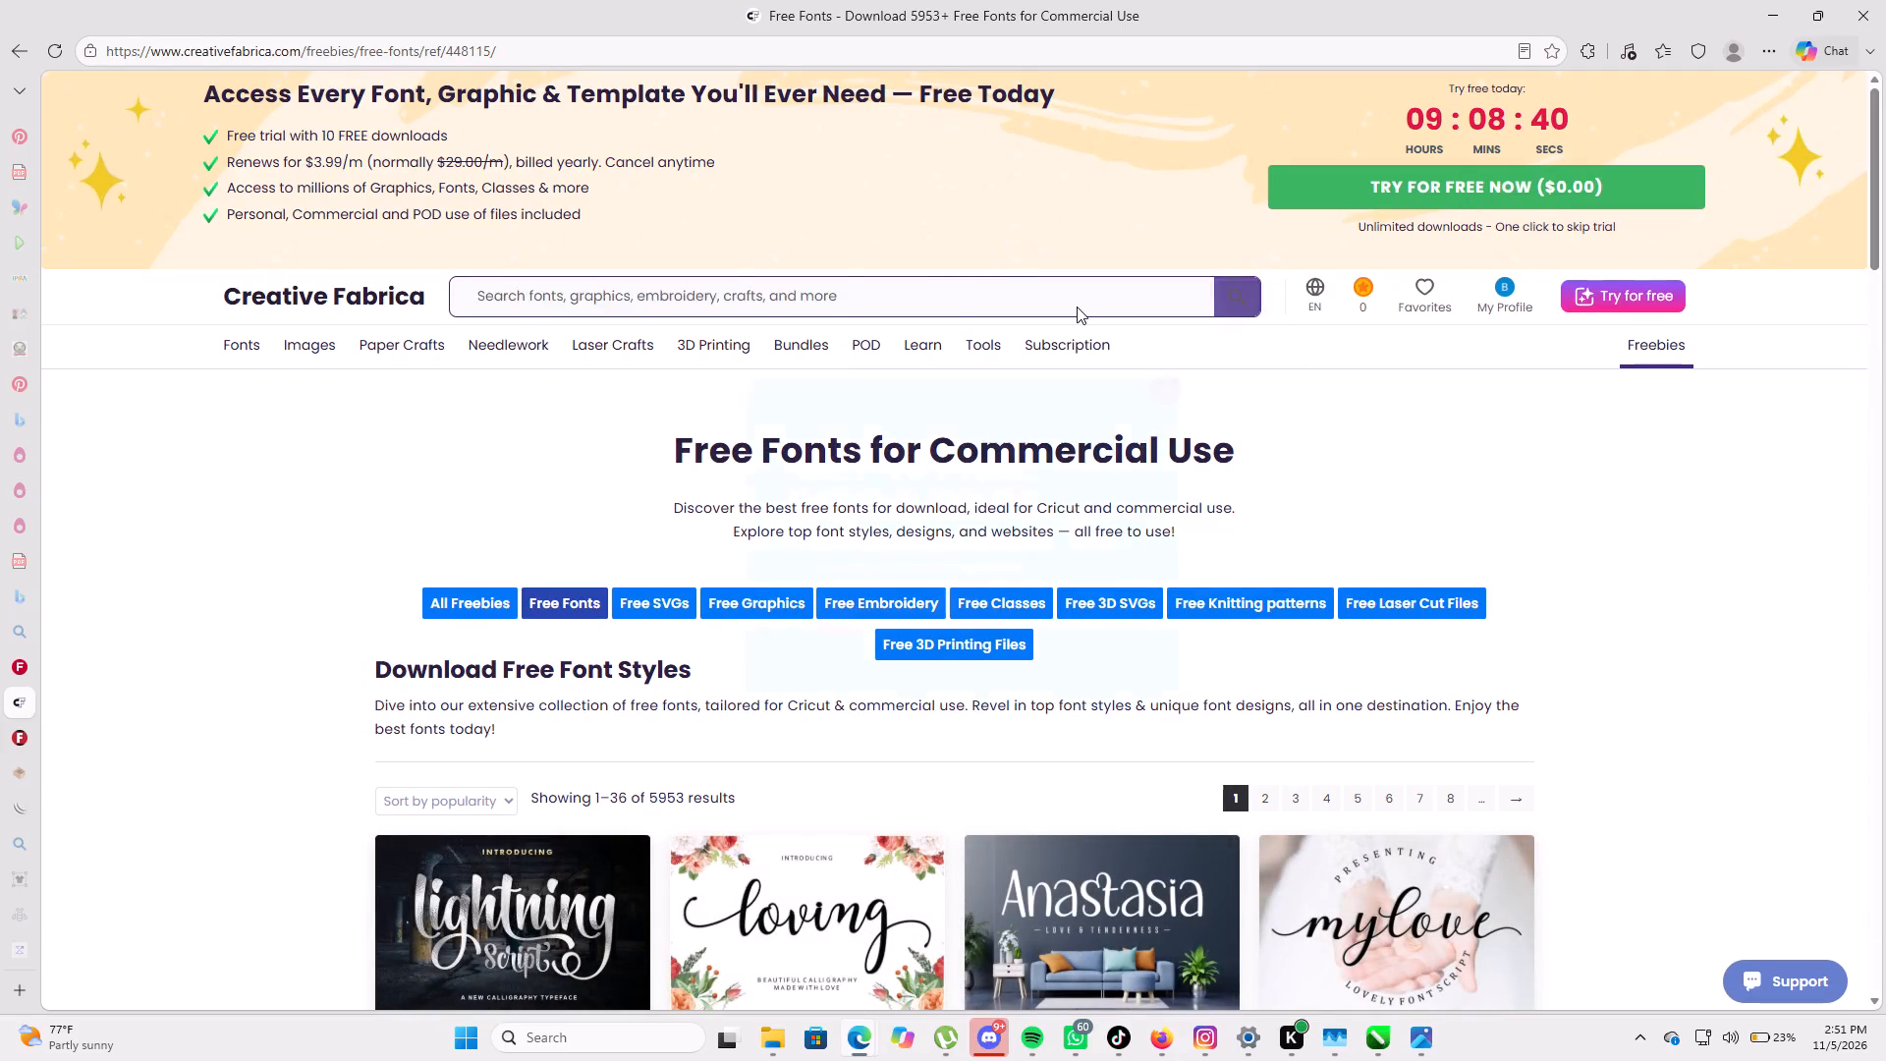
pyautogui.click(1166, 386)
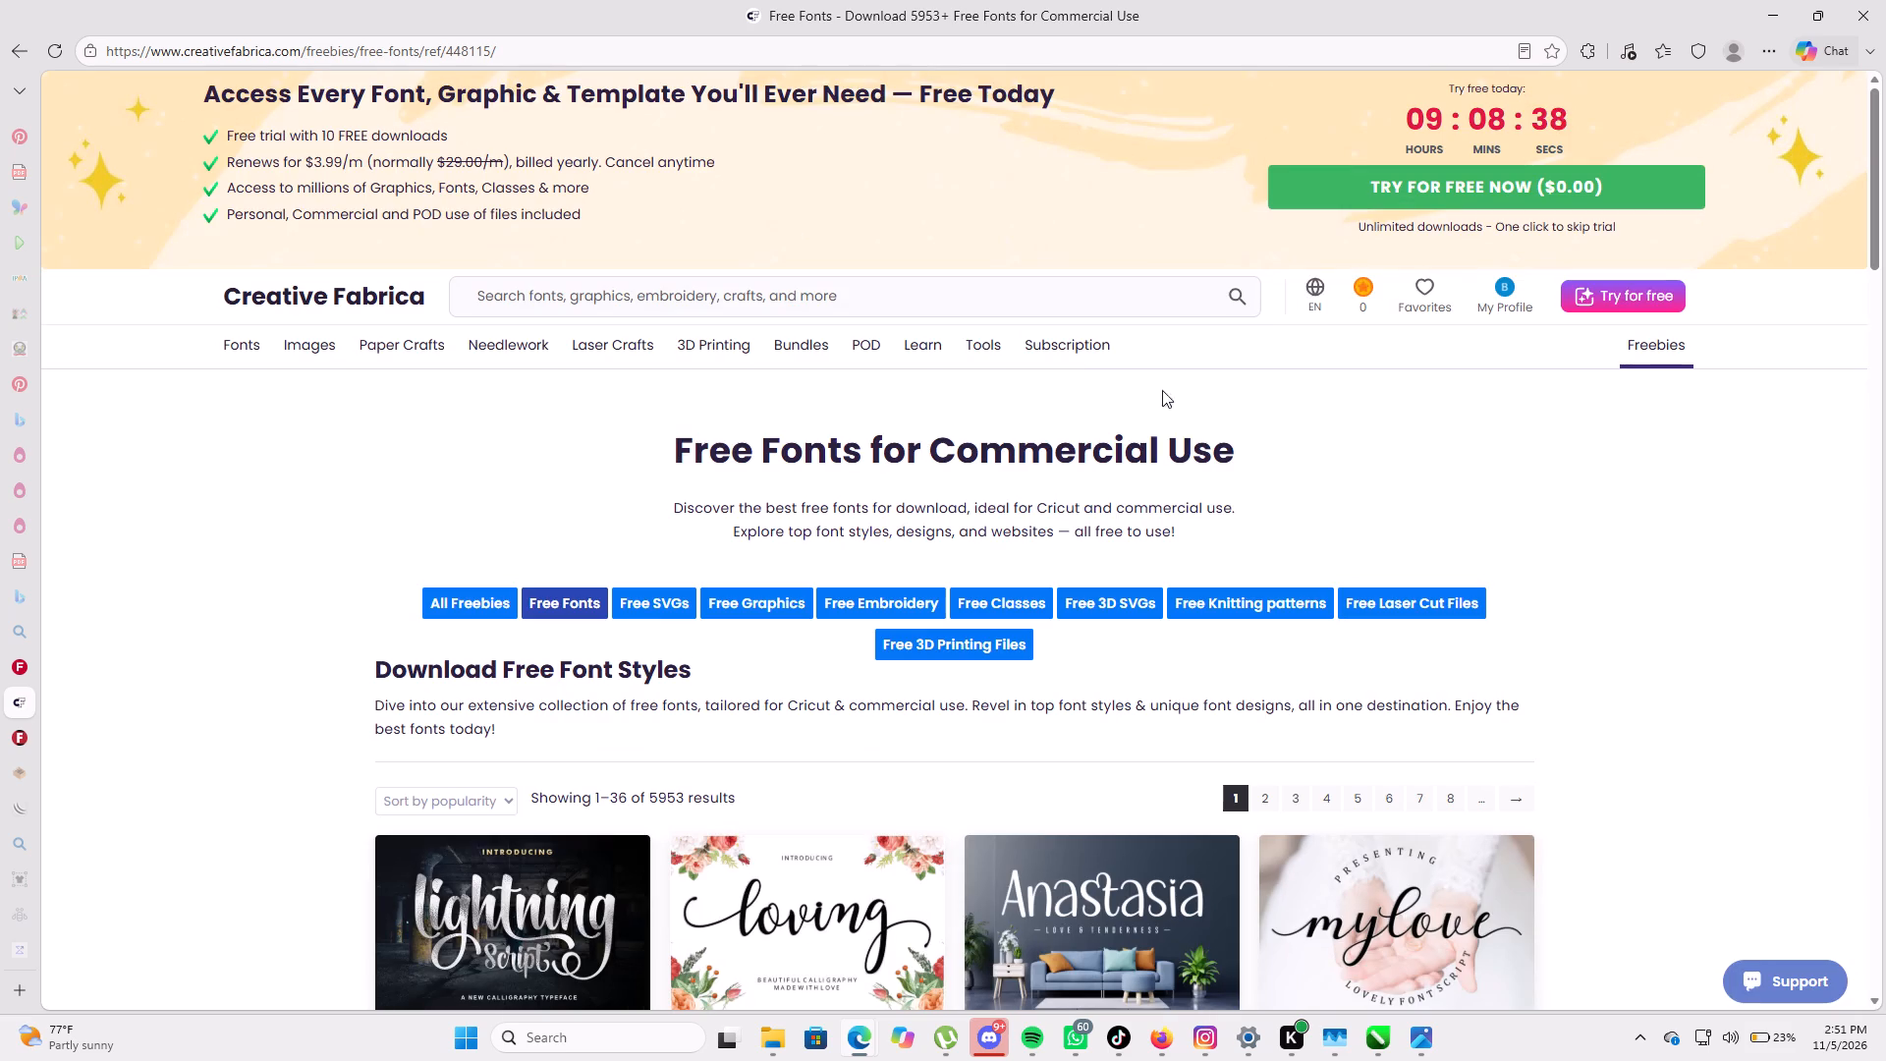
pyautogui.click(933, 299)
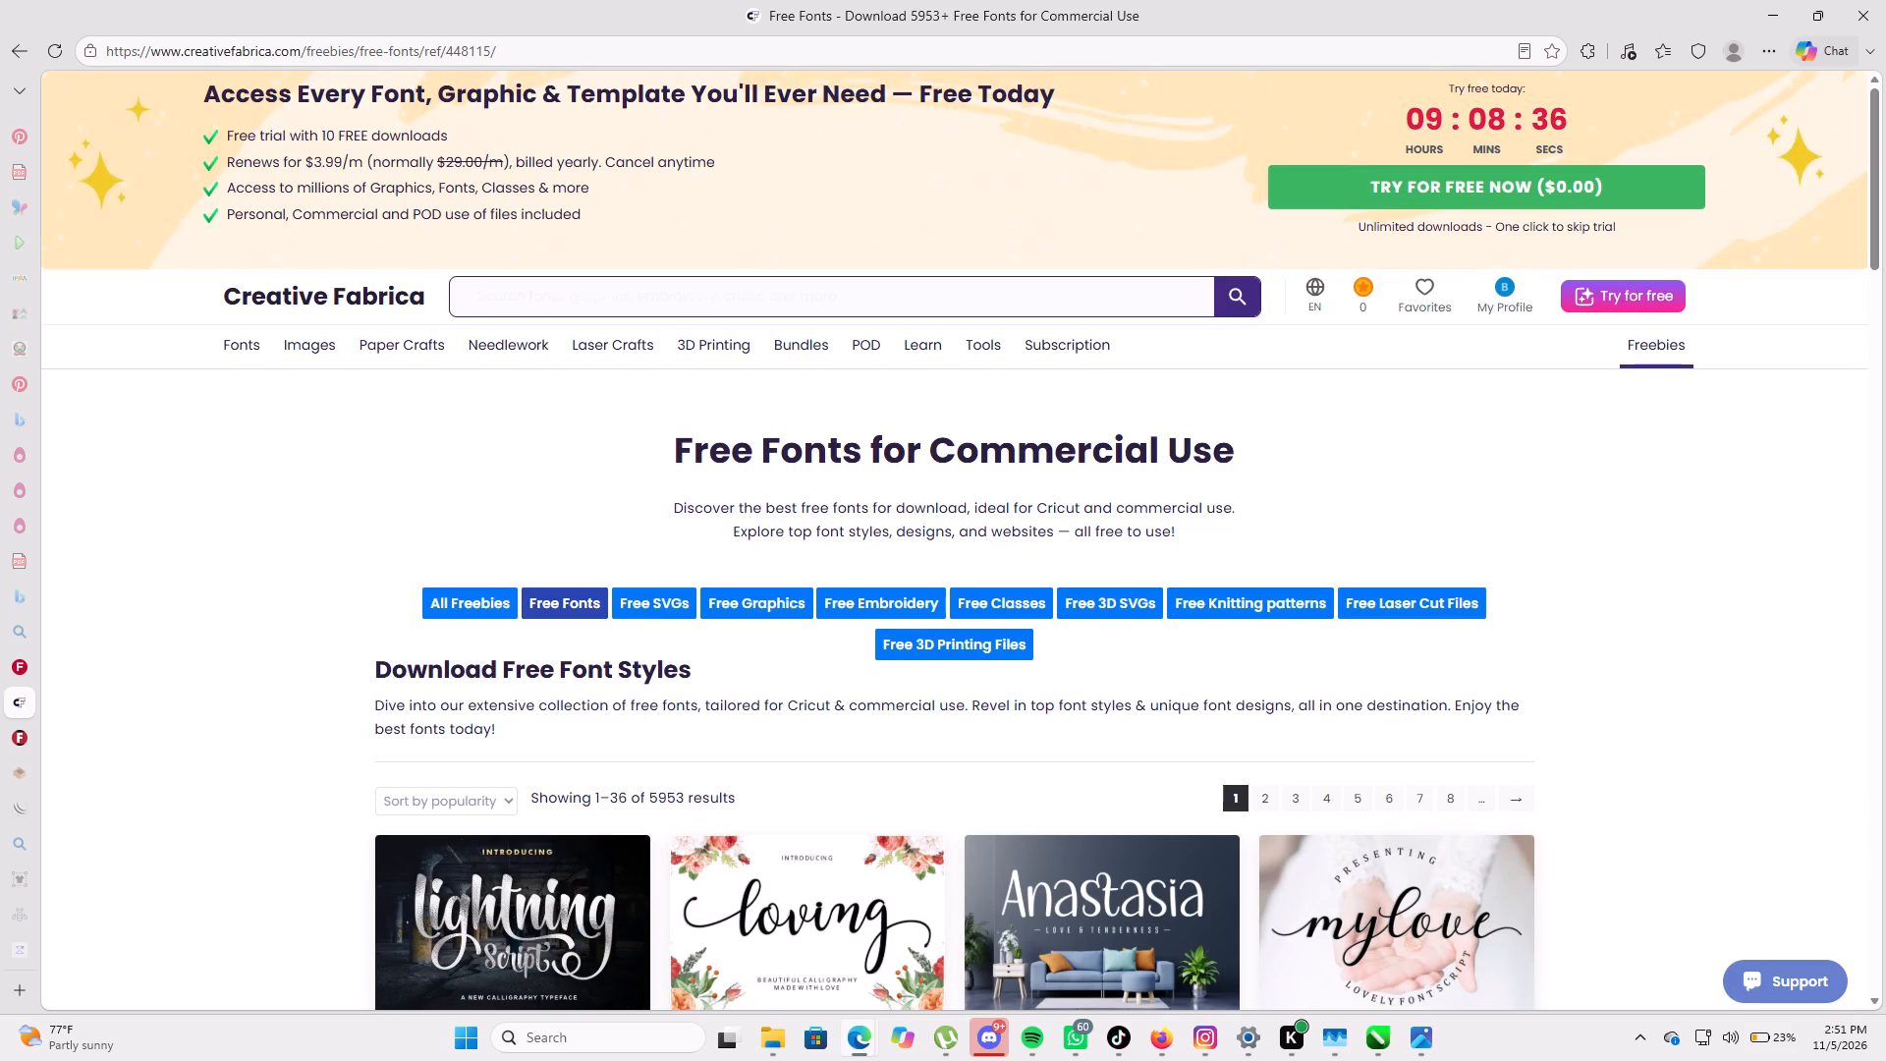
pyautogui.write('conneqt')
pyautogui.press('Return')
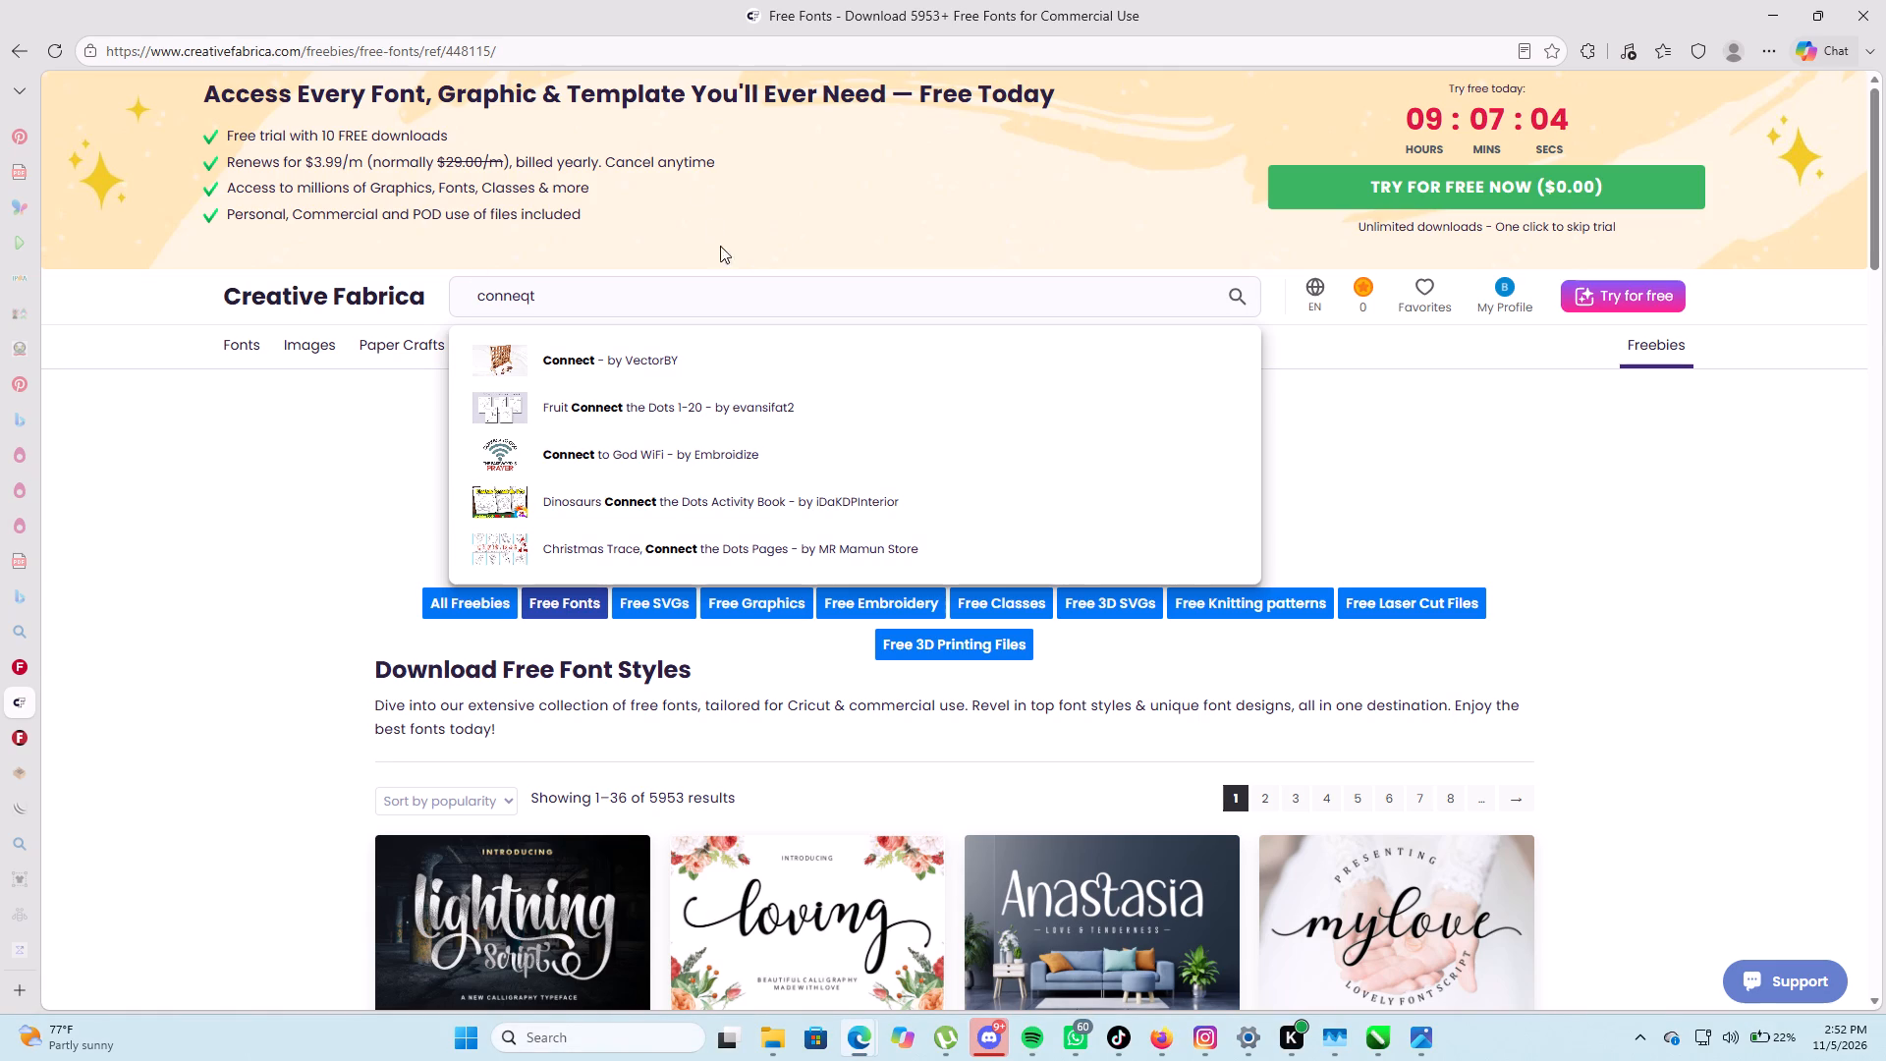
# Look over Creative Fabrica's free fonts page and the search suggestions for the conneqt font.
pyautogui.click(320, 454)
pyautogui.scroll(-4, 544, 411)
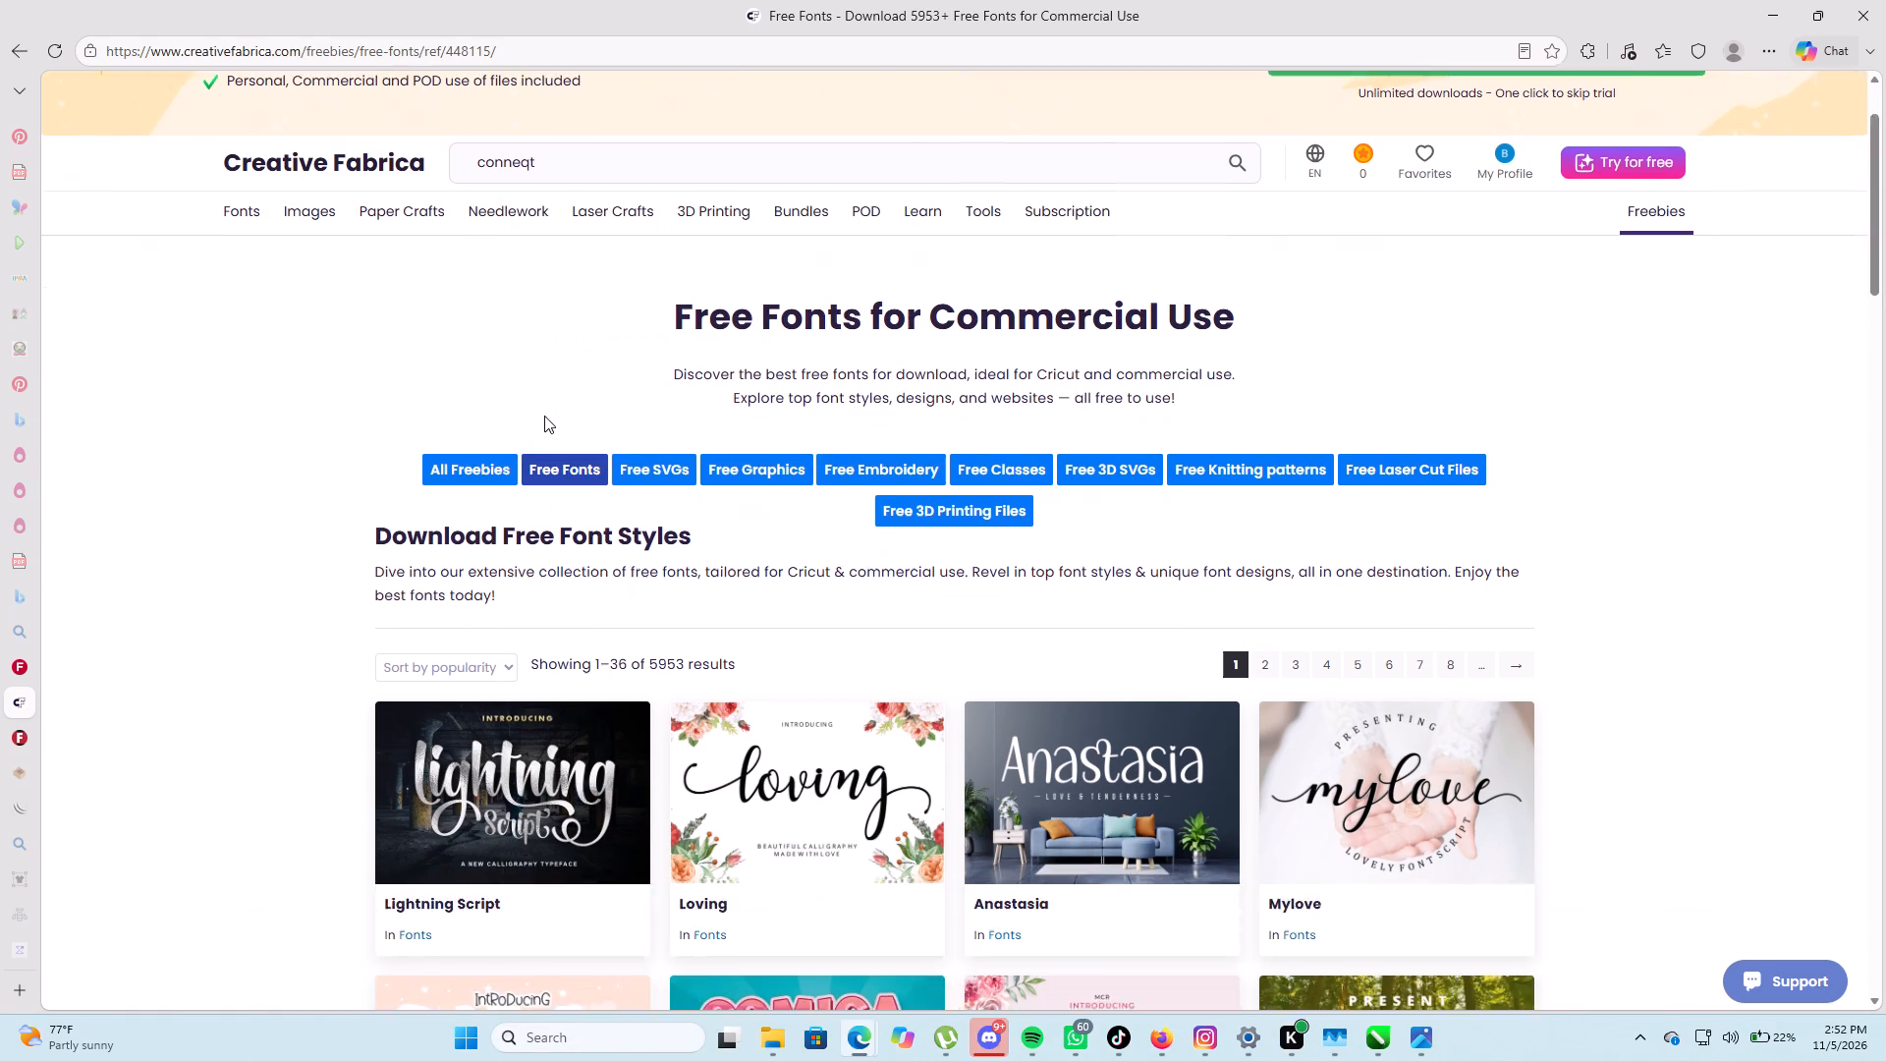
pyautogui.scroll(-6, 544, 416)
pyautogui.scroll(13, 545, 419)
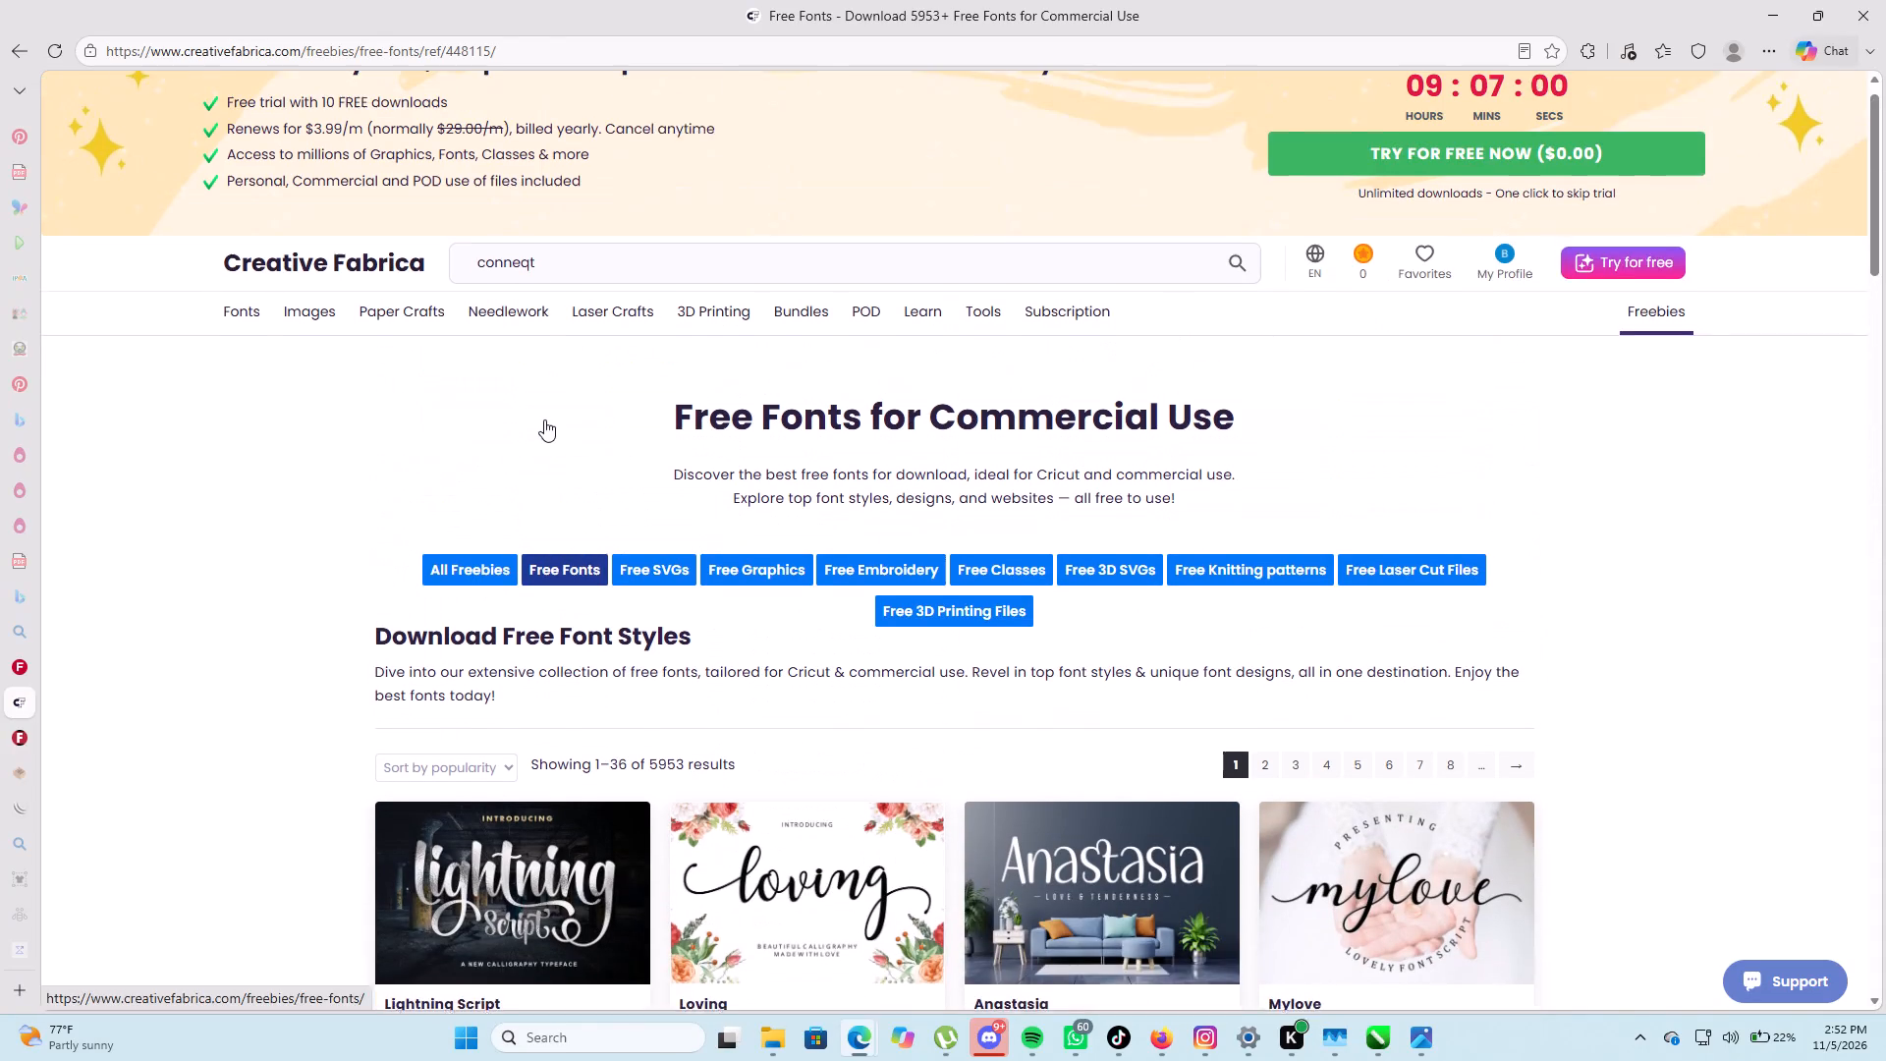
pyautogui.click(601, 301)
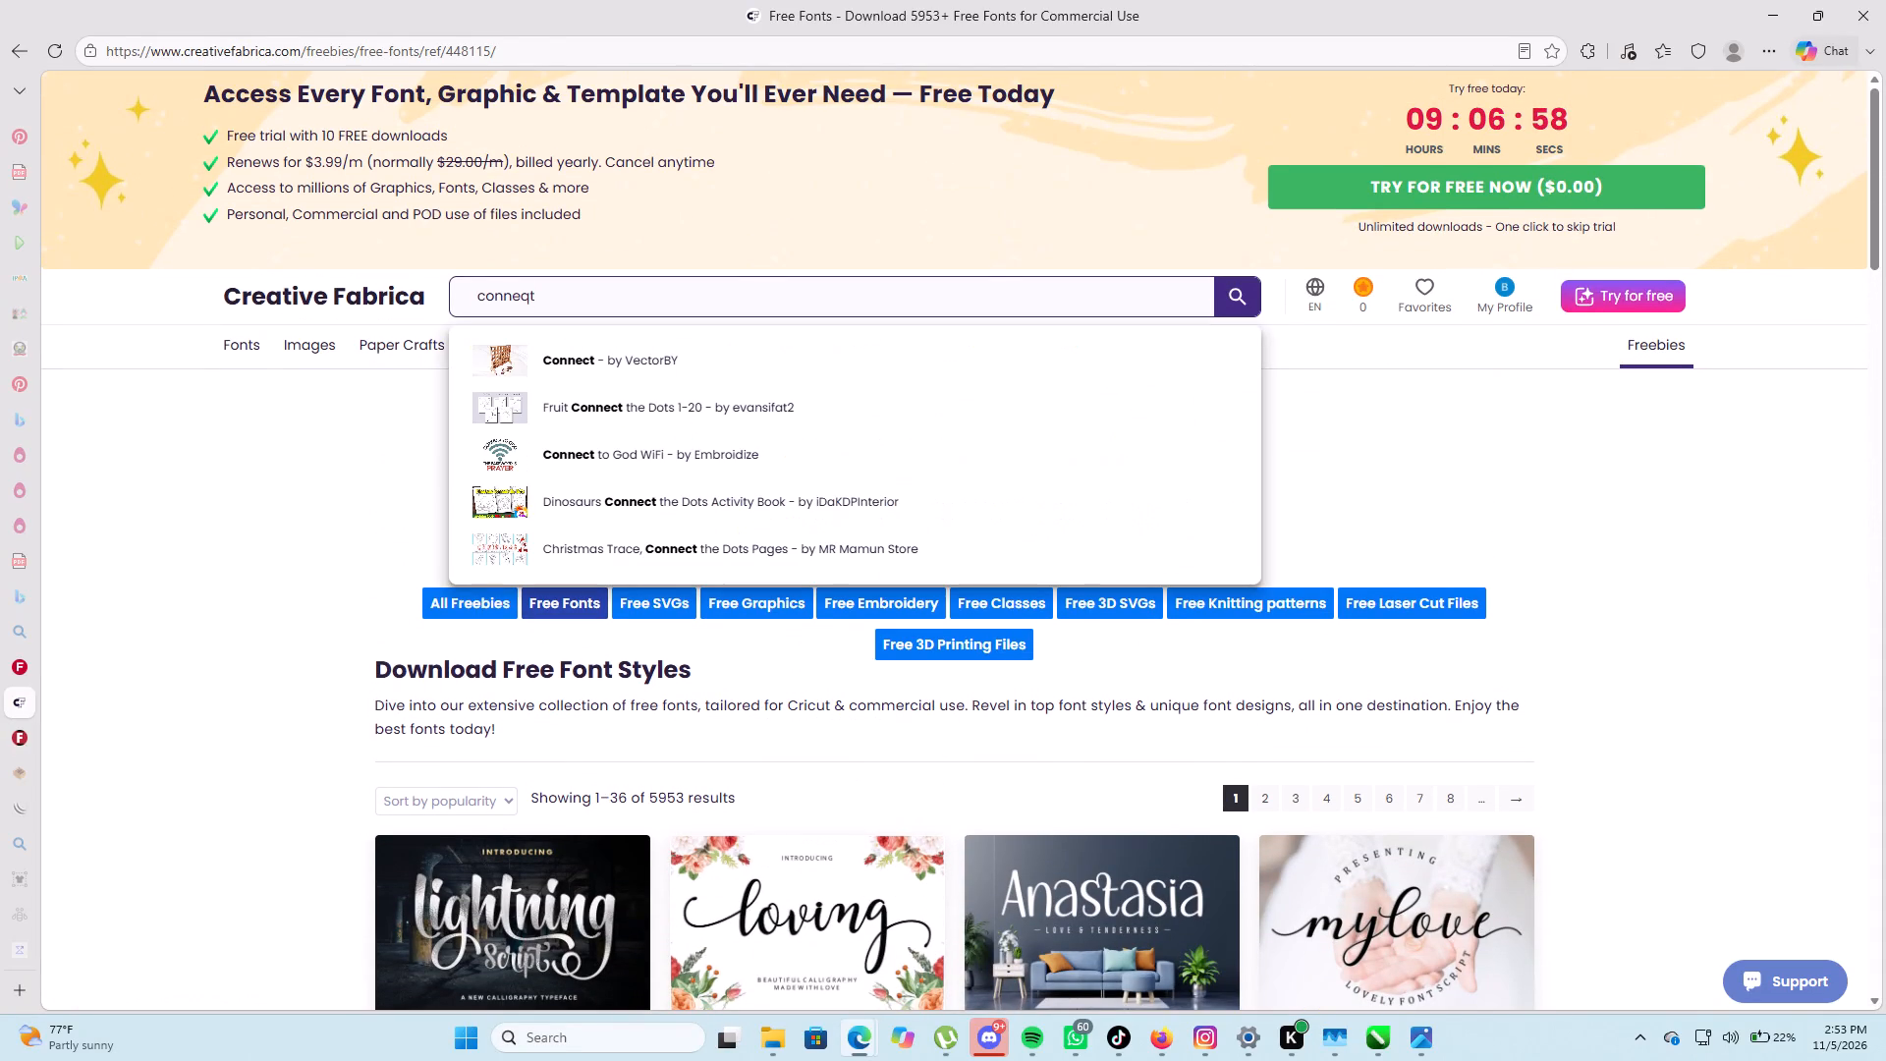
# Return to the FreeForFonts page for Conneqt and try the font download again.
pyautogui.click(22, 678)
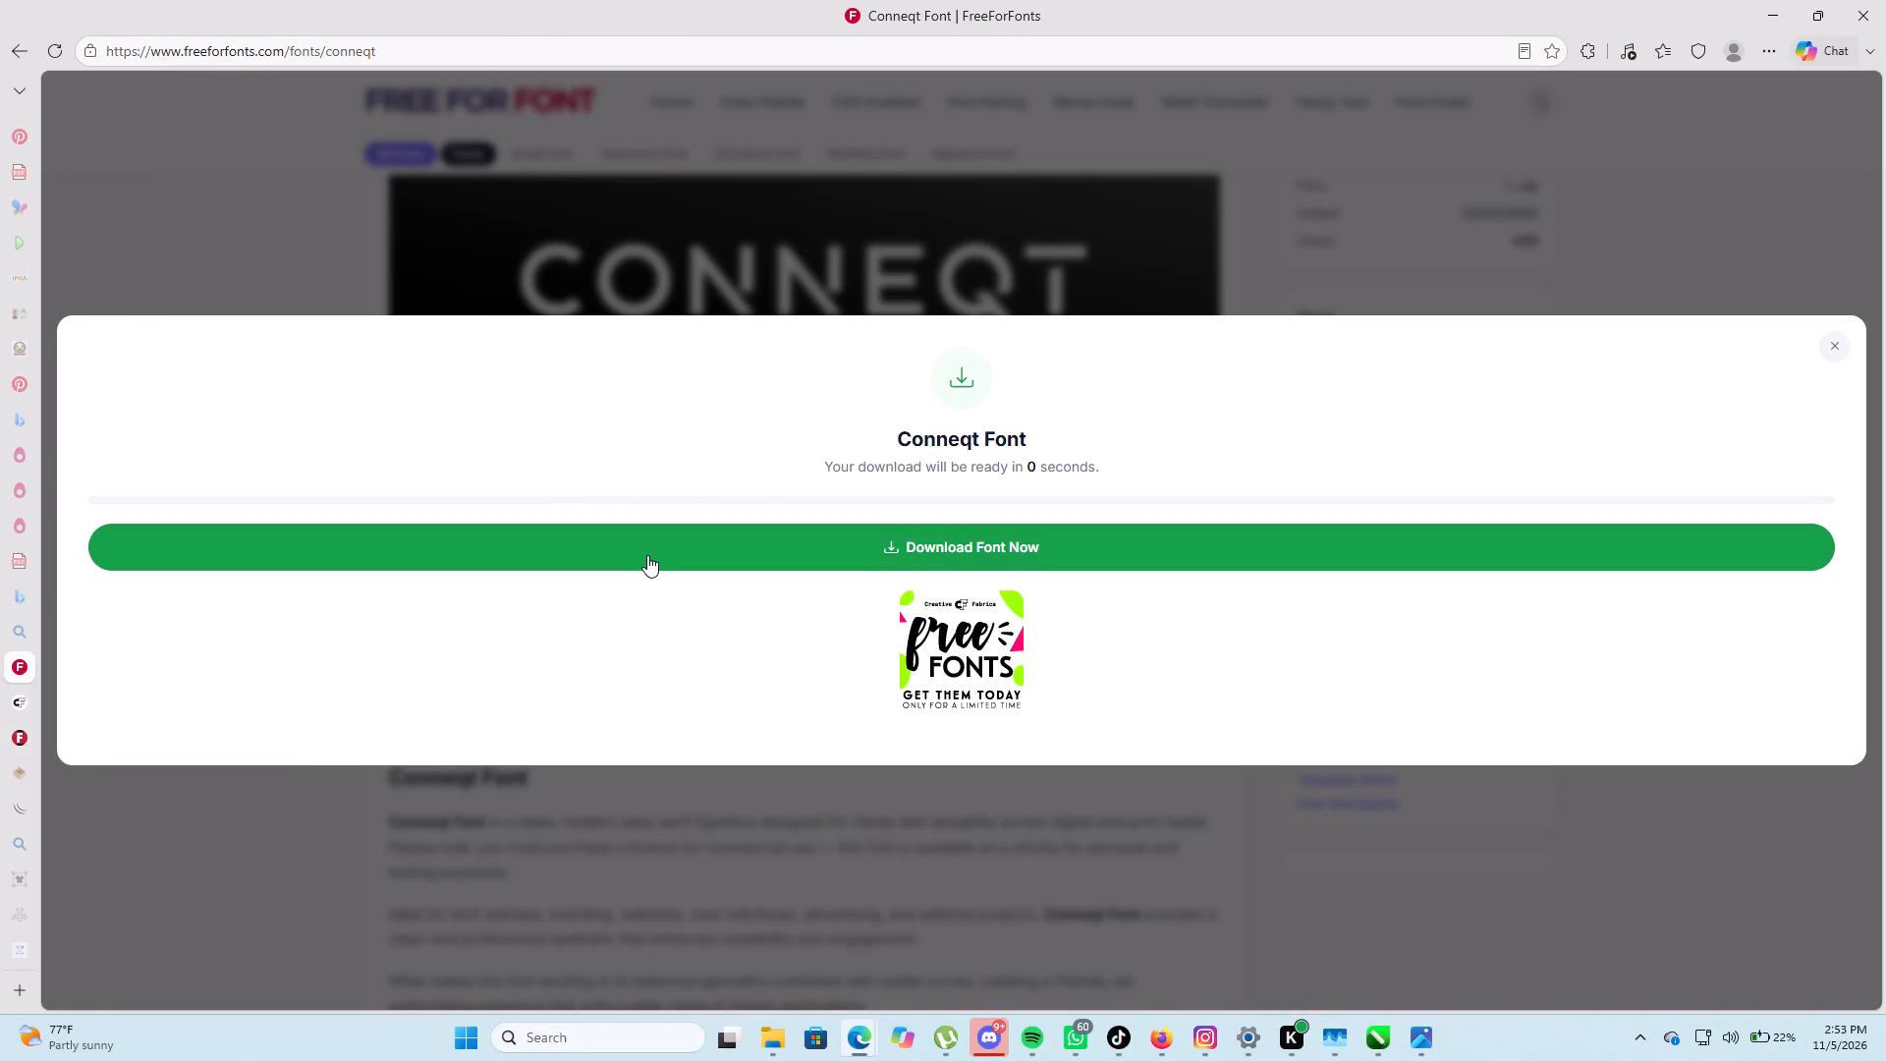
pyautogui.click(647, 555)
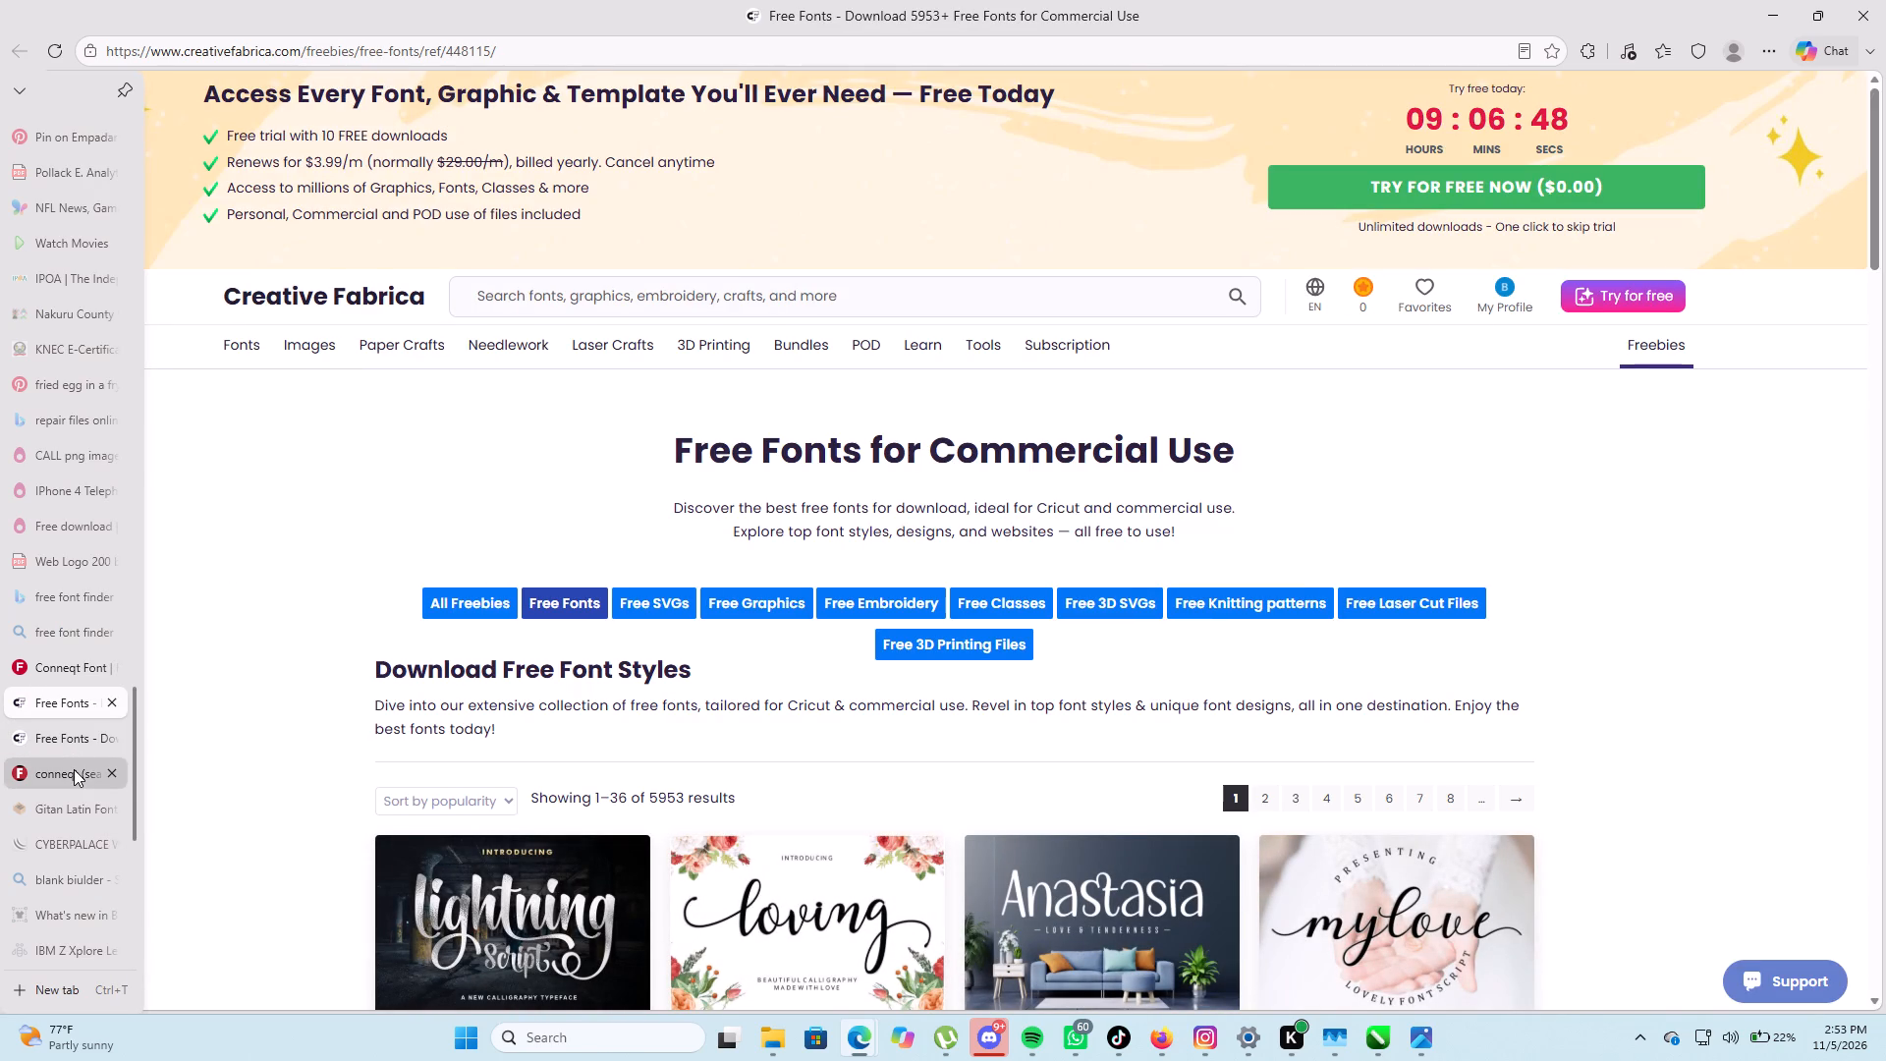
# Return to the Conneqt Font page on FreeForFonts, close its old download prompt, review the page and request the font again.
pyautogui.click(74, 769)
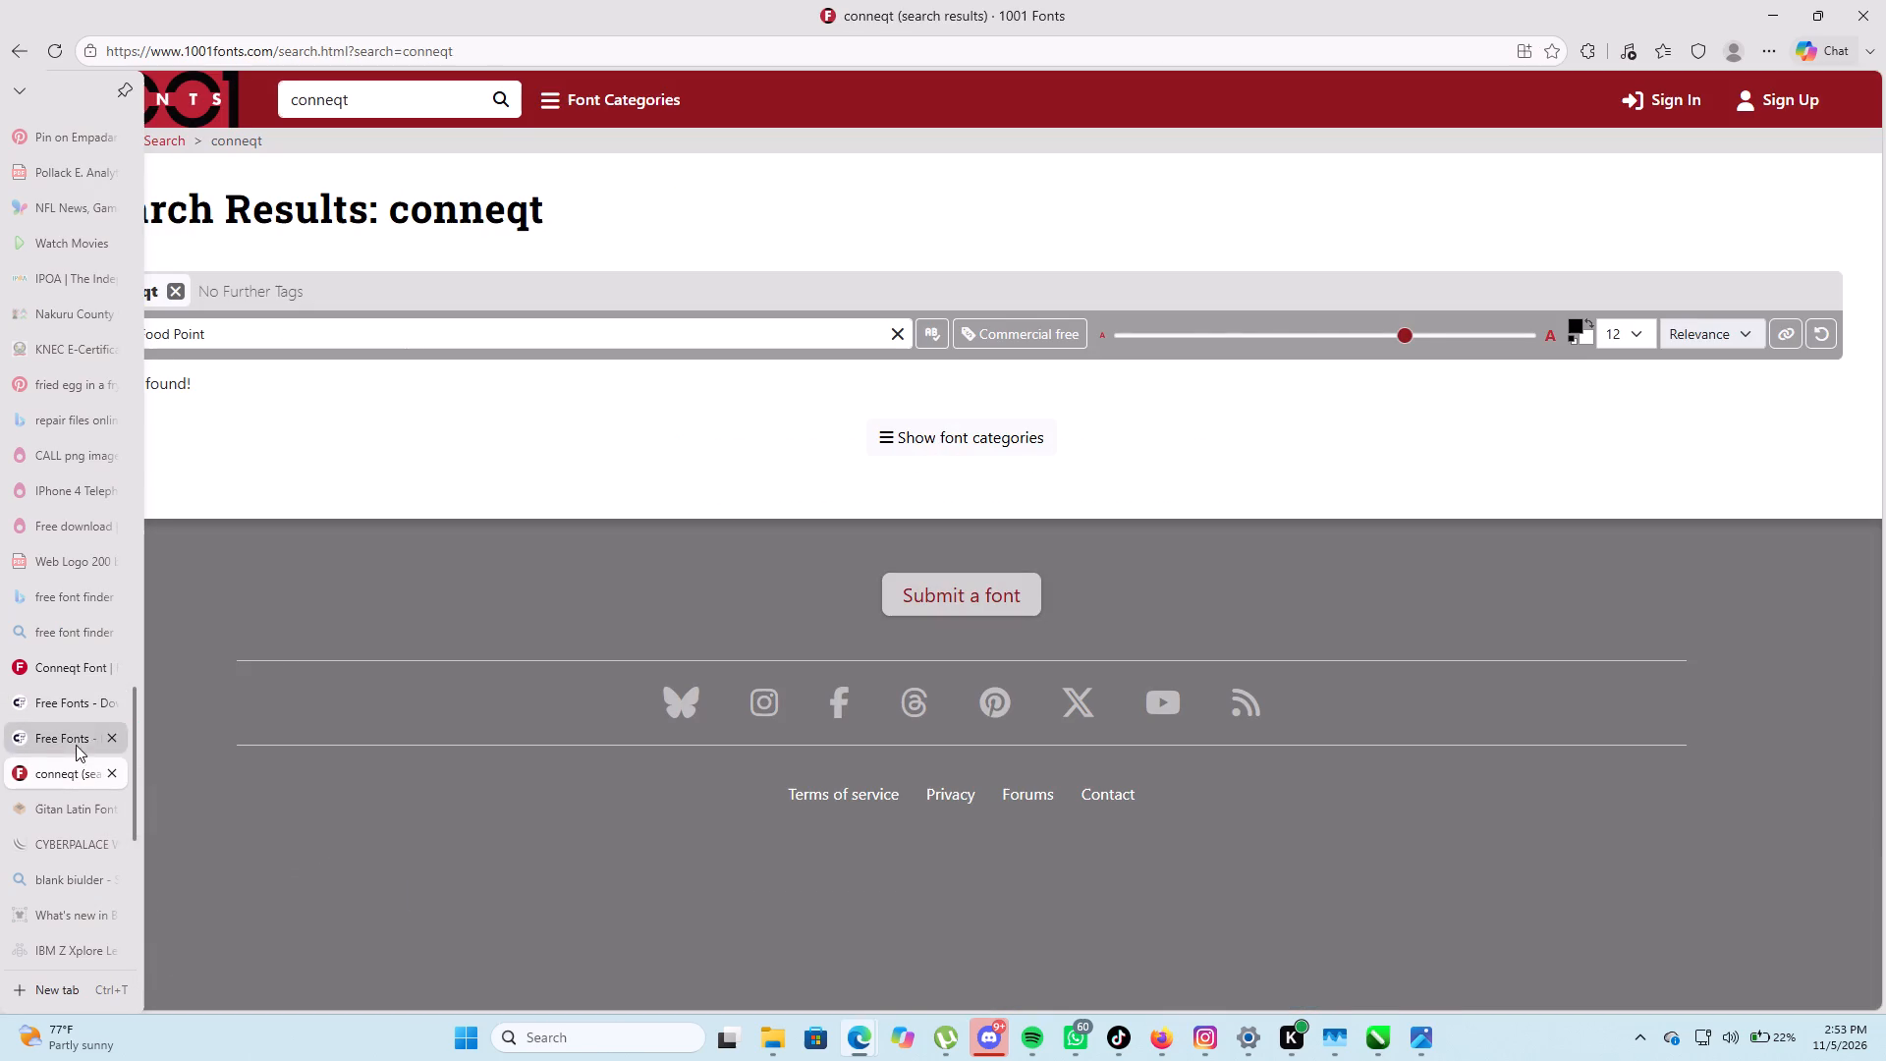
pyautogui.click(73, 671)
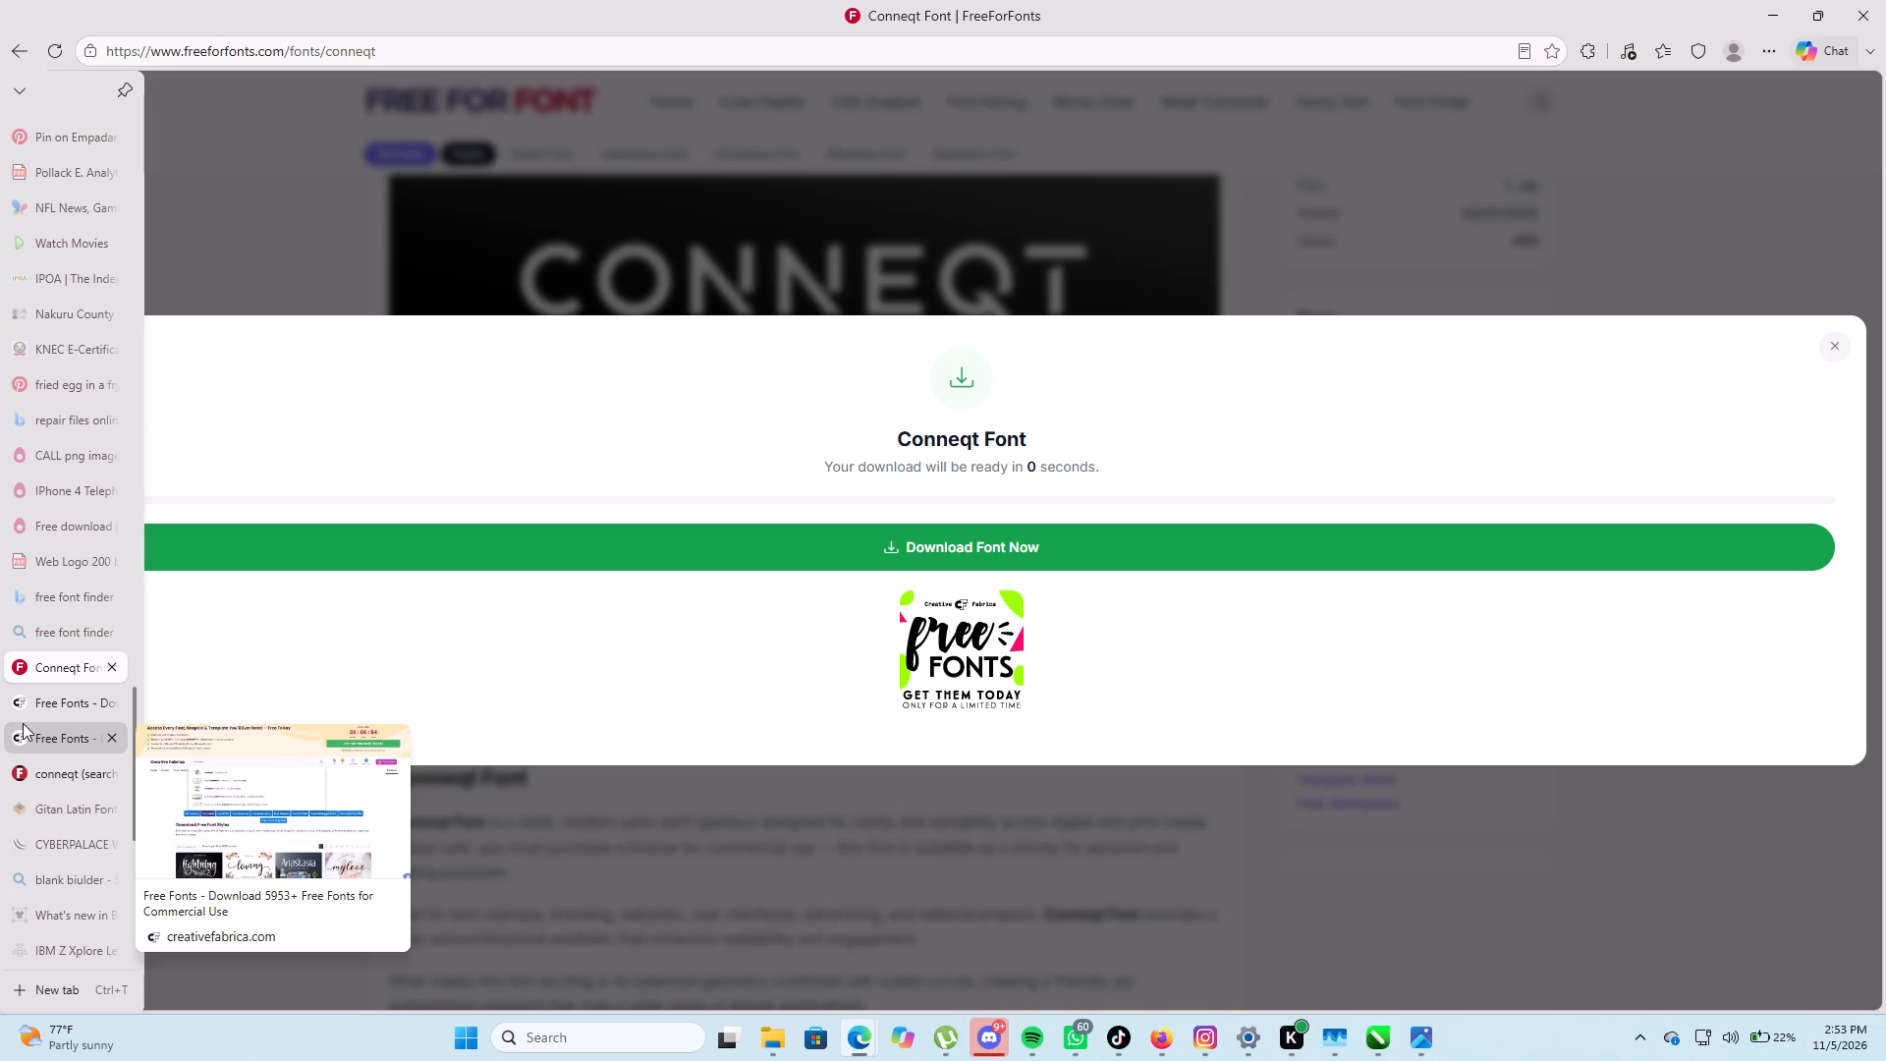
pyautogui.click(1843, 350)
pyautogui.scroll(4, 988, 643)
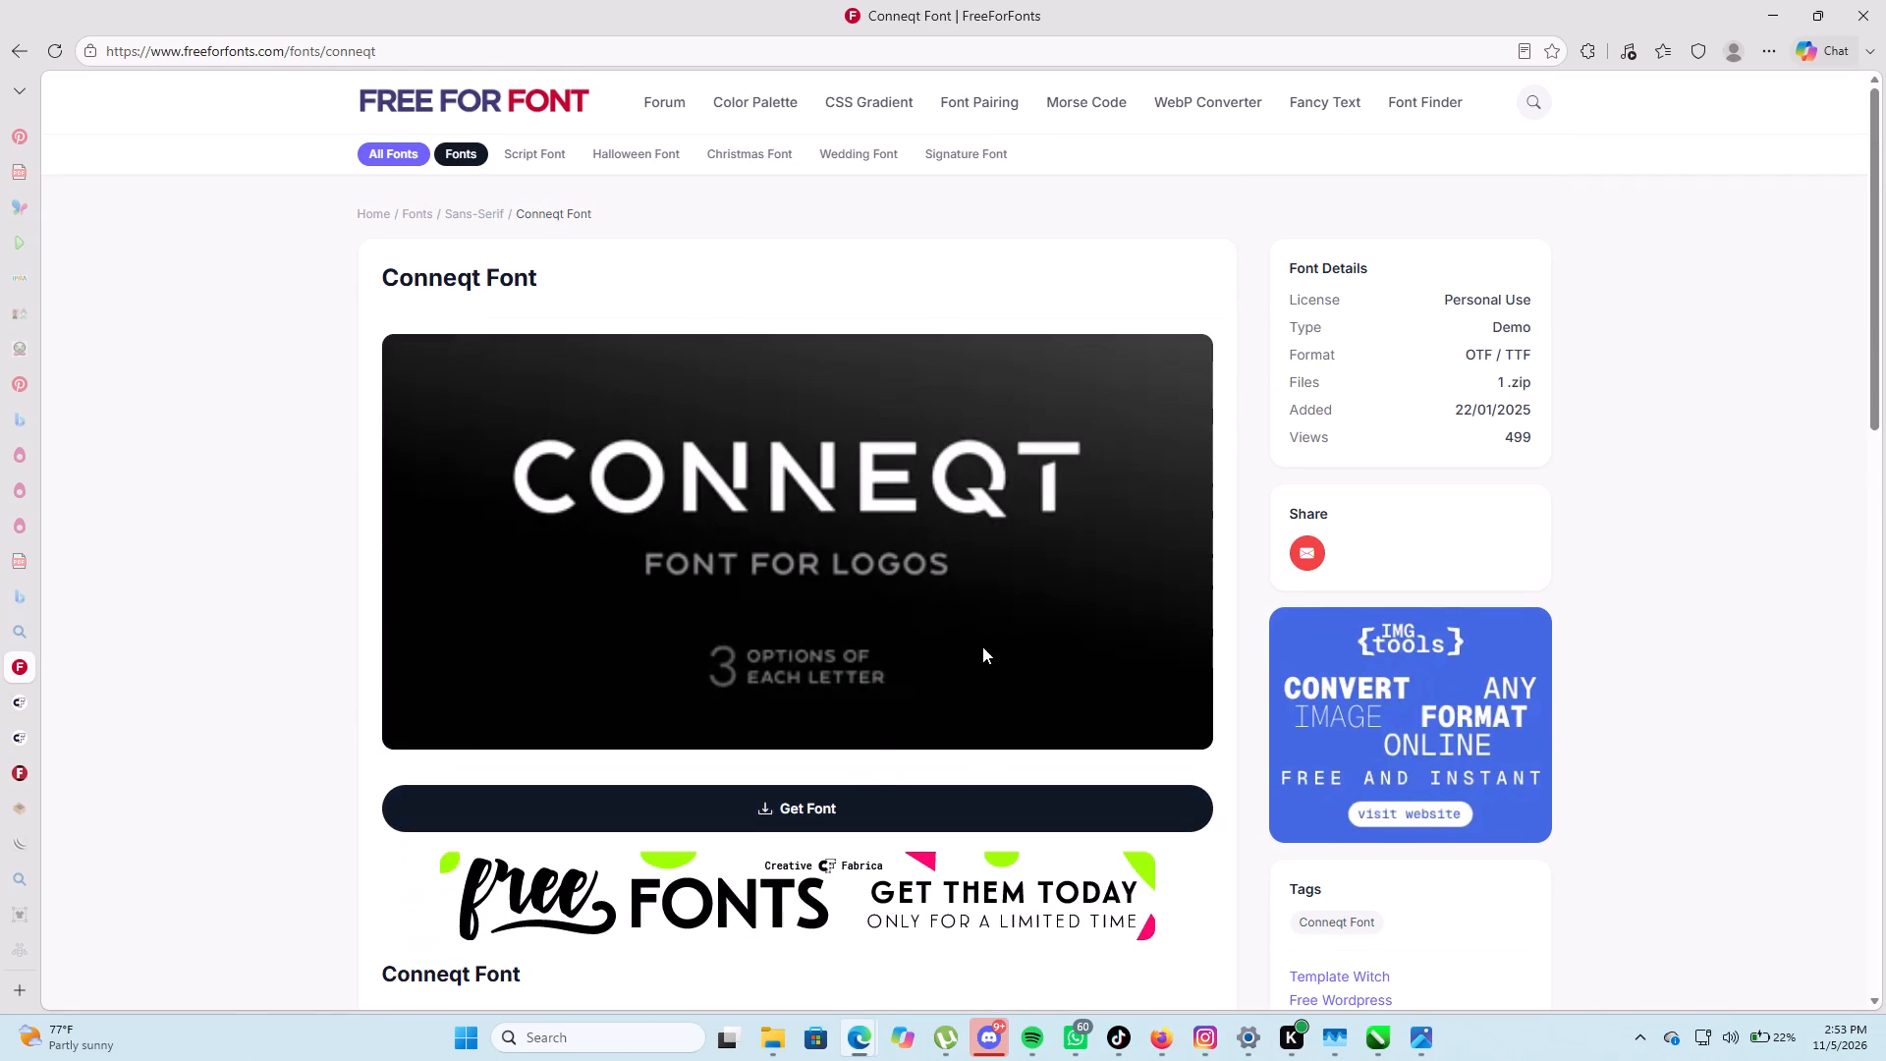
pyautogui.scroll(-4, 854, 798)
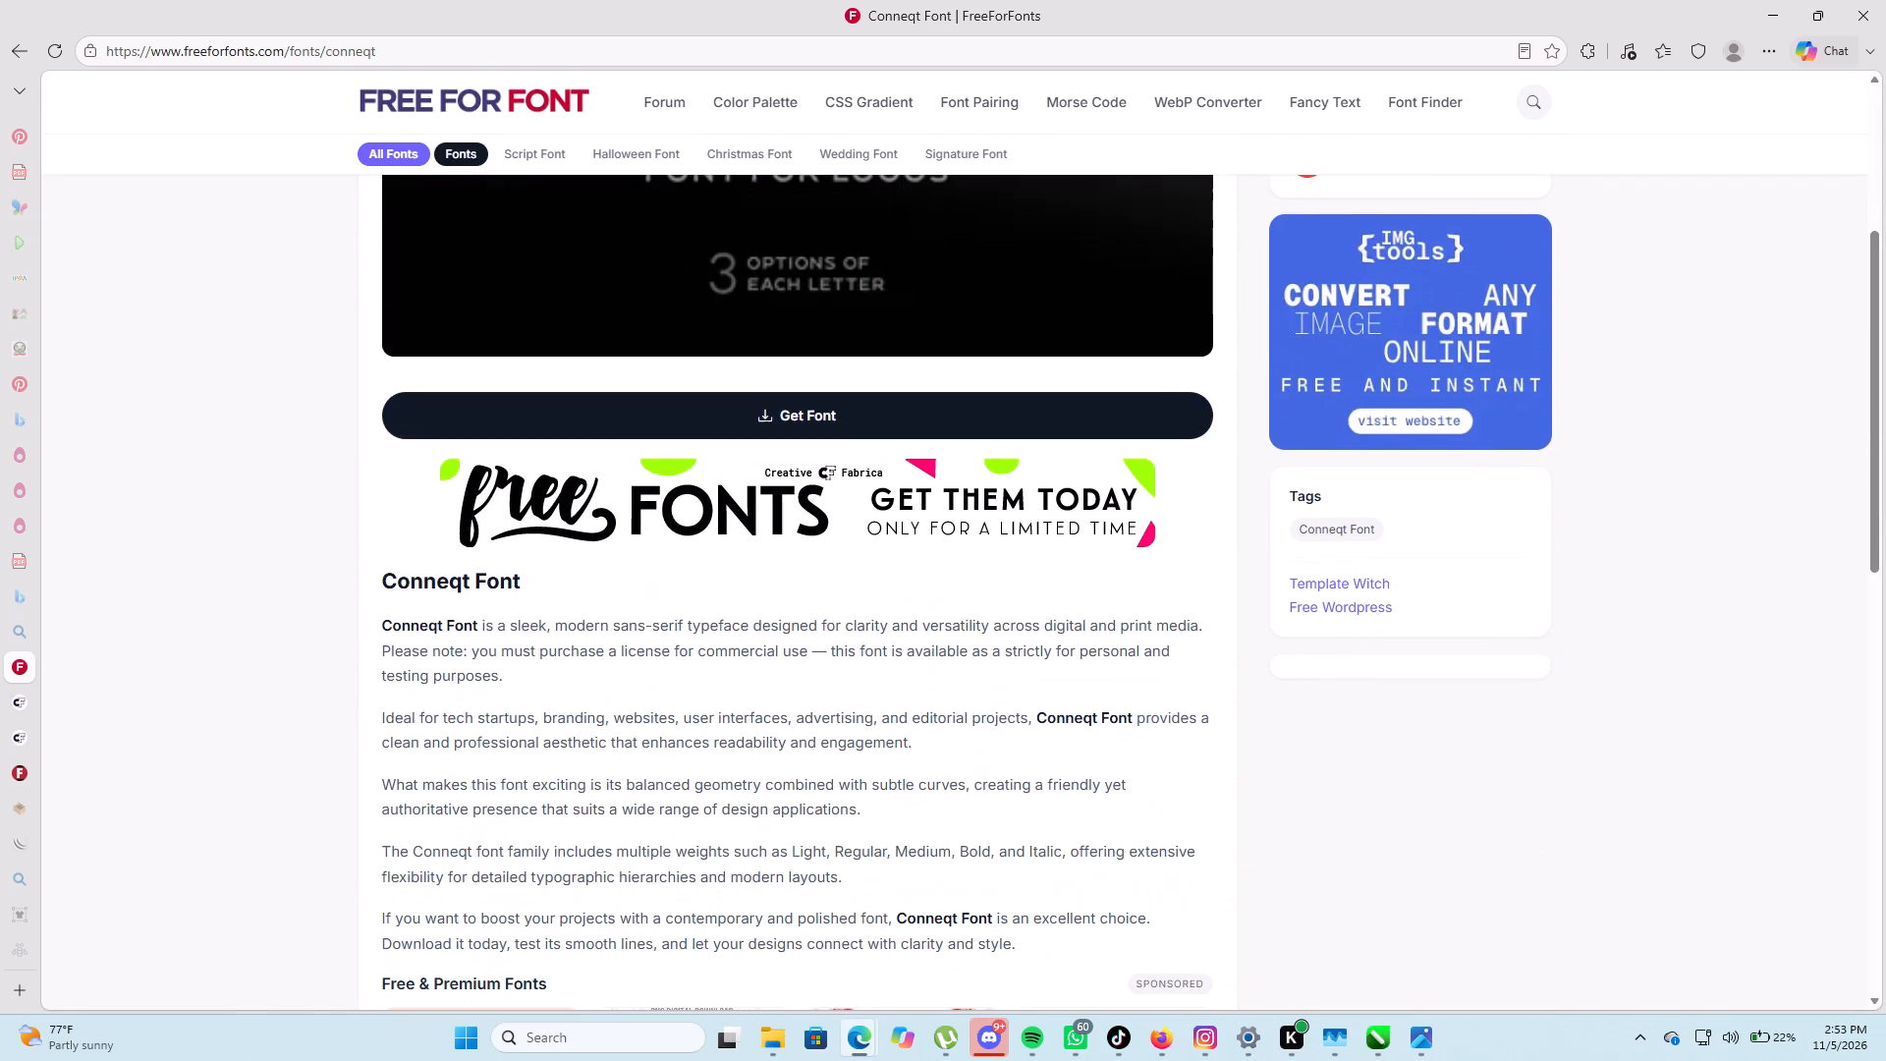
pyautogui.scroll(-8, 828, 639)
pyautogui.scroll(14, 827, 638)
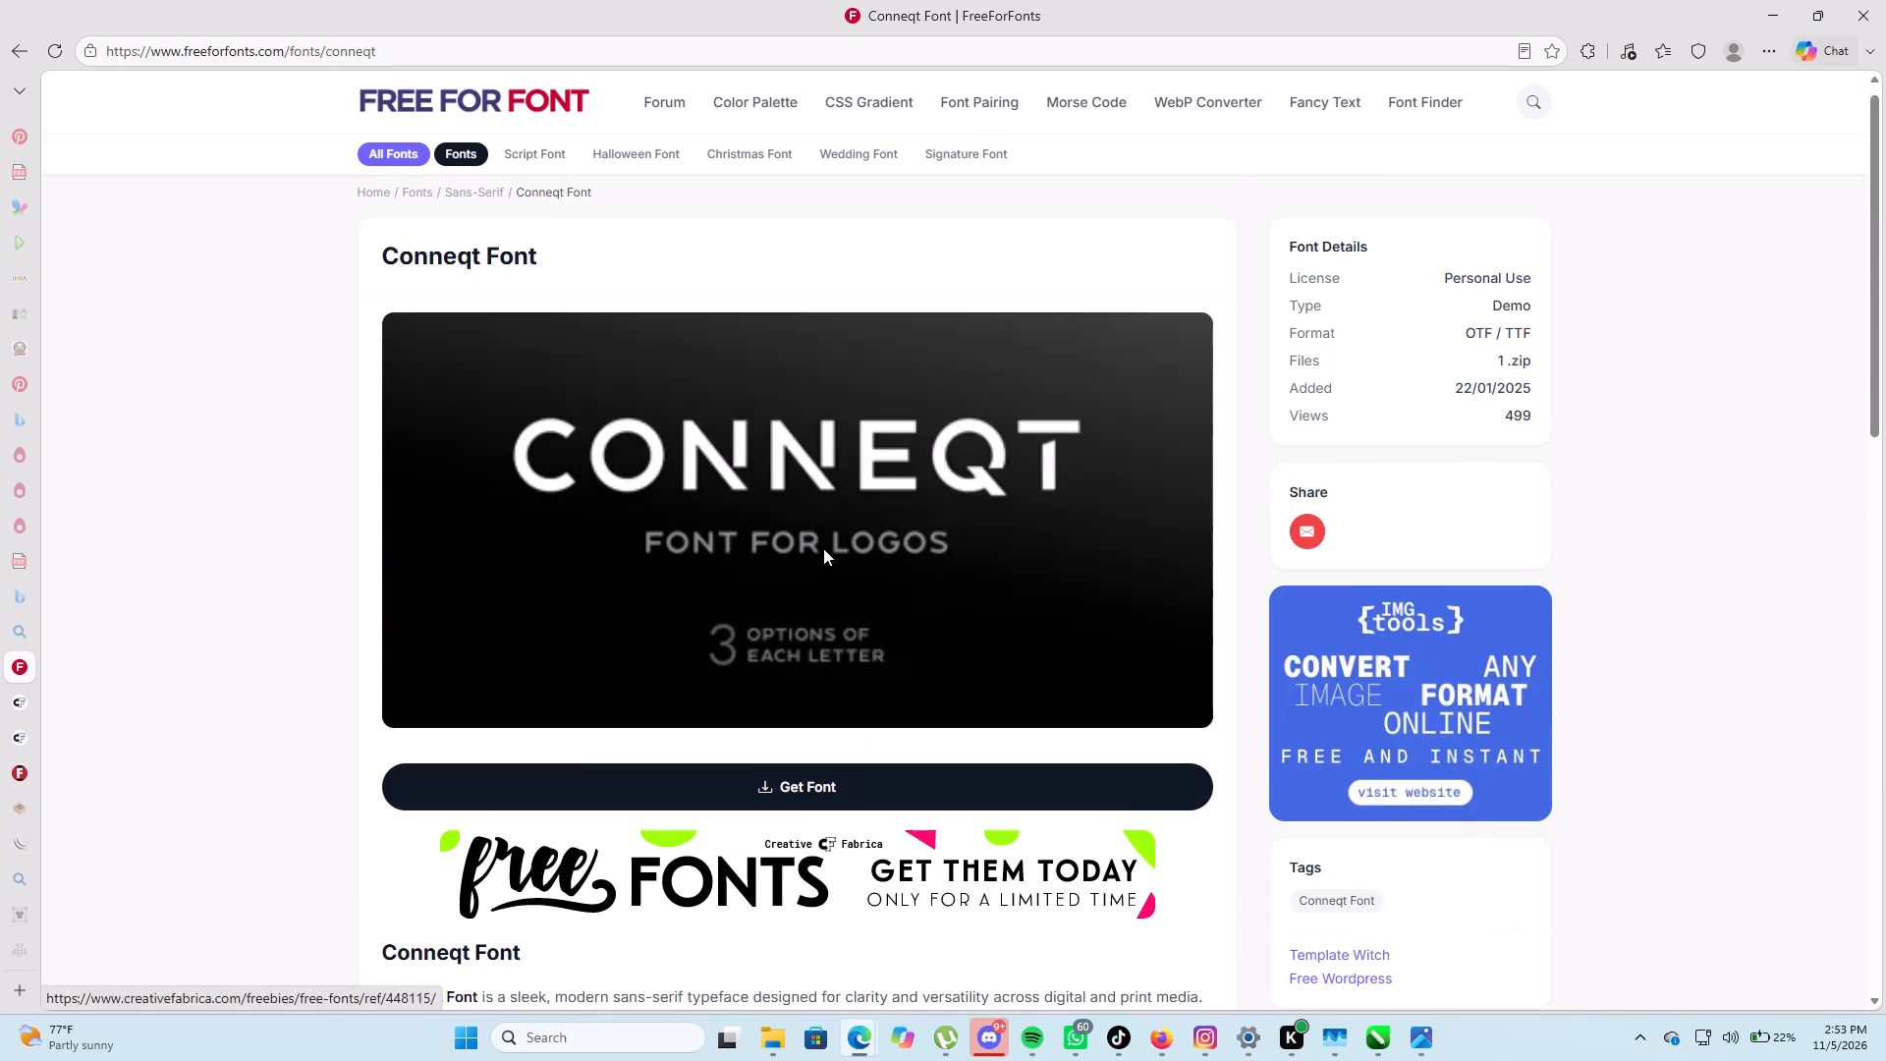
pyautogui.click(805, 816)
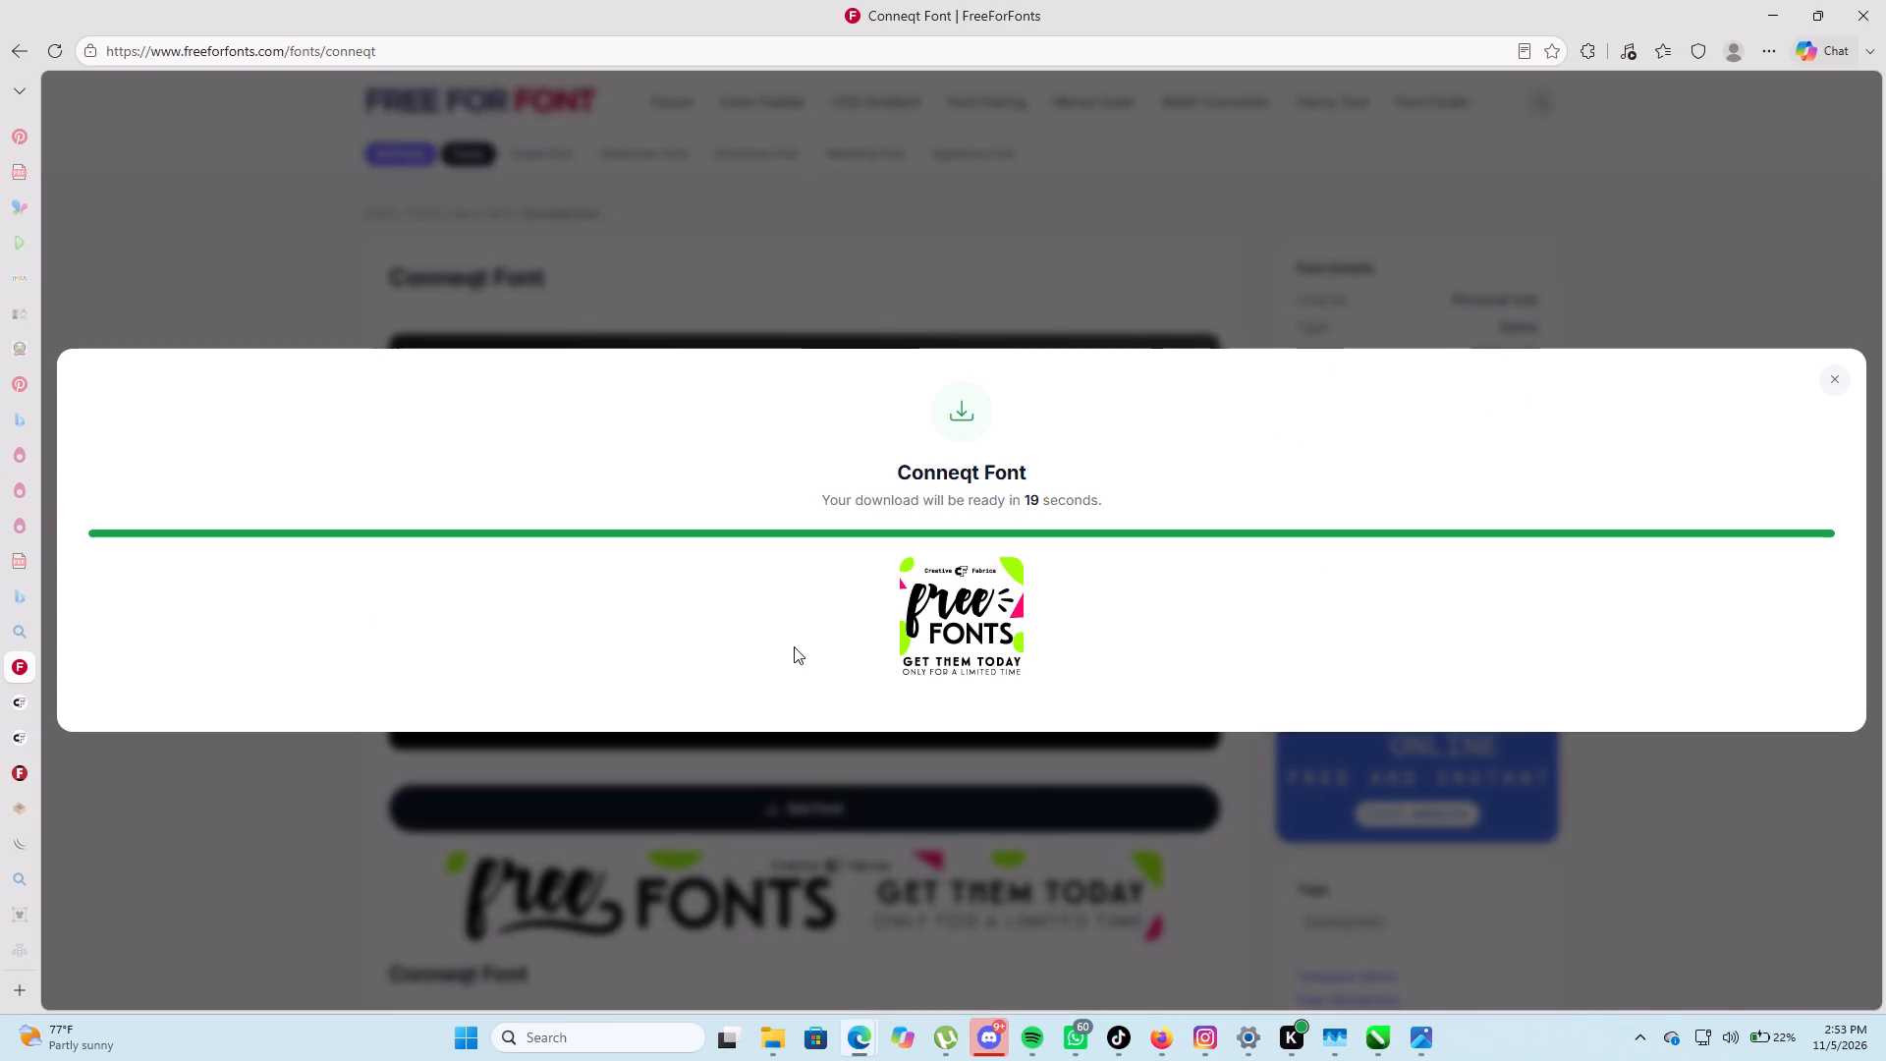
# Dismiss the Creative Fabrica free-trial offer and close both Creative Fabrica free fonts pages.
pyautogui.click(28, 712)
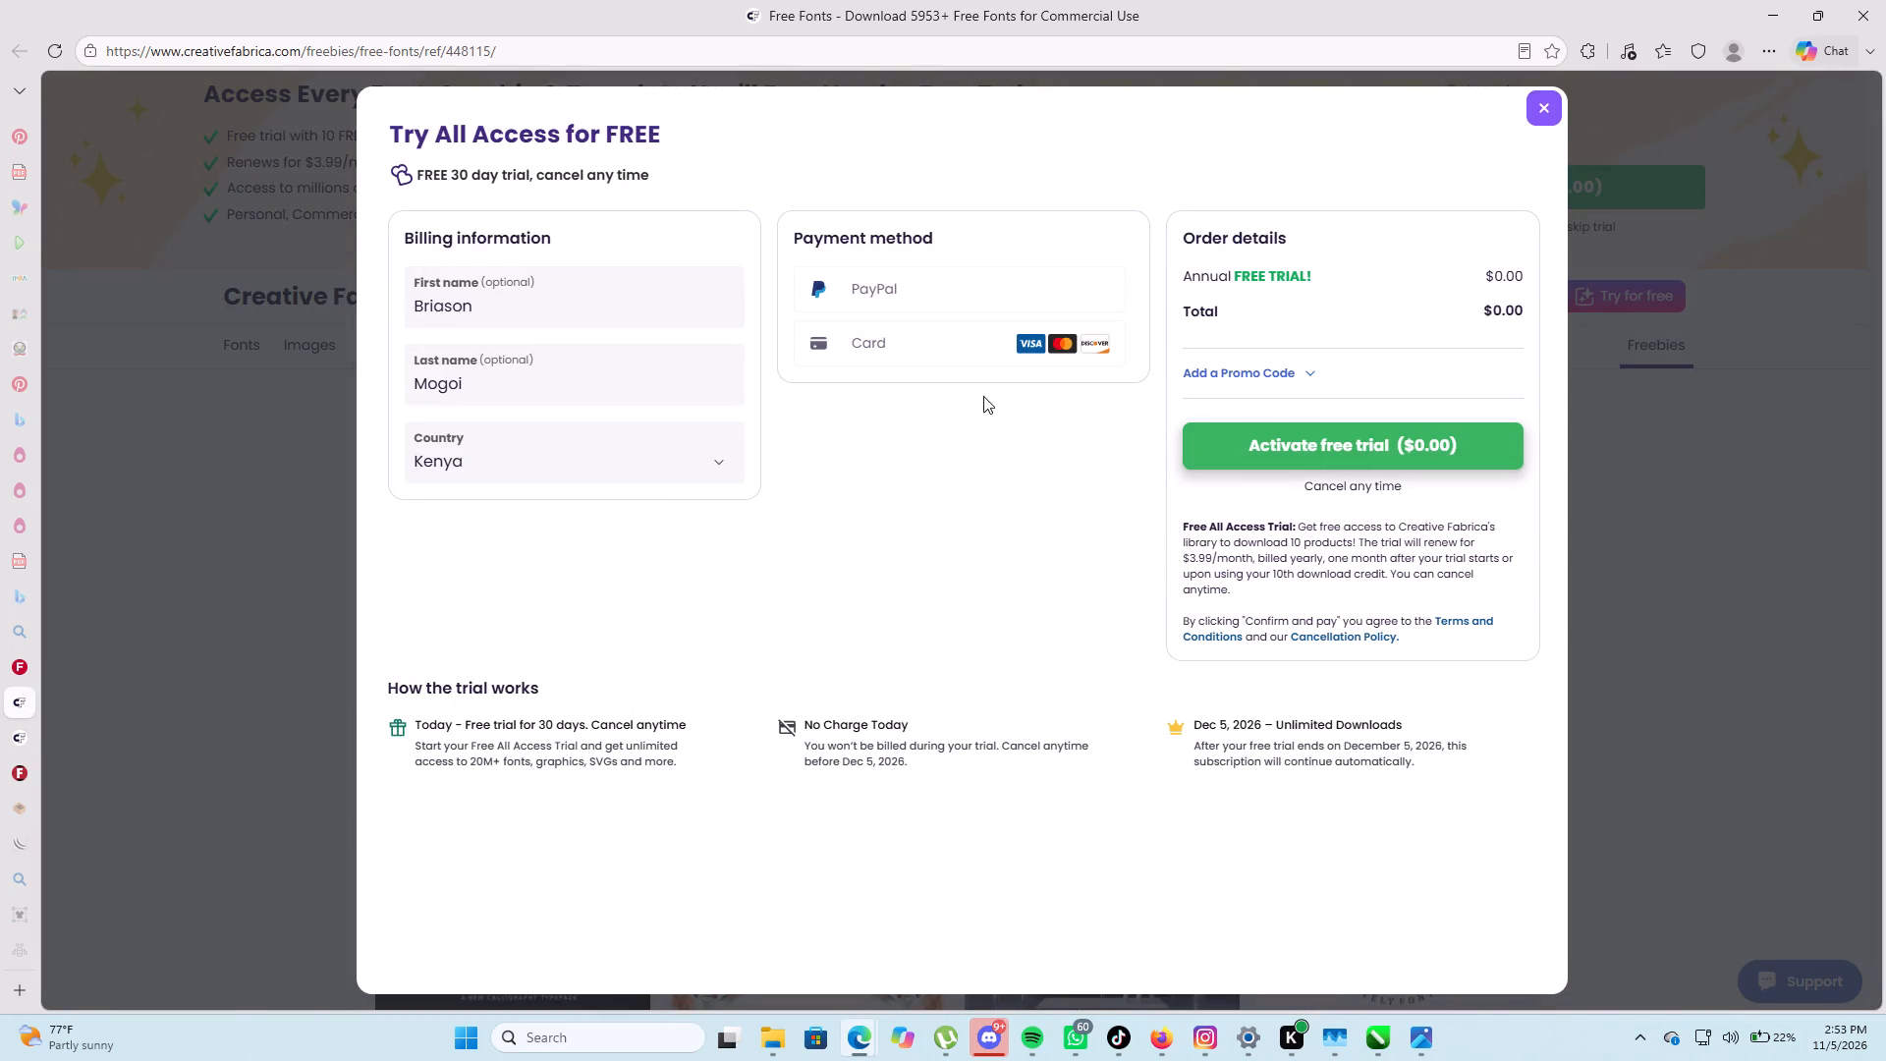
pyautogui.click(1544, 122)
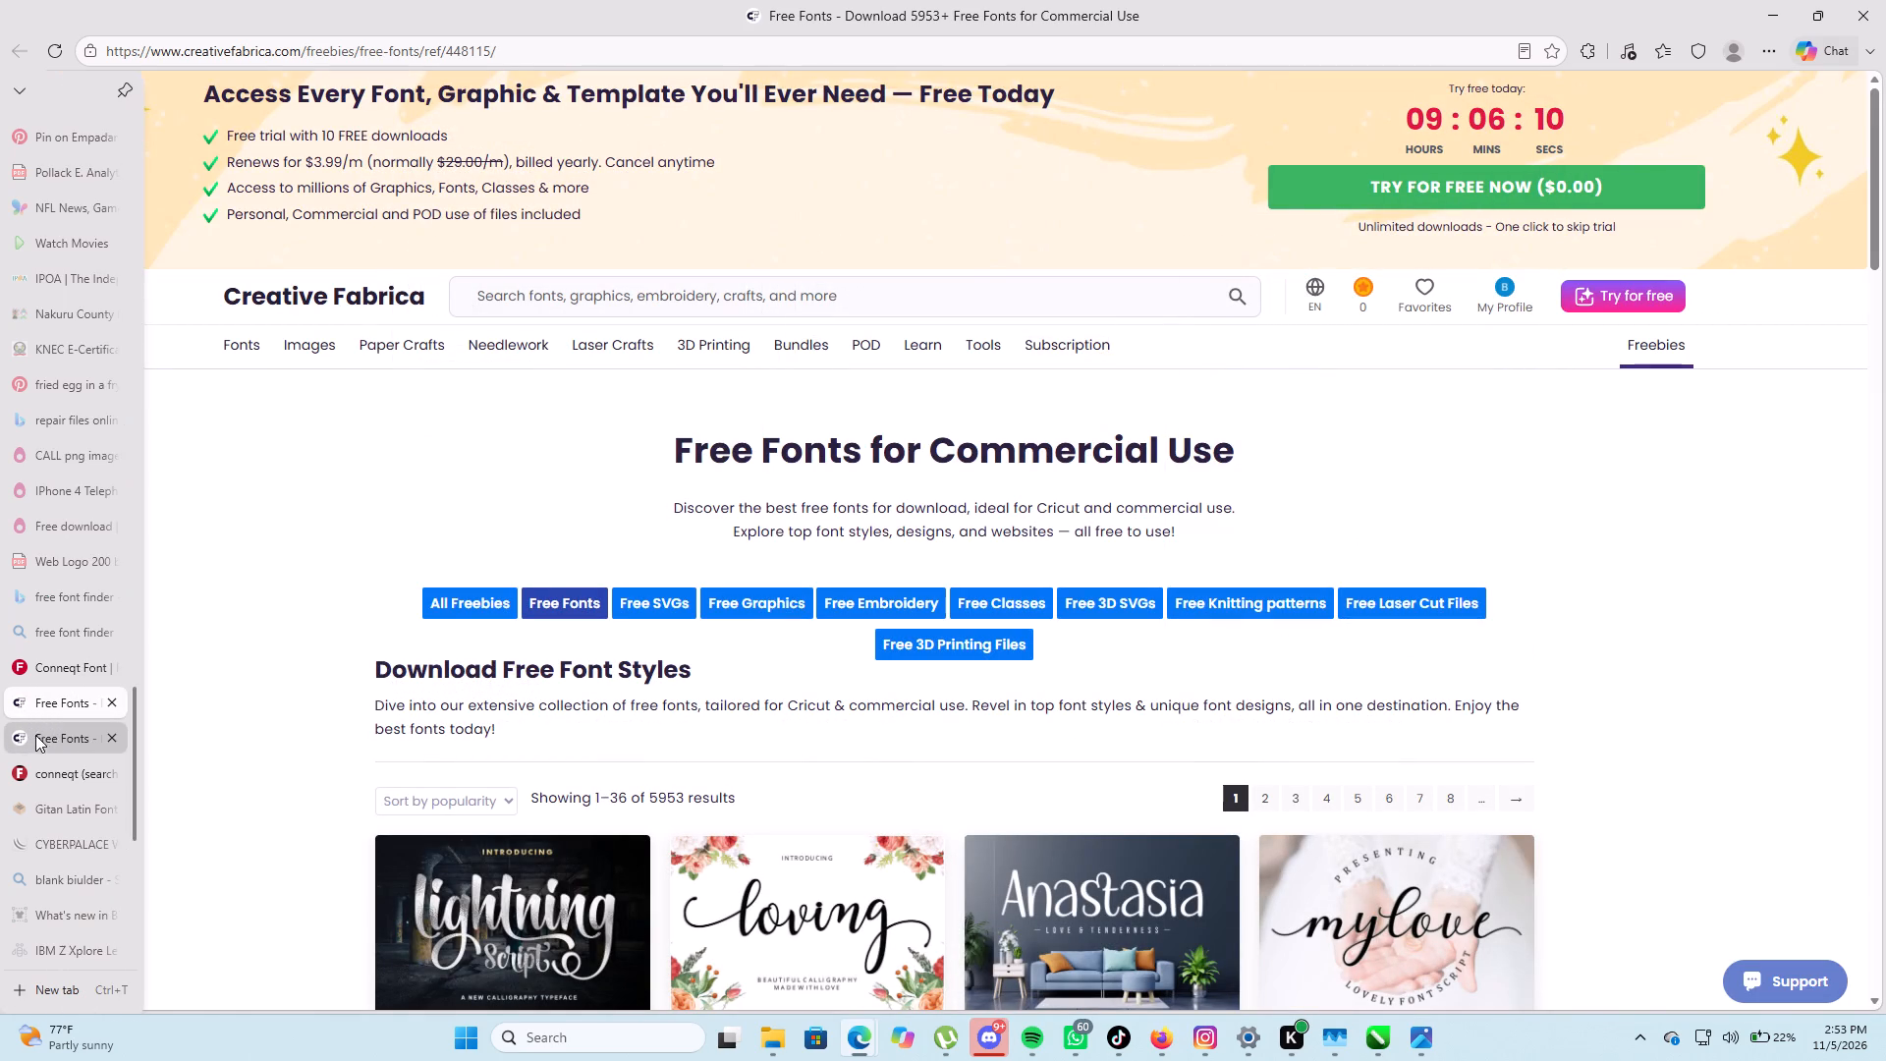
pyautogui.click(105, 738)
pyautogui.click(114, 708)
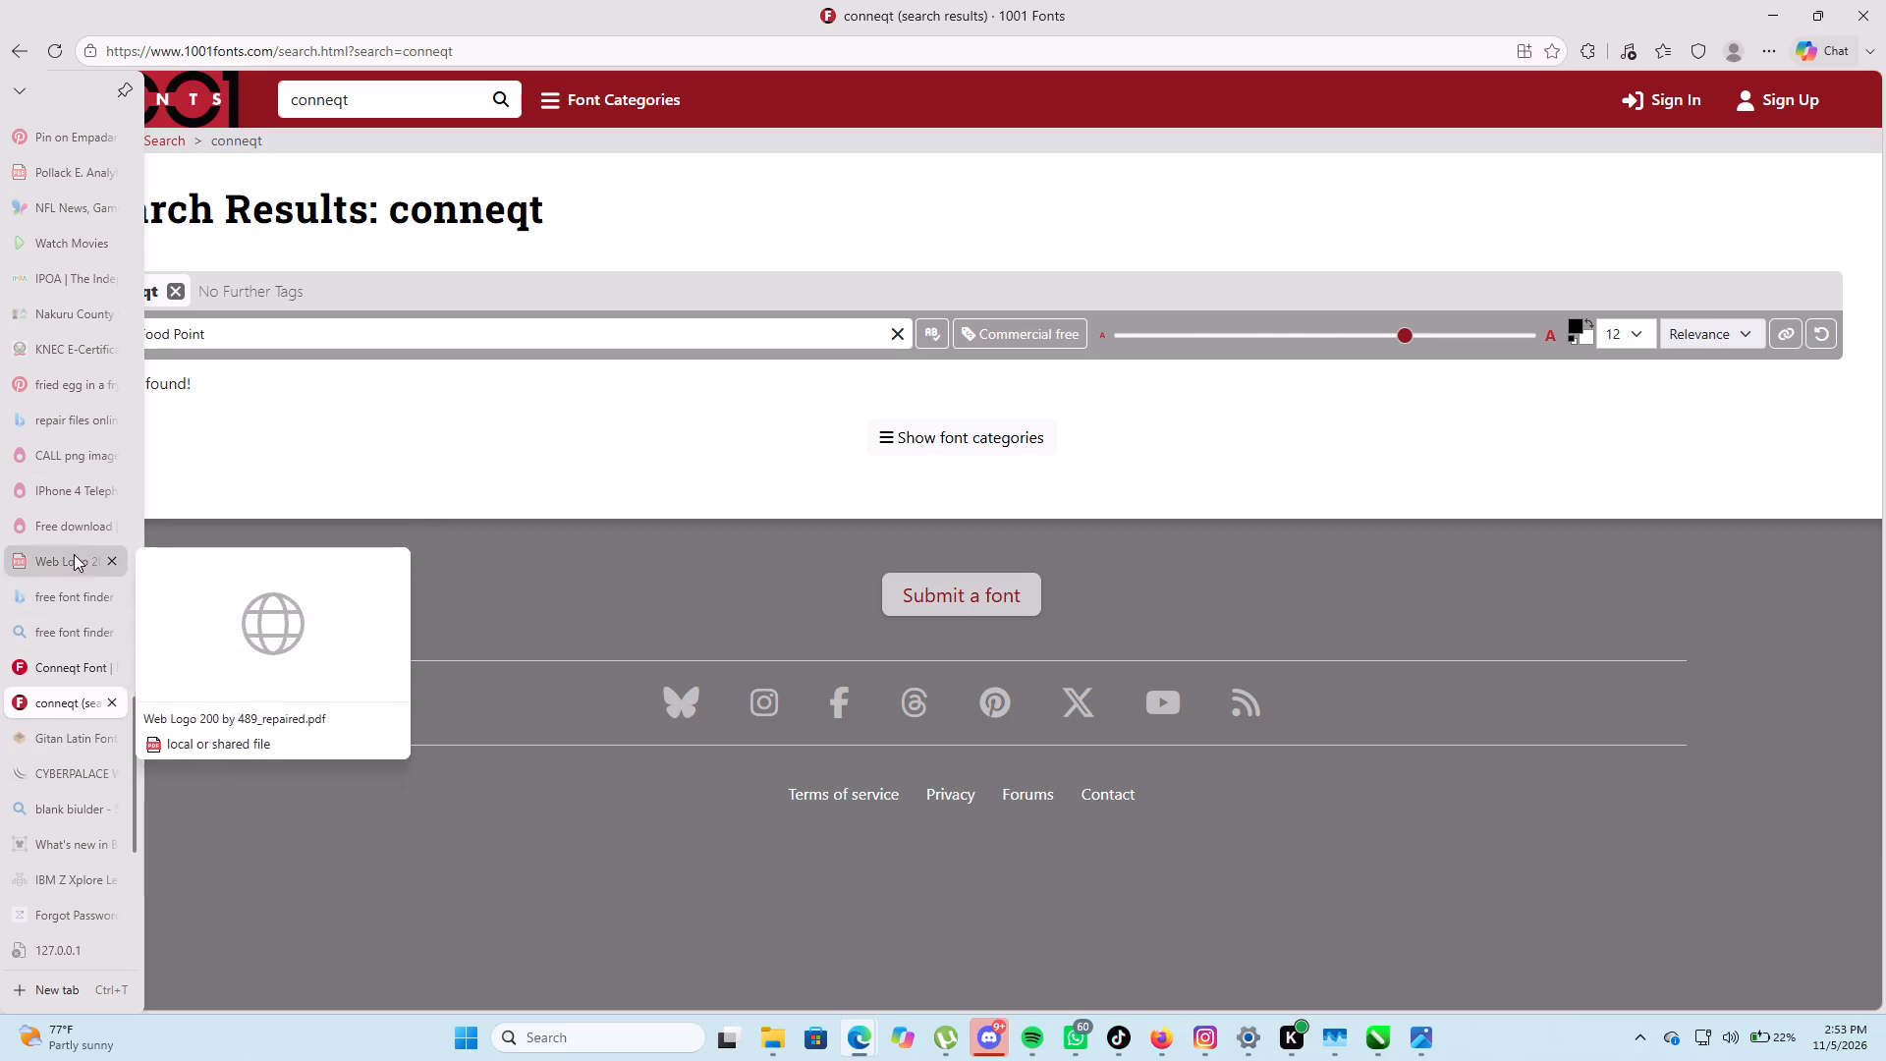
# Close the three open PNG image download pages, including the iPhone 4 and CALL images.
pyautogui.click(68, 526)
pyautogui.click(106, 526)
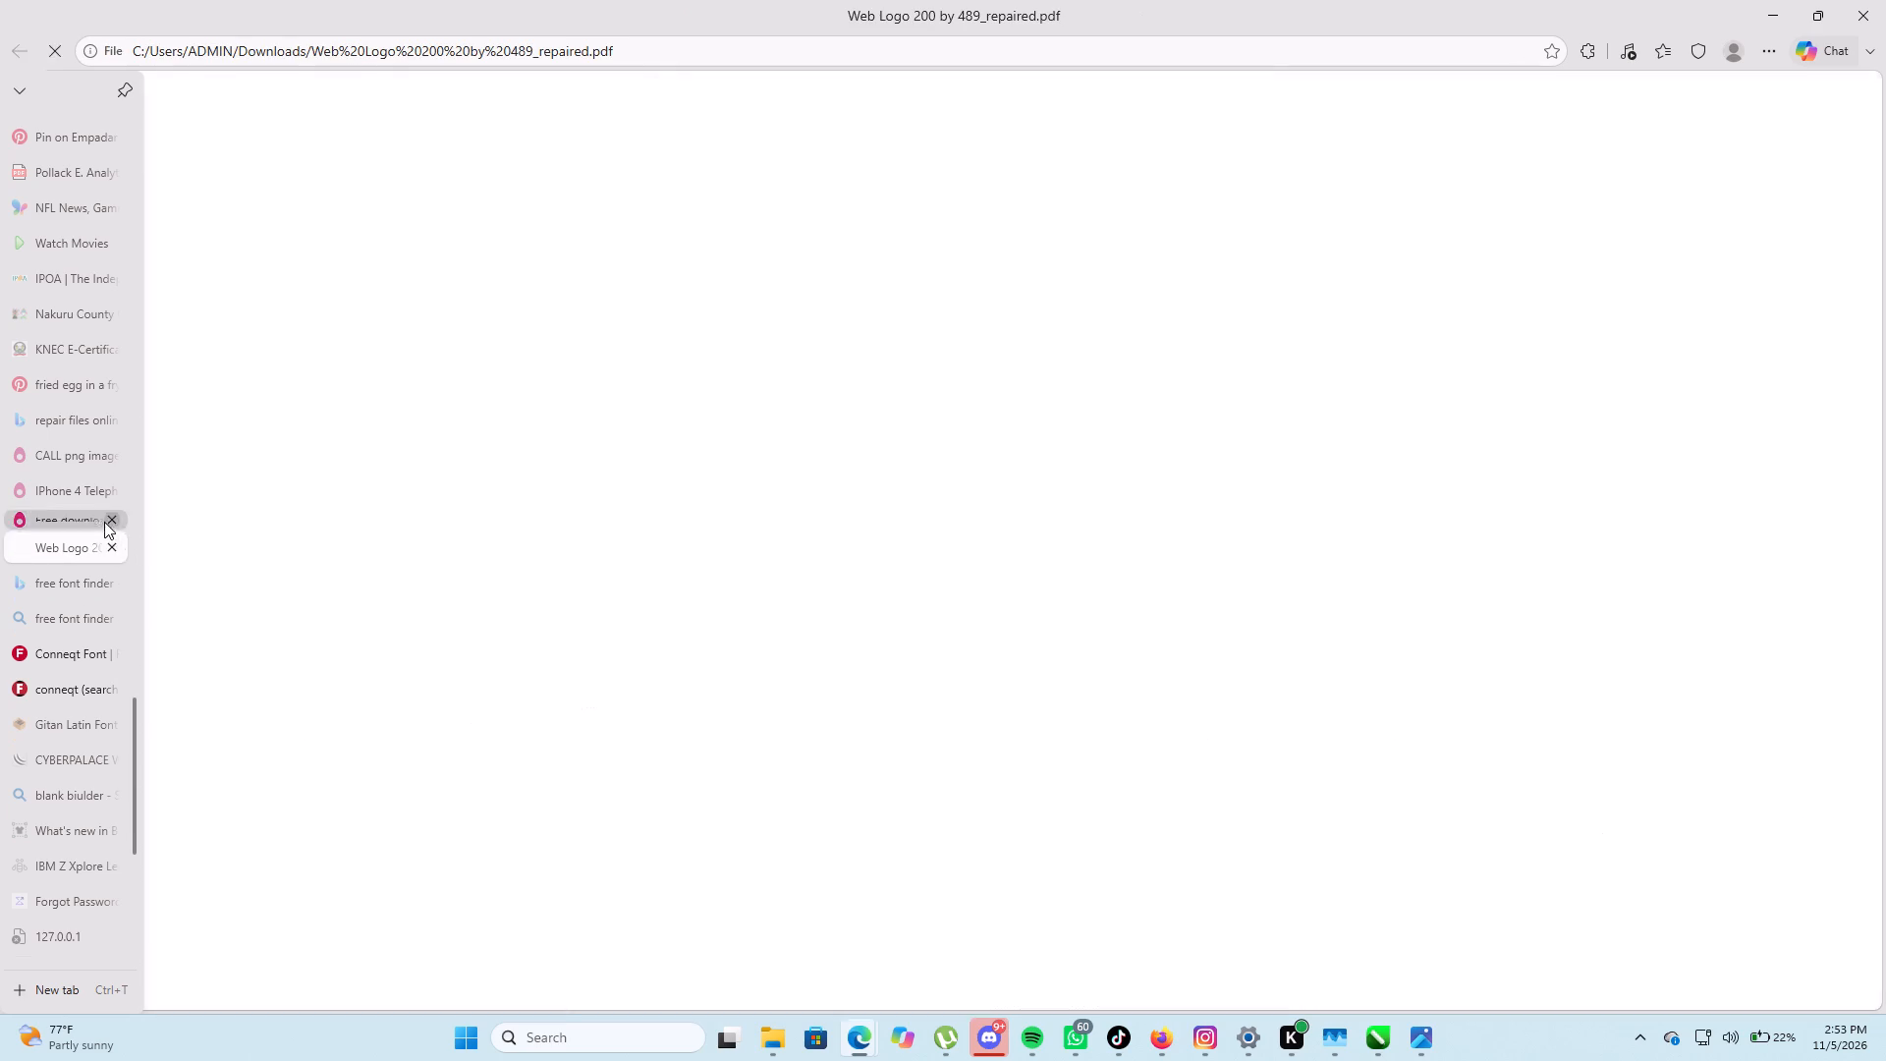
pyautogui.click(113, 493)
pyautogui.click(115, 460)
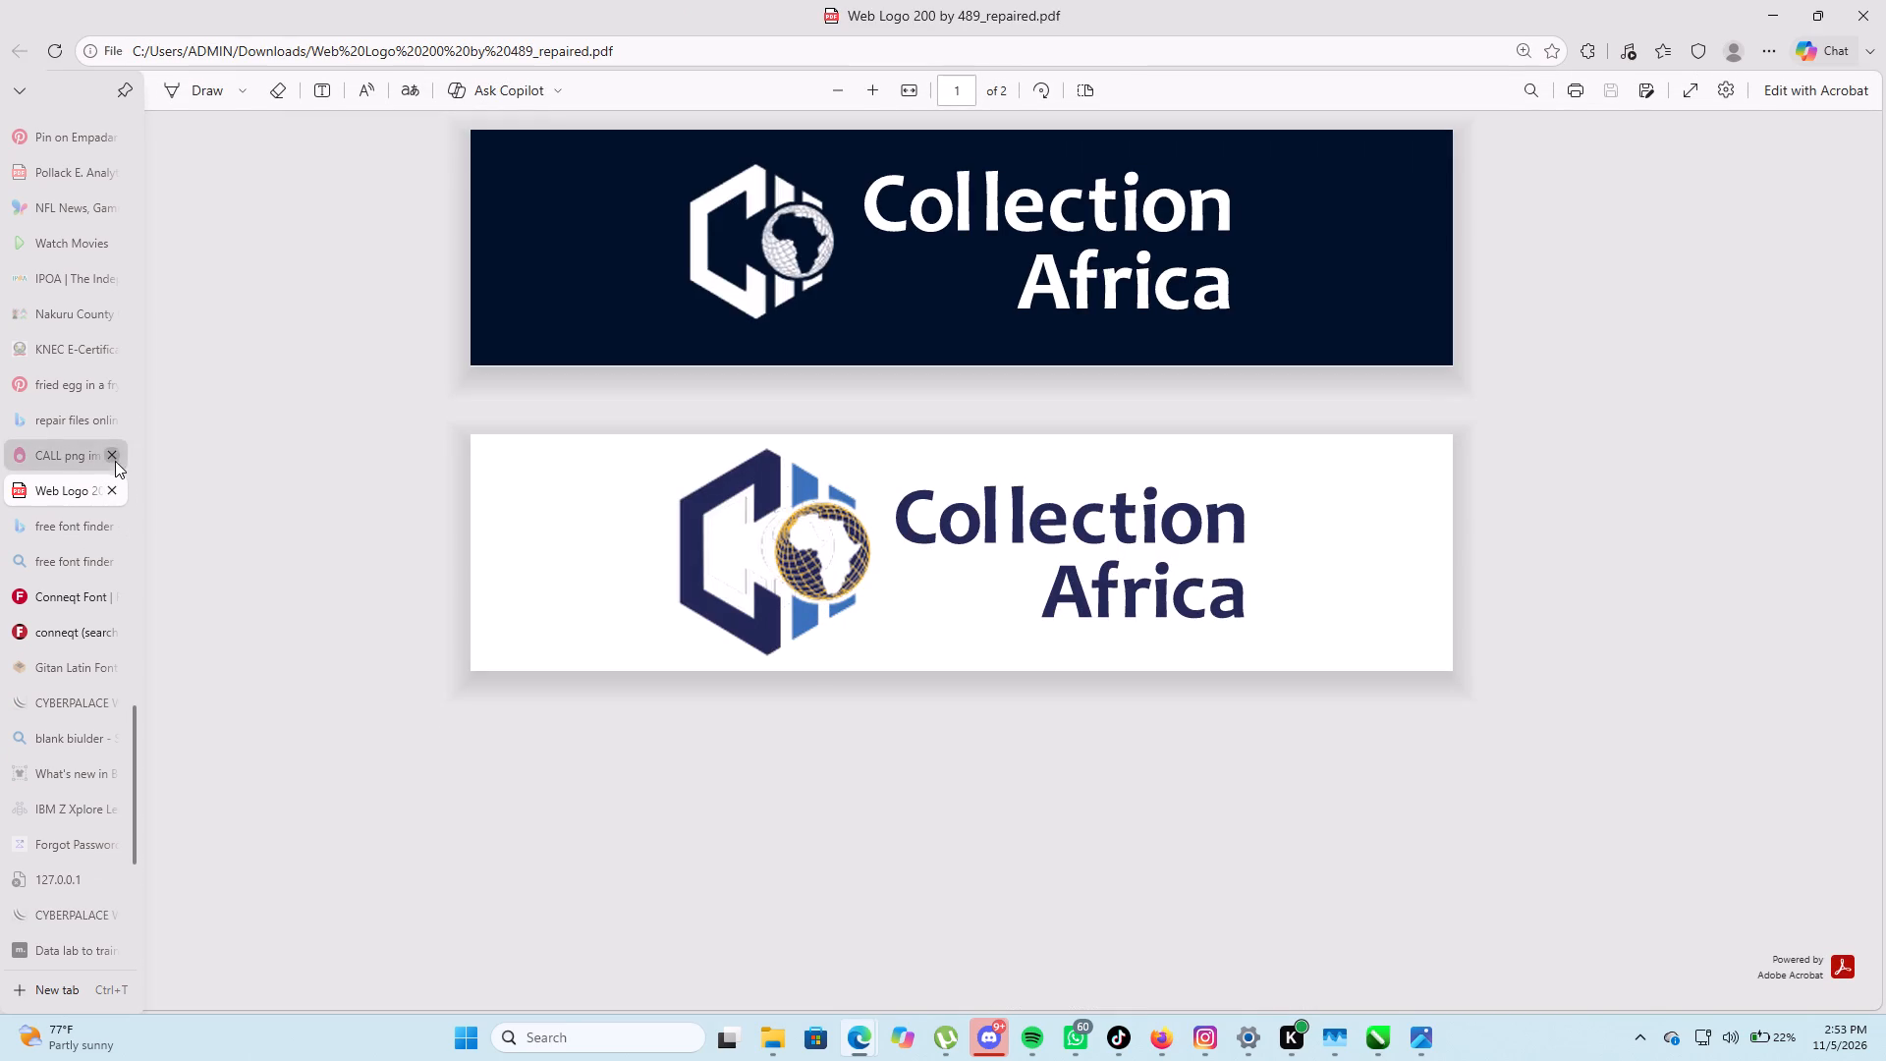
# Reopen the 1001 Fonts site in place of the Web Logo PDF and search it for conneqt.
pyautogui.scroll(4, 85, 399)
pyautogui.scroll(18, 96, 483)
pyautogui.scroll(7, 91, 473)
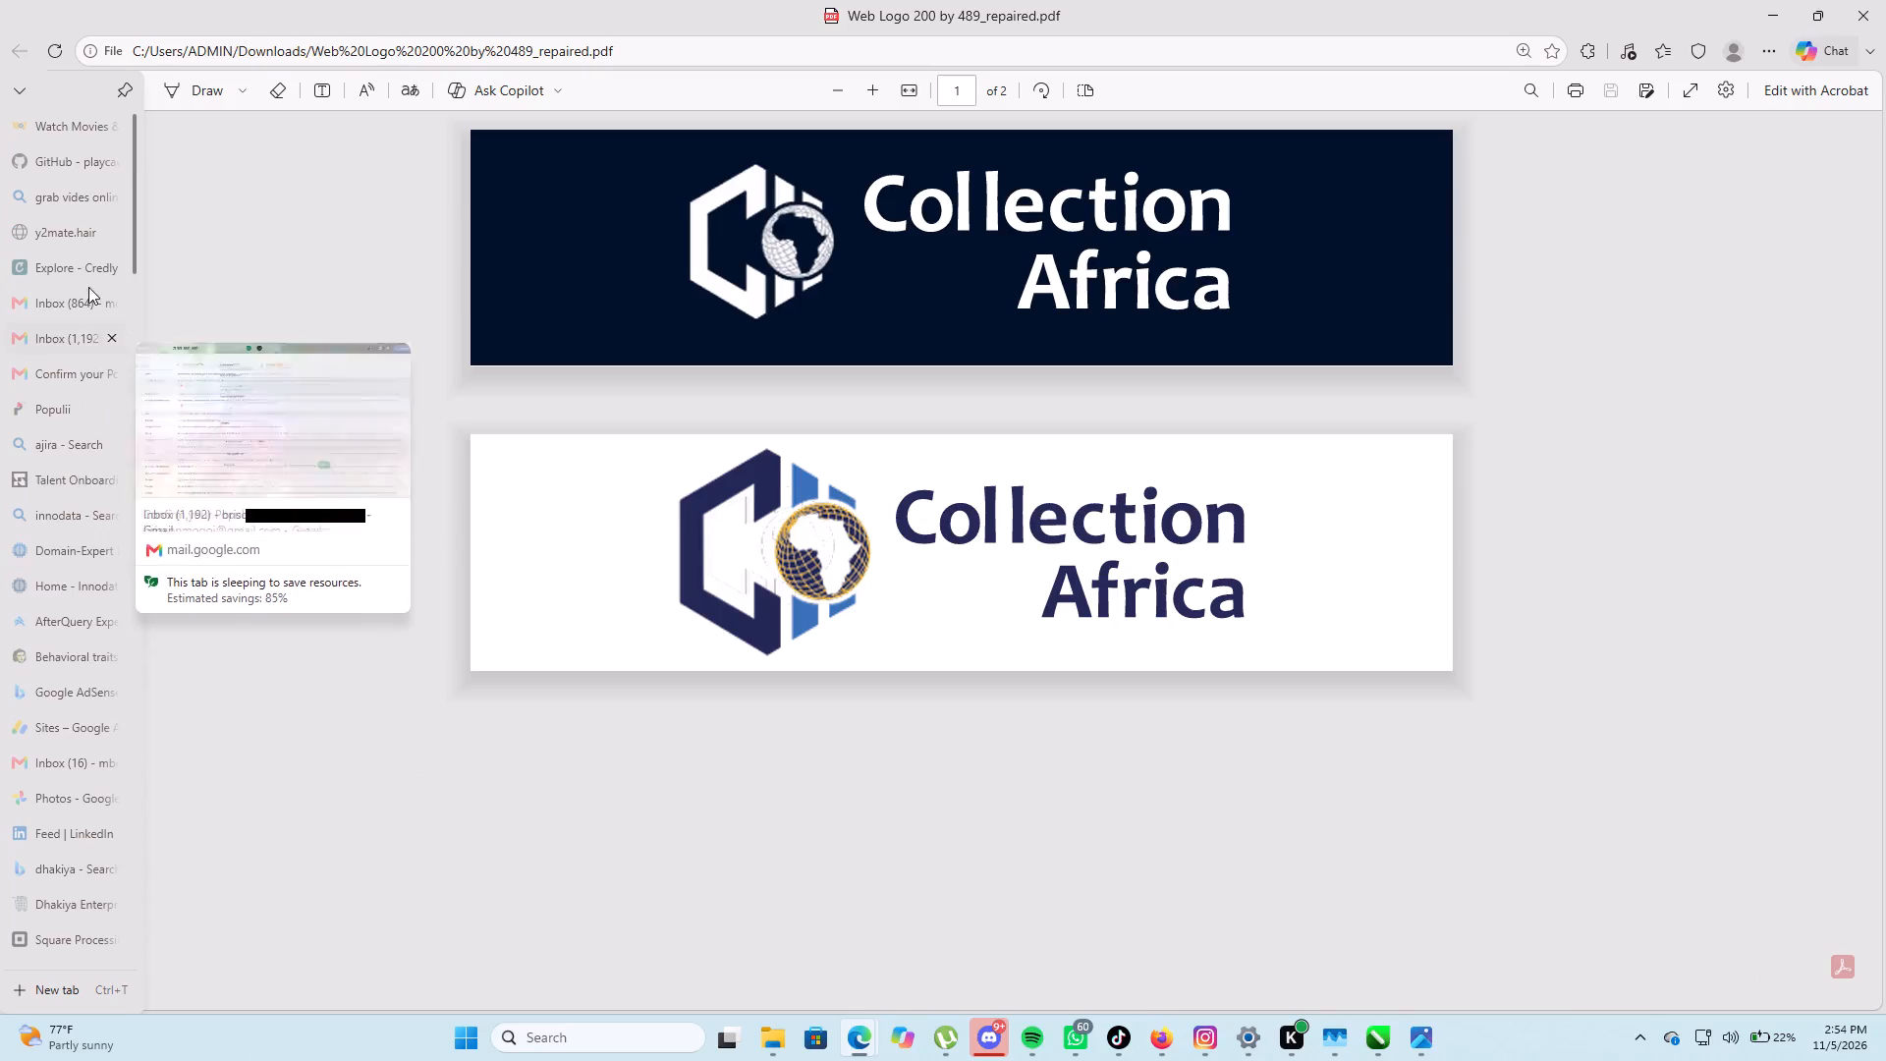
pyautogui.click(349, 58)
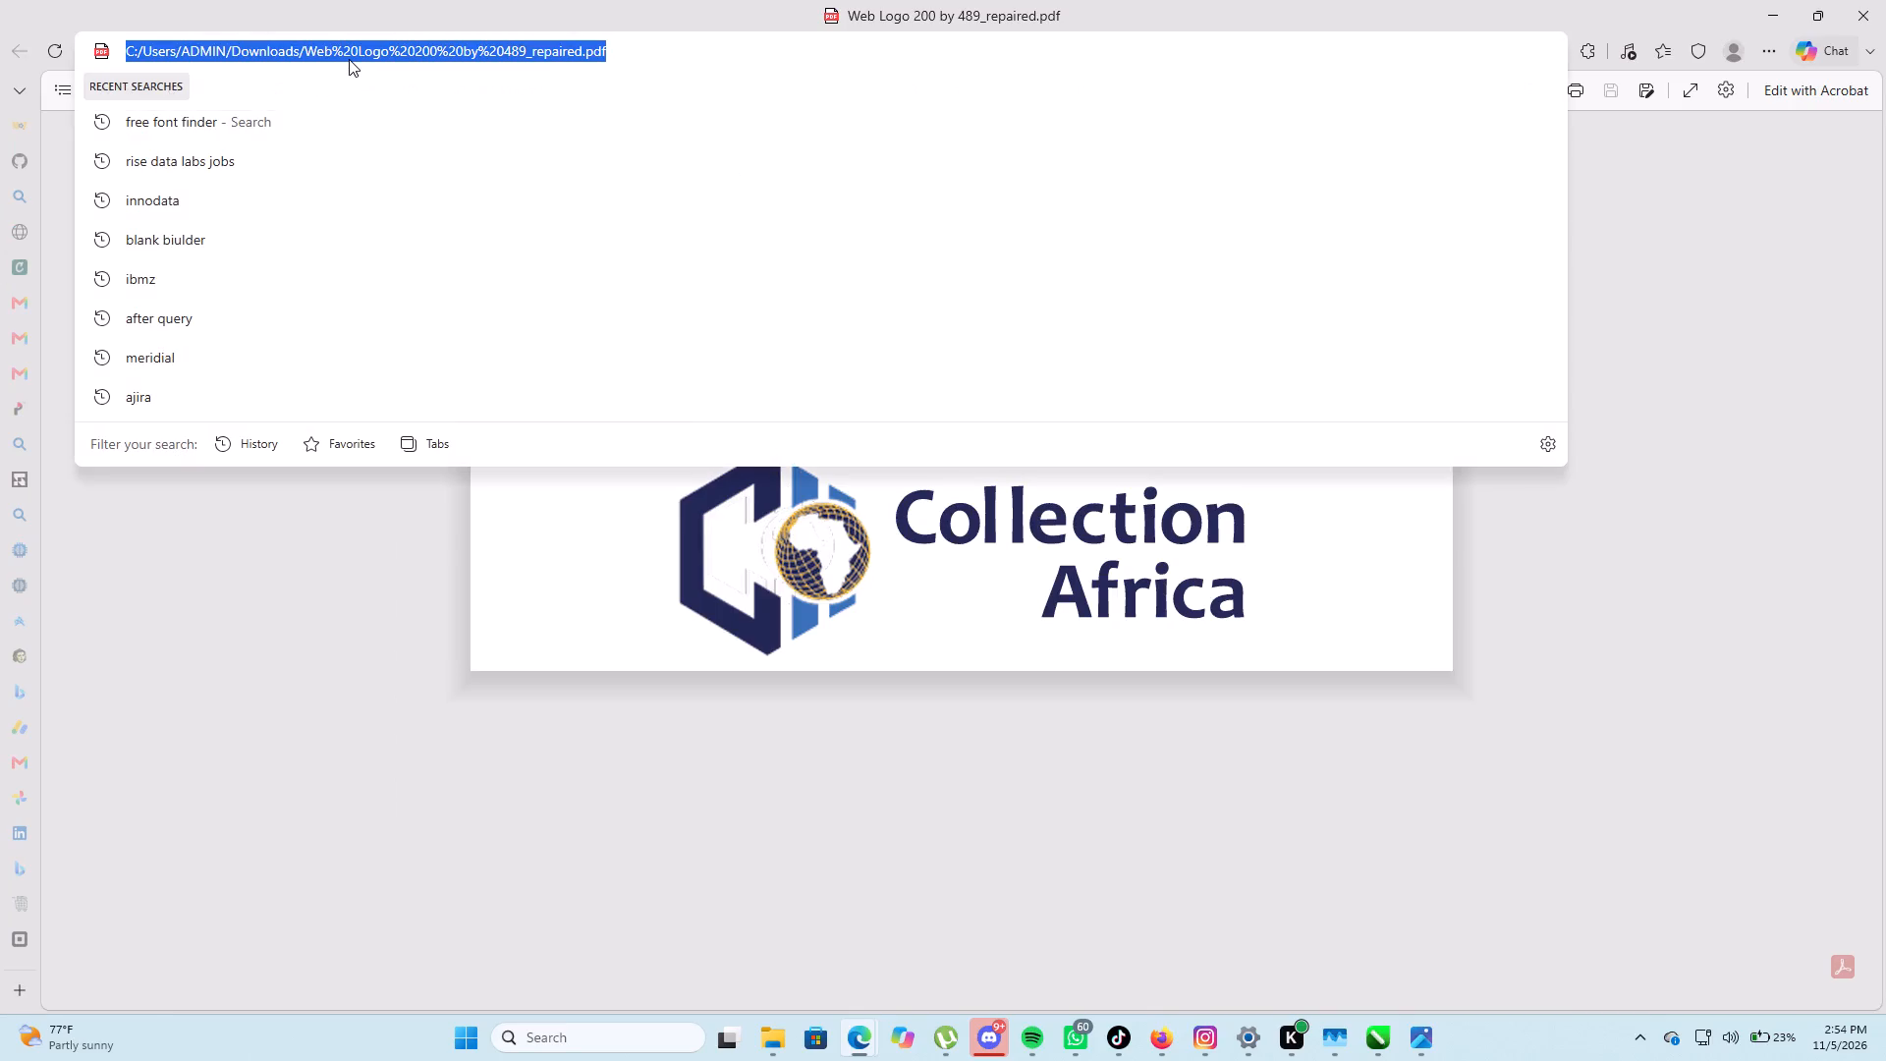
pyautogui.write('font')
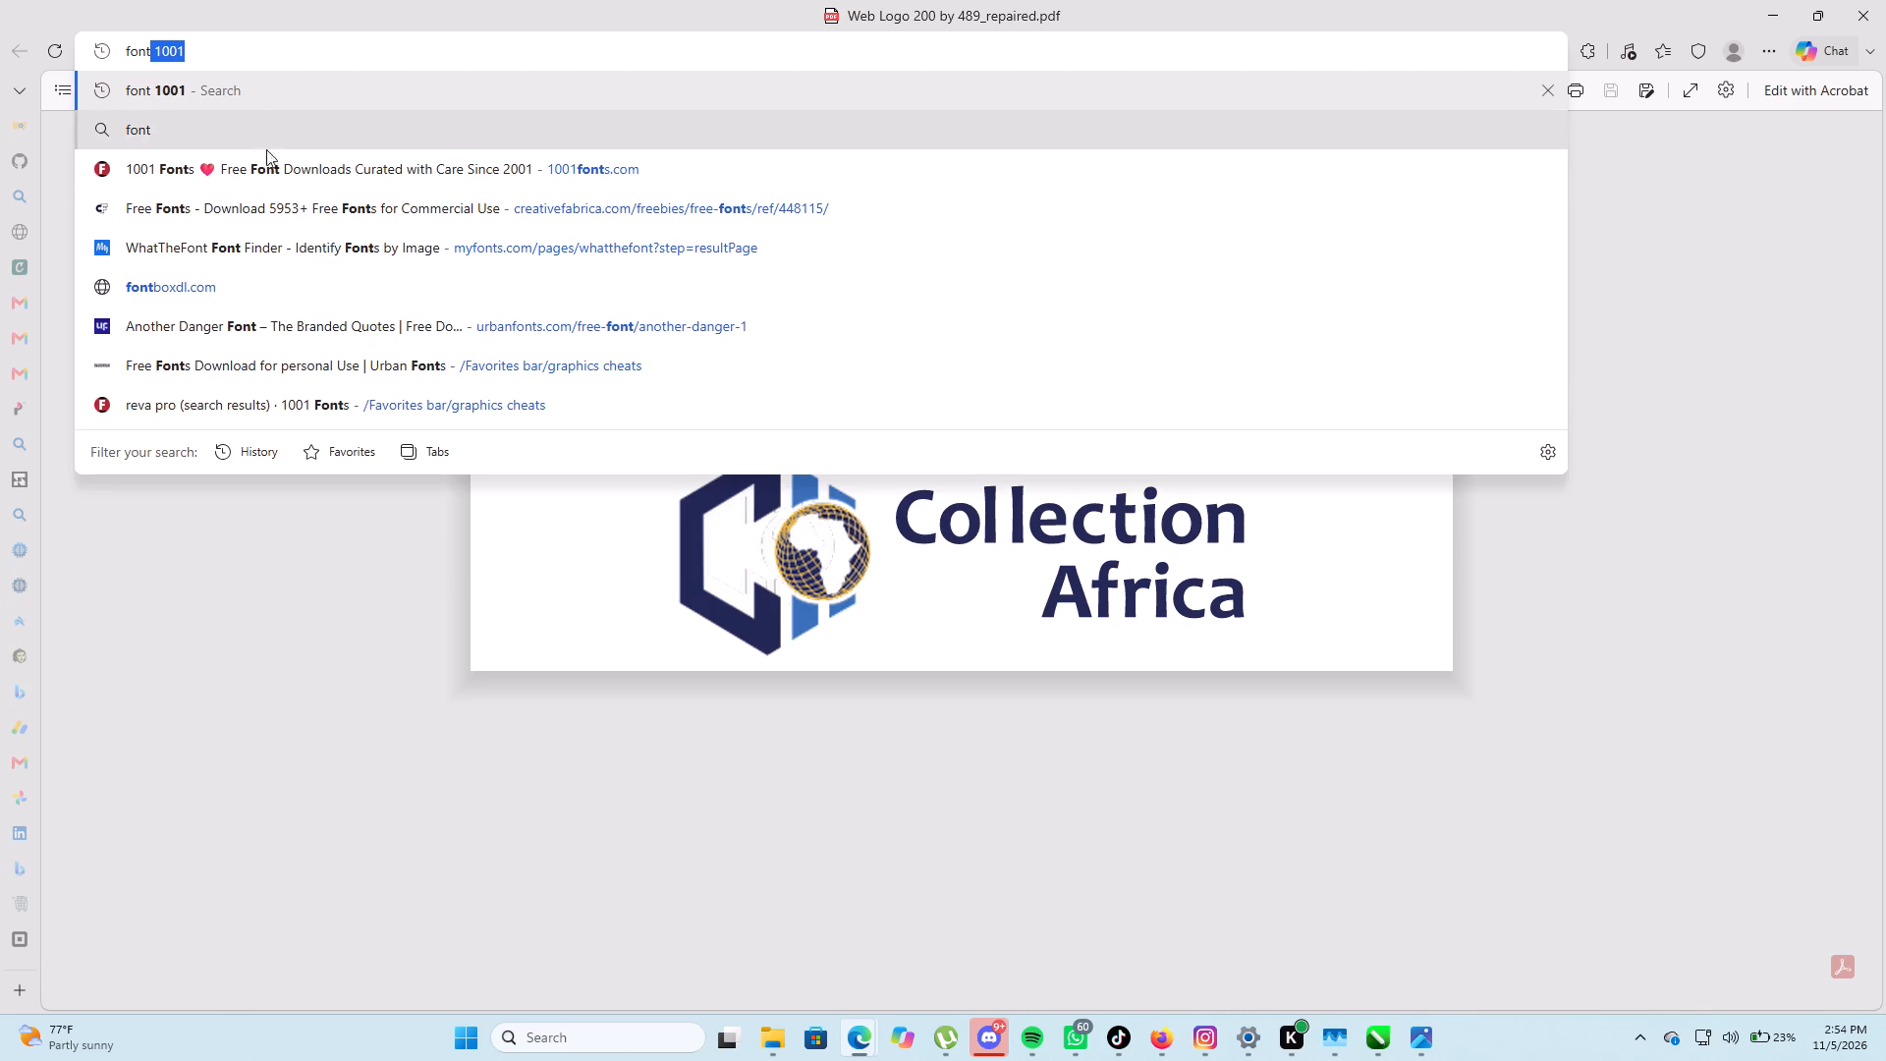
pyautogui.click(273, 177)
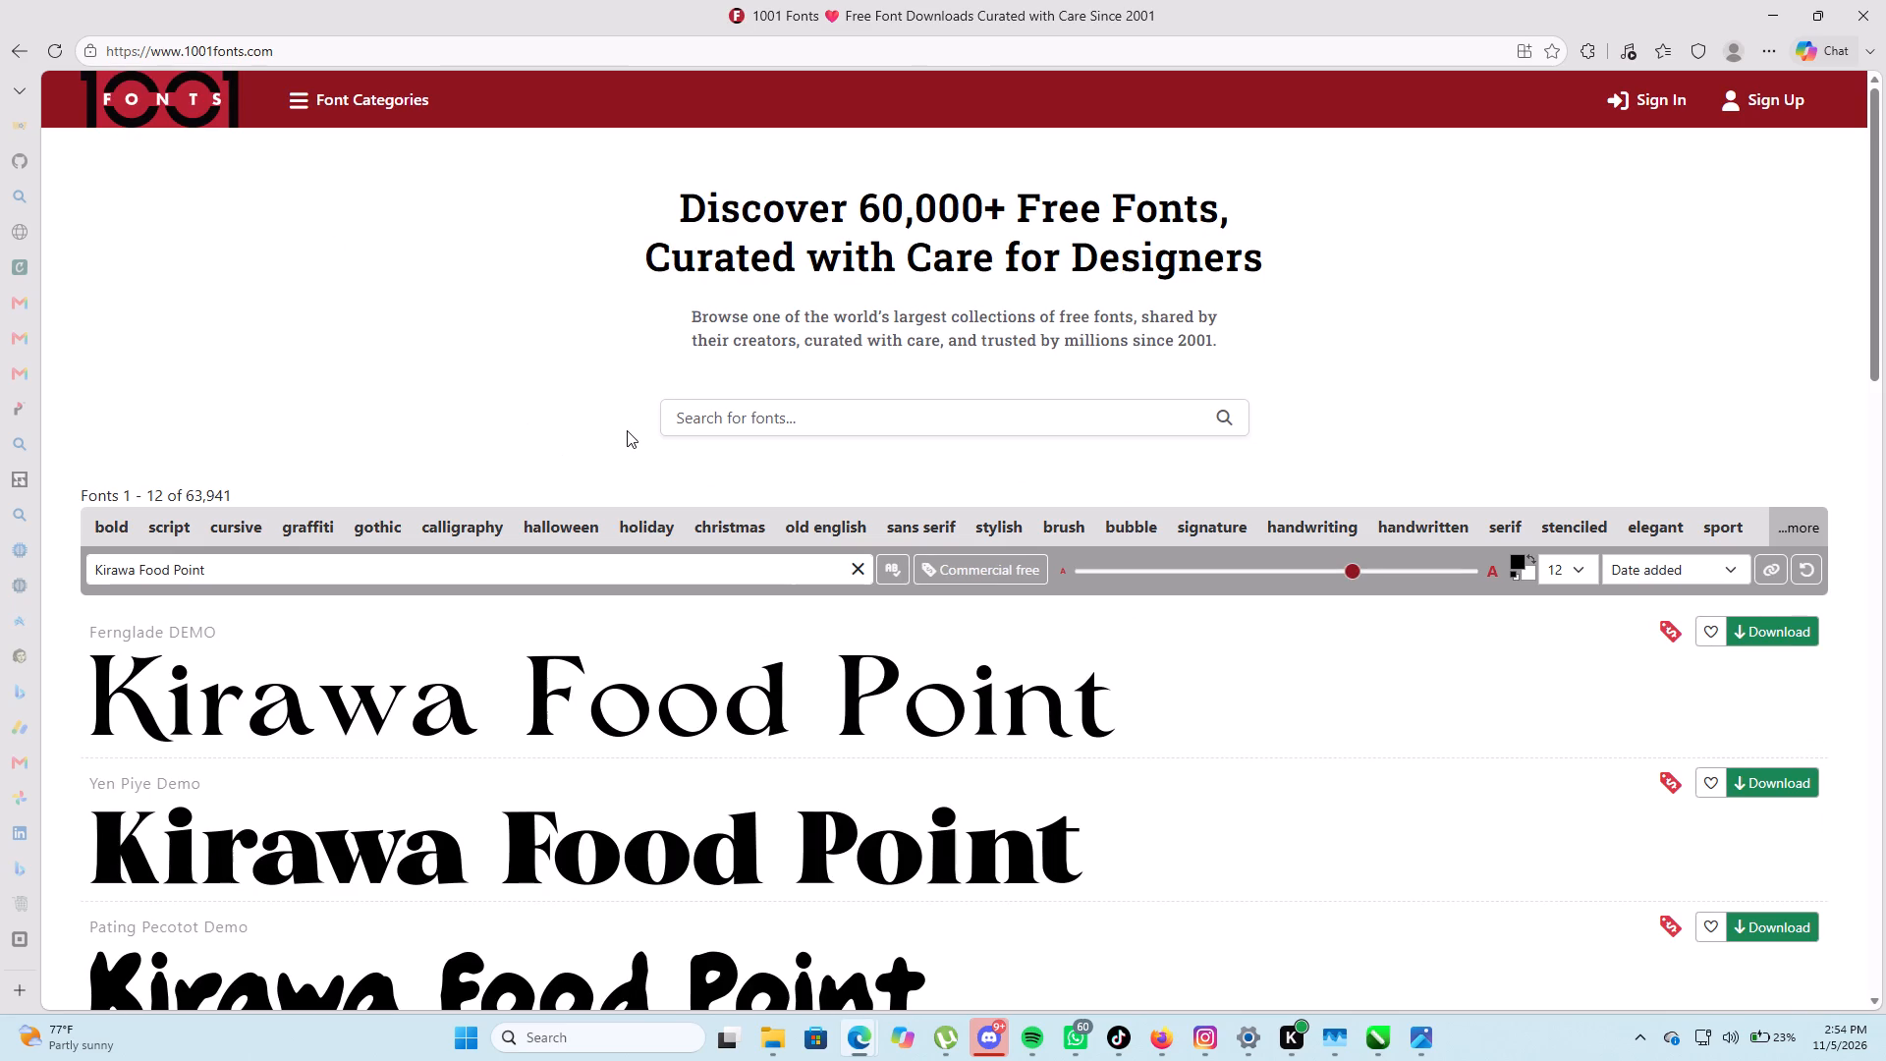
pyautogui.click(710, 416)
pyautogui.press('c')
pyautogui.press('o')
pyautogui.write('nn')
pyautogui.write('eqt')
pyautogui.press('Return')
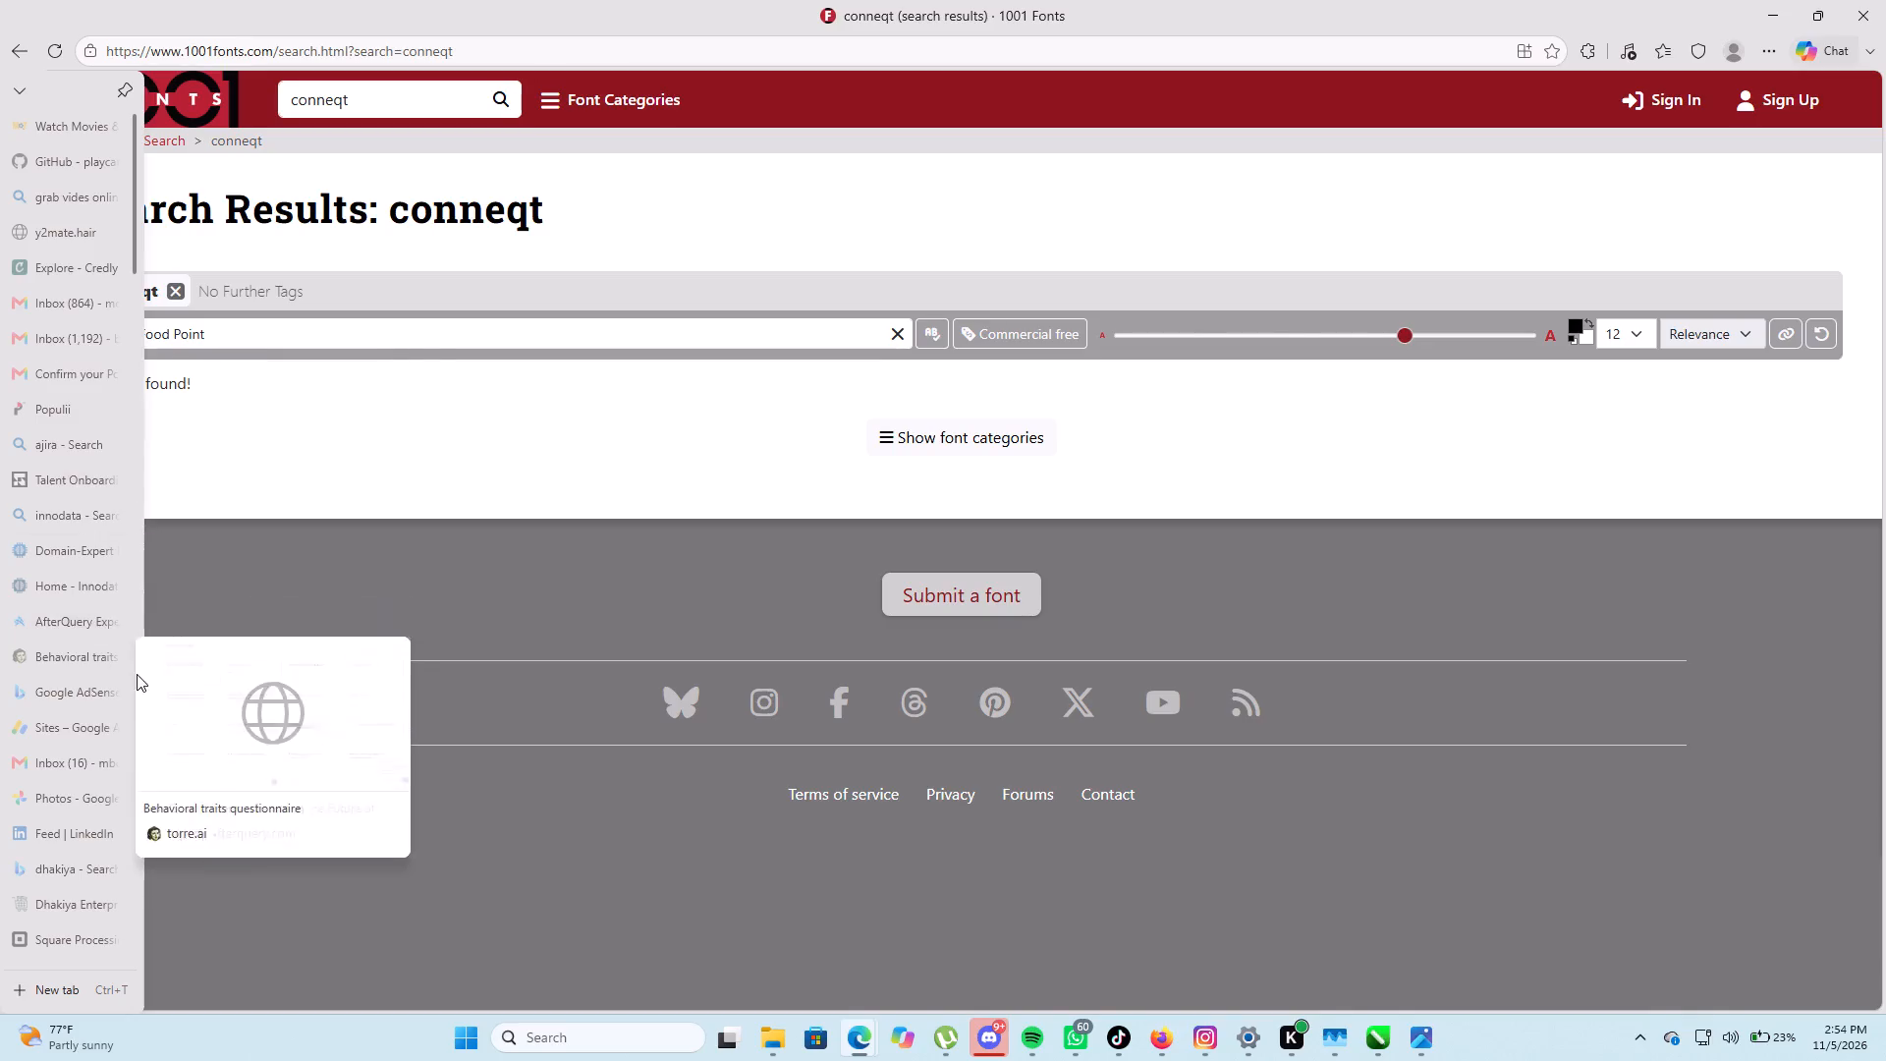
# Look through the list of open browser pages.
pyautogui.scroll(-7, 137, 674)
pyautogui.scroll(-5, 46, 924)
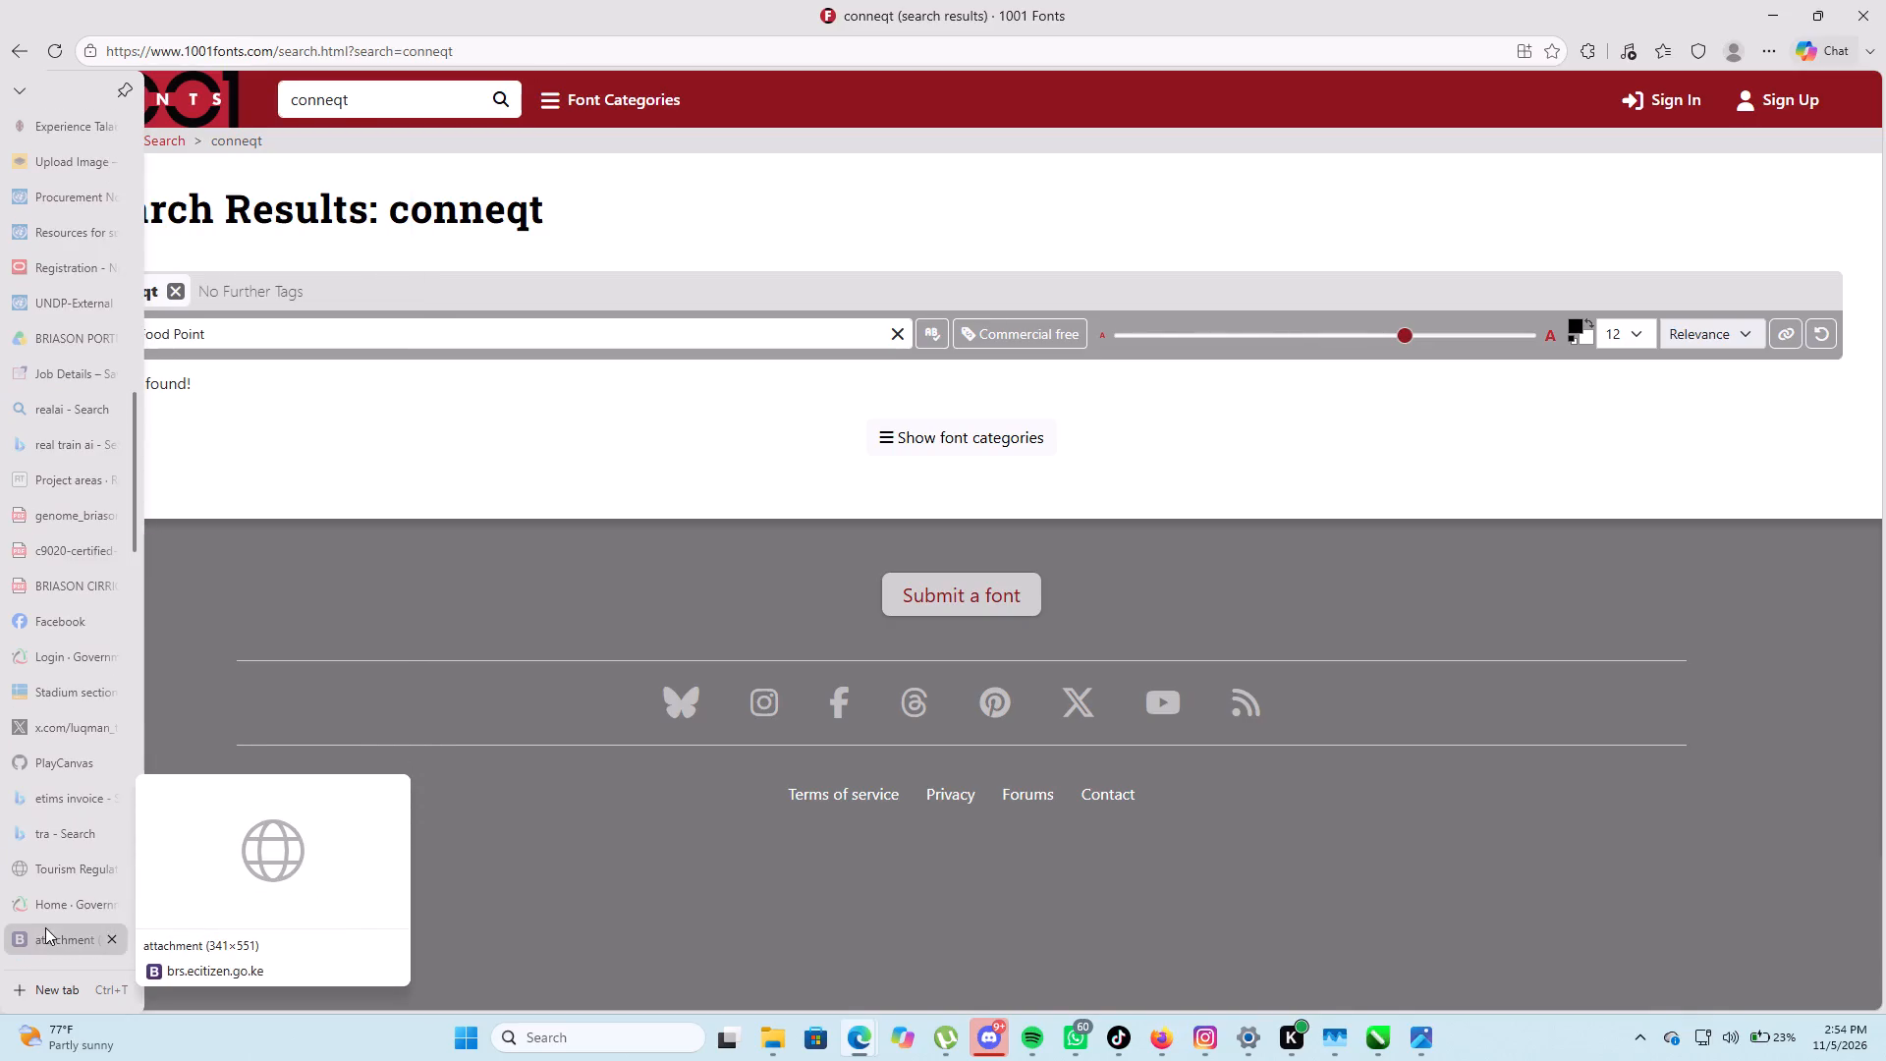
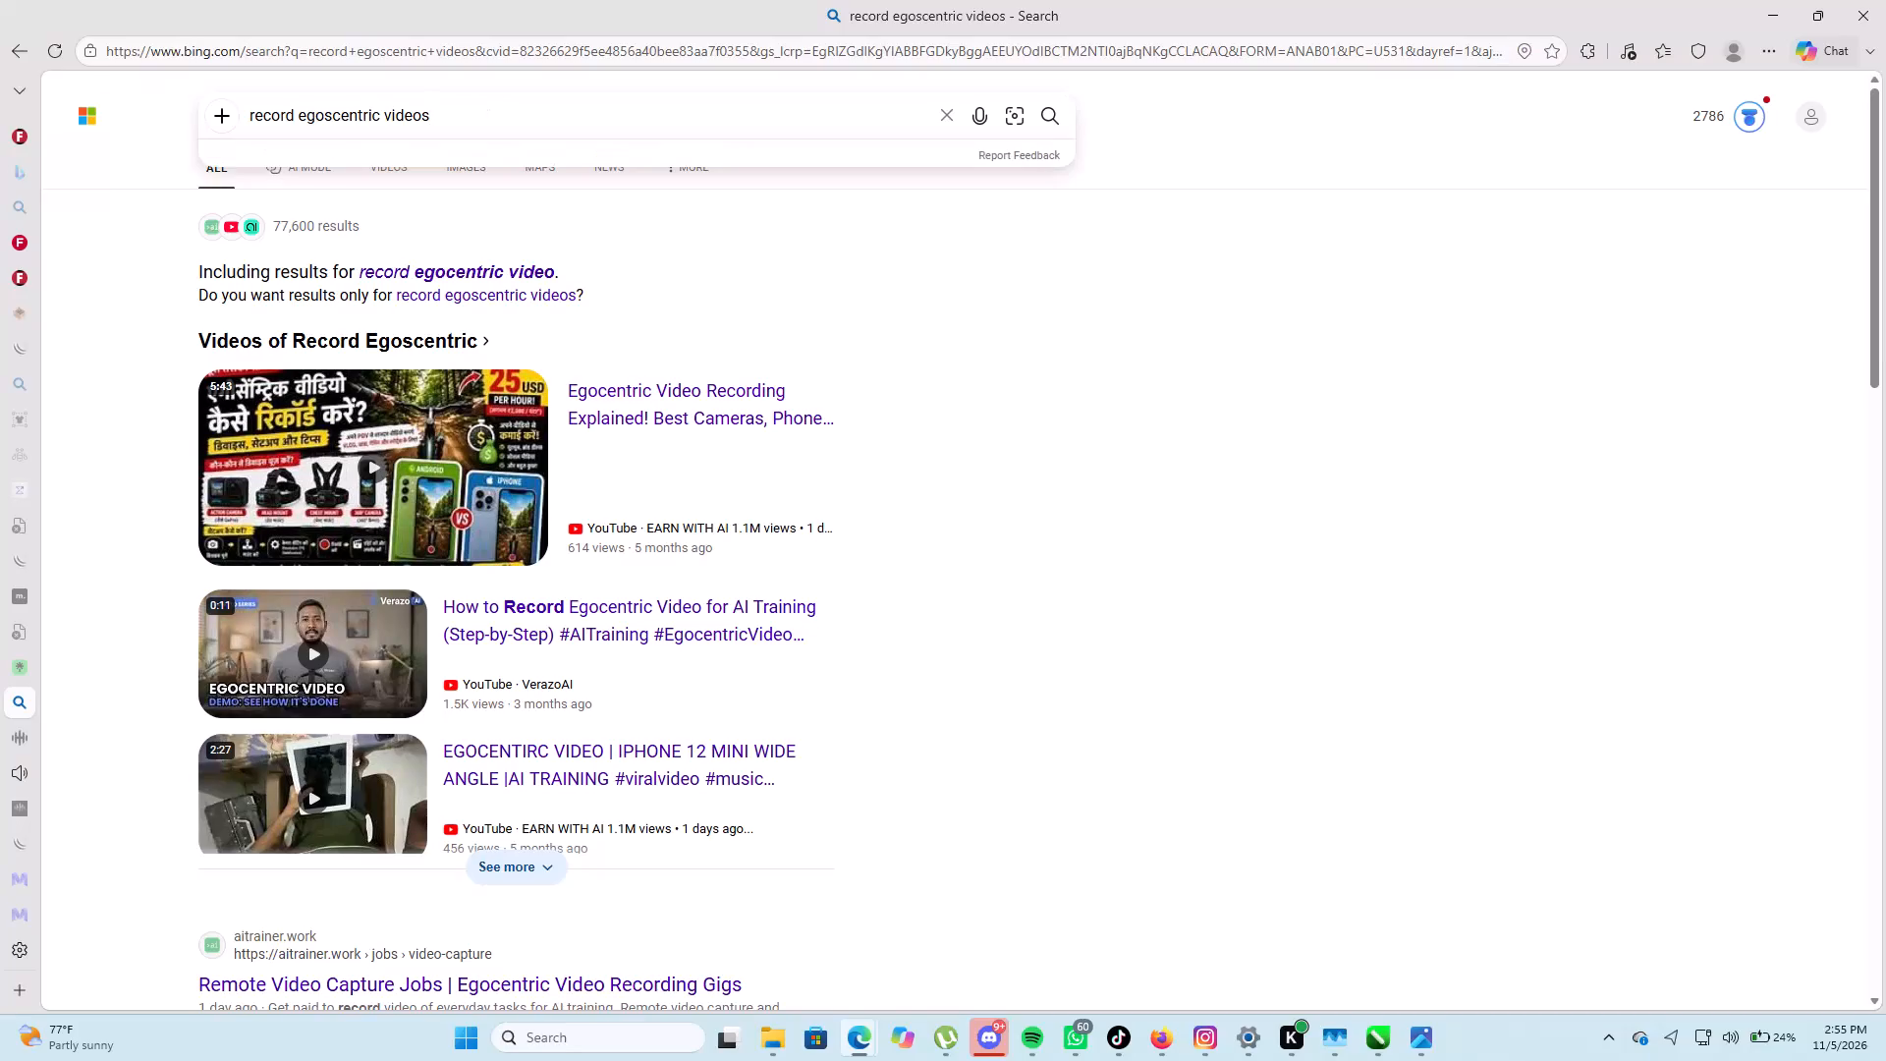
# Replace the egocentric videos query with a web search for font finder.
pyautogui.press('BackSpace')
pyautogui.press('BackSpace')
pyautogui.press('BackSpace')
pyautogui.press('BackSpace')
pyautogui.press('BackSpace')
pyautogui.press('BackSpace')
pyautogui.press('BackSpace')
pyautogui.press('BackSpace')
pyautogui.press('BackSpace')
pyautogui.press('BackSpace')
pyautogui.press('BackSpace')
pyautogui.press('BackSpace')
pyautogui.press('BackSpace')
pyautogui.press('BackSpace')
pyautogui.press('BackSpace')
pyautogui.press('BackSpace')
pyautogui.press('BackSpace')
pyautogui.press('BackSpace')
pyautogui.press('BackSpace')
pyautogui.press('BackSpace')
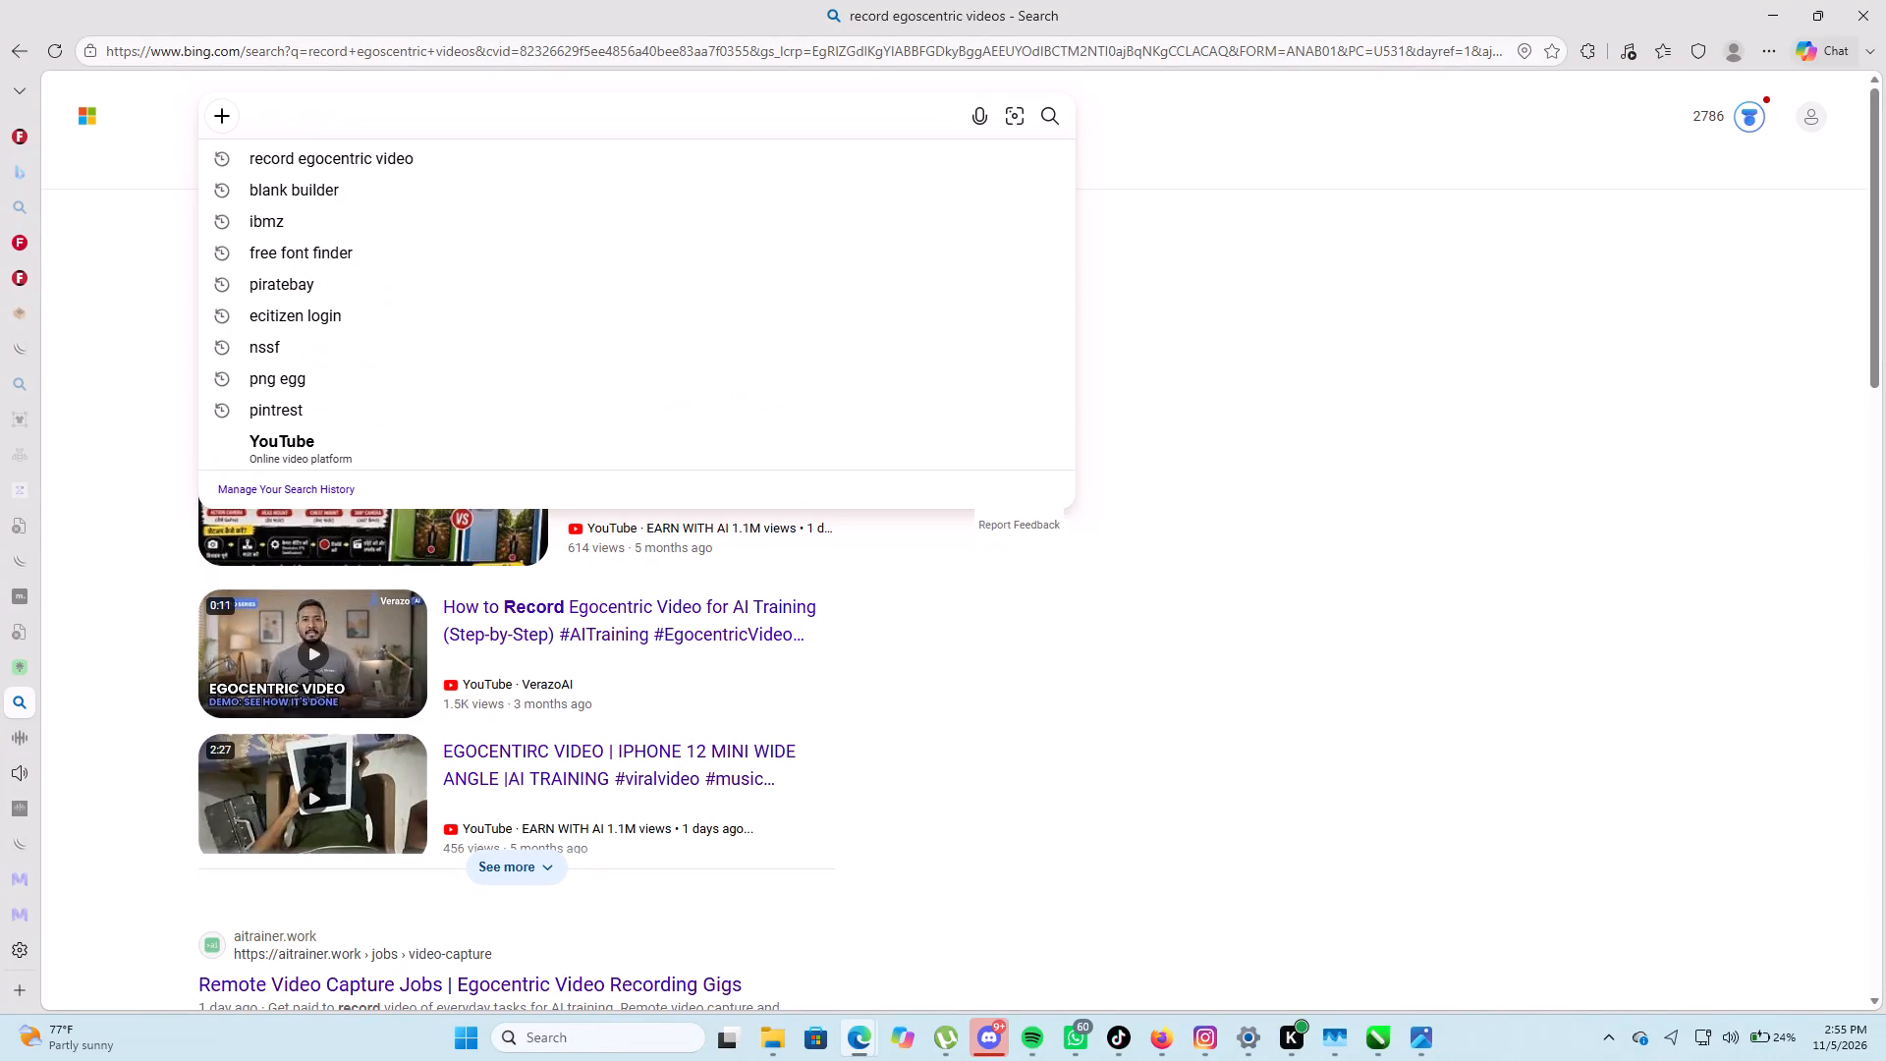
pyautogui.write('font')
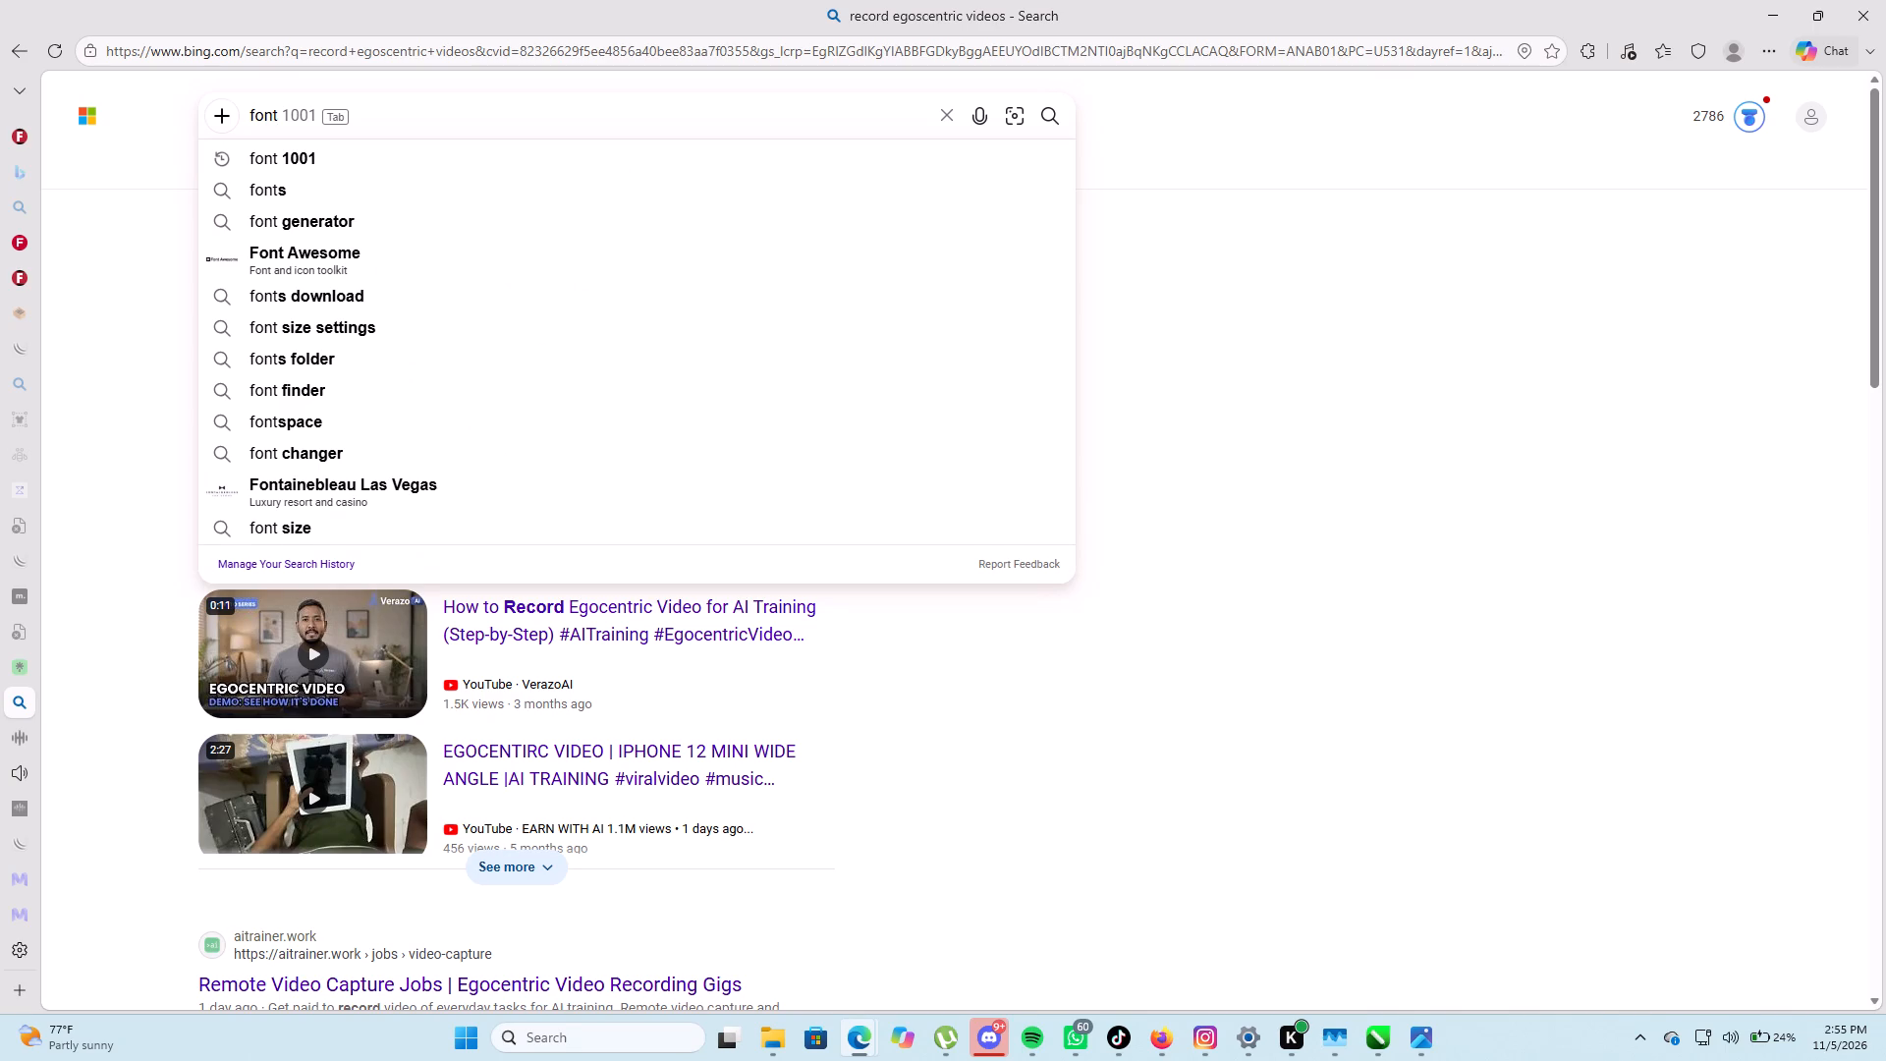
pyautogui.press('space')
pyautogui.write('finder')
pyautogui.press('Return')
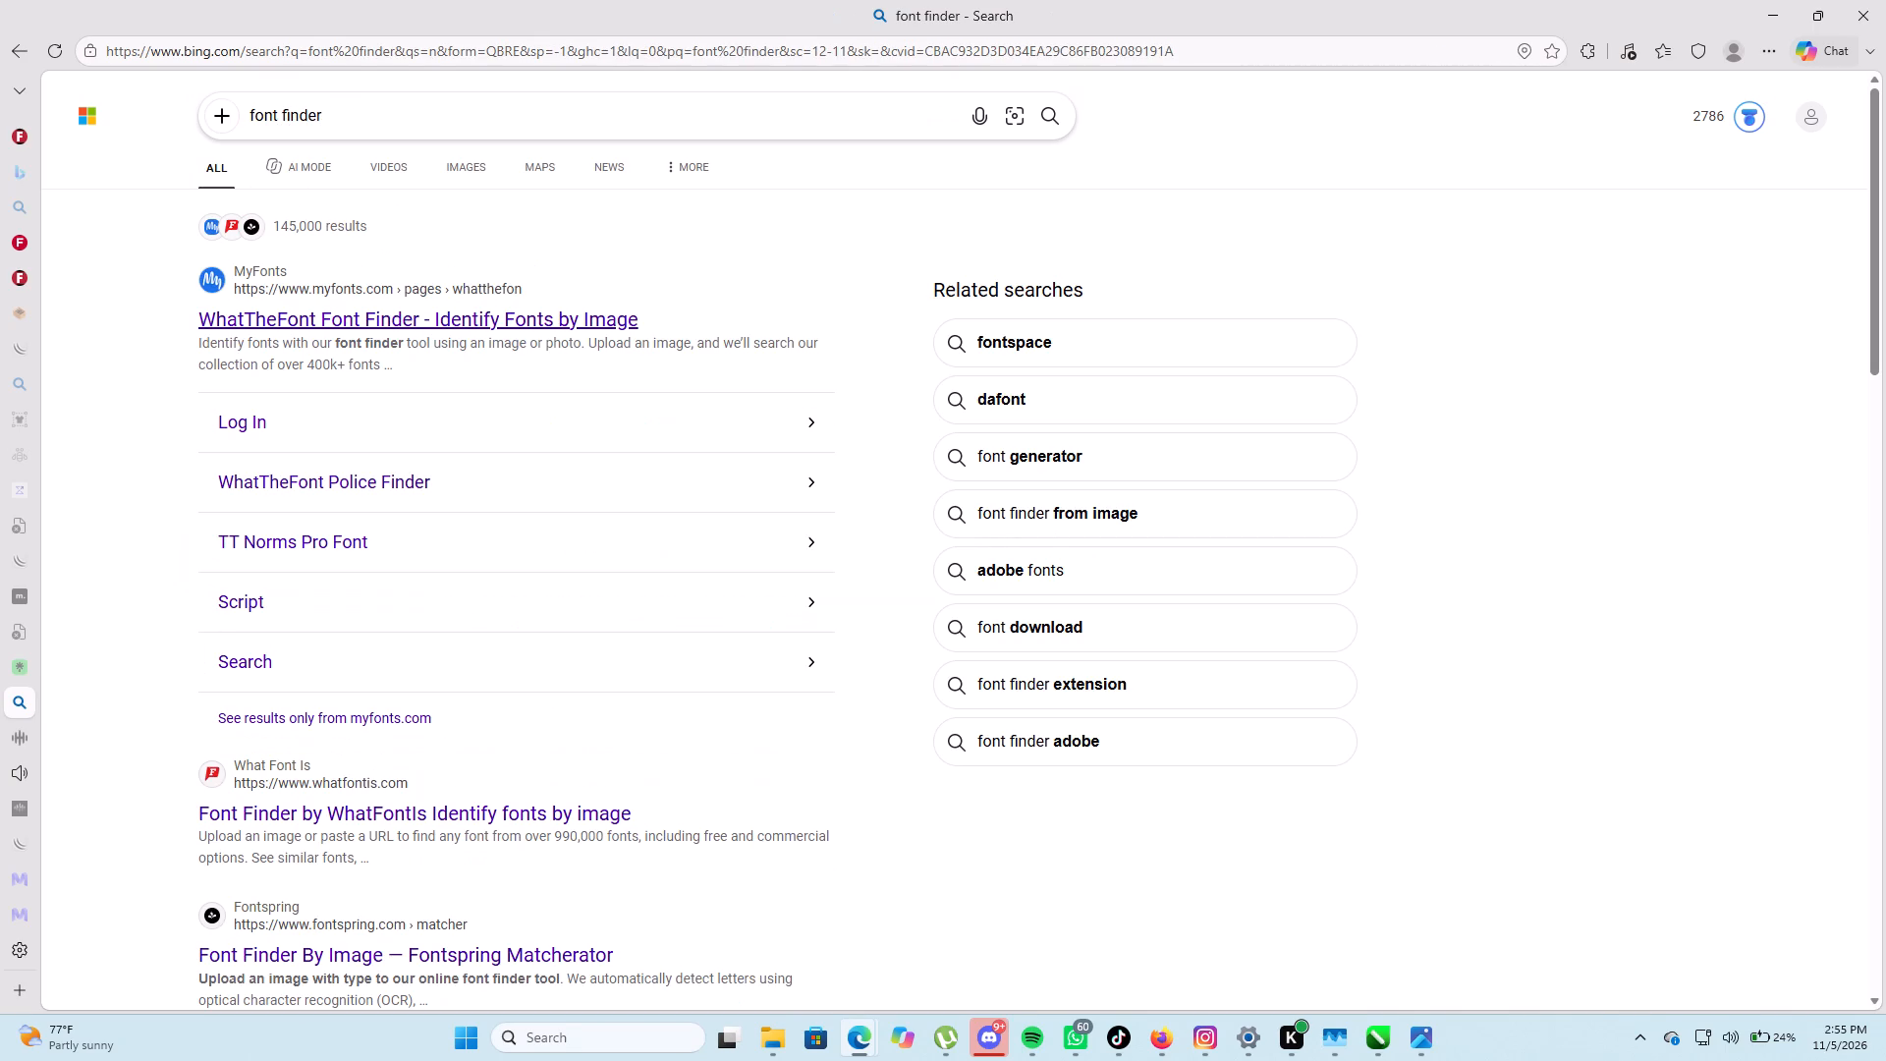
# Open the MyFonts WhatTheFont finder, try looking up conneqt in its image URL field, and dismiss the sign-up form.
pyautogui.click(431, 313)
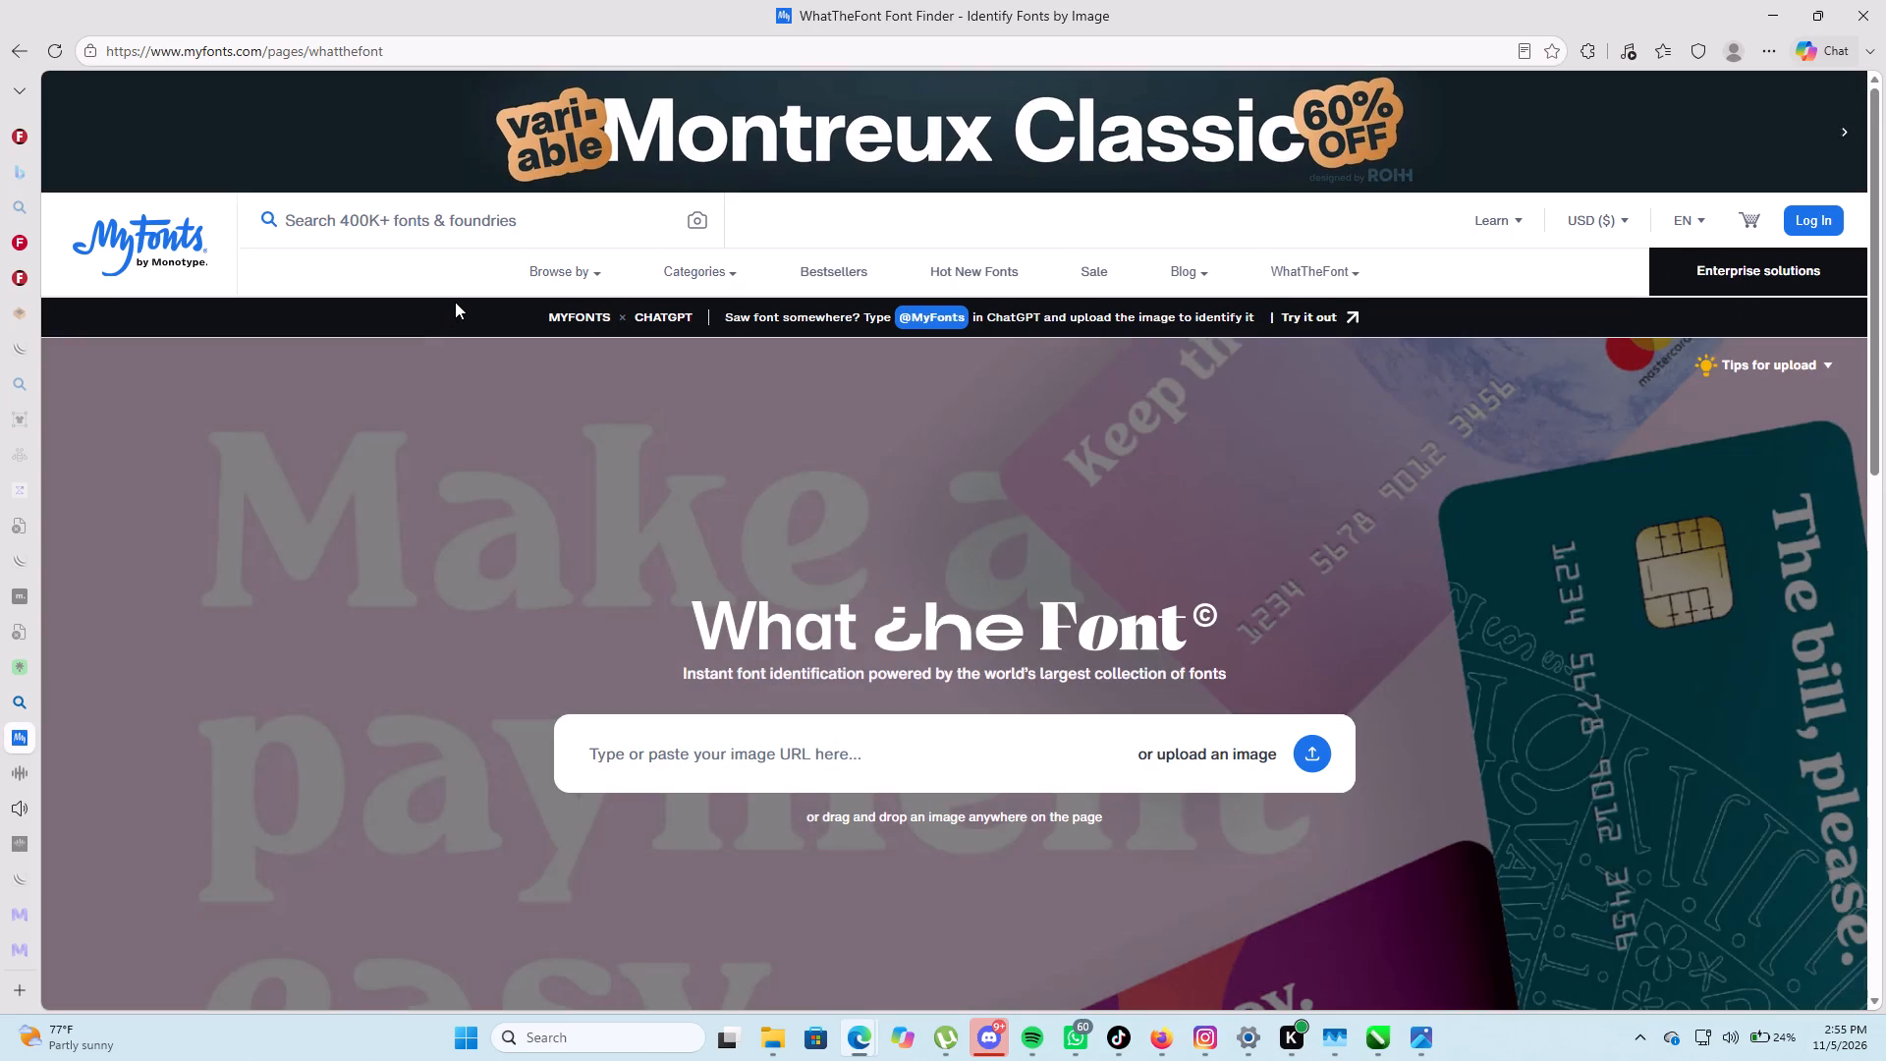
pyautogui.click(693, 754)
pyautogui.press('c')
pyautogui.press('o')
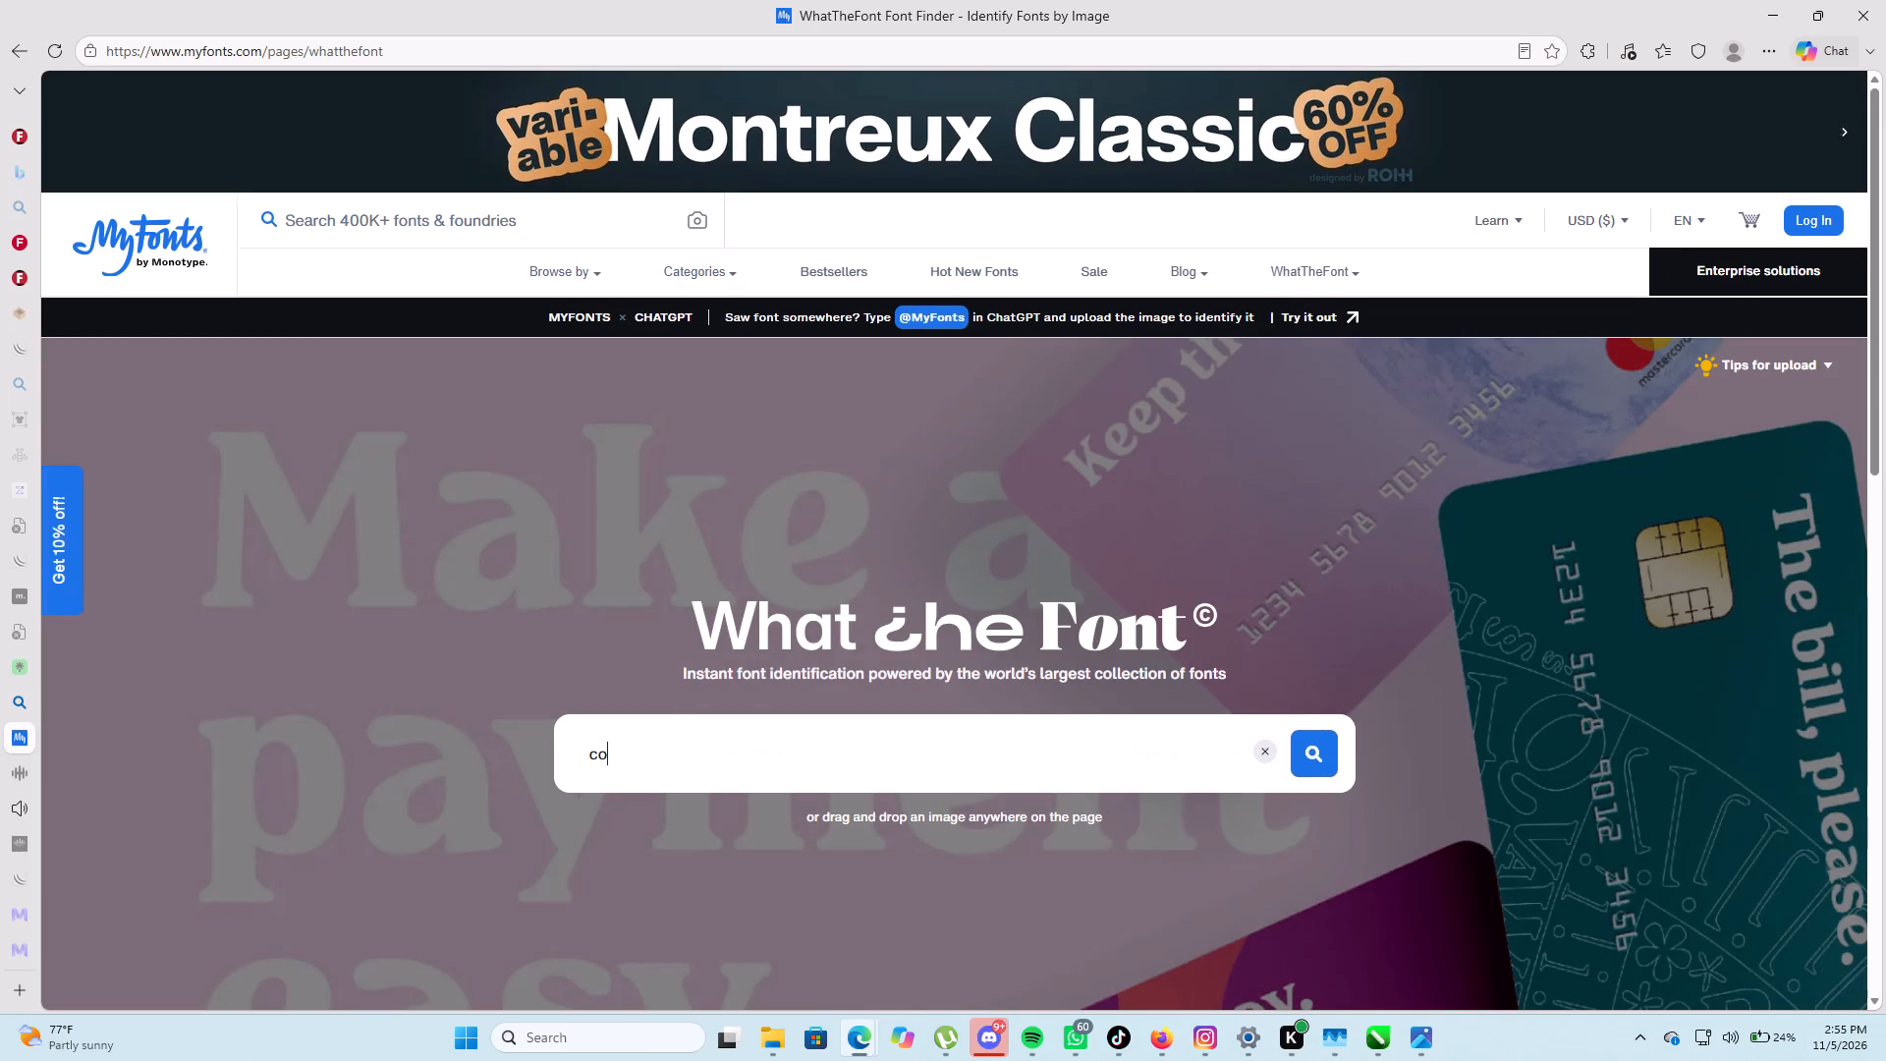
pyautogui.write('nn')
pyautogui.write('eqt')
pyautogui.press('Return')
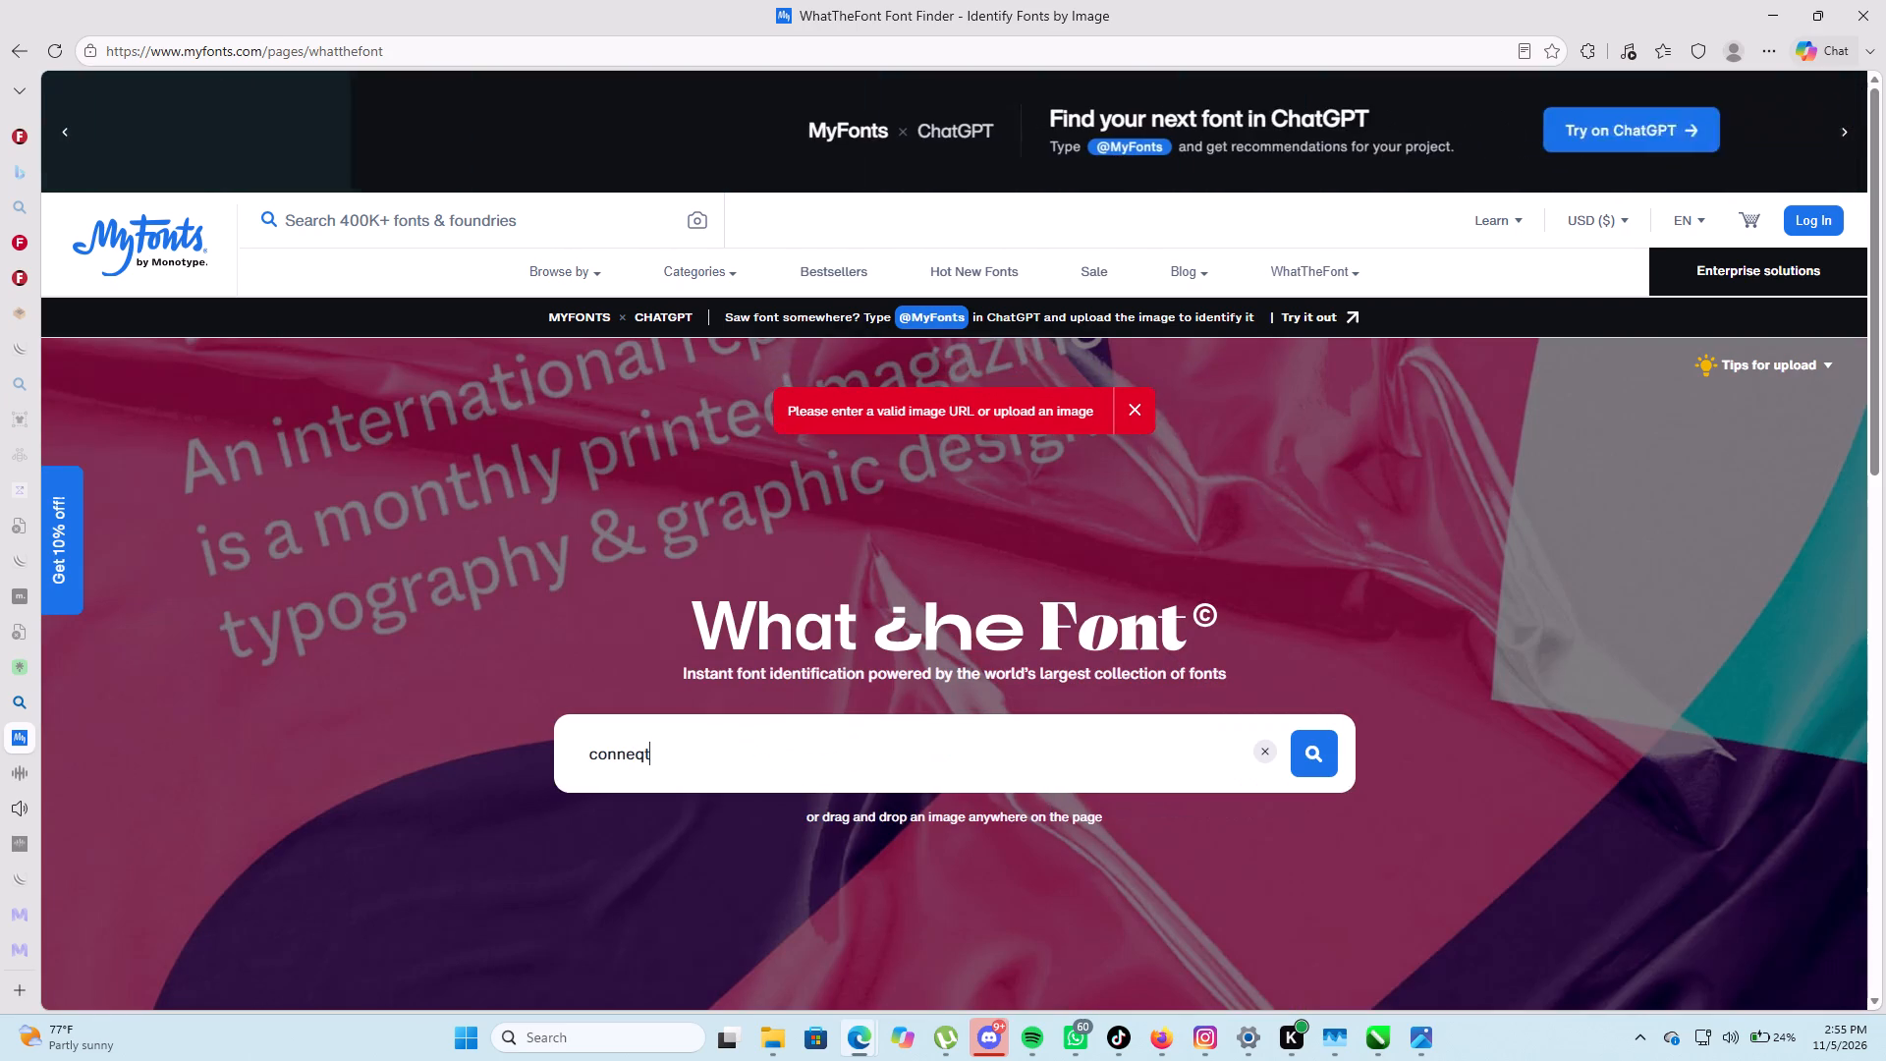
pyautogui.scroll(-9, 786, 700)
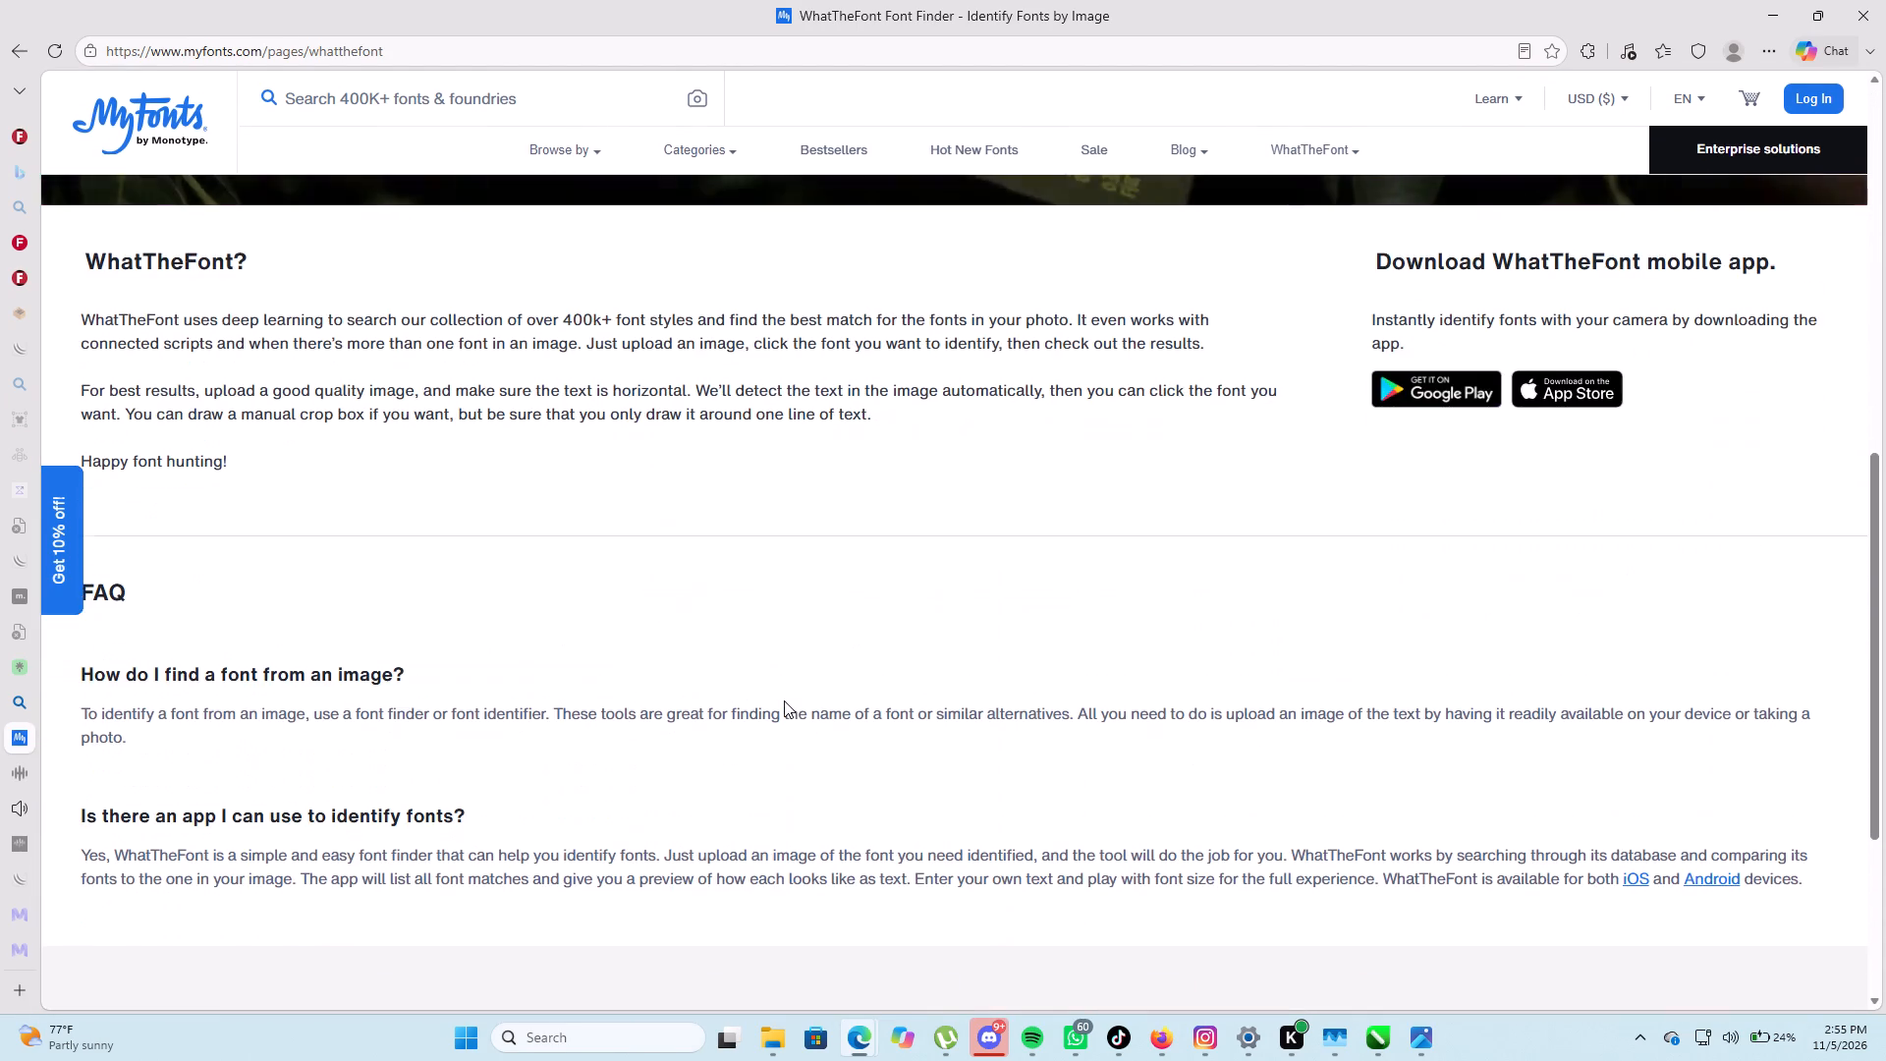
pyautogui.scroll(-5, 784, 700)
pyautogui.scroll(11, 784, 700)
pyautogui.scroll(6, 573, 371)
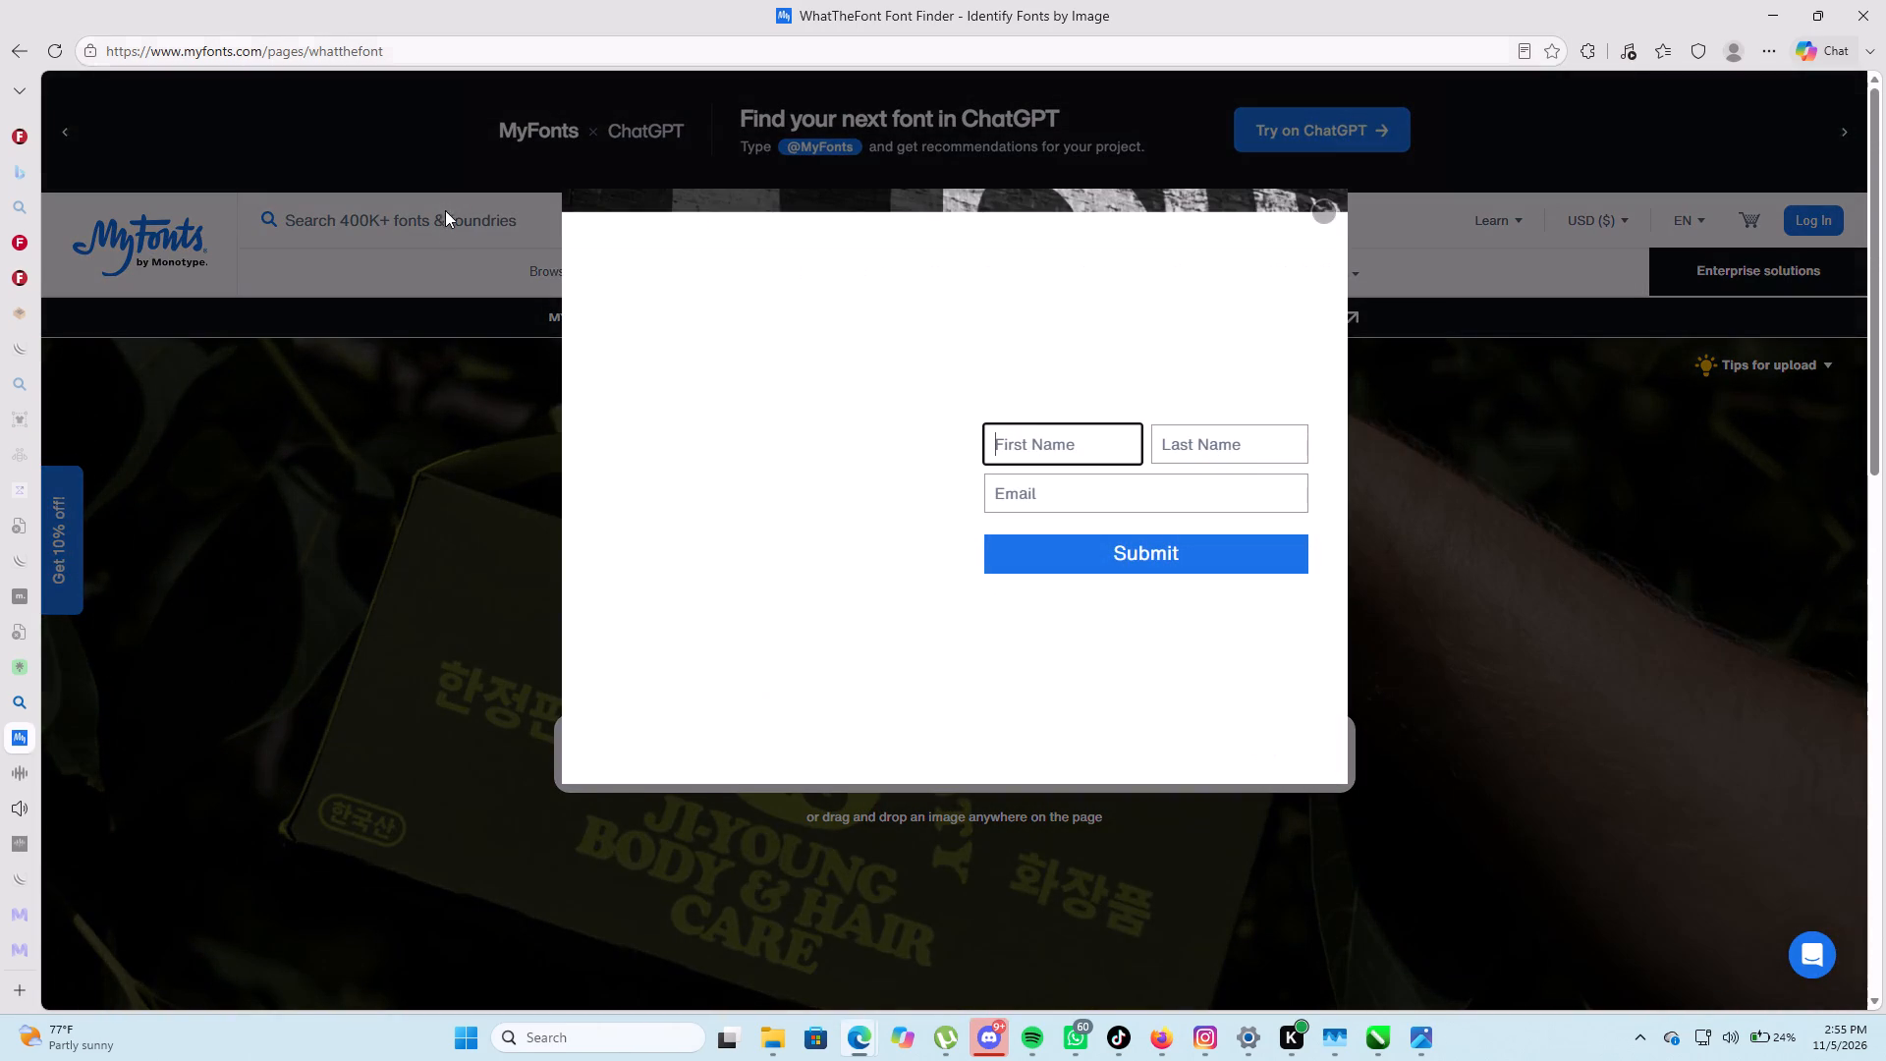
pyautogui.click(448, 442)
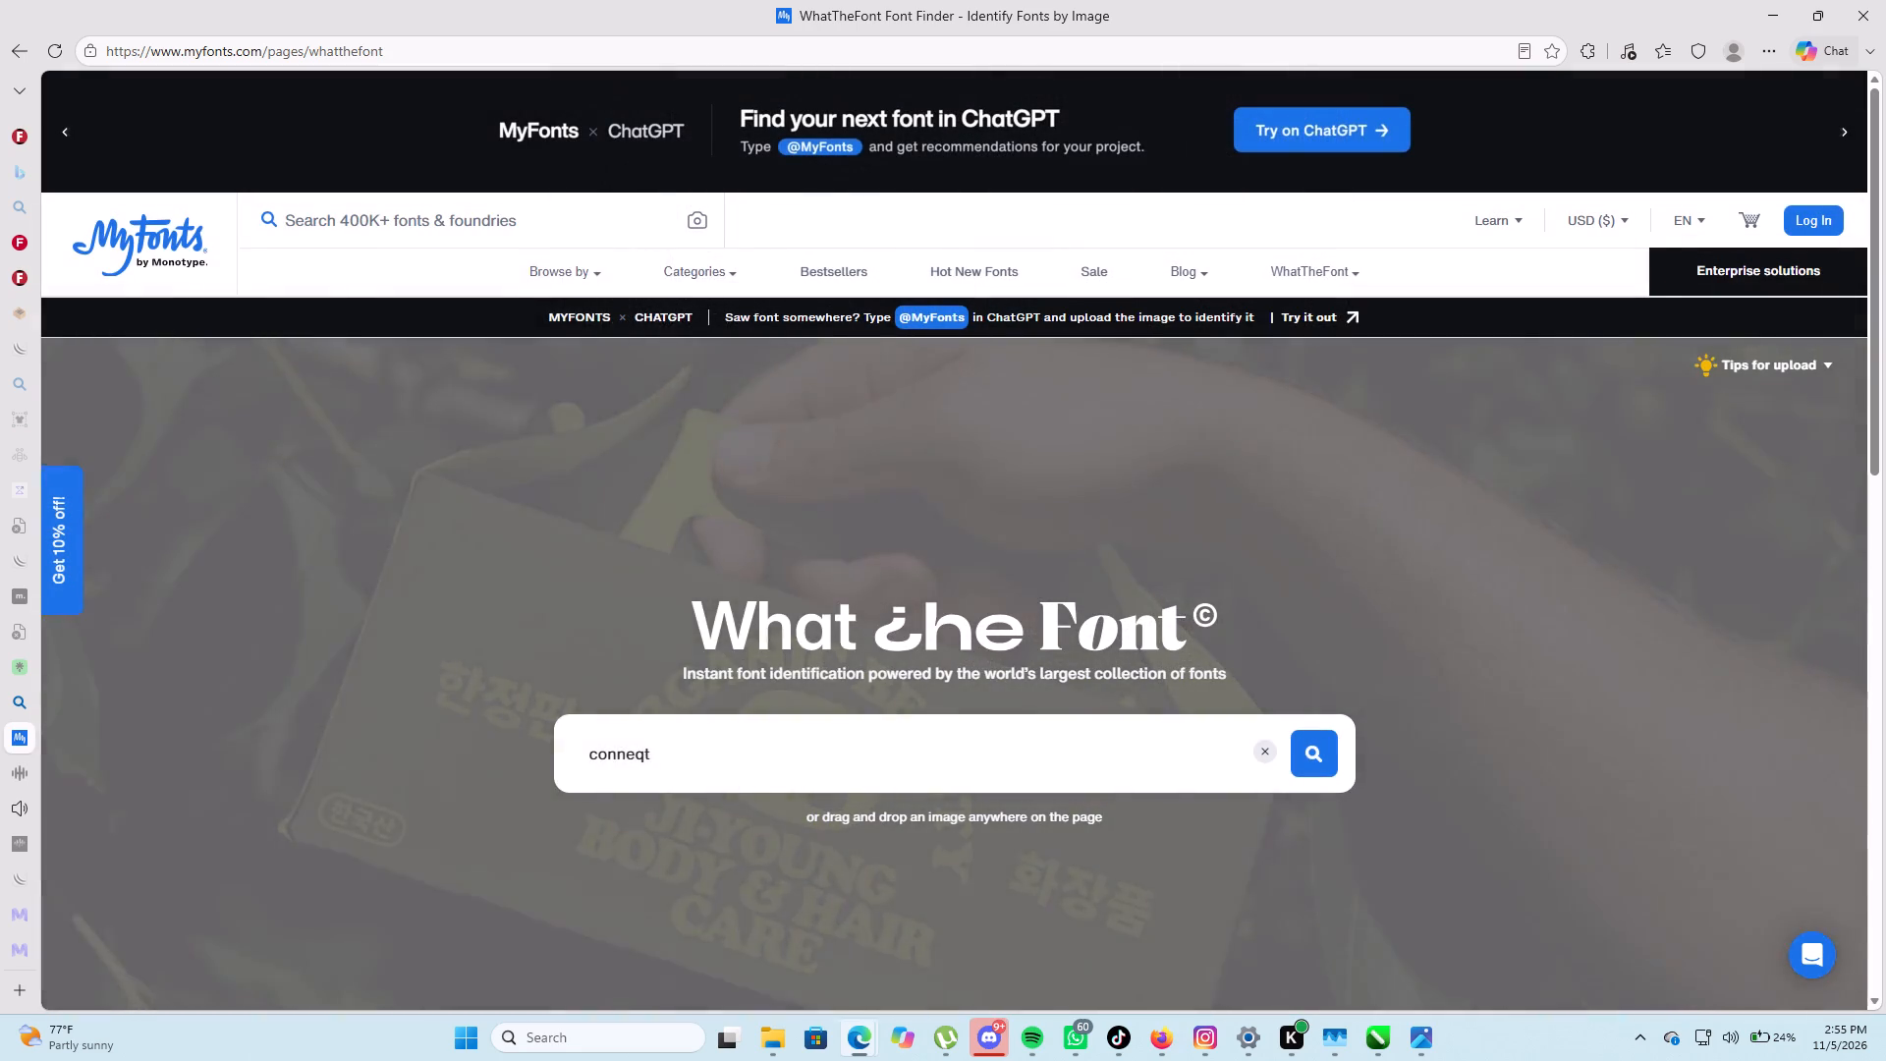
# Search the MyFonts font catalogue for conneqt.
pyautogui.click(416, 208)
pyautogui.write('conneq')
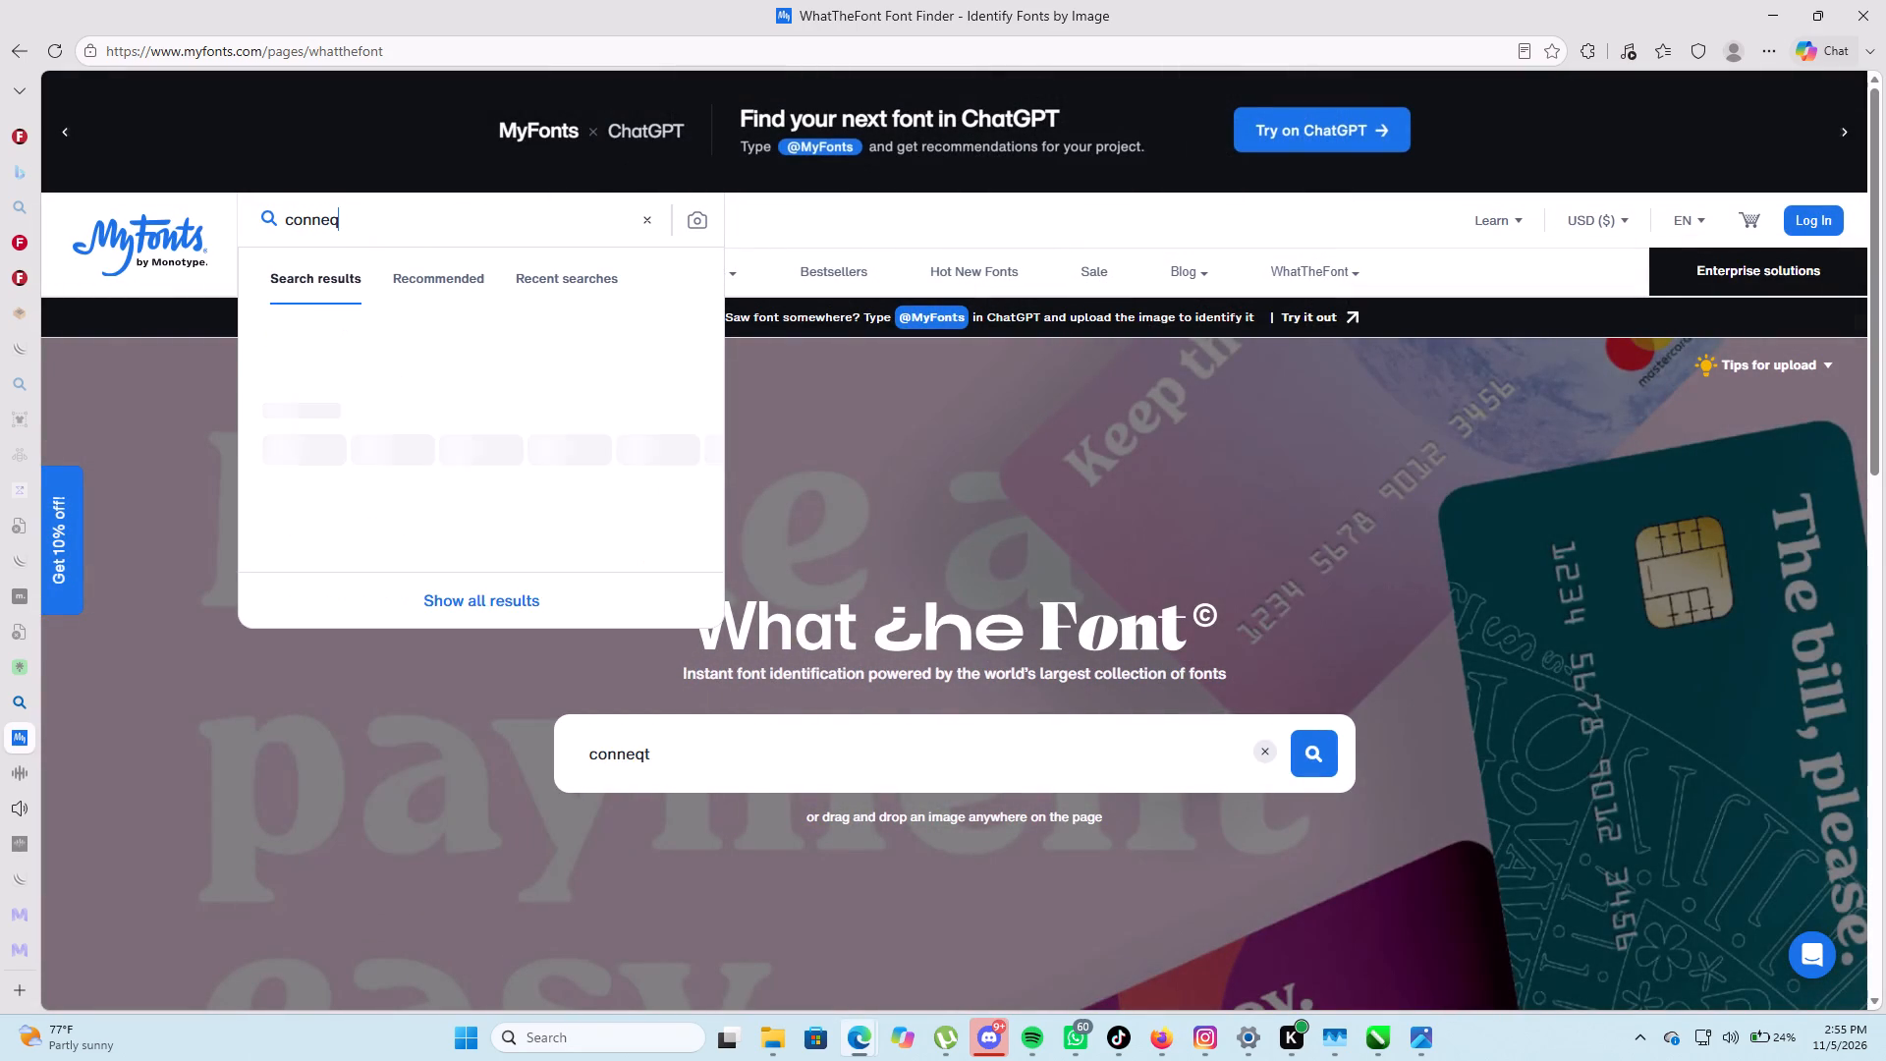
pyautogui.press('t')
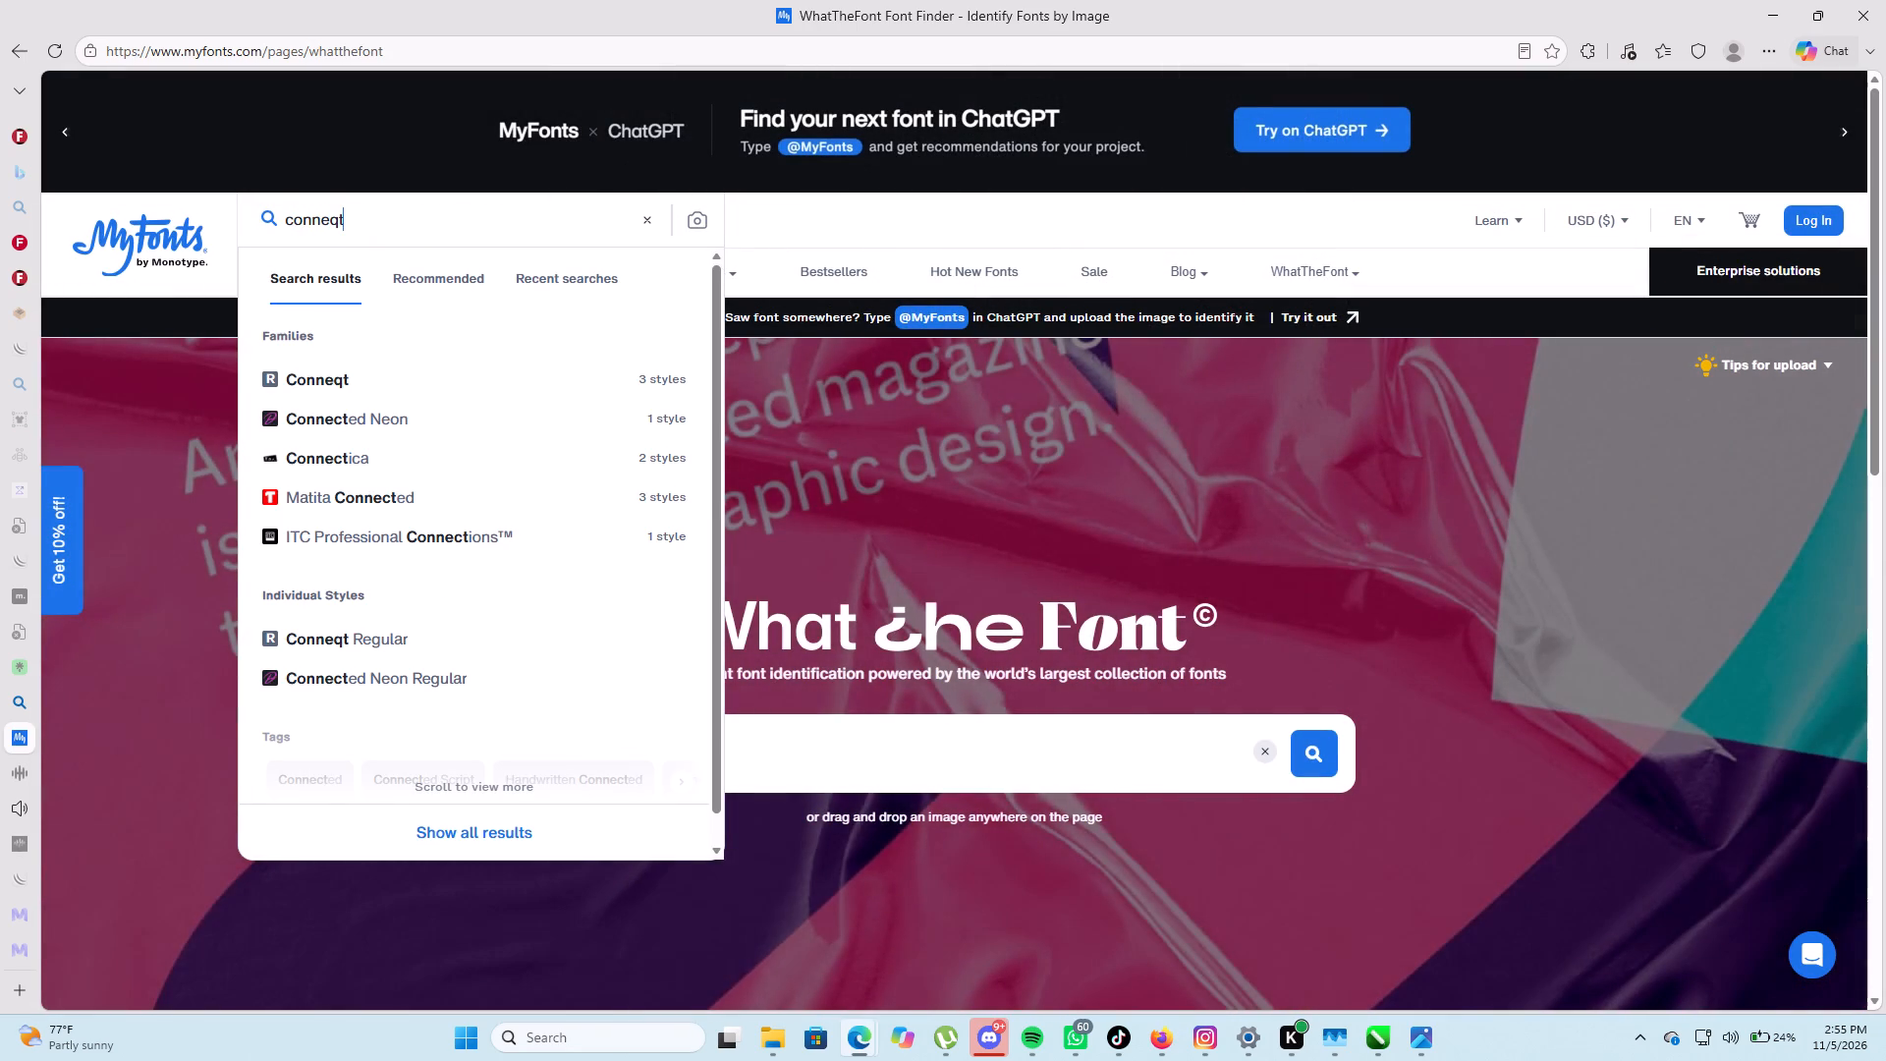
pyautogui.press('Return')
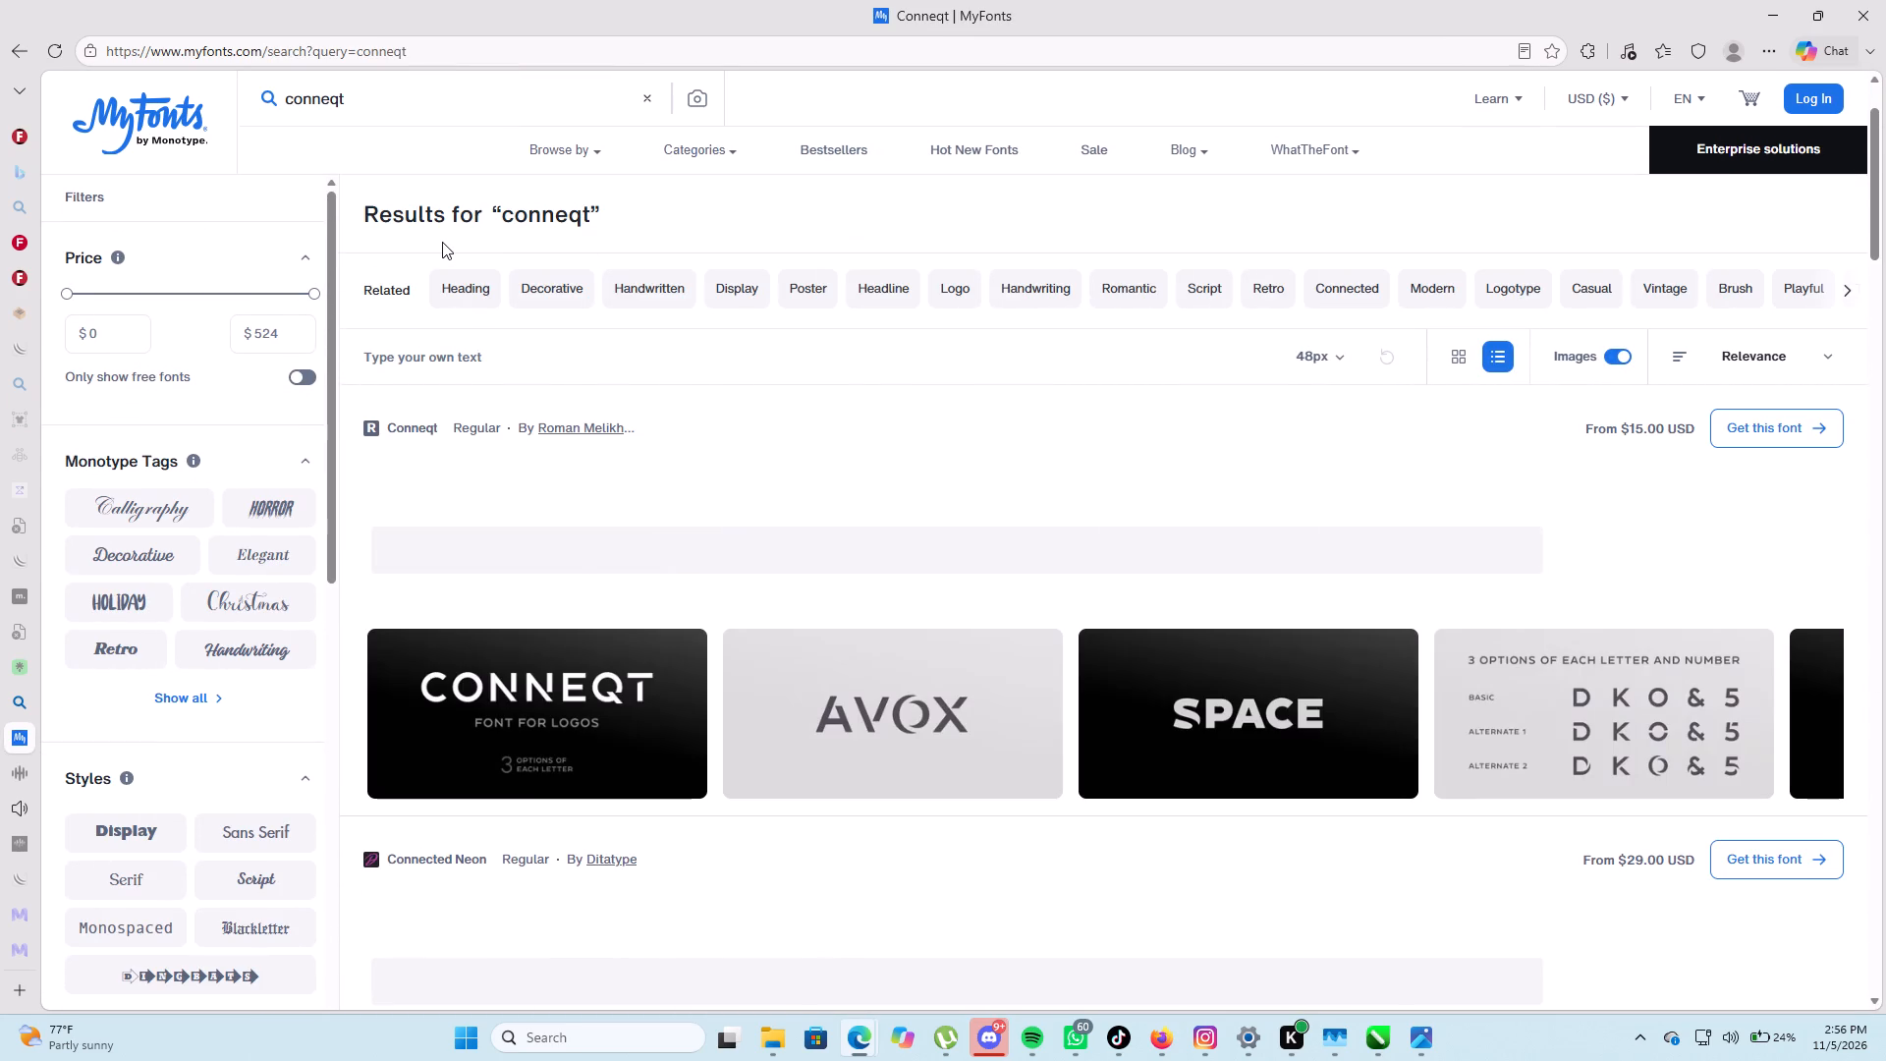
# Open the Conneqt font's product page and examine its family packages and prices.
pyautogui.click(1746, 439)
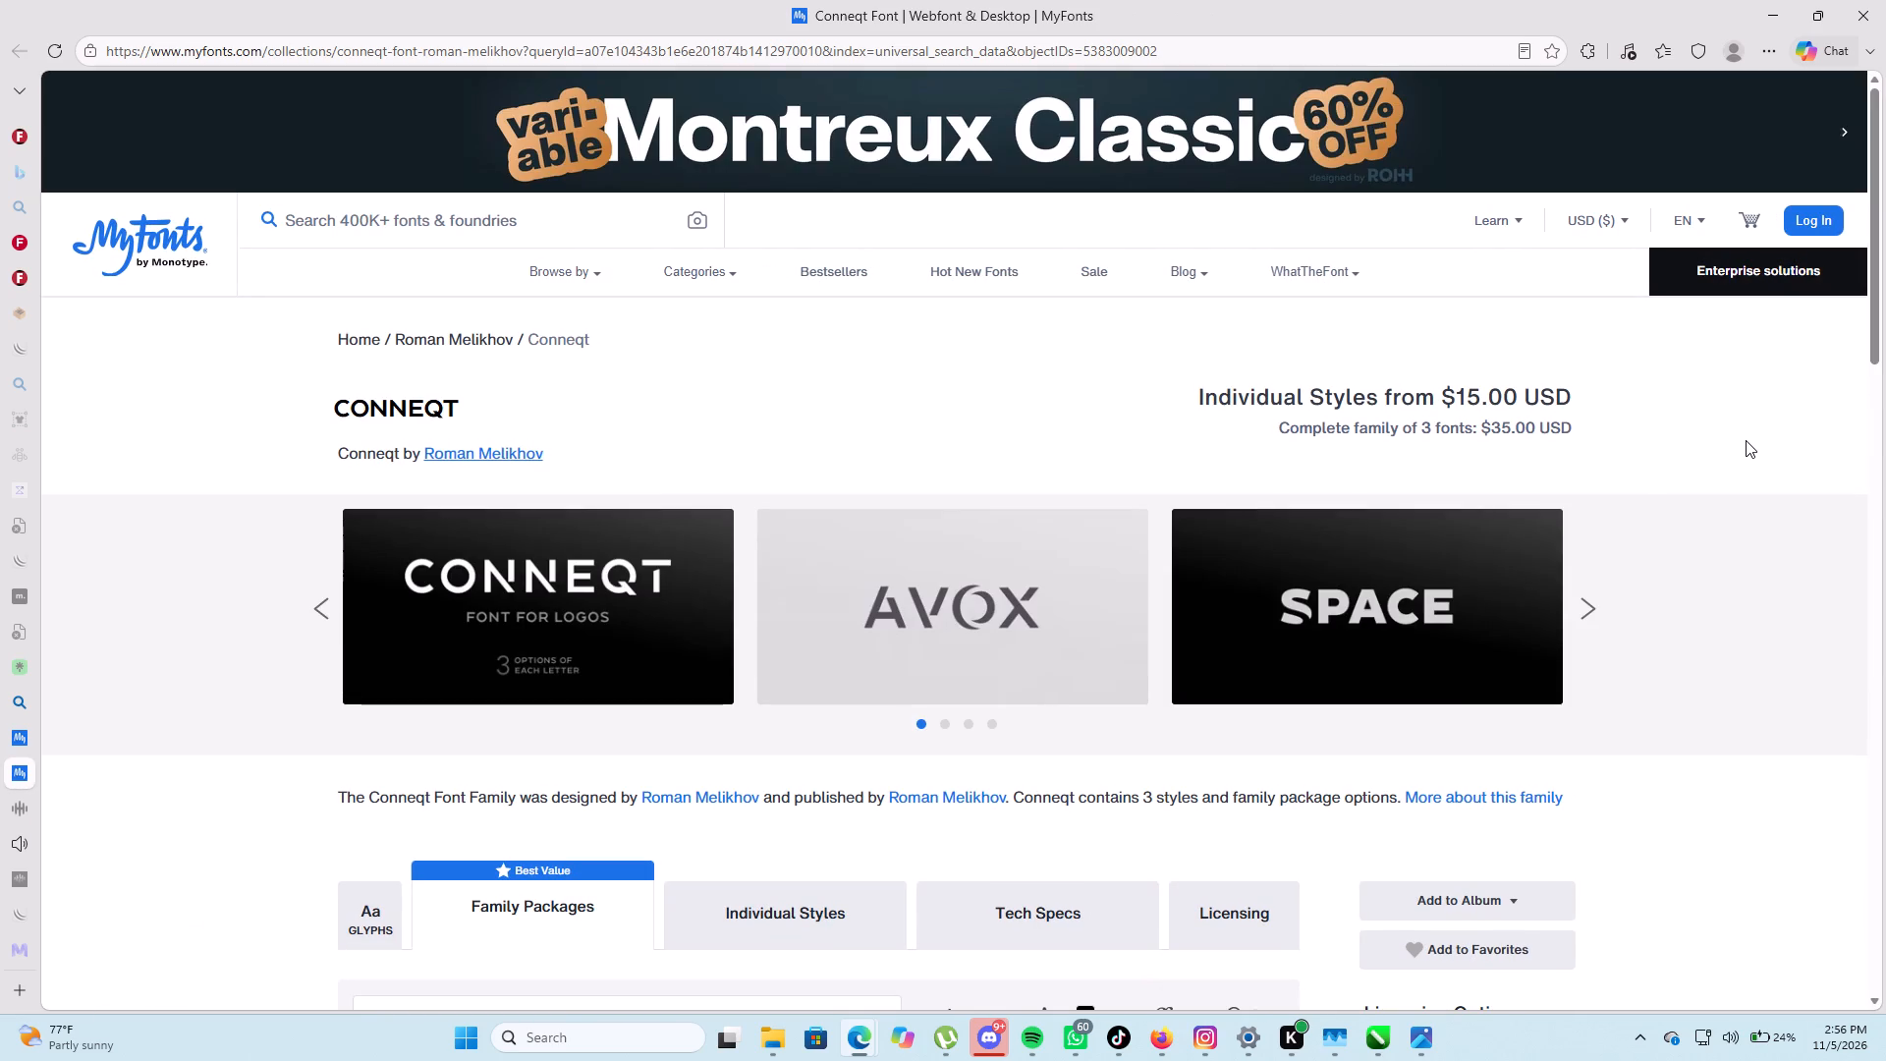
pyautogui.scroll(-6, 1577, 502)
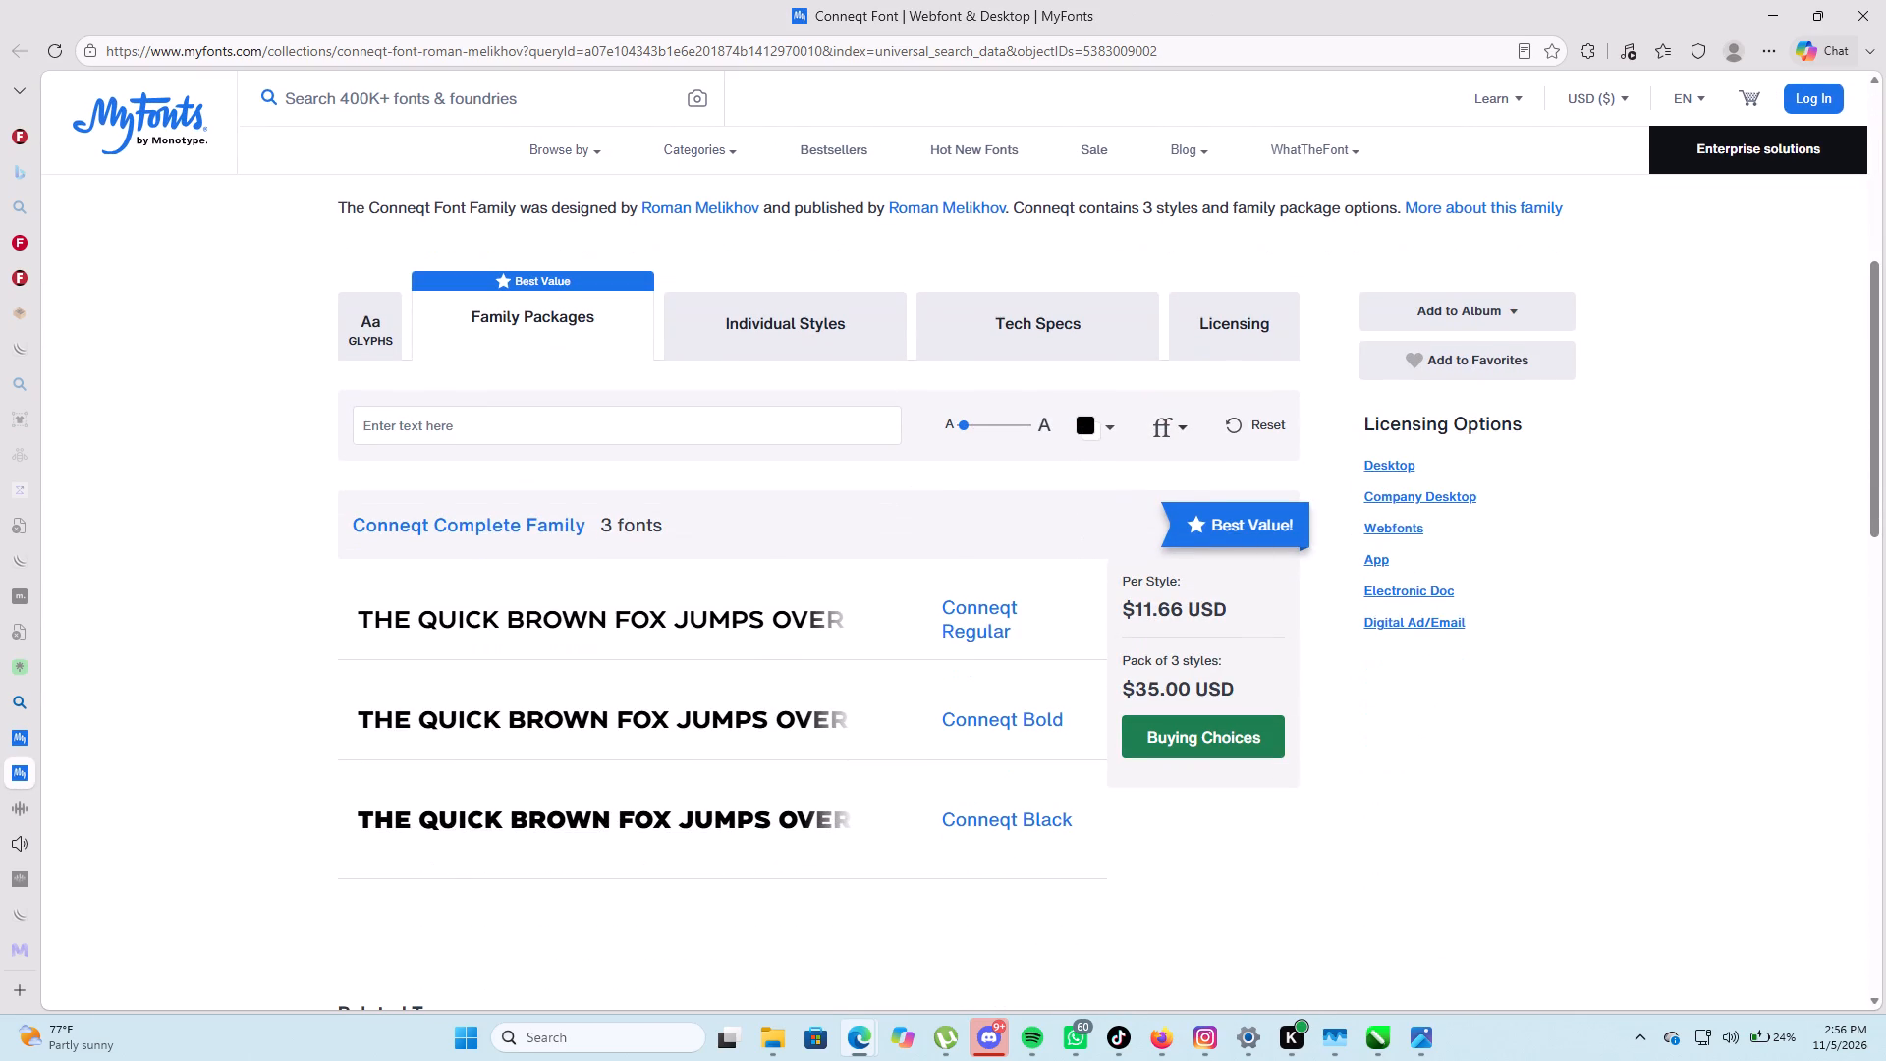
pyautogui.scroll(-2, 1160, 583)
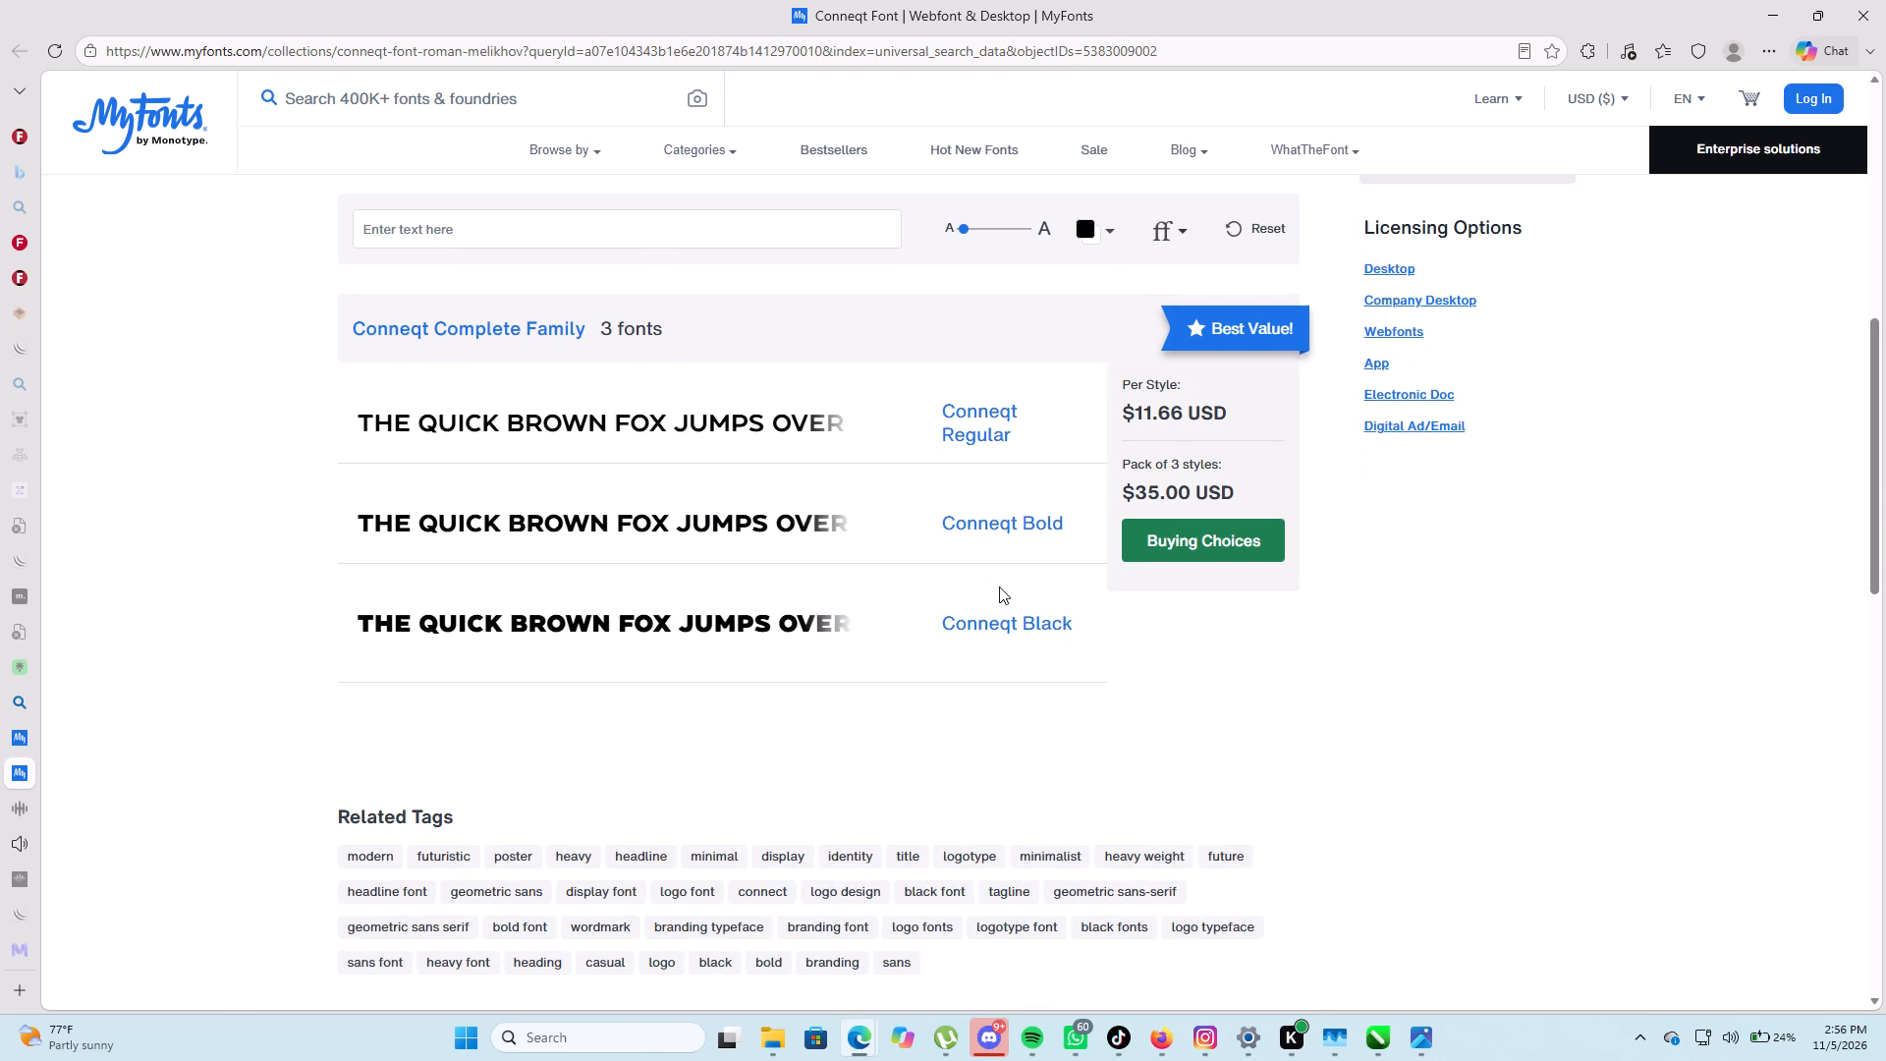
pyautogui.scroll(6, 554, 503)
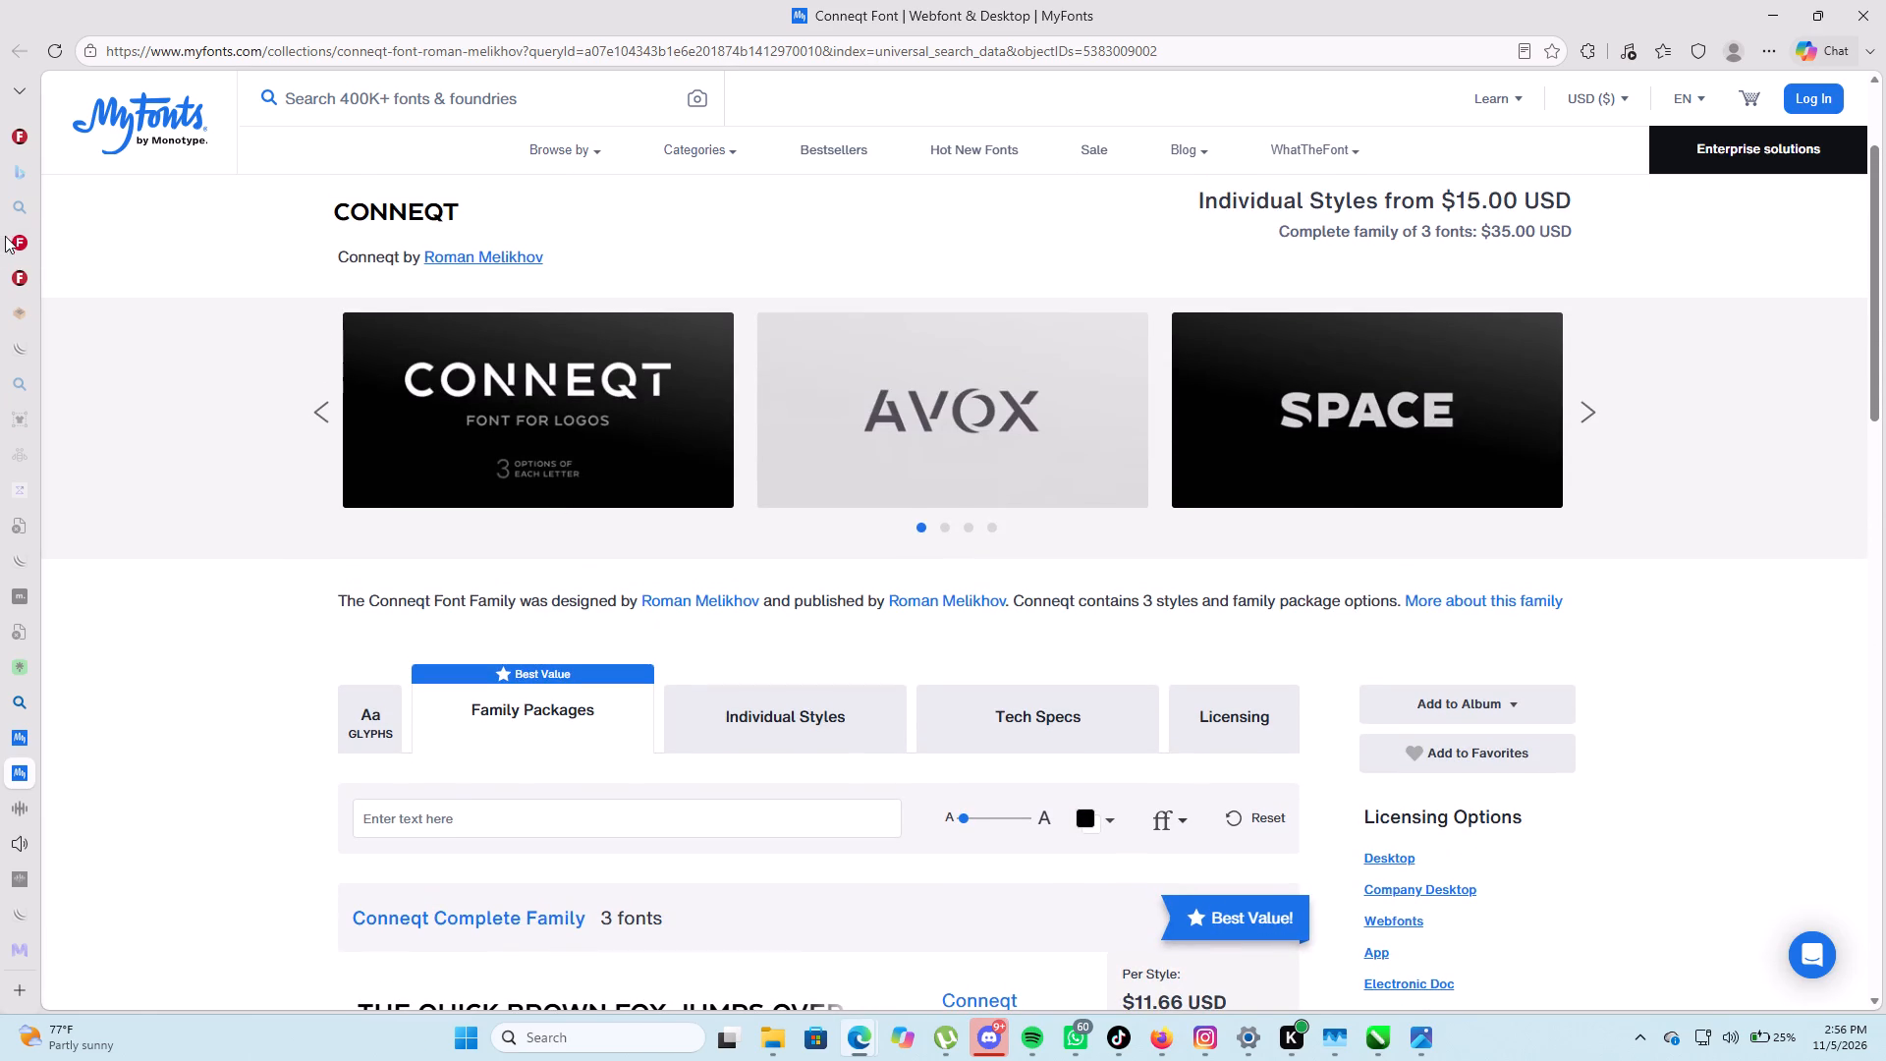
# Close the 127.0.0.1 page and three of the Cyberpalace pages.
pyautogui.click(115, 348)
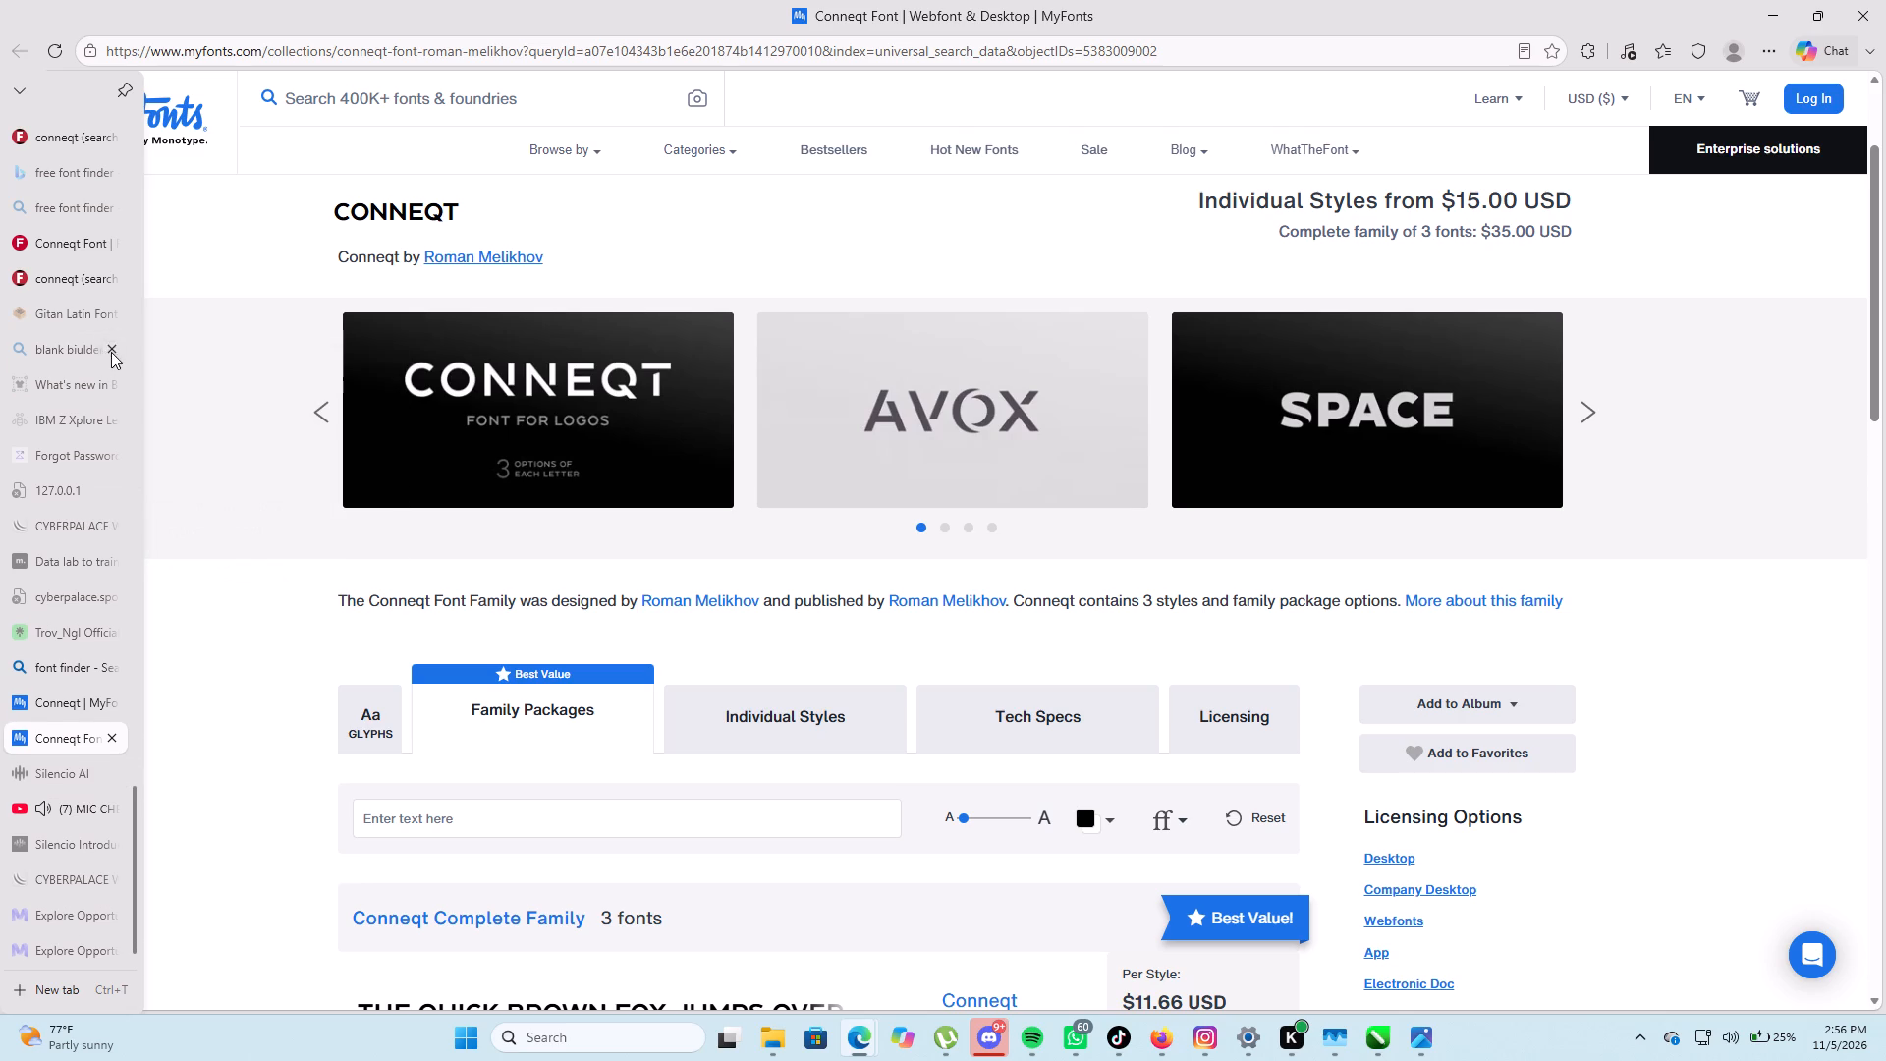
pyautogui.click(87, 501)
pyautogui.click(114, 493)
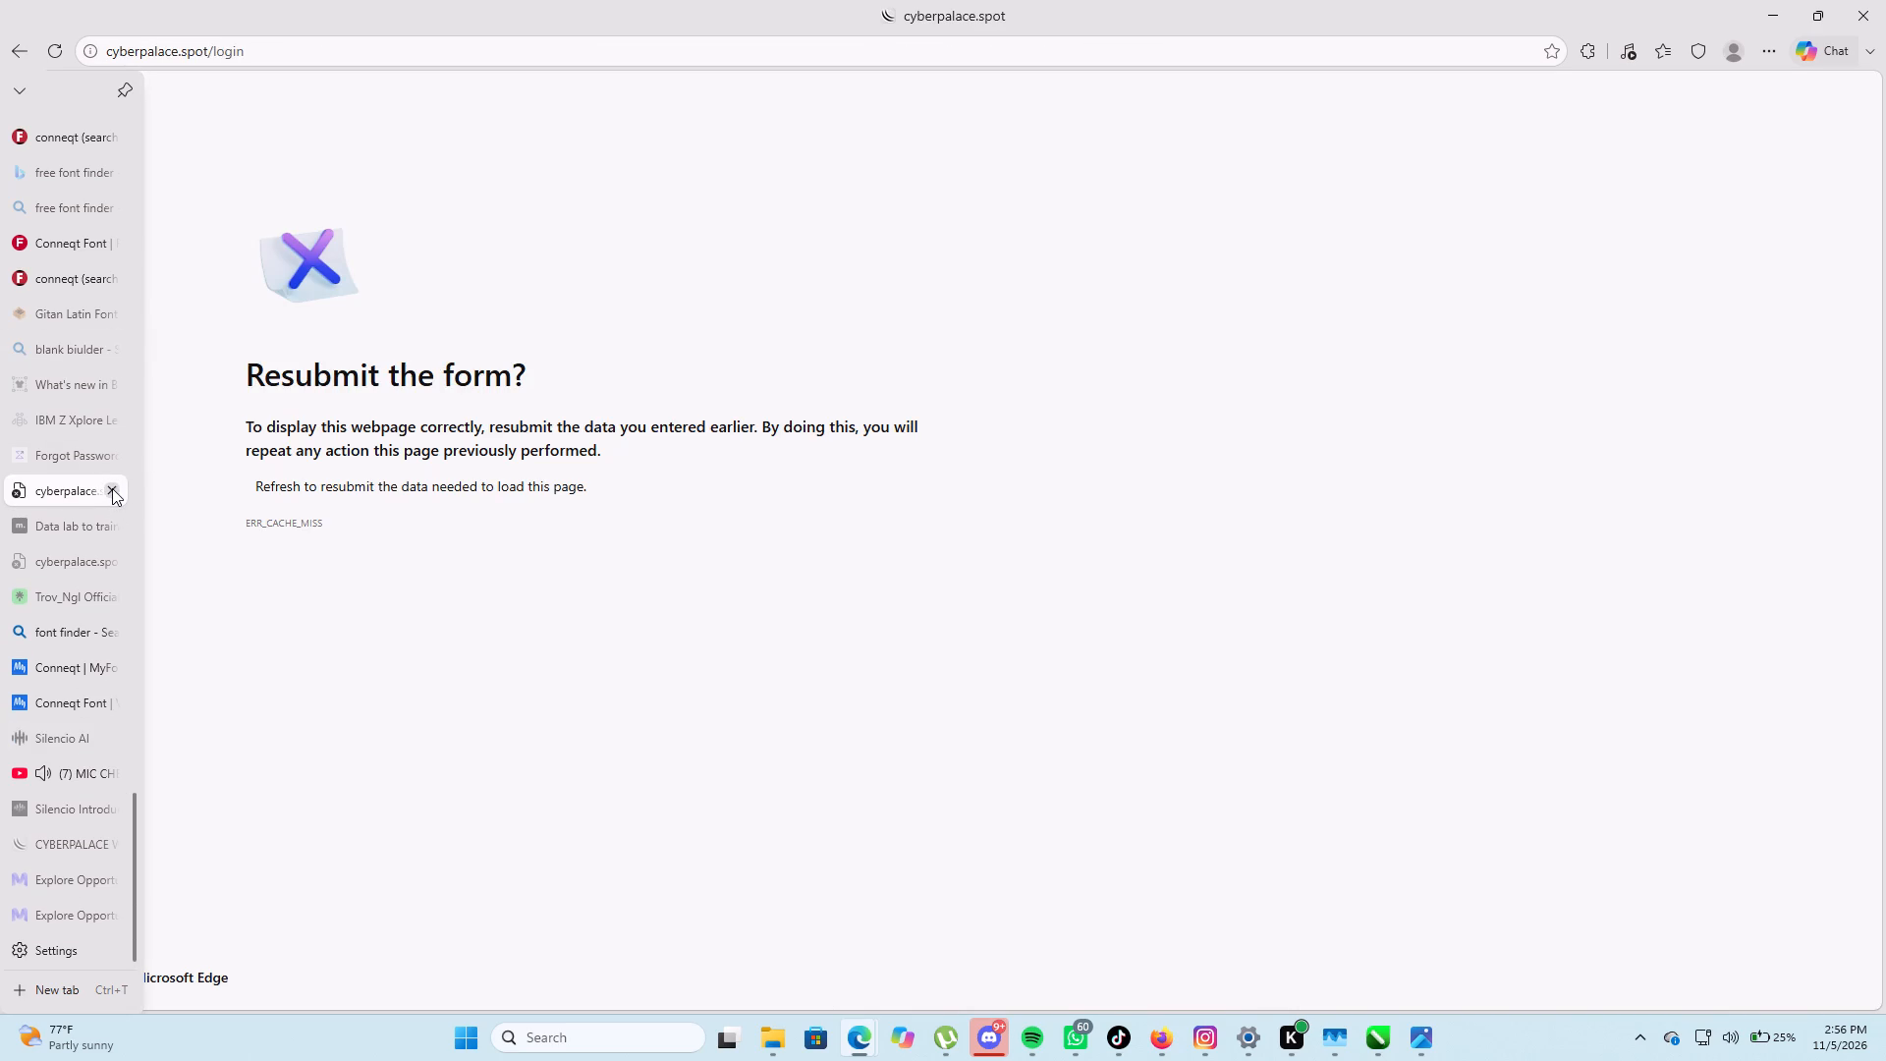
pyautogui.click(112, 489)
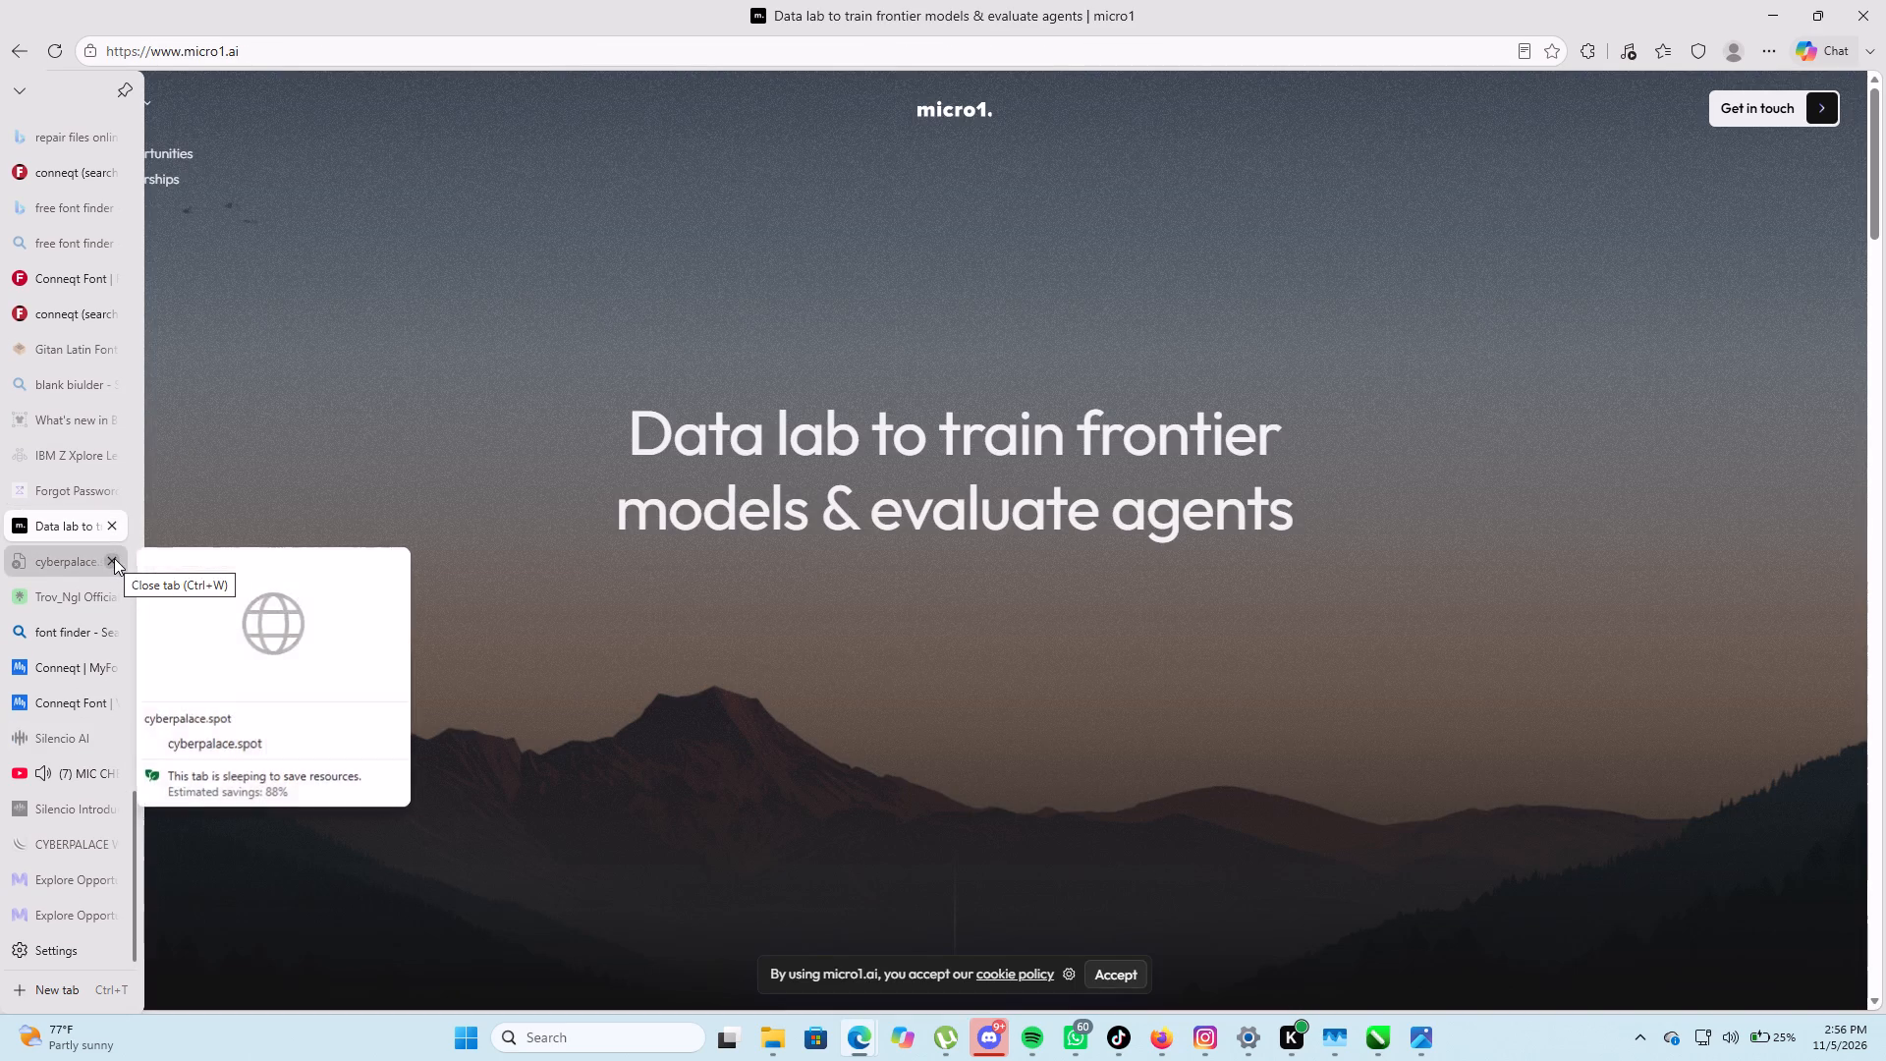
pyautogui.click(114, 559)
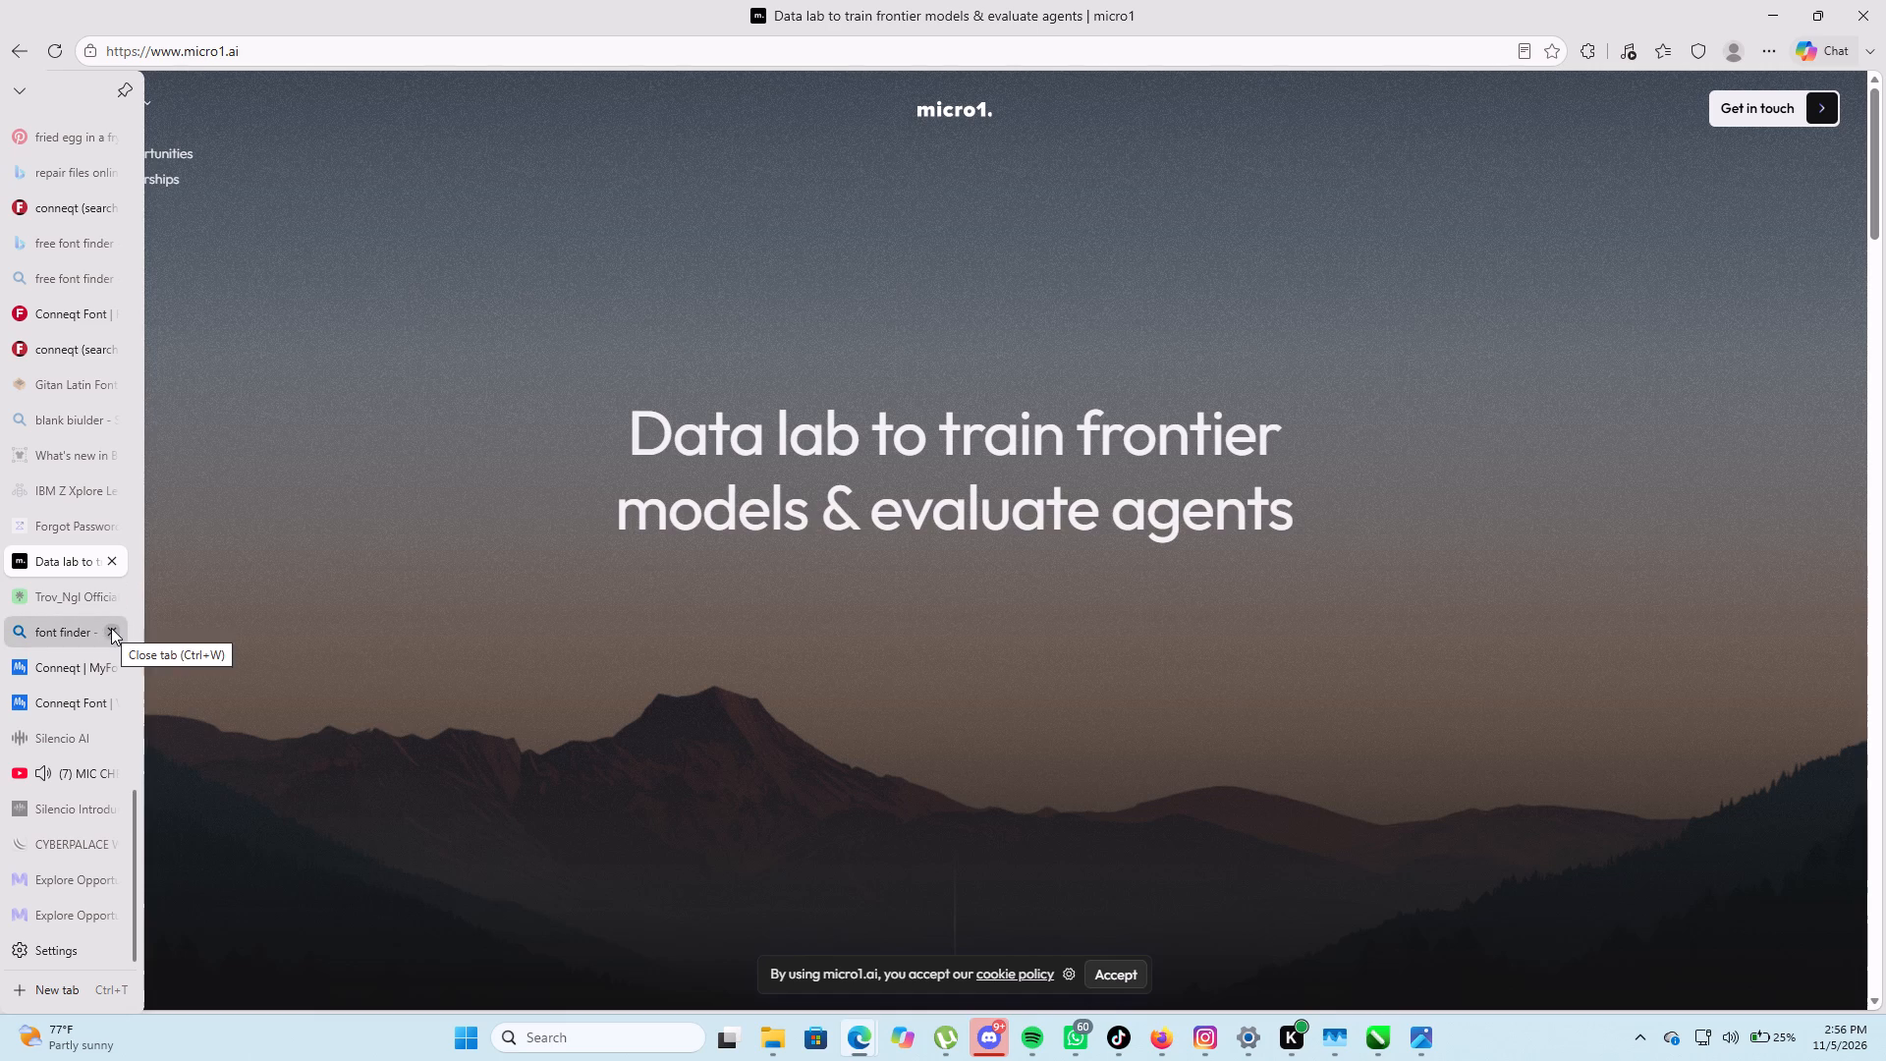
# Return to the font finder search results, look through them and open the WhatFontIs font finder.
pyautogui.click(61, 635)
pyautogui.scroll(-6, 330, 294)
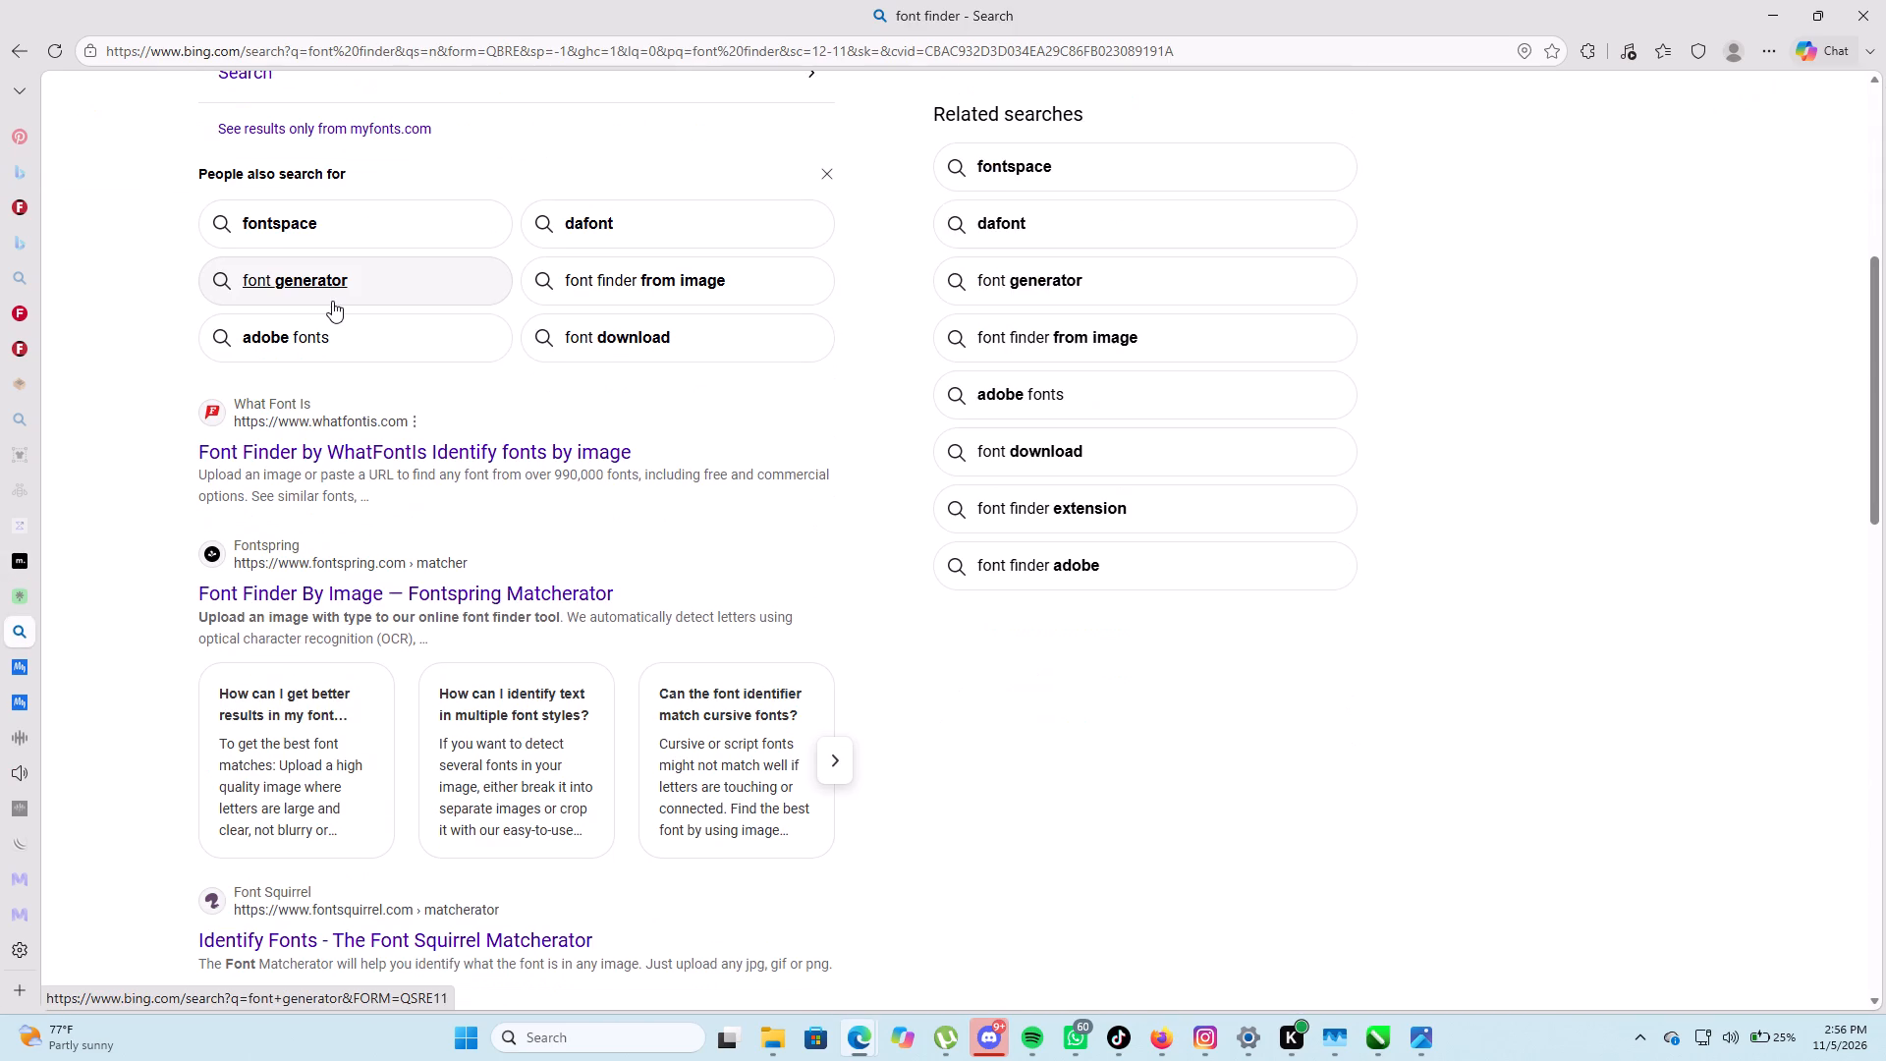
pyautogui.scroll(-2, 332, 301)
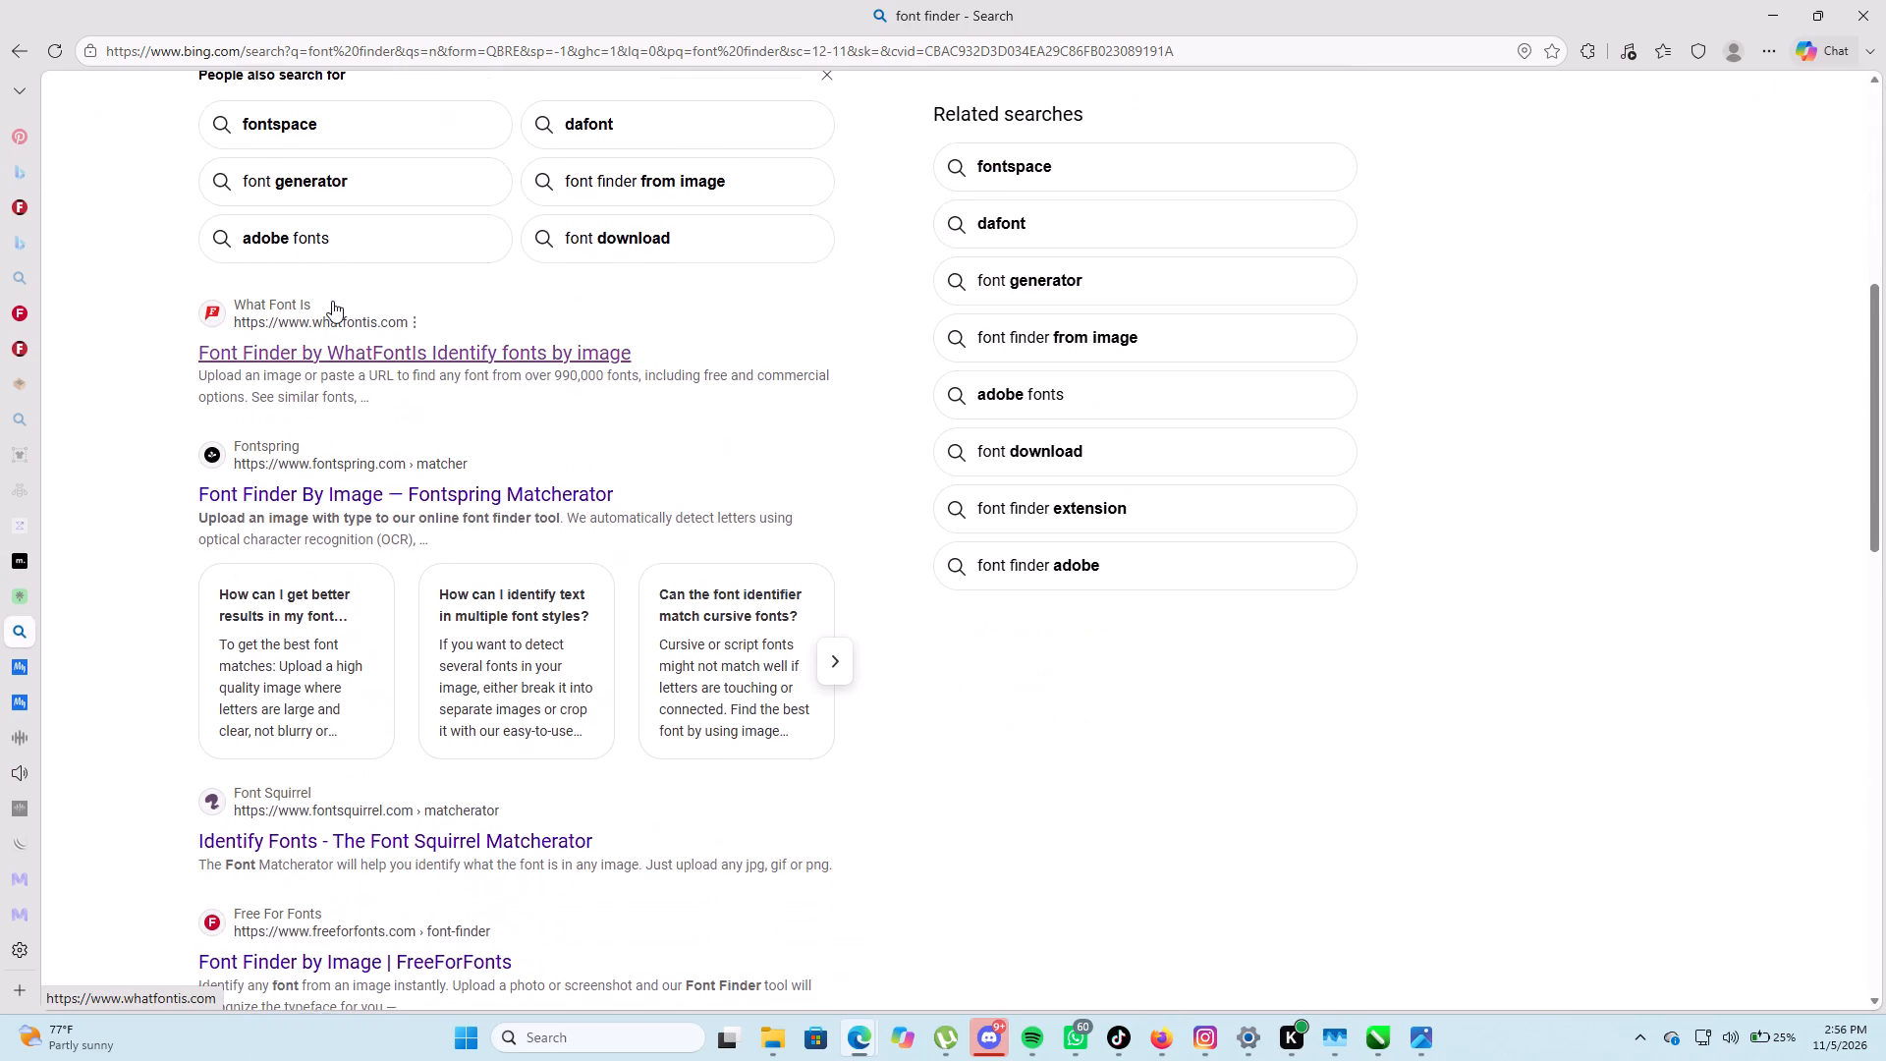
pyautogui.scroll(-2, 332, 301)
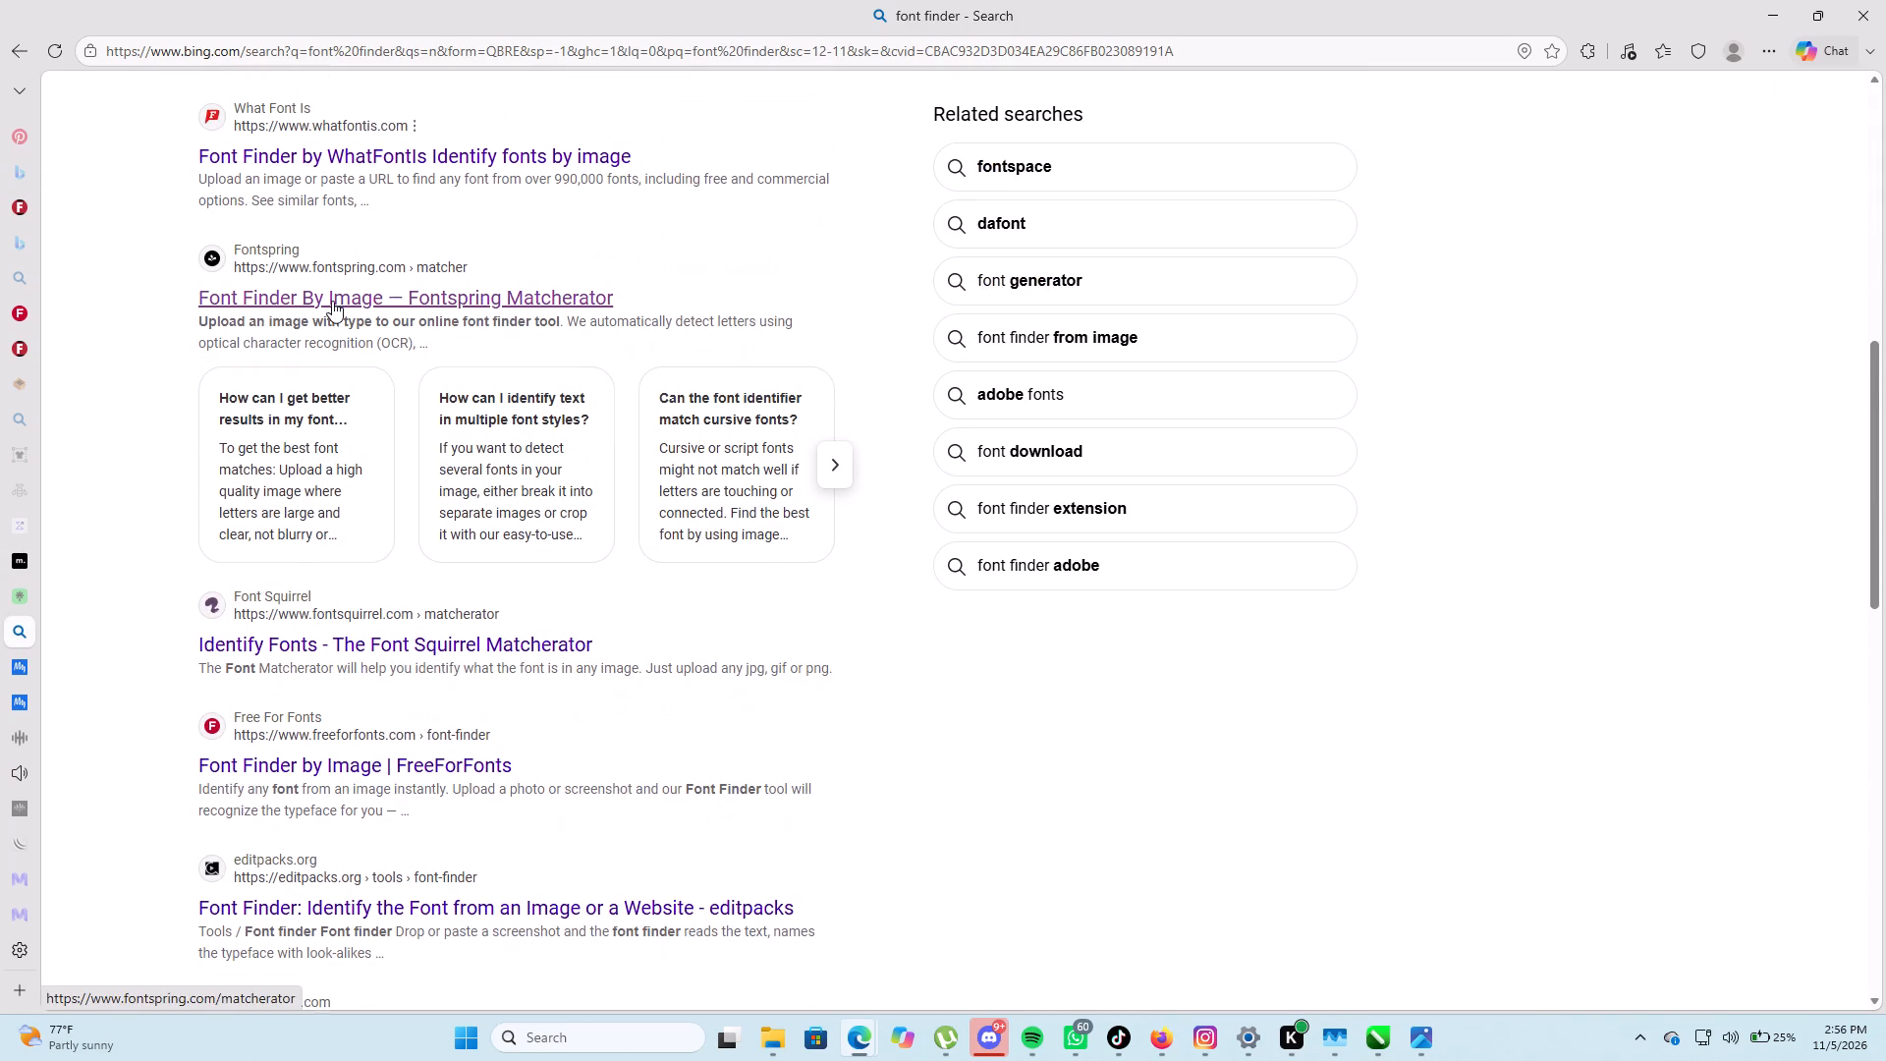
pyautogui.scroll(-1, 332, 301)
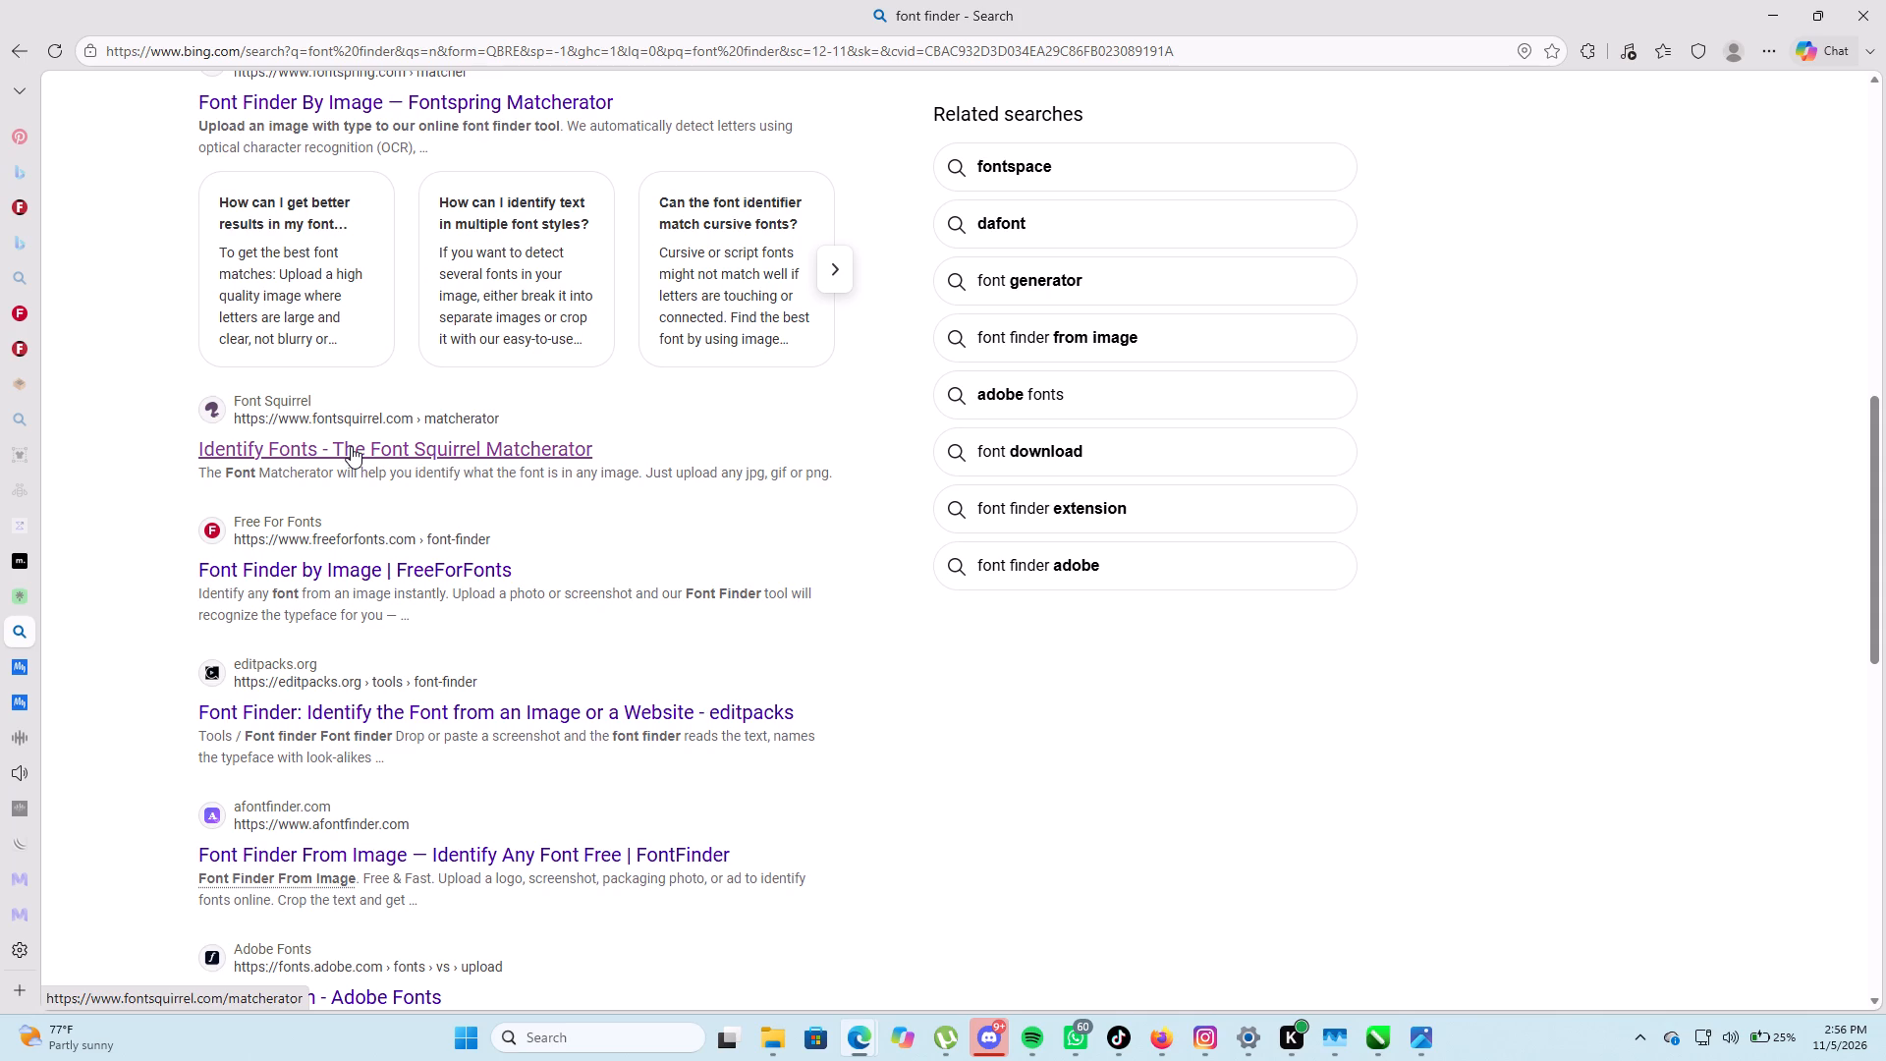
pyautogui.scroll(15, 351, 446)
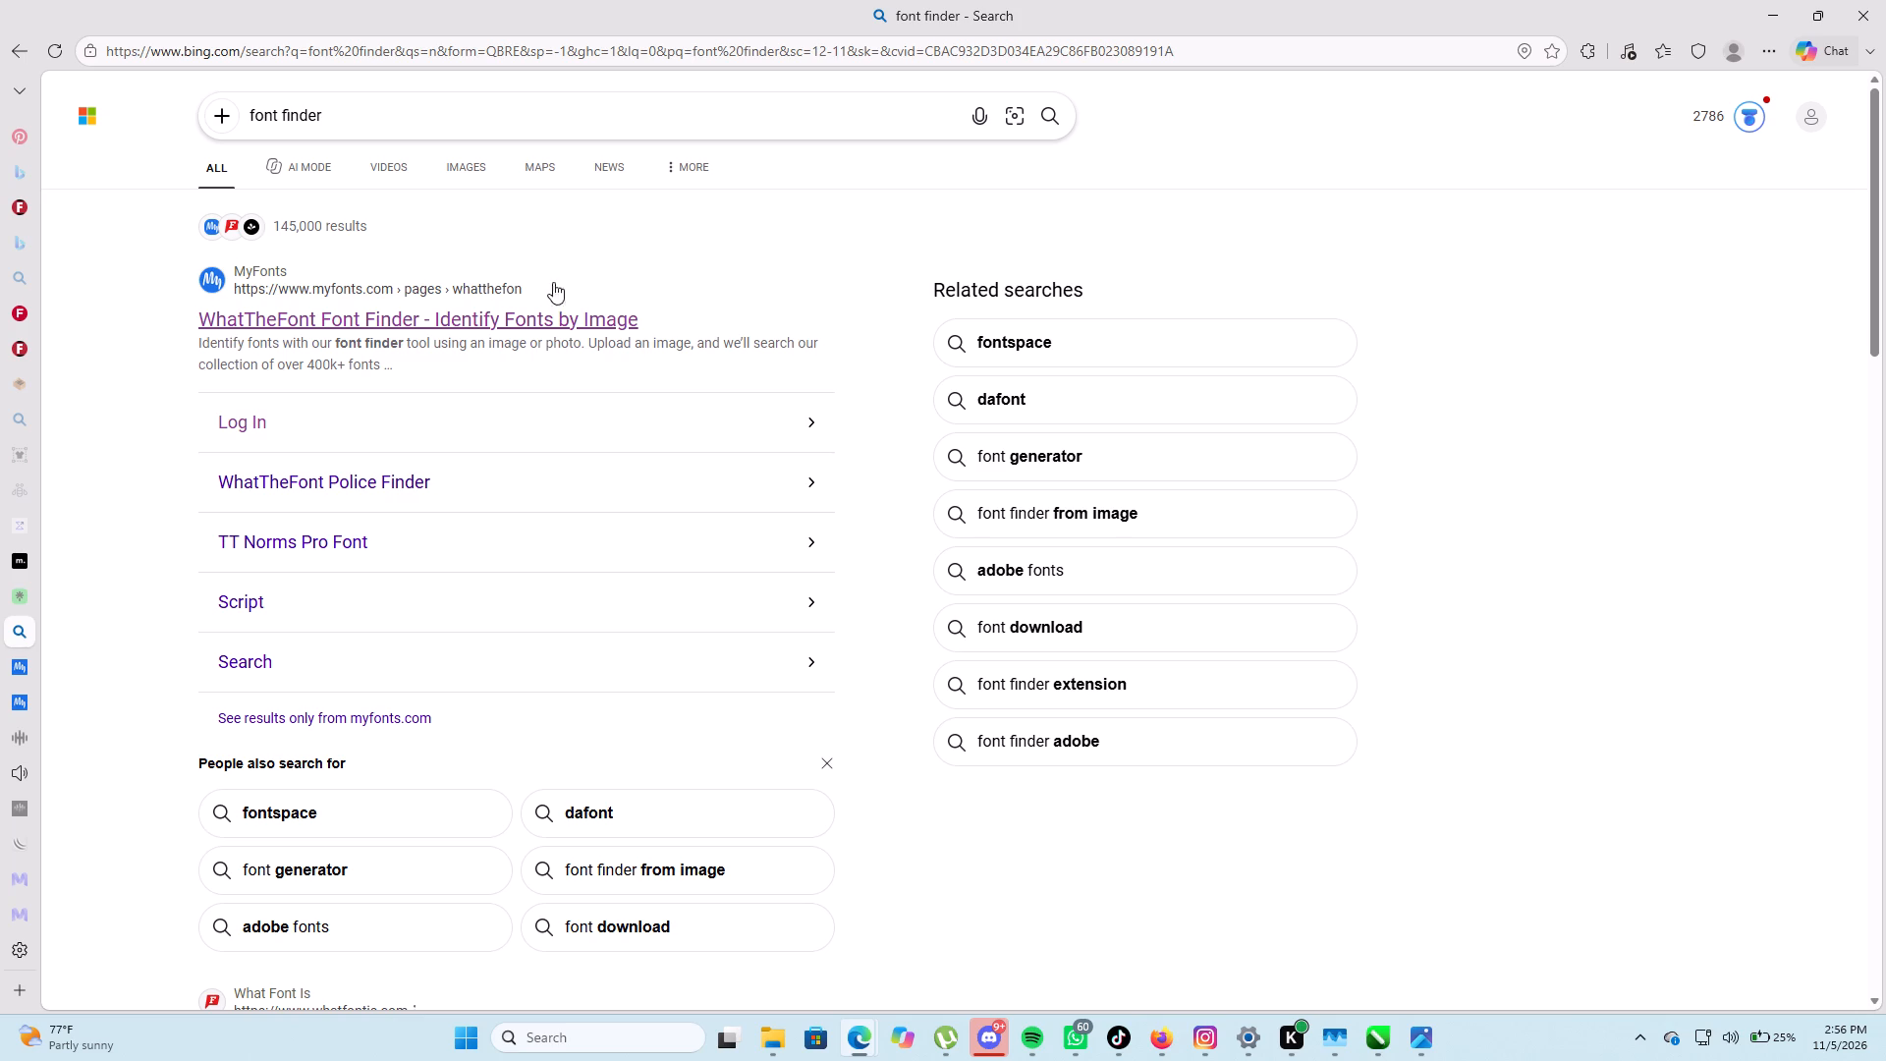
pyautogui.scroll(-4, 431, 150)
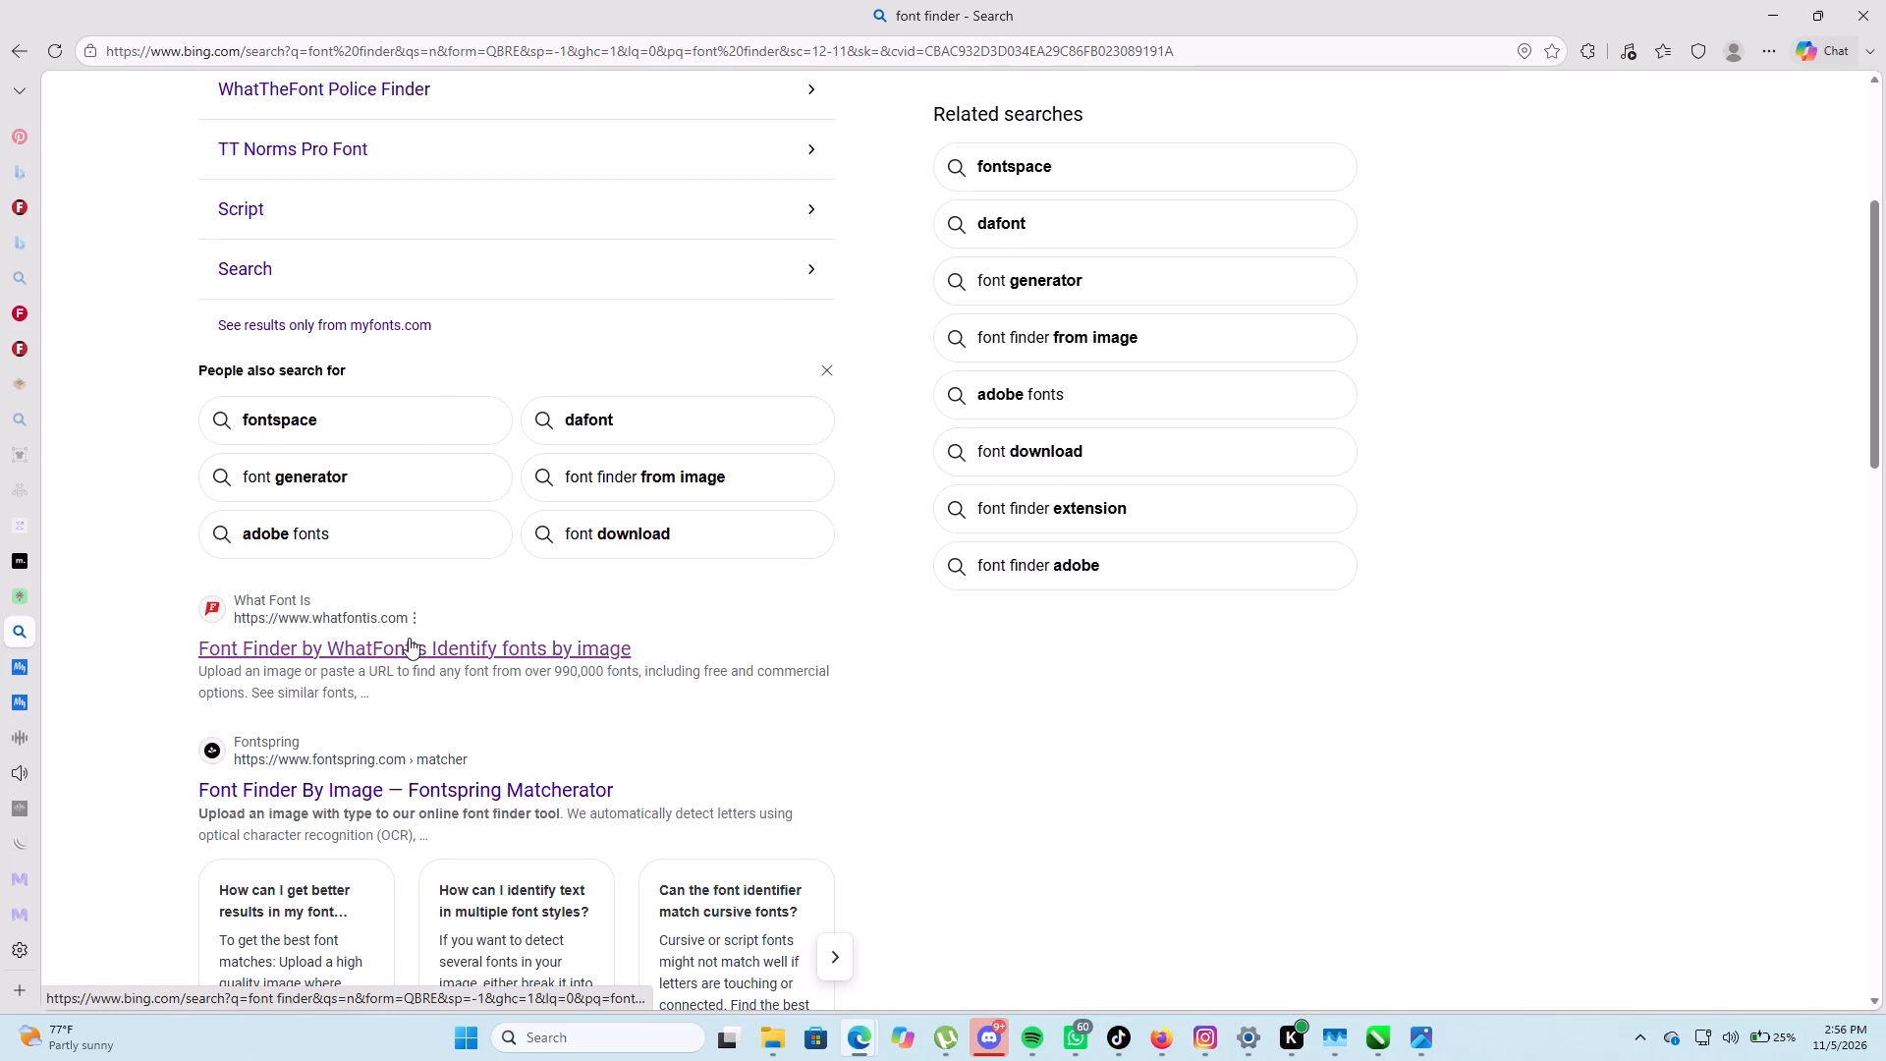
pyautogui.click(406, 648)
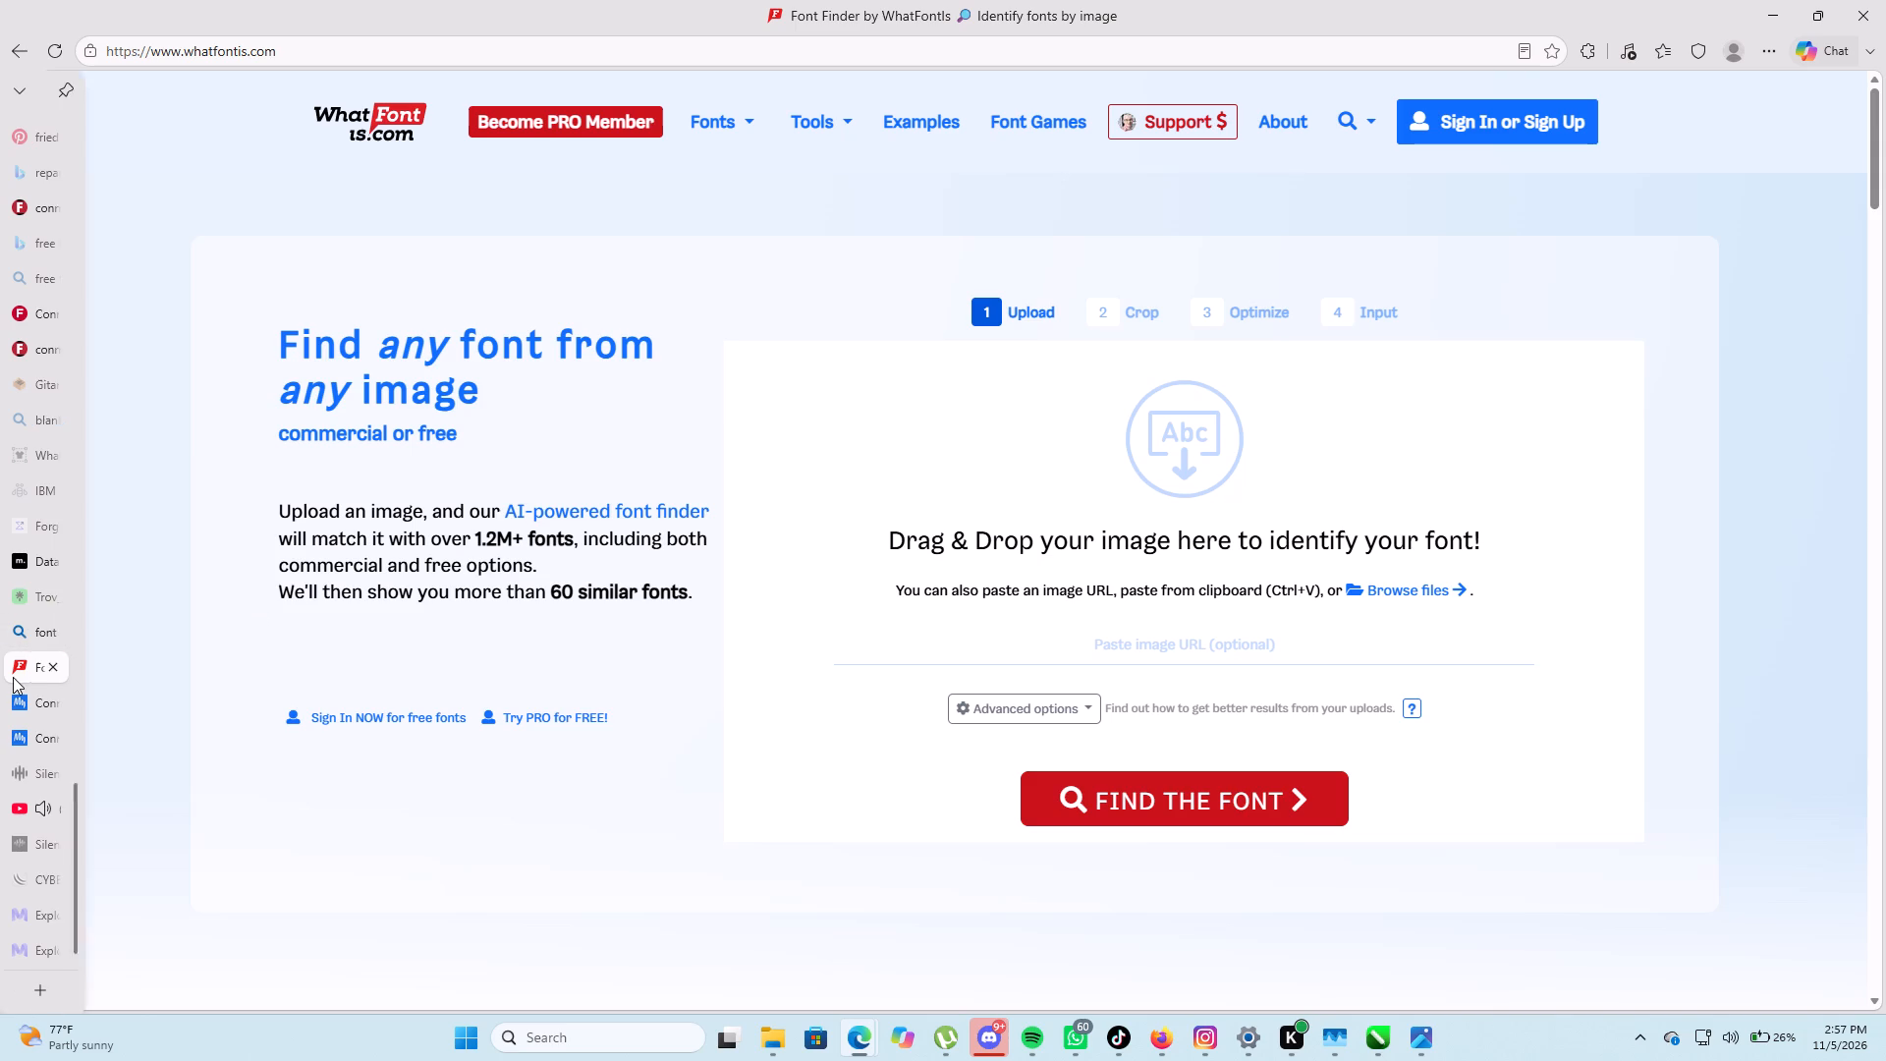
# Close the MyFonts Conneqt product page and return to the WhatFontIs font finder.
pyautogui.click(40, 699)
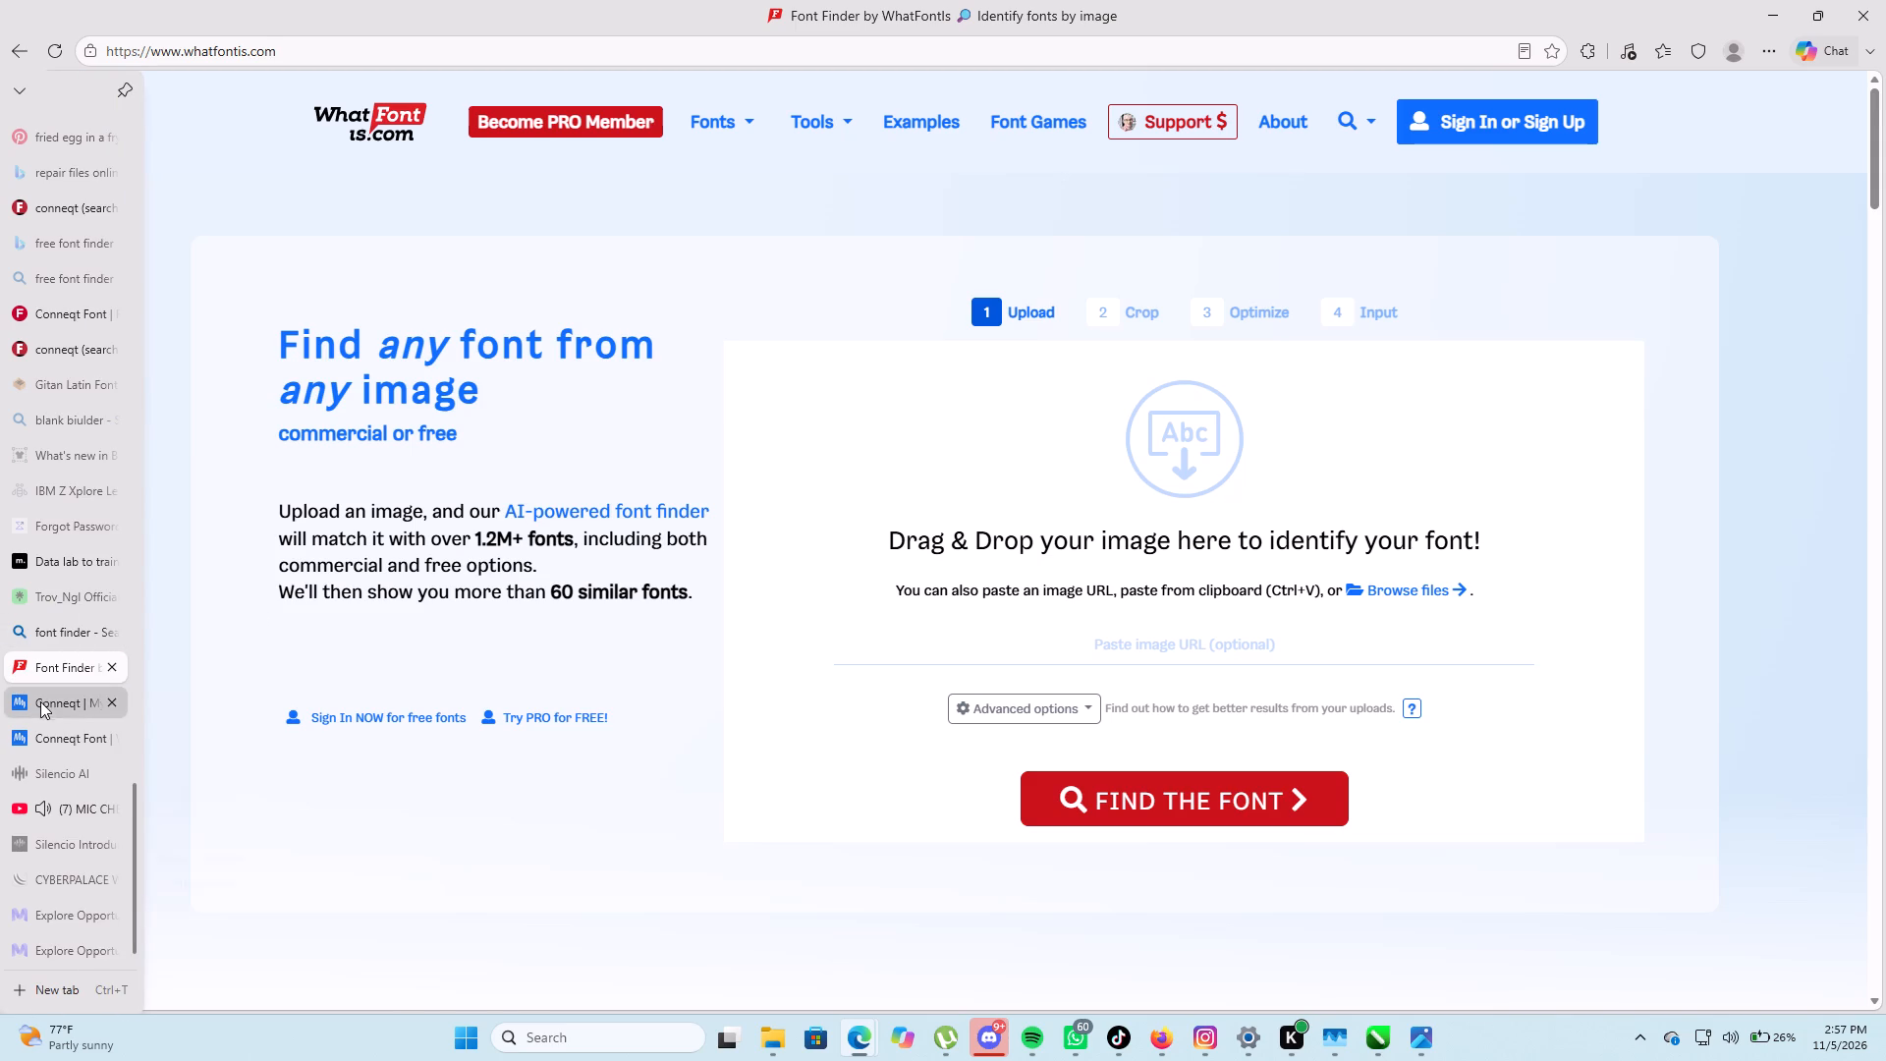
pyautogui.click(111, 739)
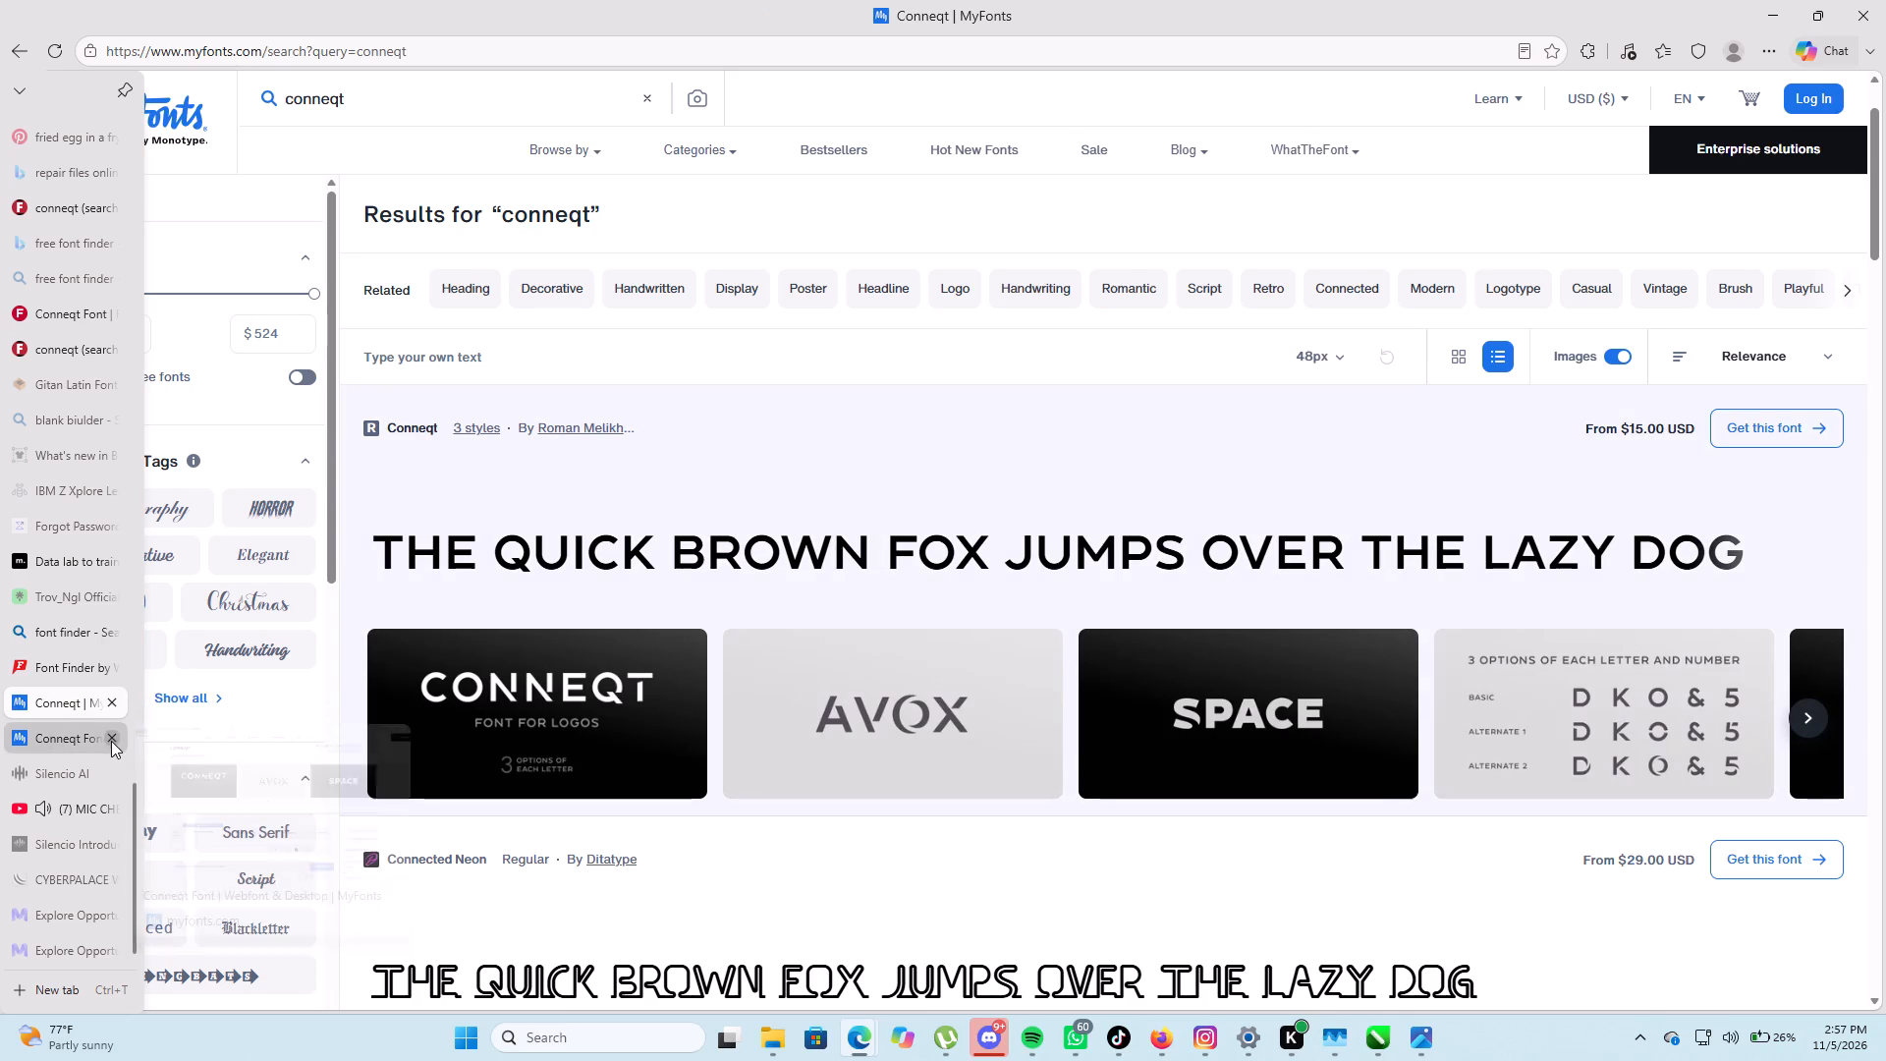
pyautogui.click(80, 663)
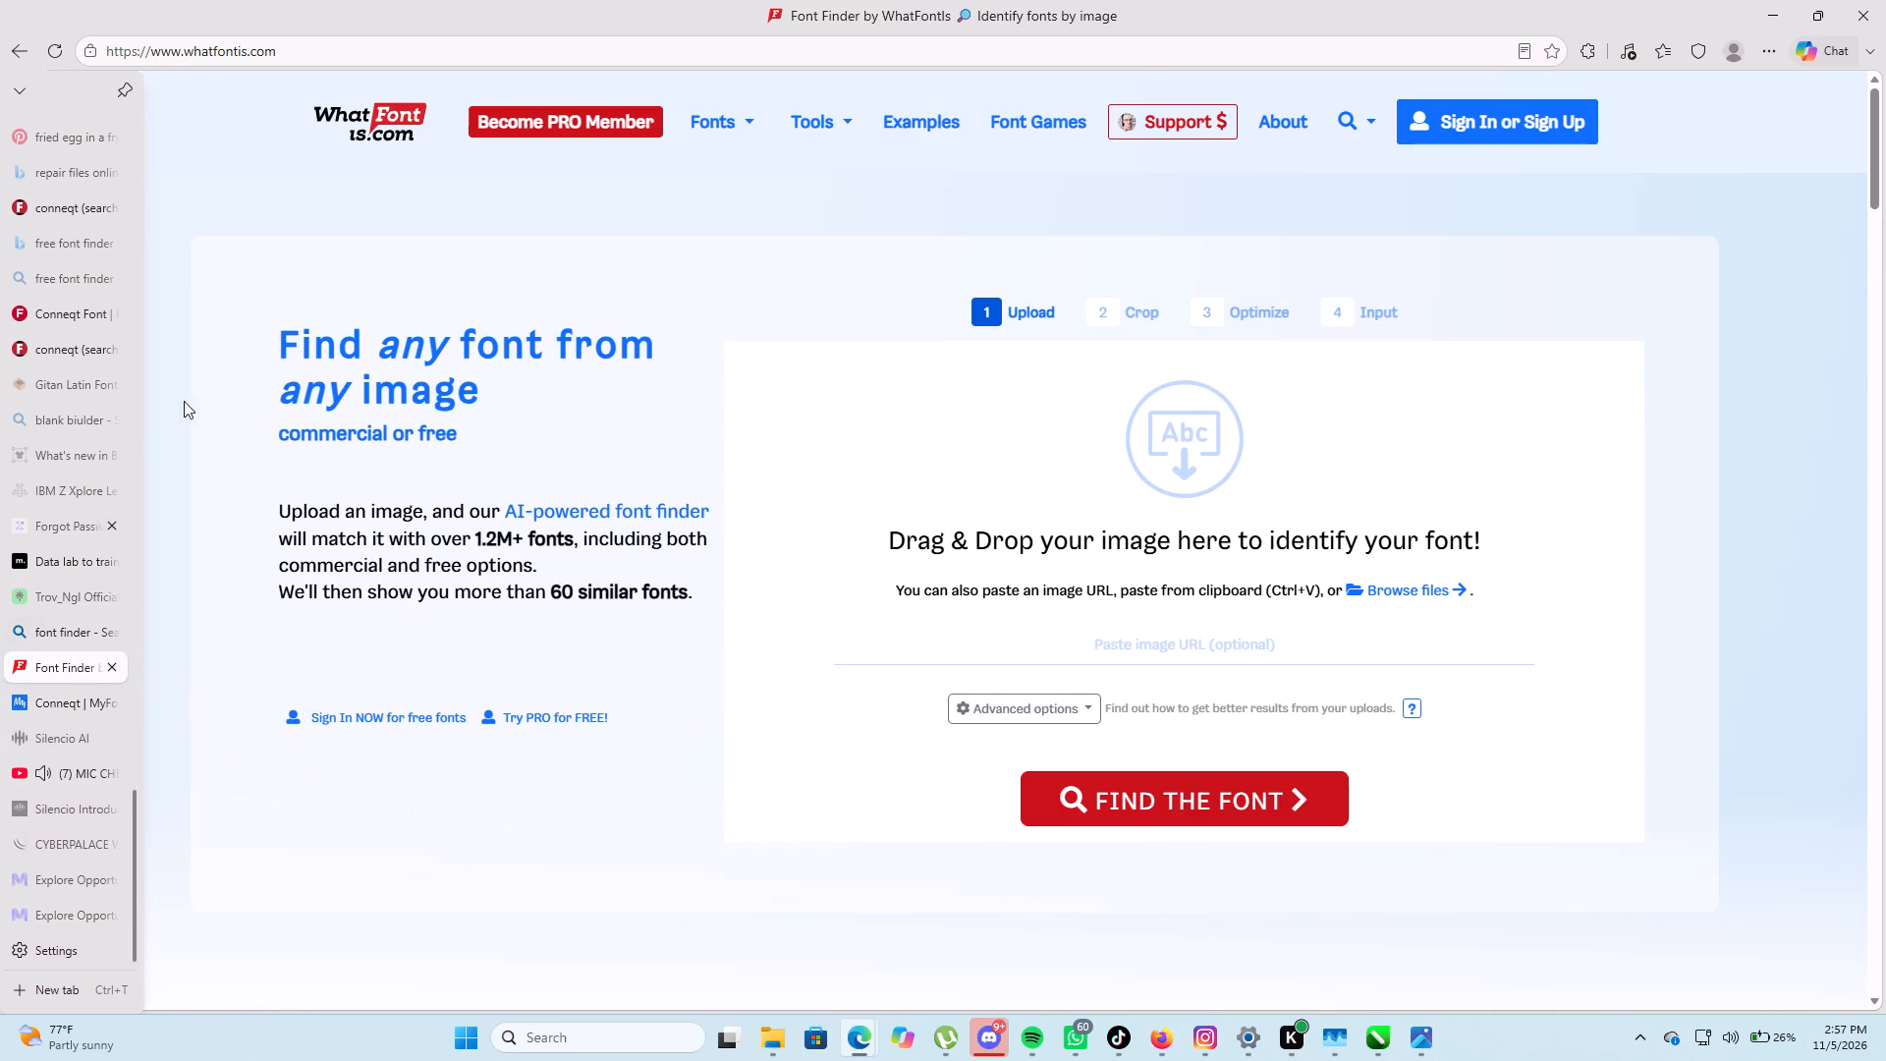
# Search the web for what the font and open the MyFonts WhatTheFont font finder from the results.
pyautogui.click(334, 50)
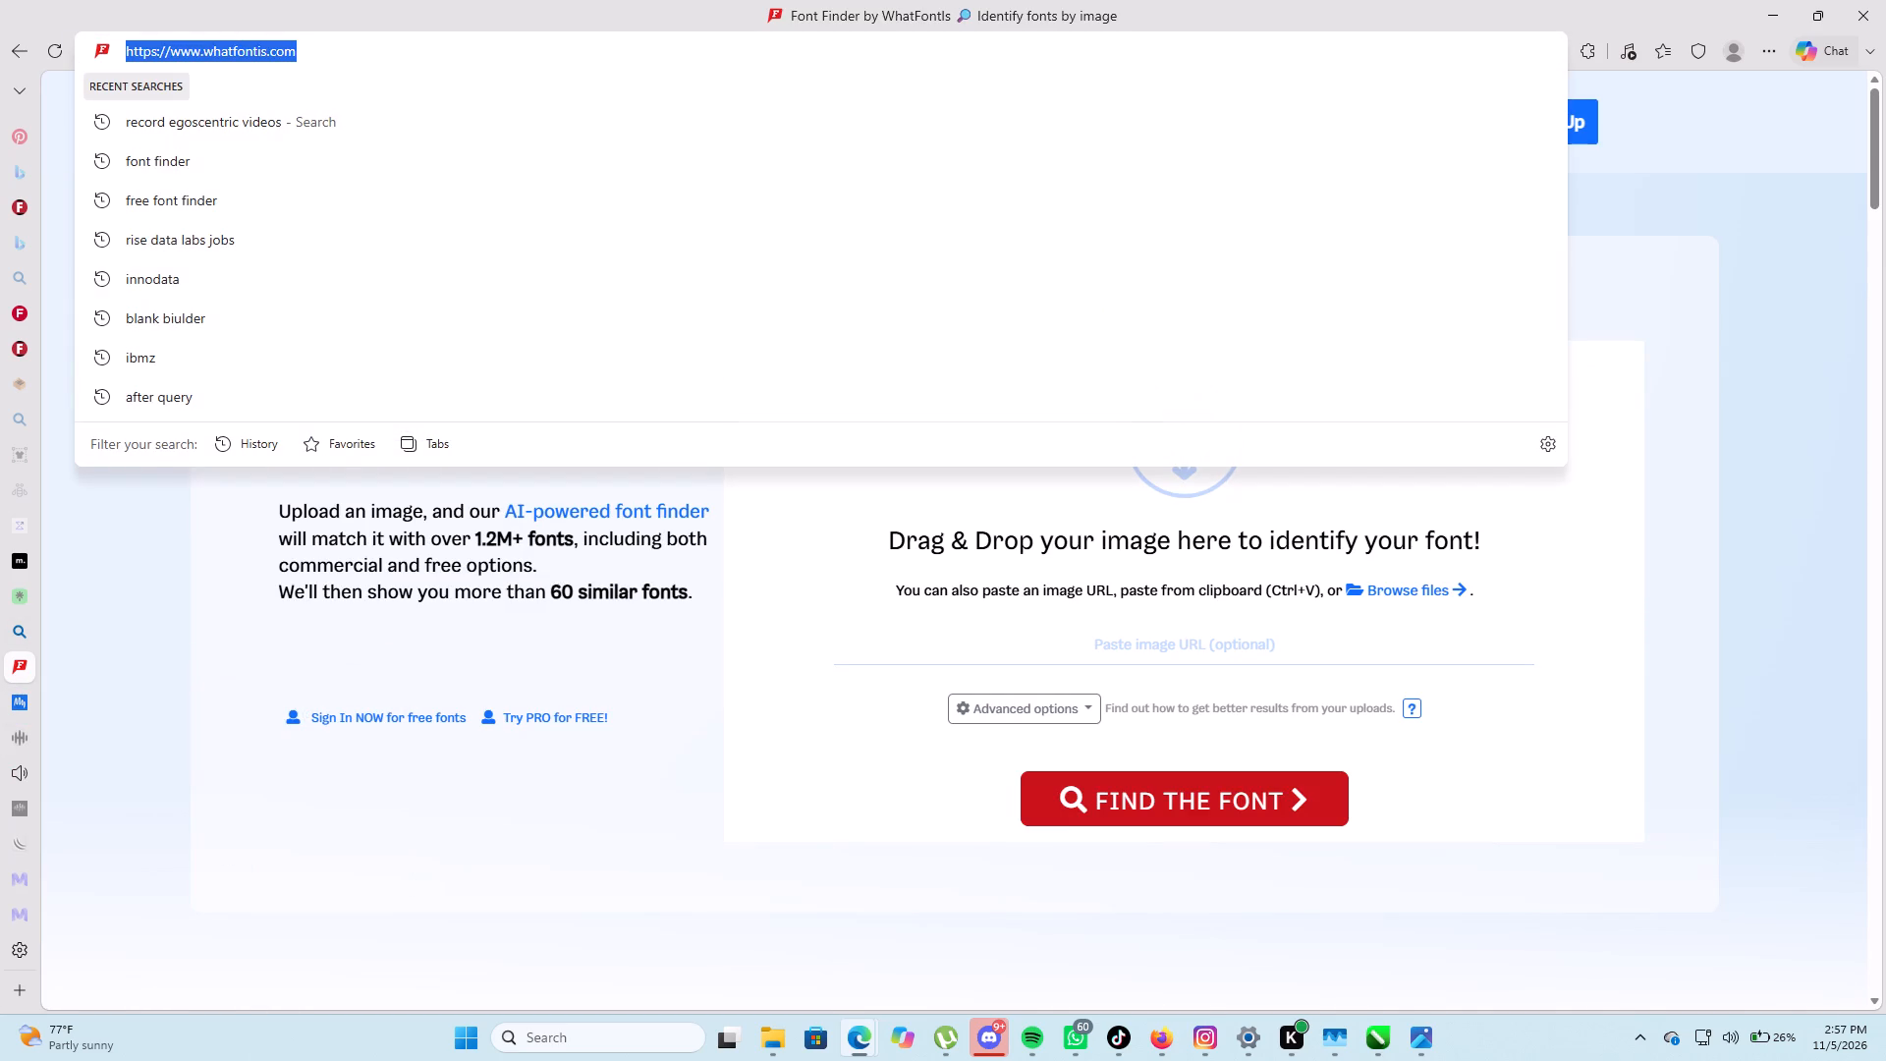
pyautogui.write('what t')
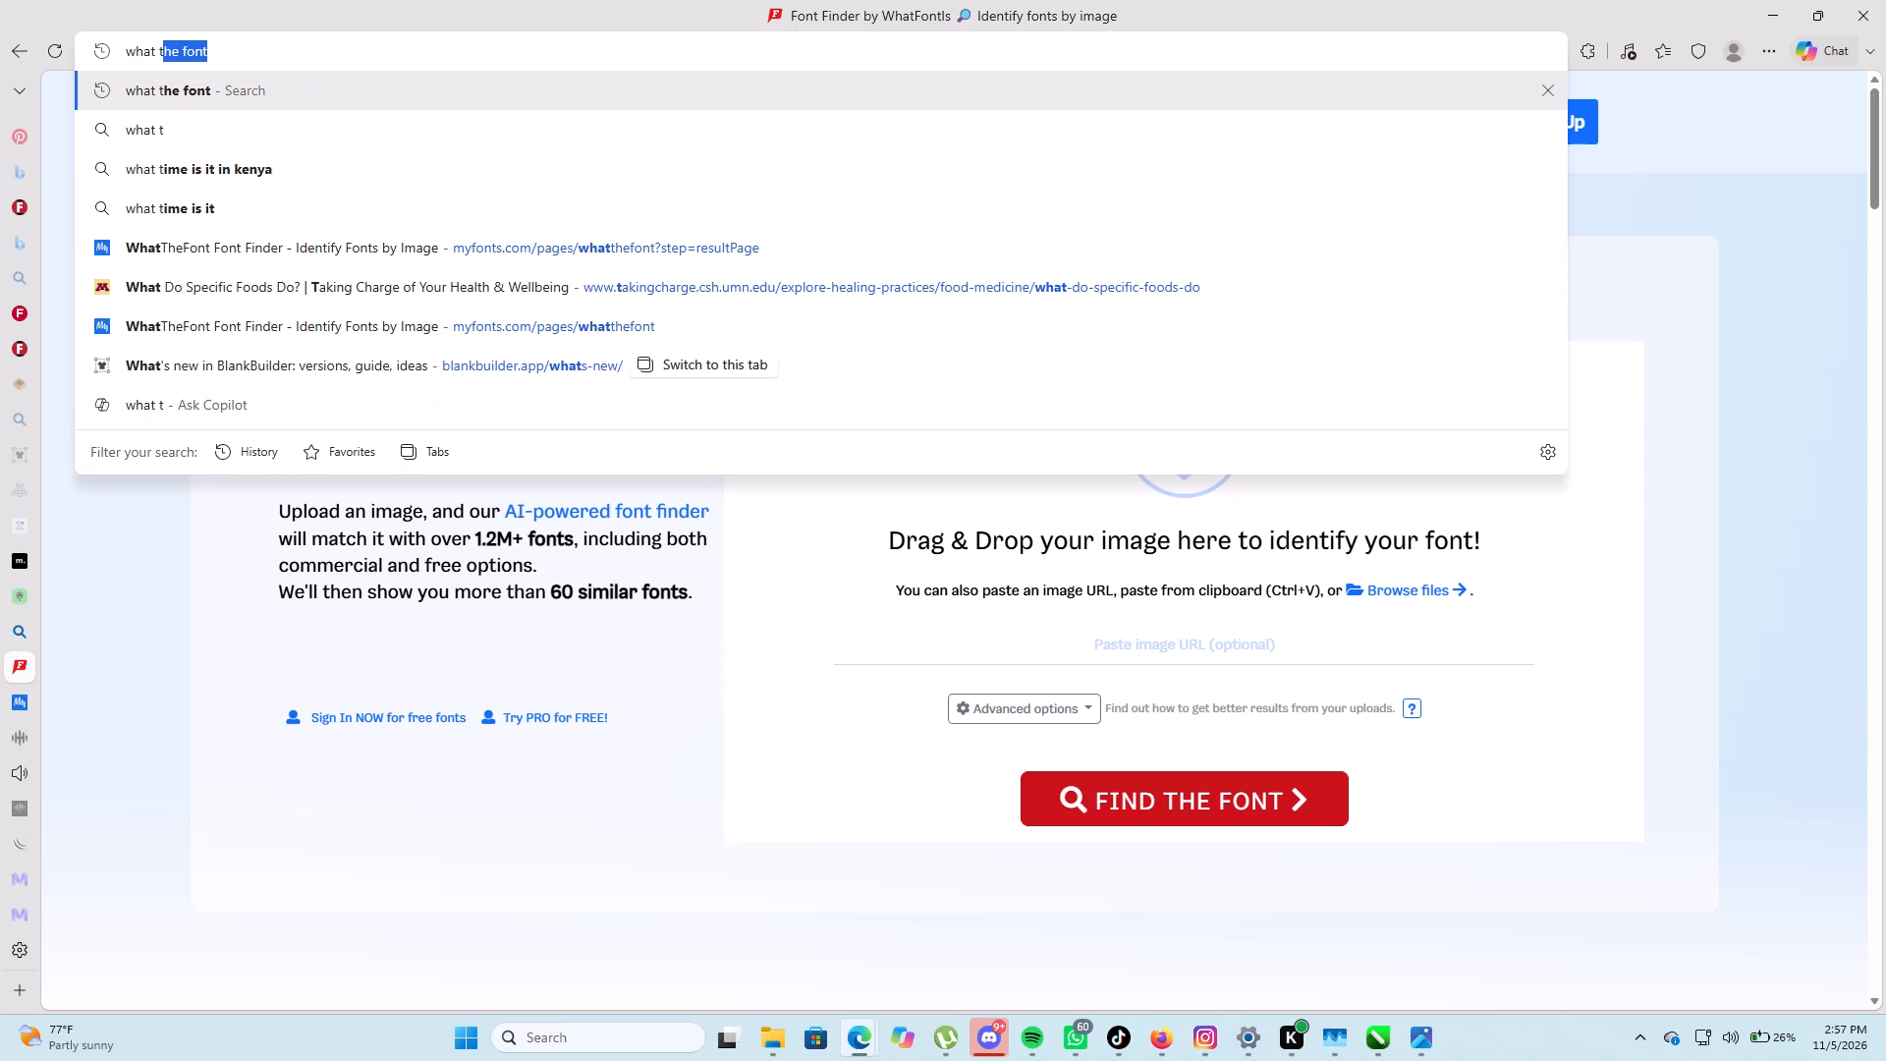
pyautogui.click(308, 93)
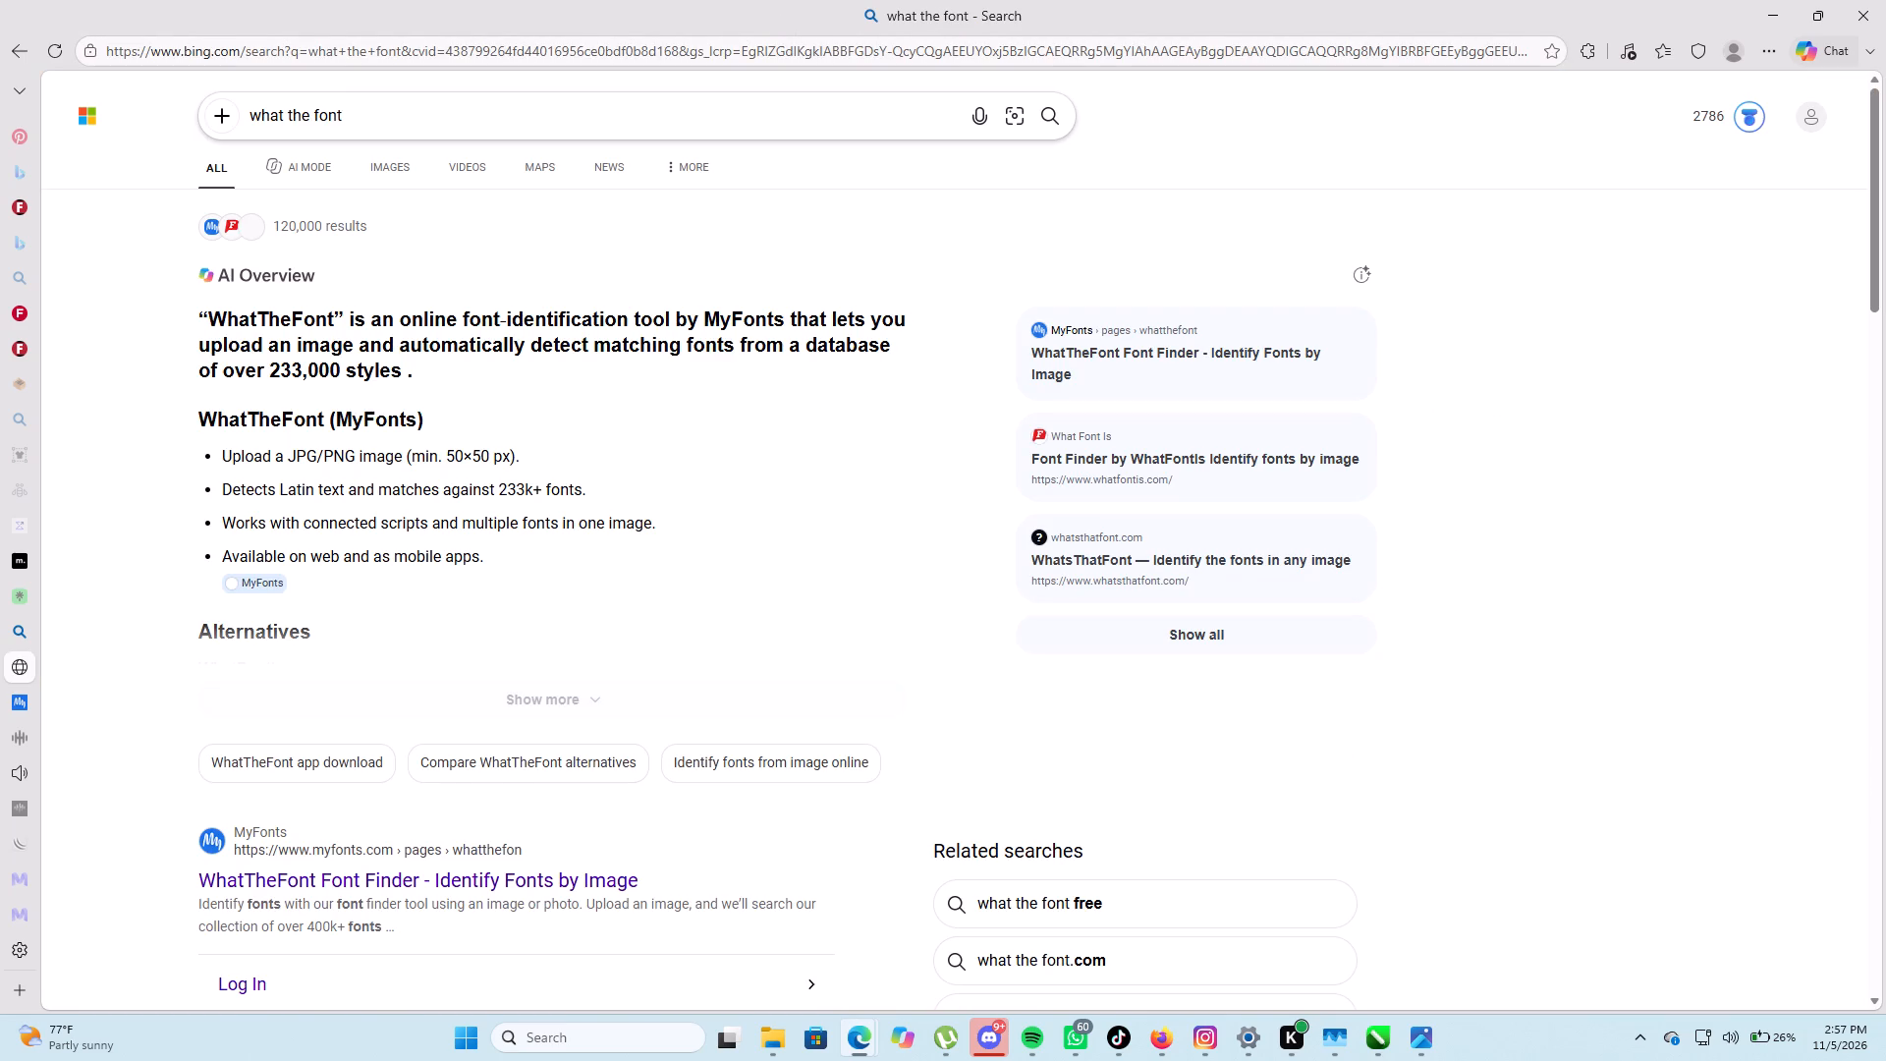
pyautogui.scroll(-6, 309, 195)
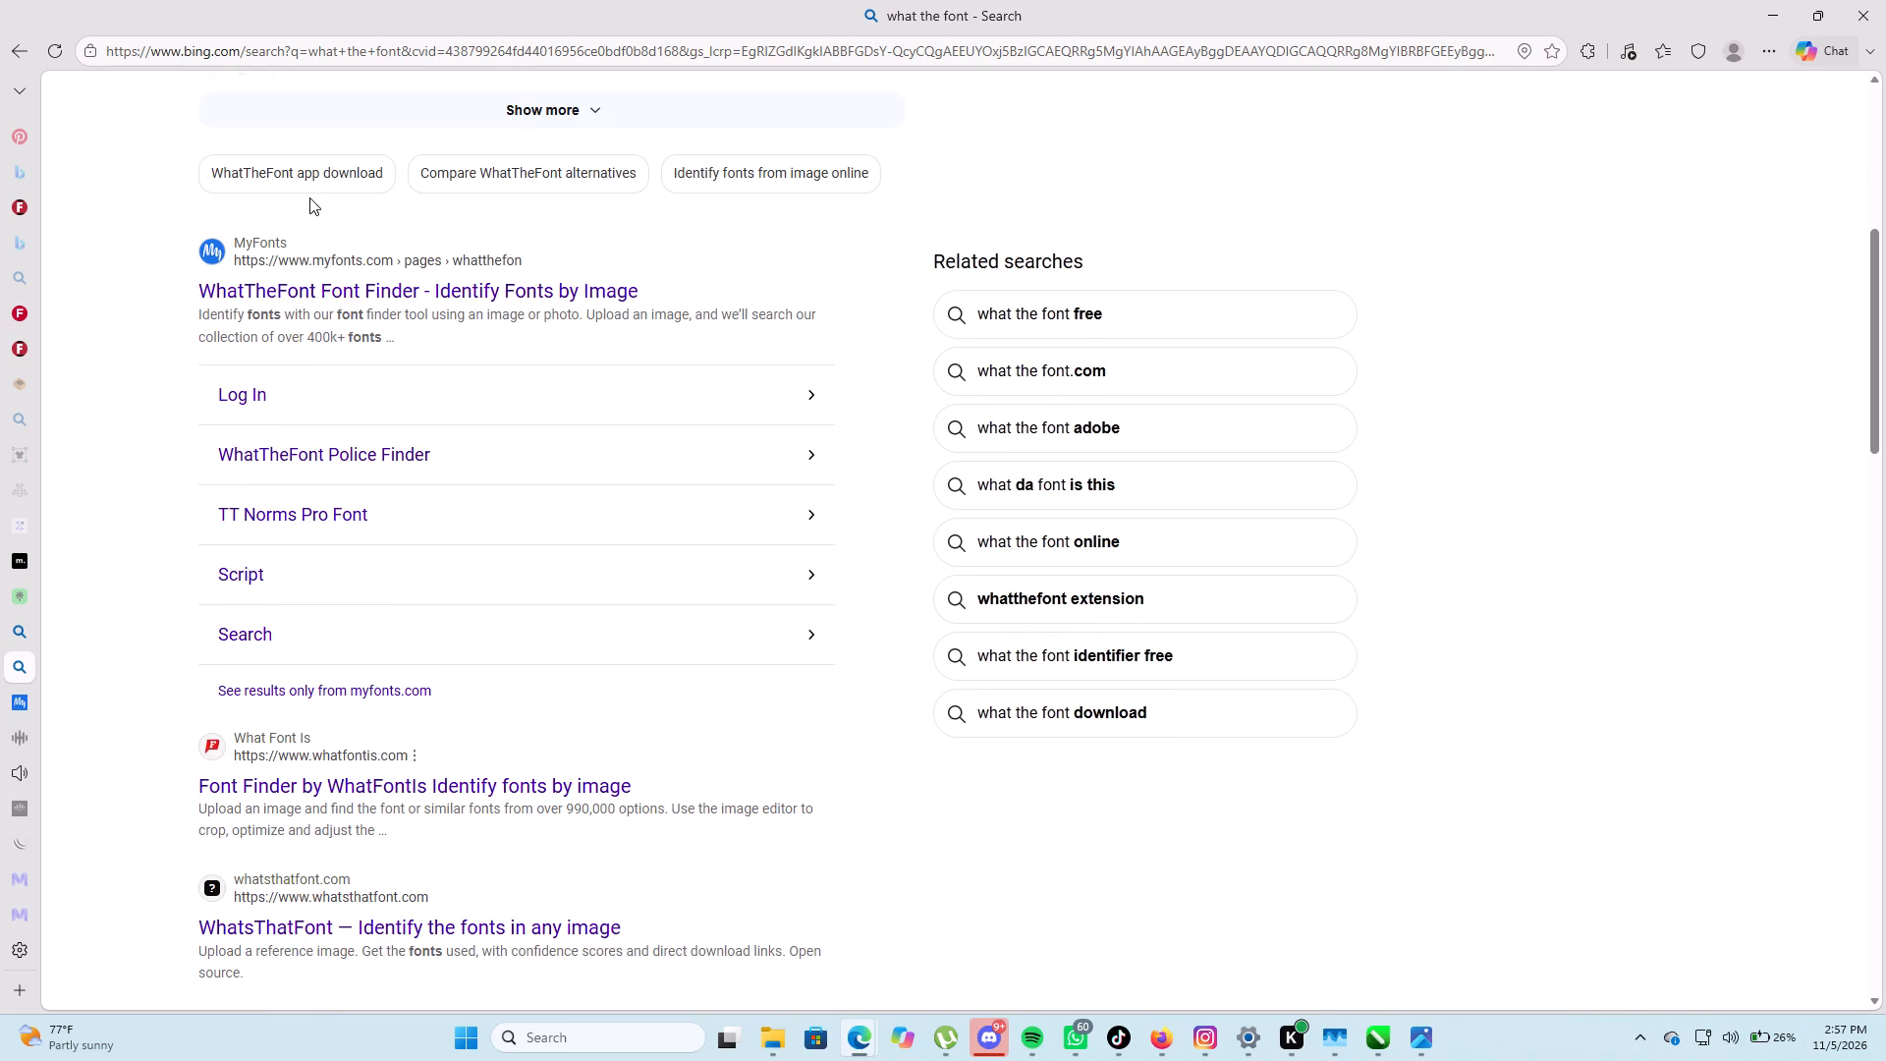
pyautogui.click(306, 271)
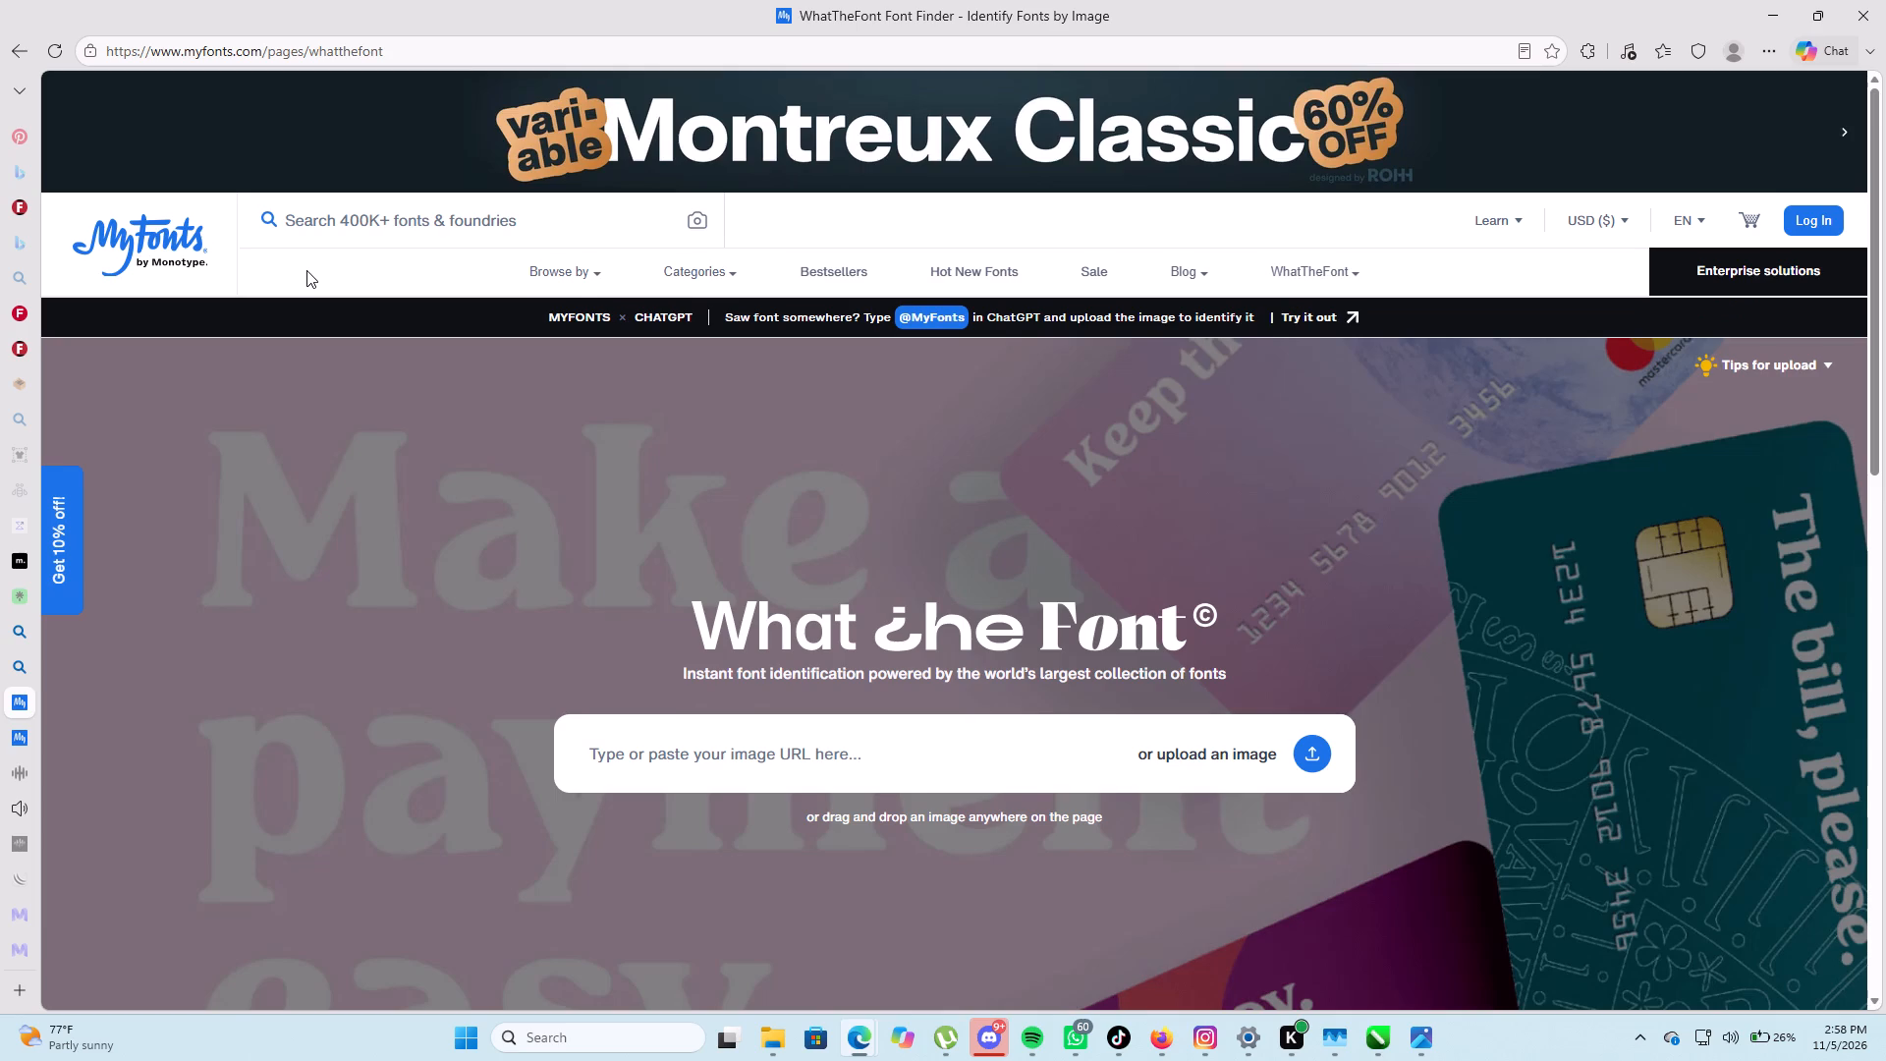
# Look over the WhatTheFont page, and close it together with the MyFonts Conneqt page and the two font search pages.
pyautogui.scroll(-7, 306, 269)
pyautogui.scroll(7, 306, 270)
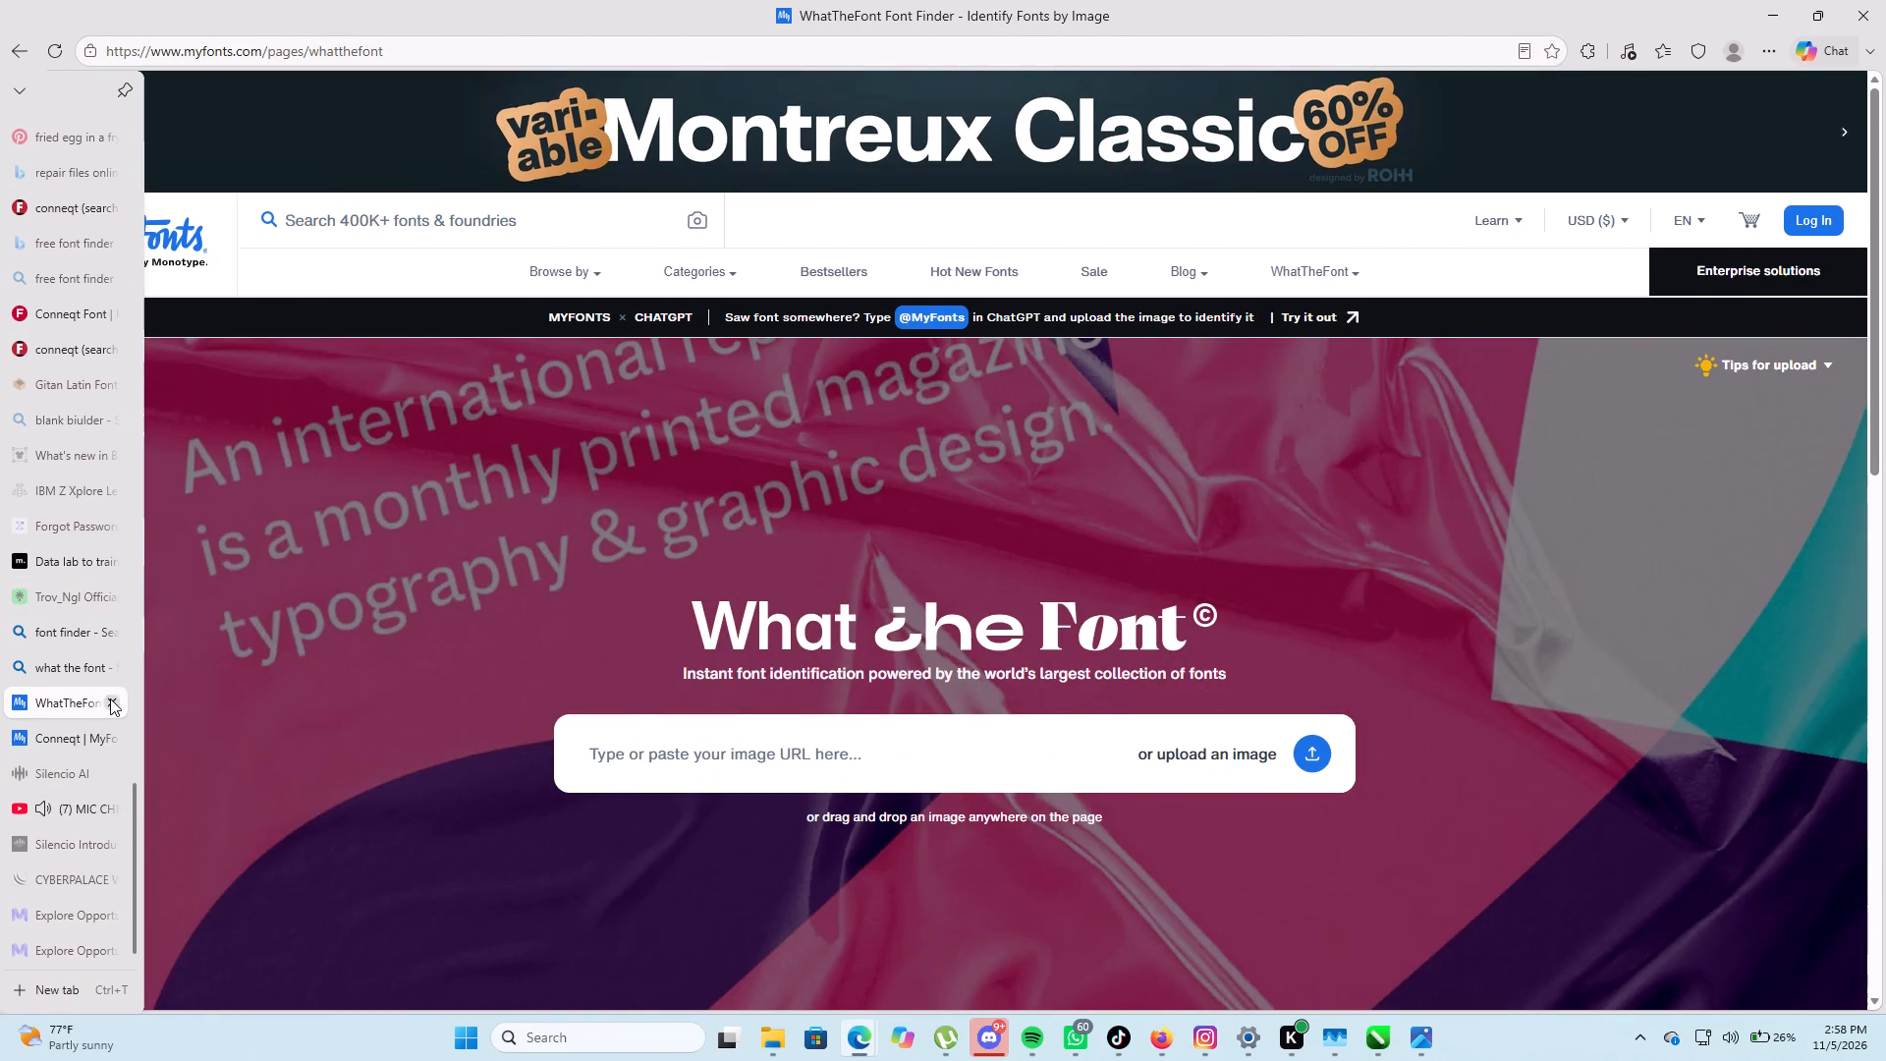
pyautogui.click(109, 699)
pyautogui.click(114, 703)
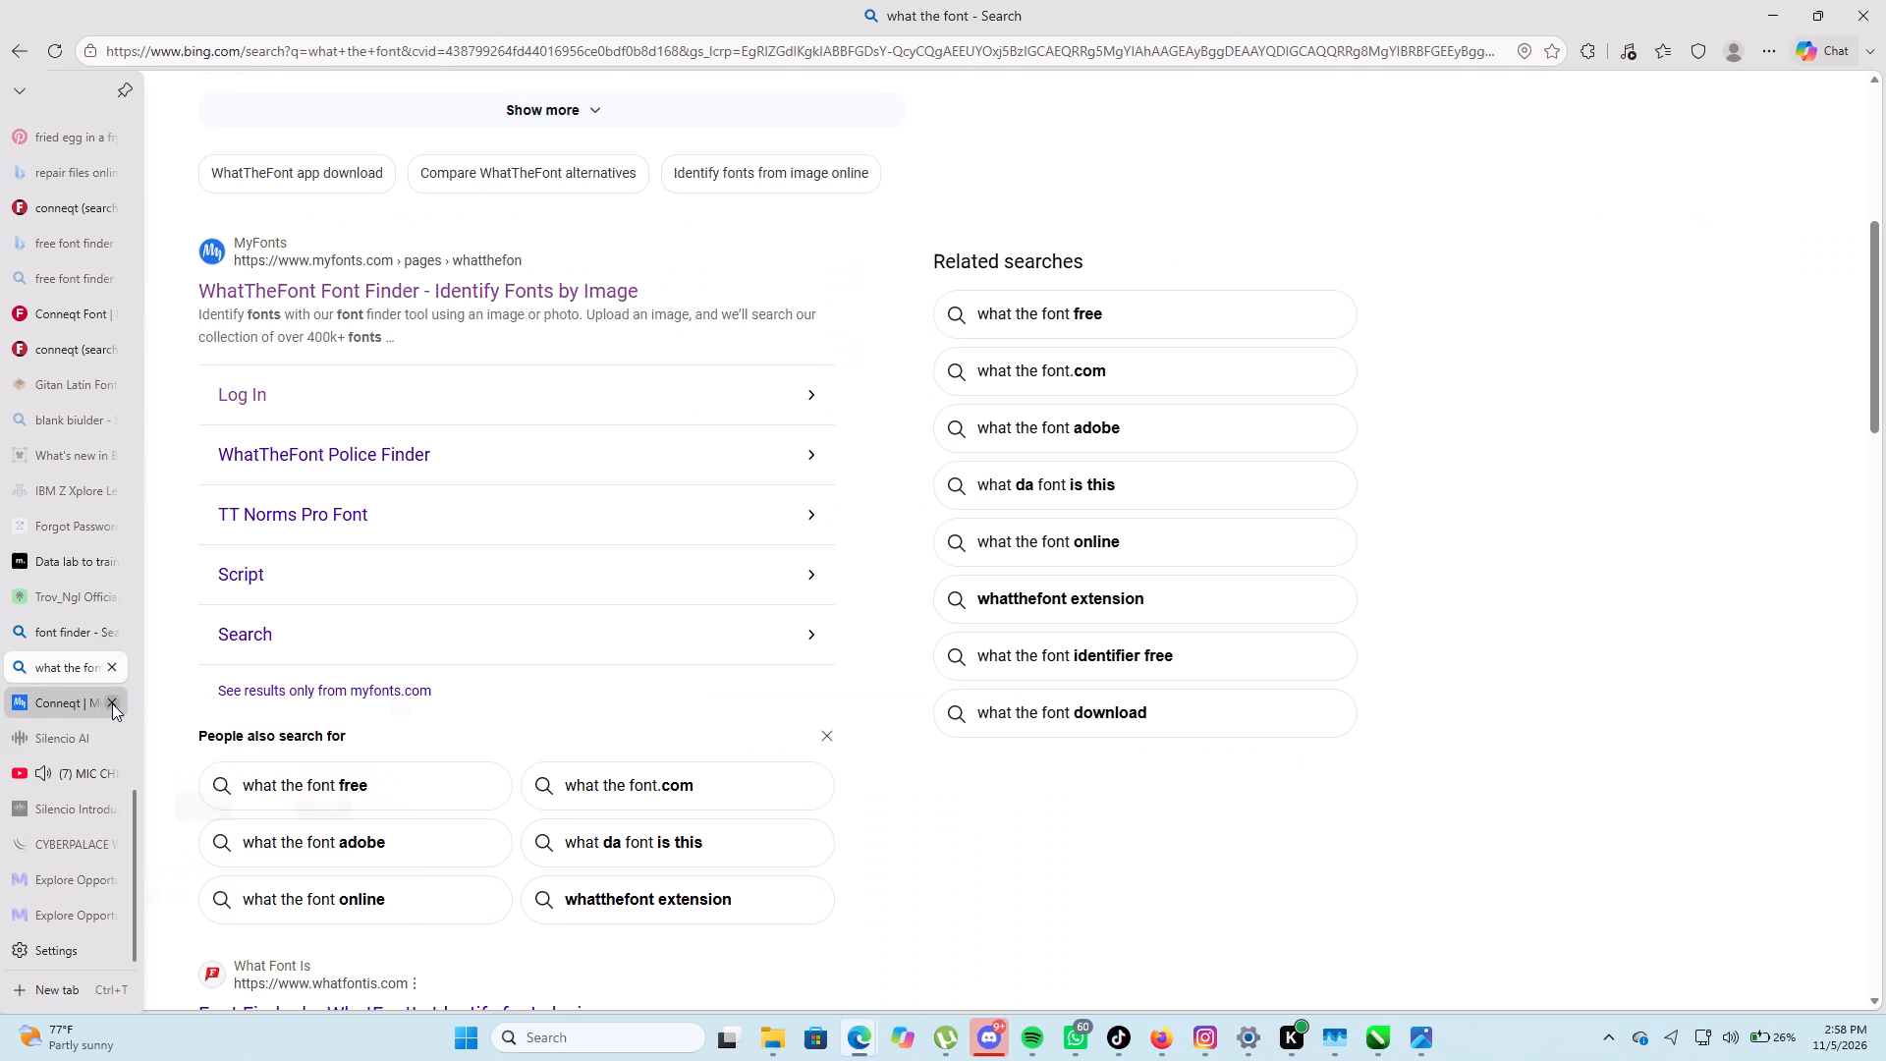
pyautogui.click(108, 703)
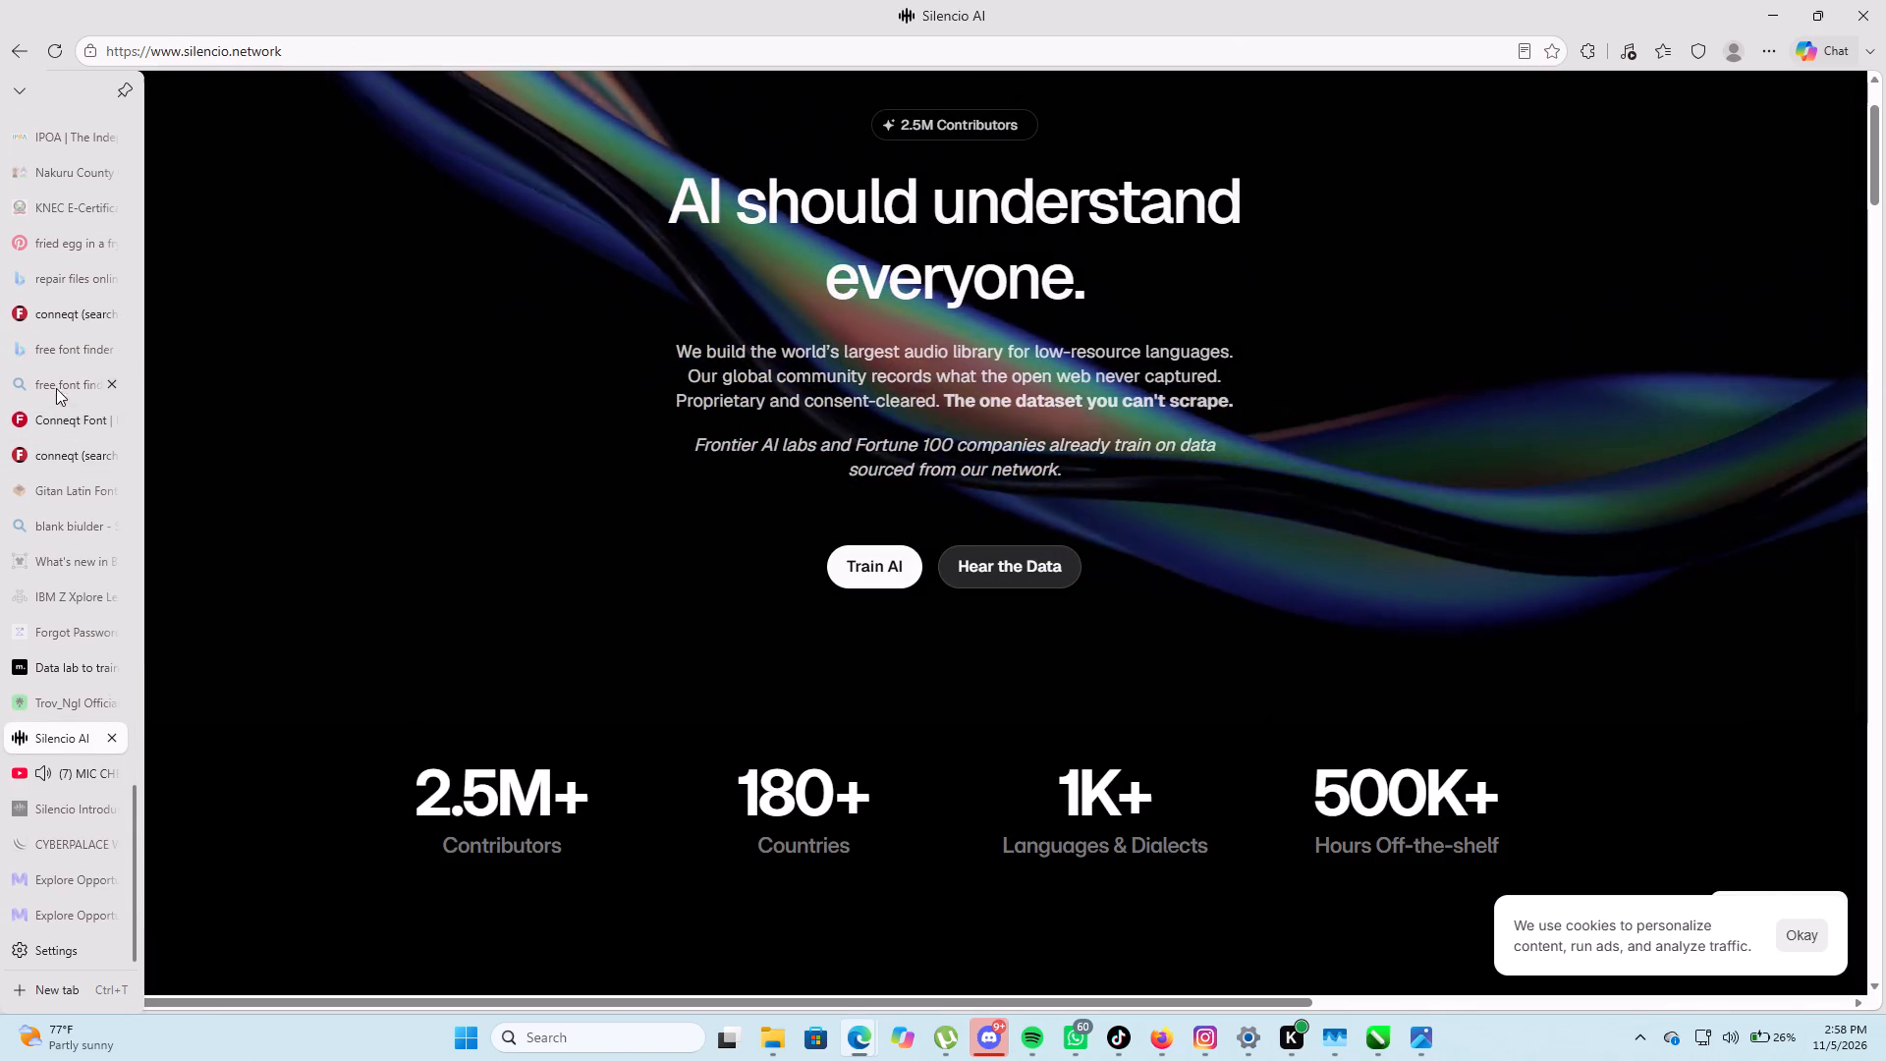
# Find the already open 1001 Fonts page among the browser pages and switch to it.
pyautogui.scroll(4, 64, 359)
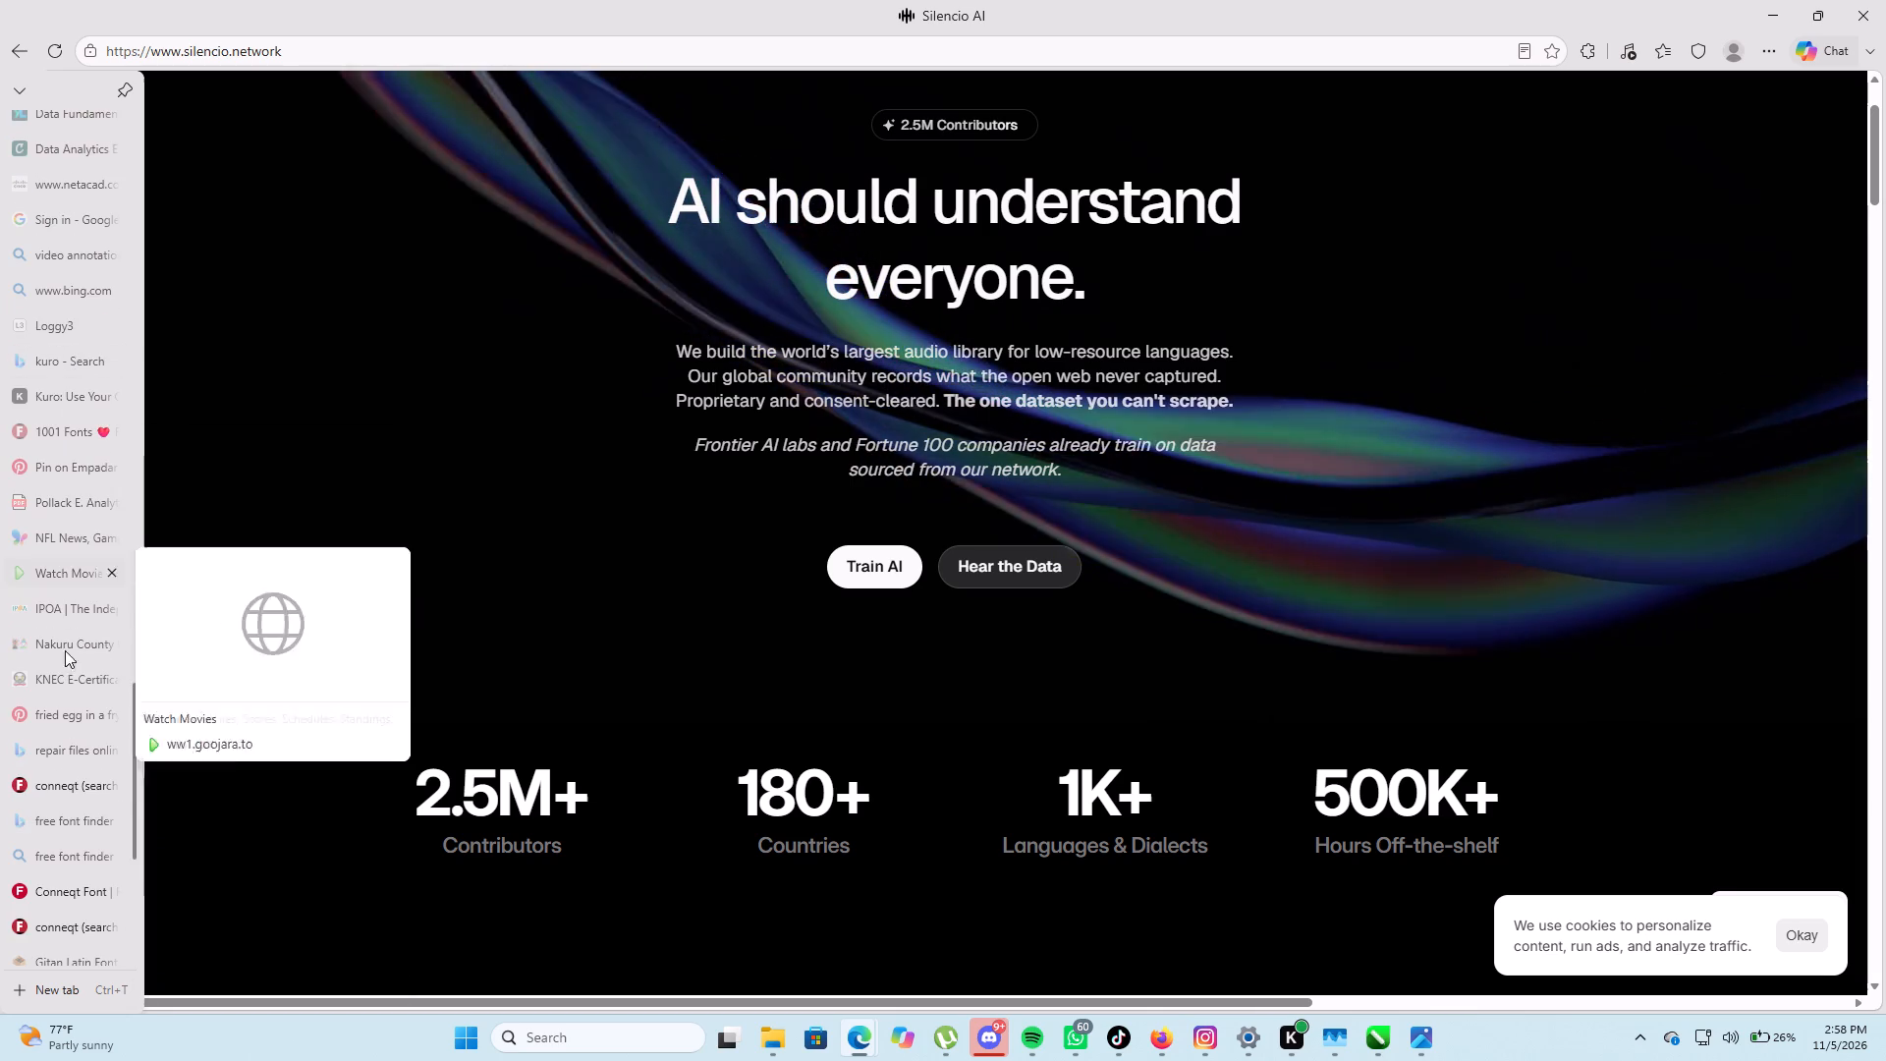
pyautogui.scroll(-2, 68, 708)
pyautogui.scroll(3, 68, 708)
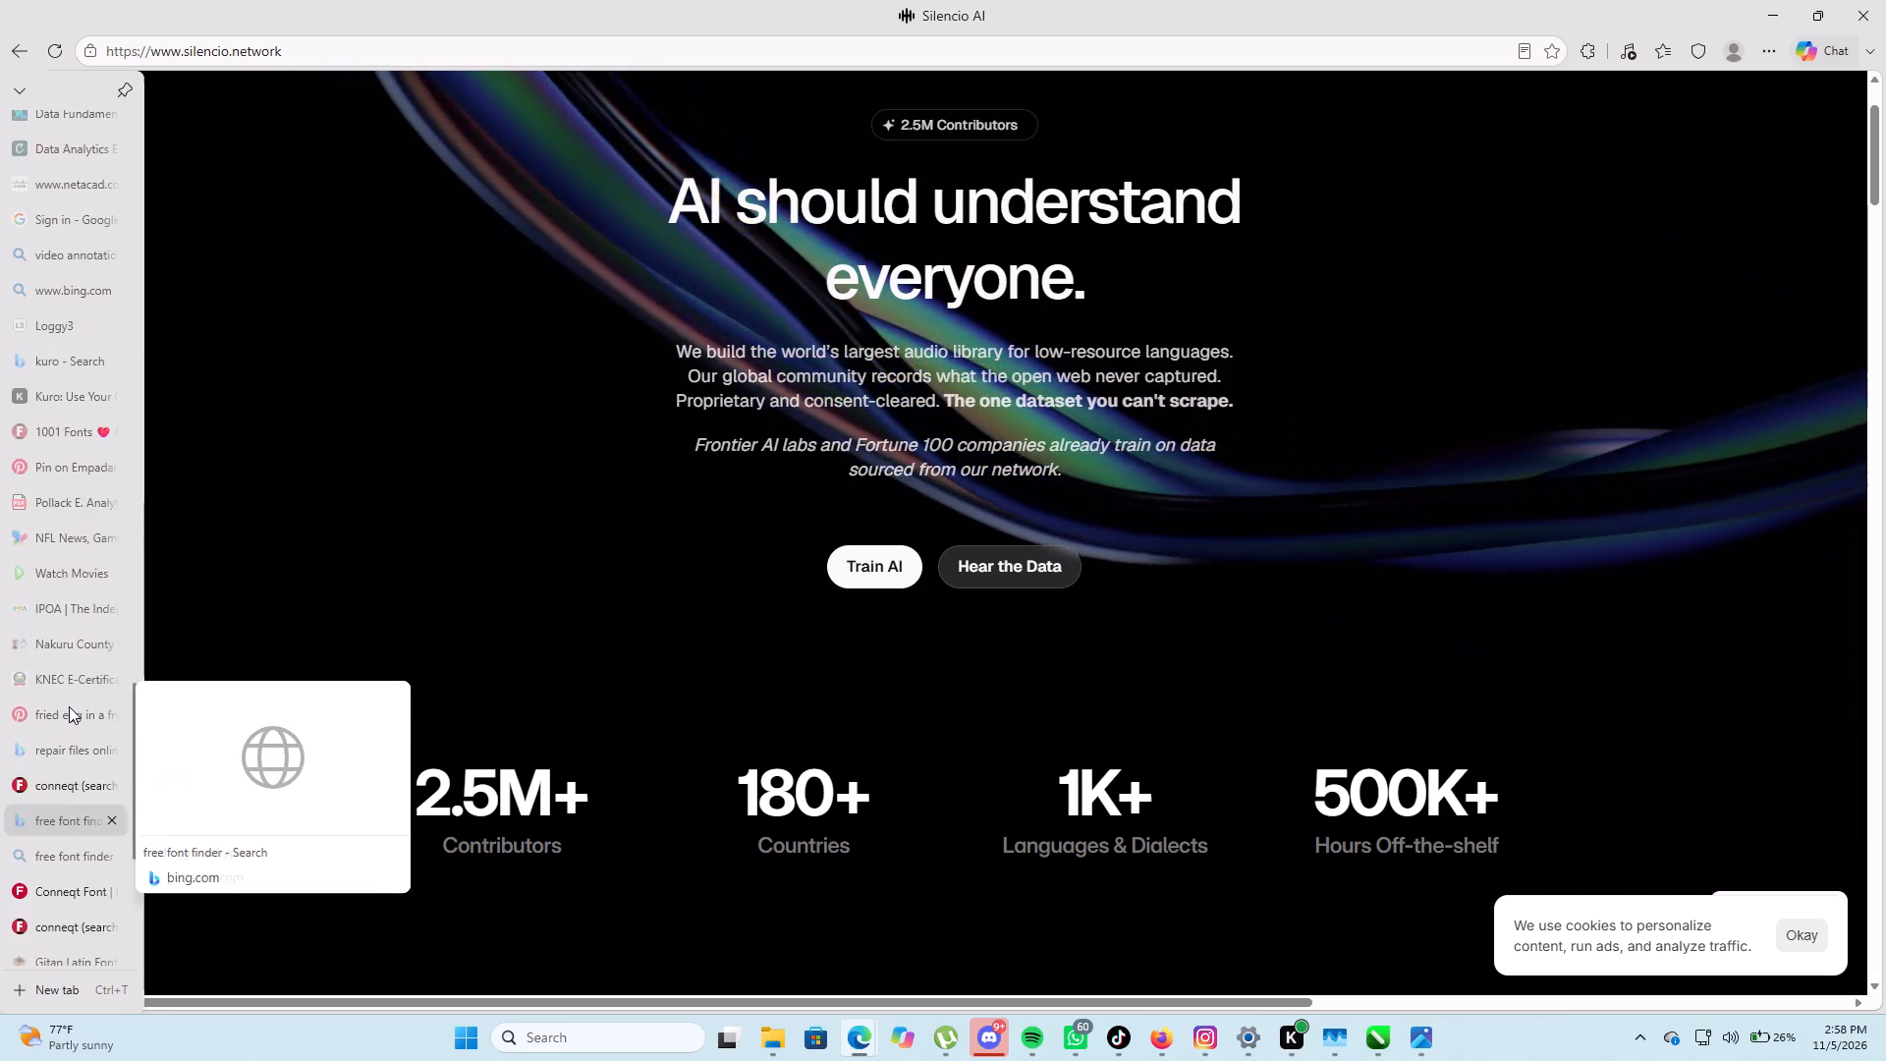
pyautogui.scroll(1, 69, 706)
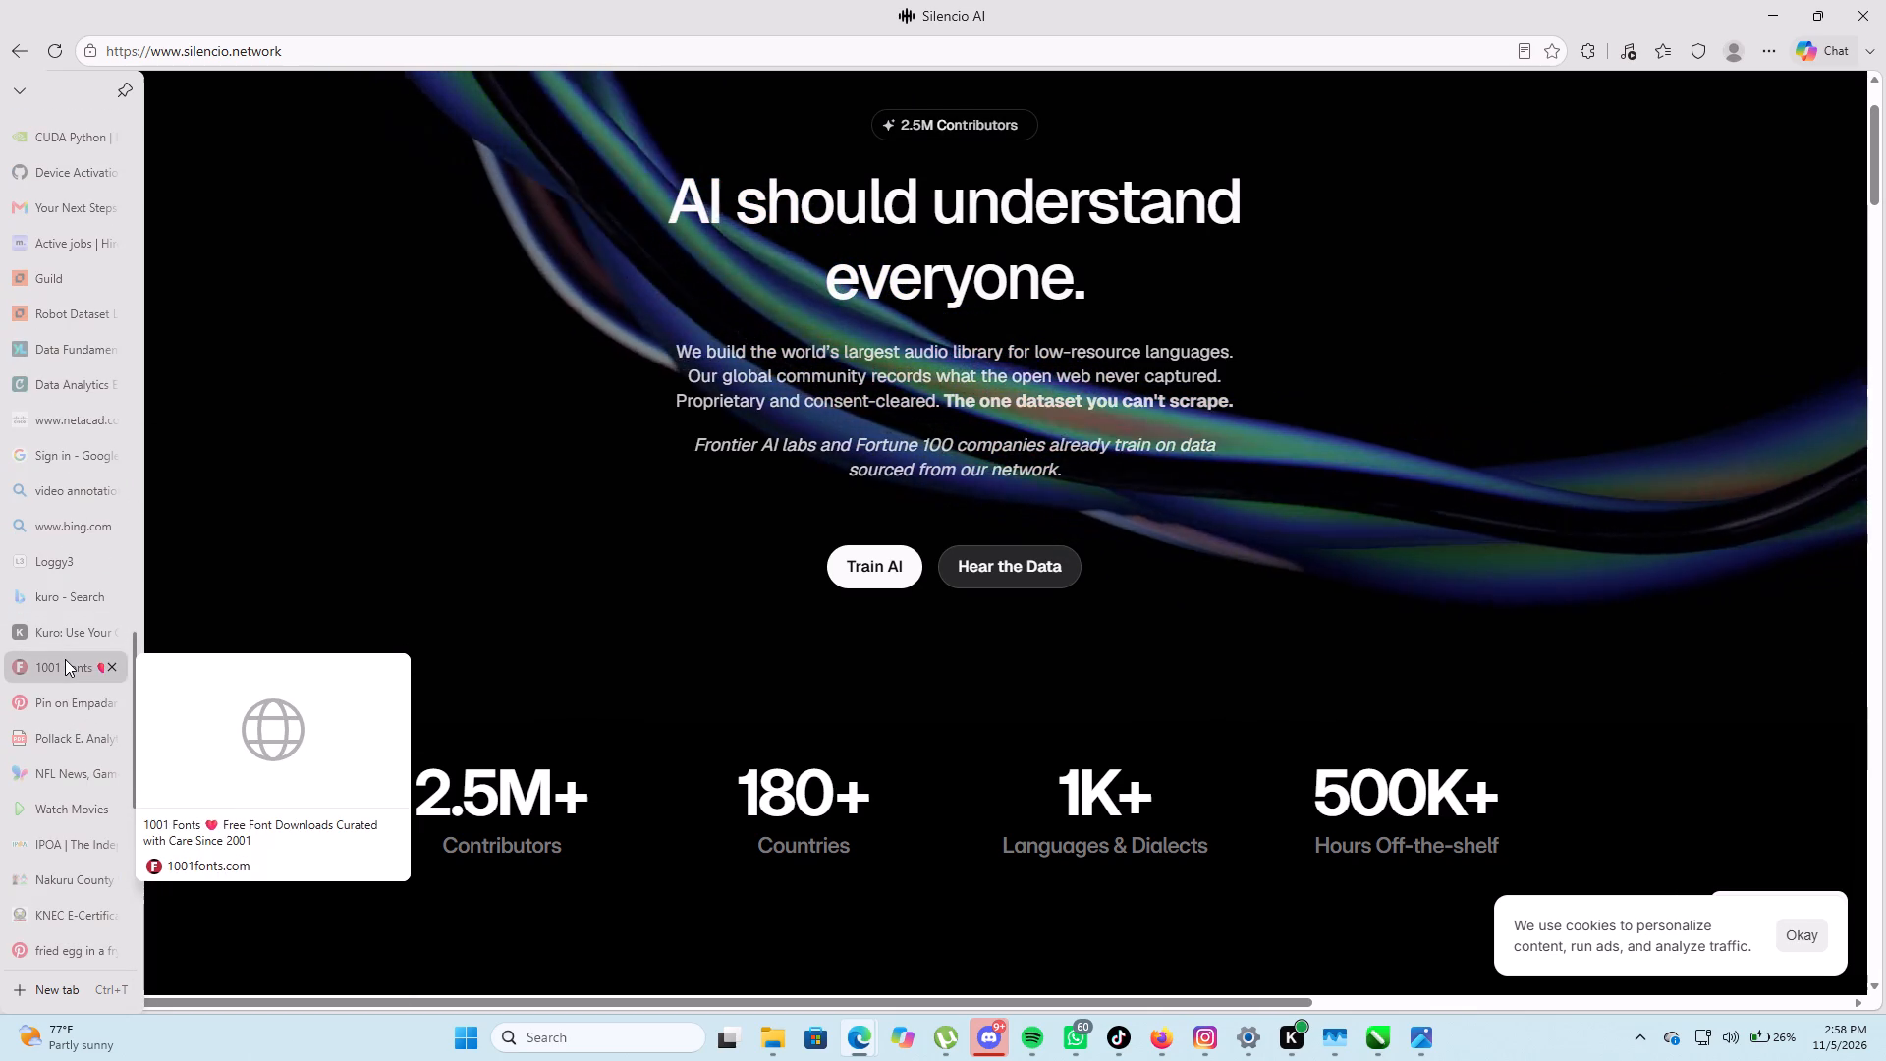
pyautogui.click(65, 659)
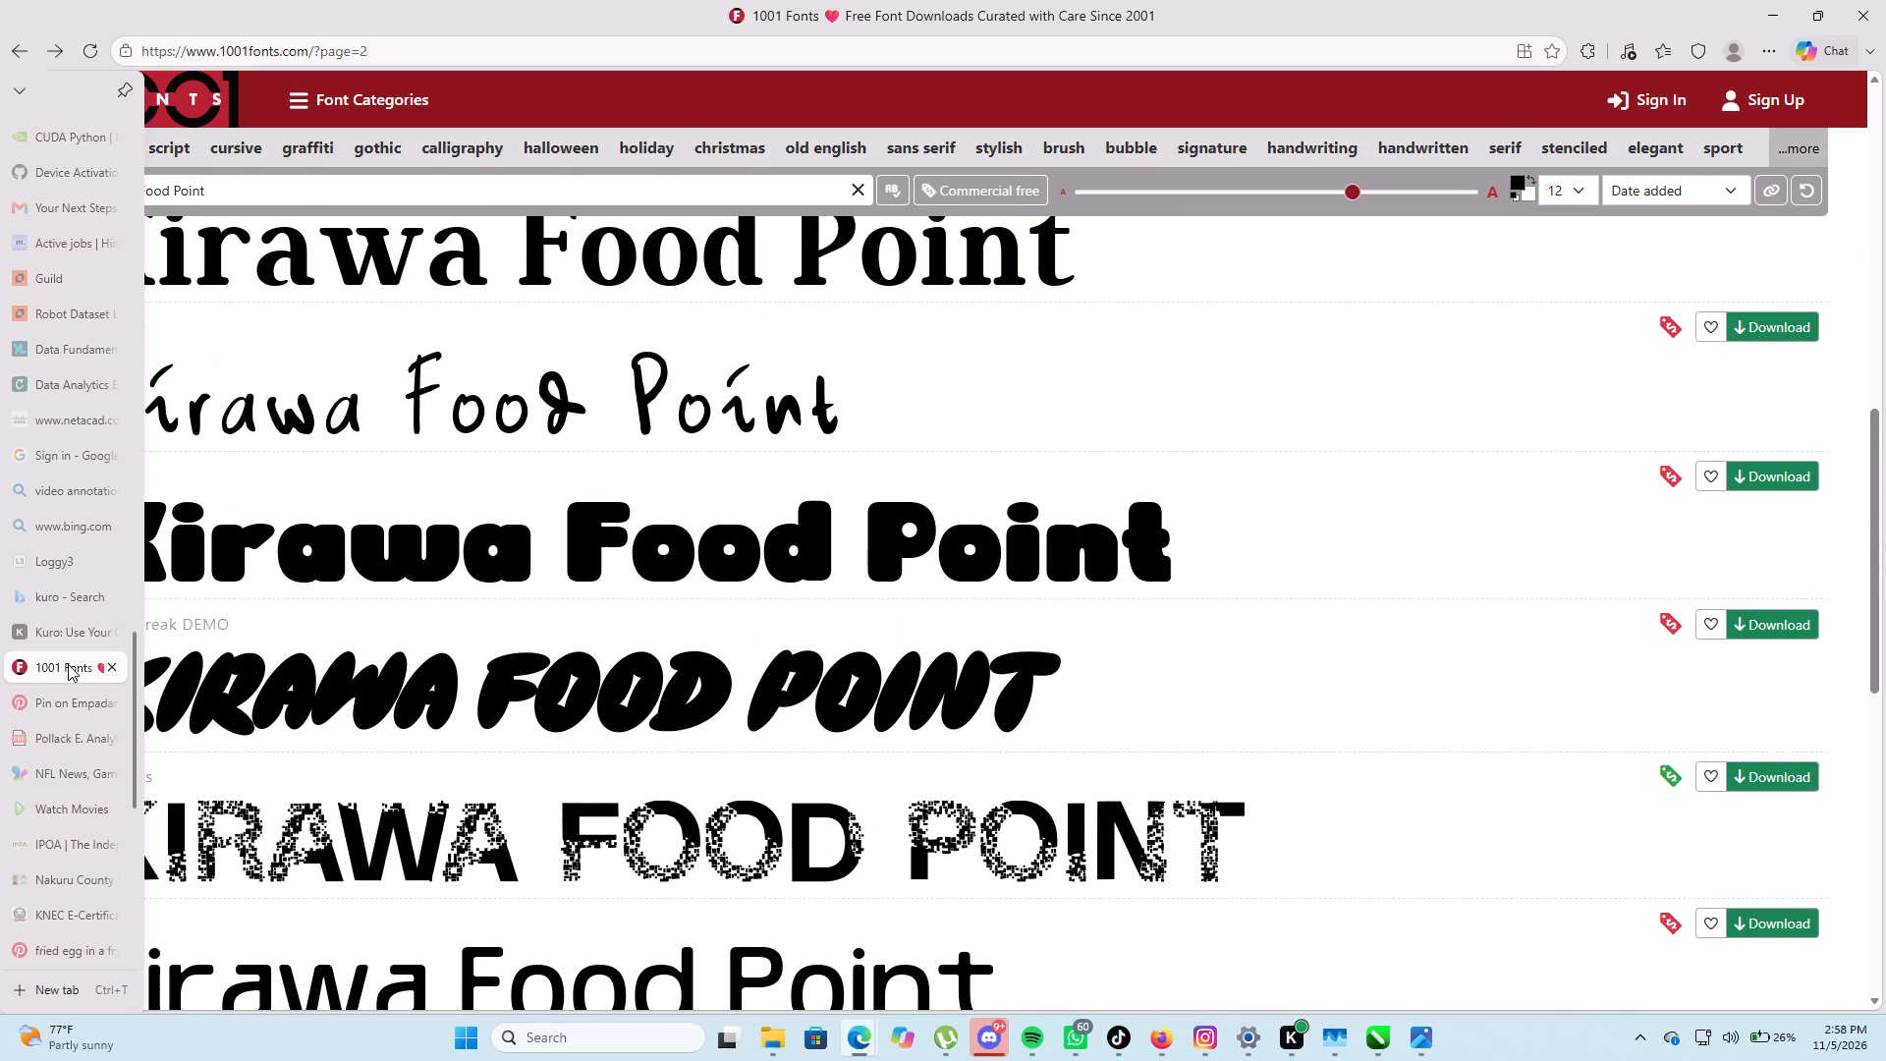
# Search the 1001 Fonts collection for conneqt.
pyautogui.scroll(5, 69, 664)
pyautogui.scroll(2, 492, 386)
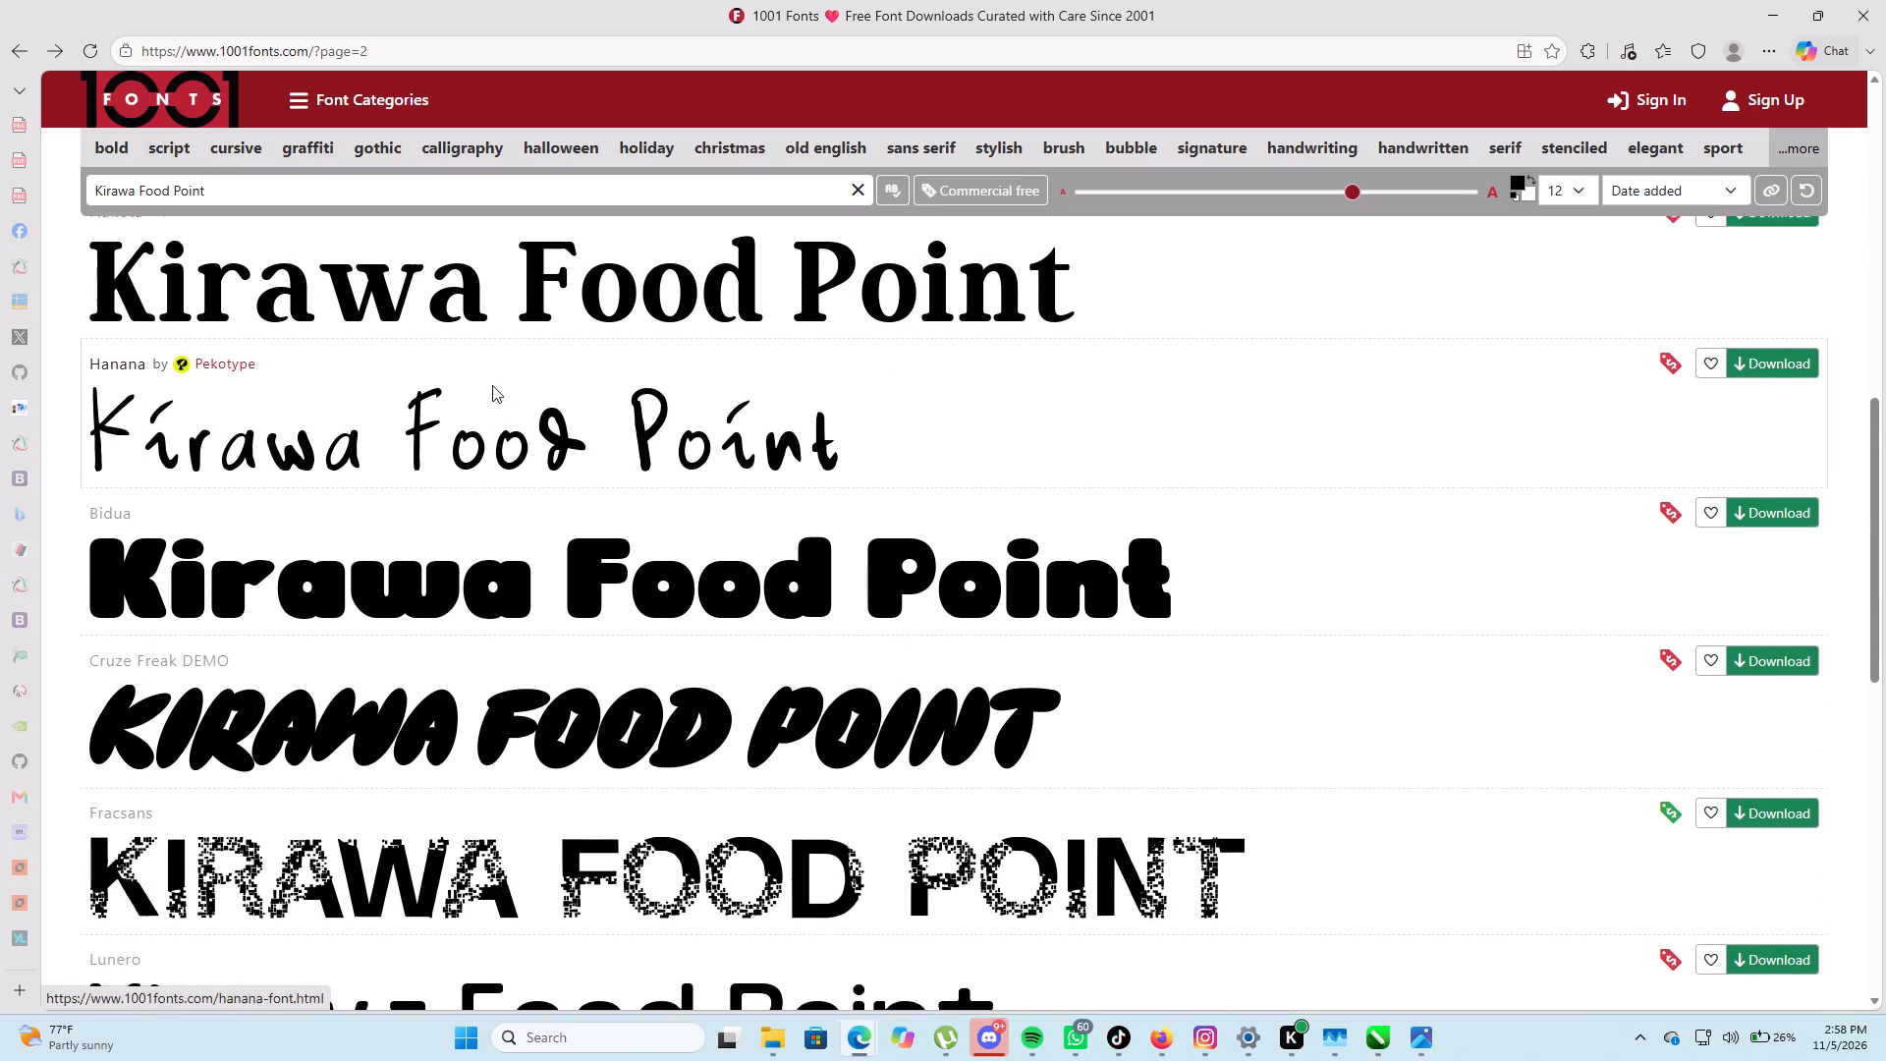
pyautogui.scroll(14, 492, 385)
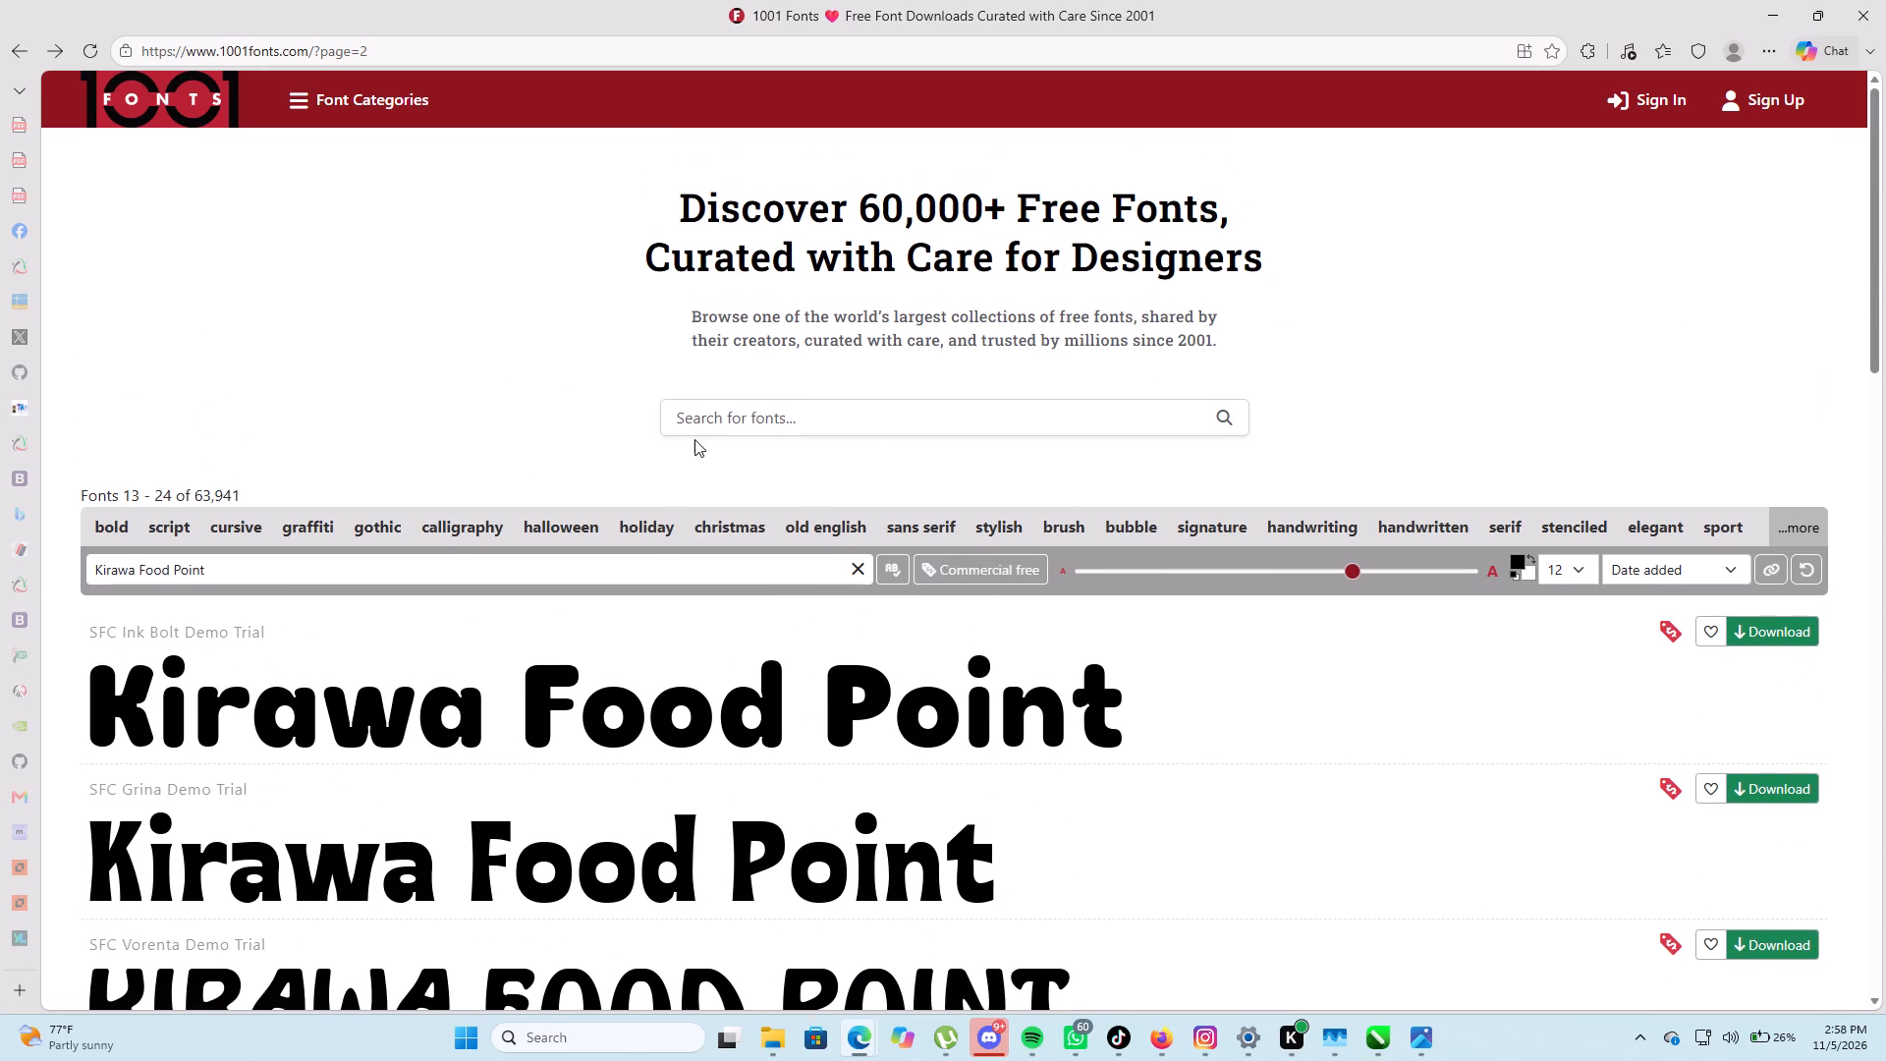
pyautogui.click(724, 424)
pyautogui.click(724, 424)
pyautogui.write('connn')
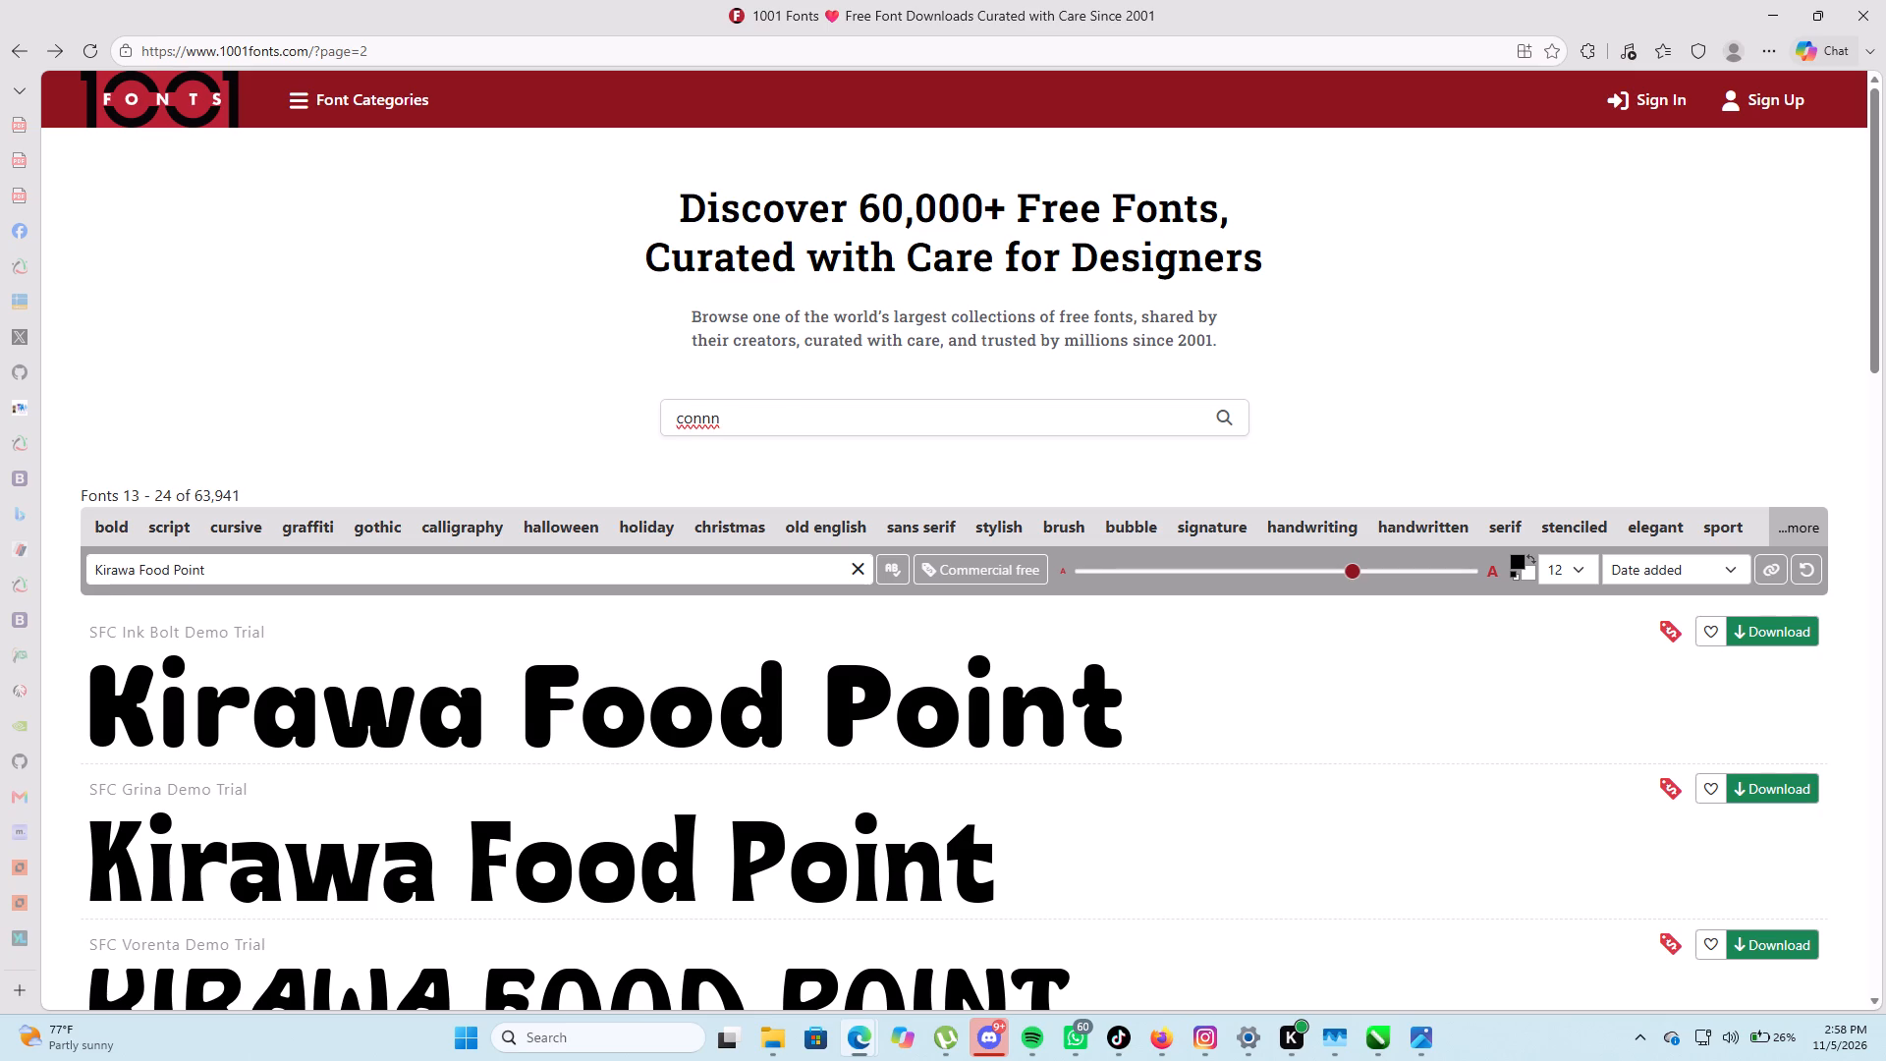
pyautogui.press('BackSpace')
pyautogui.write('eqt')
pyautogui.press('Return')
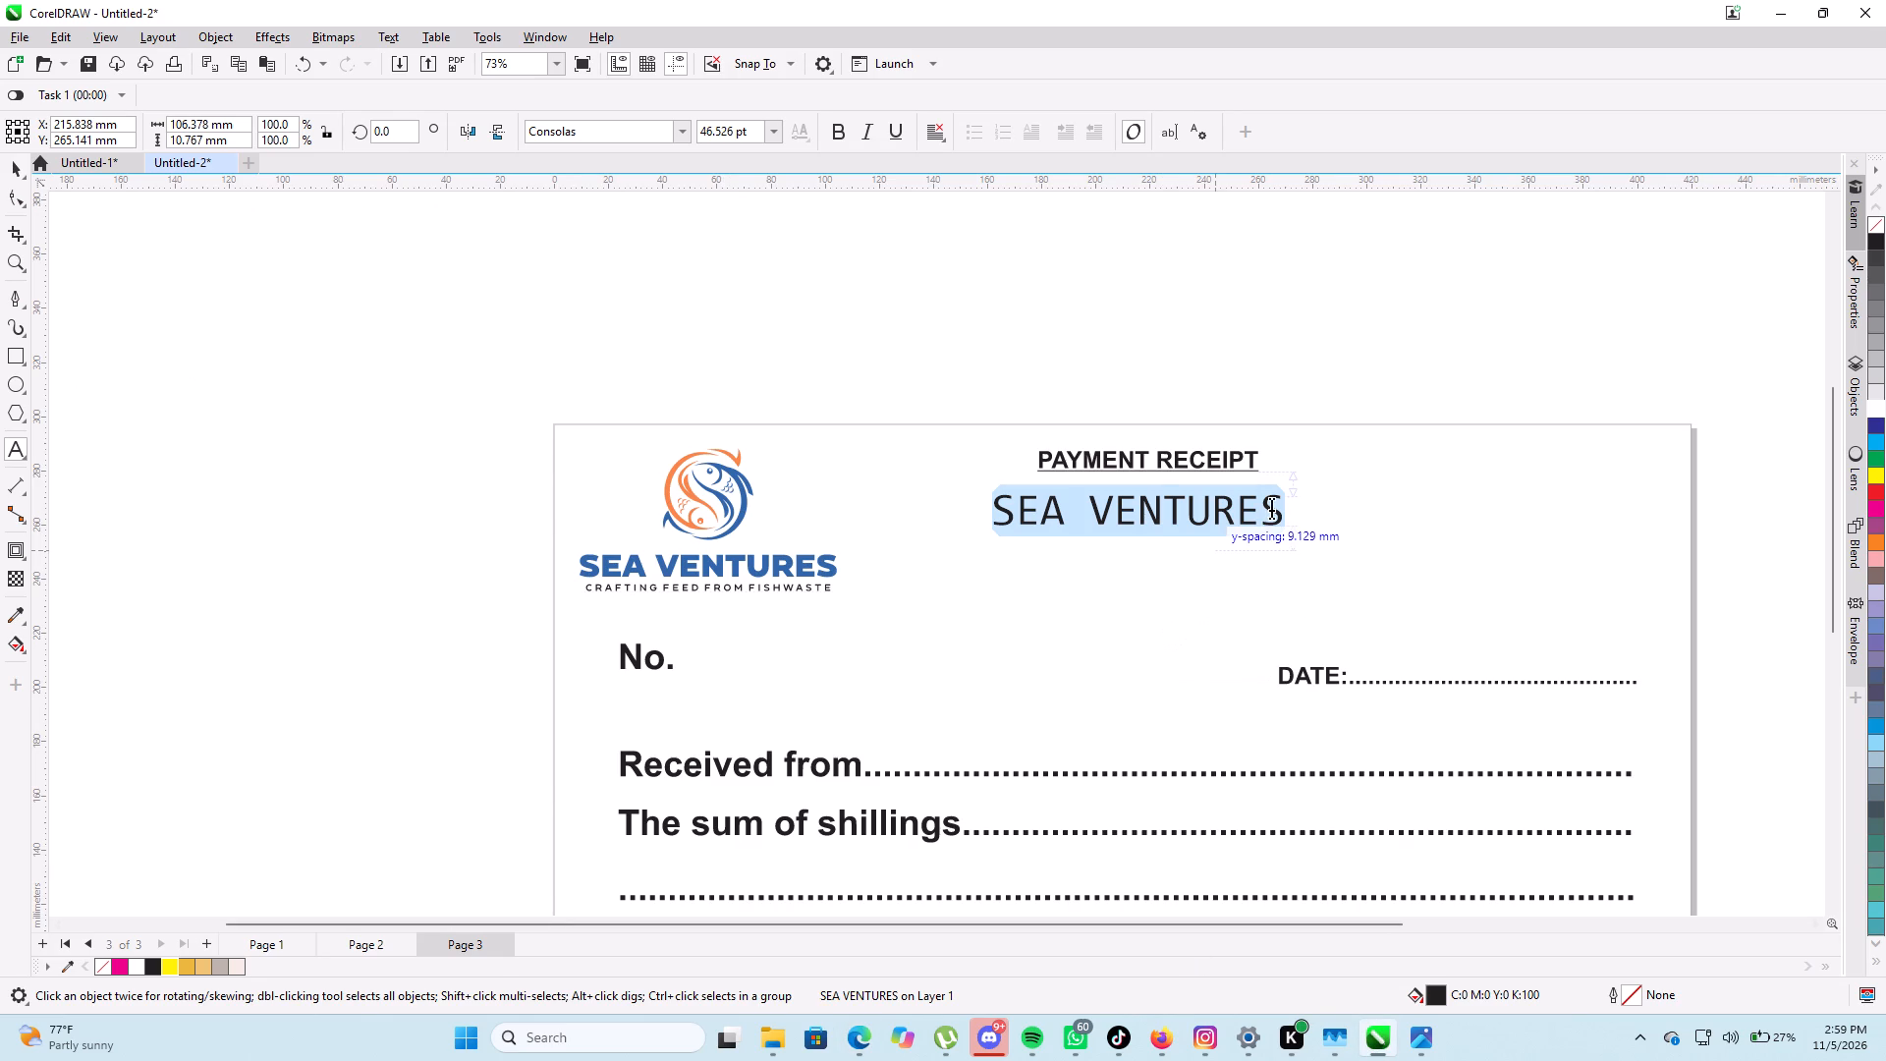
# In CorelDRAW, make the whole SEA VENTURES company name beneath the PAYMENT RECEIPT heading bold.
pyautogui.moveTo(1276, 506); pyautogui.dragTo(1193, 507)
pyautogui.click(1195, 507)
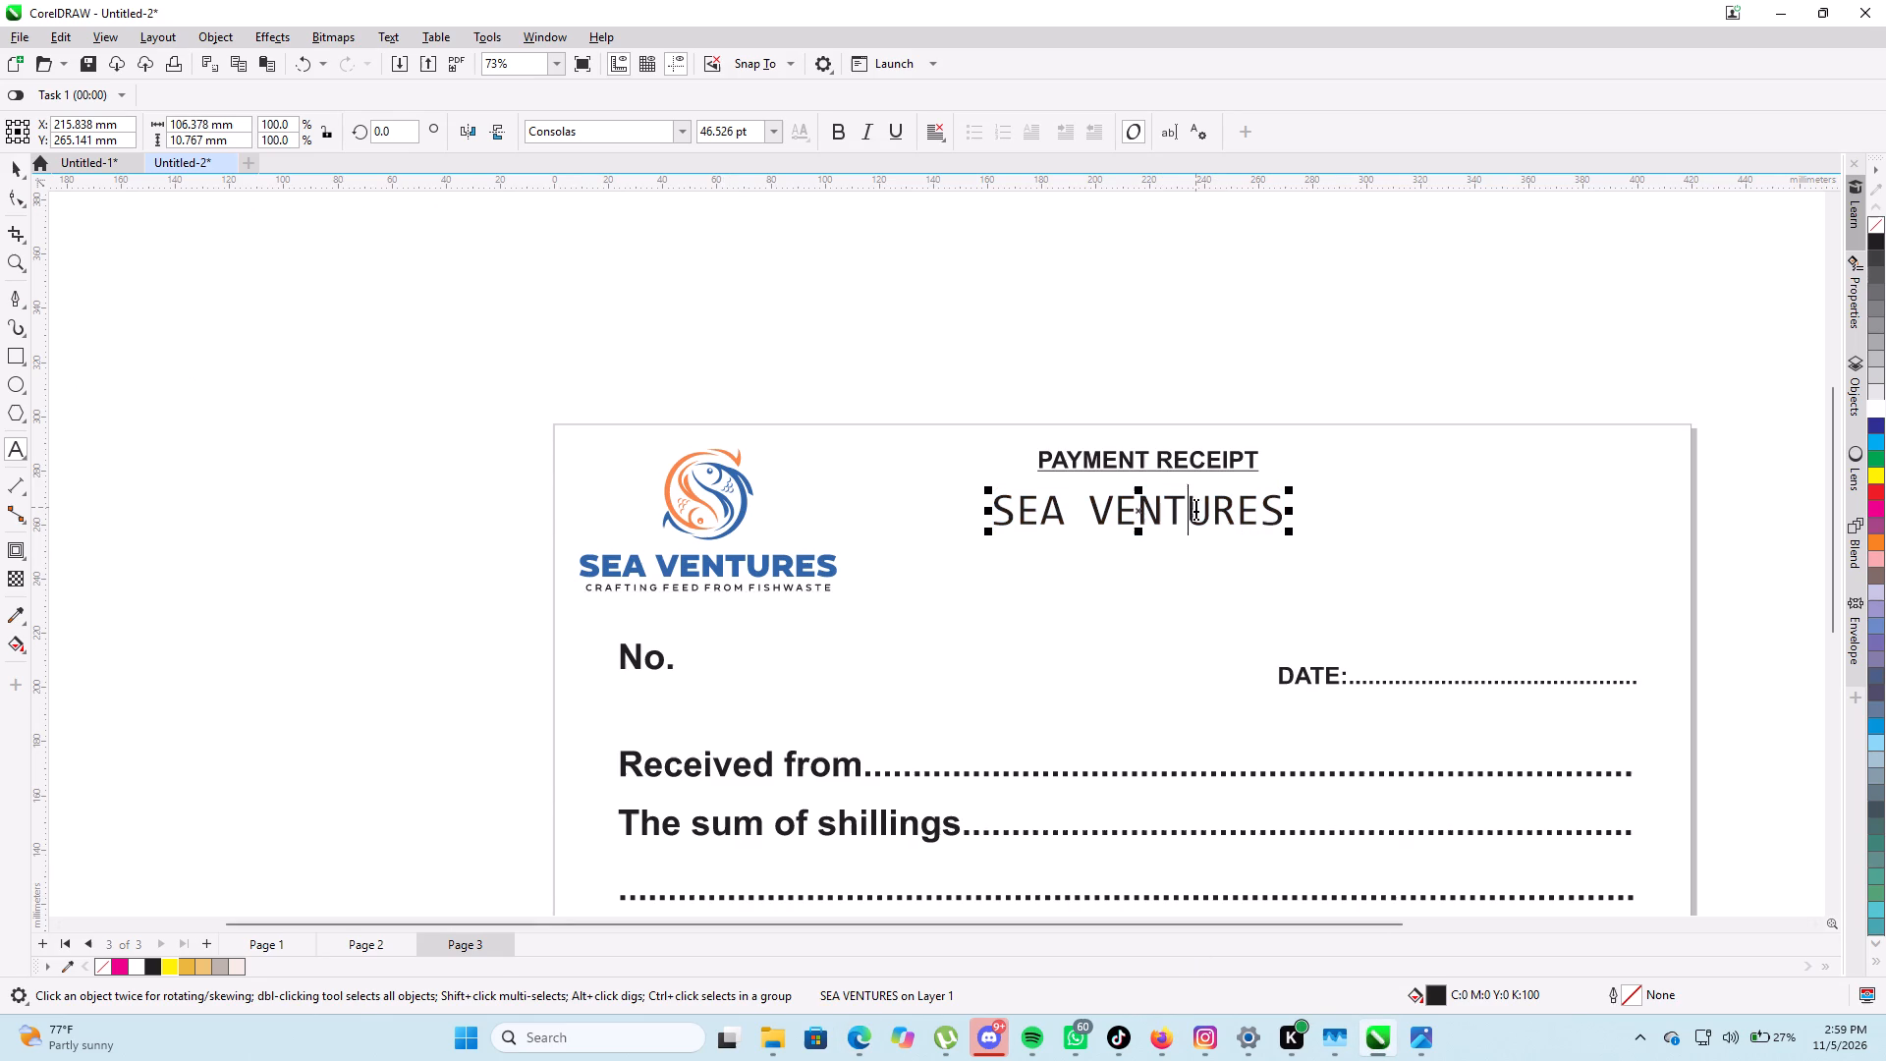
pyautogui.moveTo(1279, 511); pyautogui.dragTo(1025, 501)
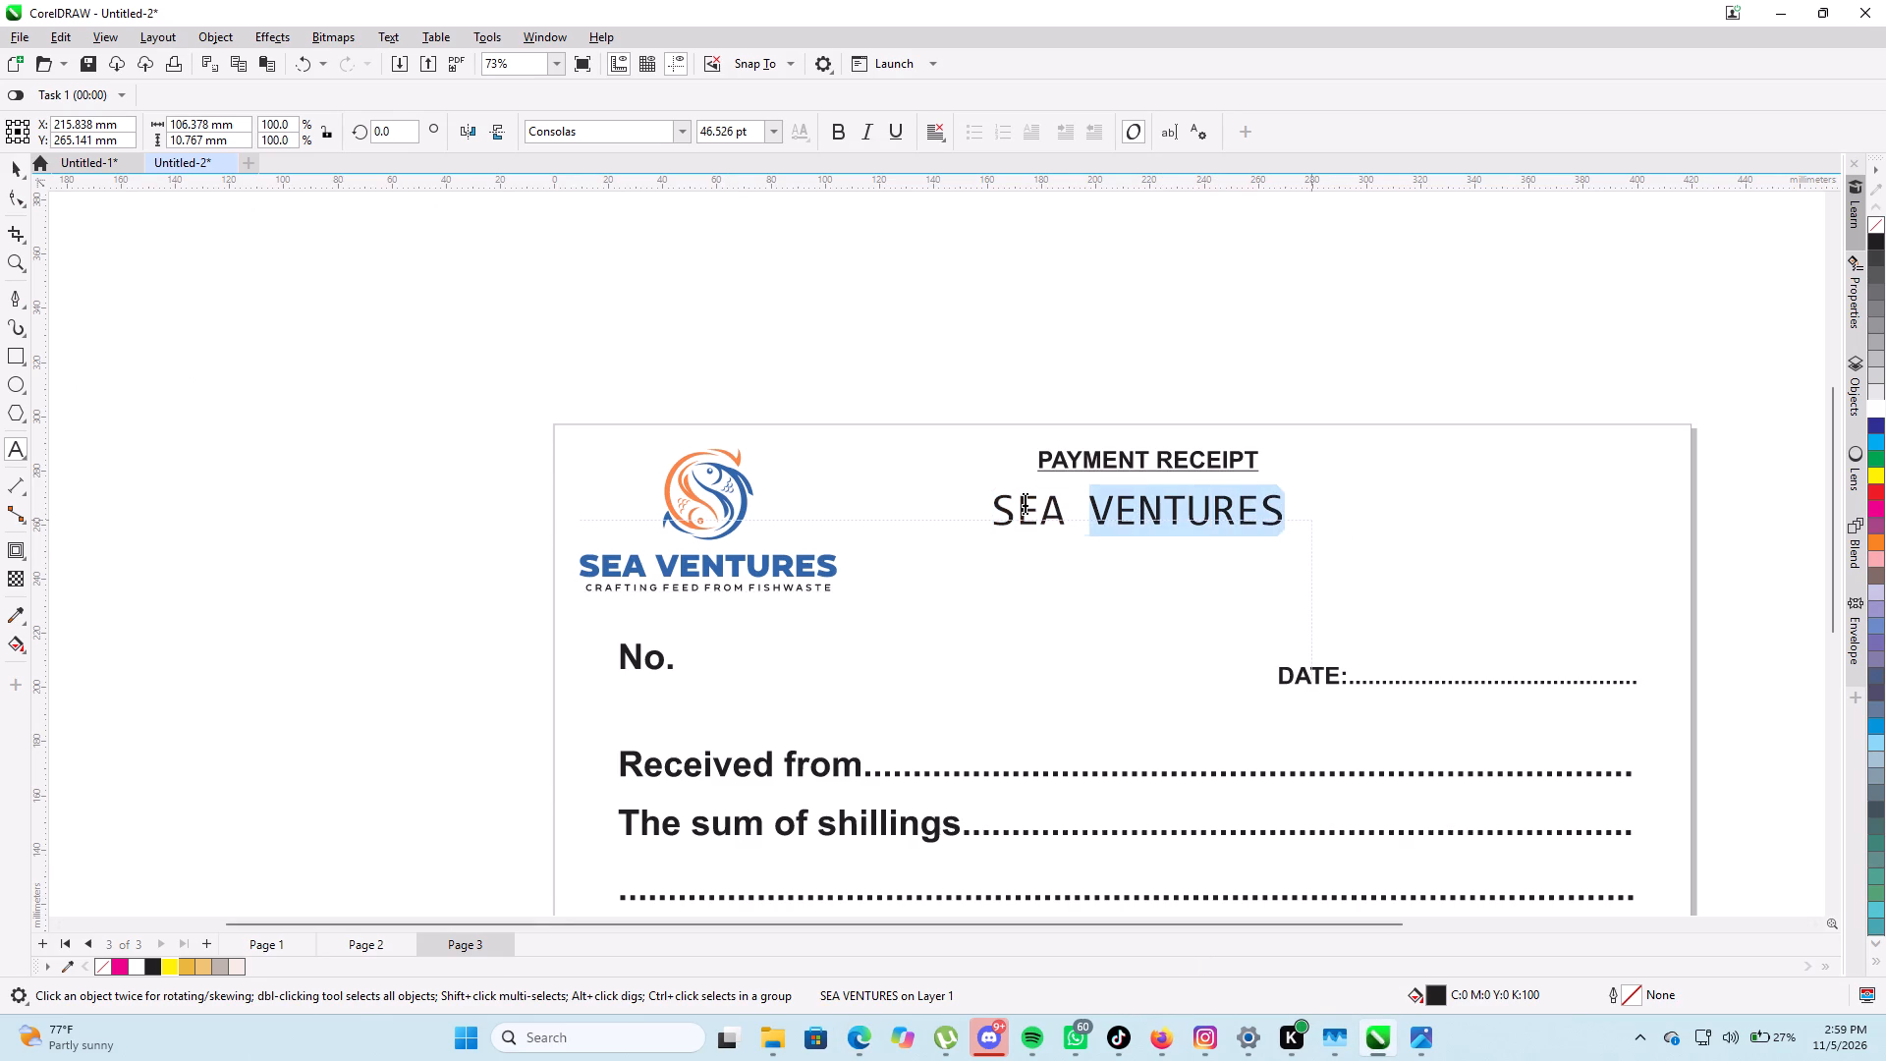
pyautogui.moveTo(1025, 501); pyautogui.dragTo(983, 501)
pyautogui.click(834, 124)
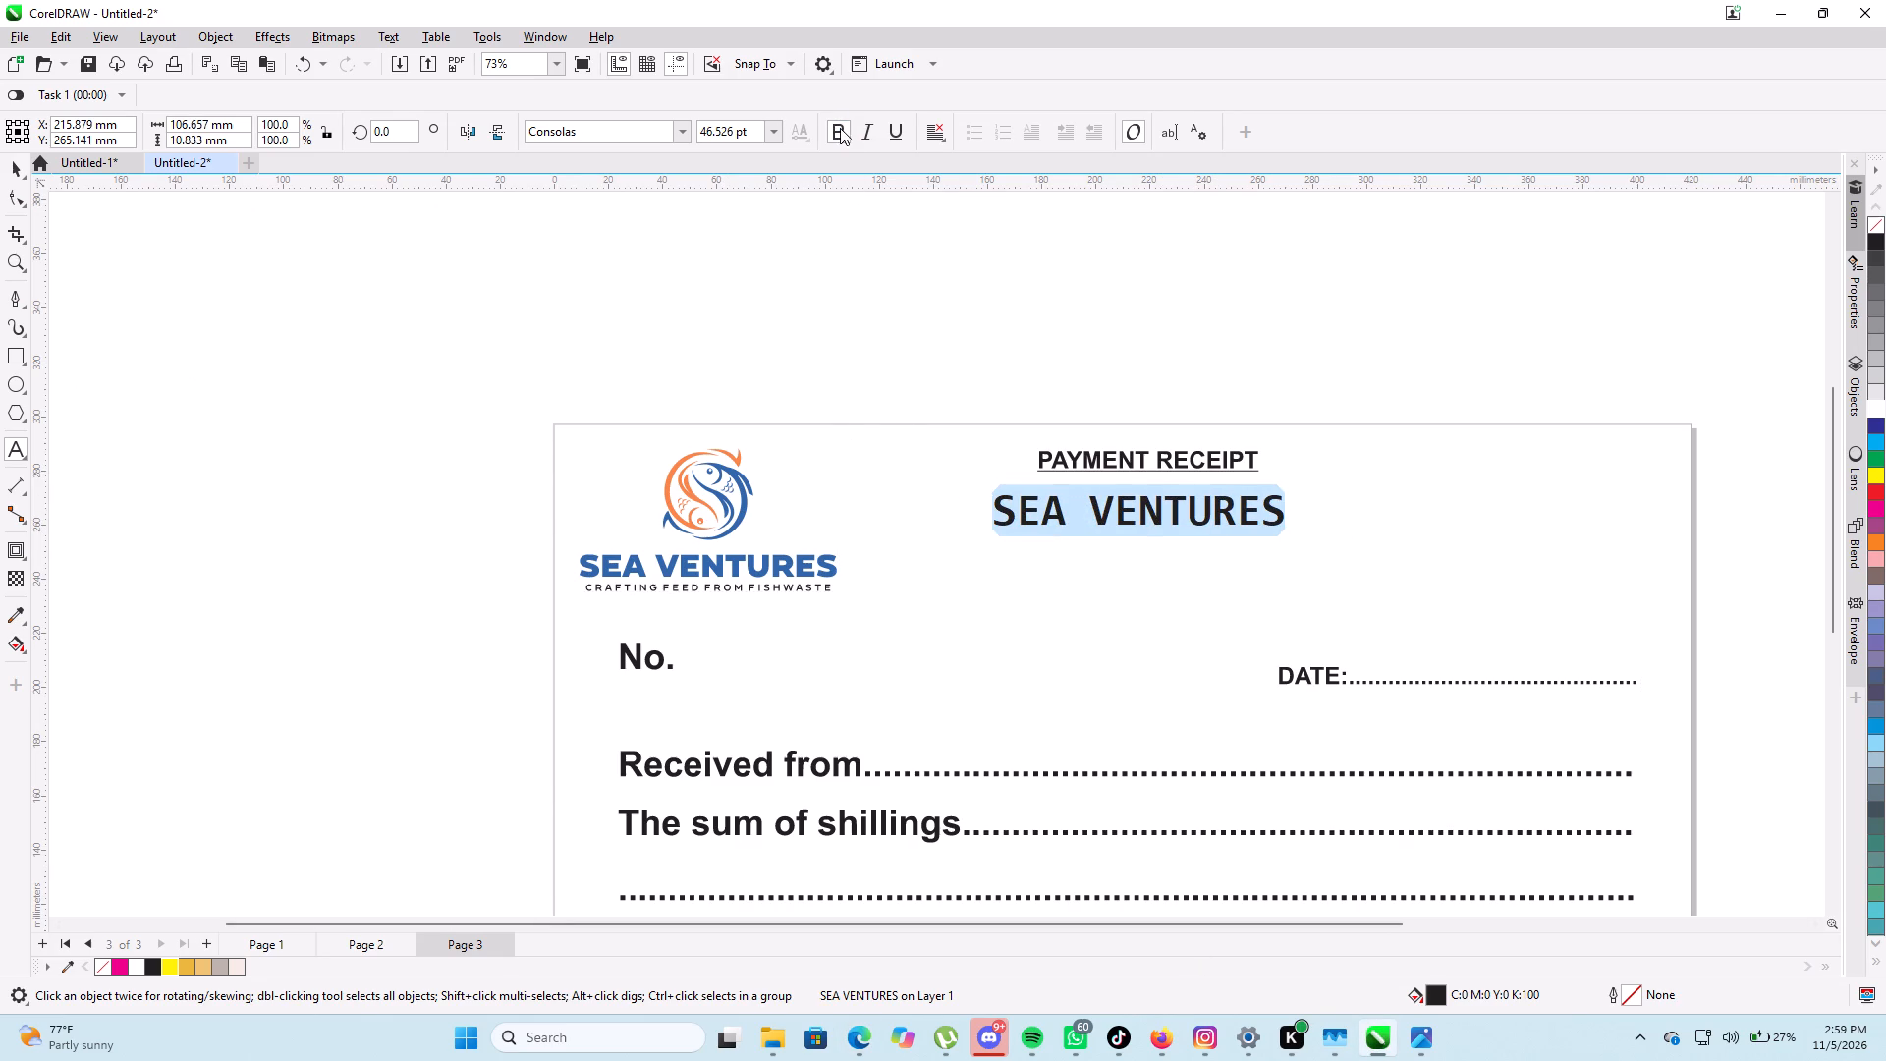
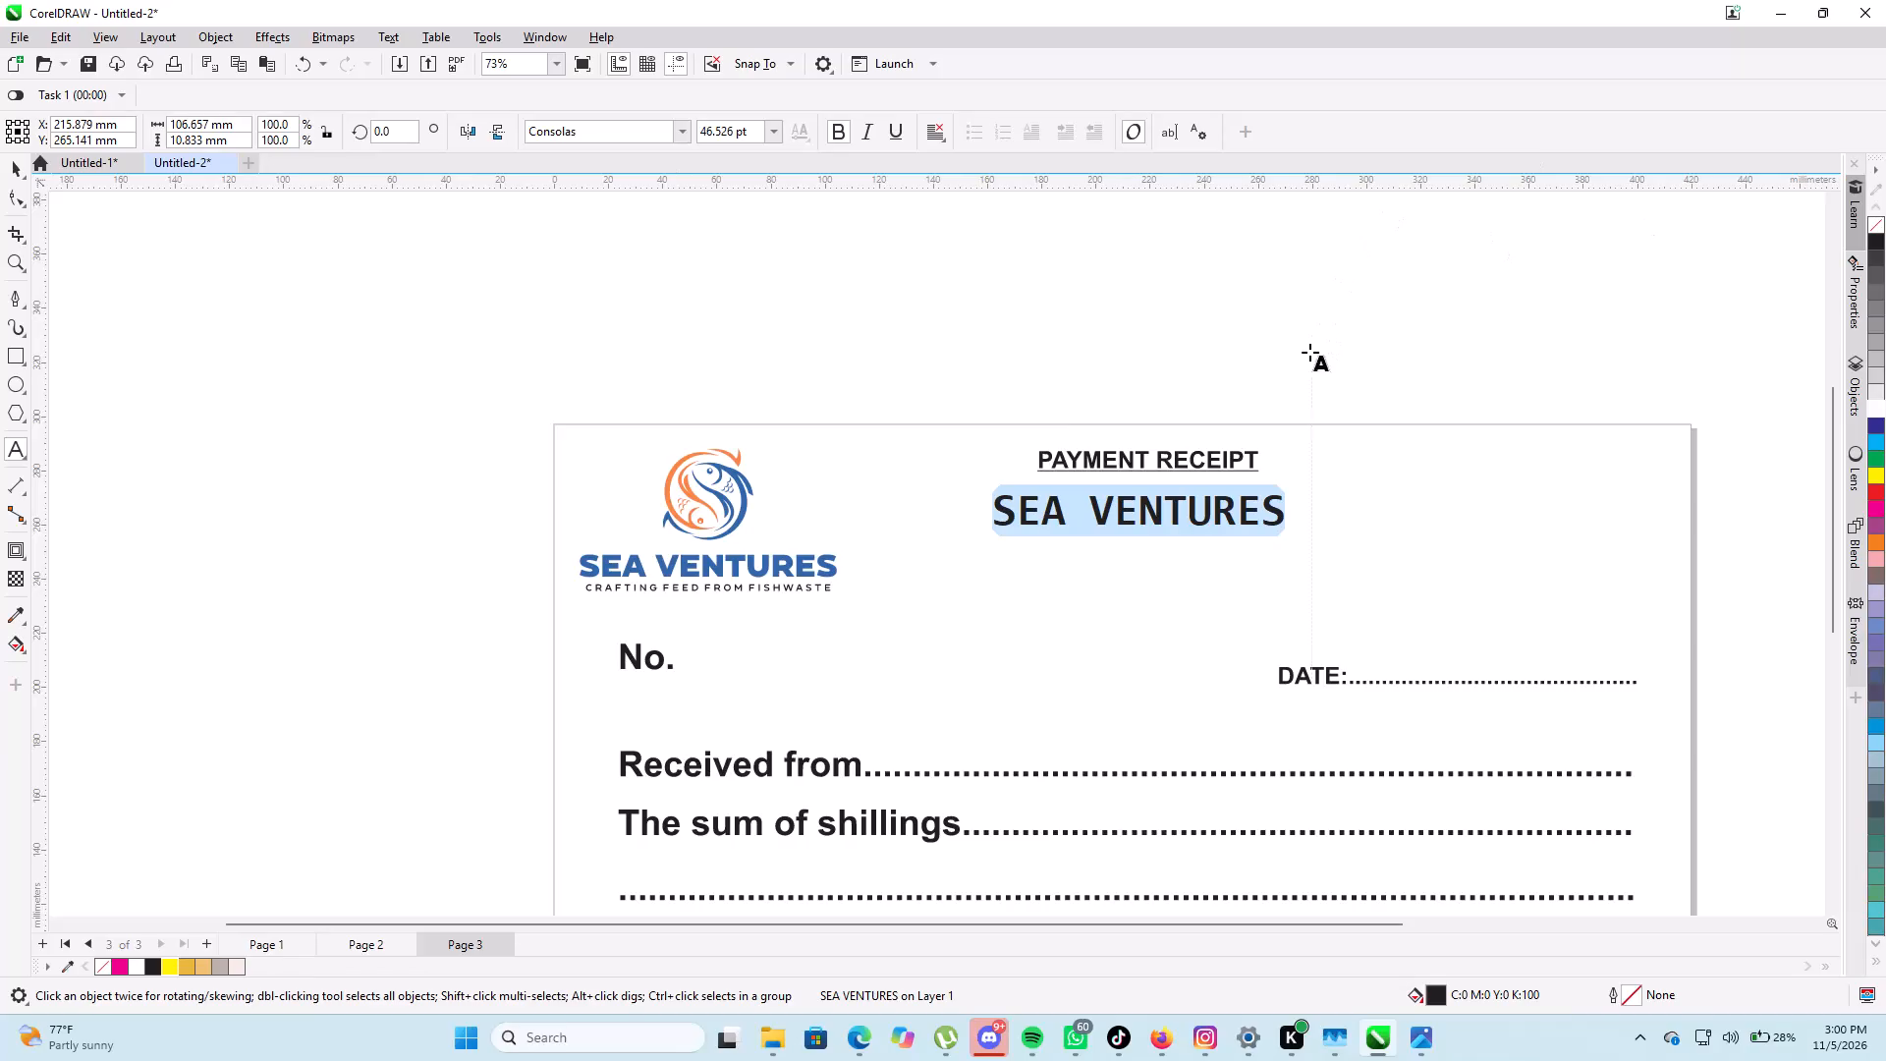
# Duplicate the SEA VENTURES company name and place the copy just beneath the original.
pyautogui.click(19, 159)
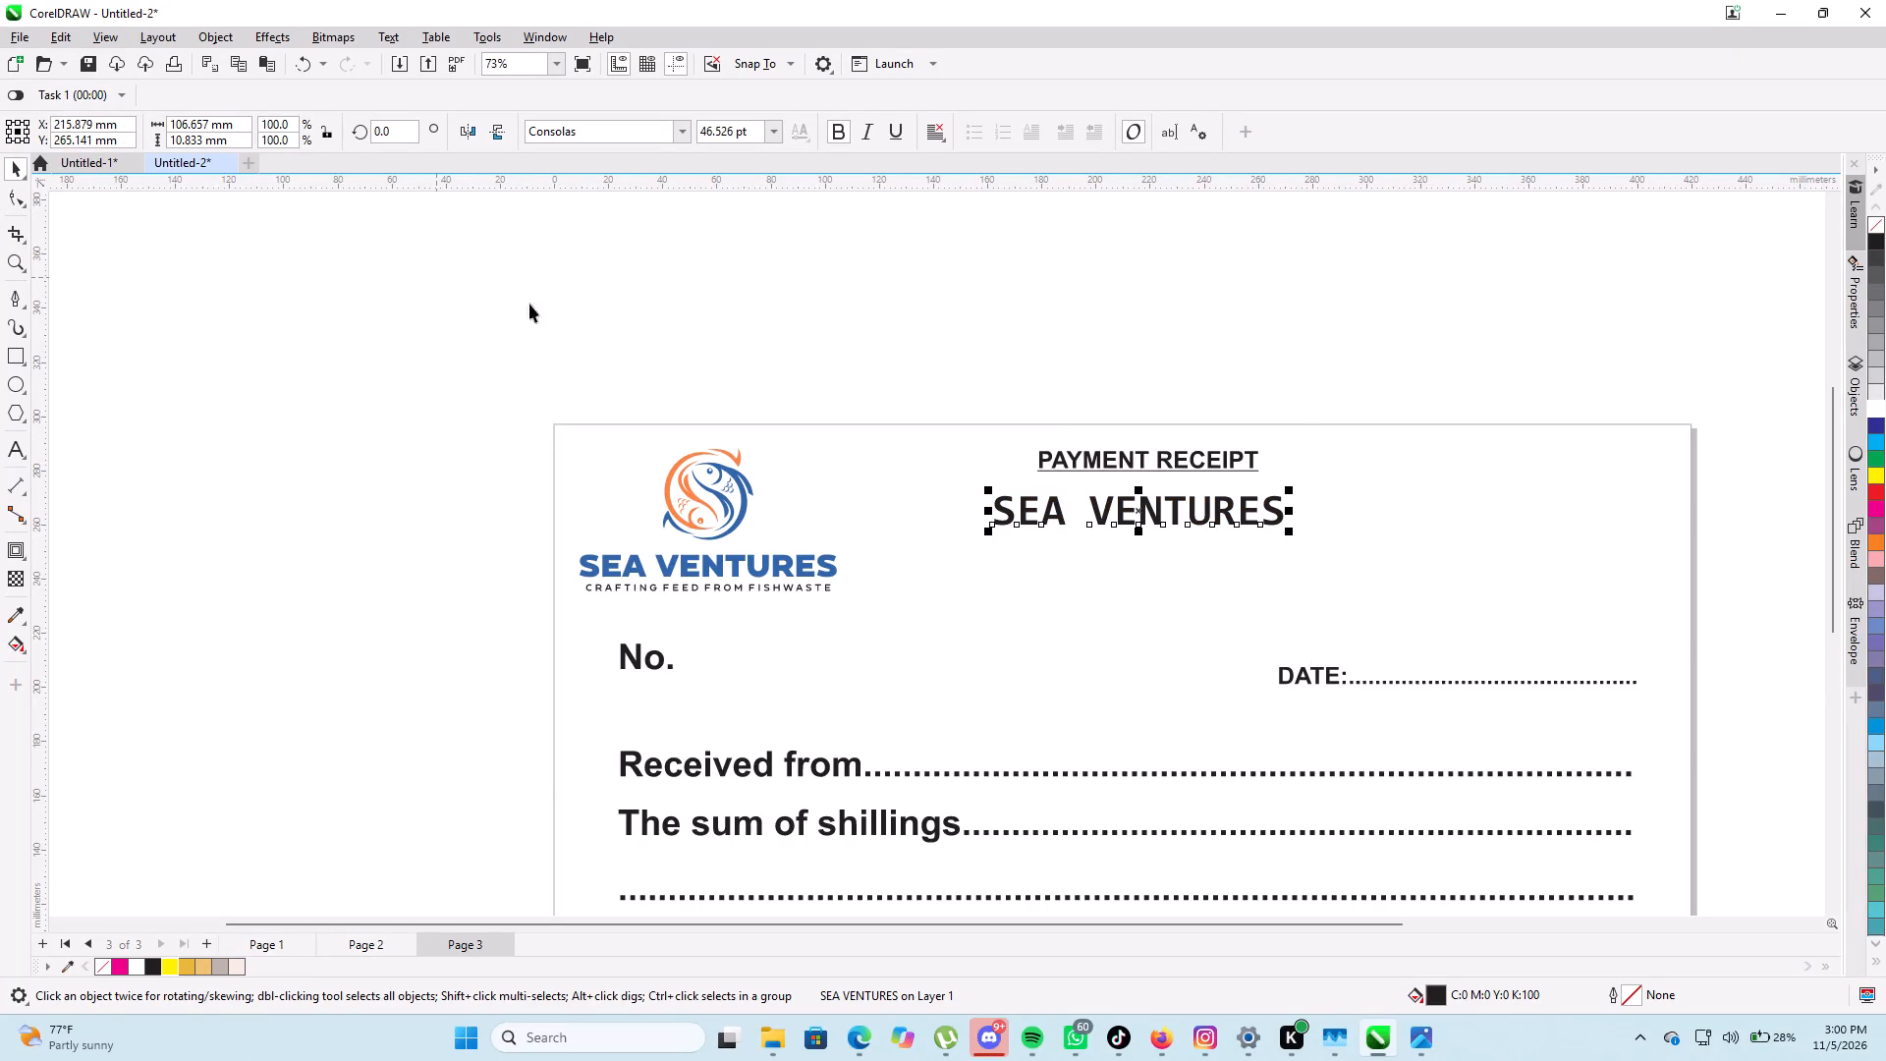
pyautogui.click(1183, 513)
pyautogui.click(1158, 509)
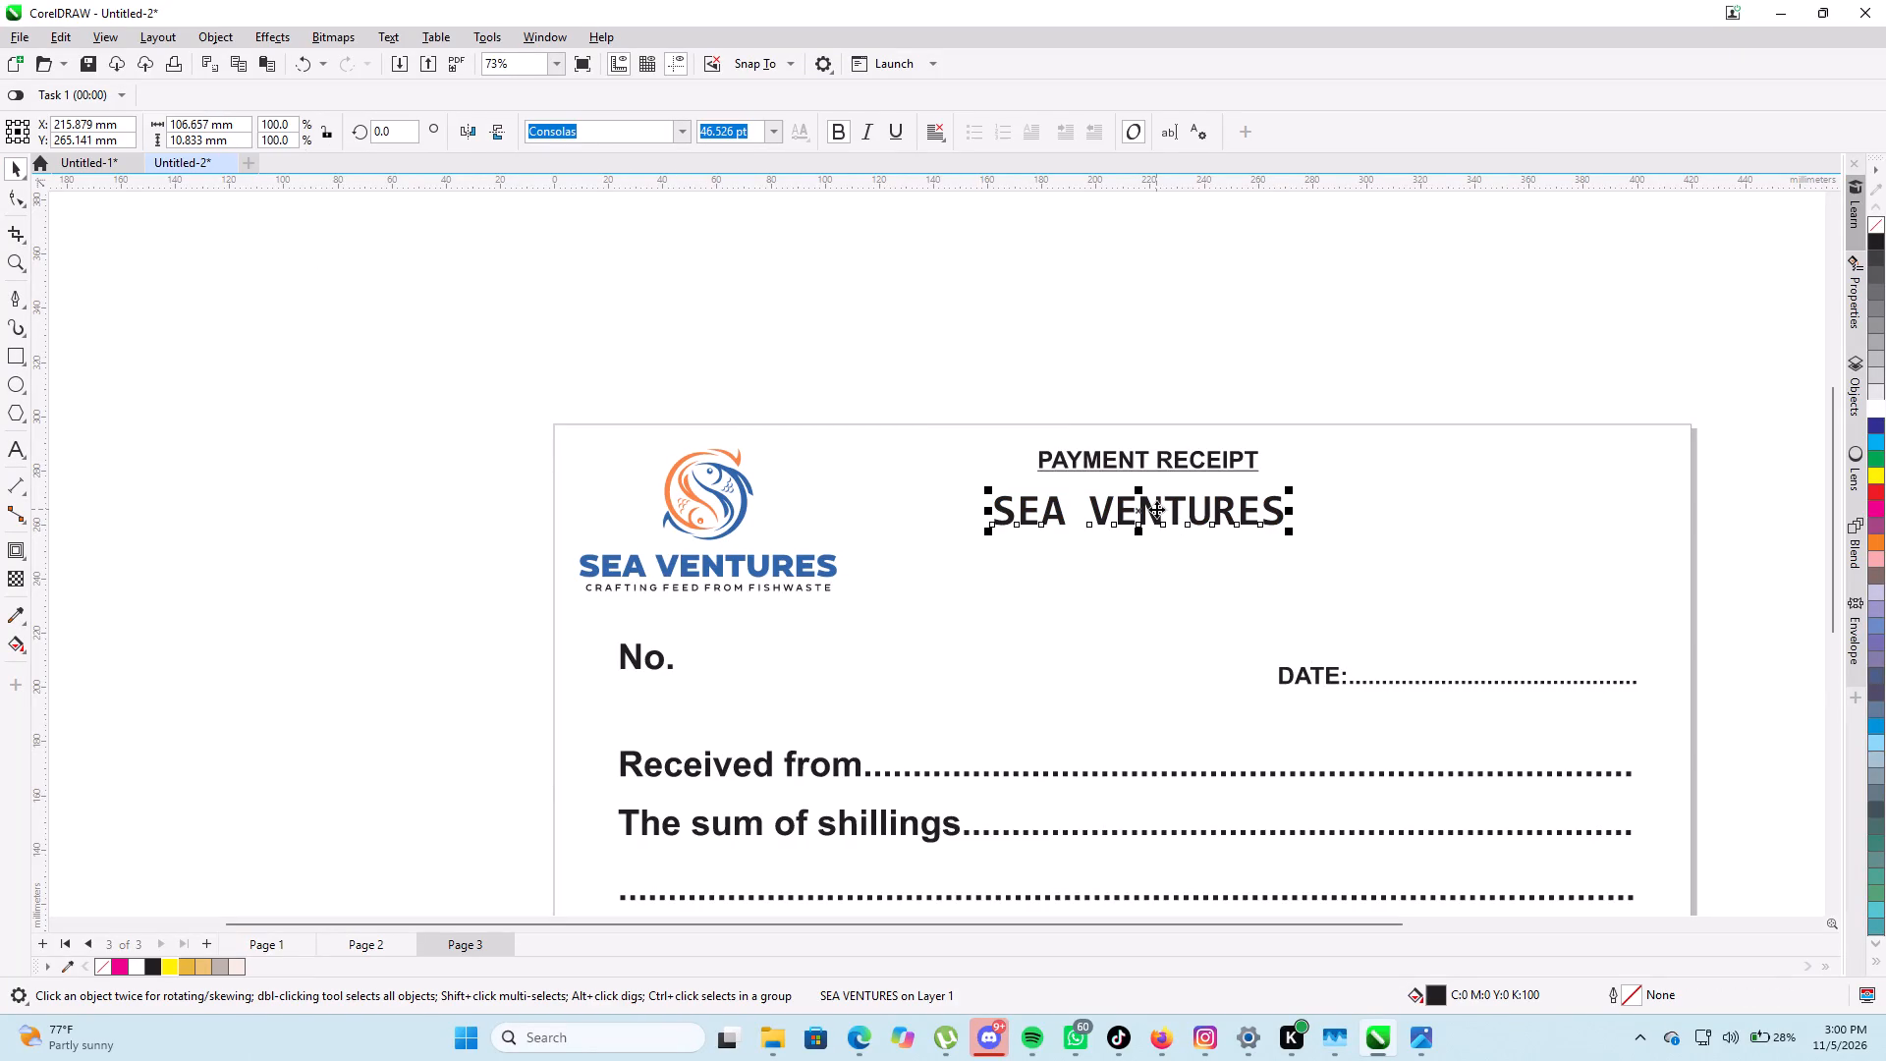
pyautogui.hotkey('ctrl', 'd')
pyautogui.moveTo(1152, 490); pyautogui.dragTo(1152, 494)
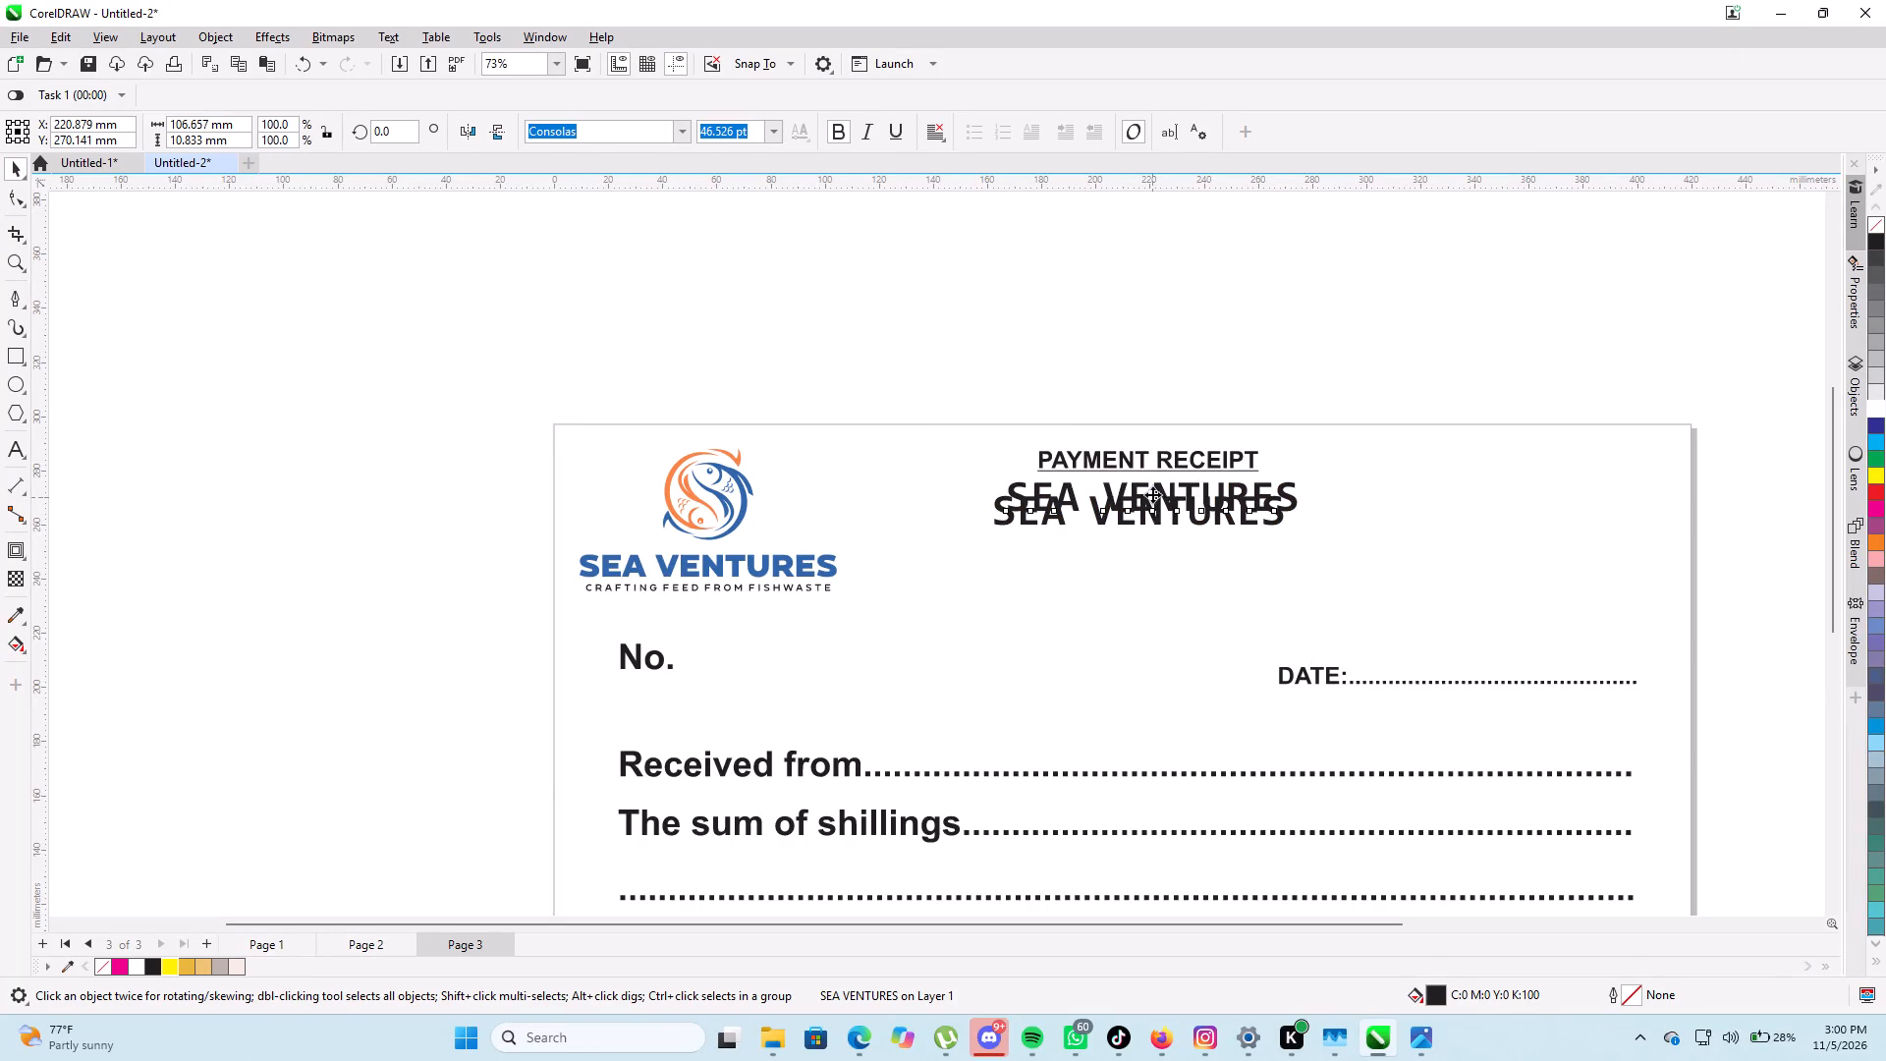
pyautogui.moveTo(1152, 494); pyautogui.dragTo(1151, 542)
# Replace the whole text of the lower SEA VENTURES copy with "Mombasa,Utange".
pyautogui.doubleClick(1198, 537)
pyautogui.tripleClick(1255, 546)
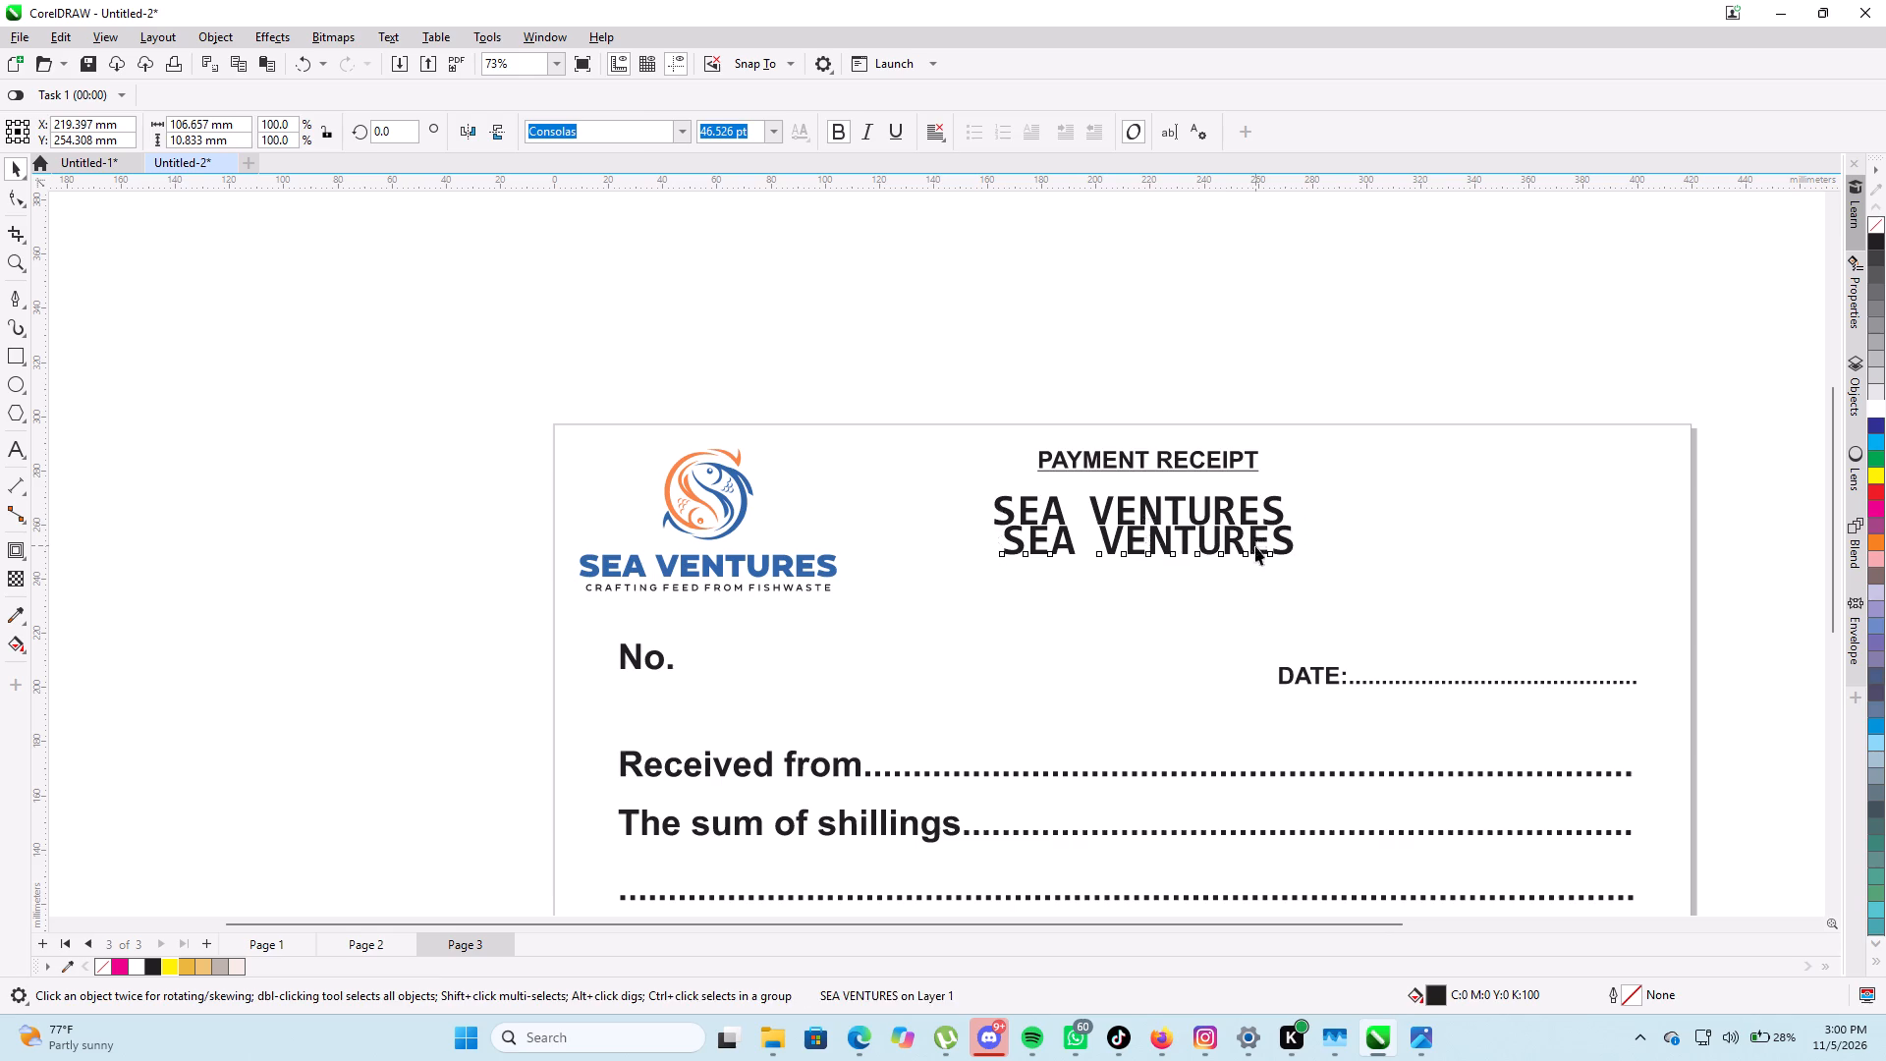
pyautogui.doubleClick(1290, 545)
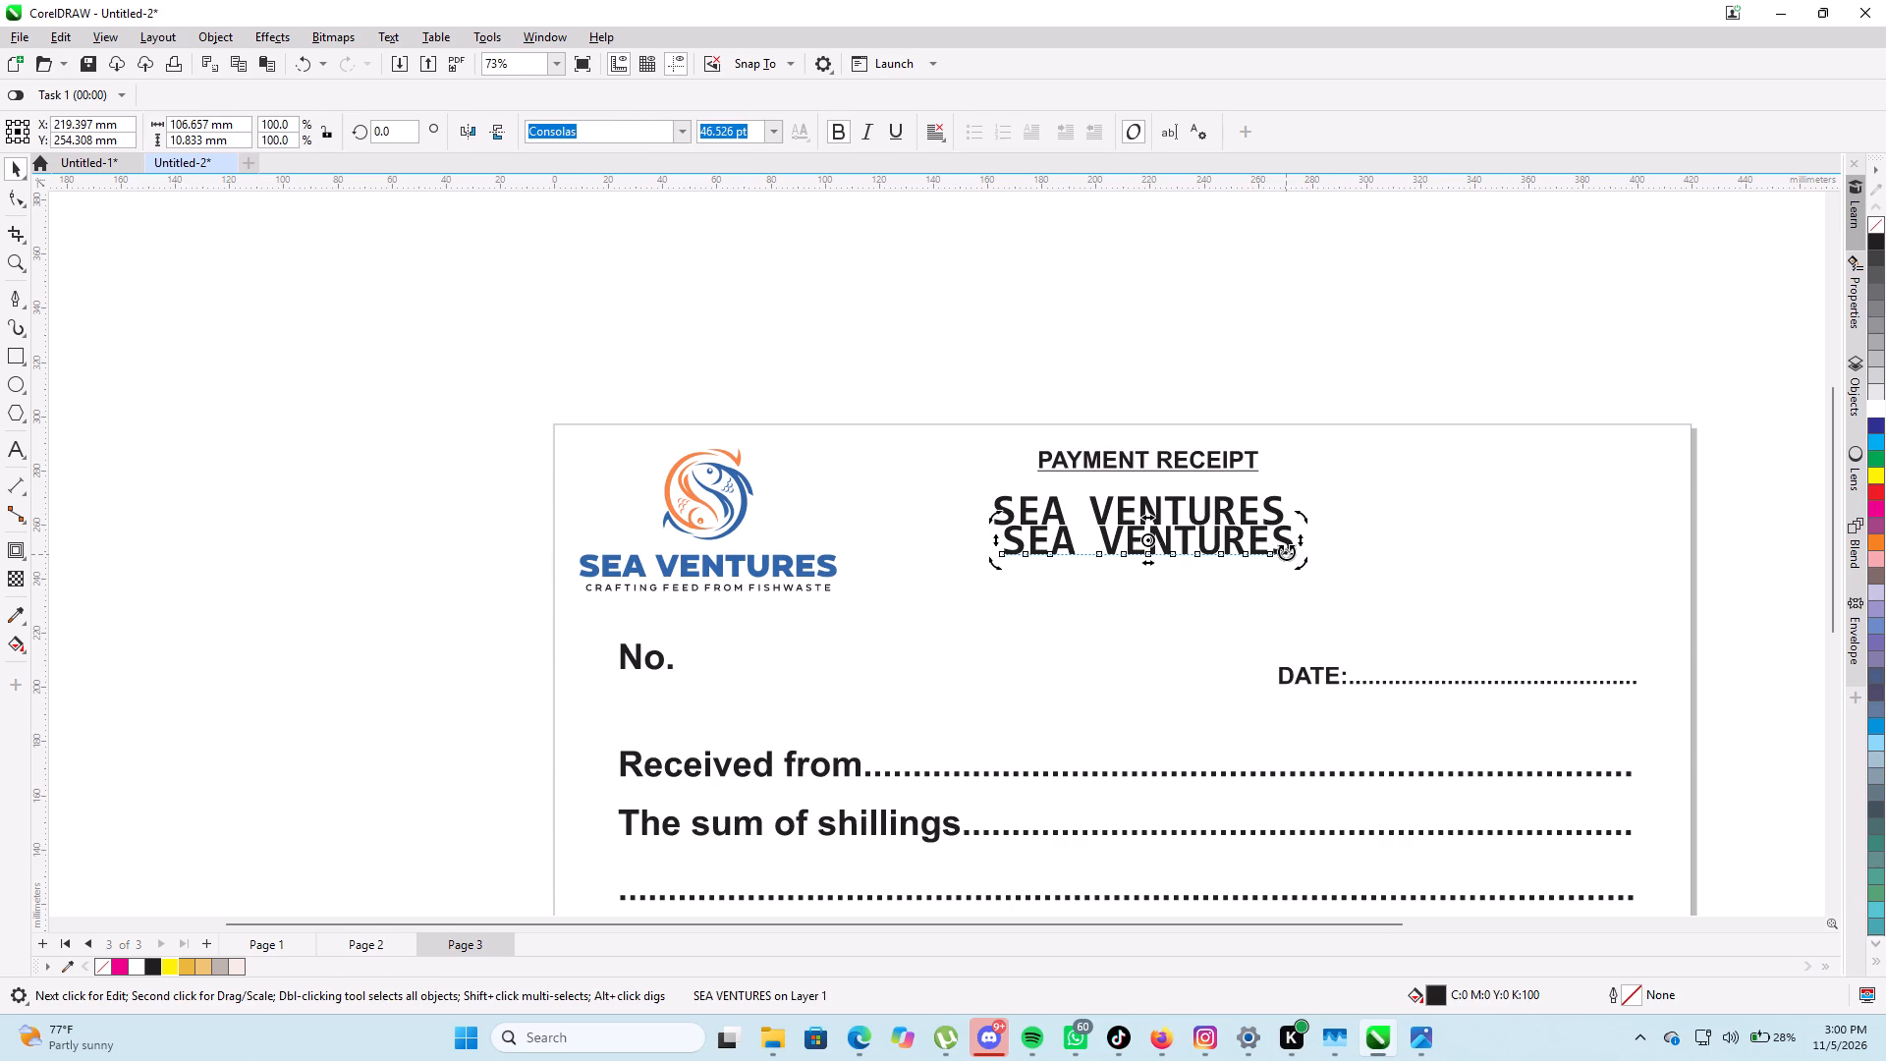
pyautogui.click(1286, 551)
pyautogui.tripleClick(1286, 549)
pyautogui.moveTo(1290, 544); pyautogui.dragTo(1199, 530)
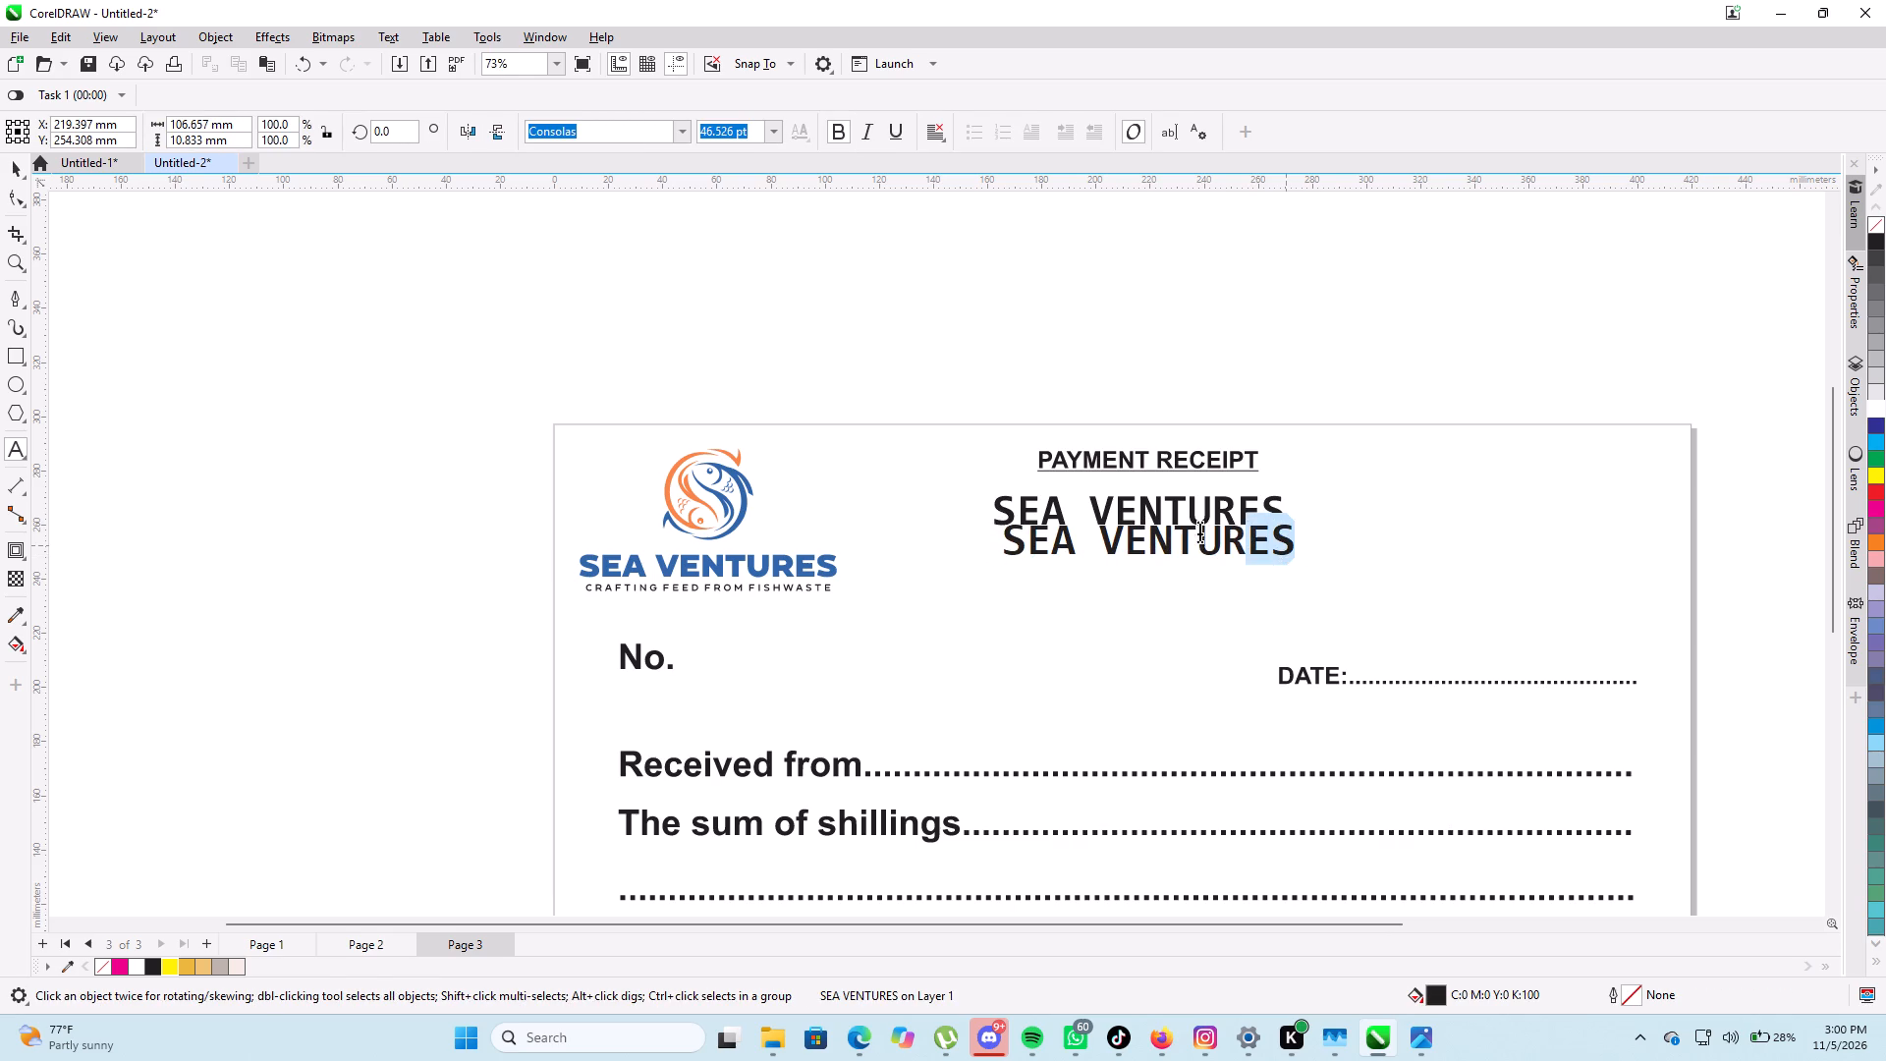
pyautogui.moveTo(1199, 530); pyautogui.dragTo(1010, 512)
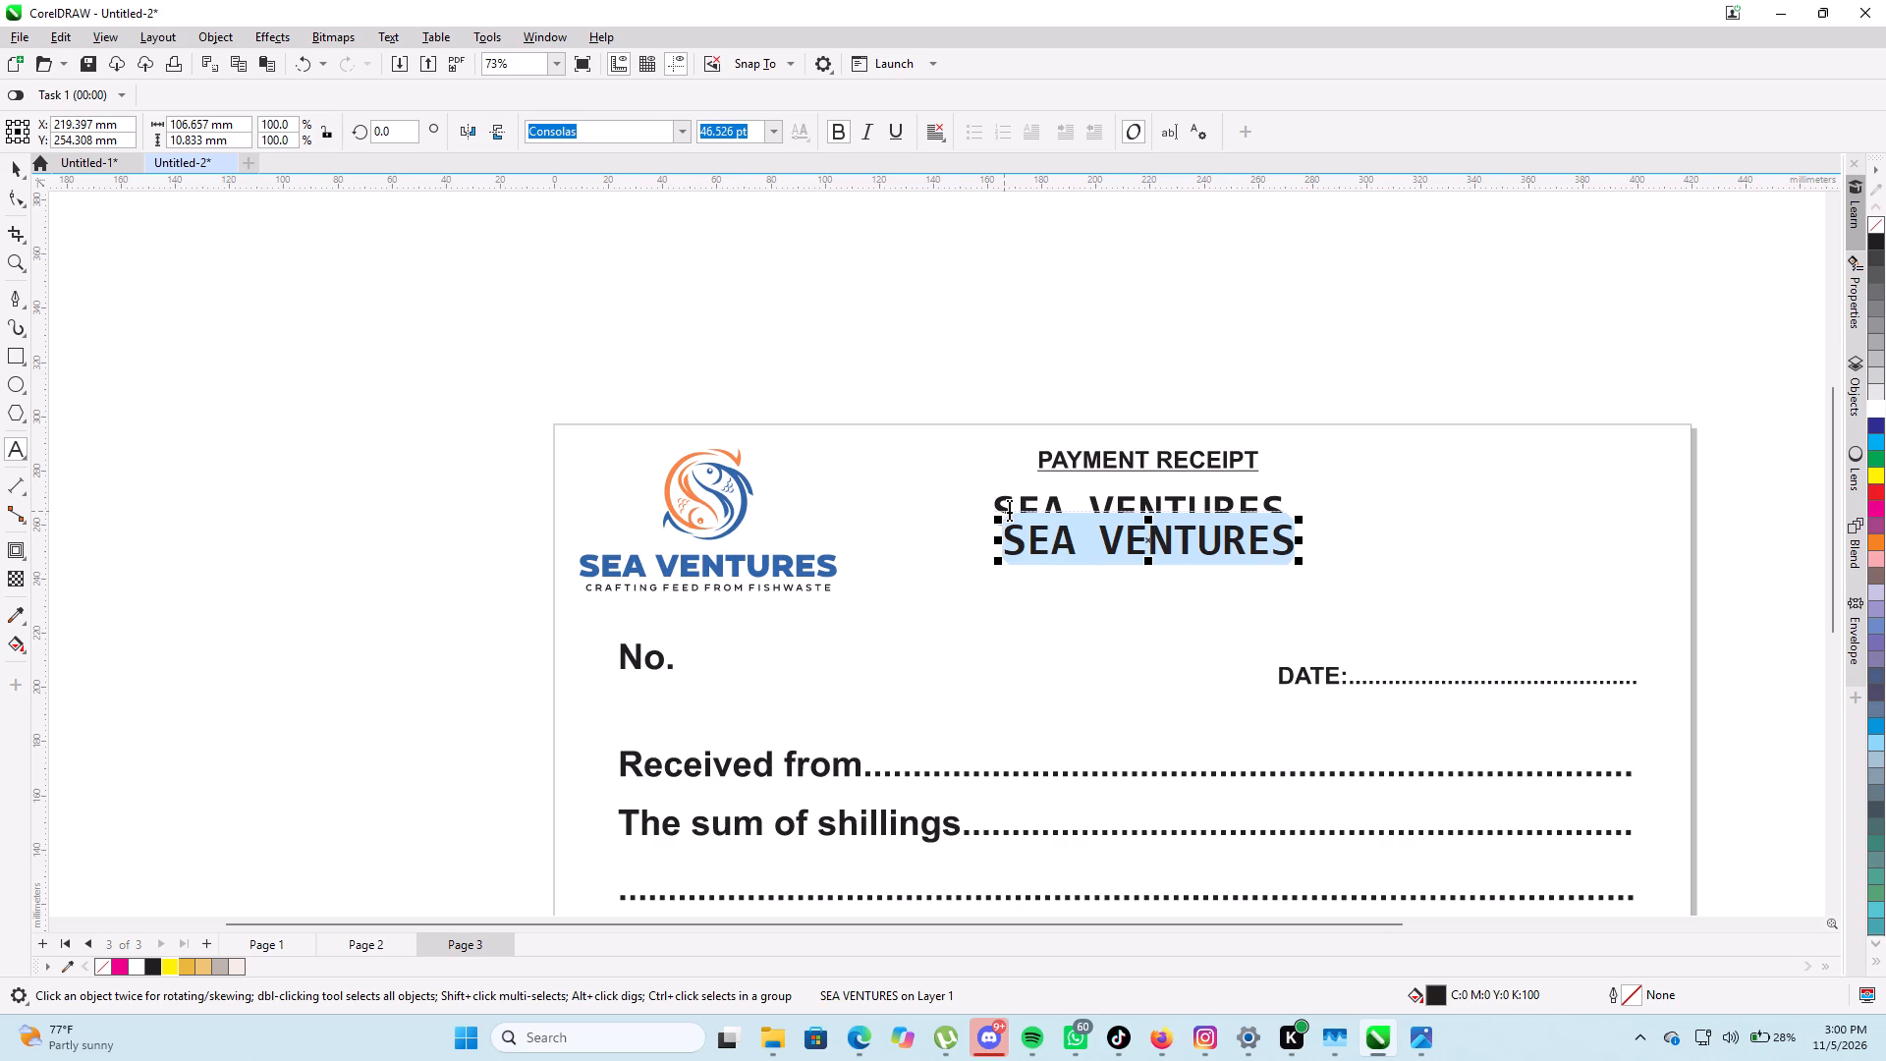
pyautogui.hotkey('shift', 'm')
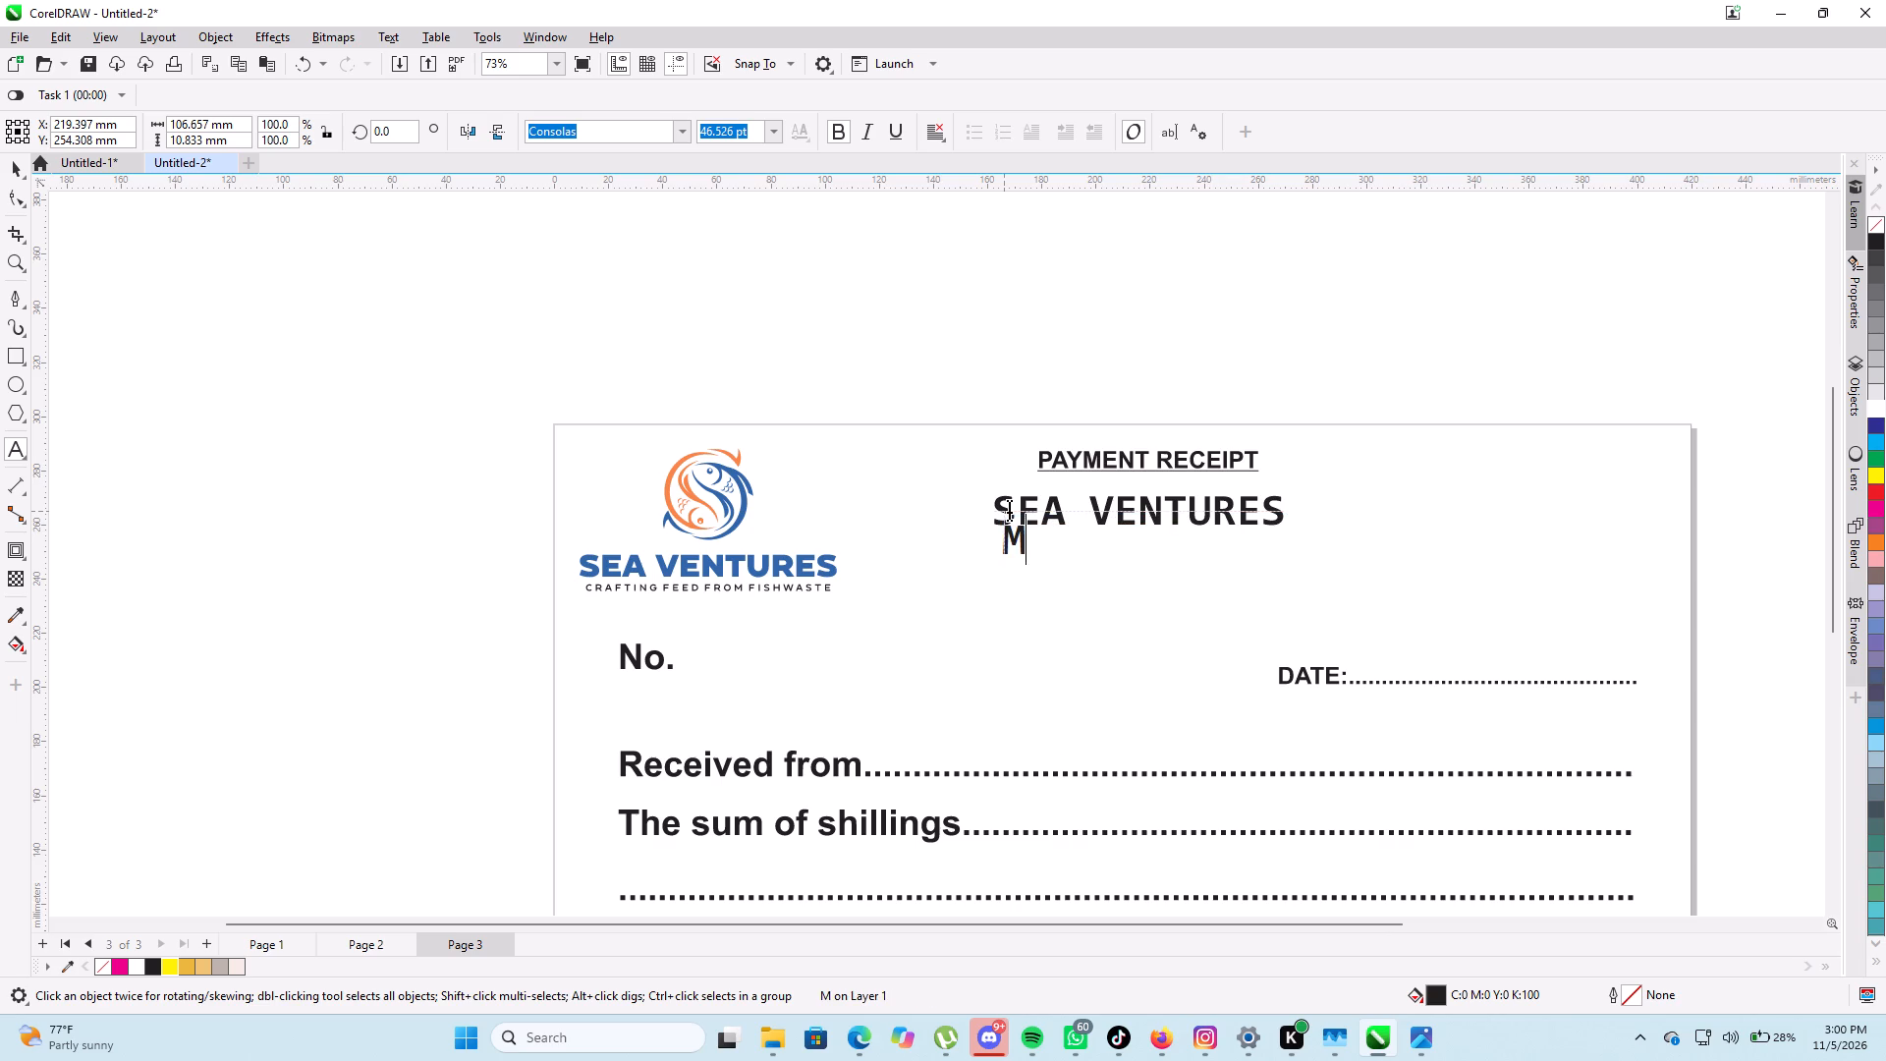
pyautogui.press('o')
pyautogui.write('mb')
pyautogui.write('asa')
pyautogui.press('space')
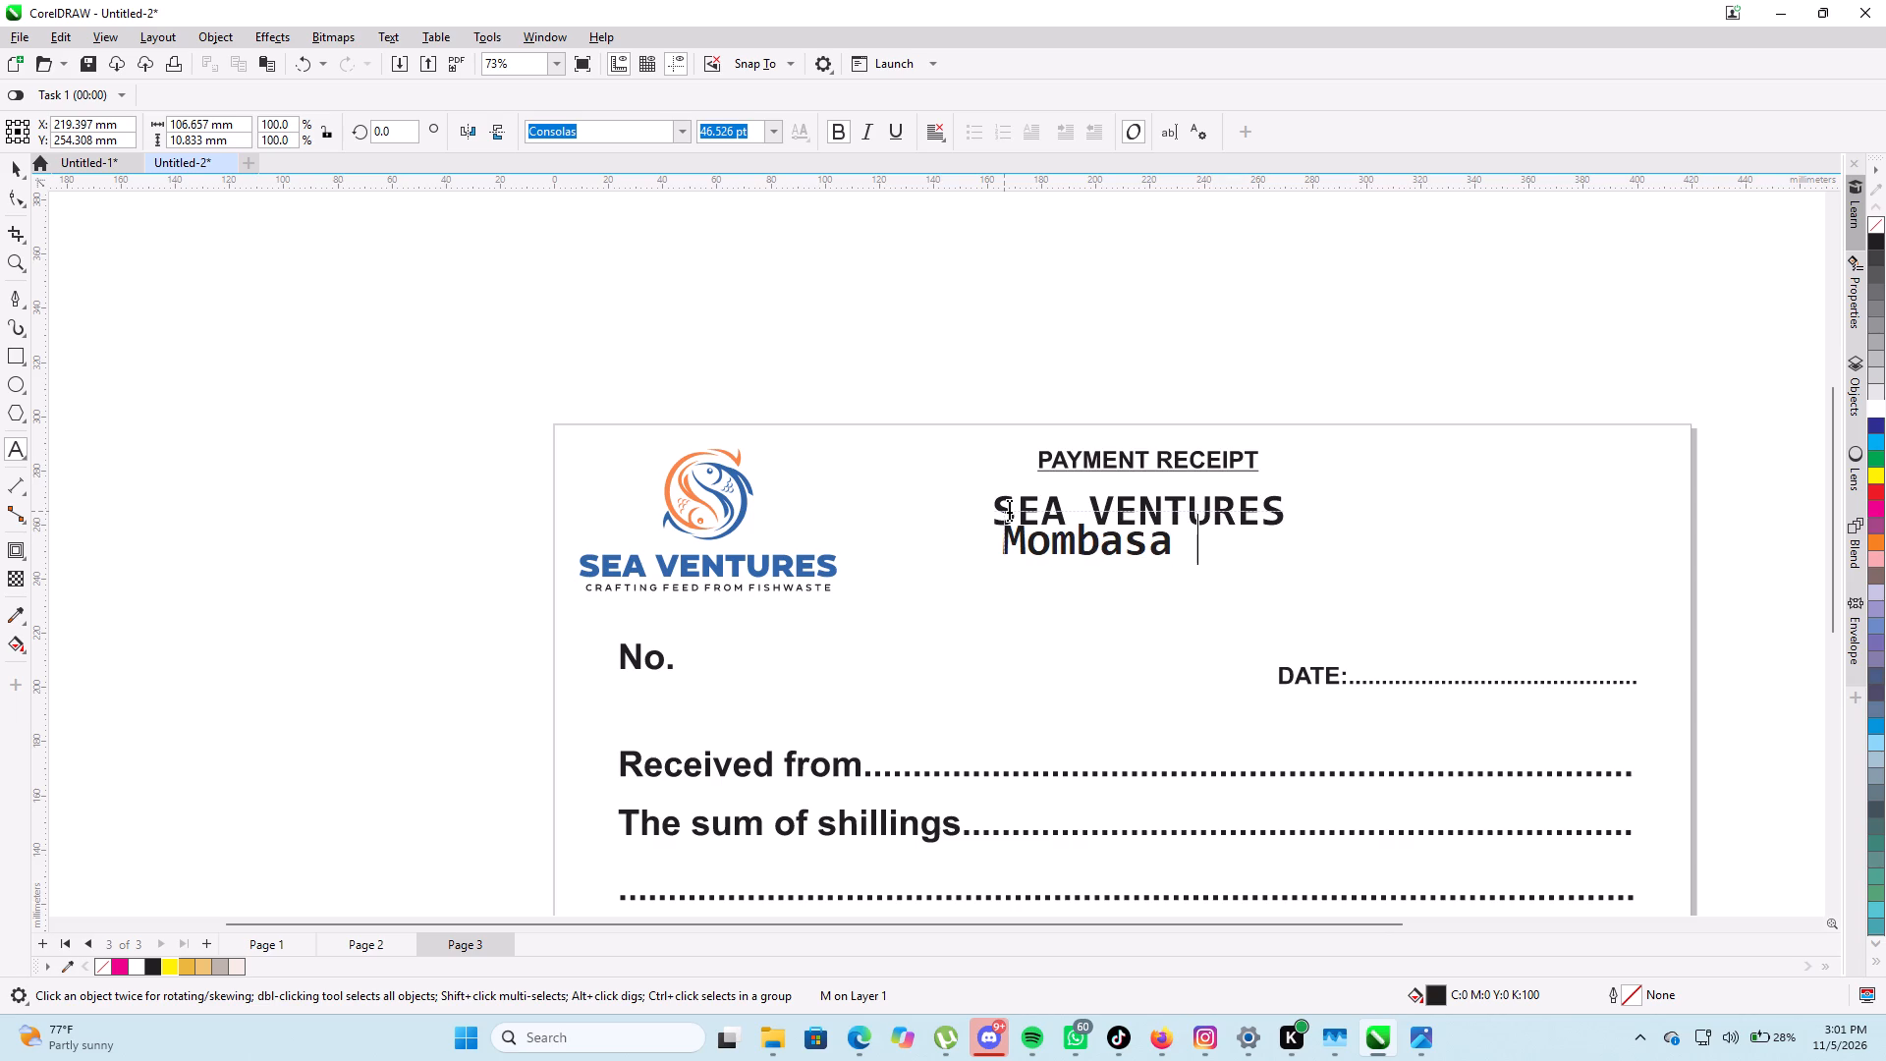
pyautogui.press('BackSpace')
pyautogui.write(',Ut')
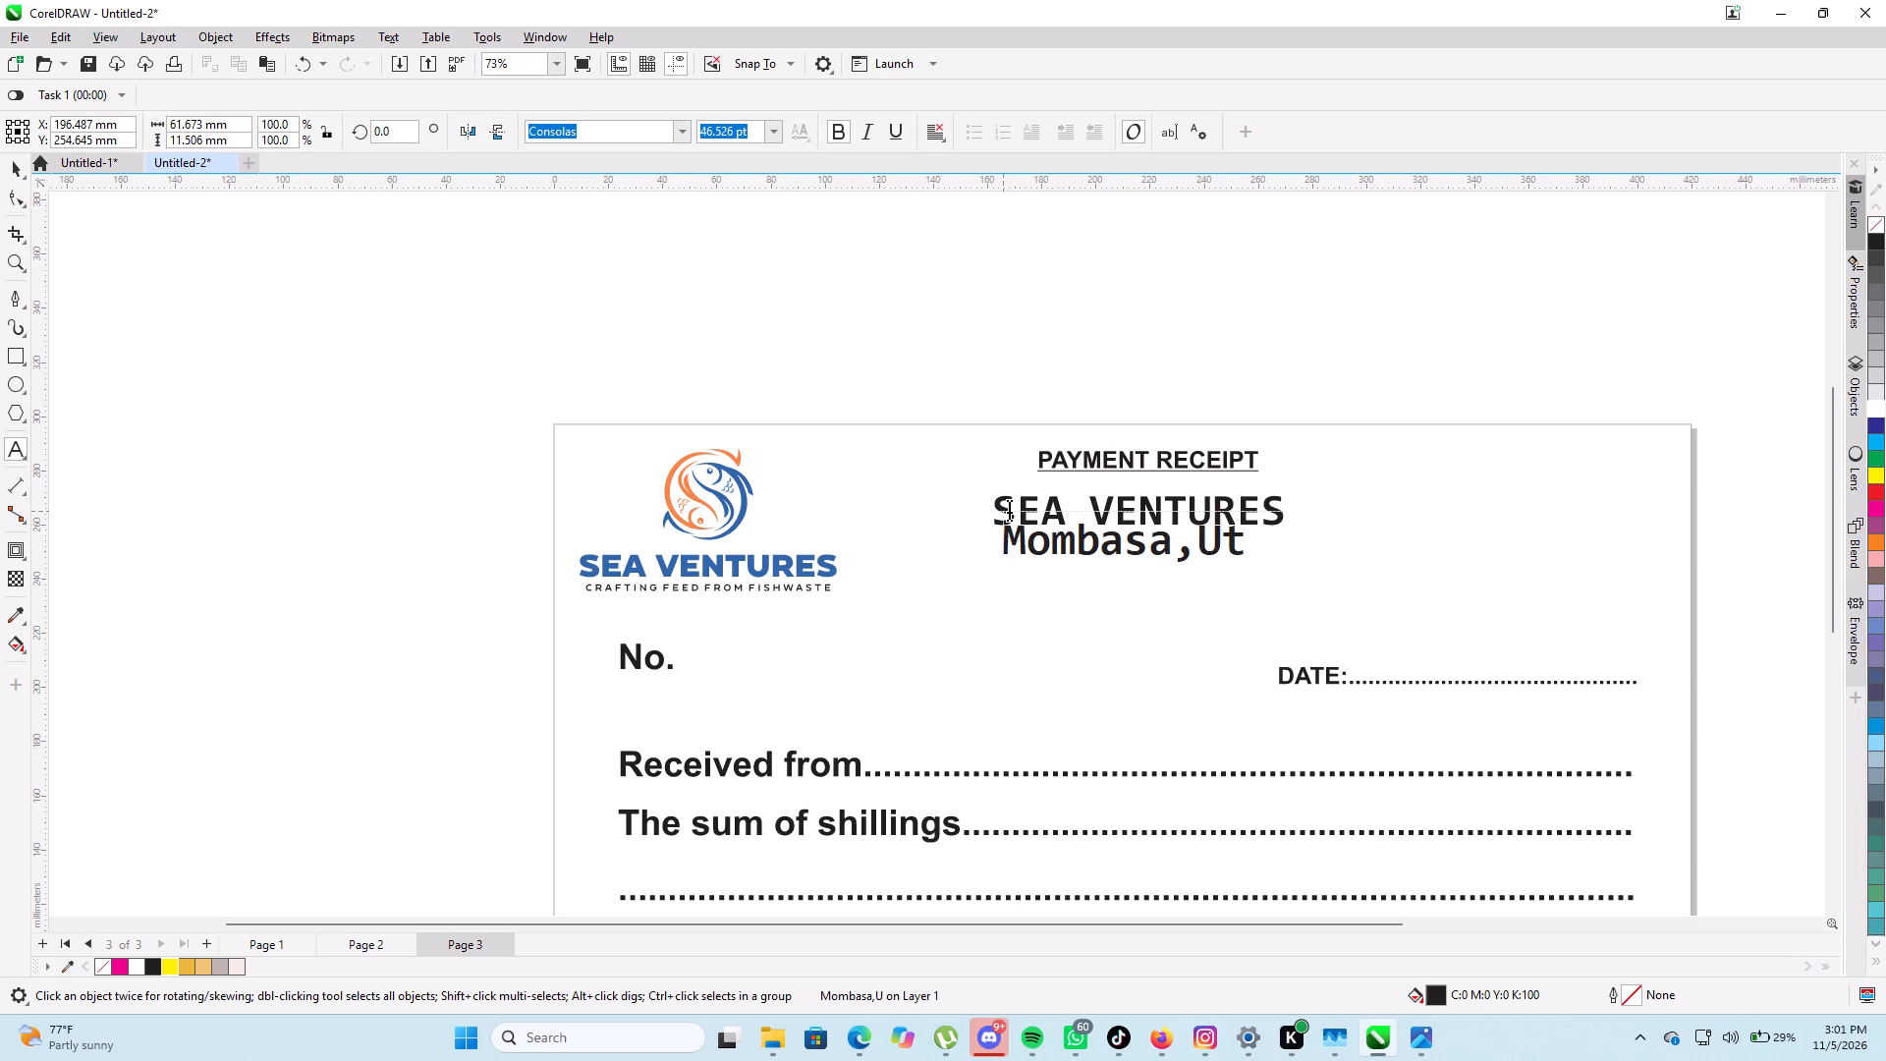
pyautogui.press('BackSpace')
pyautogui.write('ta')
pyautogui.write('ng')
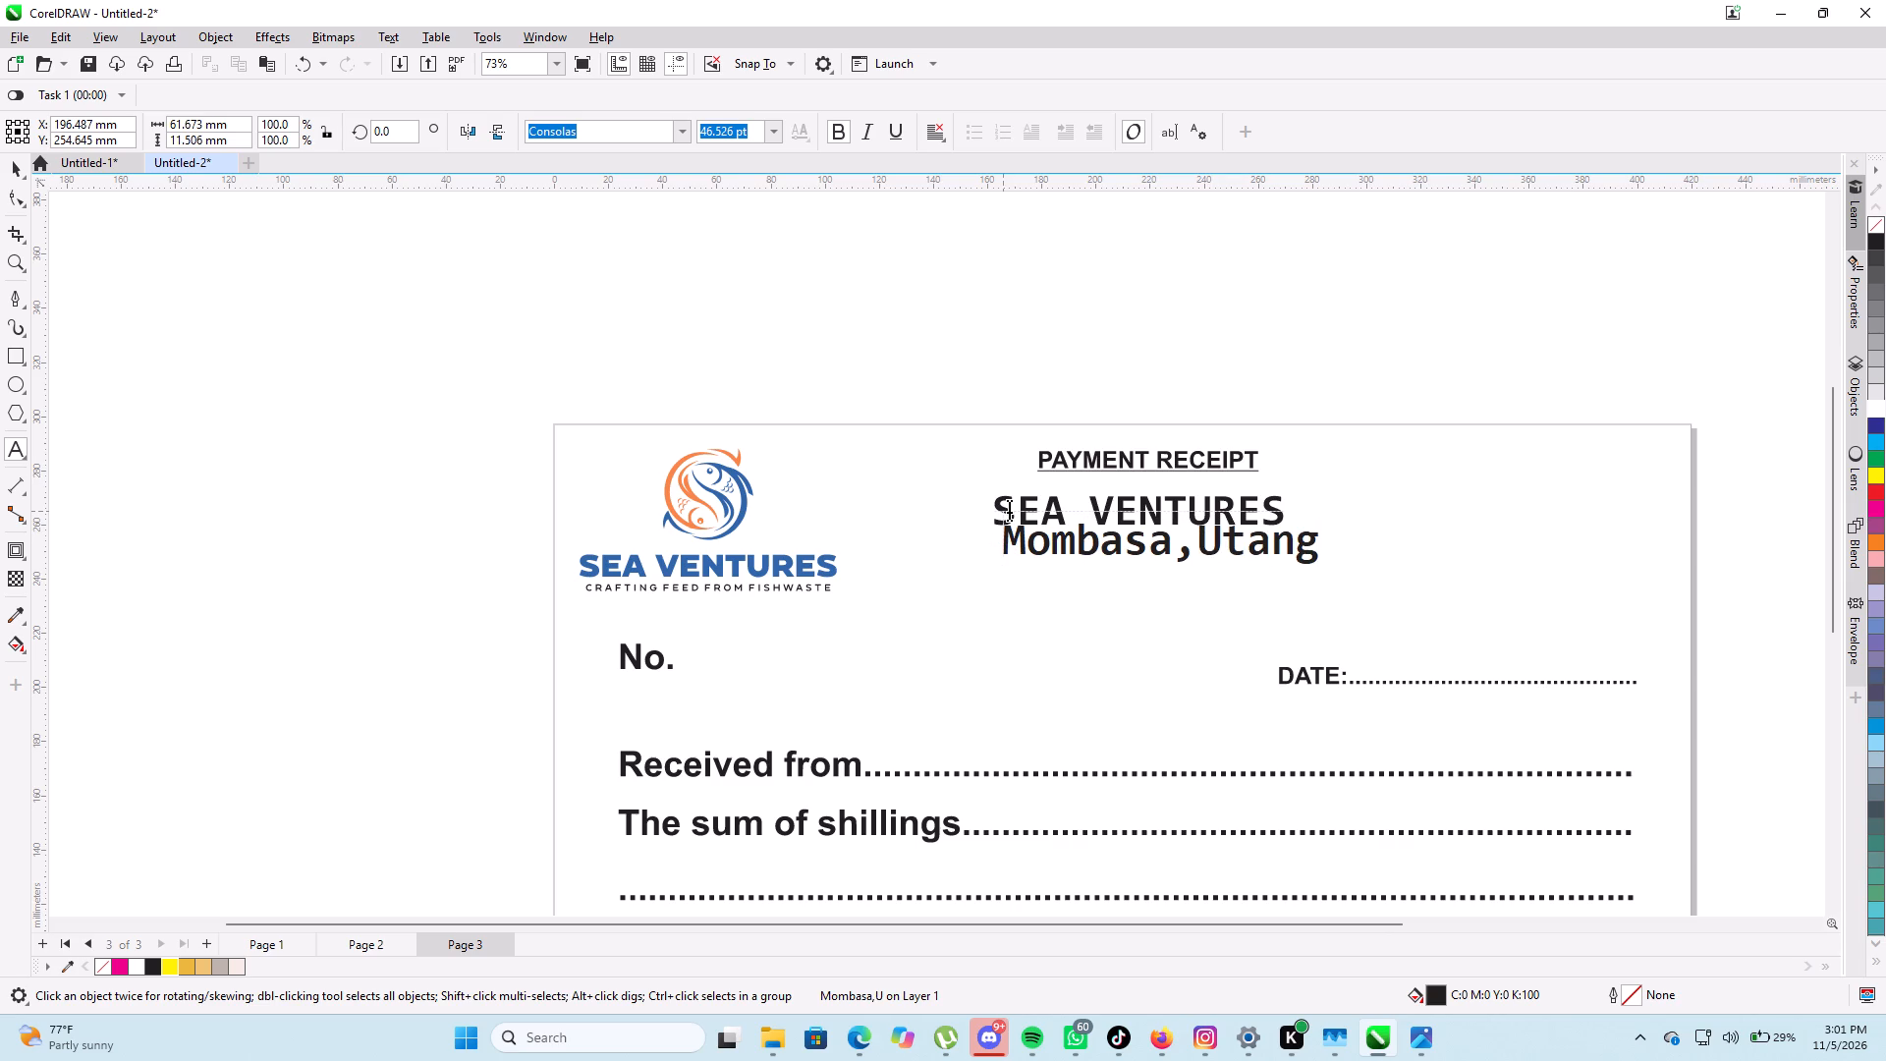
pyautogui.press('e')
# Shrink the Mombasa,Utange line proportionally to about 38 pt and set its whole text in the Milker font.
pyautogui.moveTo(1352, 515); pyautogui.dragTo(1338, 527)
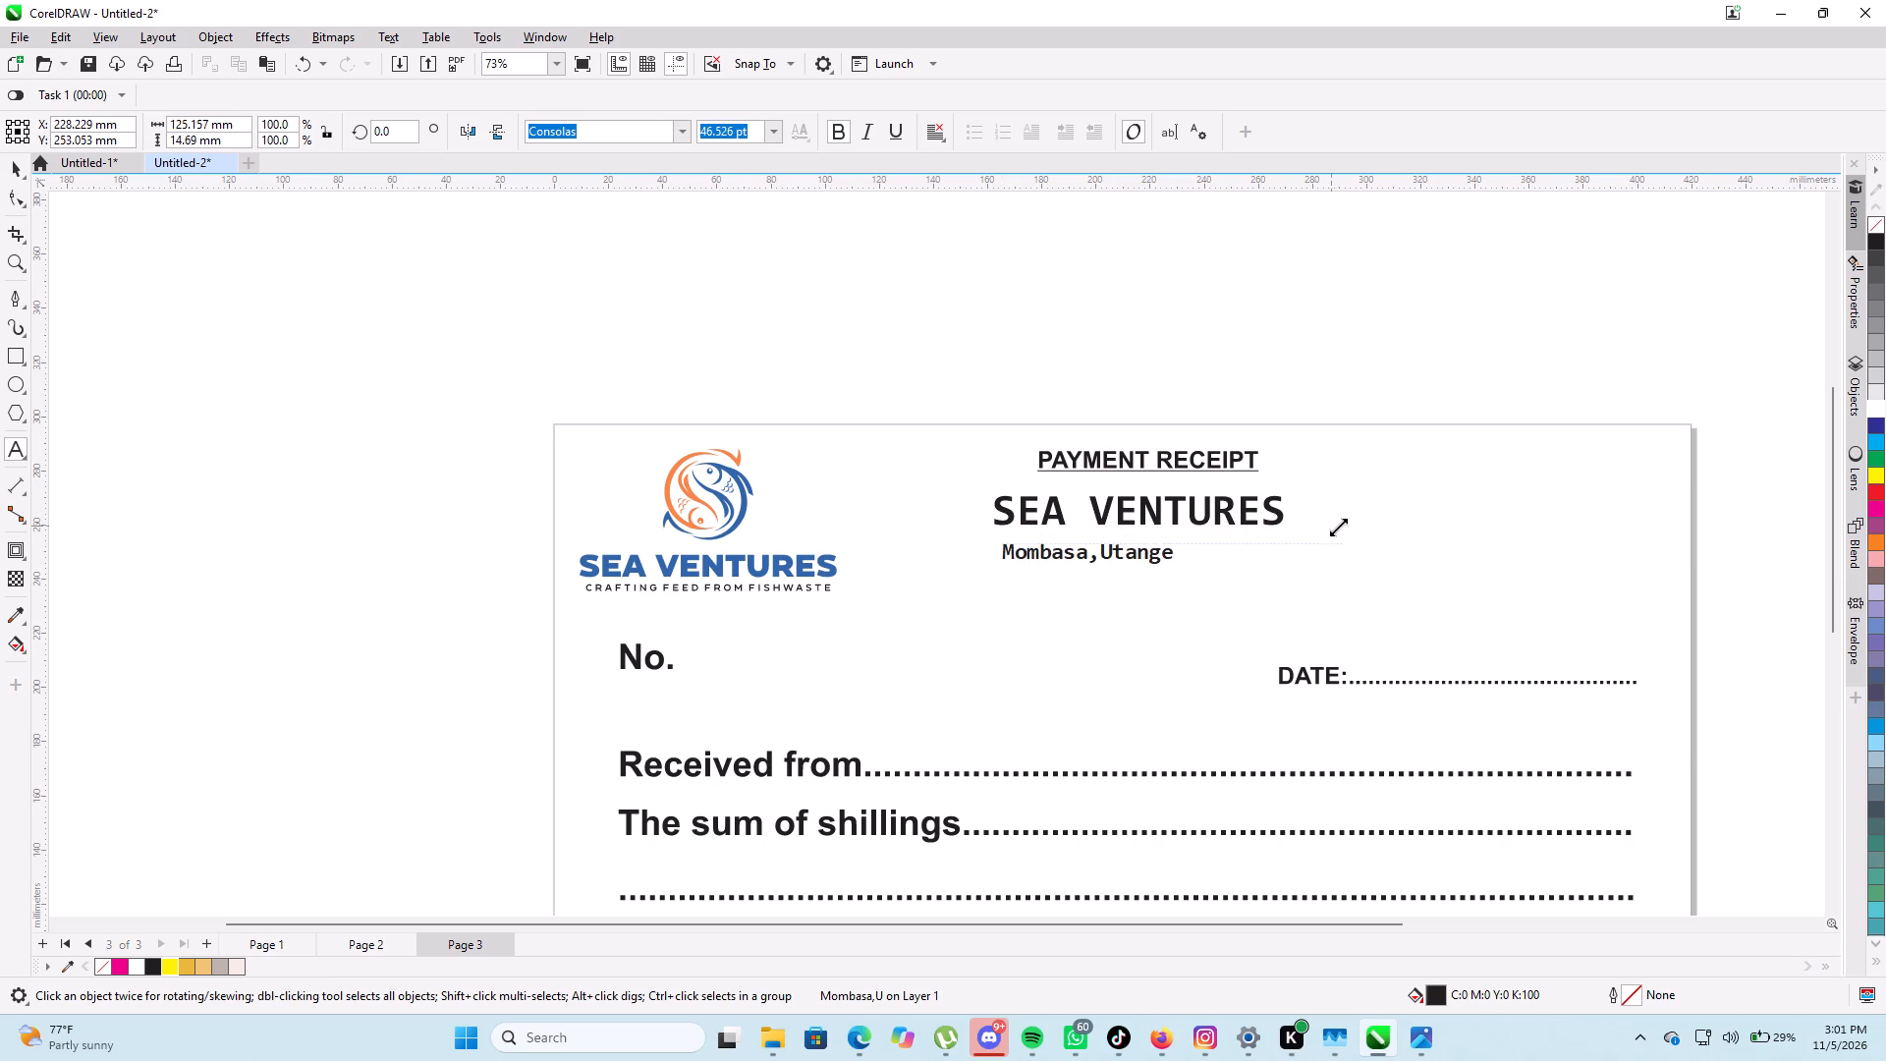
pyautogui.moveTo(1338, 527); pyautogui.dragTo(1342, 522)
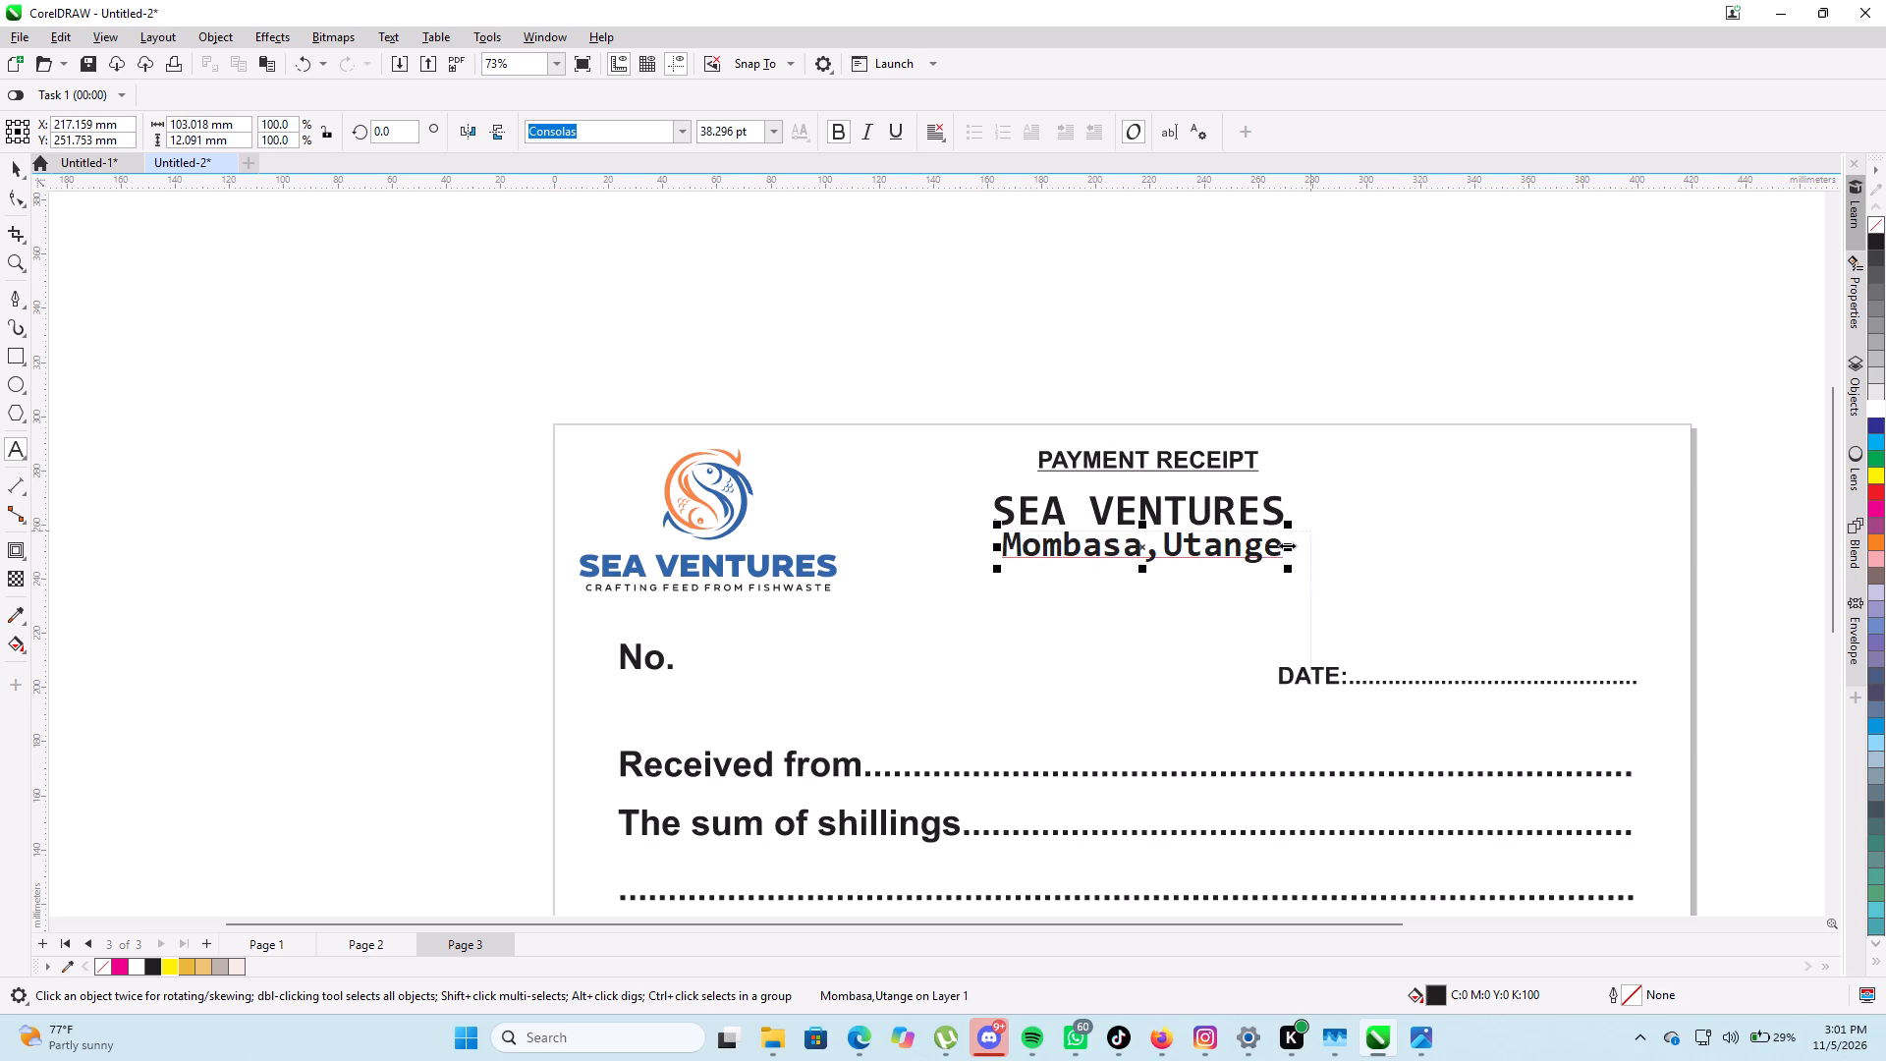
pyautogui.doubleClick(1281, 547)
pyautogui.moveTo(1281, 552); pyautogui.dragTo(1032, 547)
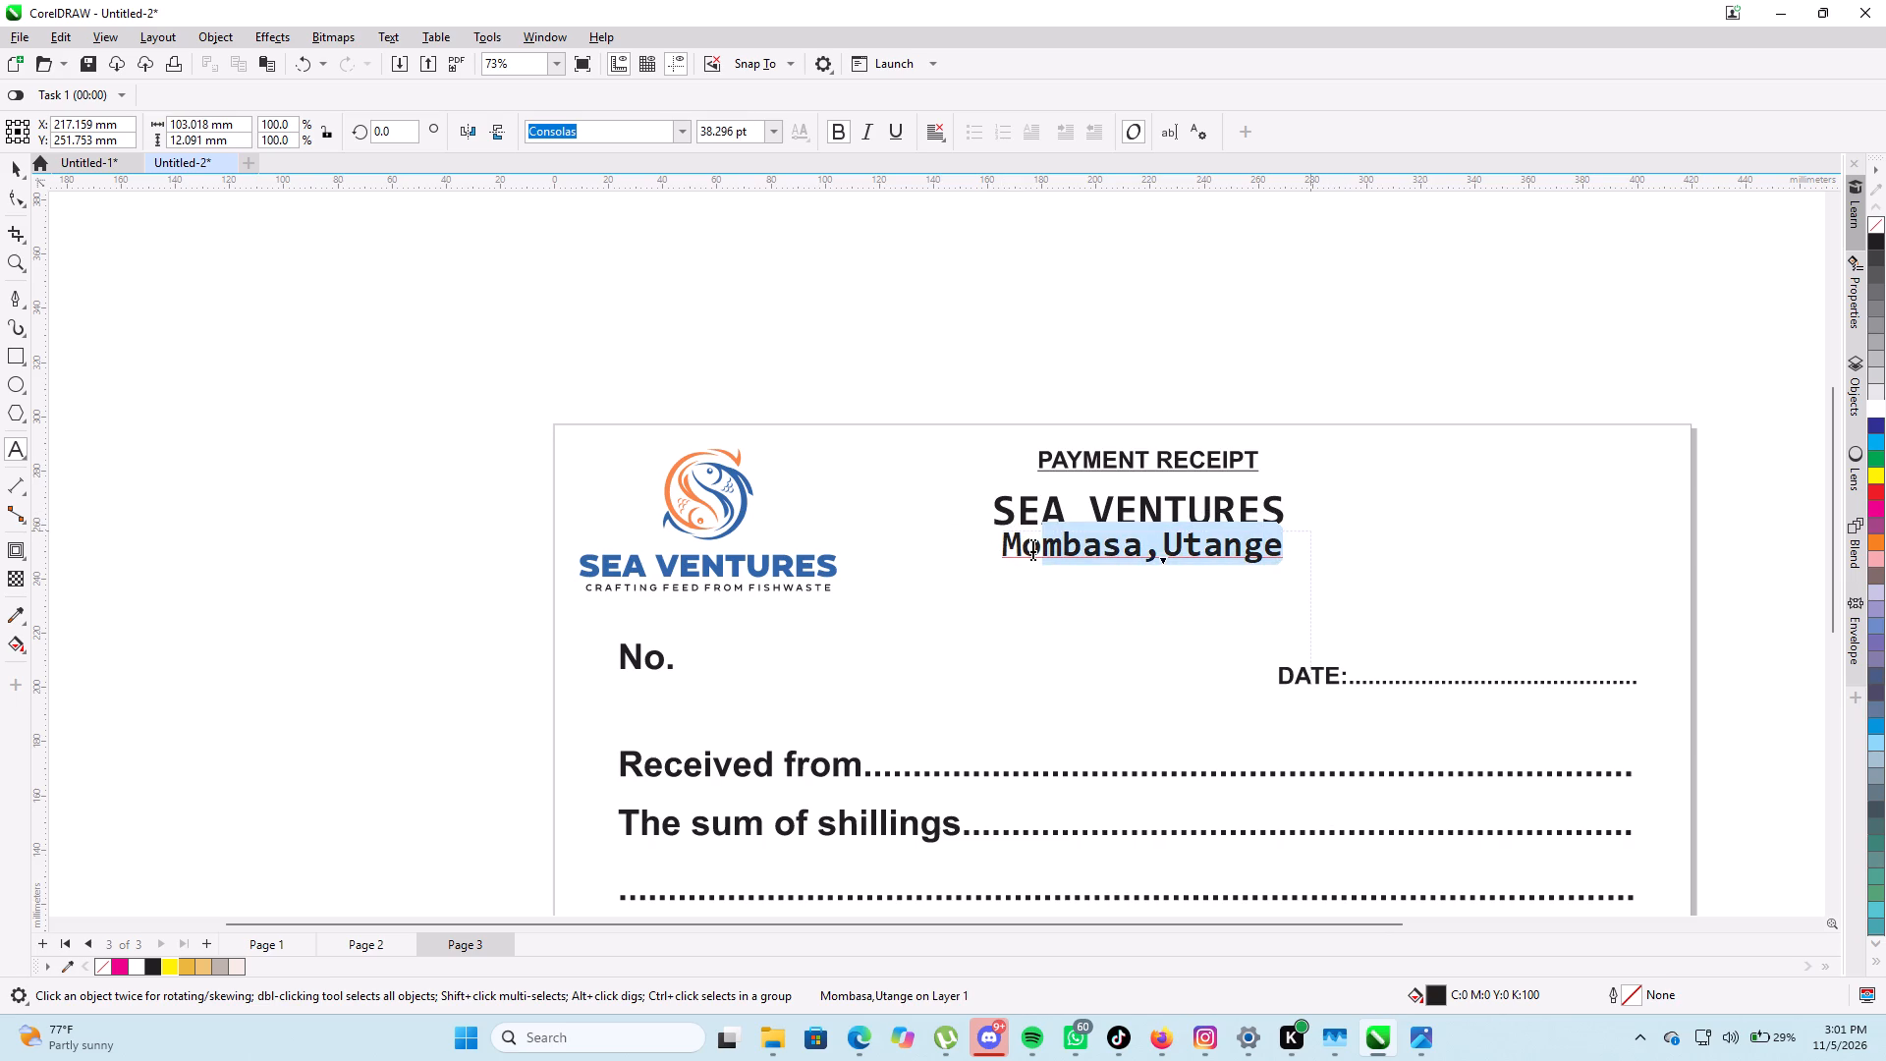
pyautogui.moveTo(1032, 547); pyautogui.dragTo(960, 537)
pyautogui.click(686, 132)
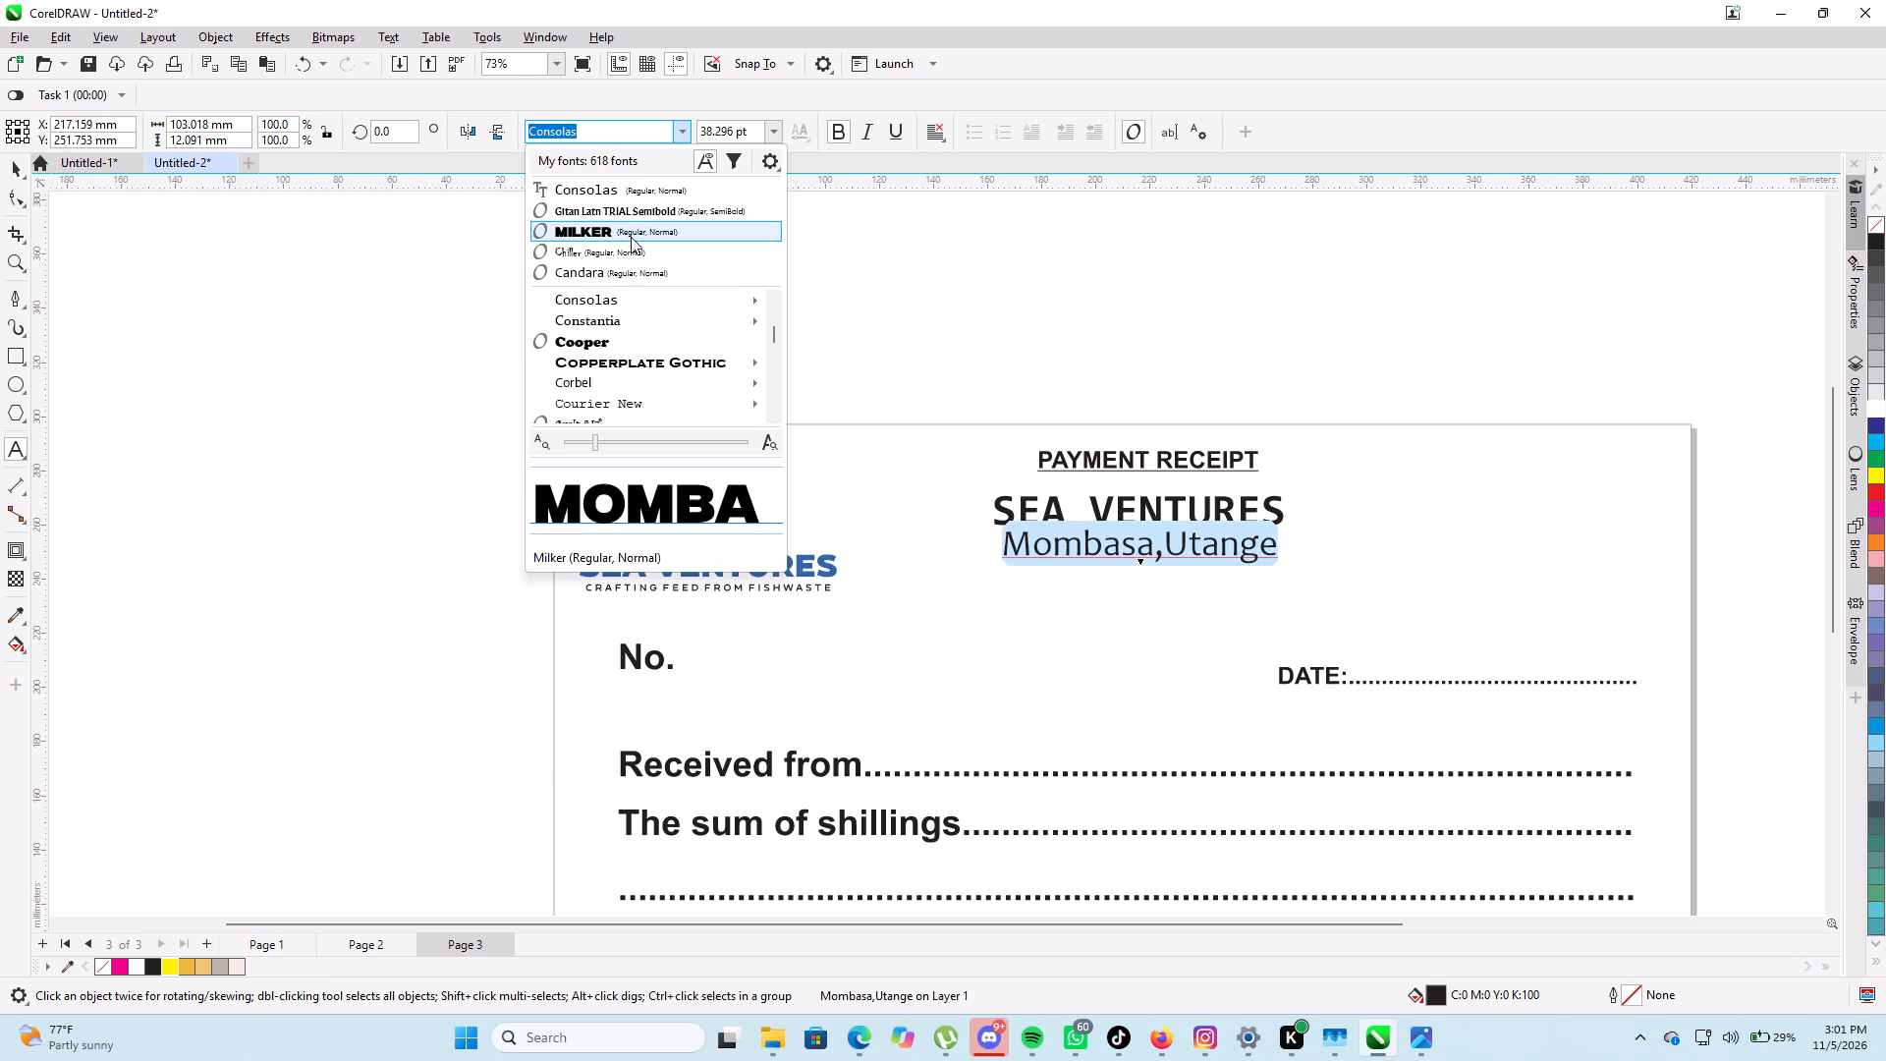
pyautogui.click(632, 234)
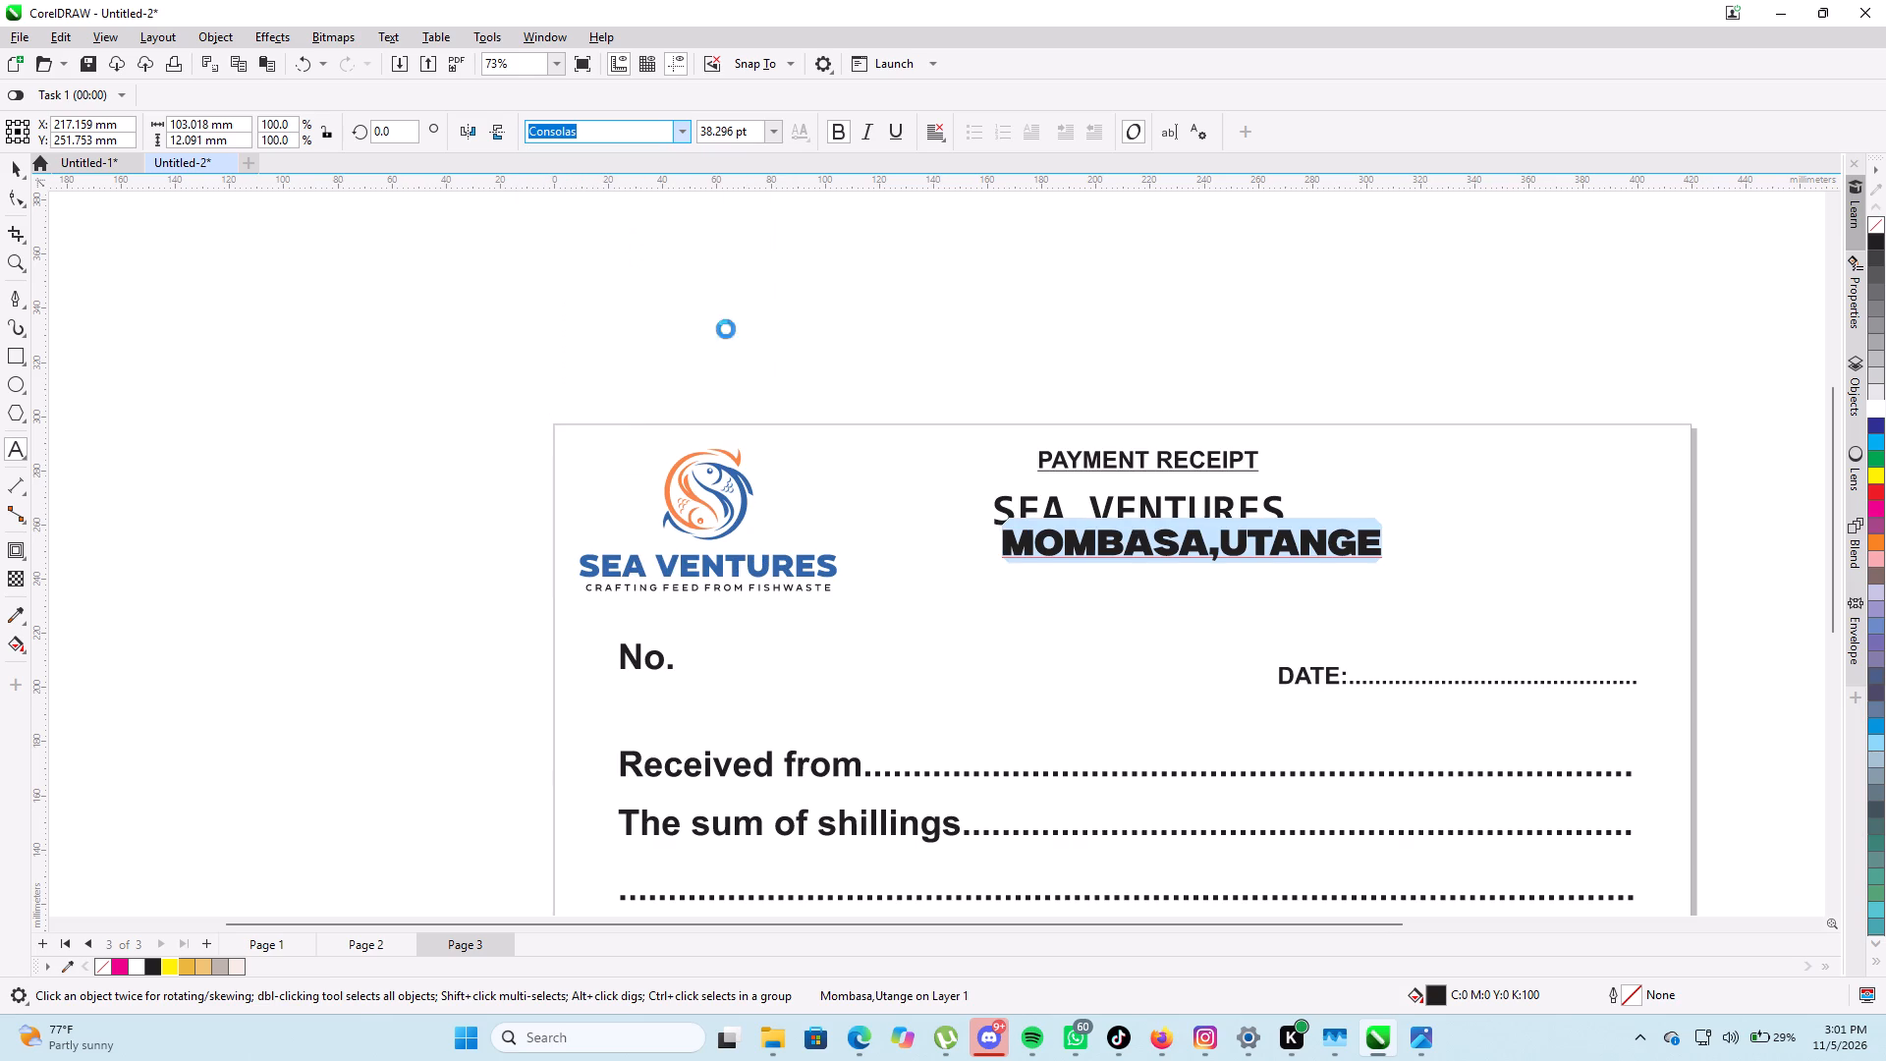
# Set the whole SEA VENTURES company name beneath the PAYMENT RECEIPT heading in the Milker font.
pyautogui.click(1120, 505)
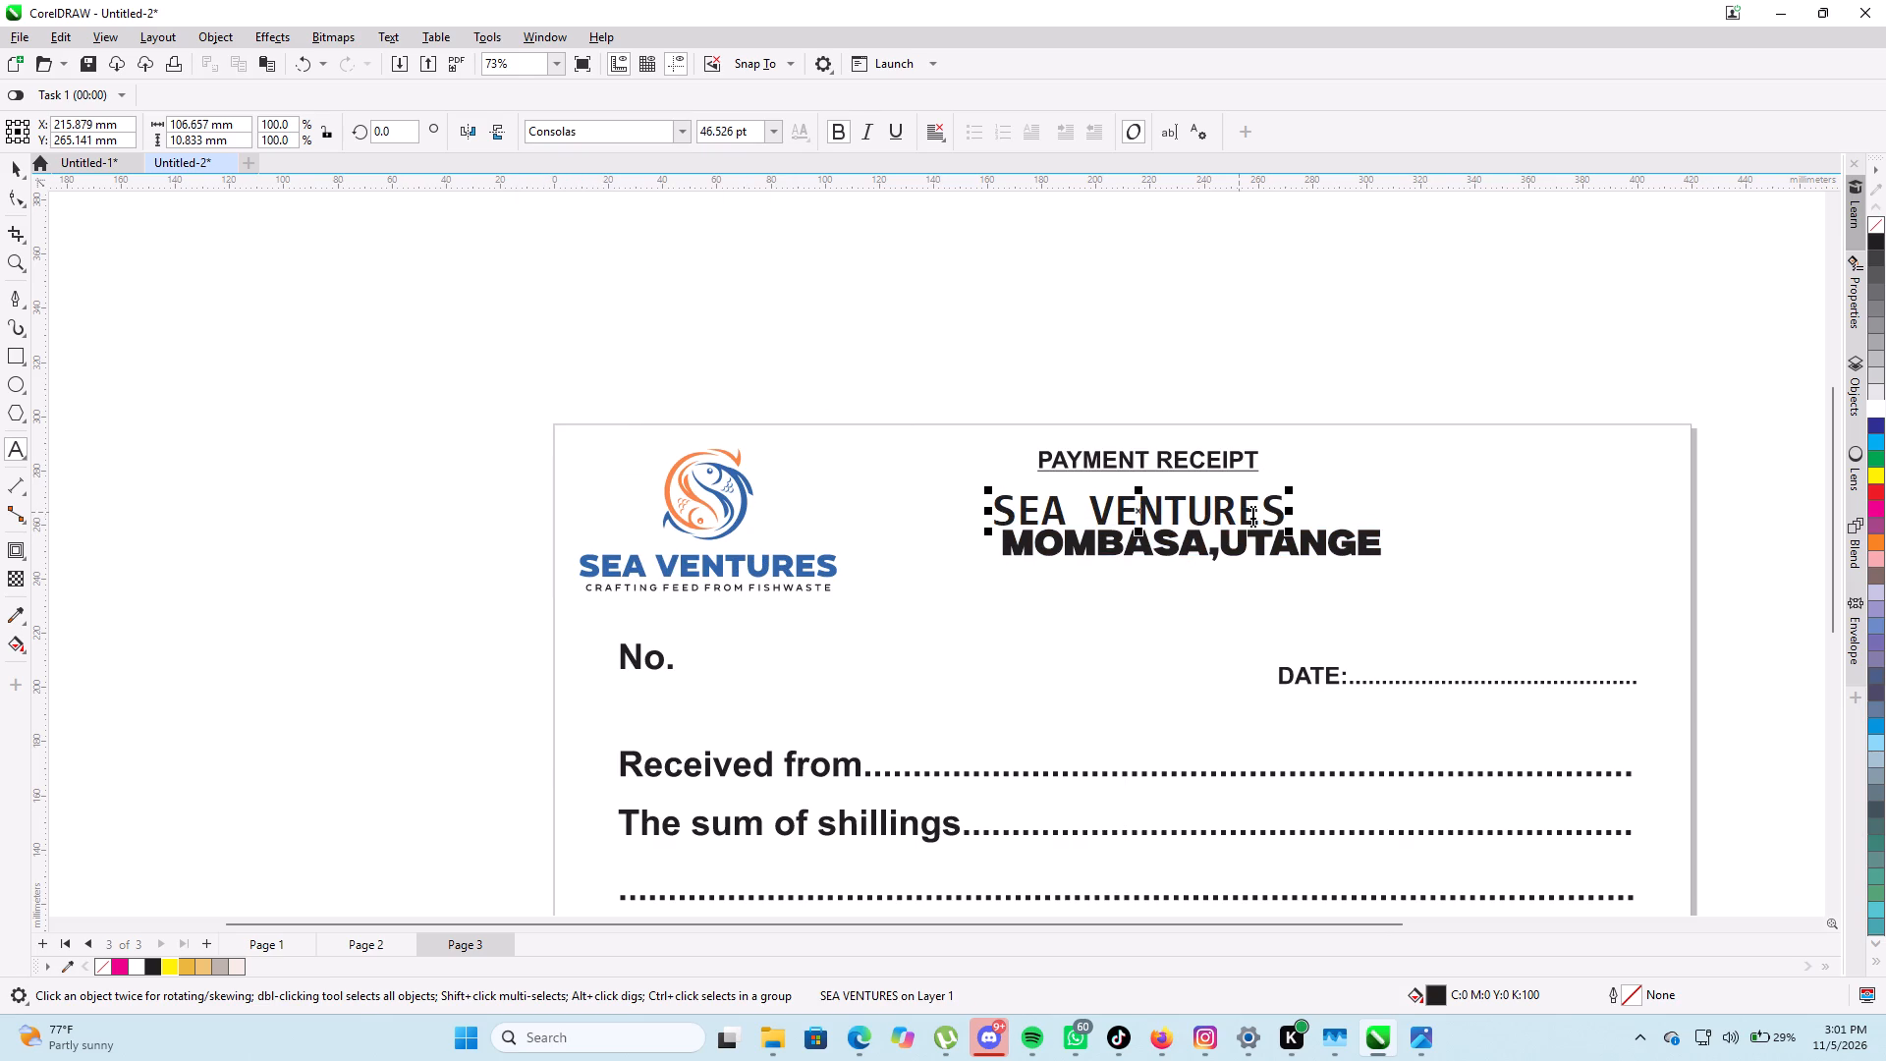
pyautogui.moveTo(1281, 517); pyautogui.dragTo(927, 475)
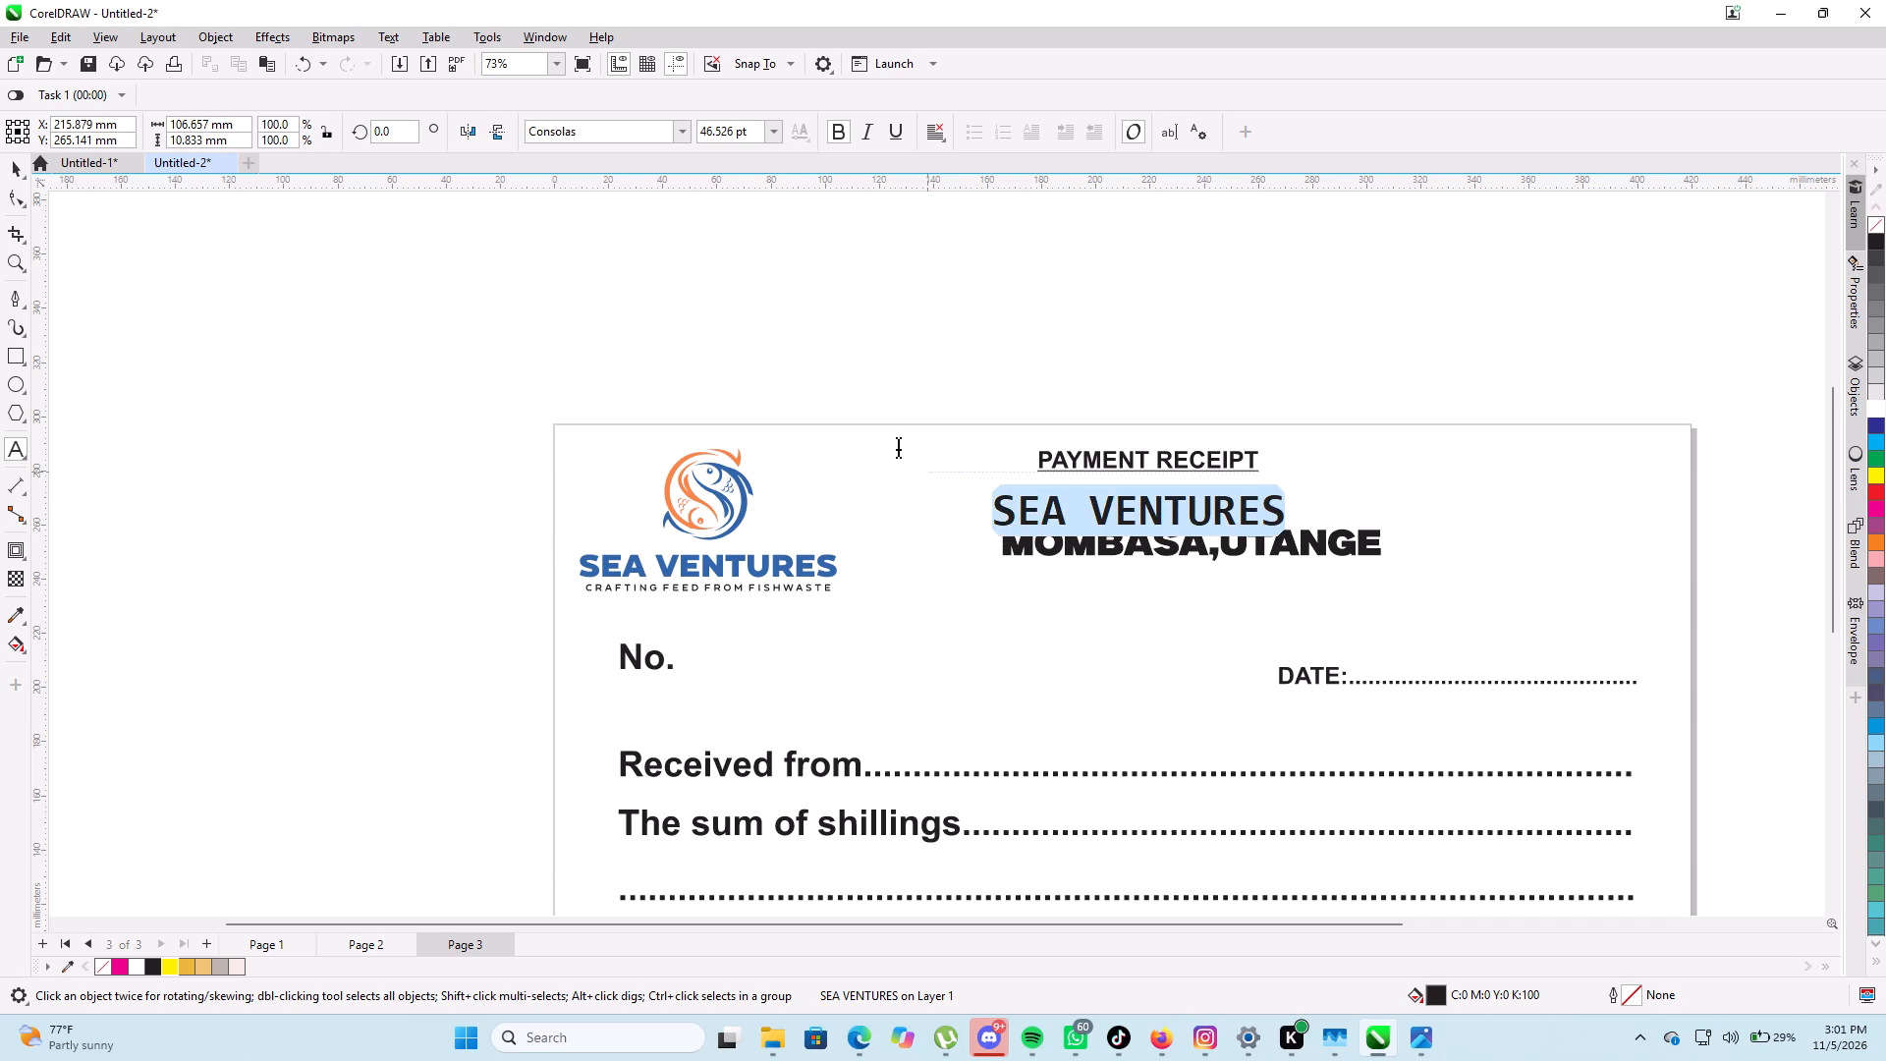
pyautogui.click(678, 136)
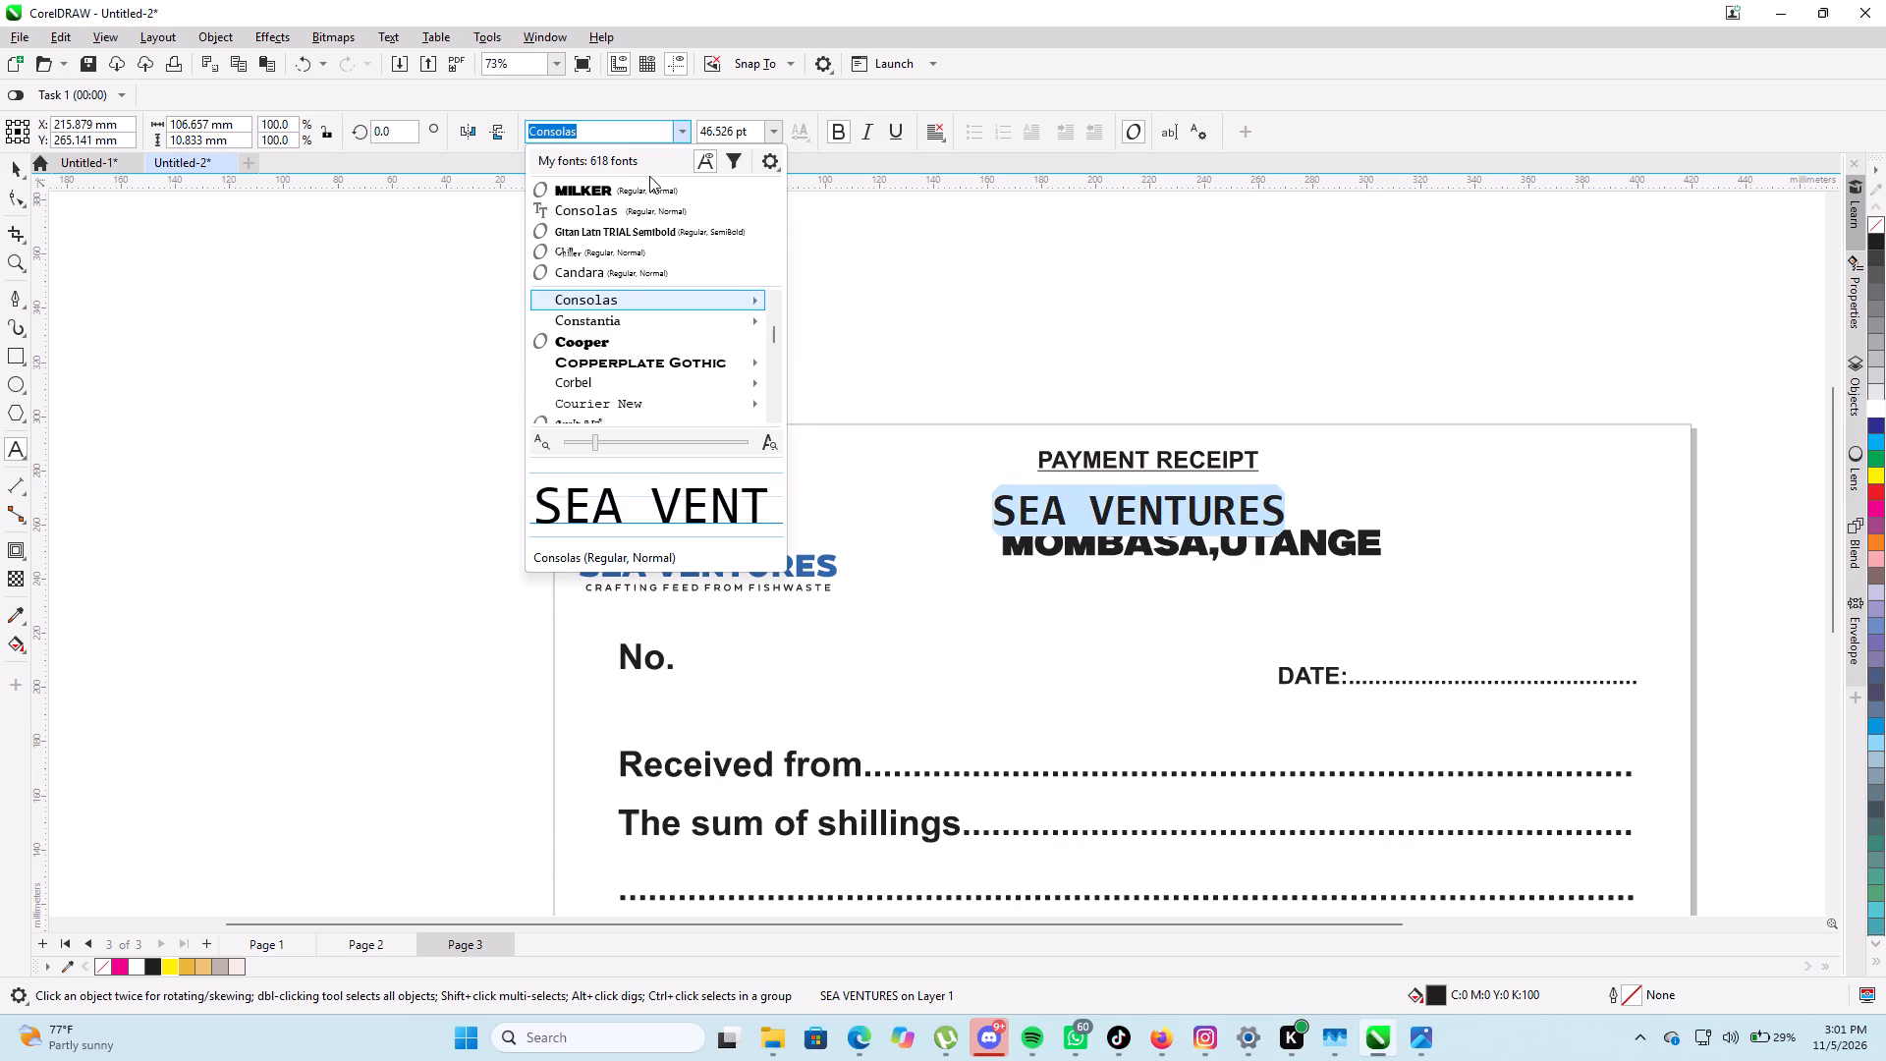
pyautogui.click(645, 187)
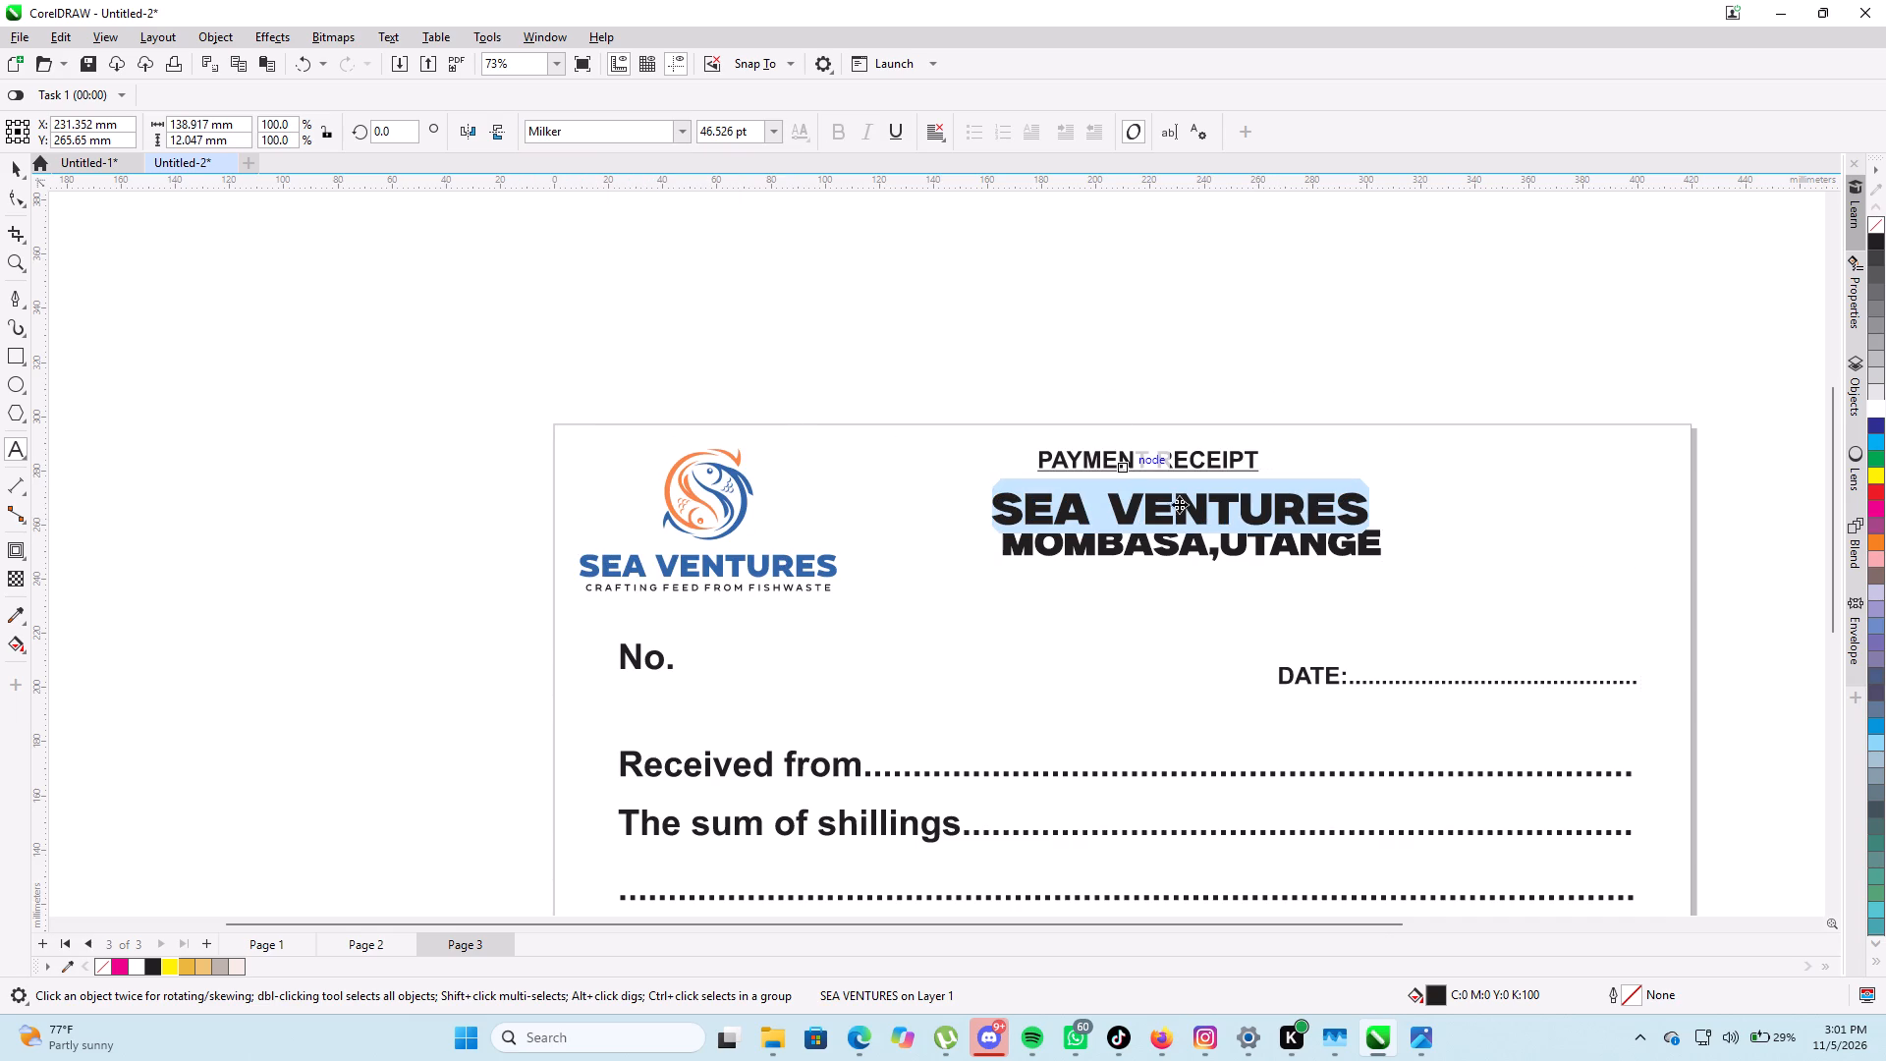
# Move the Mombasa,Utange line down clear of the company name and scale it proportionally to about 31 pt.
pyautogui.click(14, 184)
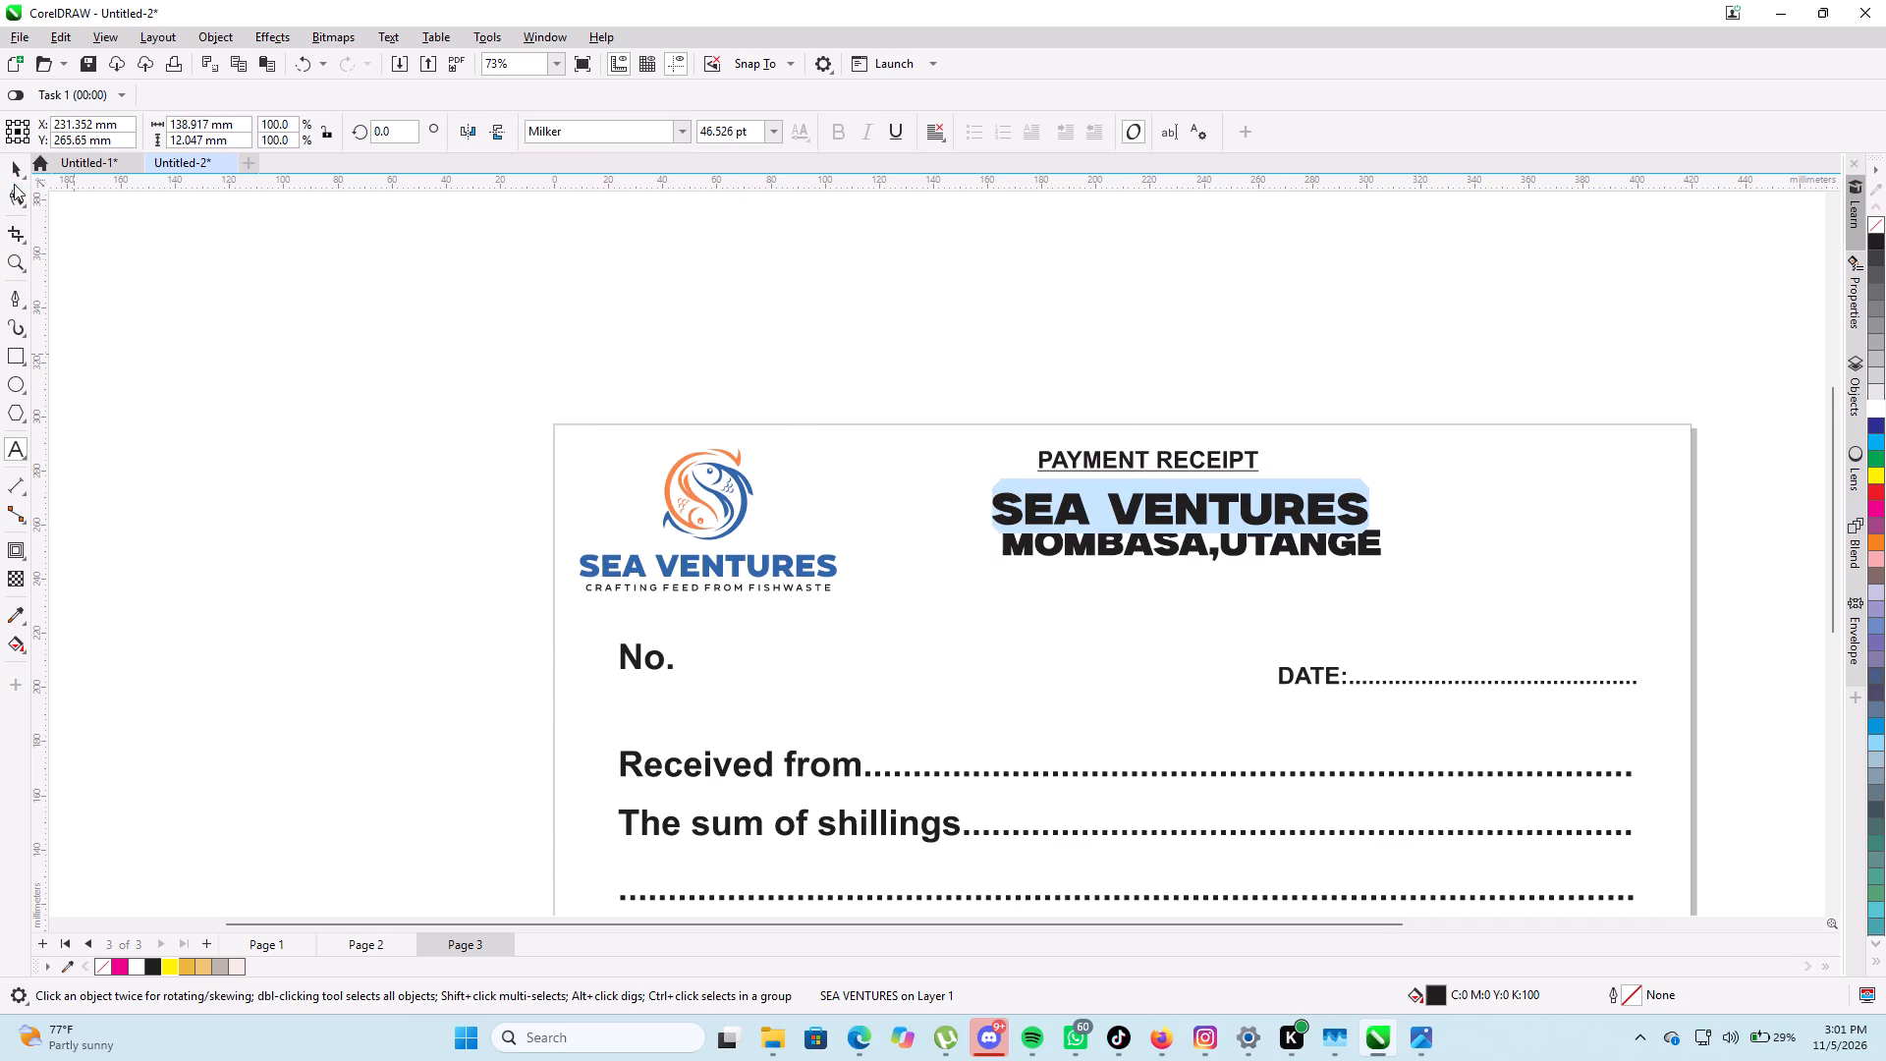
pyautogui.click(14, 180)
pyautogui.click(1146, 551)
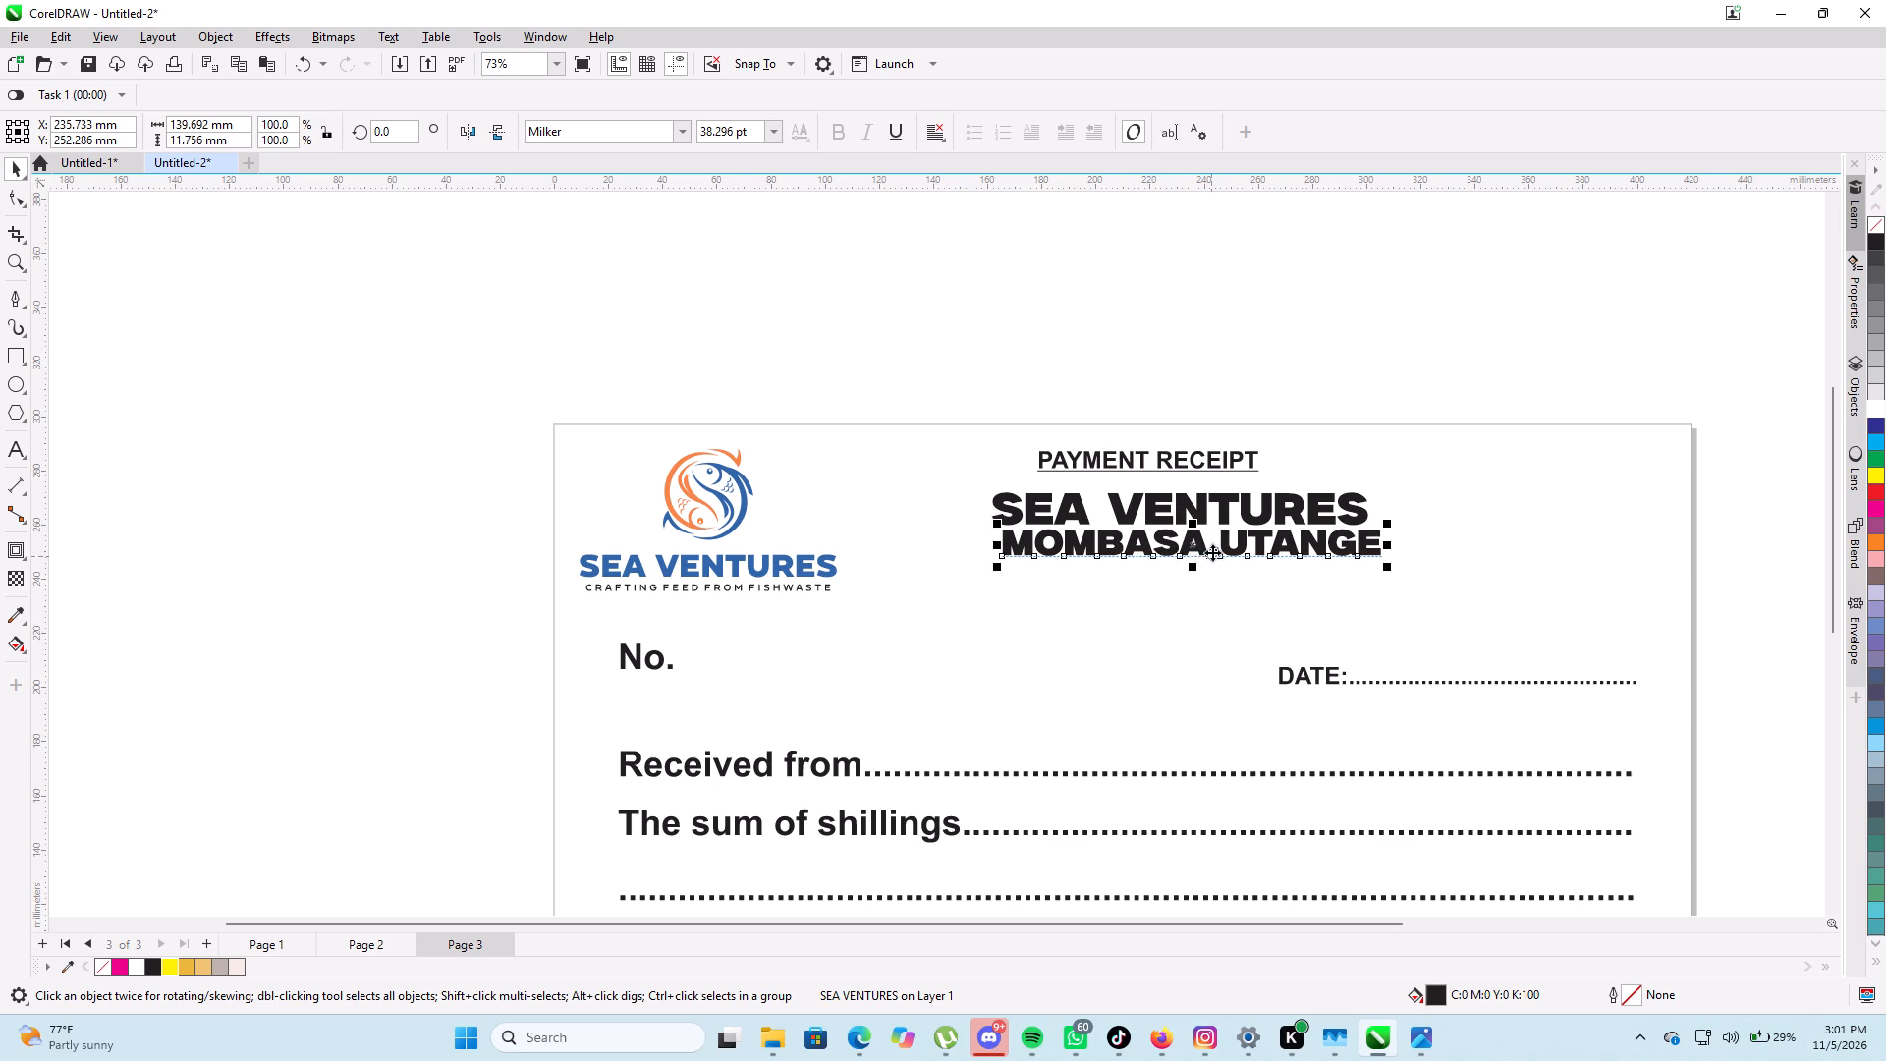
pyautogui.moveTo(1198, 545); pyautogui.dragTo(1162, 585)
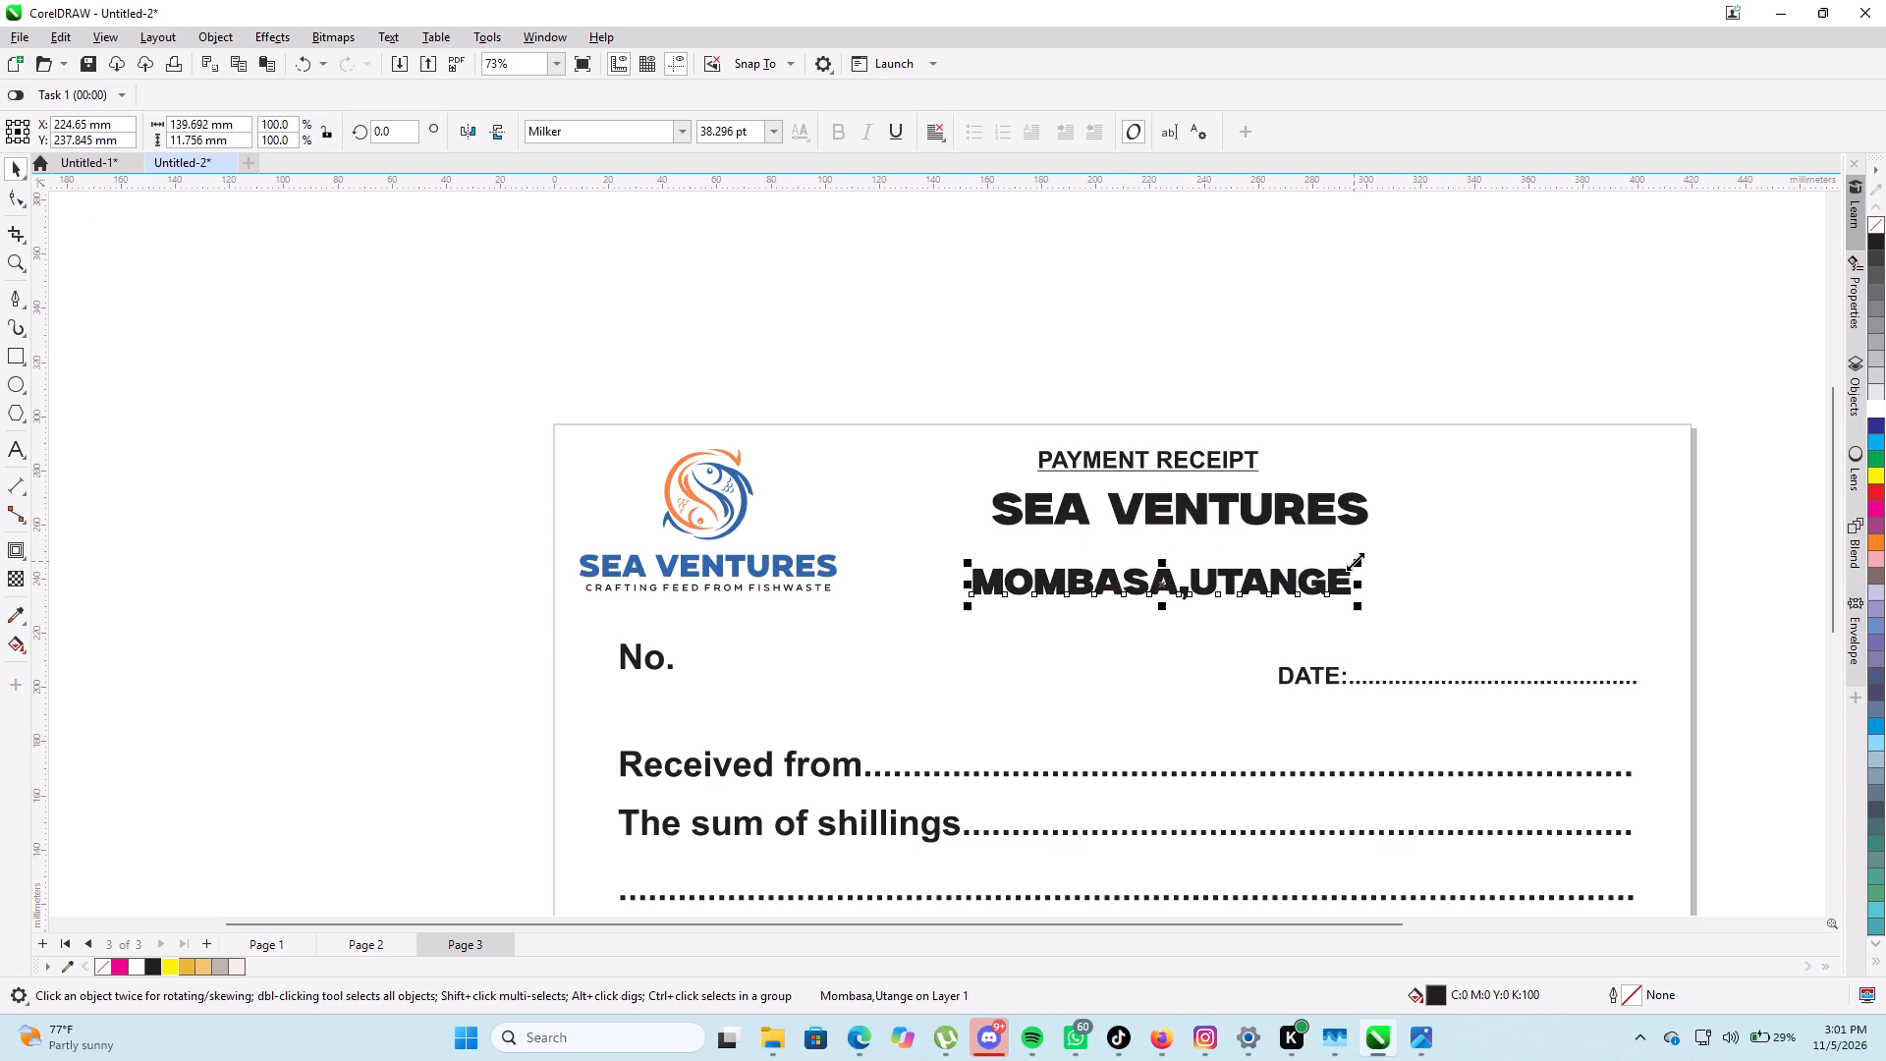
pyautogui.moveTo(1358, 561); pyautogui.dragTo(1297, 571)
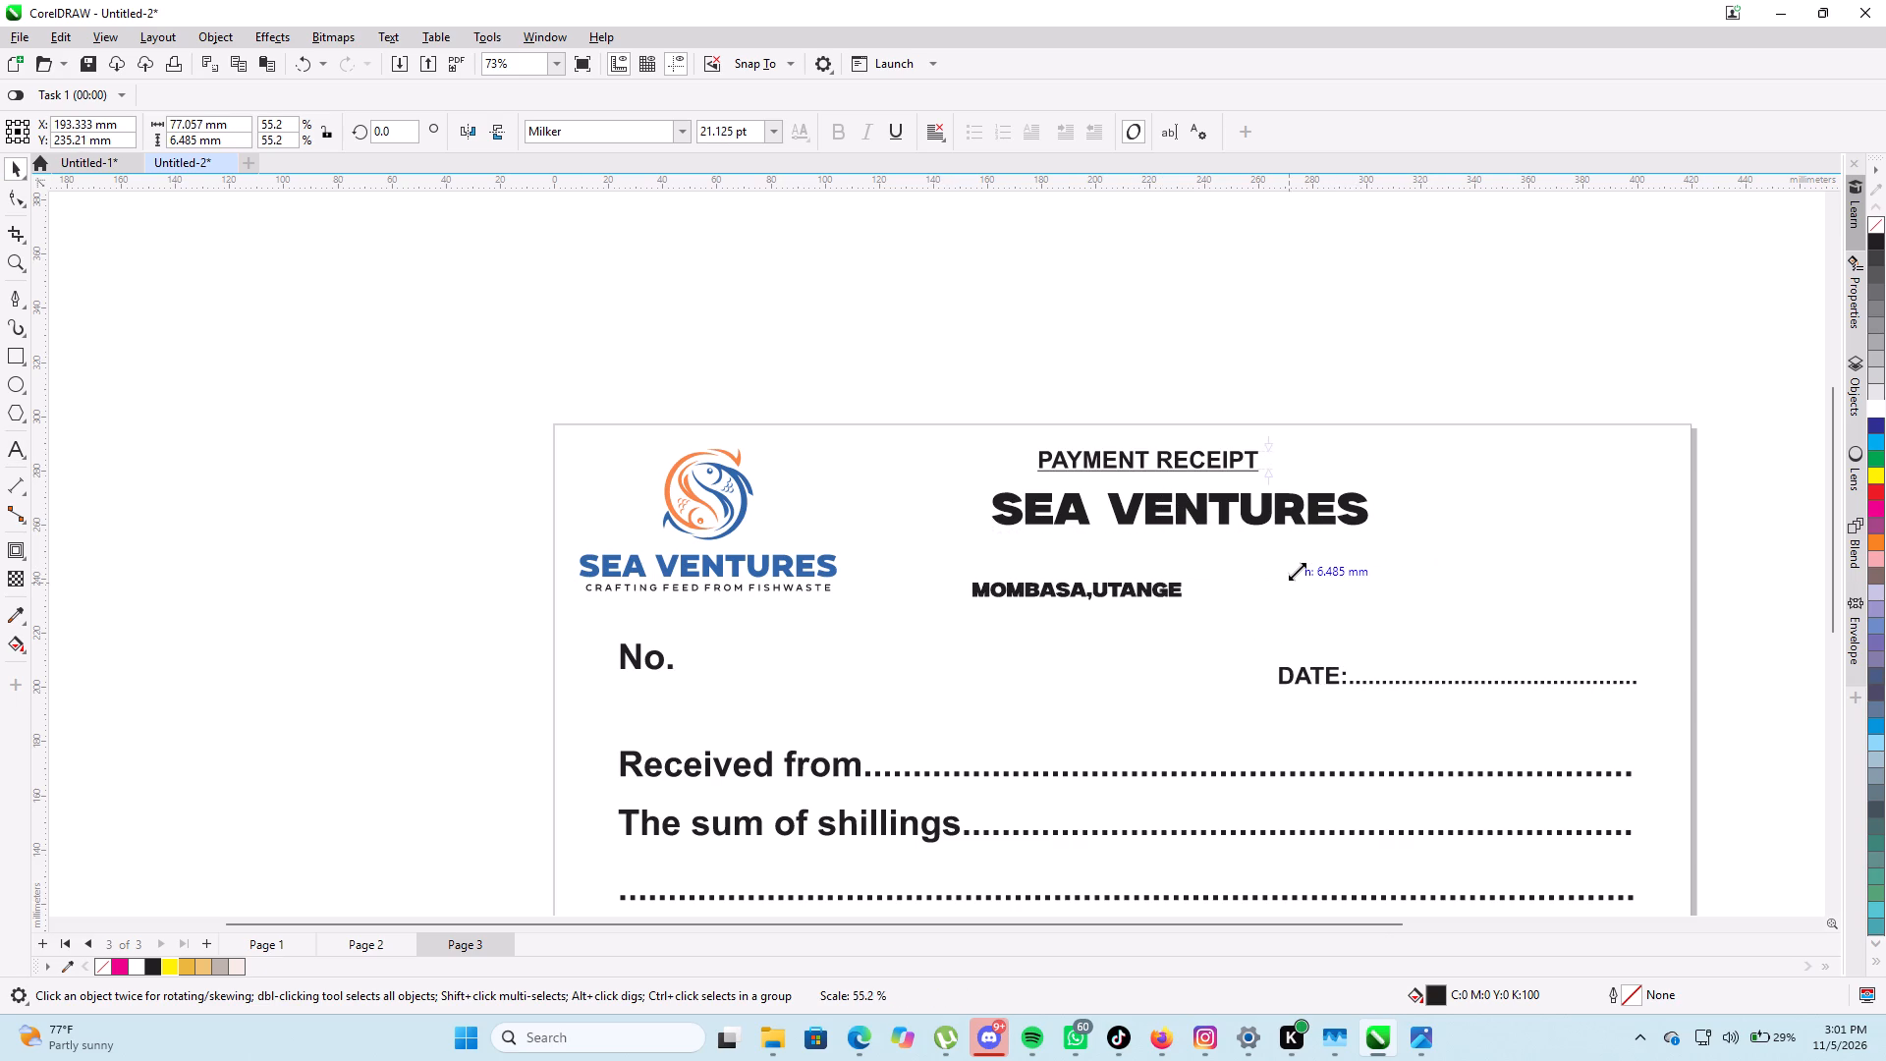
pyautogui.moveTo(1297, 571); pyautogui.dragTo(1300, 569)
# Shift the SEA VENTURES company name so that it sits roughly centred beneath the PAYMENT RECEIPT heading.
pyautogui.scroll(5, 1164, 562)
pyautogui.scroll(-6, 1164, 557)
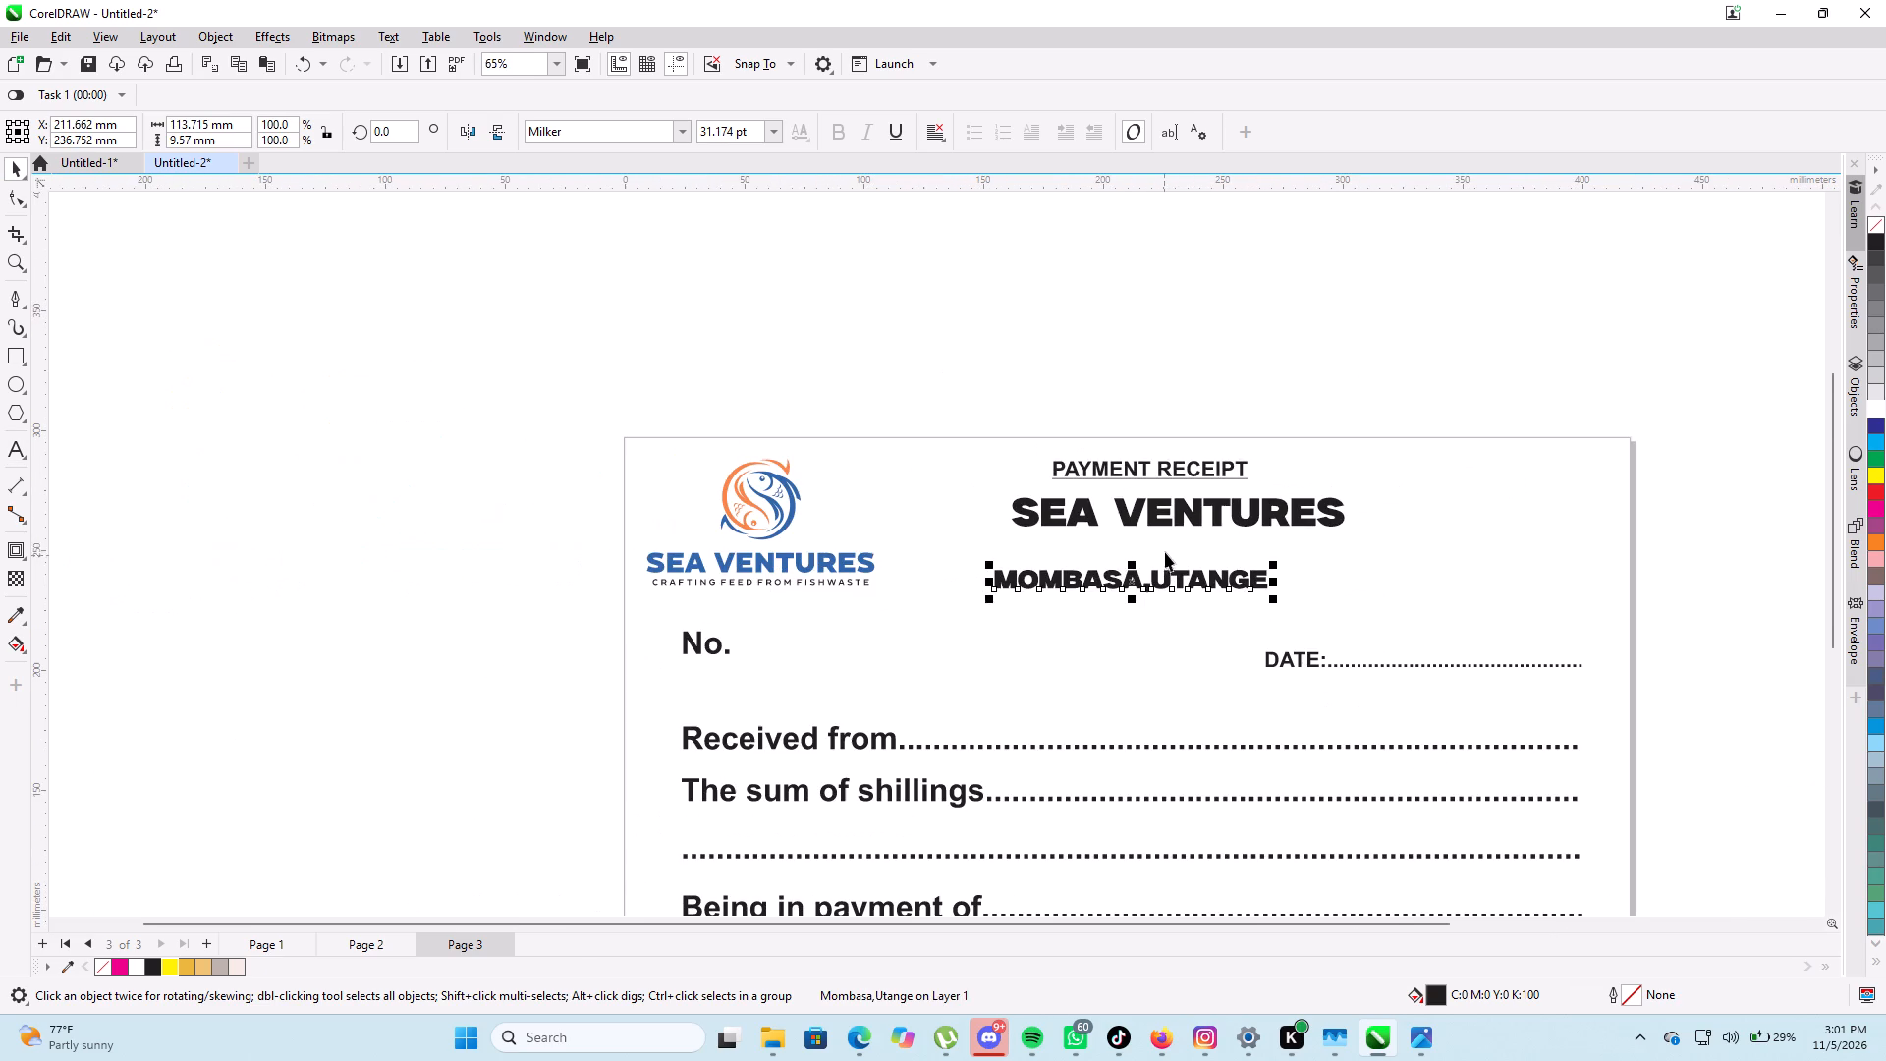
pyautogui.click(1184, 514)
pyautogui.moveTo(1175, 514); pyautogui.dragTo(1146, 510)
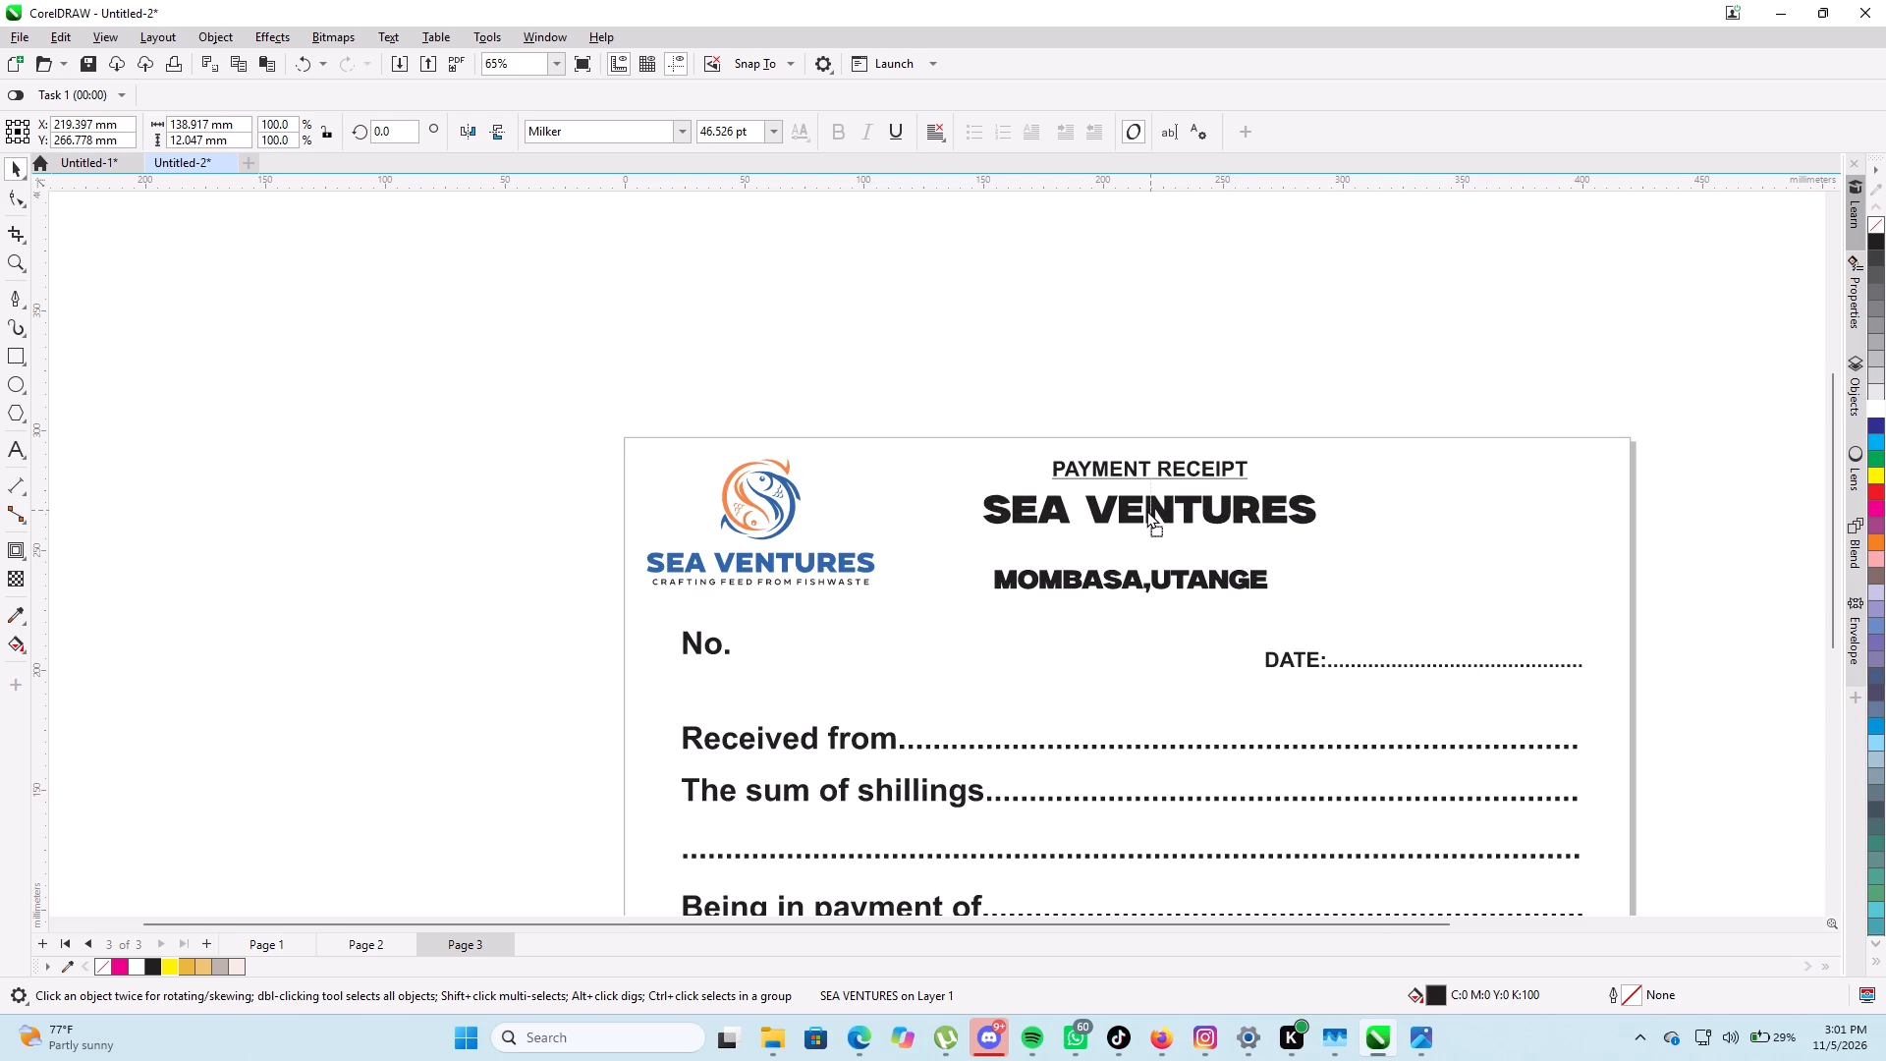
pyautogui.moveTo(1146, 510); pyautogui.dragTo(1158, 509)
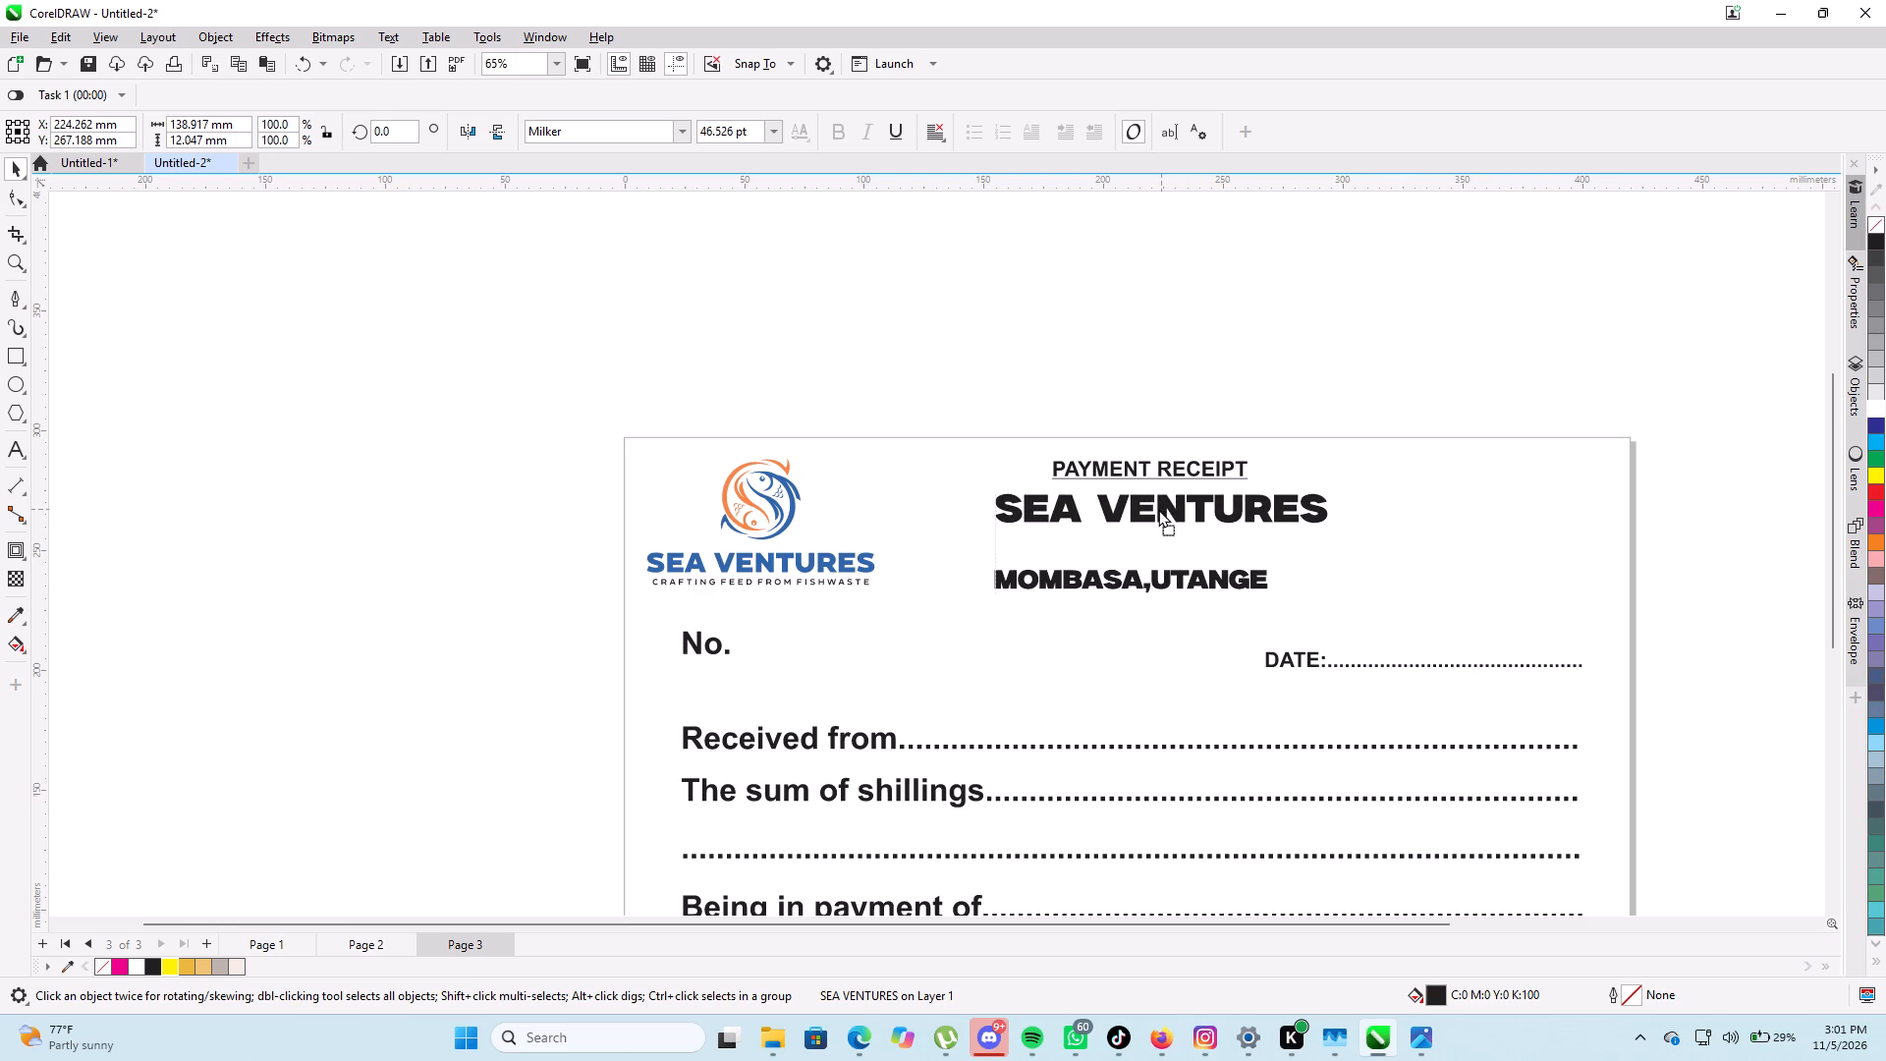
pyautogui.moveTo(1158, 509); pyautogui.dragTo(1154, 508)
# Move the Mombasa,Utange line up closer beneath the SEA VENTURES company name.
pyautogui.click(1137, 583)
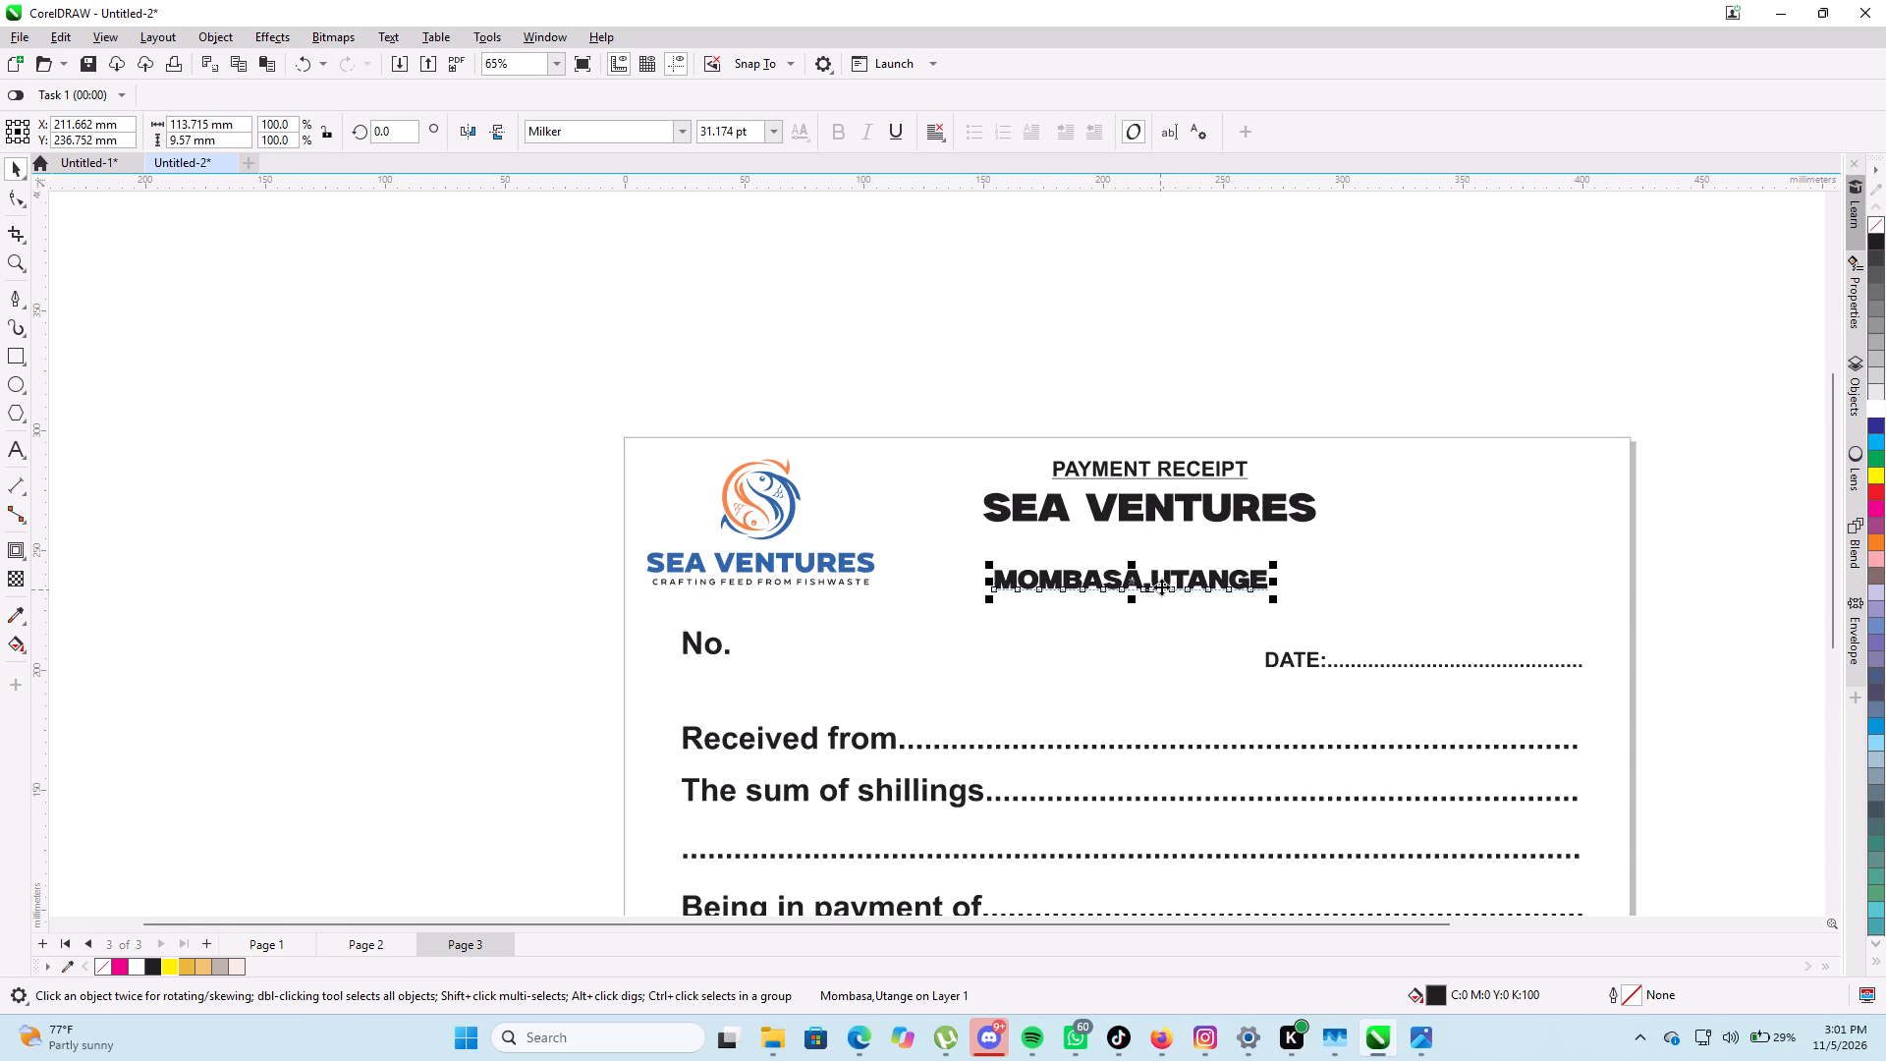
pyautogui.moveTo(1139, 582); pyautogui.dragTo(1141, 566)
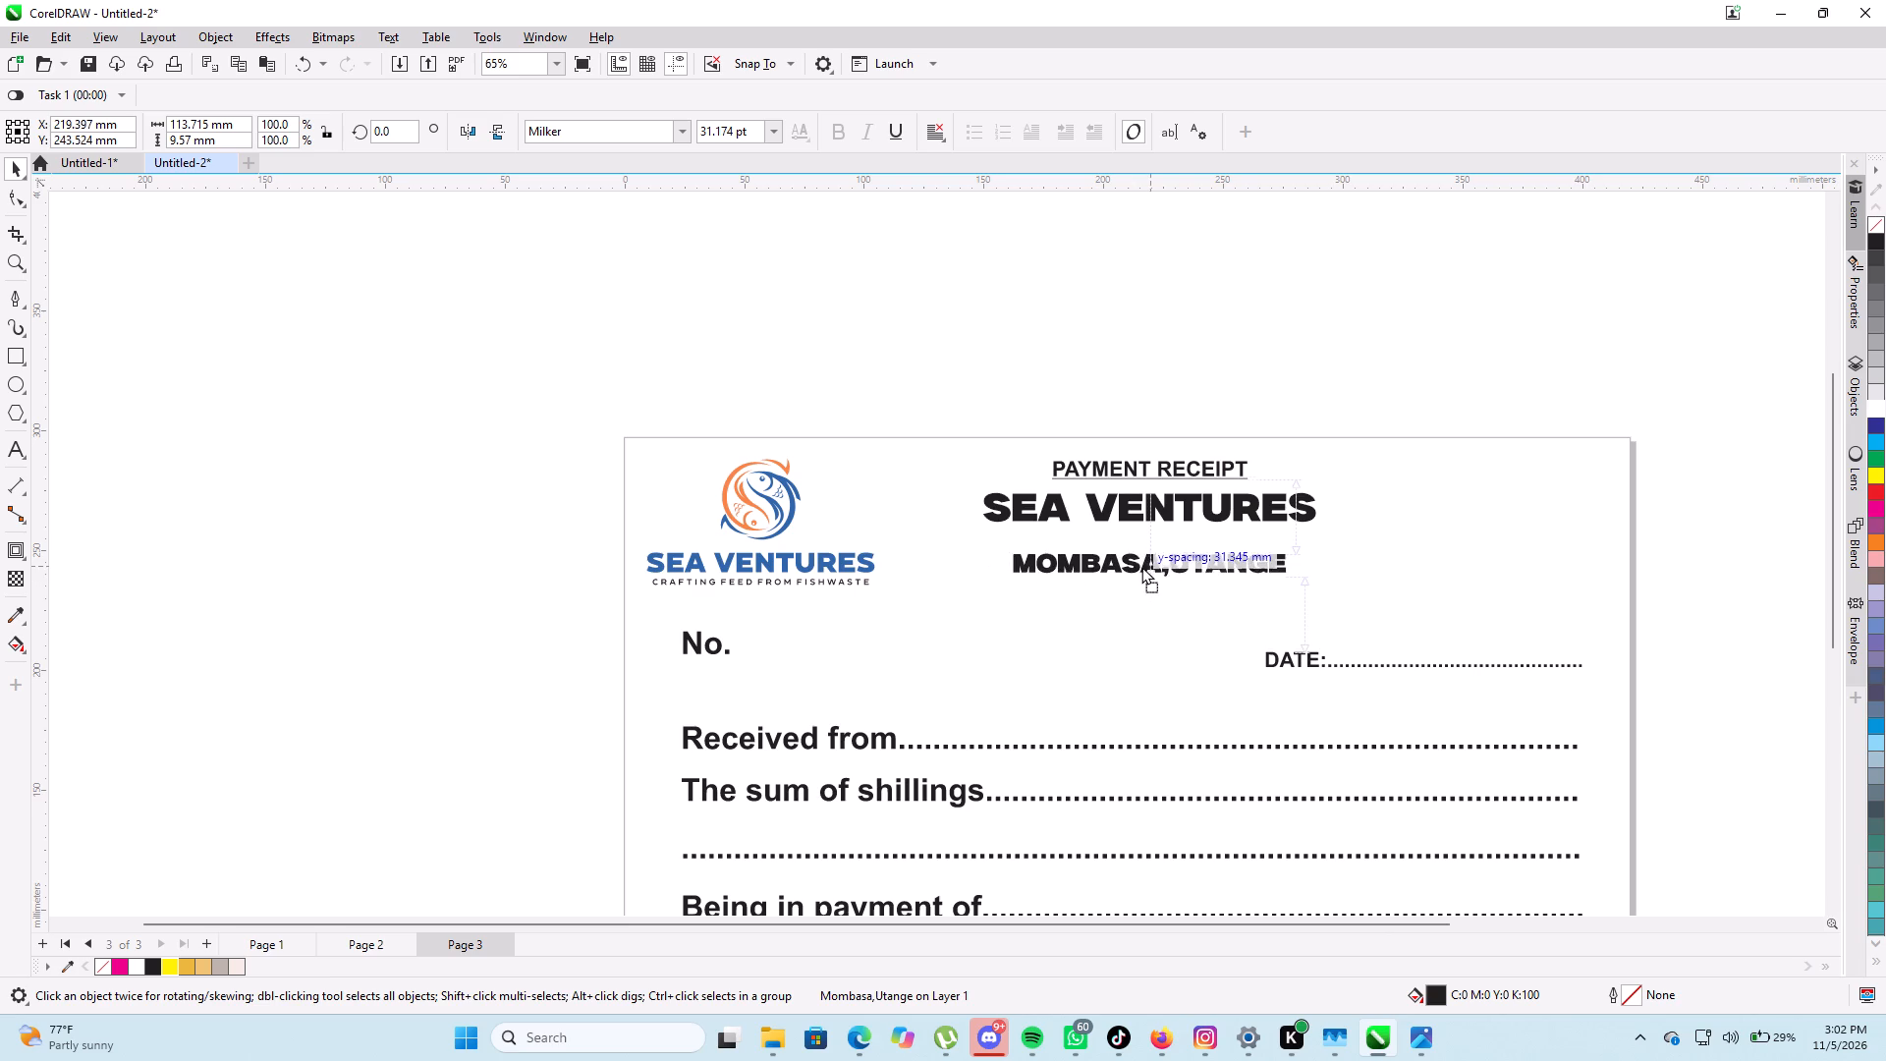
pyautogui.moveTo(1141, 566); pyautogui.dragTo(1140, 559)
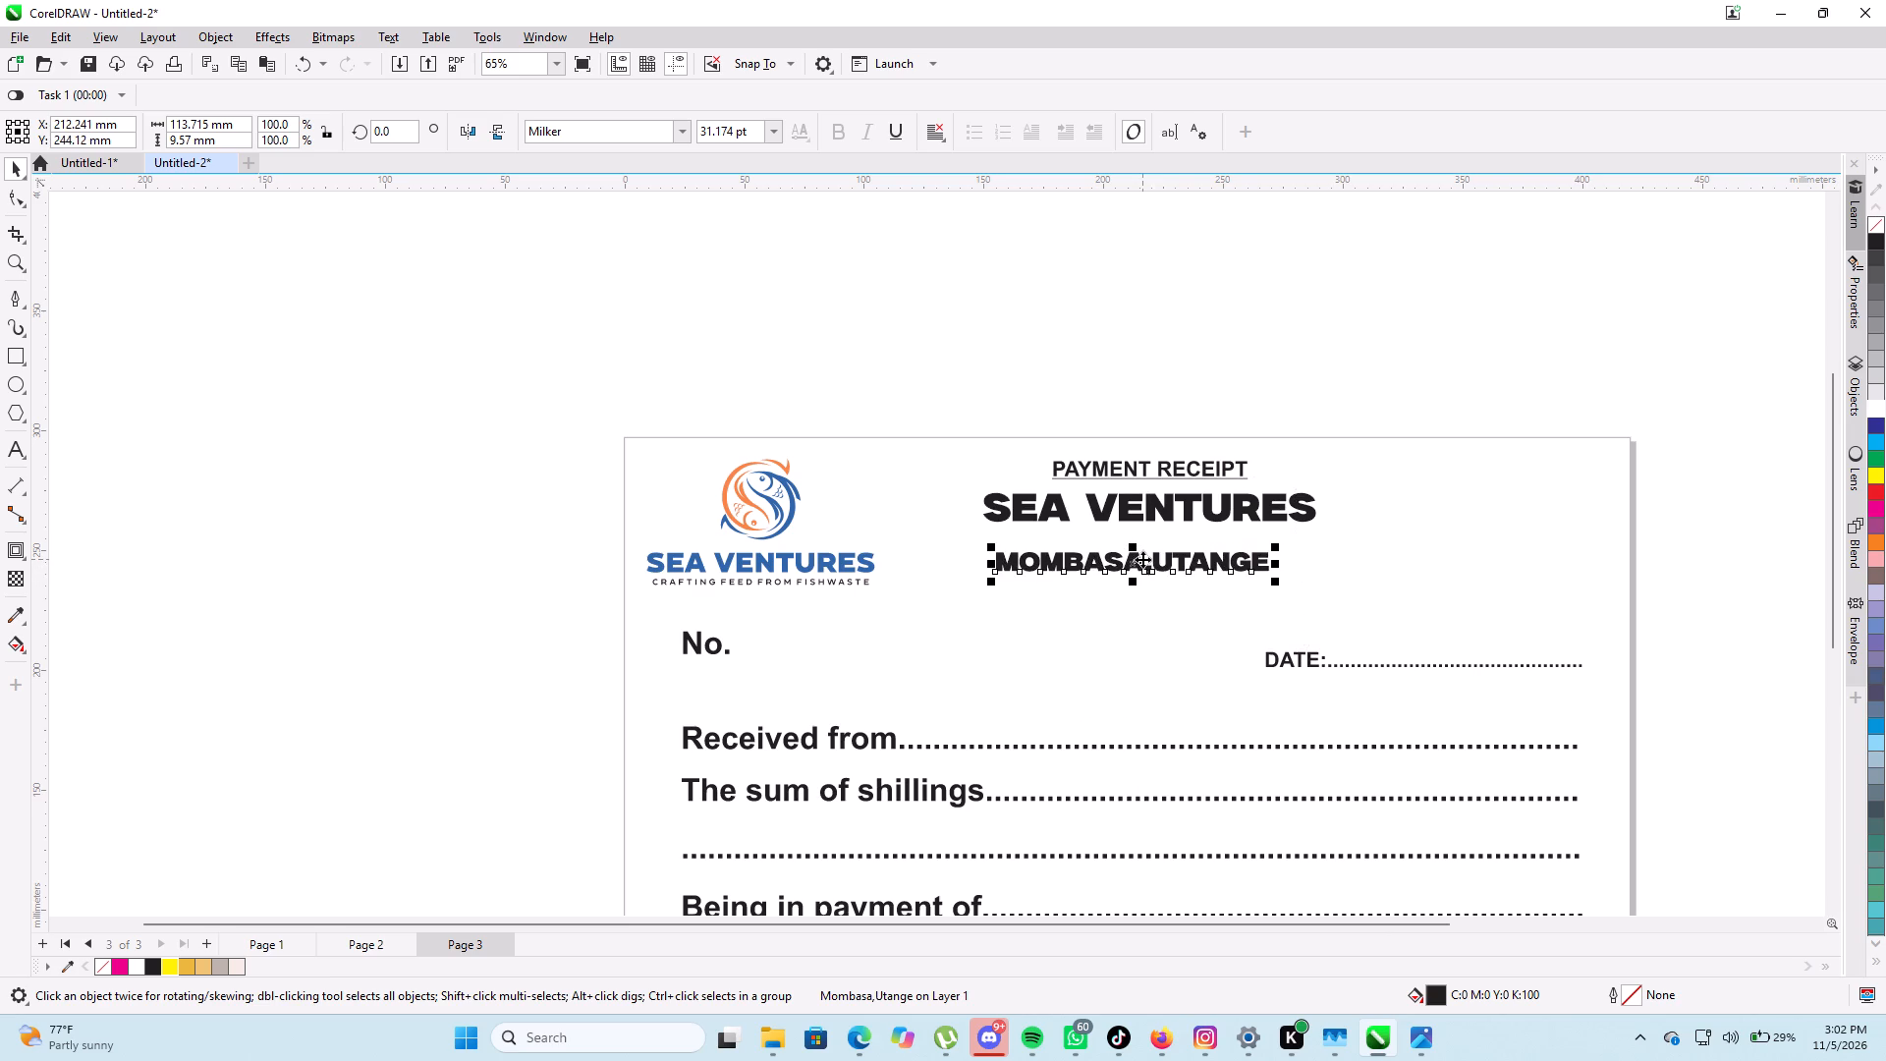
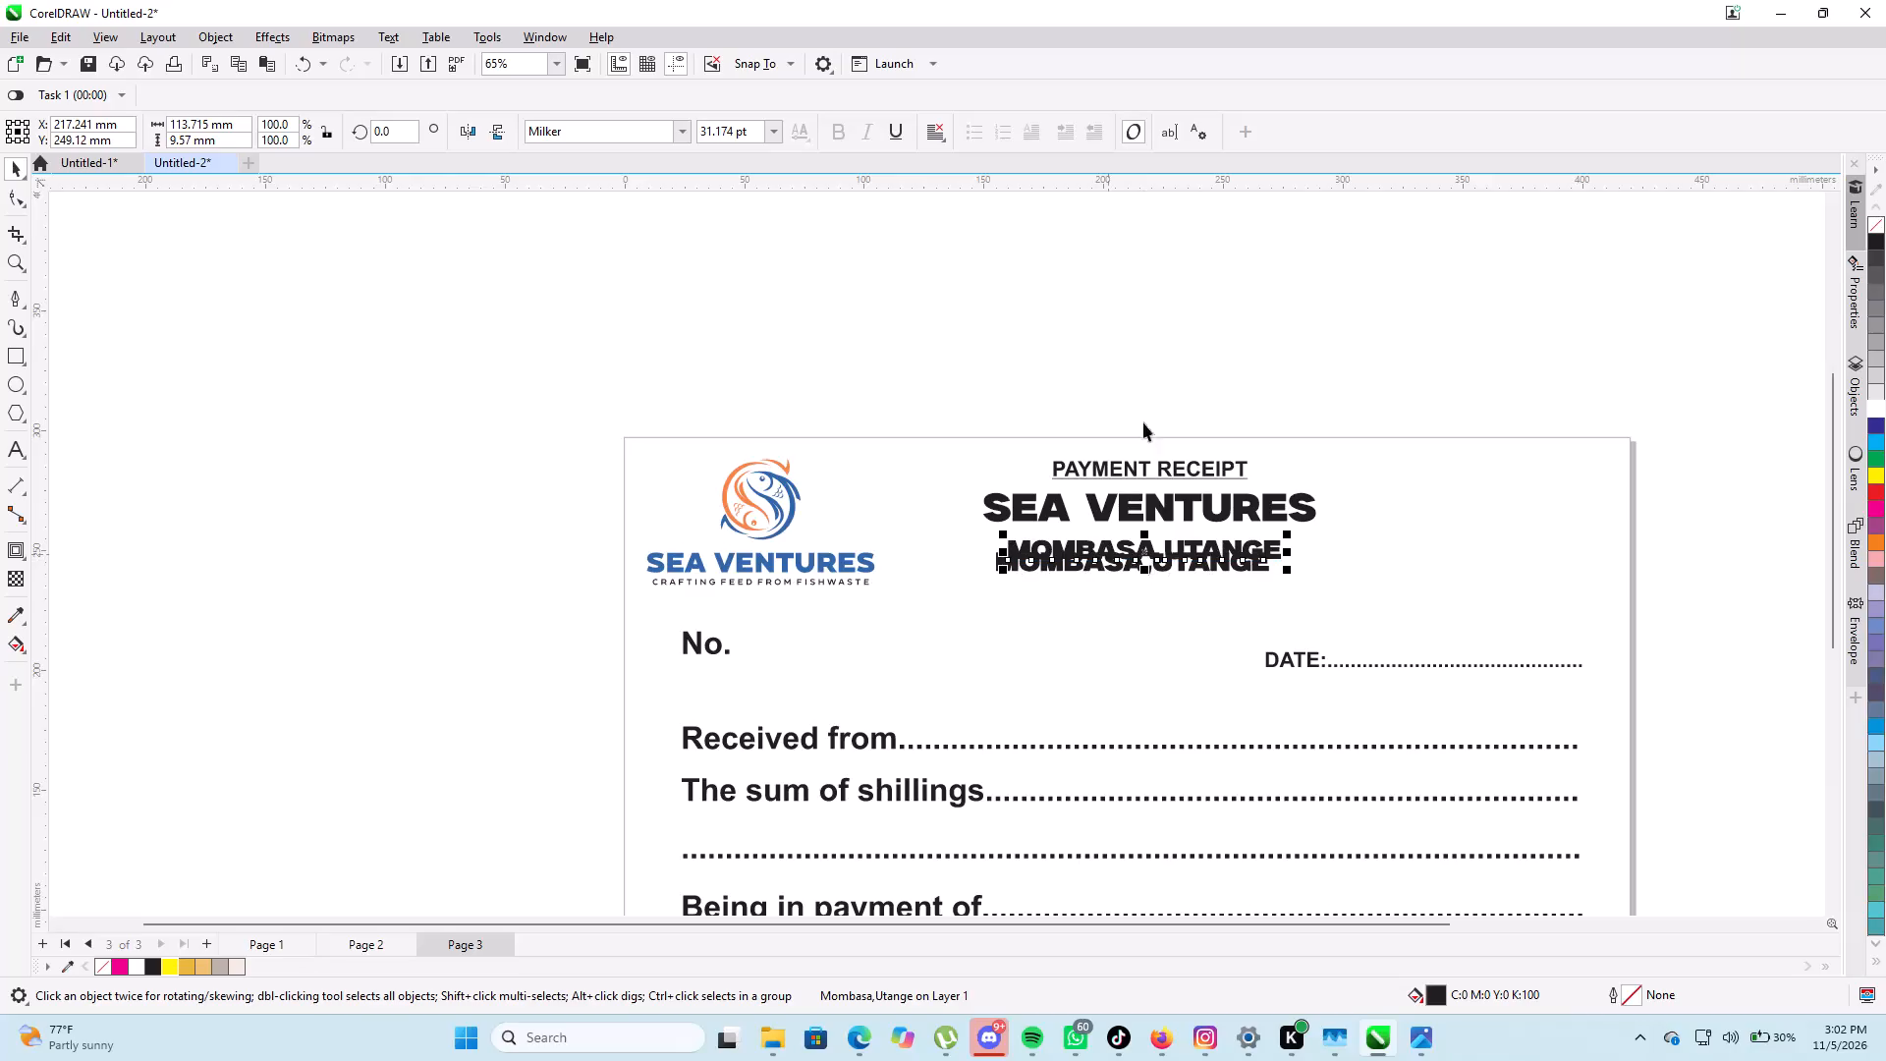
# Place the duplicated Mombasa,Utange line just below the original address line.
pyautogui.moveTo(1151, 554); pyautogui.dragTo(1148, 614)
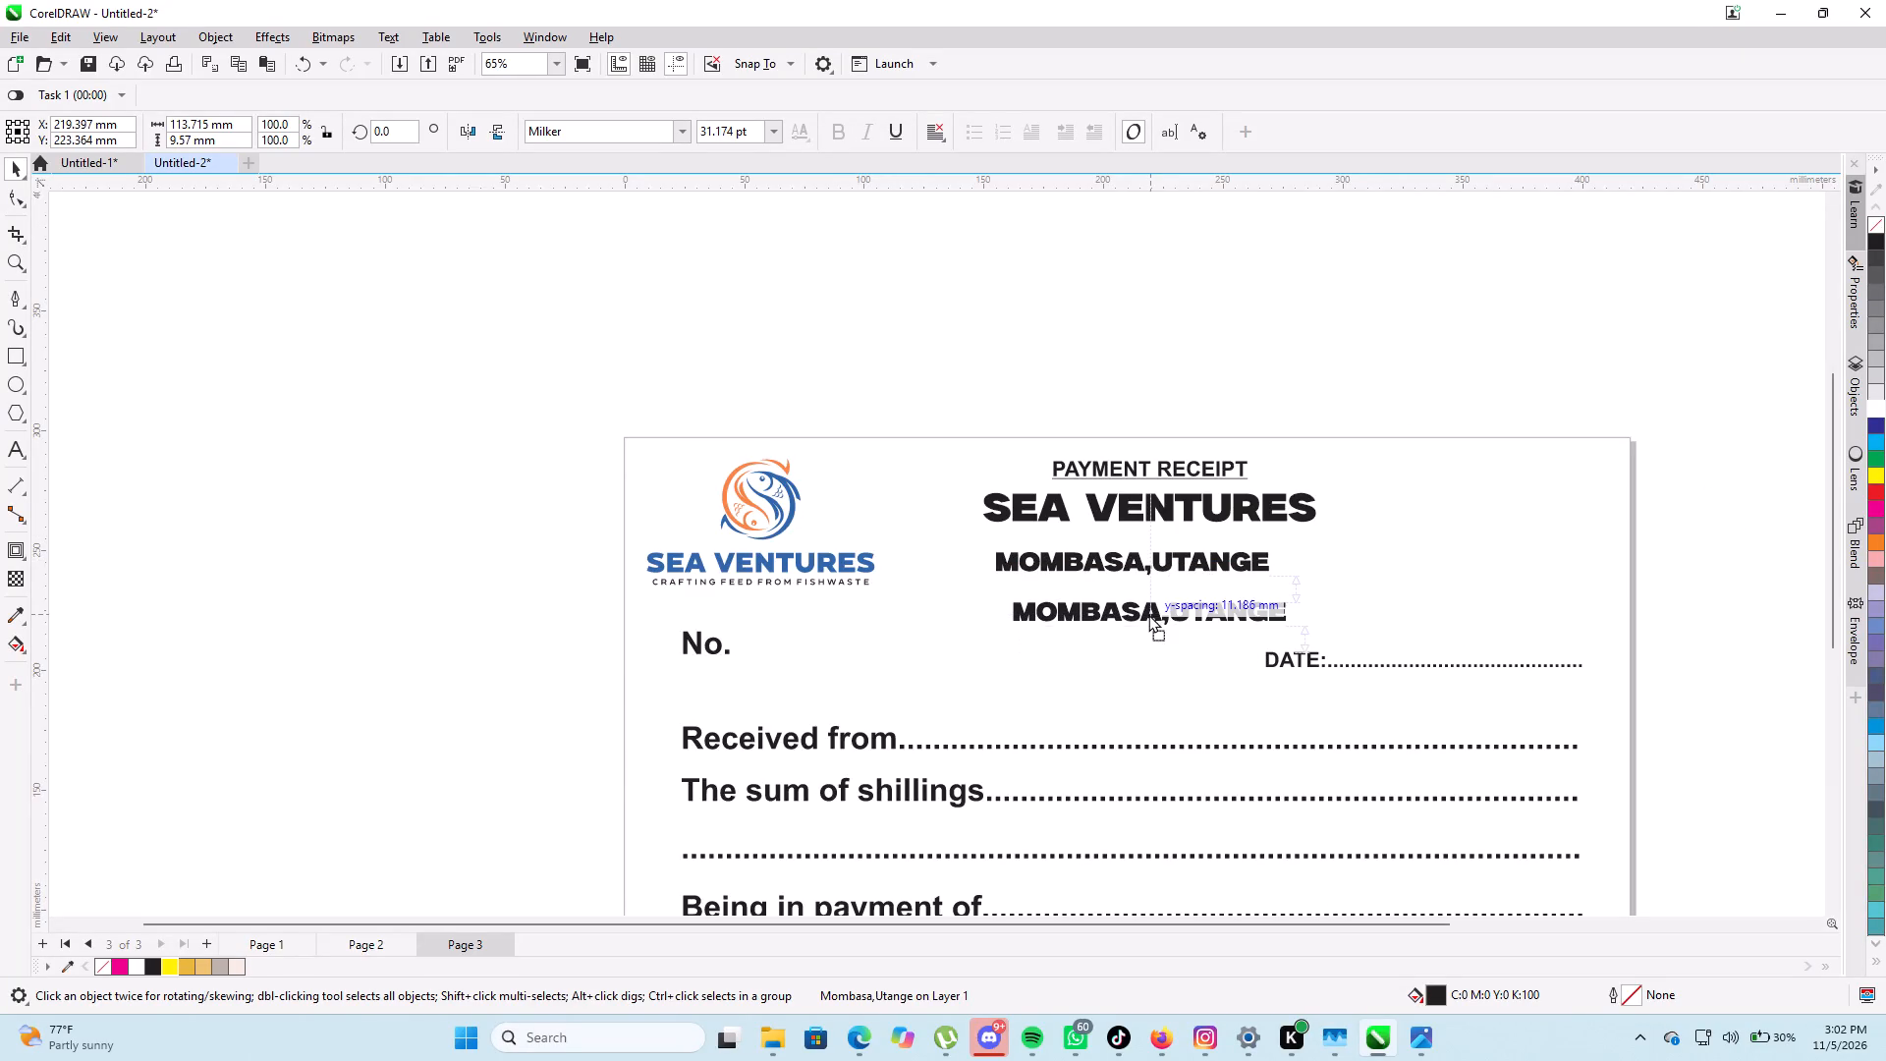
pyautogui.moveTo(1148, 614); pyautogui.dragTo(1142, 598)
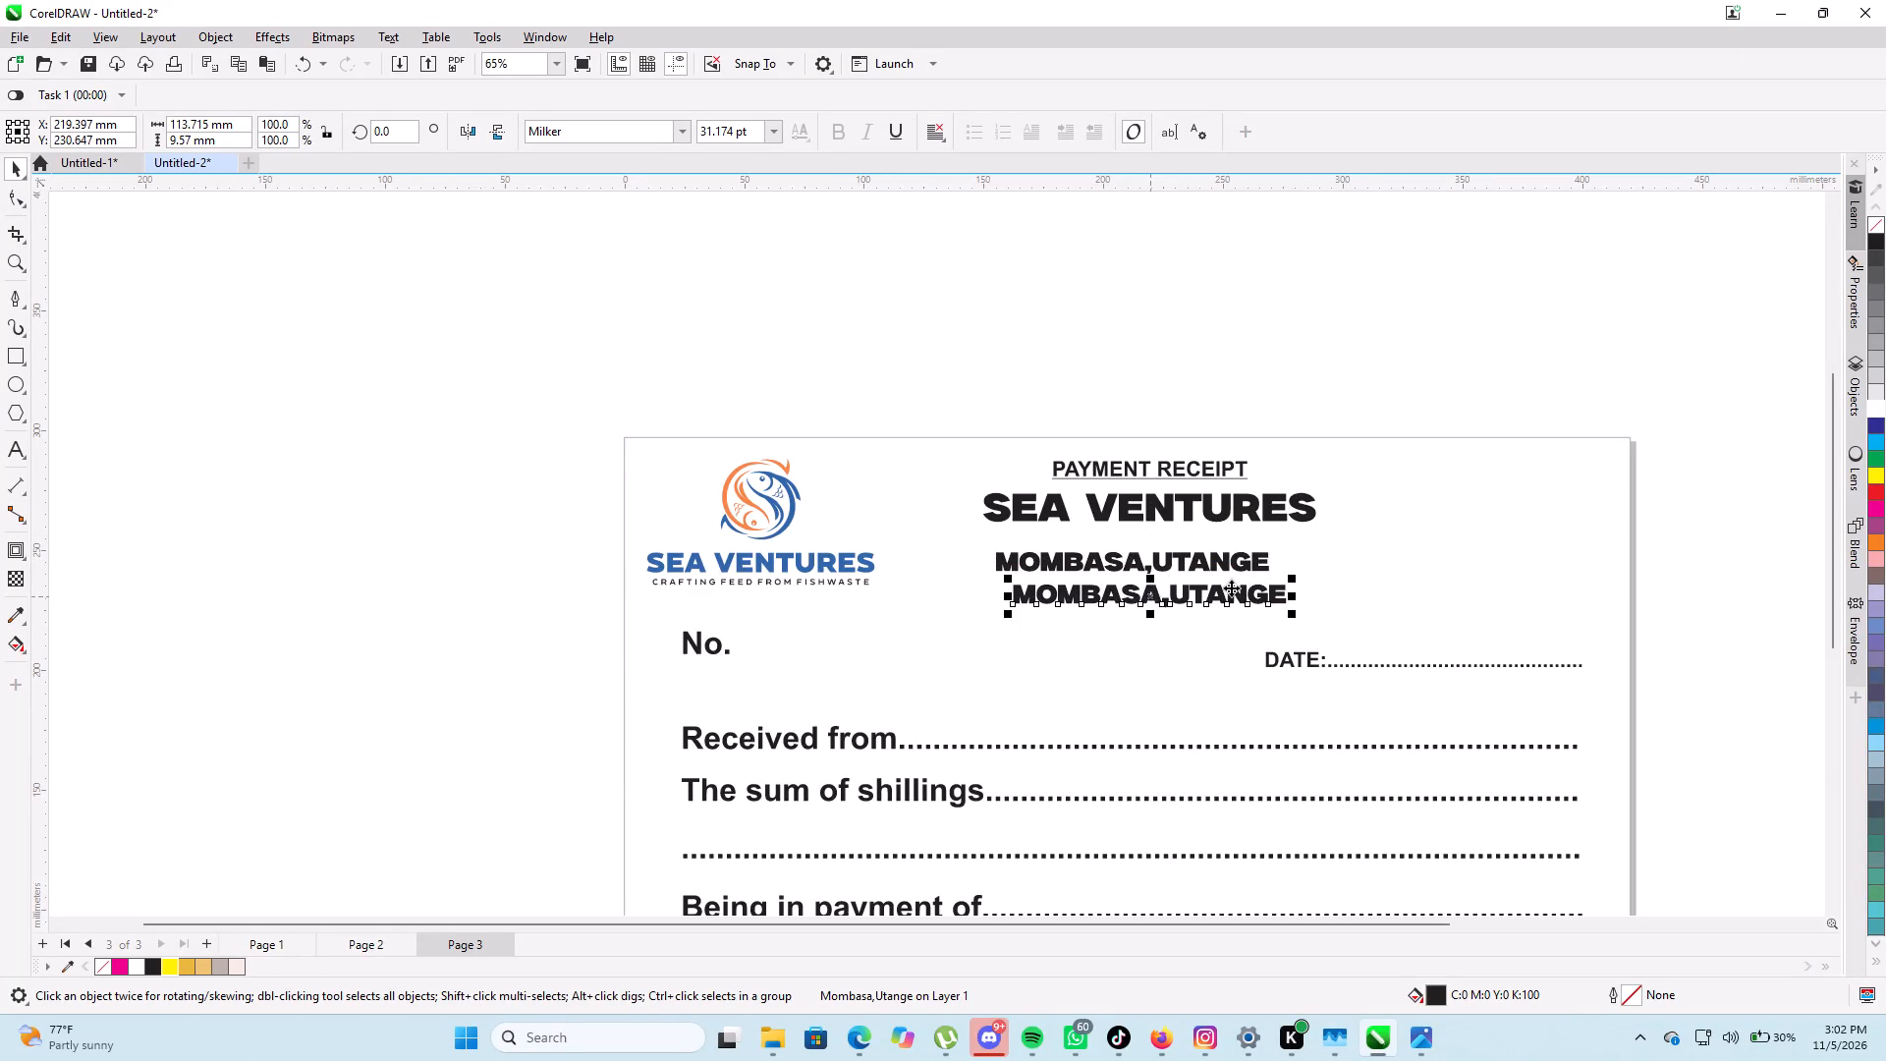
# Replace the text of the lower Mombasa,Utange copy with Tel: followed by the company's phone number.
pyautogui.doubleClick(1231, 587)
pyautogui.click(1285, 589)
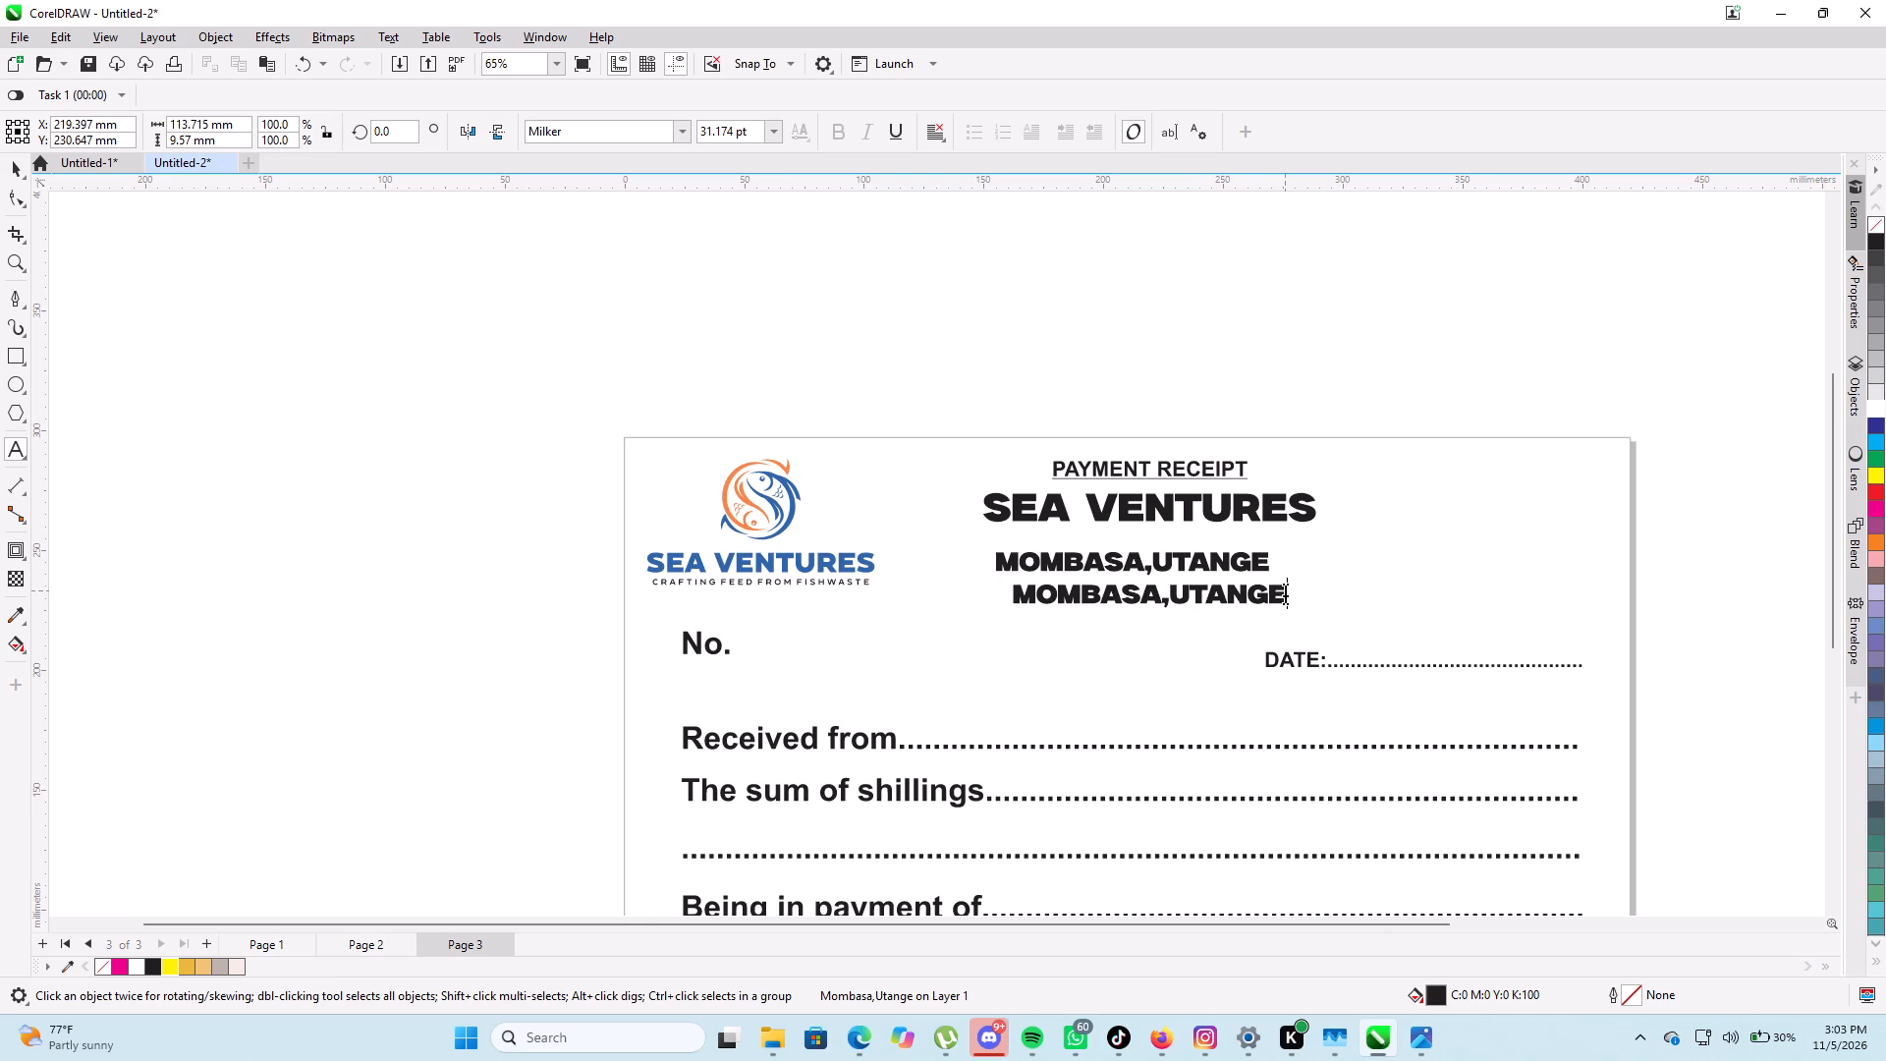
pyautogui.moveTo(1285, 591); pyautogui.dragTo(1019, 596)
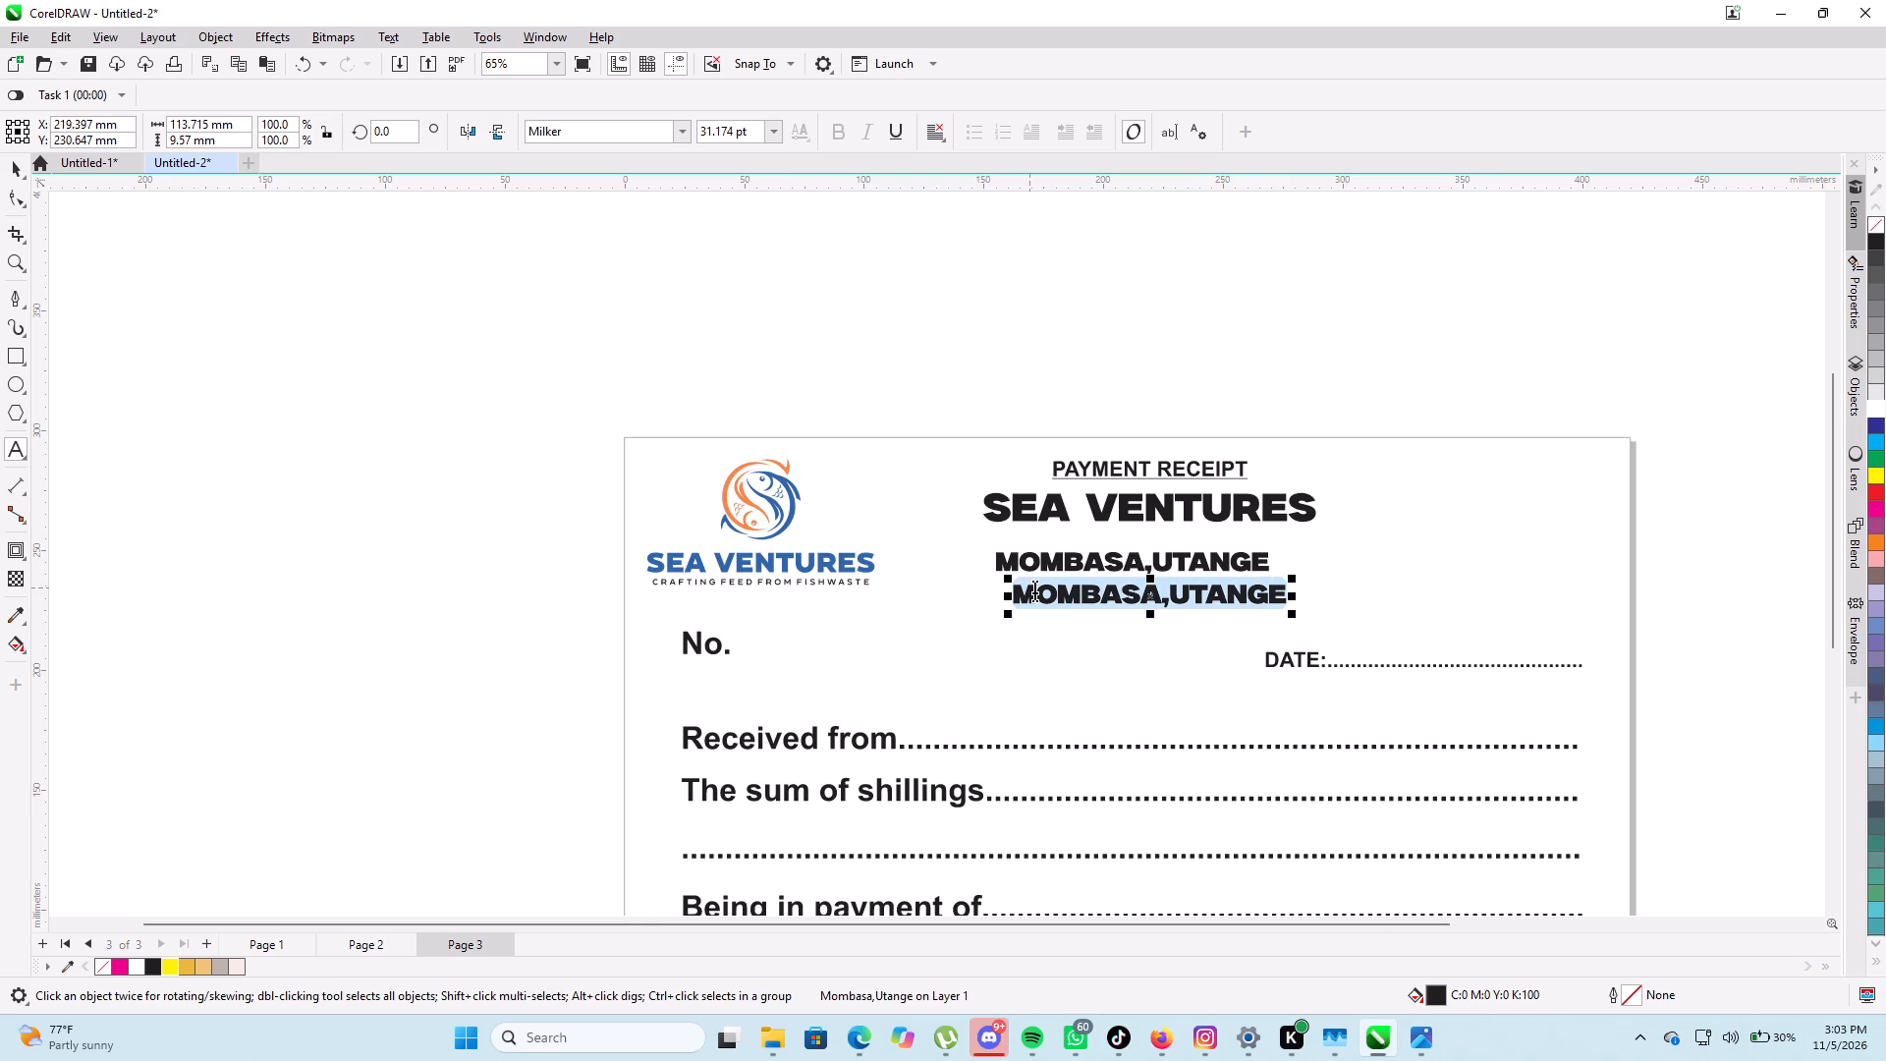
pyautogui.hotkey('shift', 't')
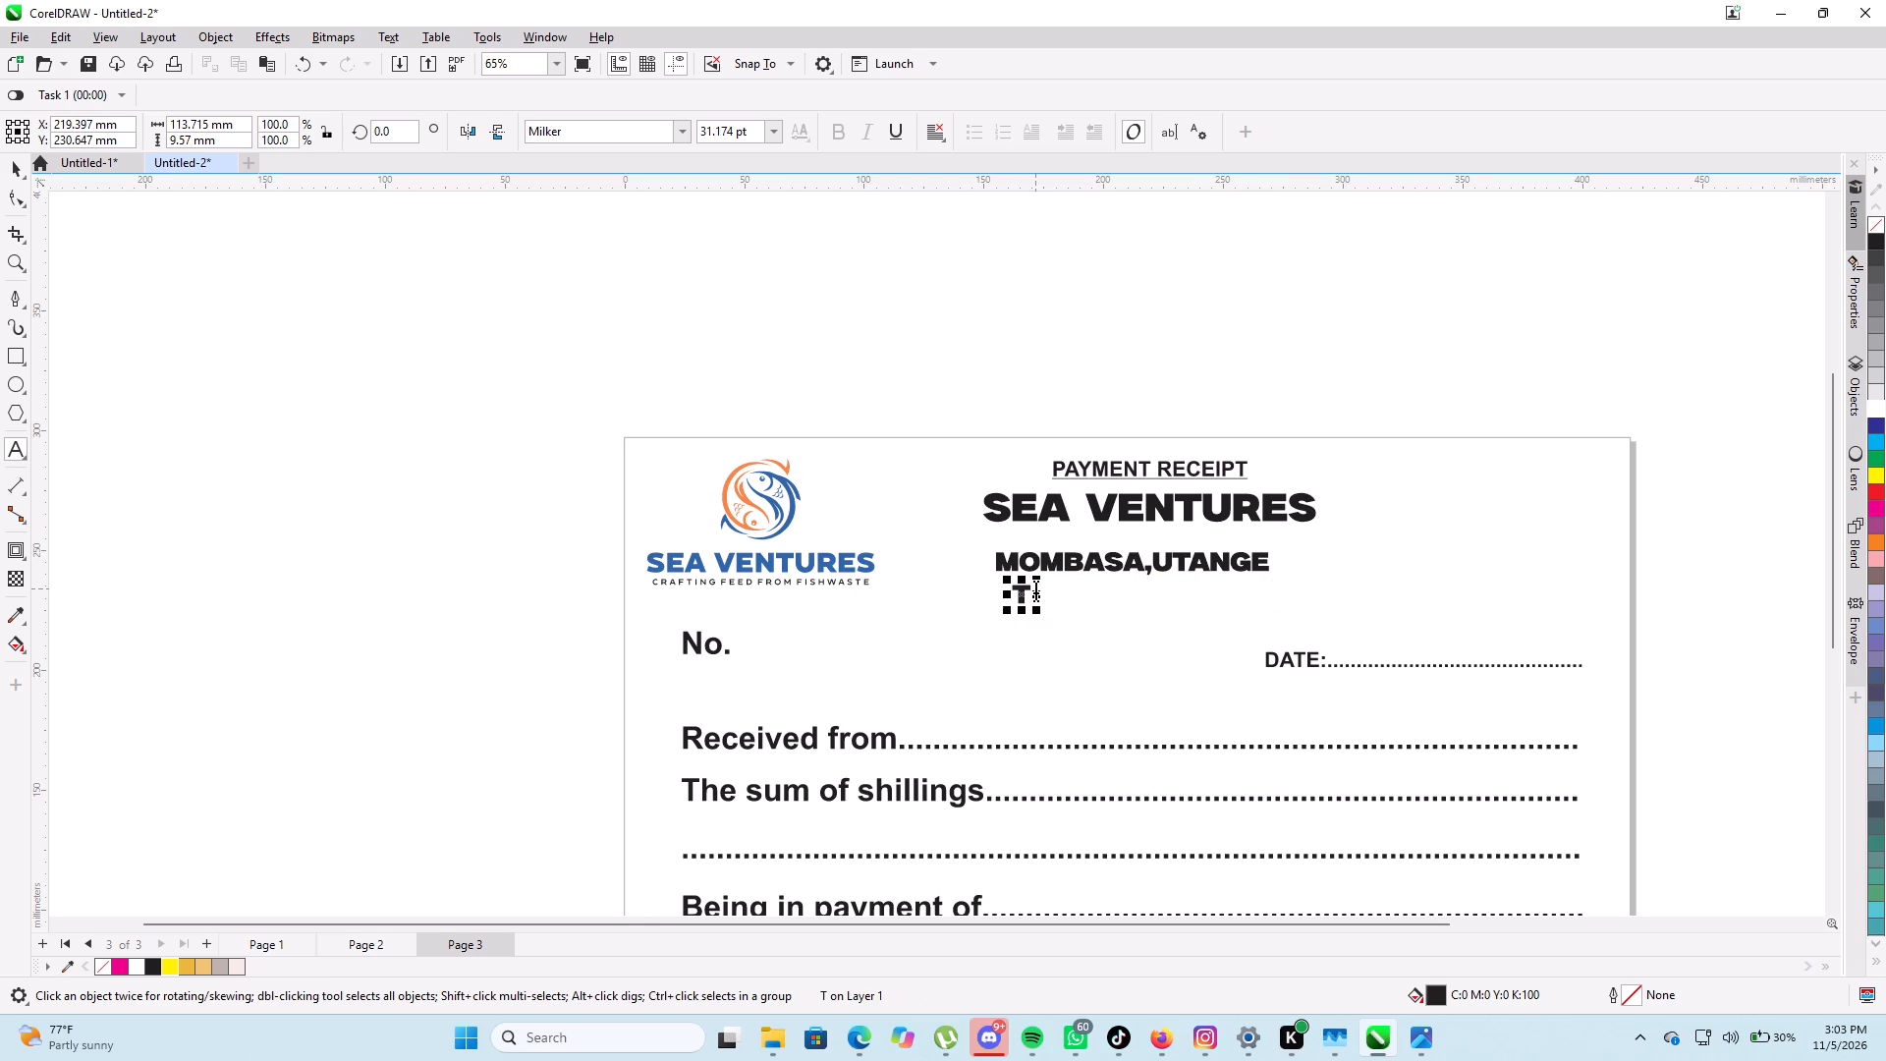
pyautogui.write('el')
pyautogui.hotkey('shift', ':')
pyautogui.write('07')
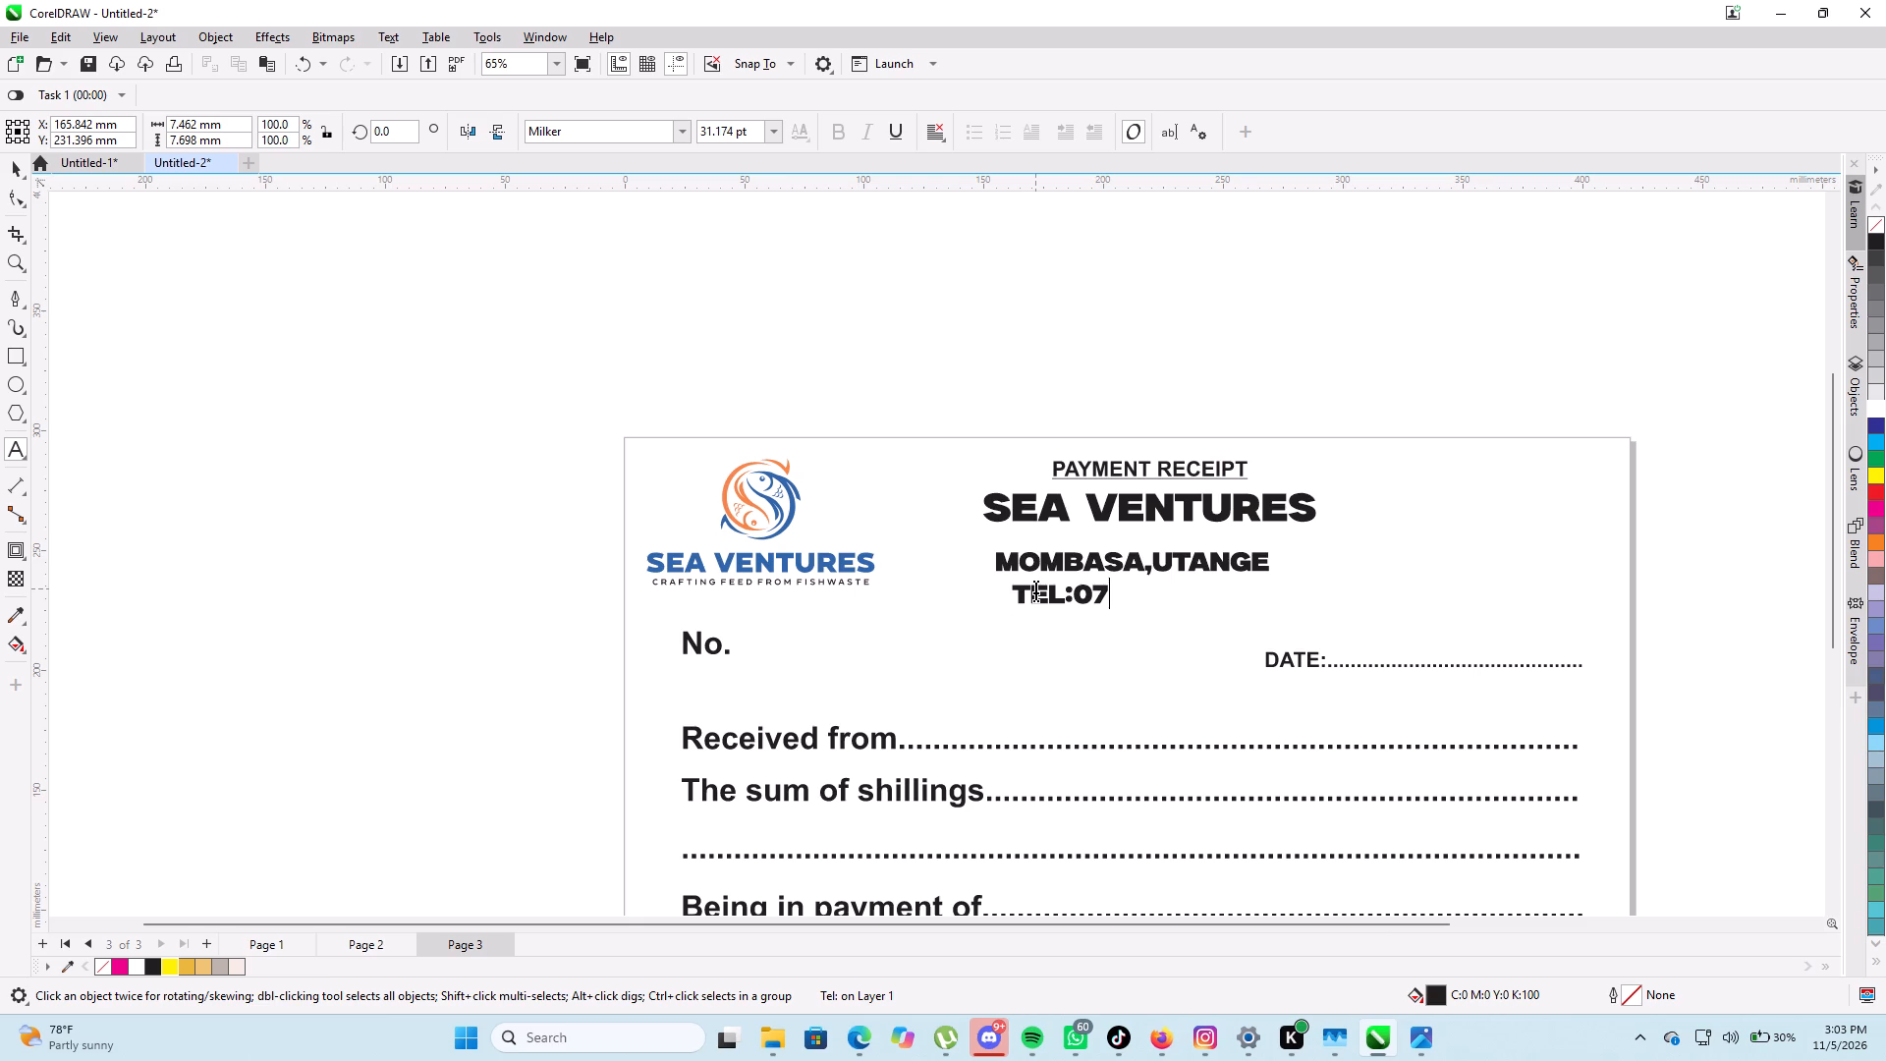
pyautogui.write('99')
# Complete the company's phone number in the Tel: line beneath the Mombasa,Utange address and finish editing the text.
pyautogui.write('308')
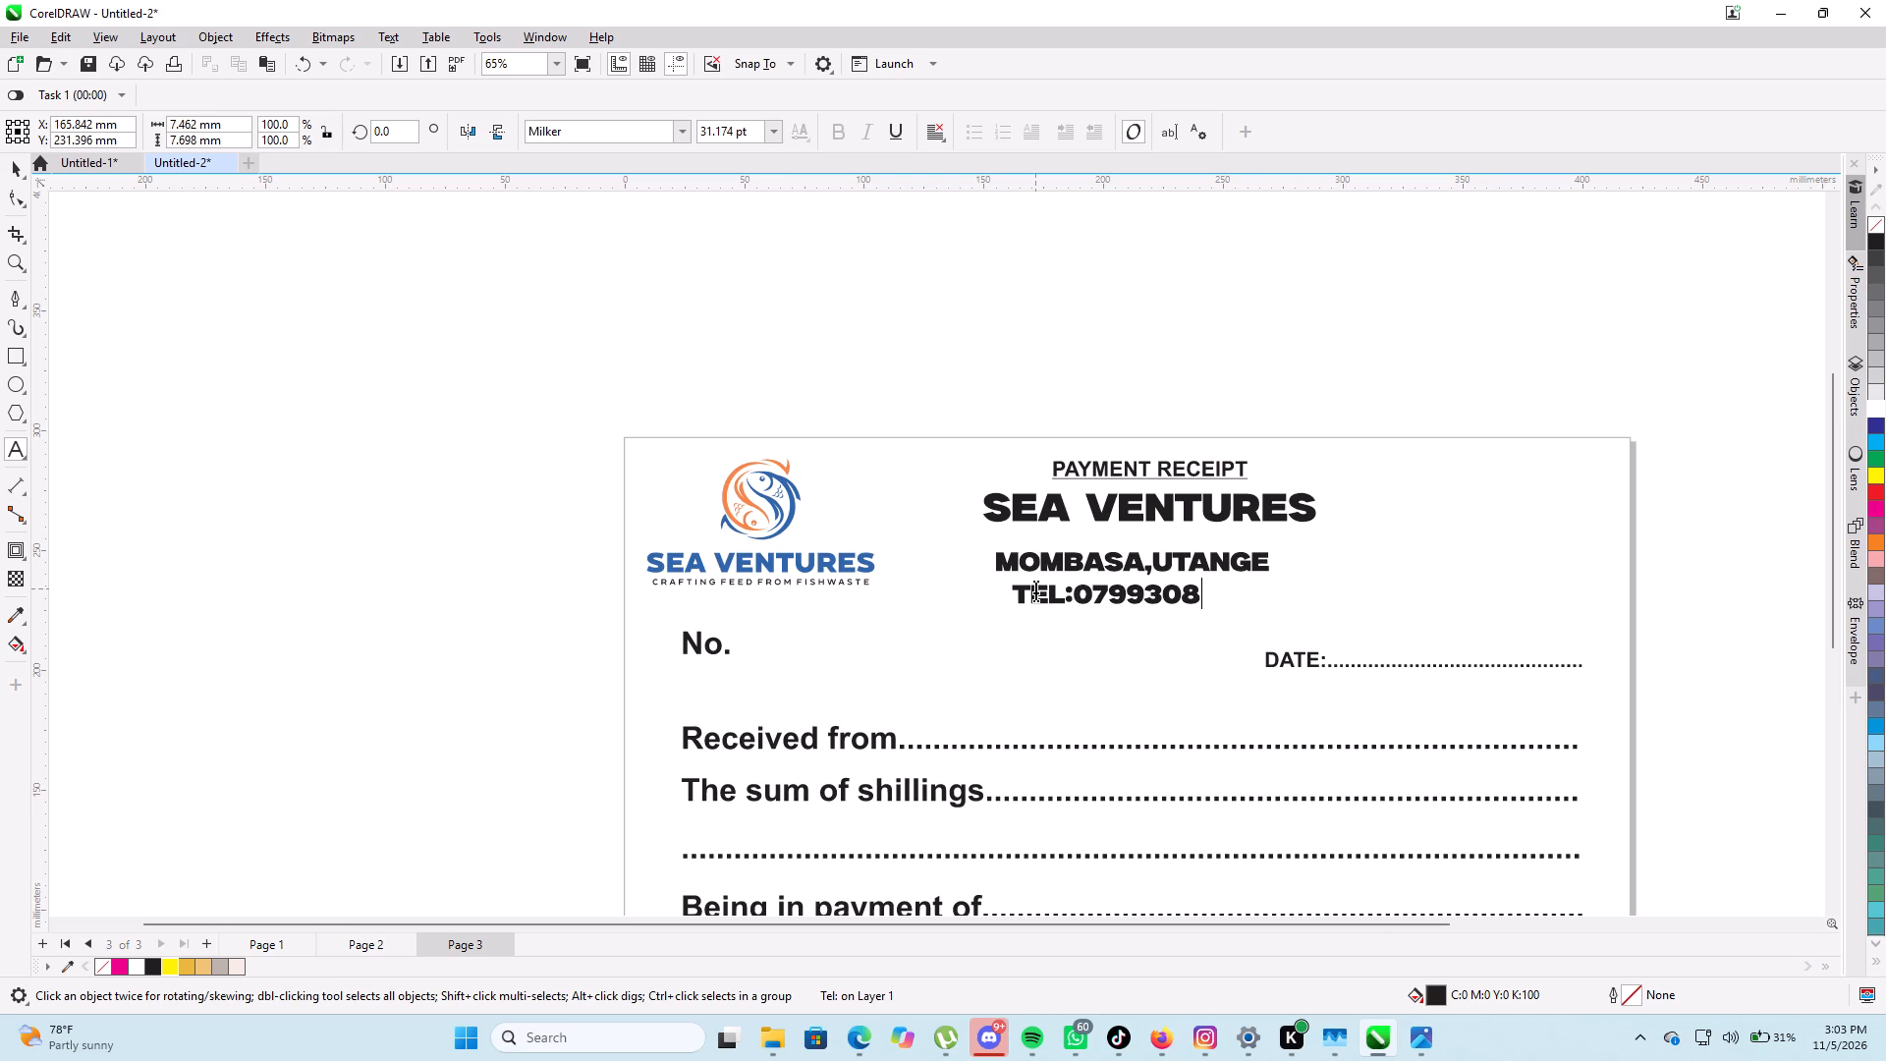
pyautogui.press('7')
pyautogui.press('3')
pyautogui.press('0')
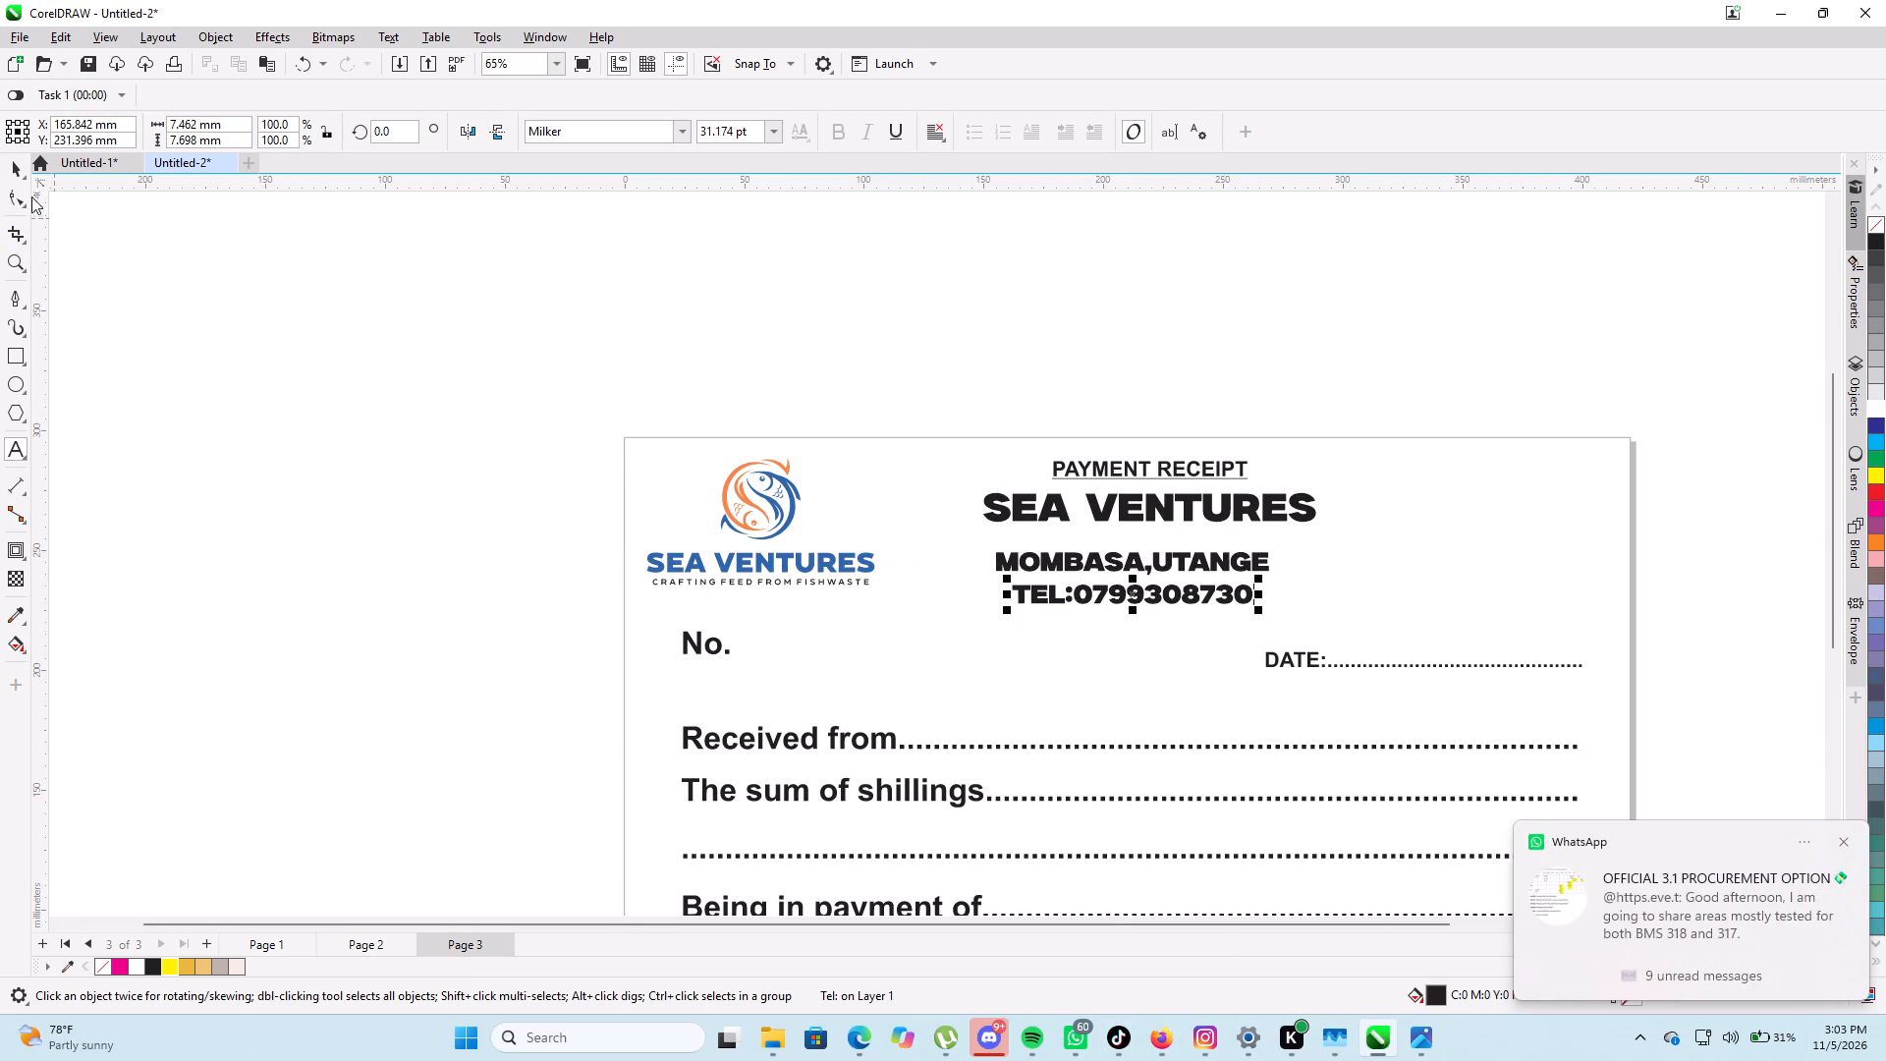
pyautogui.click(18, 173)
# Move the Mombasa,Utange line up and slightly right so it sits centred close beneath the SEA VENTURES name.
pyautogui.click(1108, 563)
pyautogui.moveTo(1138, 558); pyautogui.dragTo(1138, 559)
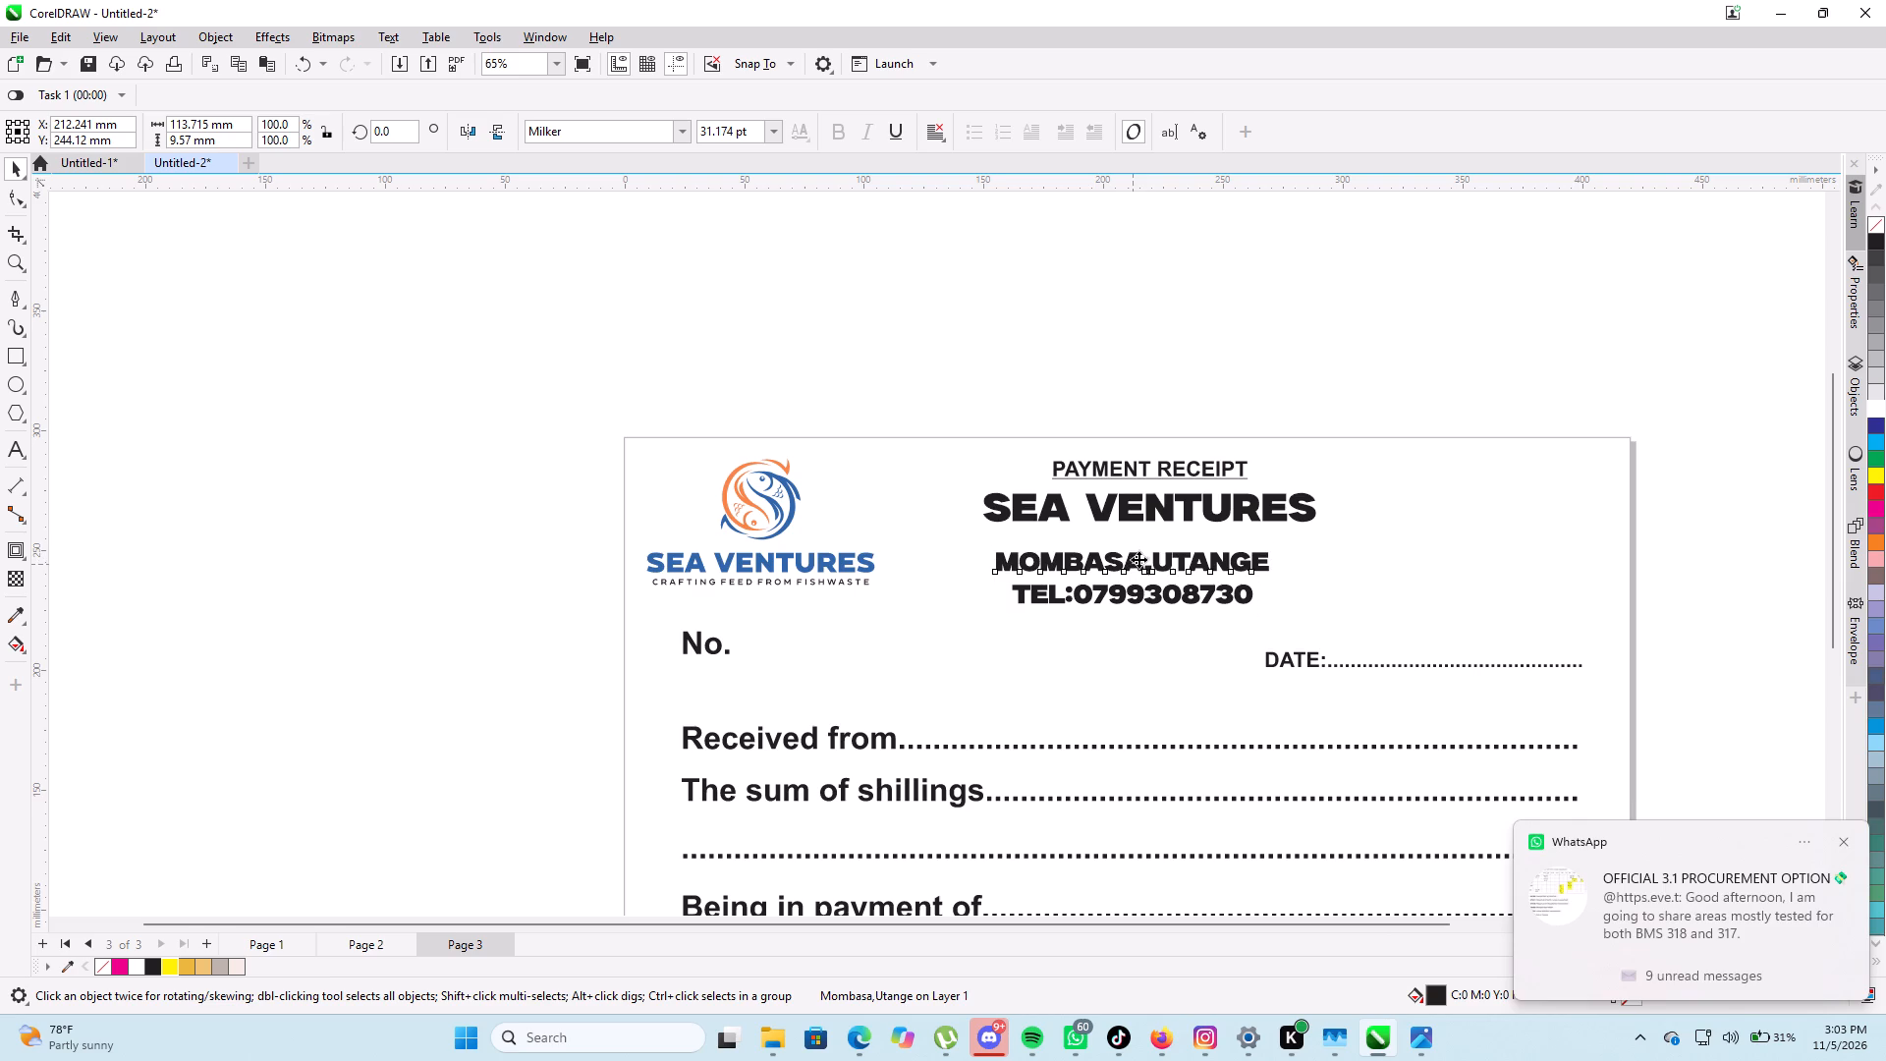
pyautogui.moveTo(1138, 559); pyautogui.dragTo(1142, 550)
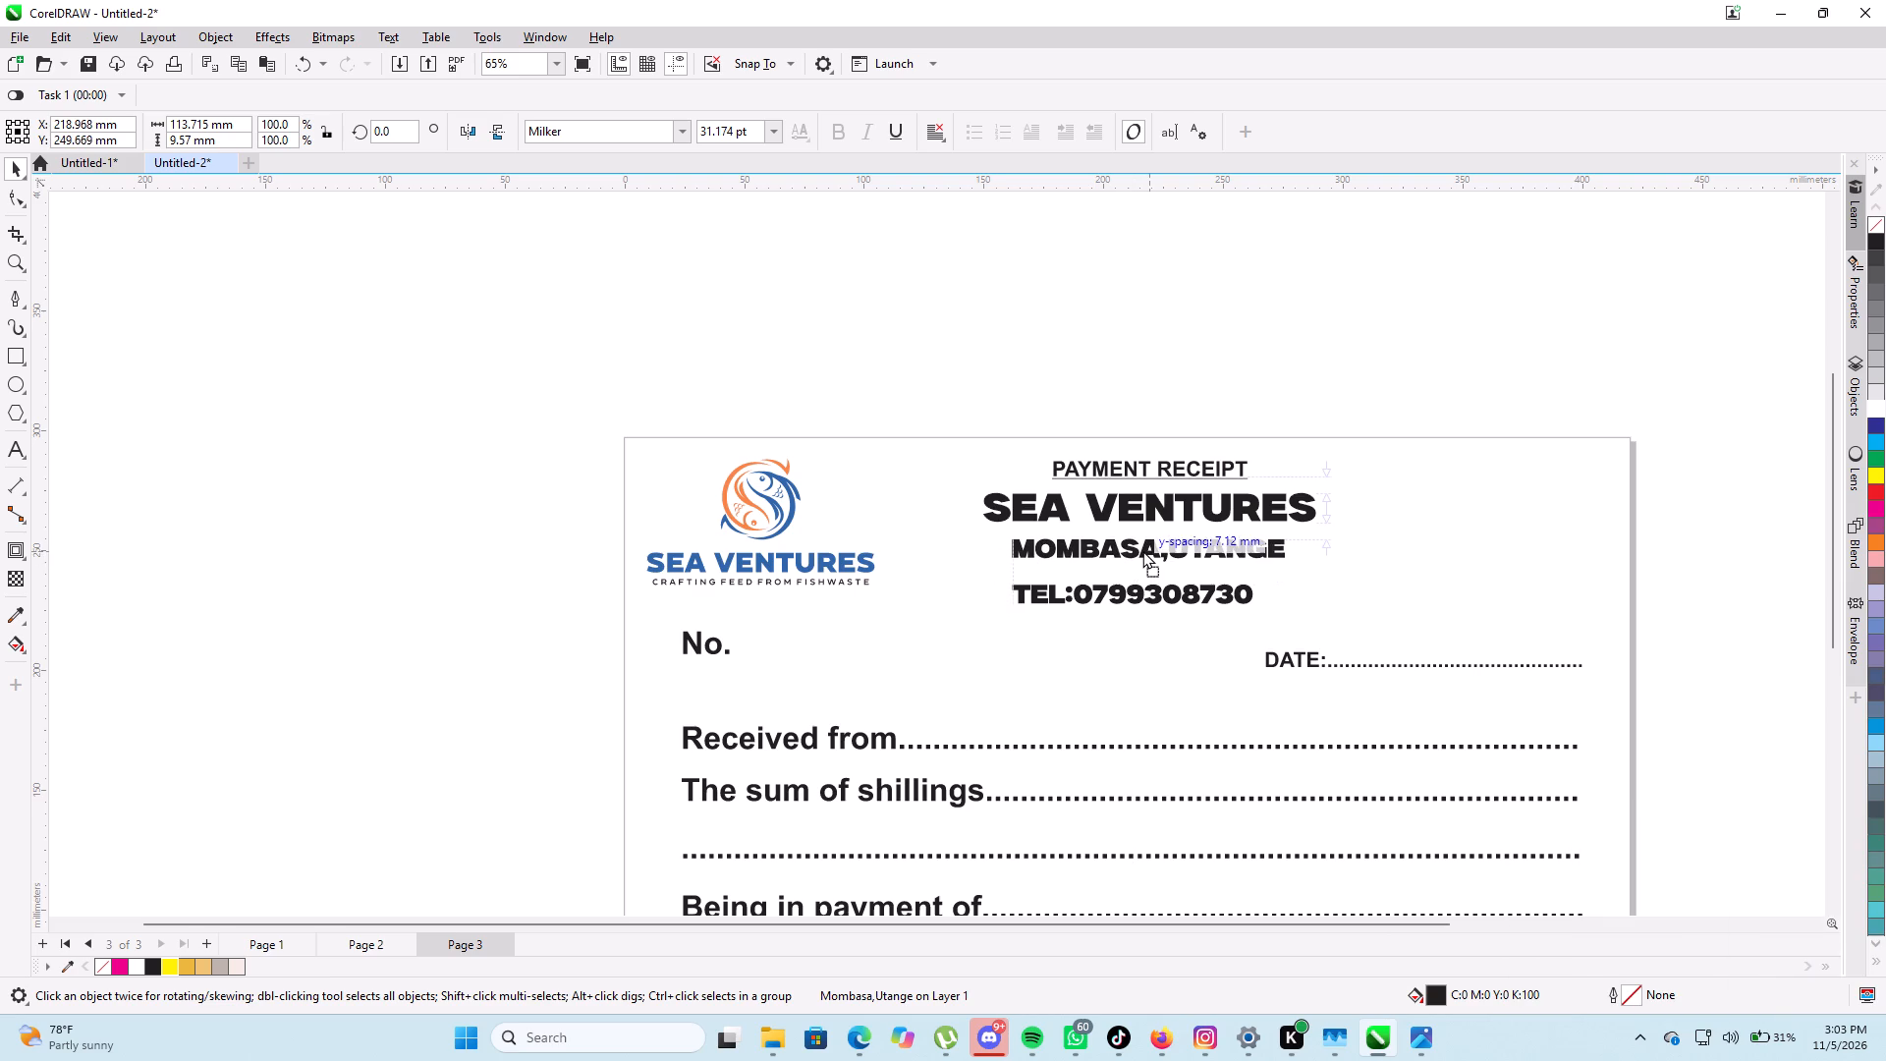
pyautogui.moveTo(1142, 550); pyautogui.dragTo(1141, 549)
# Move the Tel: line up and slightly right so it sits centred just beneath the Mombasa,Utange line.
pyautogui.click(1141, 586)
pyautogui.moveTo(1138, 590); pyautogui.dragTo(1138, 592)
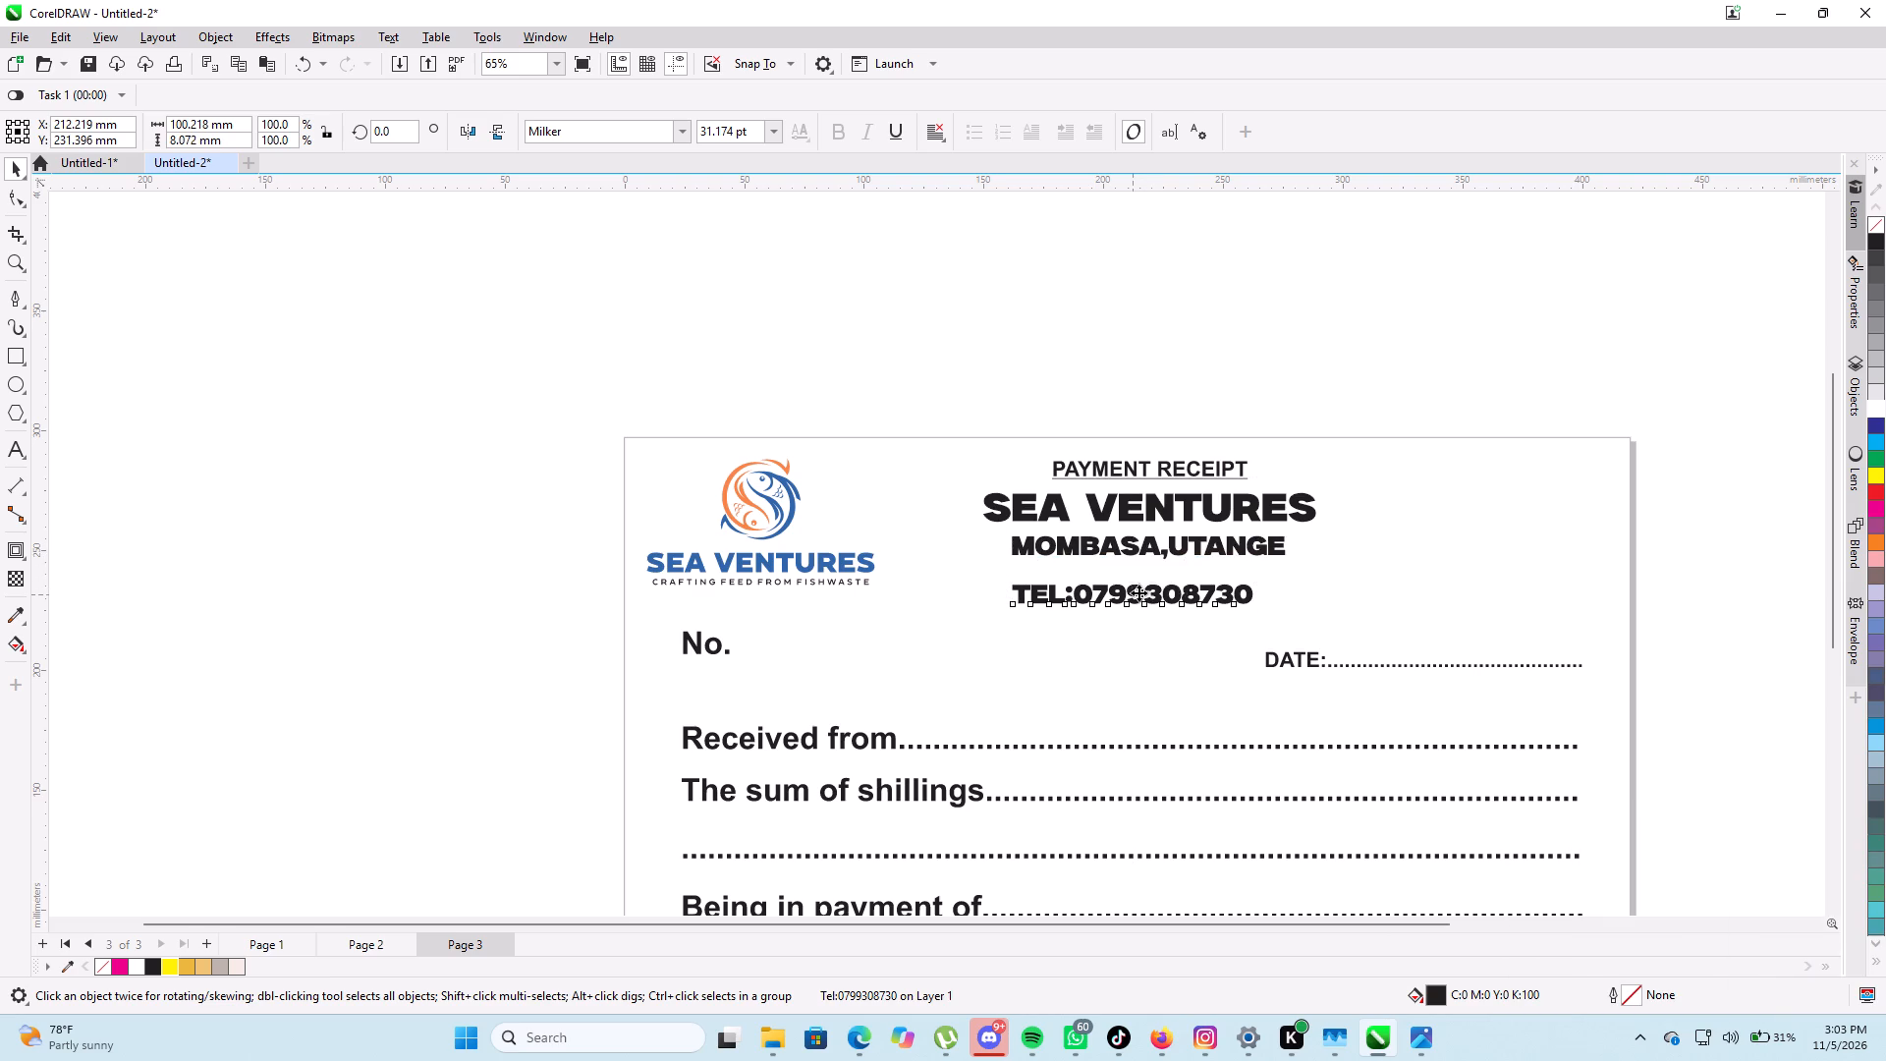
pyautogui.moveTo(1138, 592); pyautogui.dragTo(1147, 584)
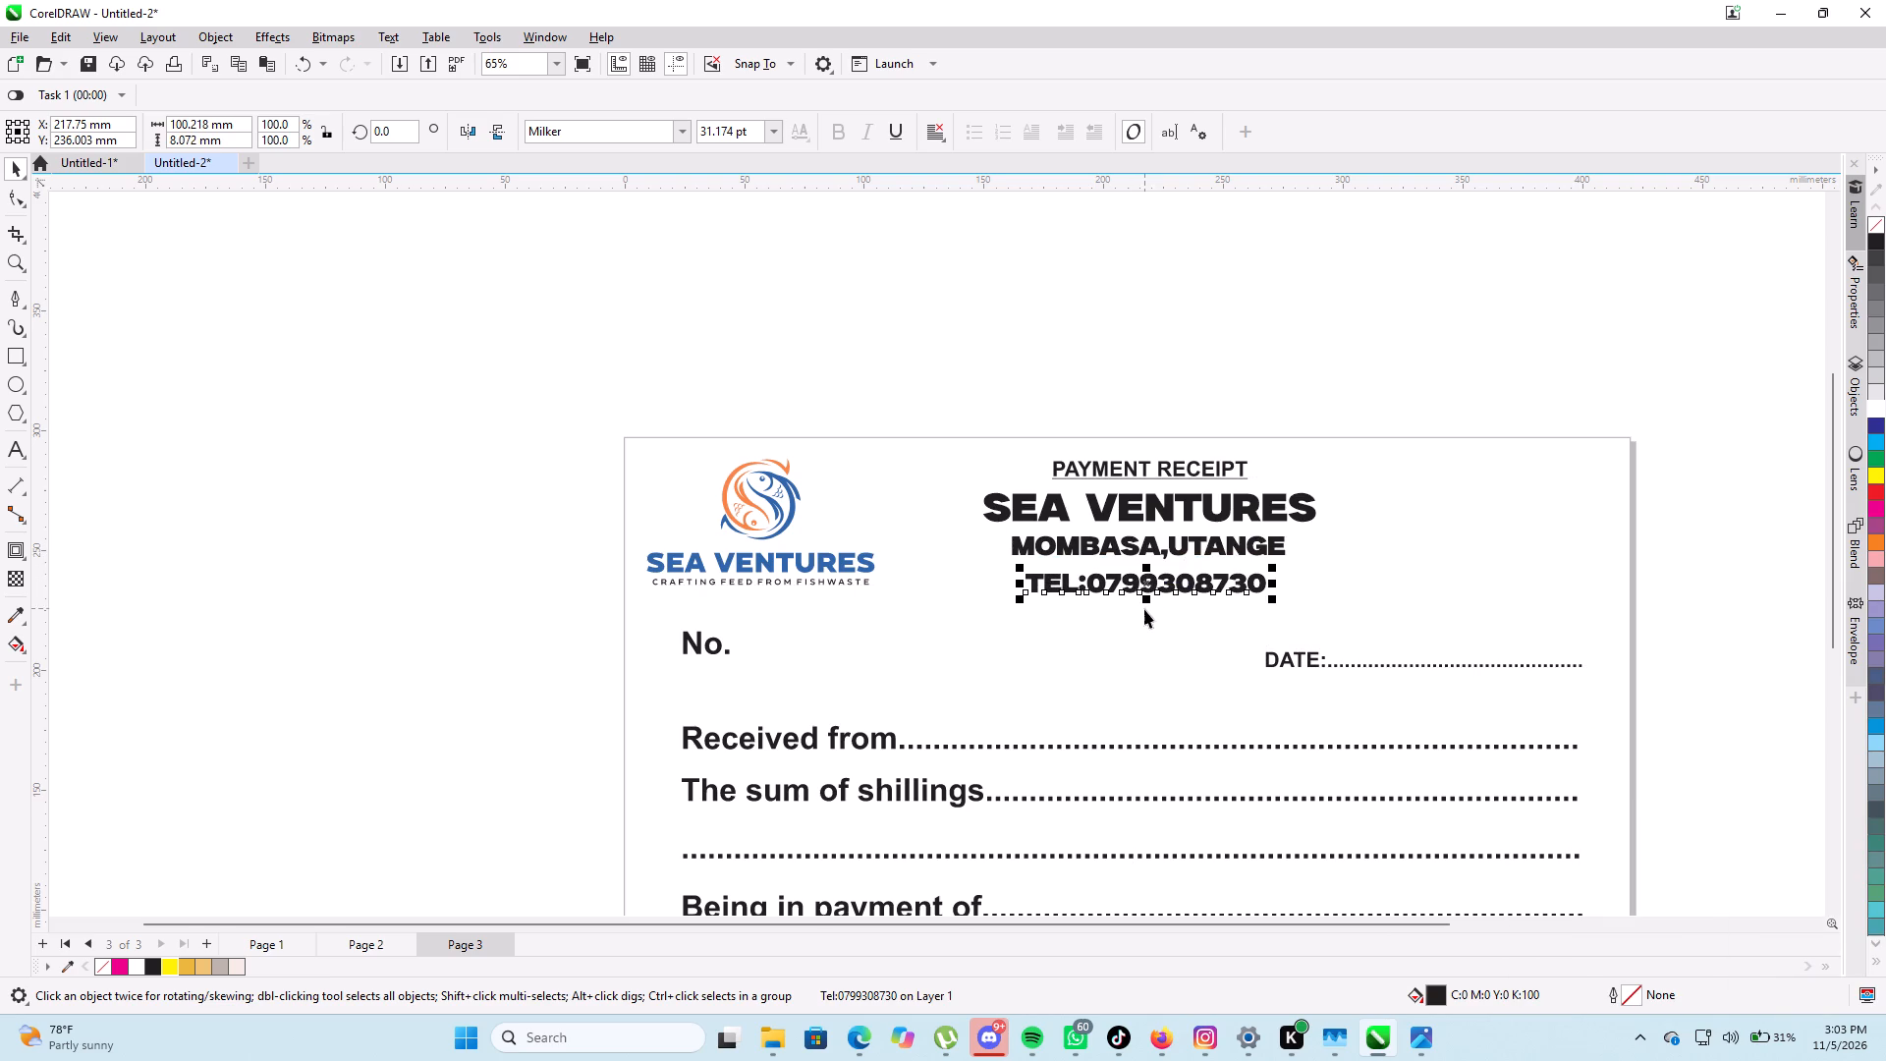
pyautogui.scroll(-2, 1164, 604)
pyautogui.scroll(3, 1163, 604)
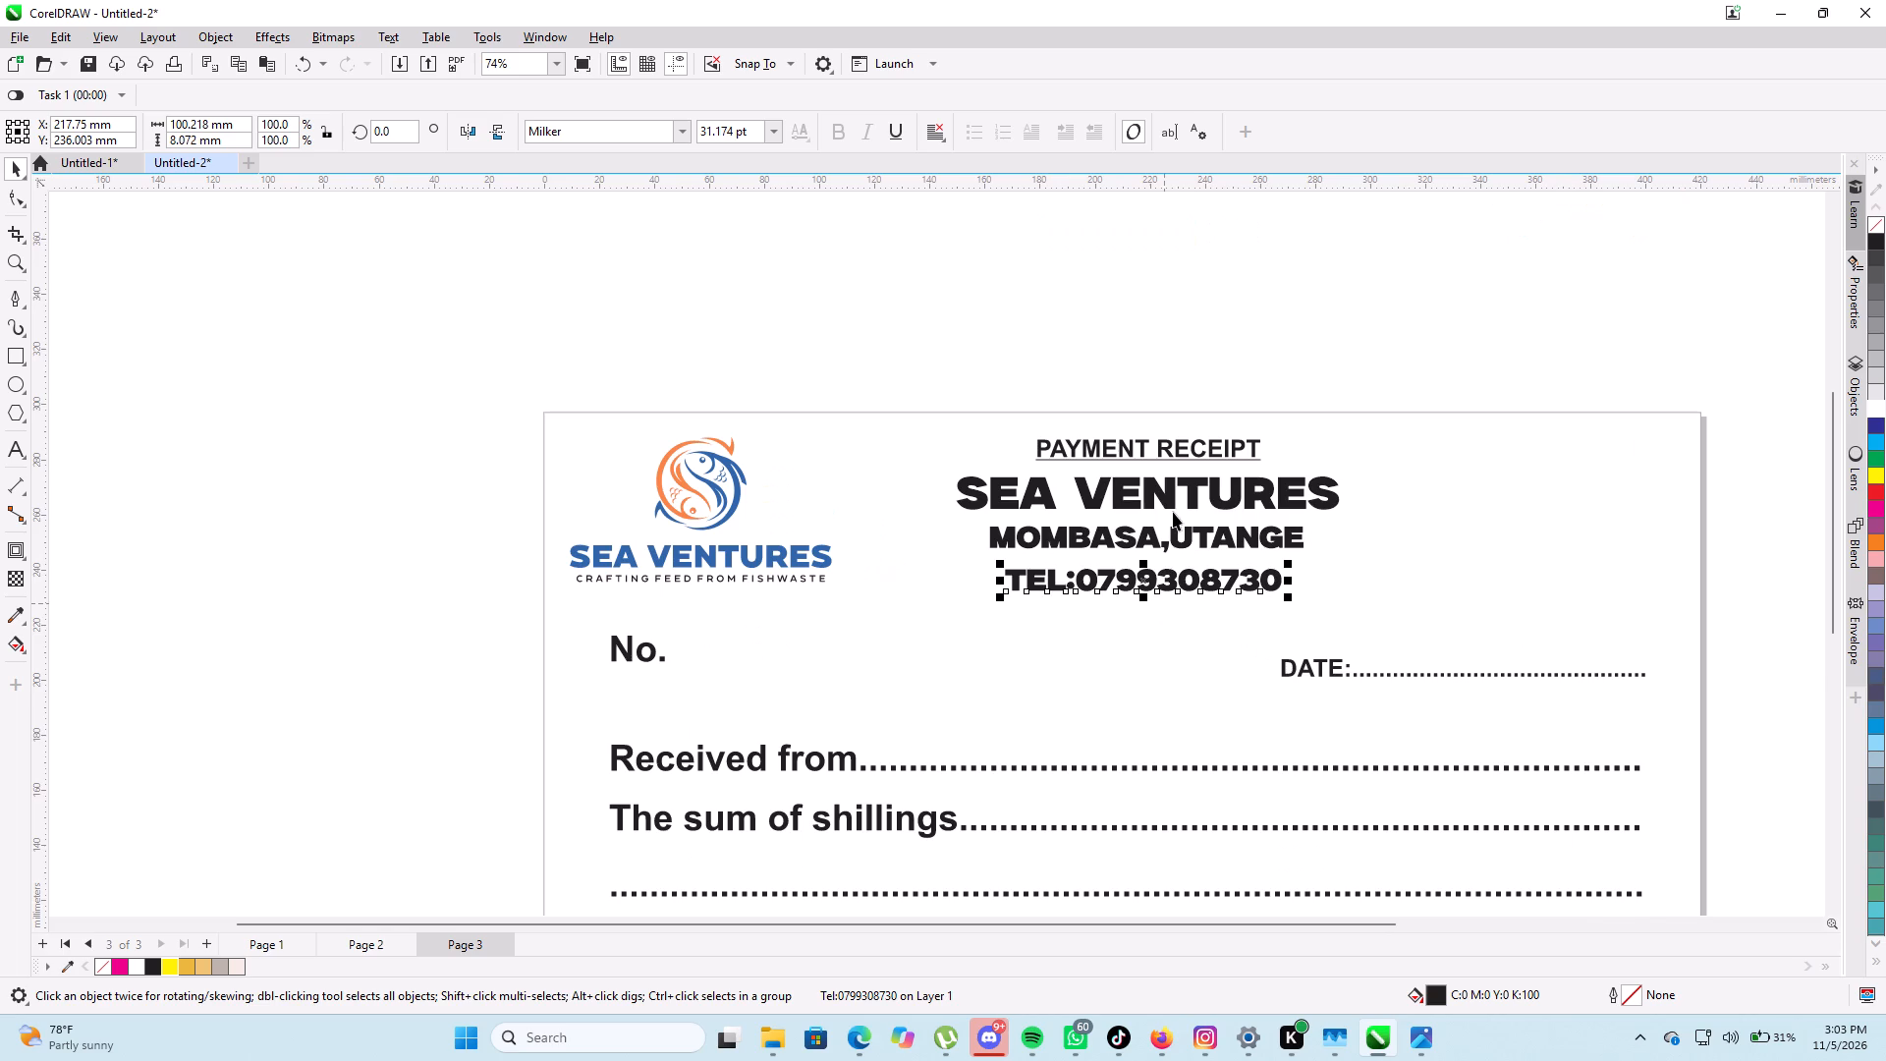
# Duplicate the Tel: line and place the copy directly beneath it, roughly centred under the company name.
pyautogui.click(1193, 497)
pyautogui.click(1169, 581)
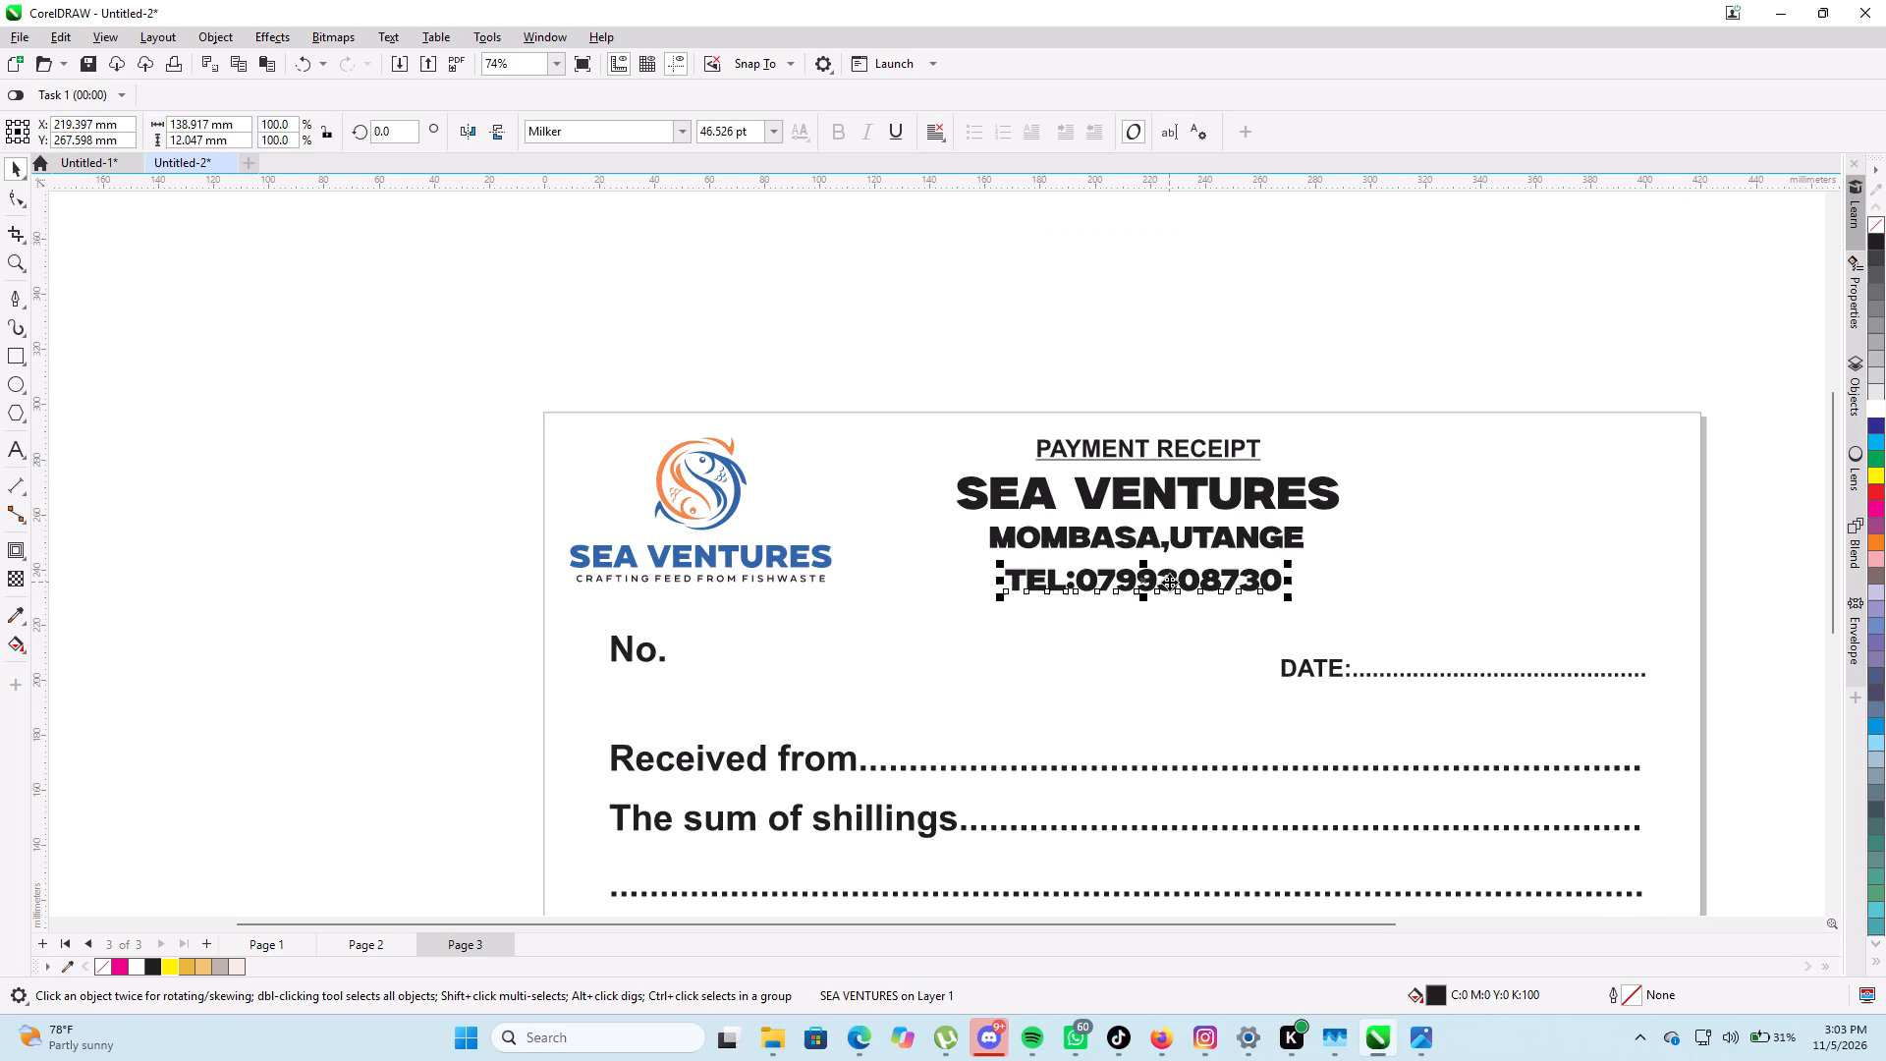
pyautogui.hotkey('ctrl', 'd')
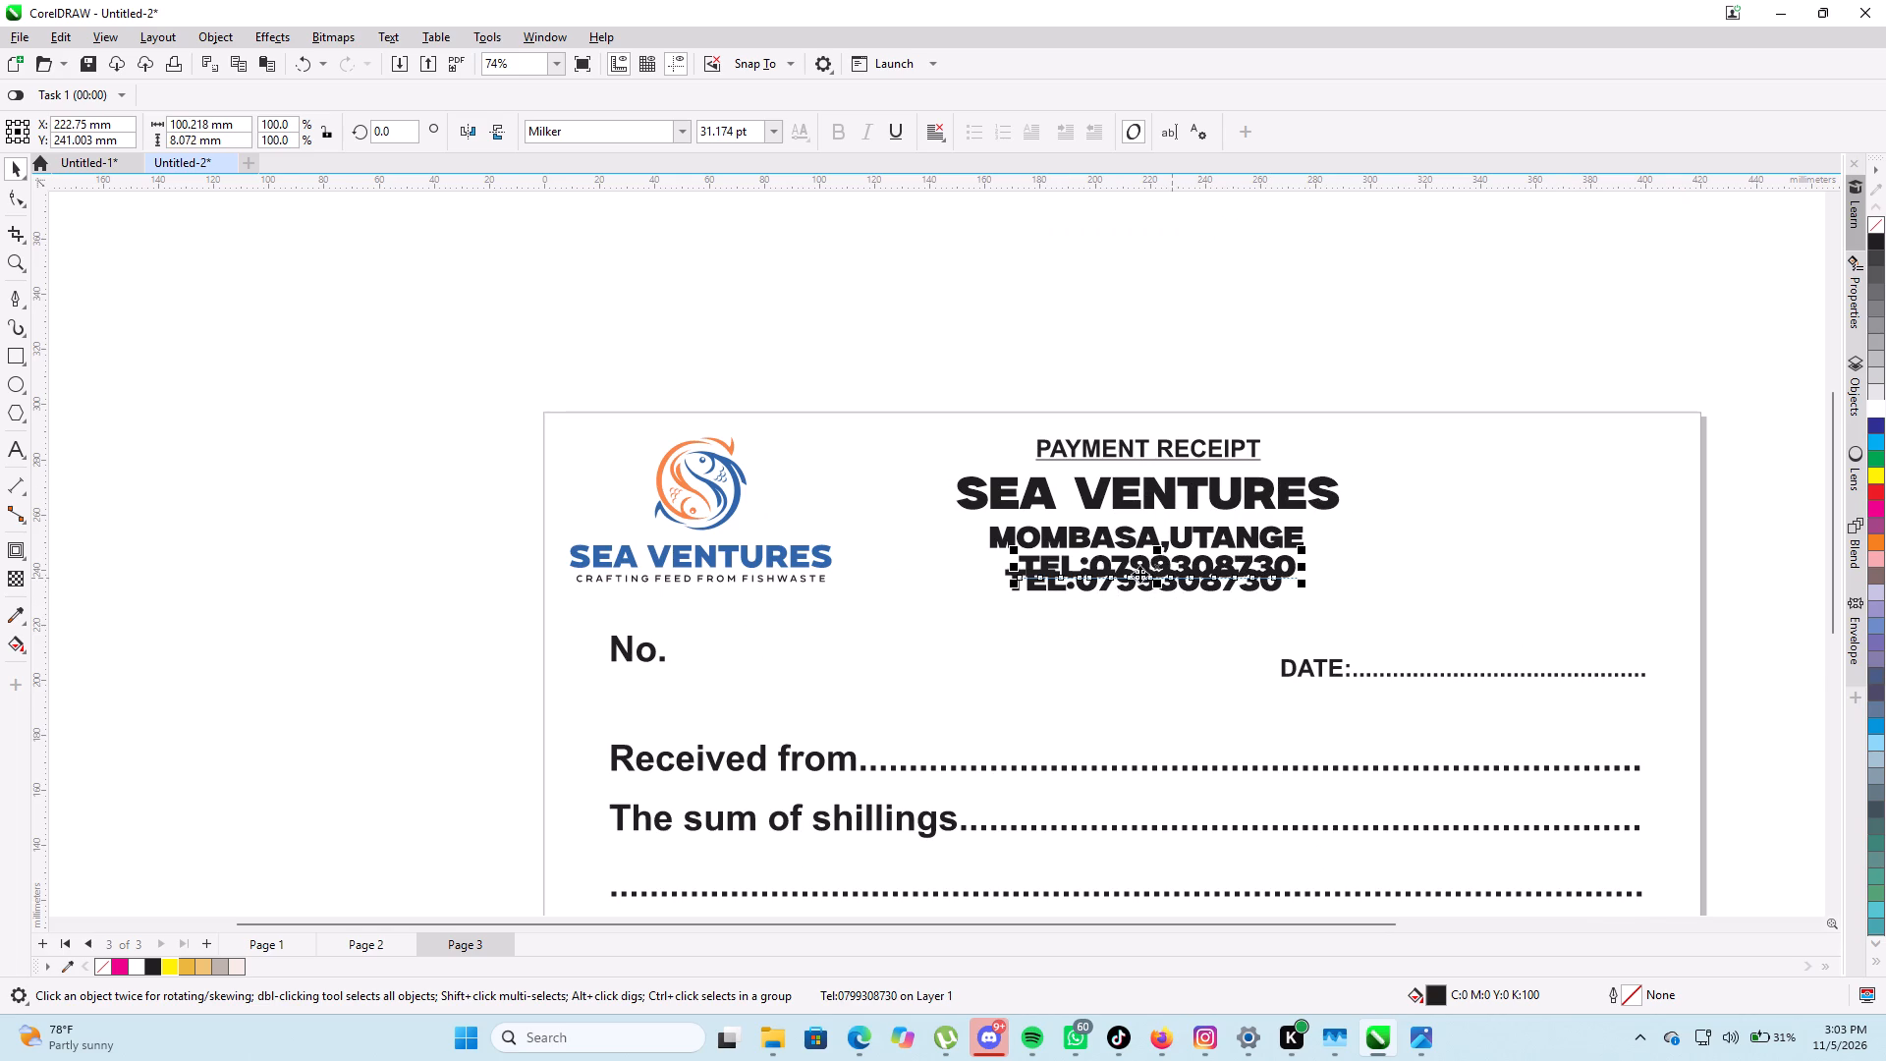
pyautogui.moveTo(1139, 568); pyautogui.dragTo(1134, 615)
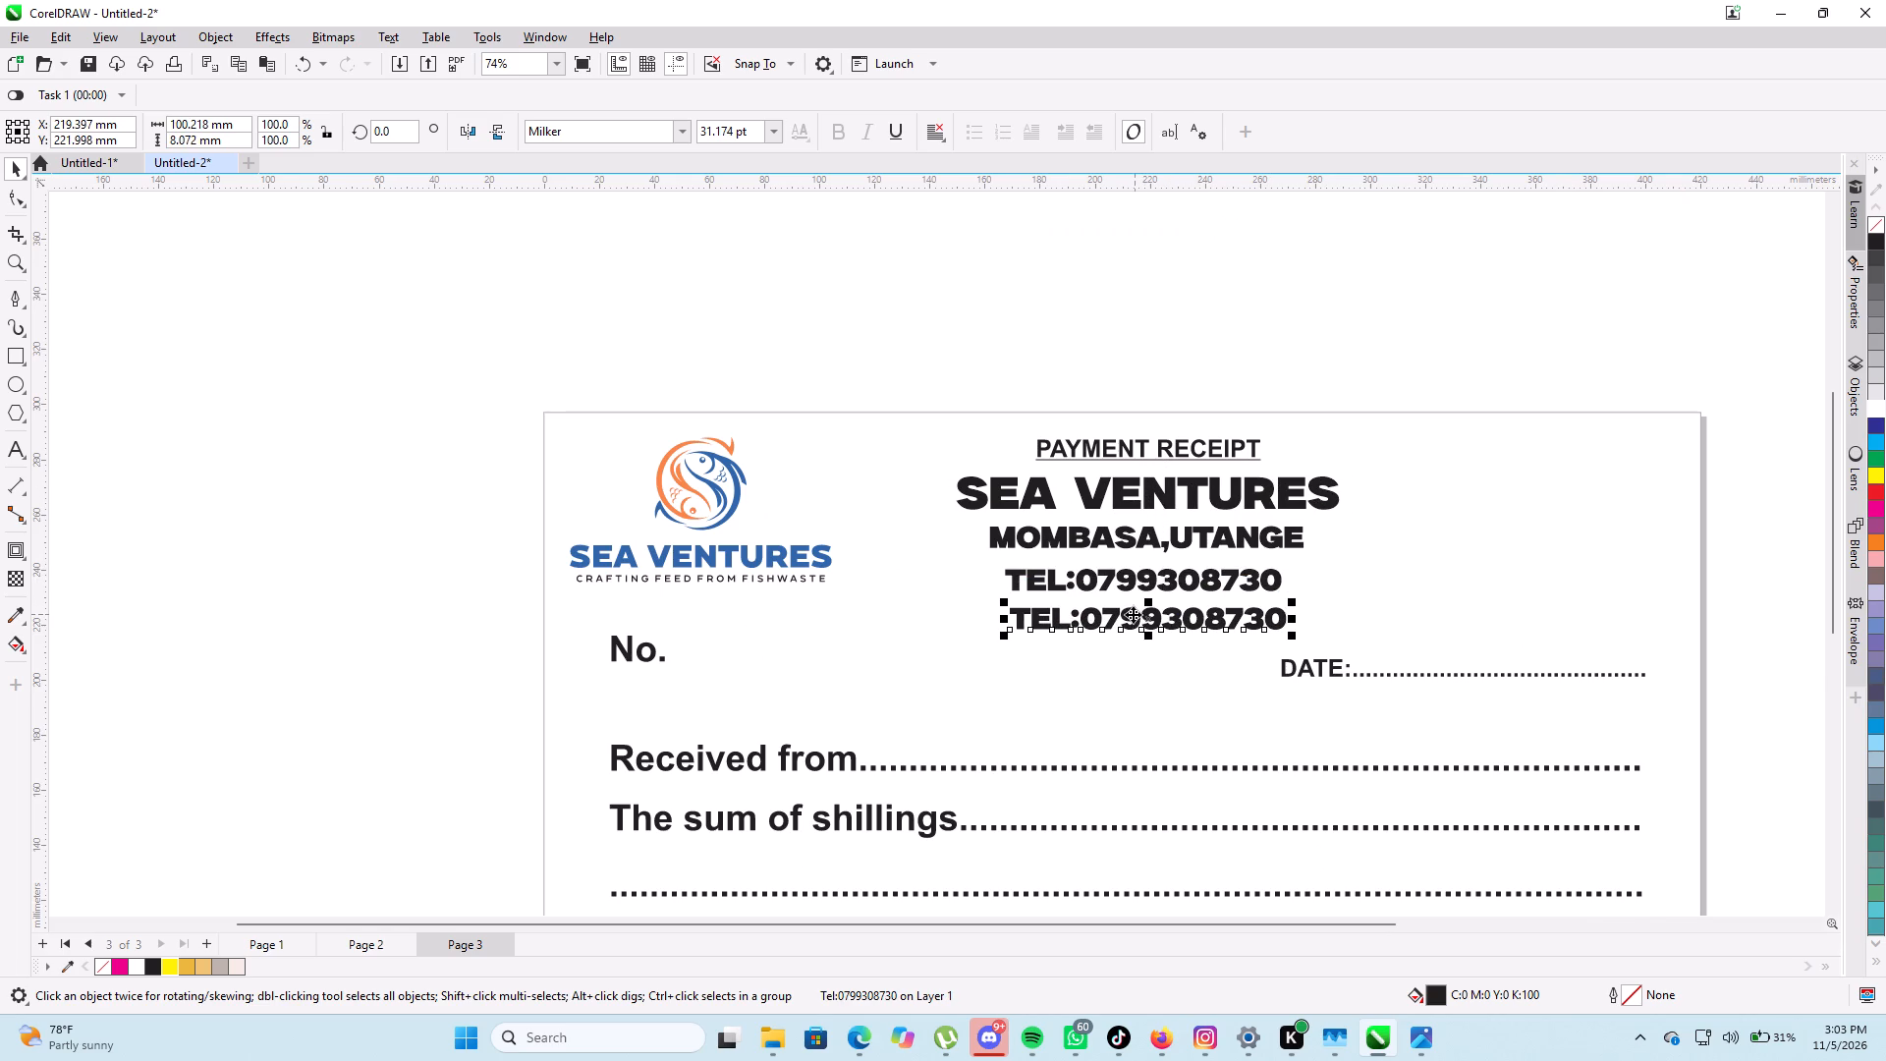
# Replace the whole text of the lower Tel: copy with the label Email:.
pyautogui.tripleClick(1067, 620)
pyautogui.click(1067, 622)
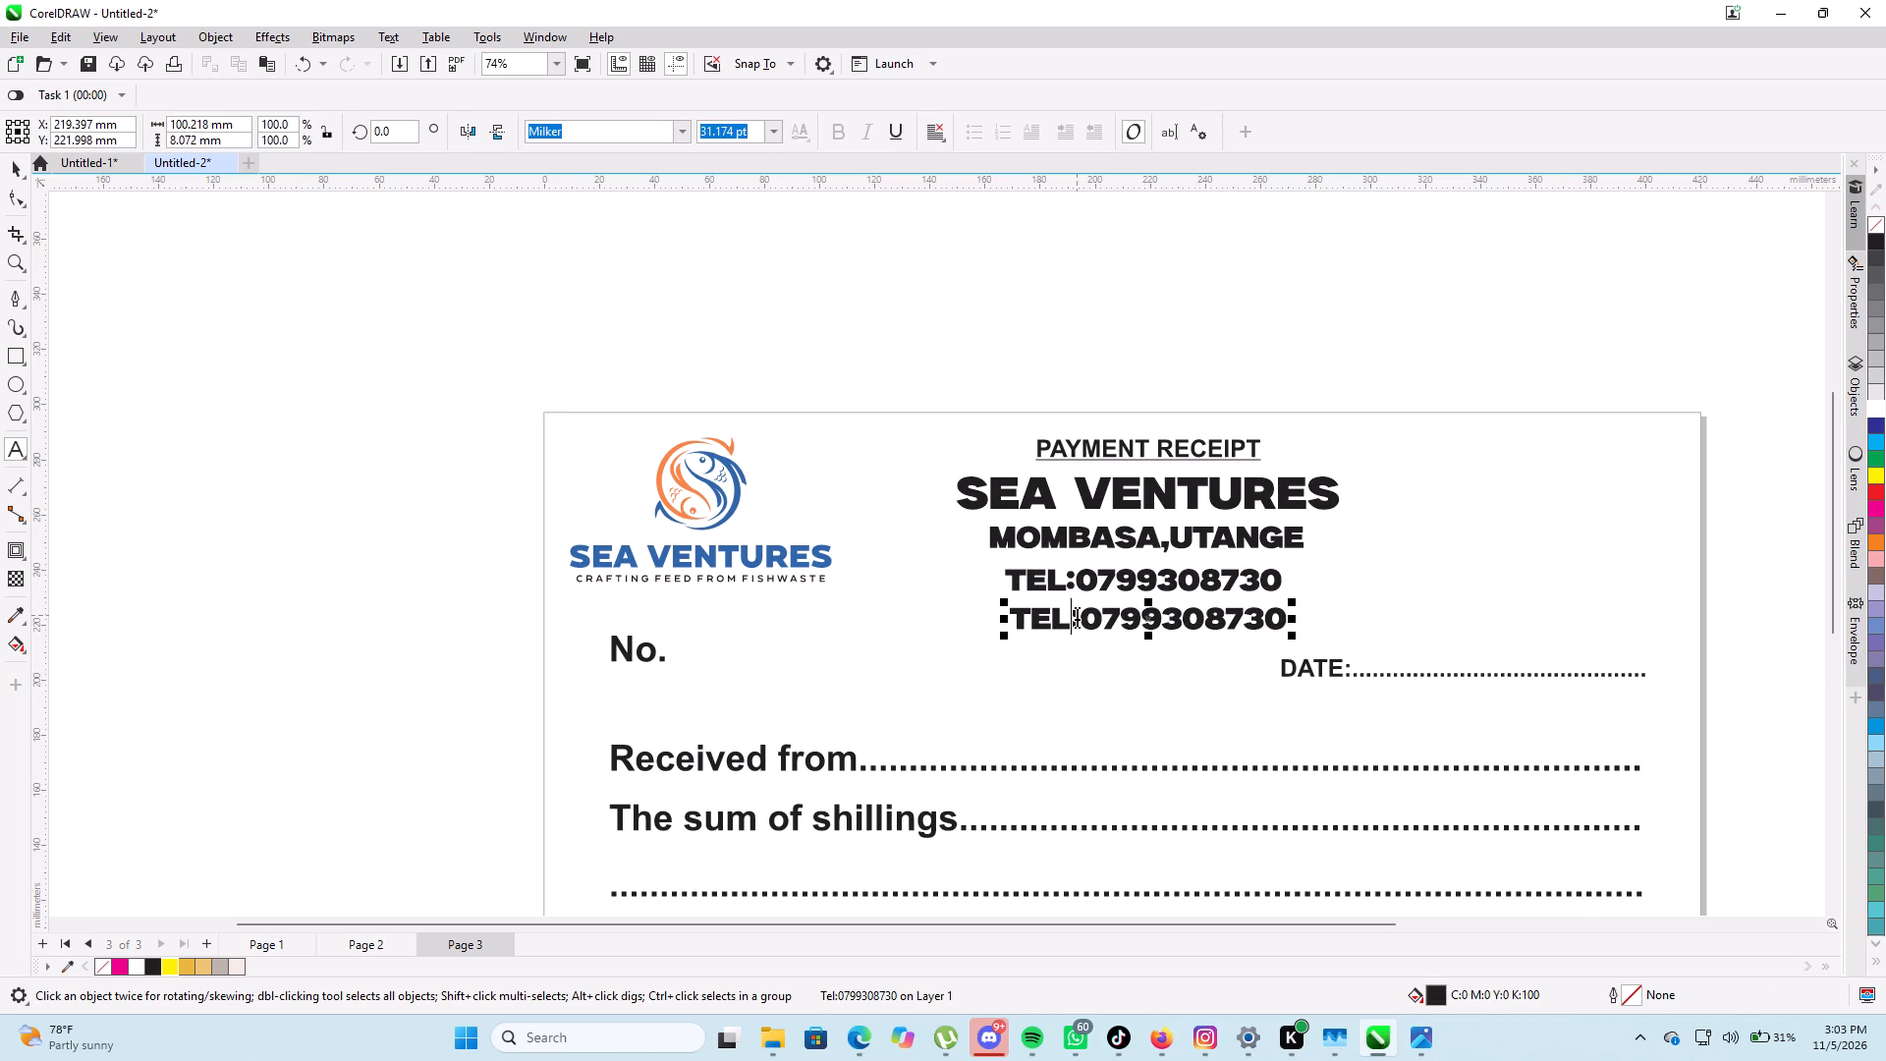
pyautogui.press('Right')
pyautogui.press('Right')
pyautogui.press('Right')
pyautogui.press('Right')
pyautogui.press('Right')
pyautogui.press('Right')
pyautogui.press('Right')
pyautogui.press('Right')
pyautogui.press('Right')
pyautogui.press('Right')
pyautogui.press('Right')
pyautogui.press('Right')
pyautogui.press('Right')
pyautogui.press('BackSpace')
pyautogui.press('BackSpace')
pyautogui.press('BackSpace')
pyautogui.press('BackSpace')
pyautogui.press('BackSpace')
pyautogui.press('BackSpace')
pyautogui.press('BackSpace')
pyautogui.press('BackSpace')
pyautogui.press('BackSpace')
pyautogui.press('BackSpace')
pyautogui.press('BackSpace')
pyautogui.press('BackSpace')
pyautogui.press('BackSpace')
pyautogui.press('BackSpace')
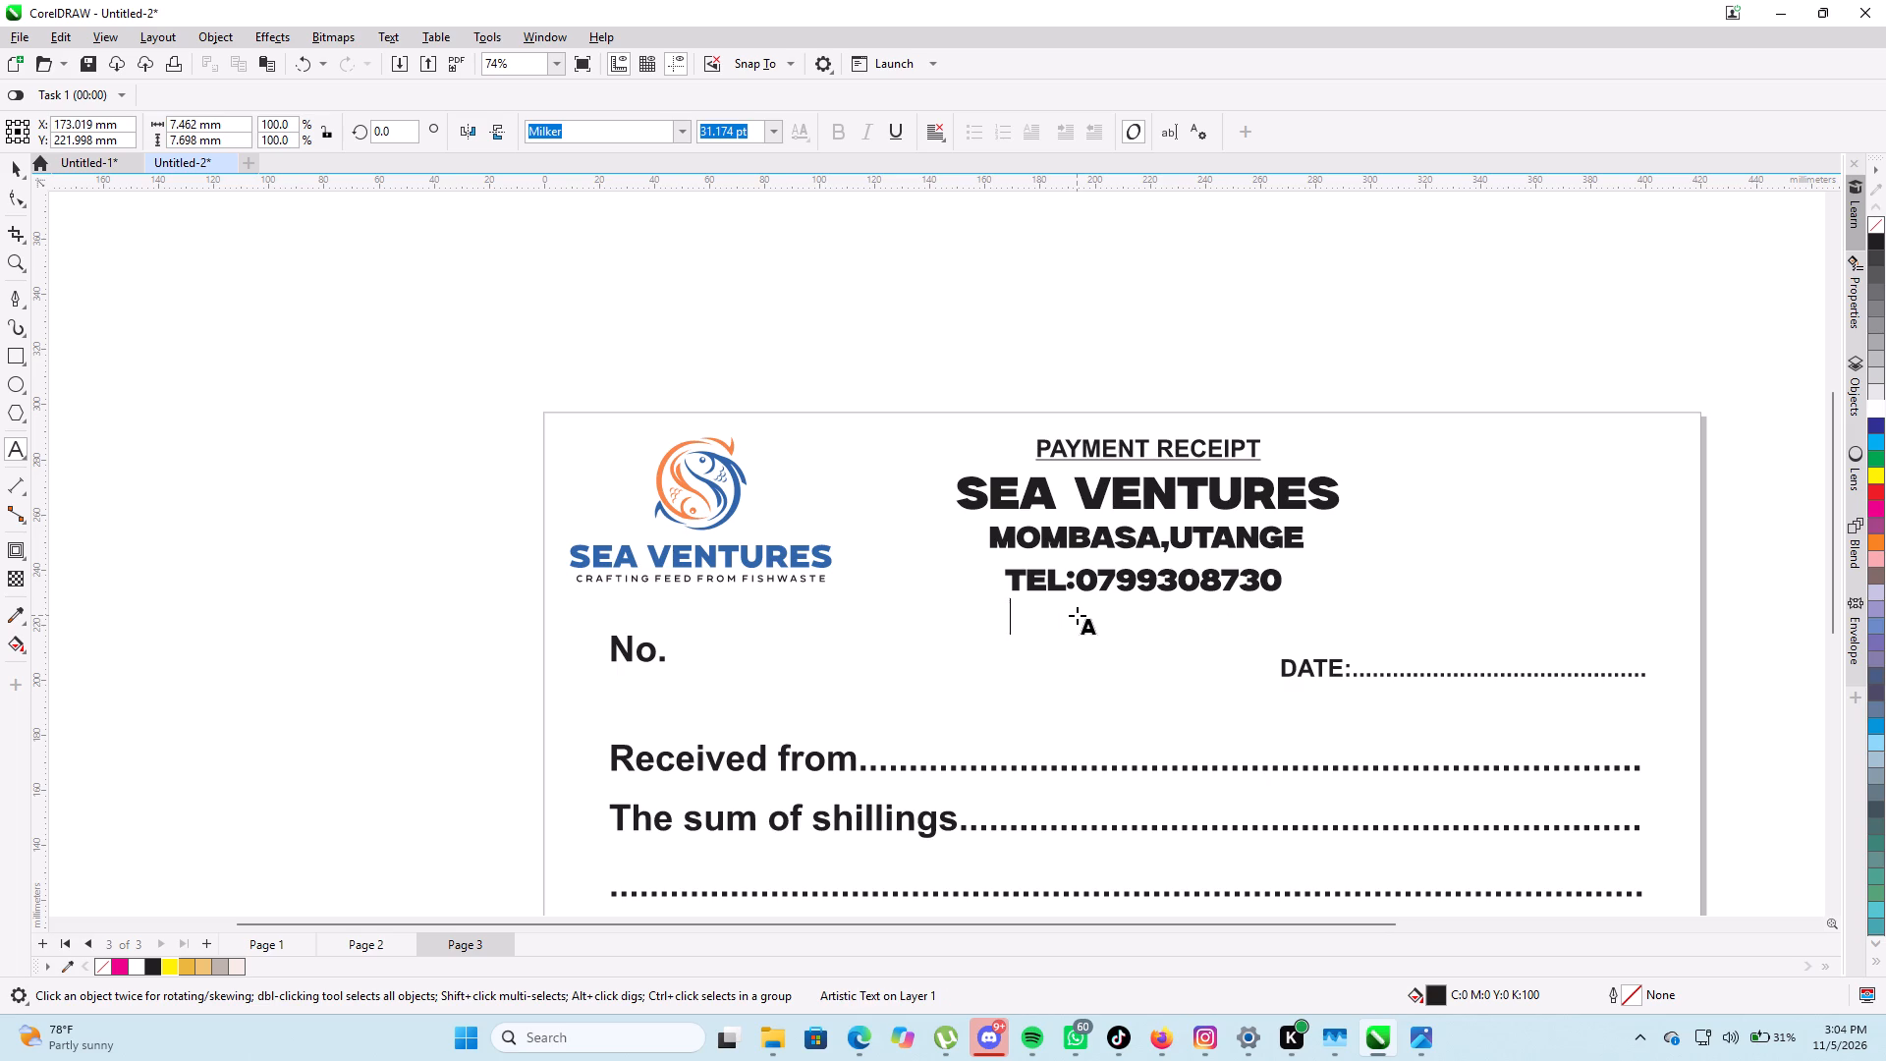
pyautogui.hotkey('shift', 'e')
pyautogui.write('me')
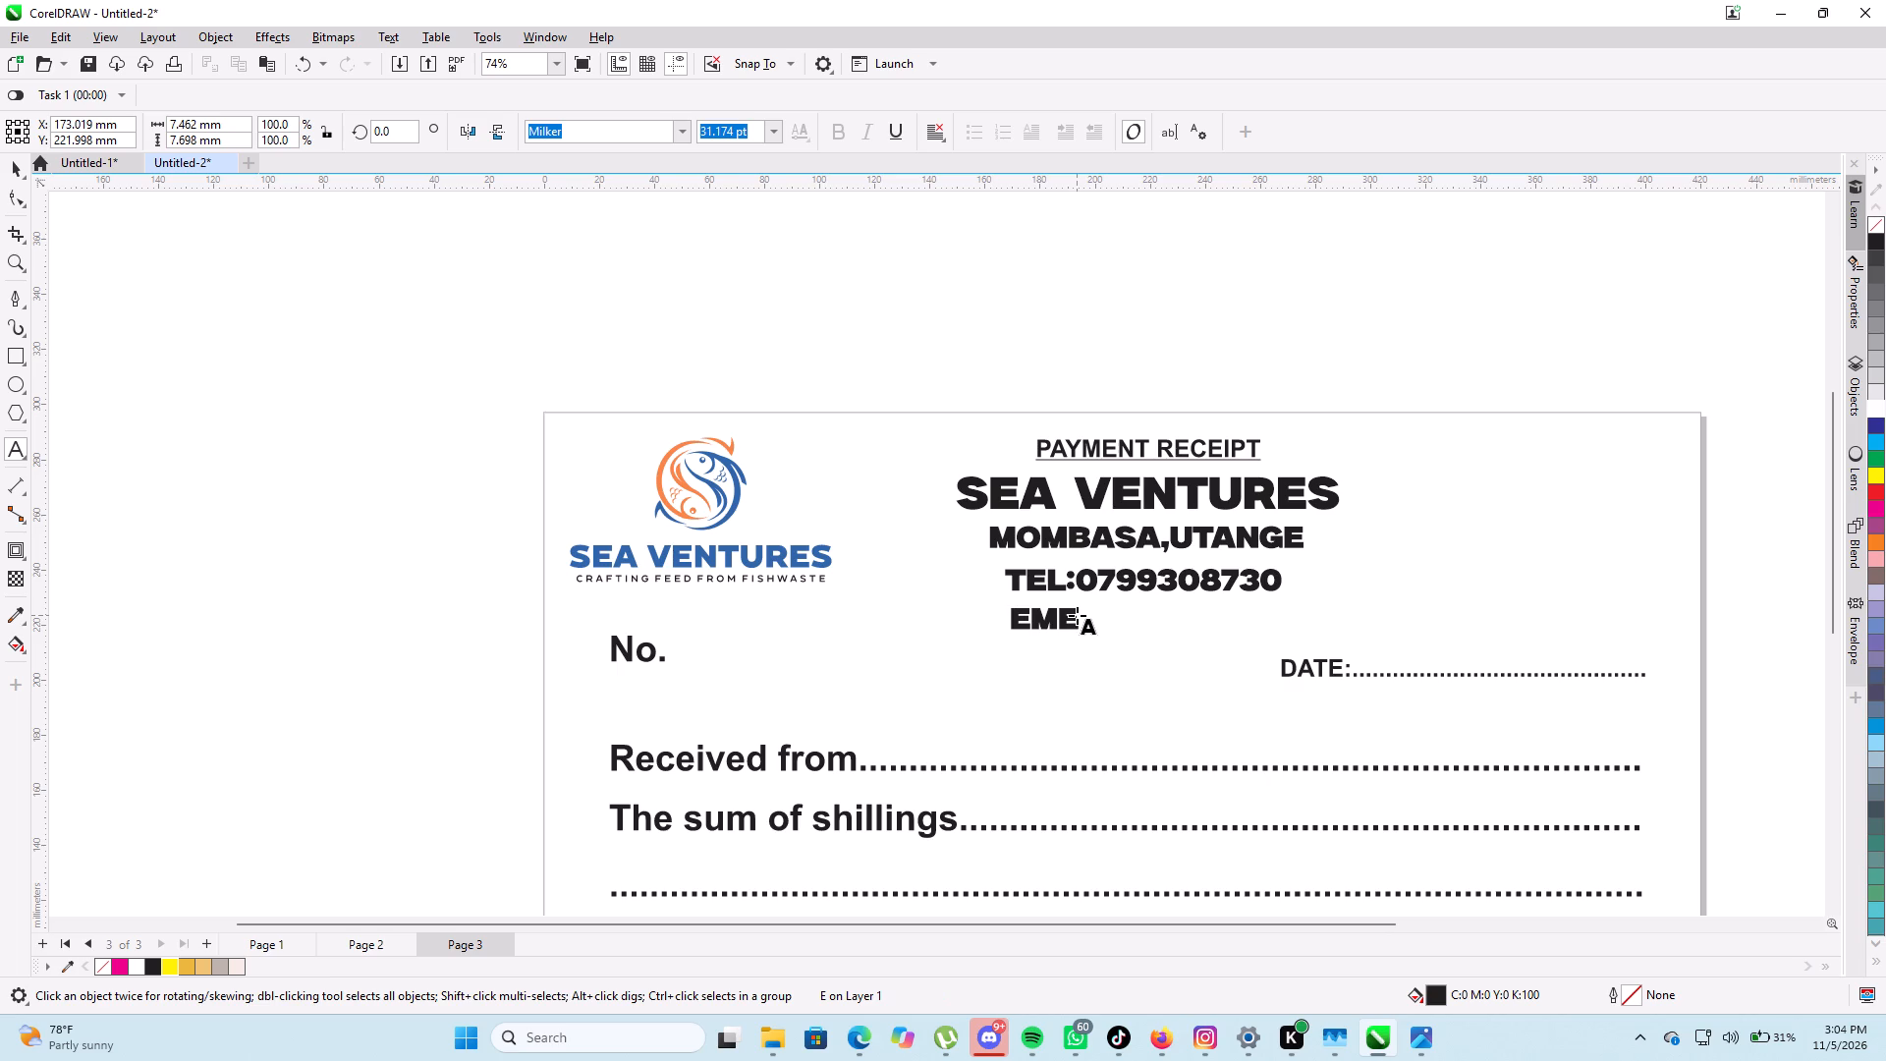
pyautogui.press('BackSpace')
pyautogui.press('BackSpace')
pyautogui.write('MAI')
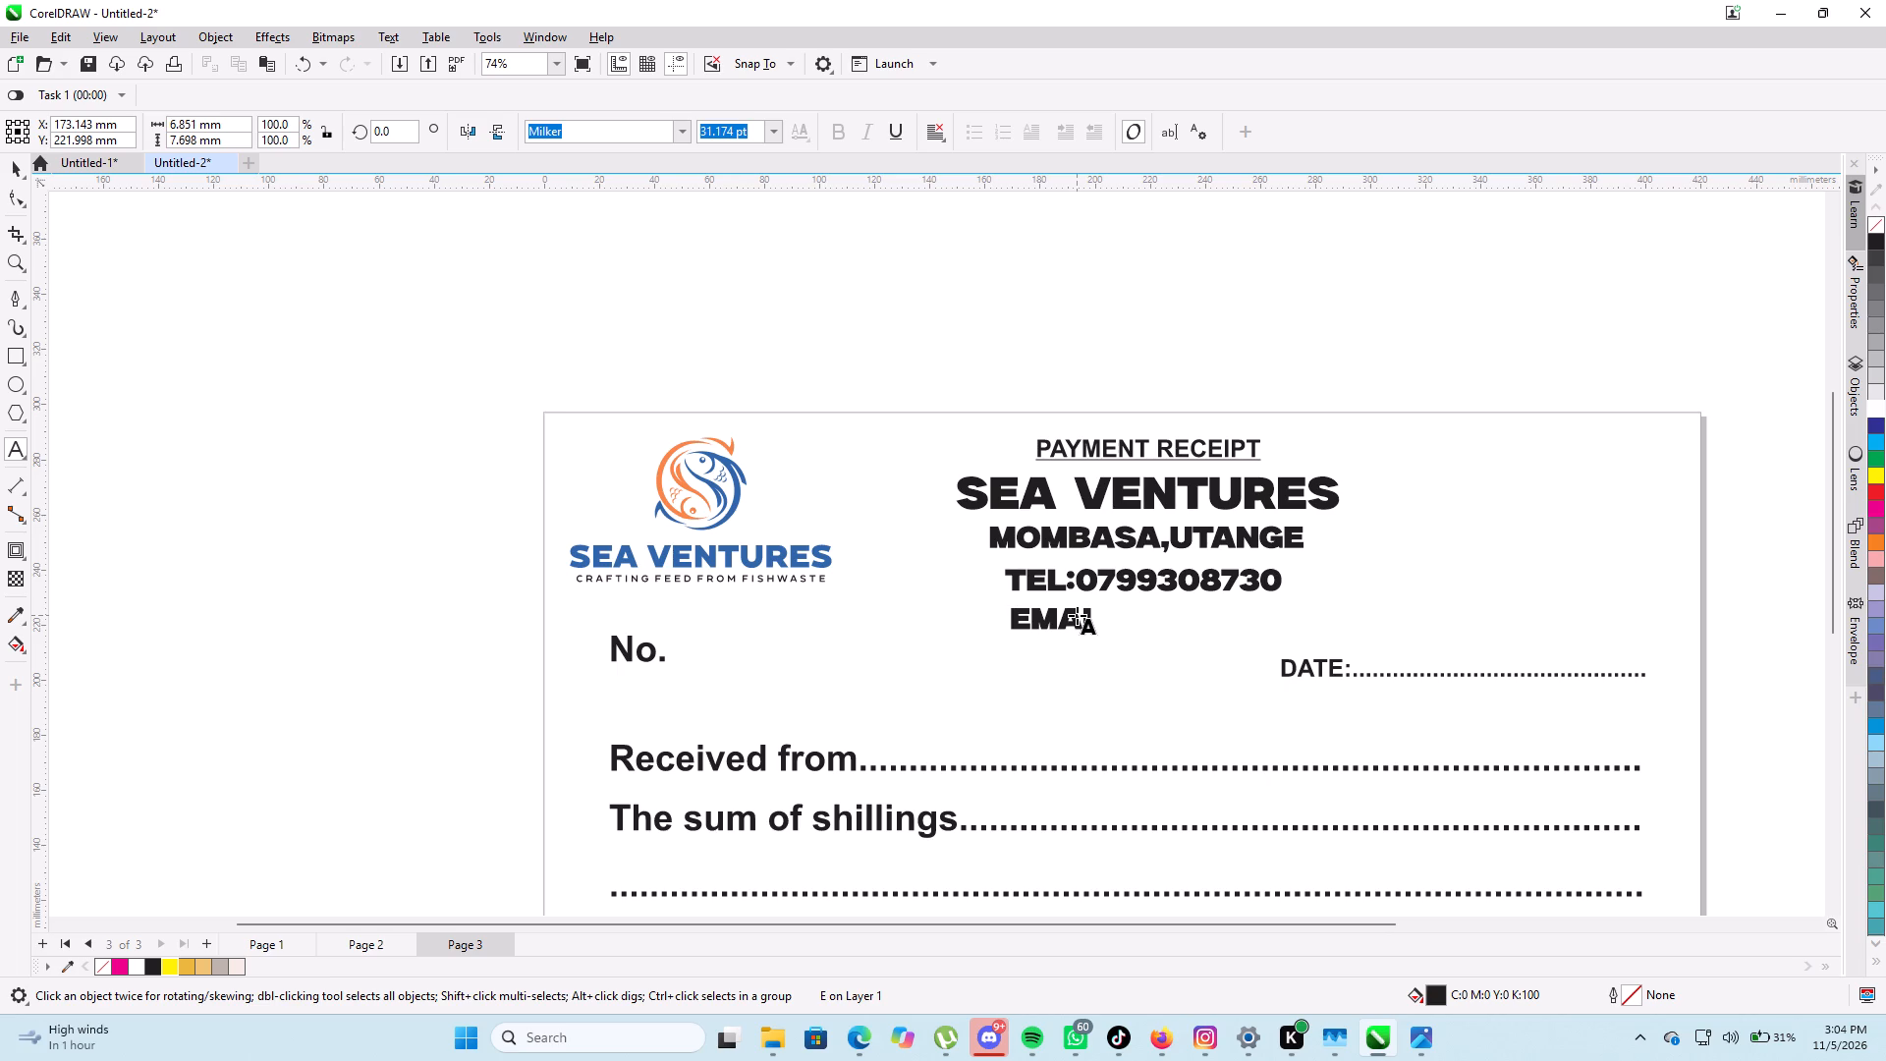
pyautogui.press('BackSpace')
pyautogui.press('BackSpace')
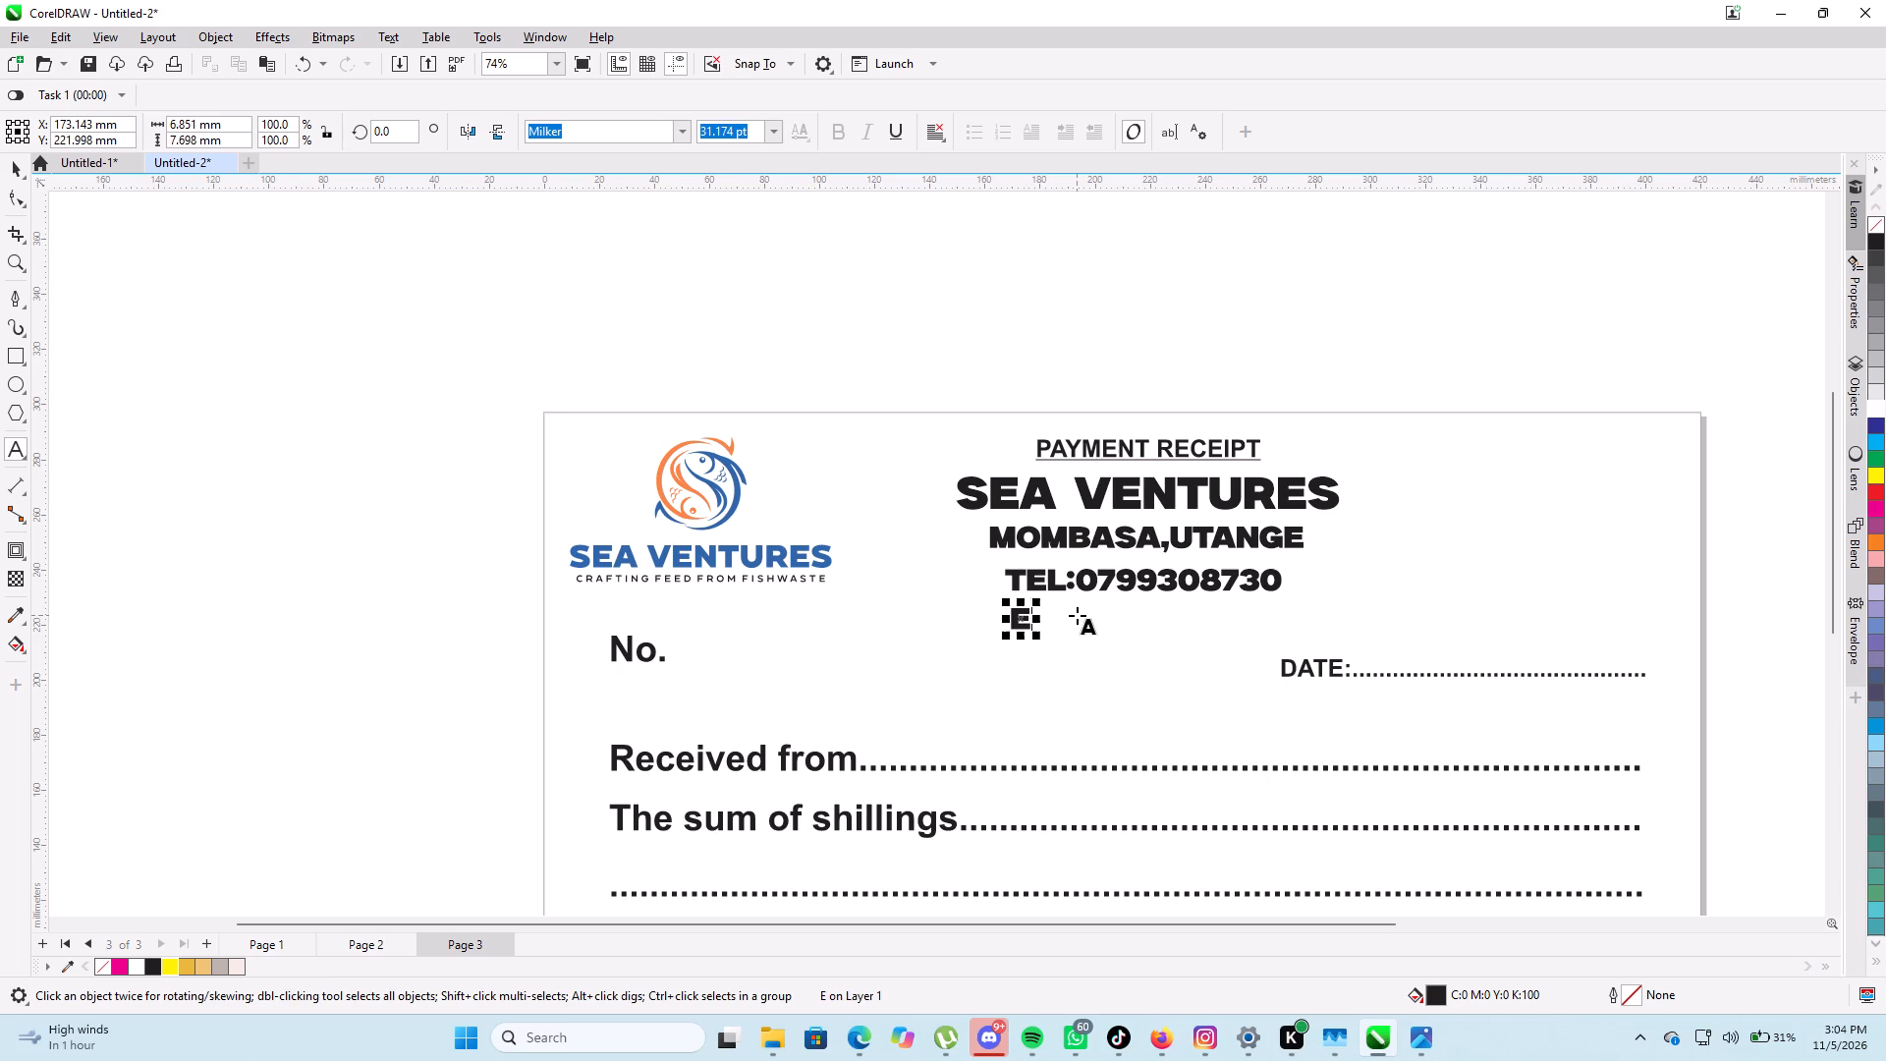
pyautogui.write('mail')
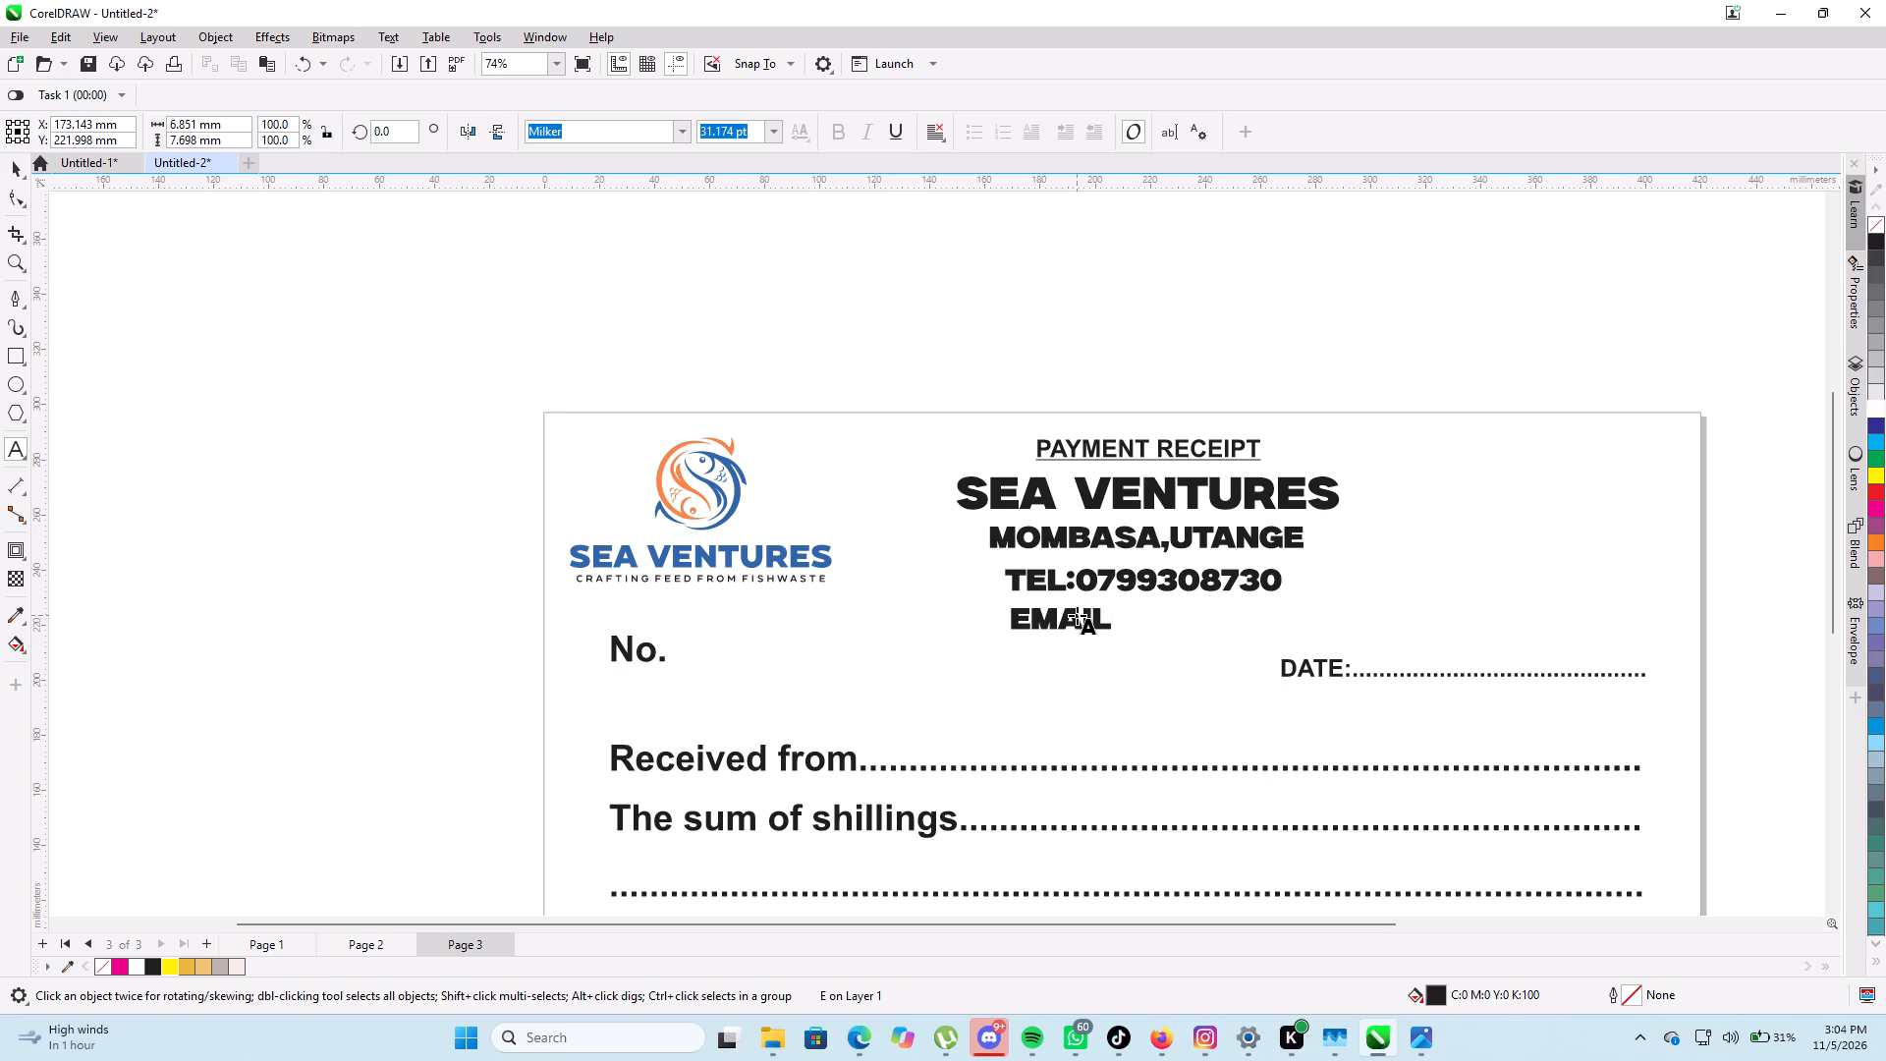
pyautogui.hotkey('shift', ':')
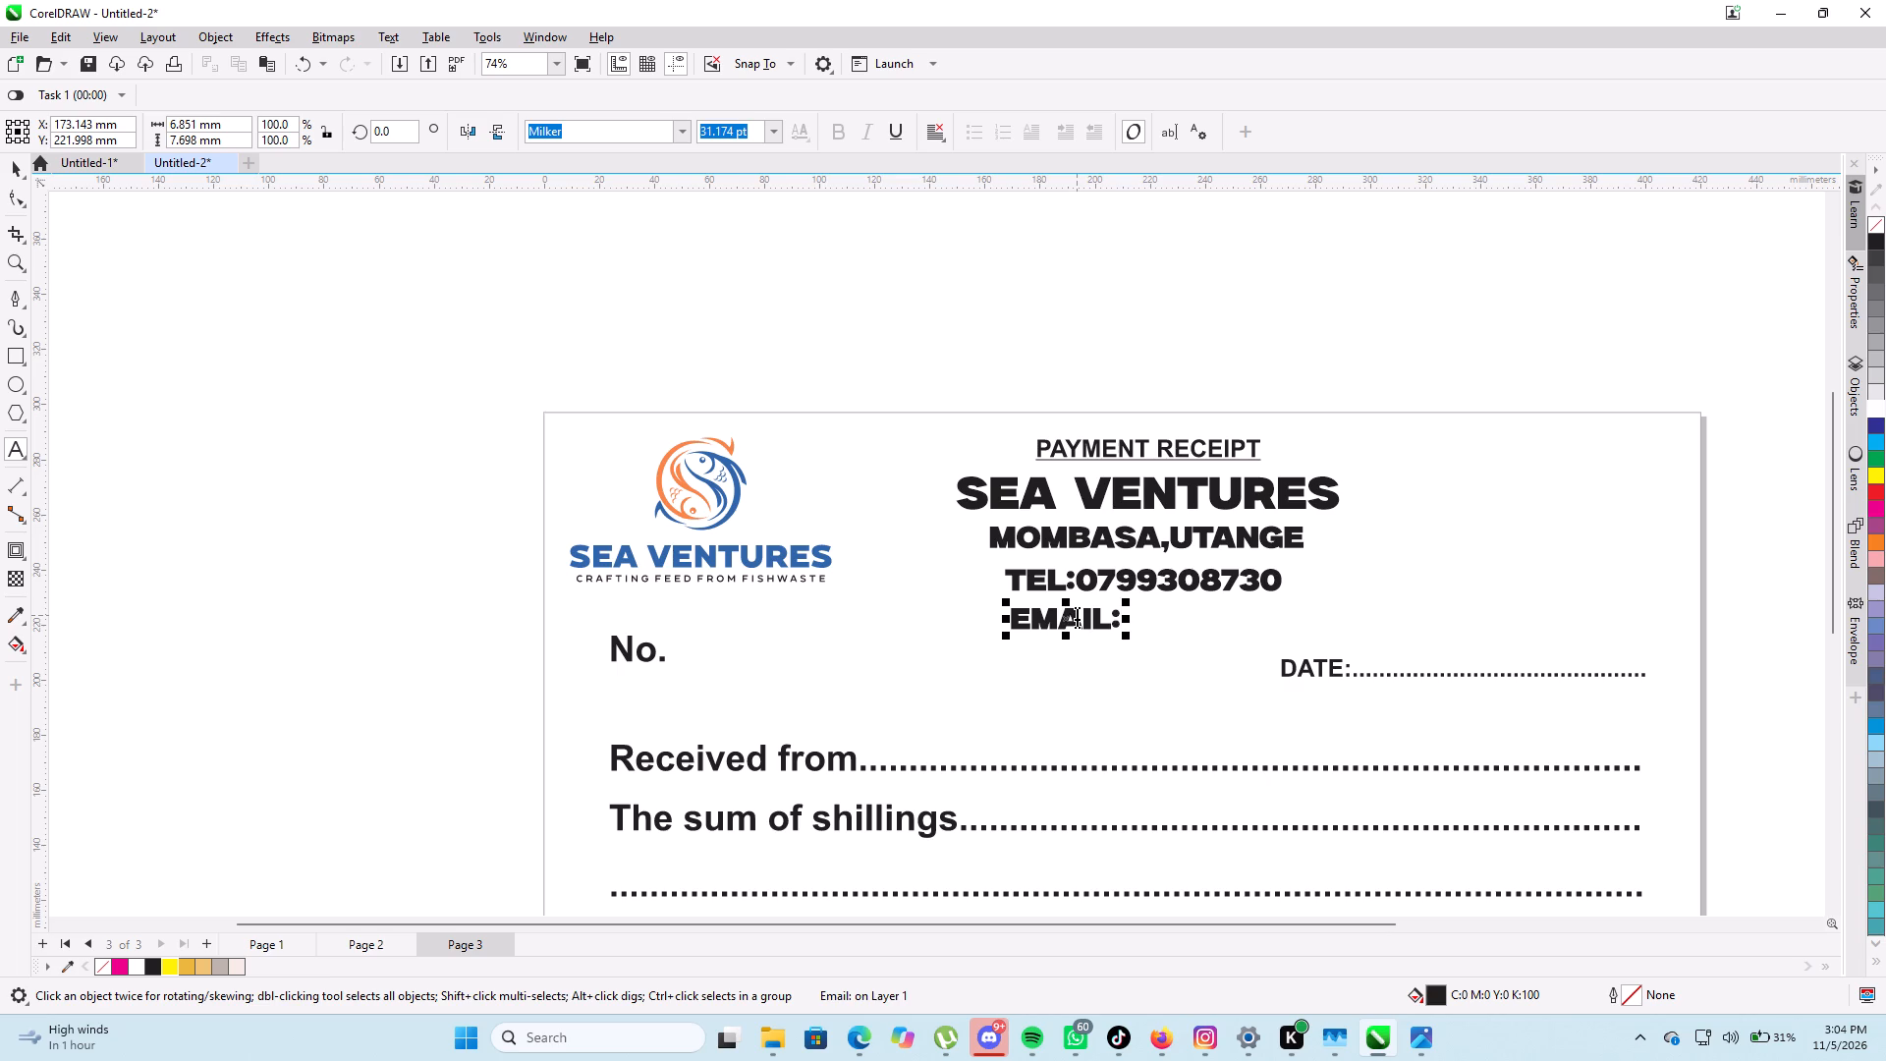
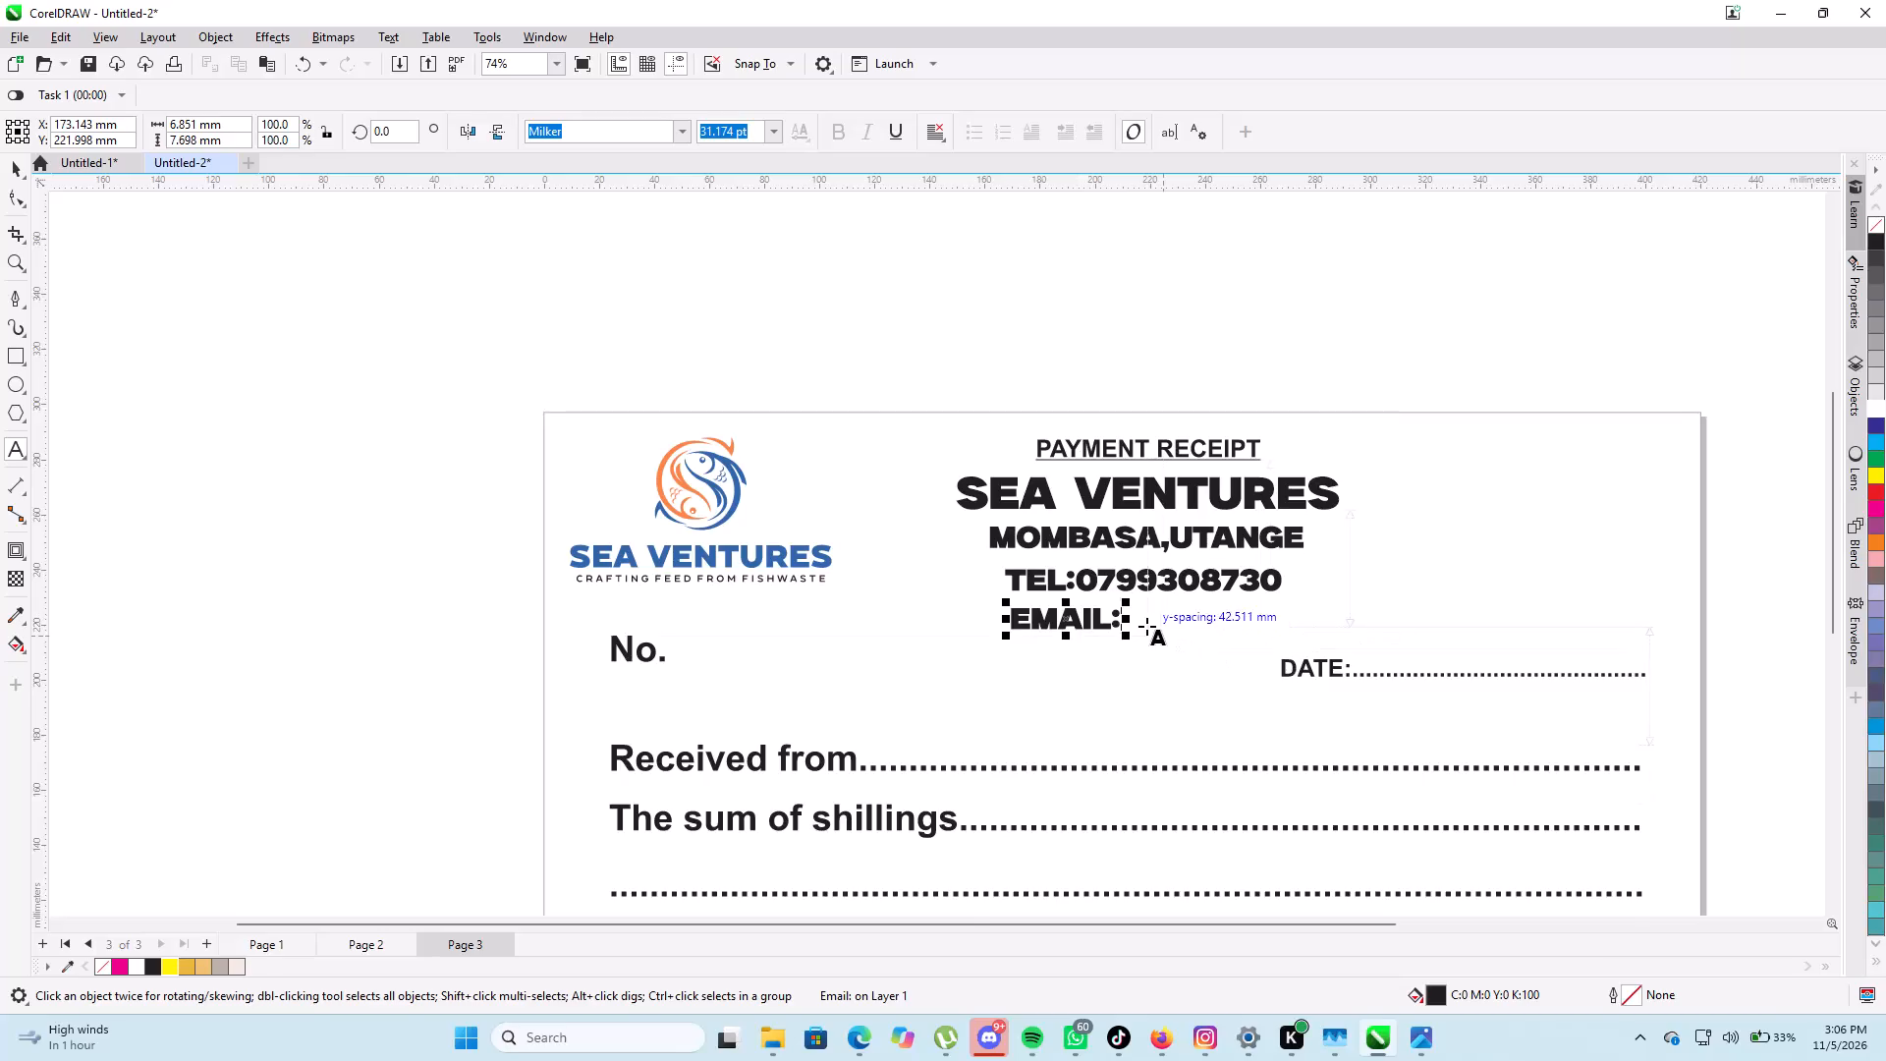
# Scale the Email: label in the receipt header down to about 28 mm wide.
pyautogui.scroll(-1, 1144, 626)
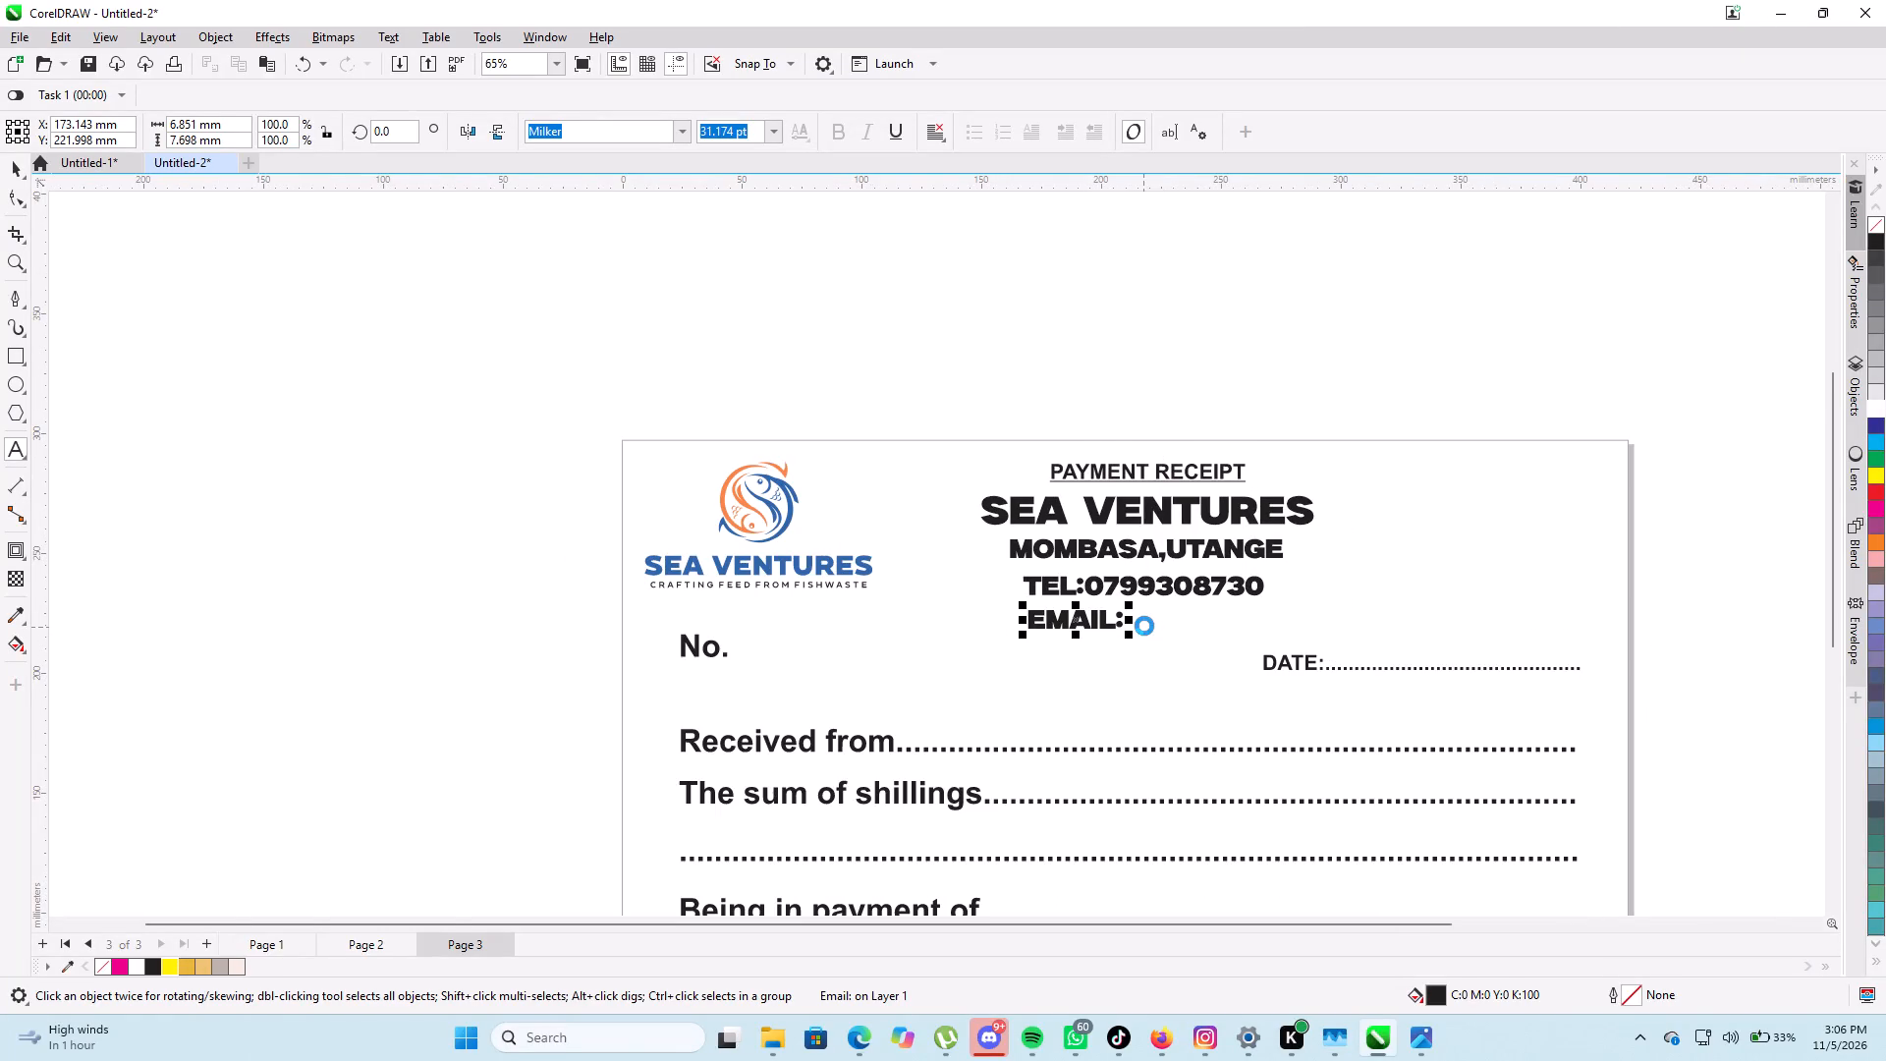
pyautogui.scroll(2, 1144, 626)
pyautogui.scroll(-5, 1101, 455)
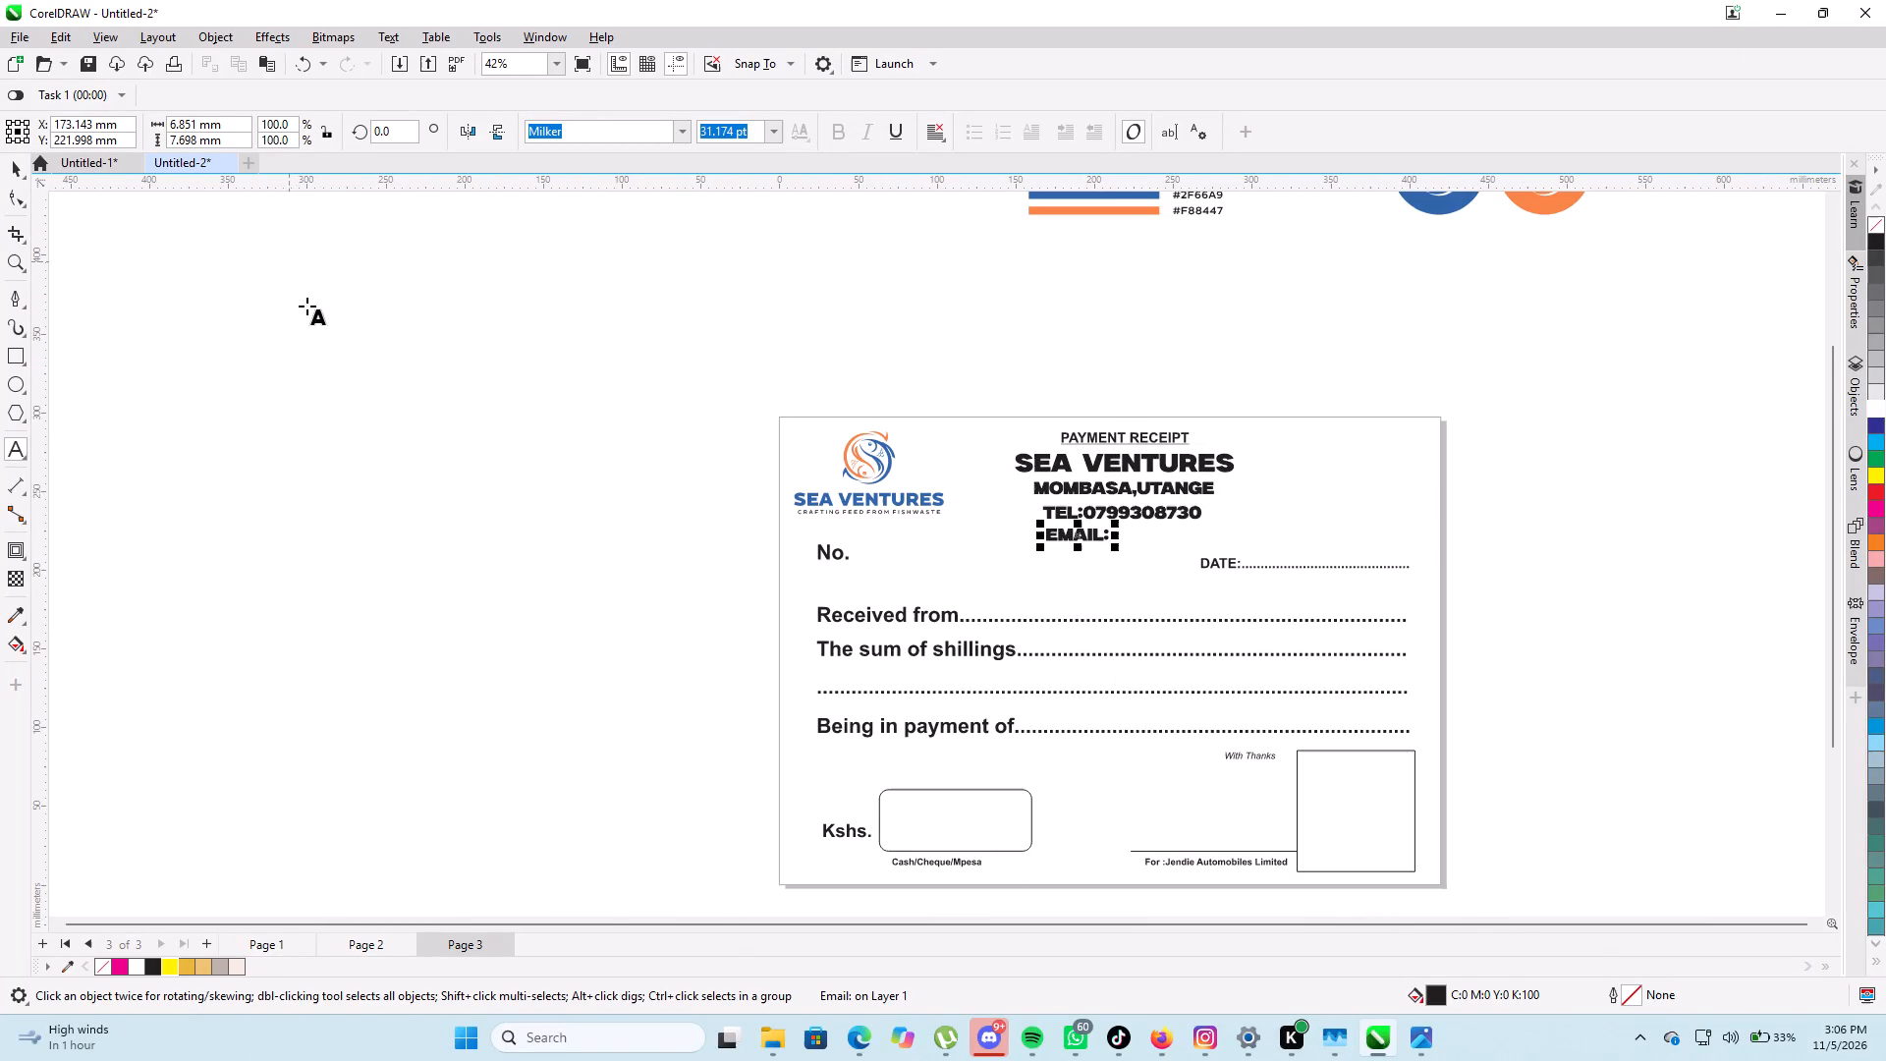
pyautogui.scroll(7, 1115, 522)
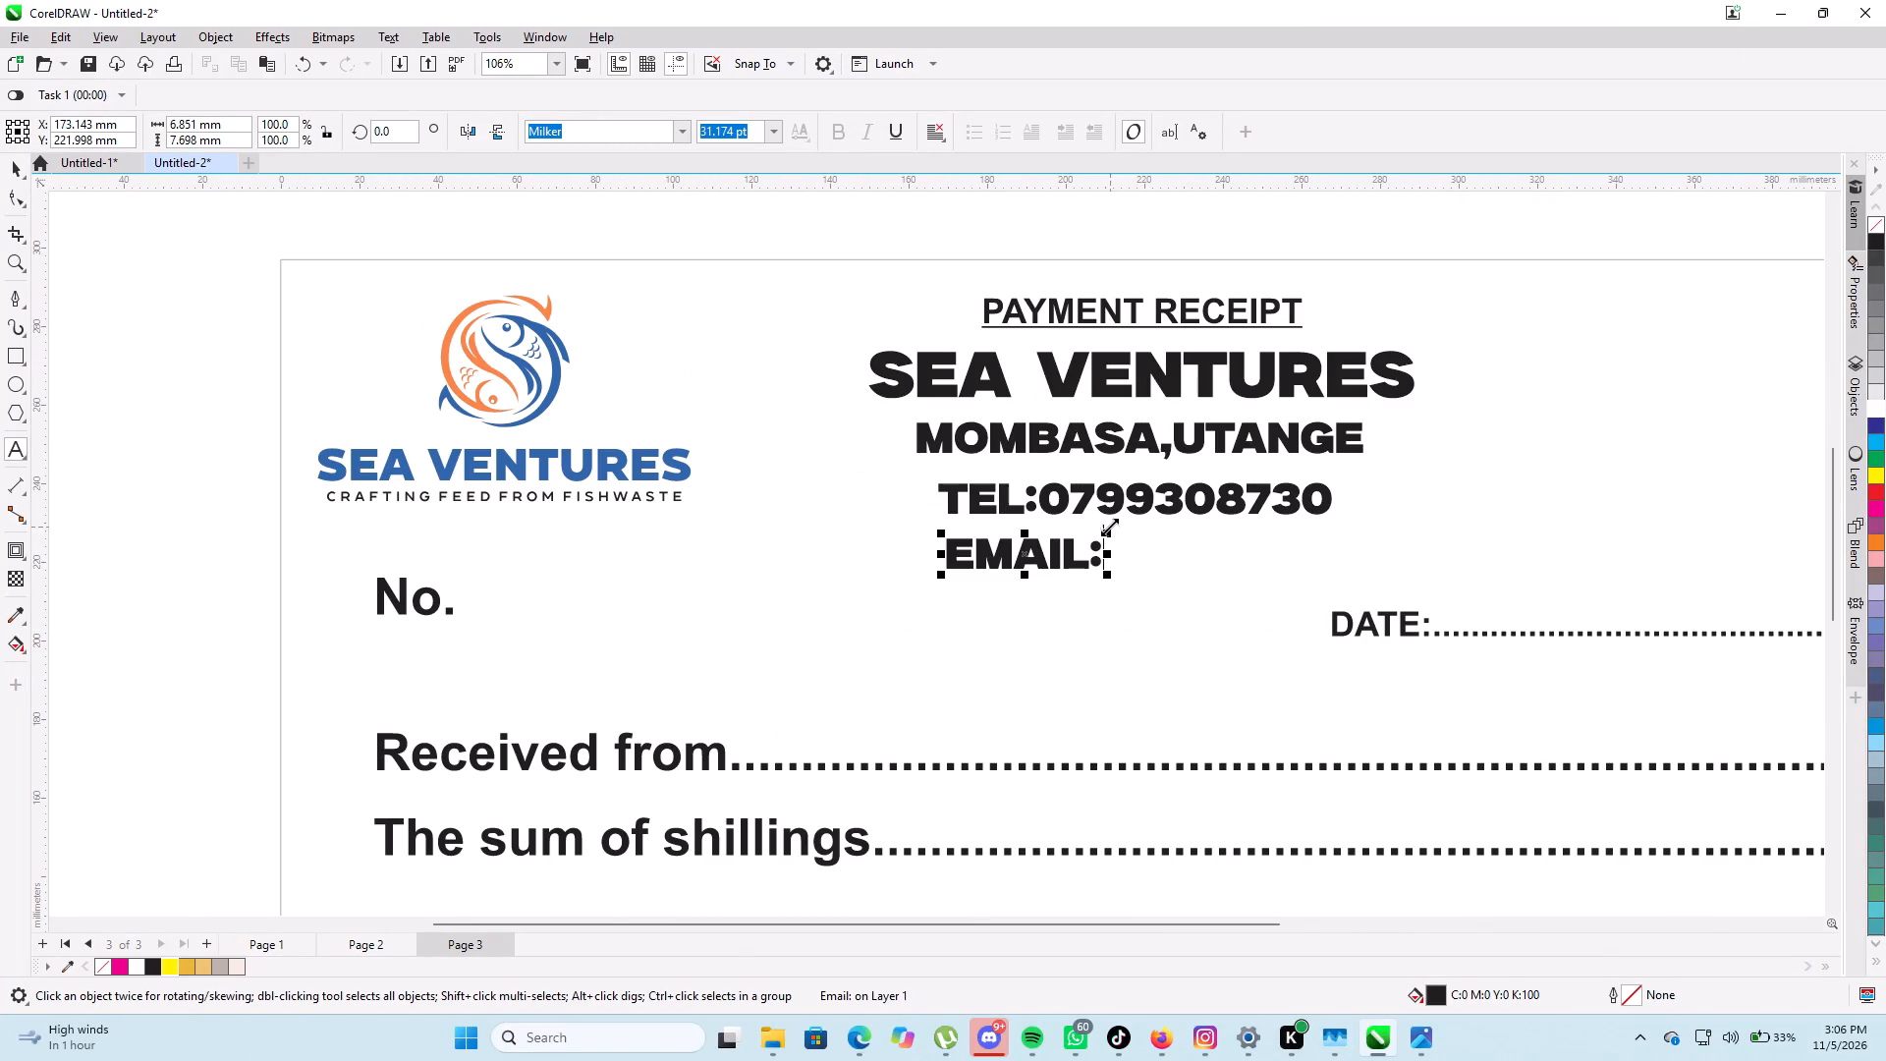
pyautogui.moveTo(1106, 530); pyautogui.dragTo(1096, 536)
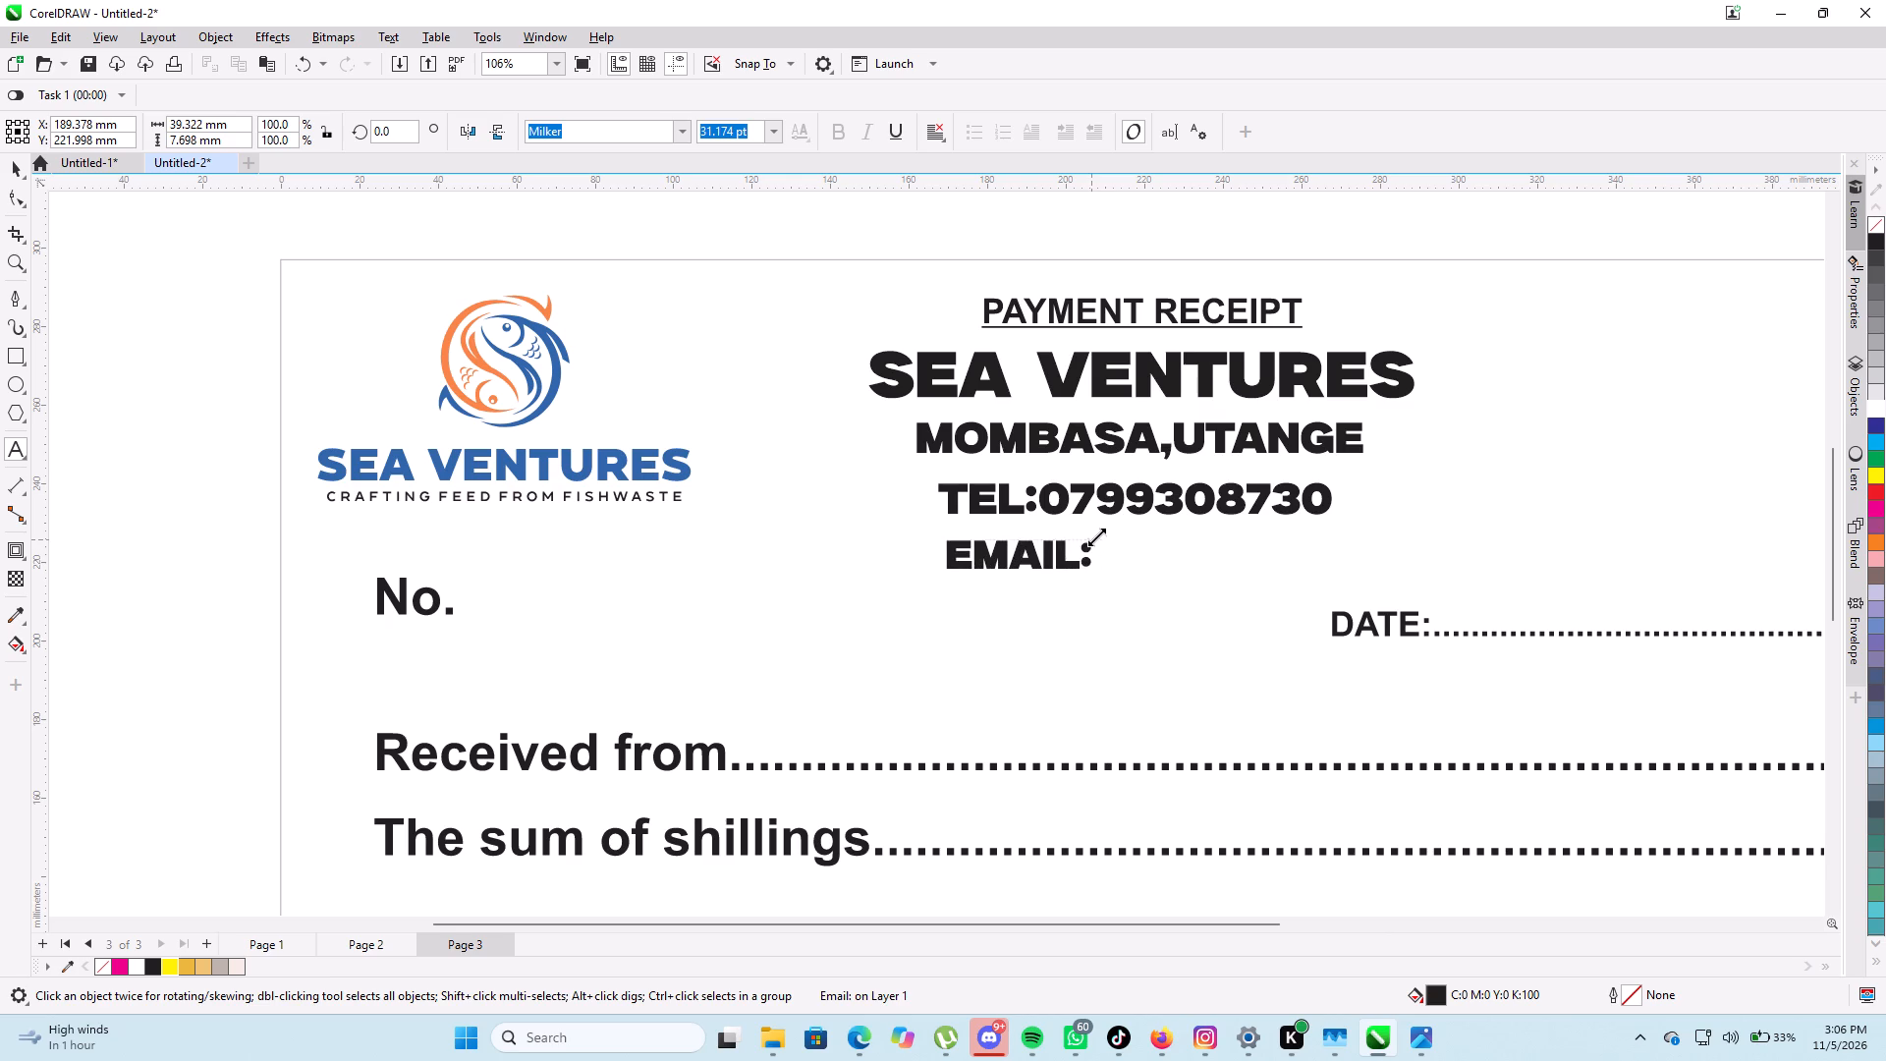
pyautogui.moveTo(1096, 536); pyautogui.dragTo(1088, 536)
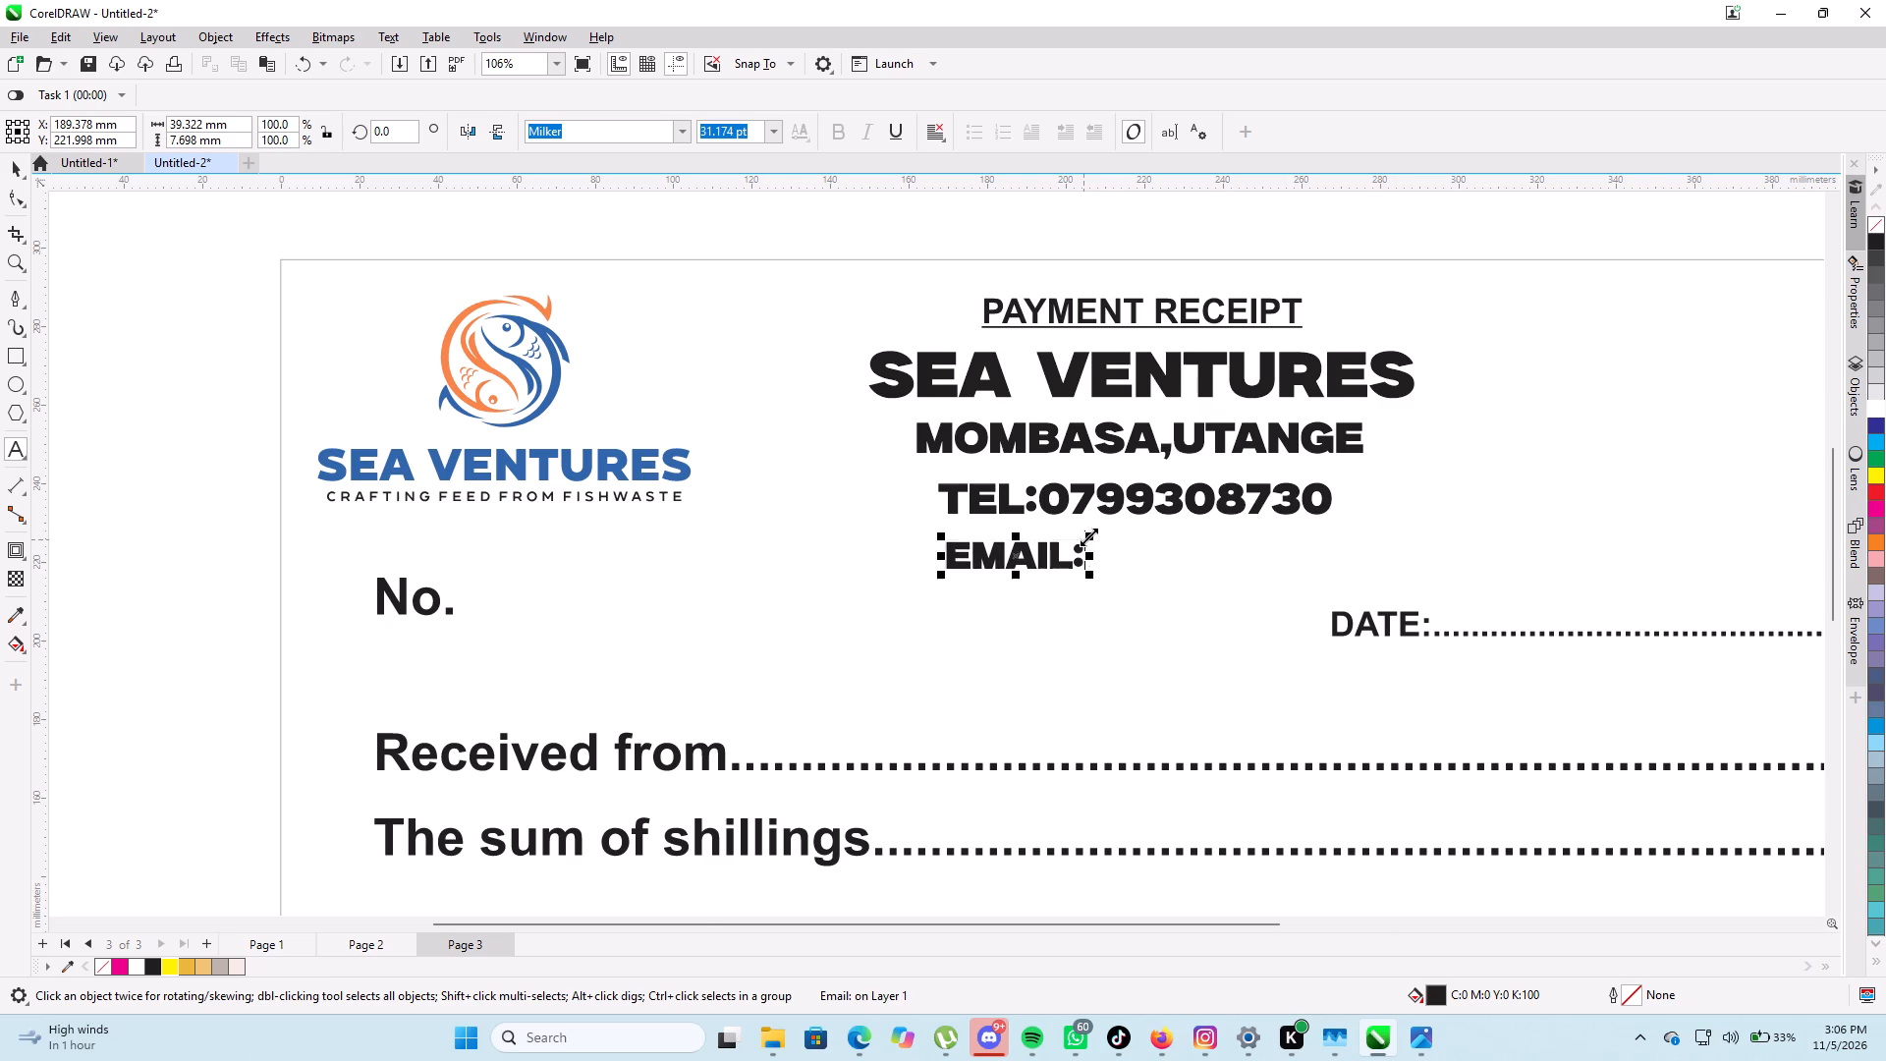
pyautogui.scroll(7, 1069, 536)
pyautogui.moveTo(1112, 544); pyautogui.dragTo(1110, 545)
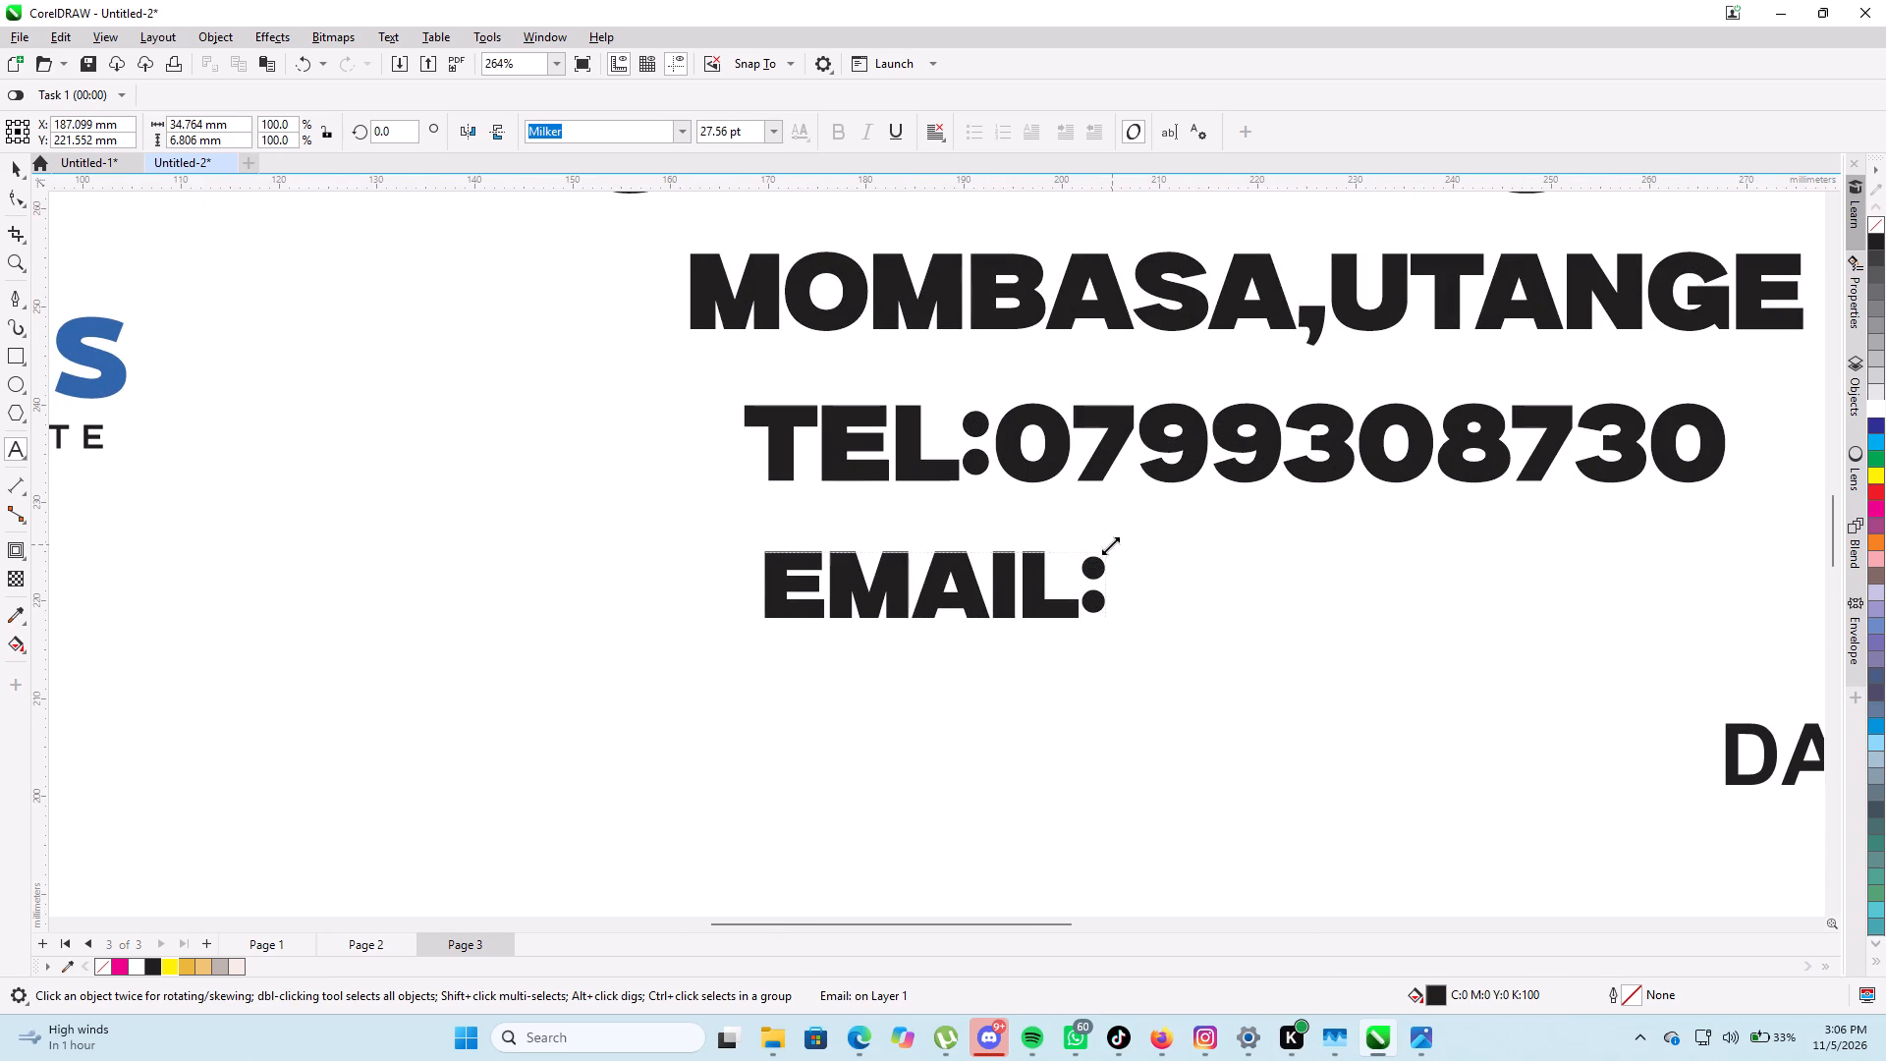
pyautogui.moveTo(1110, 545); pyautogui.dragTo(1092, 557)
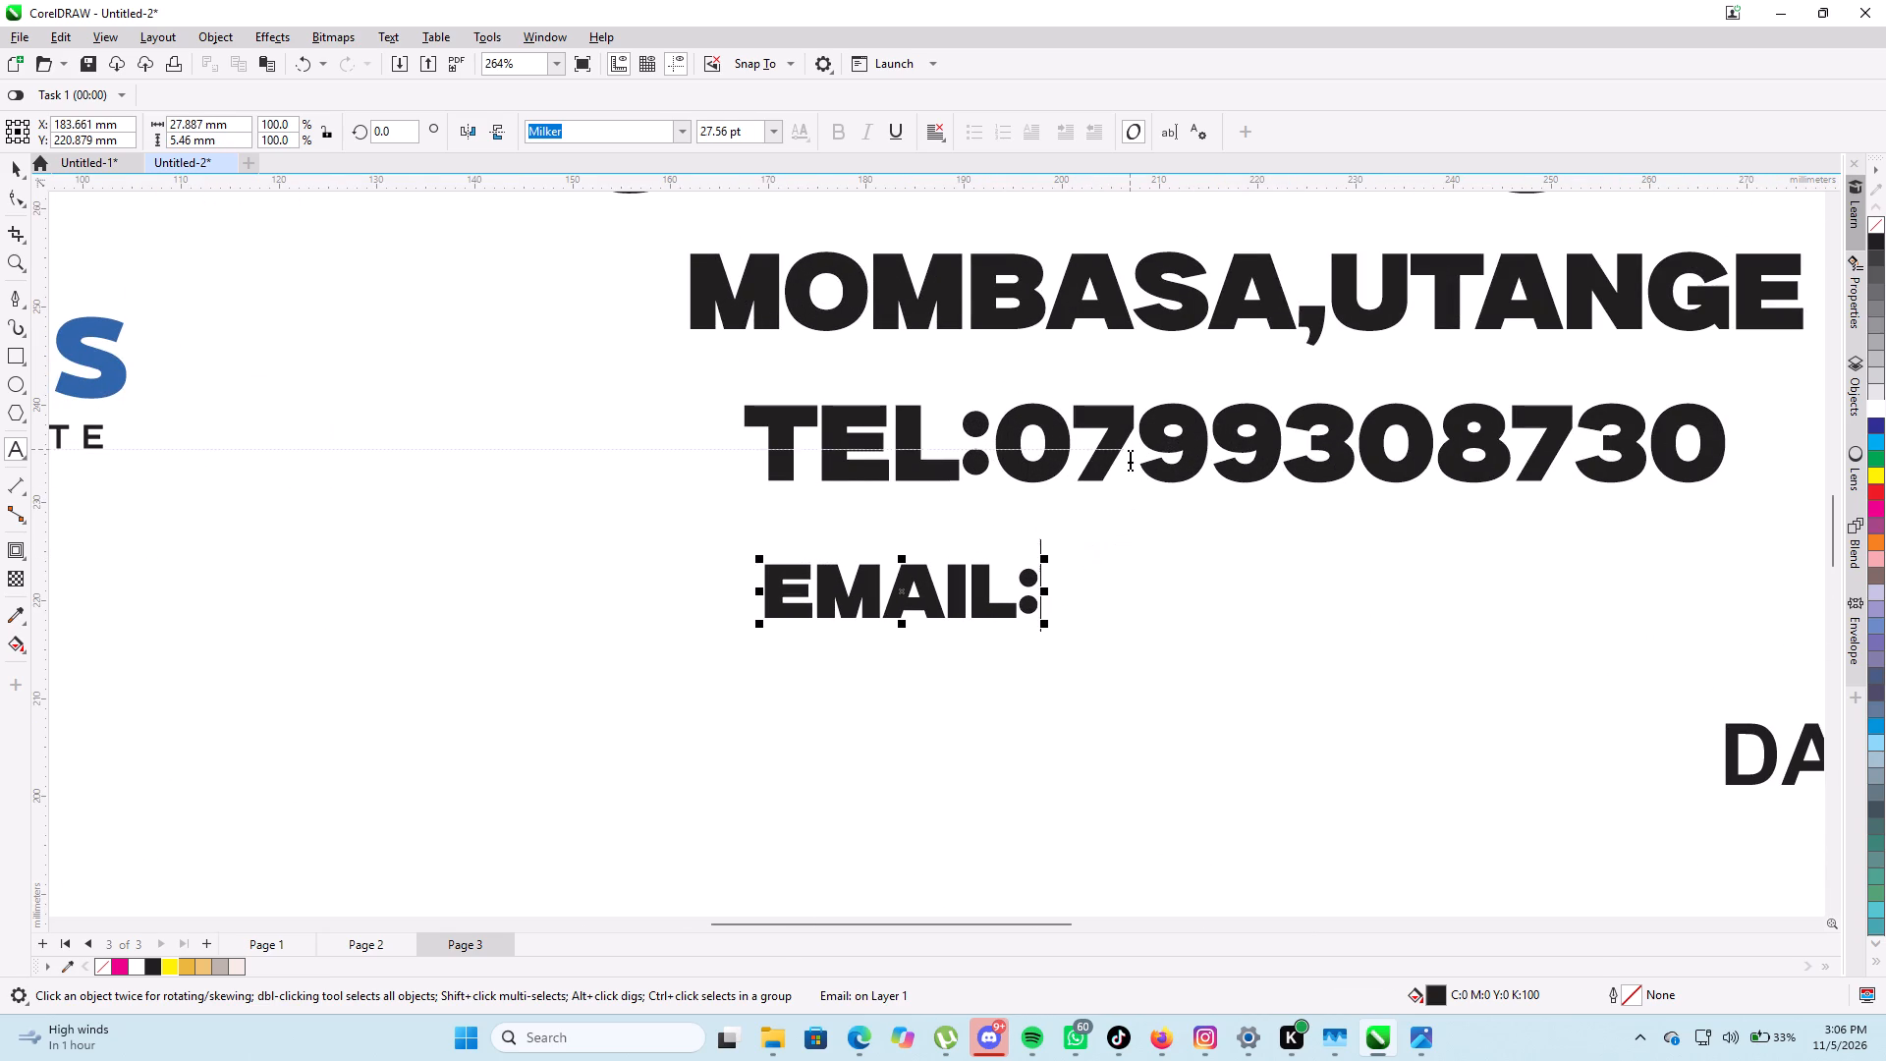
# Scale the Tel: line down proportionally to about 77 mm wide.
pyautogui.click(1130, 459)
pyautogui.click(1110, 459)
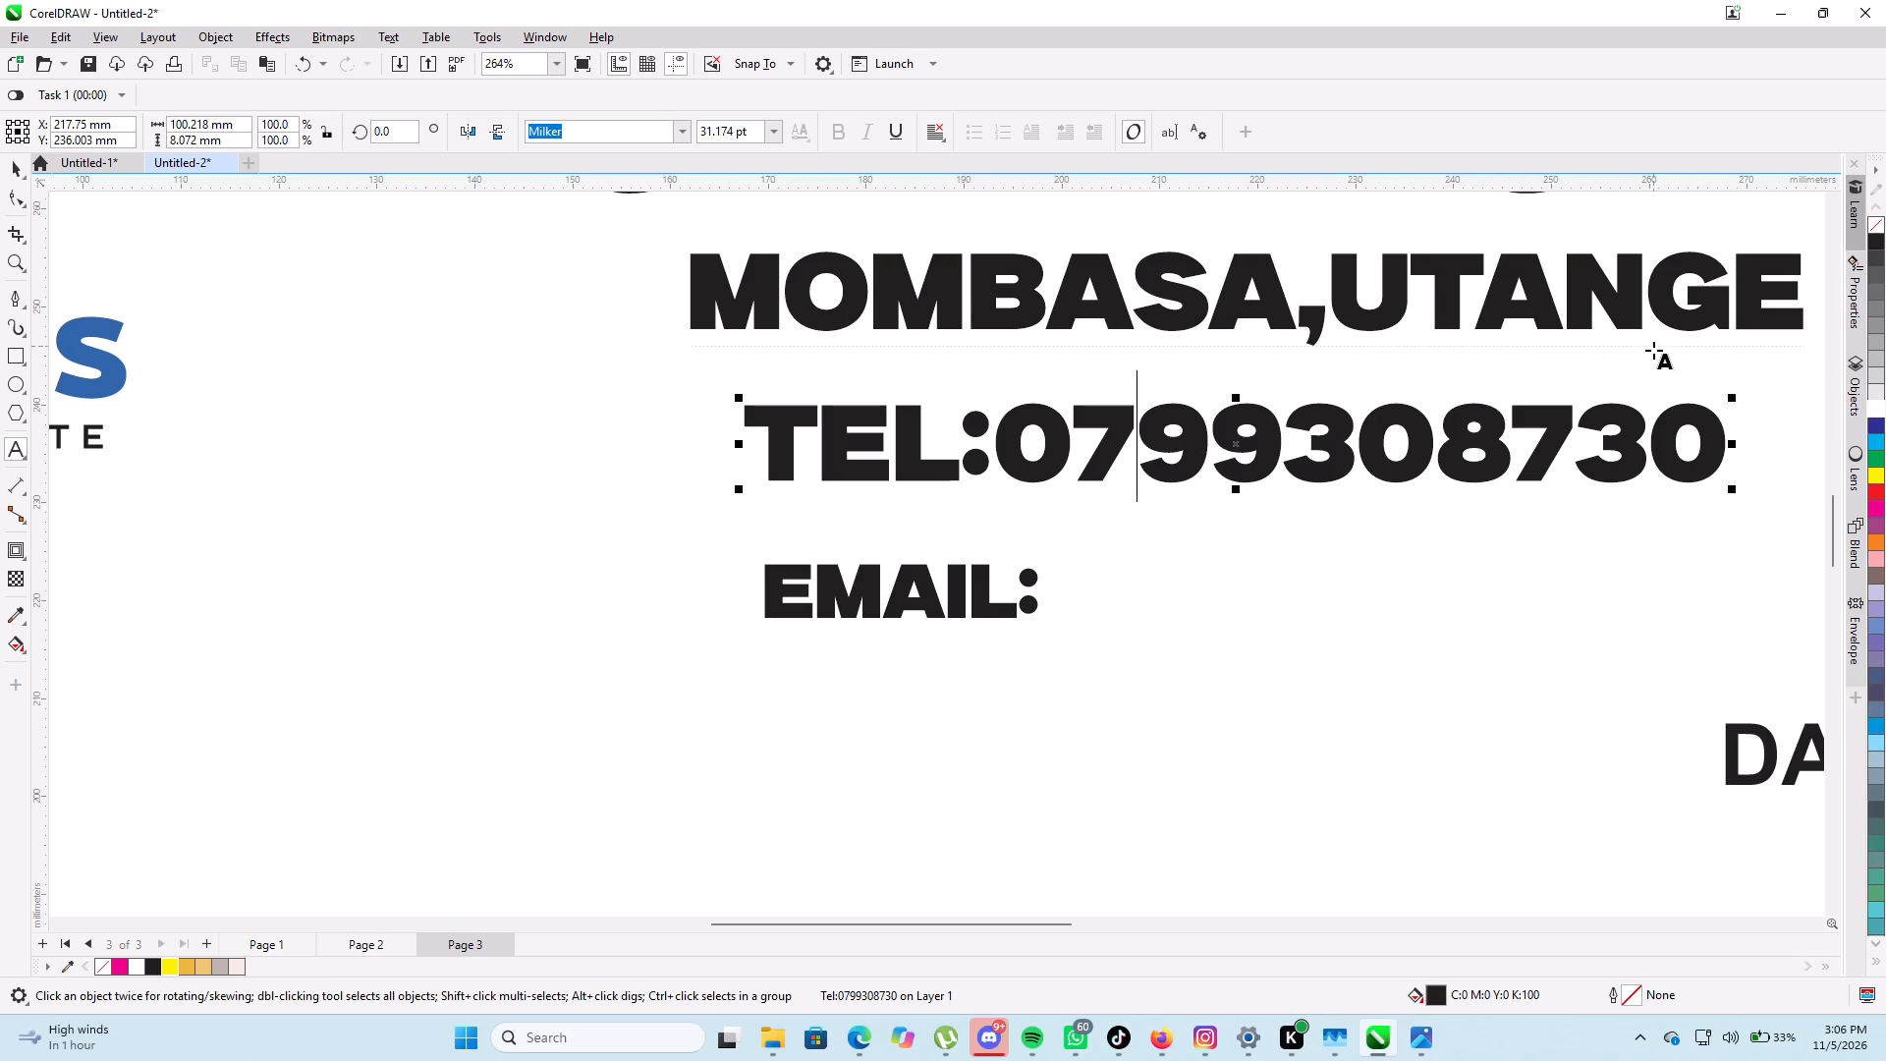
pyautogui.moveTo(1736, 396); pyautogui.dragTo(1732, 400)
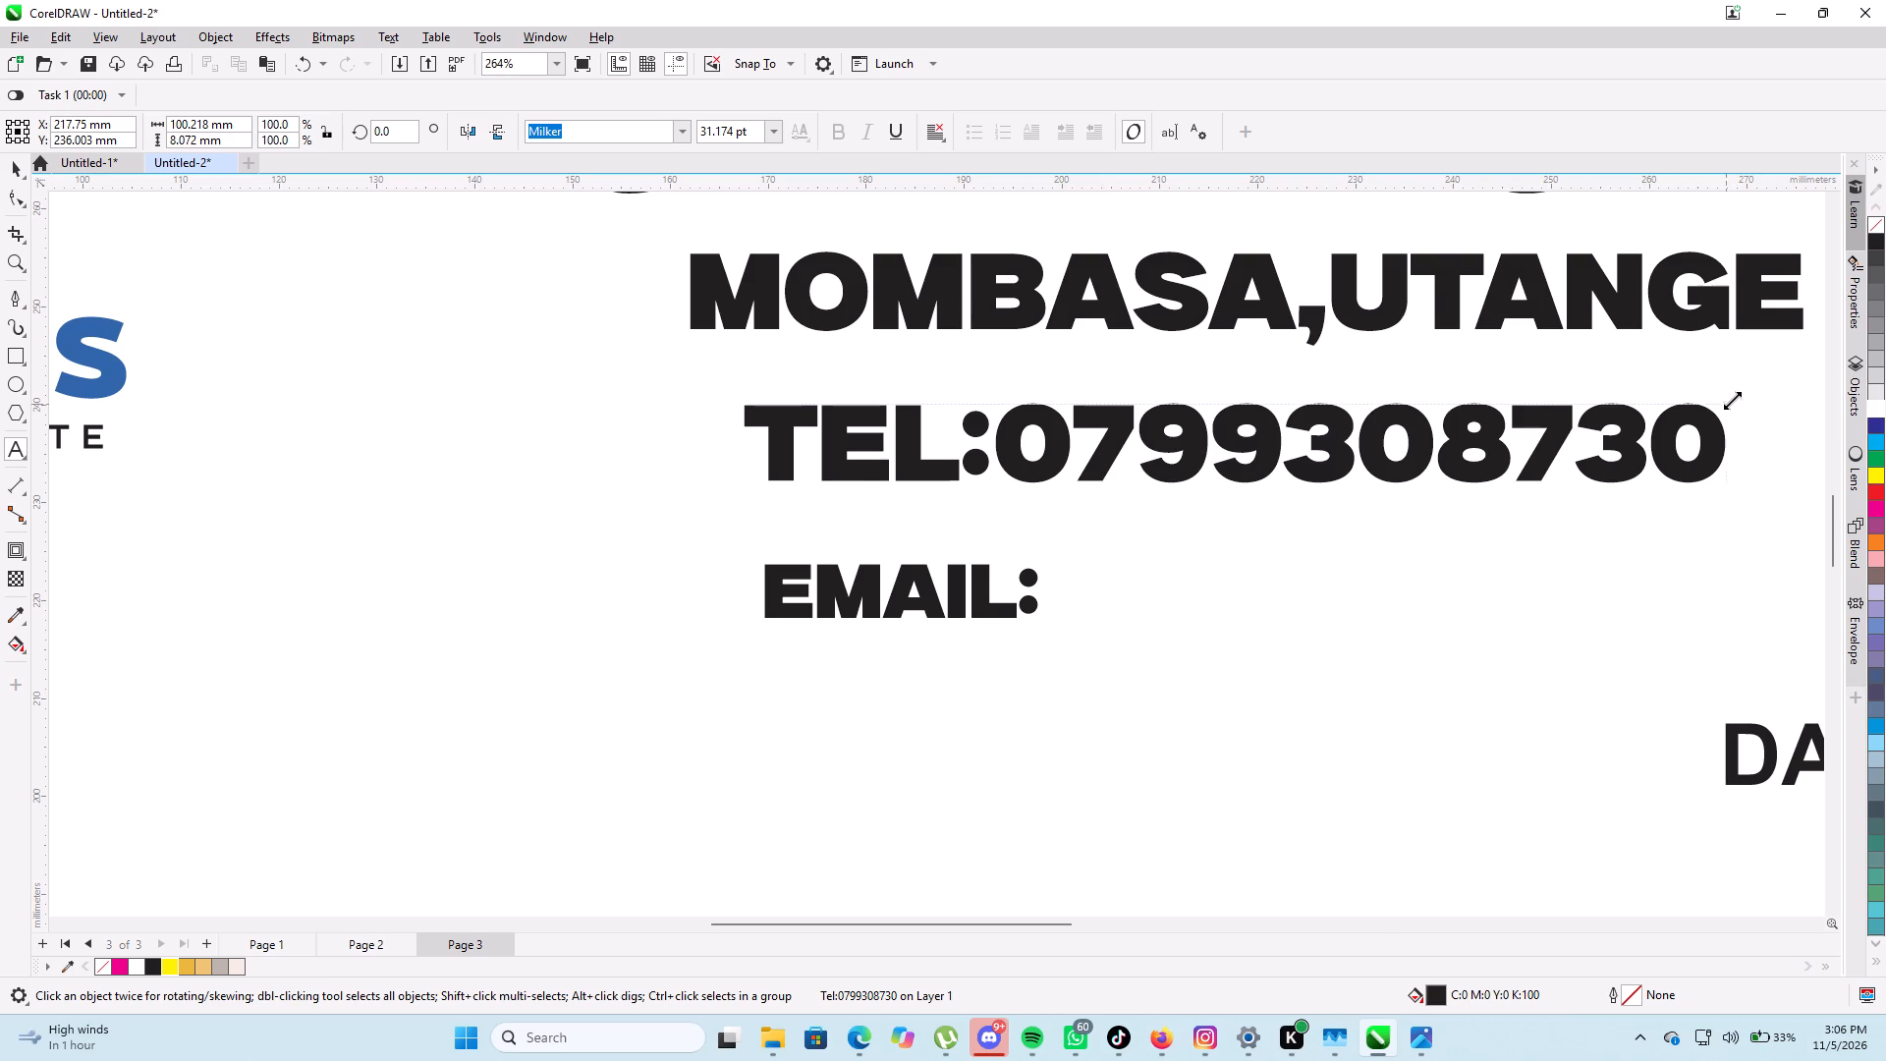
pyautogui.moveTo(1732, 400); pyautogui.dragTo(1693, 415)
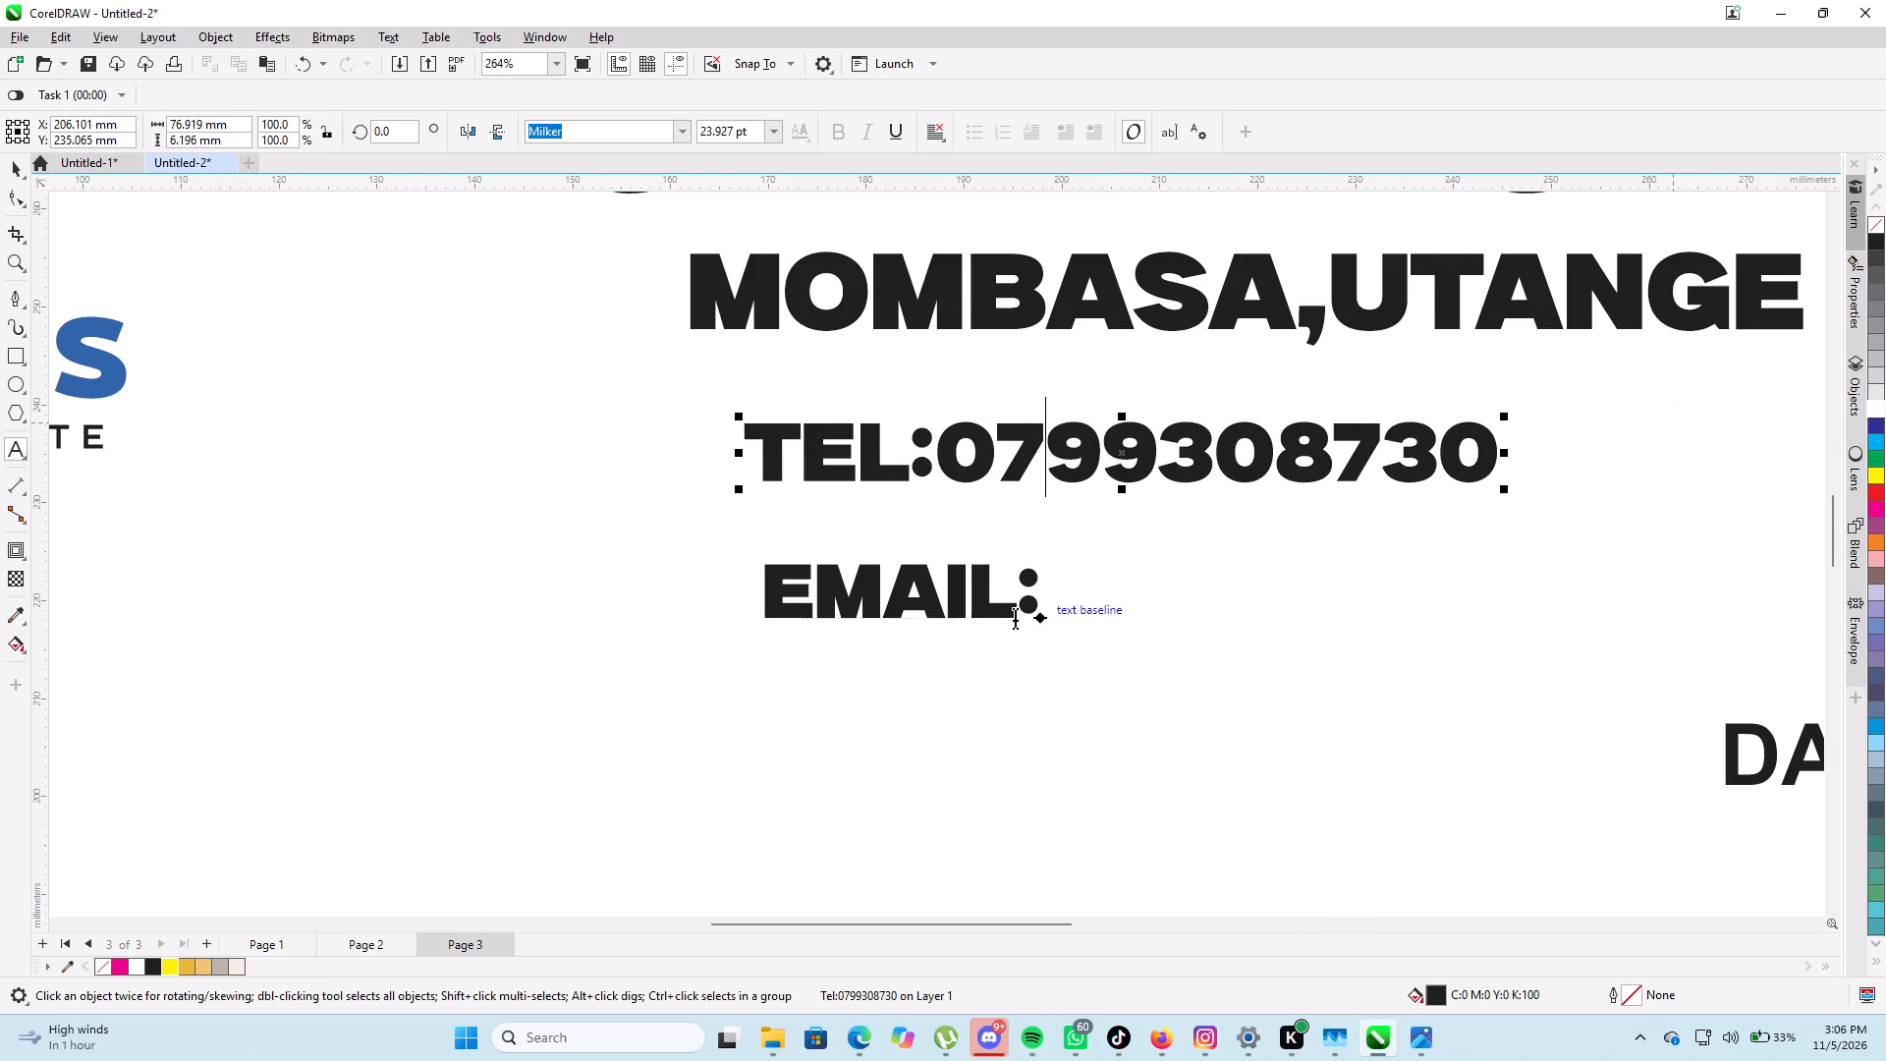
# Set the font size of the Email: label to 22 pt.
pyautogui.click(1012, 616)
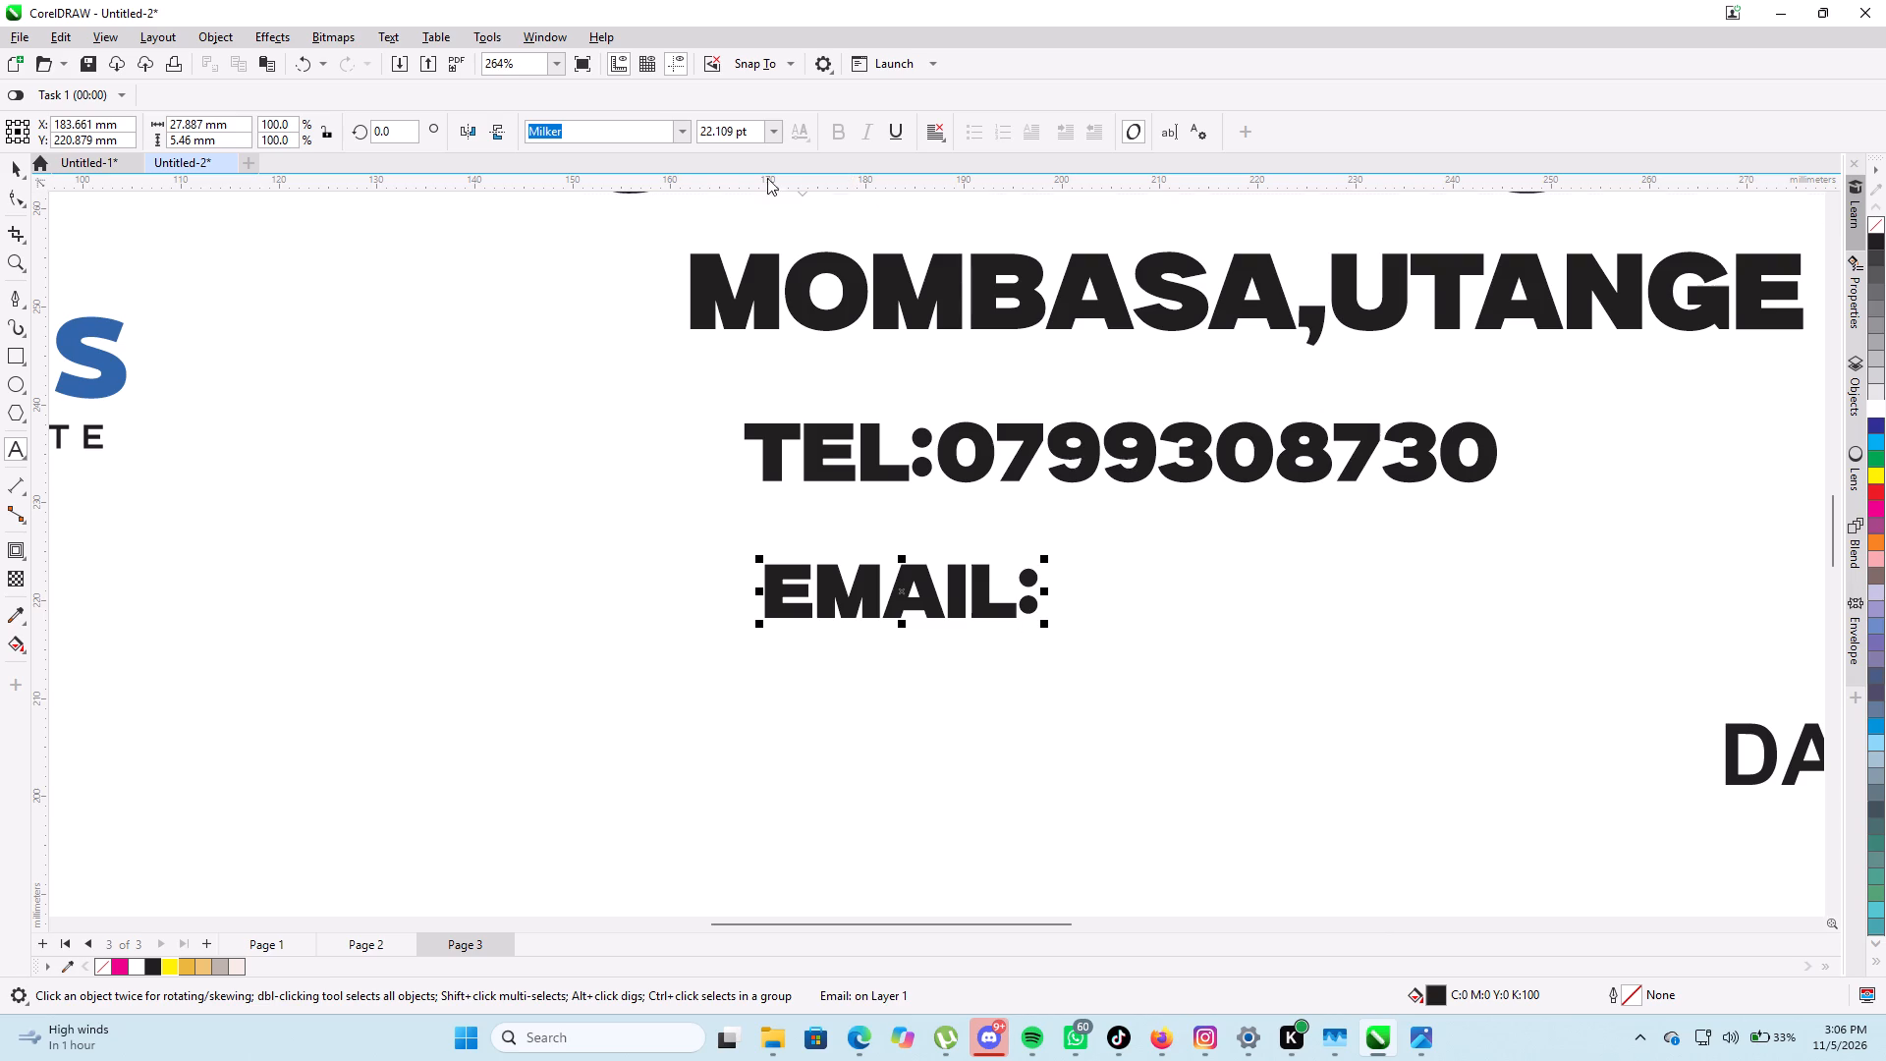
pyautogui.moveTo(736, 127); pyautogui.dragTo(664, 128)
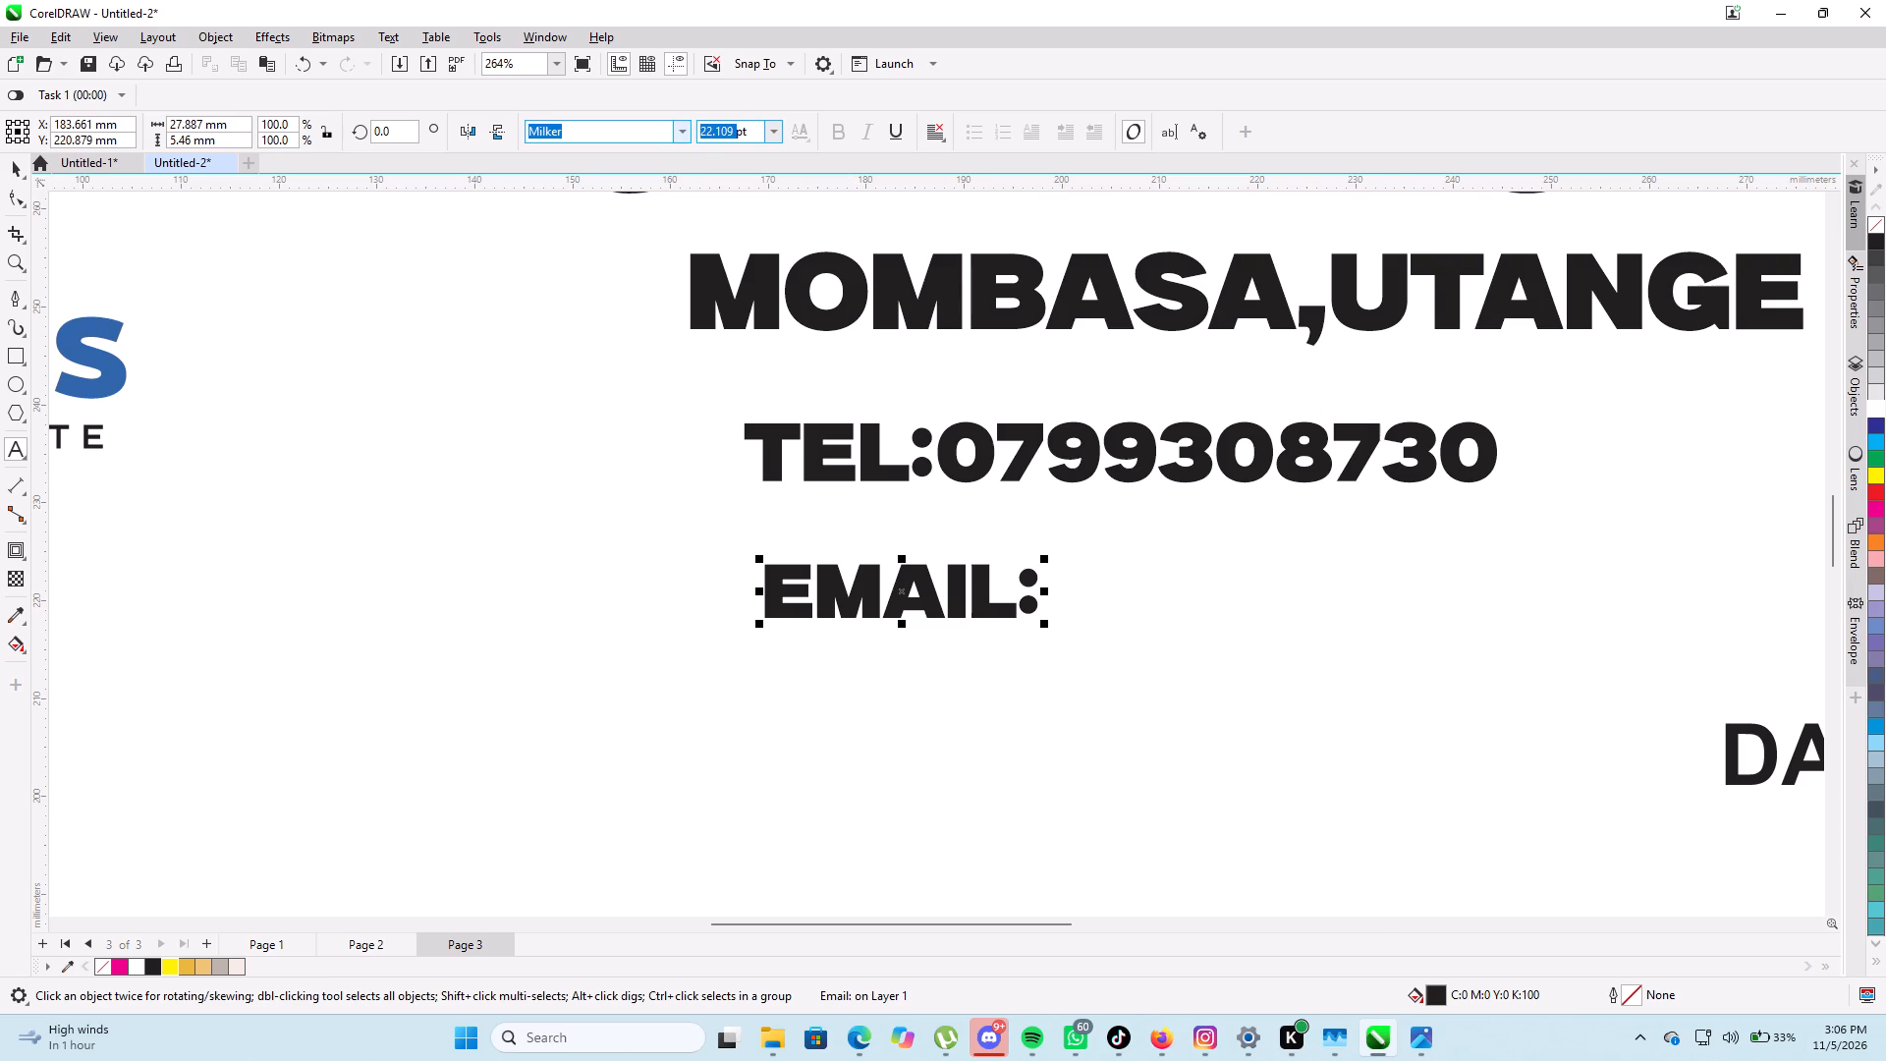
pyautogui.write('22')
pyautogui.click(983, 558)
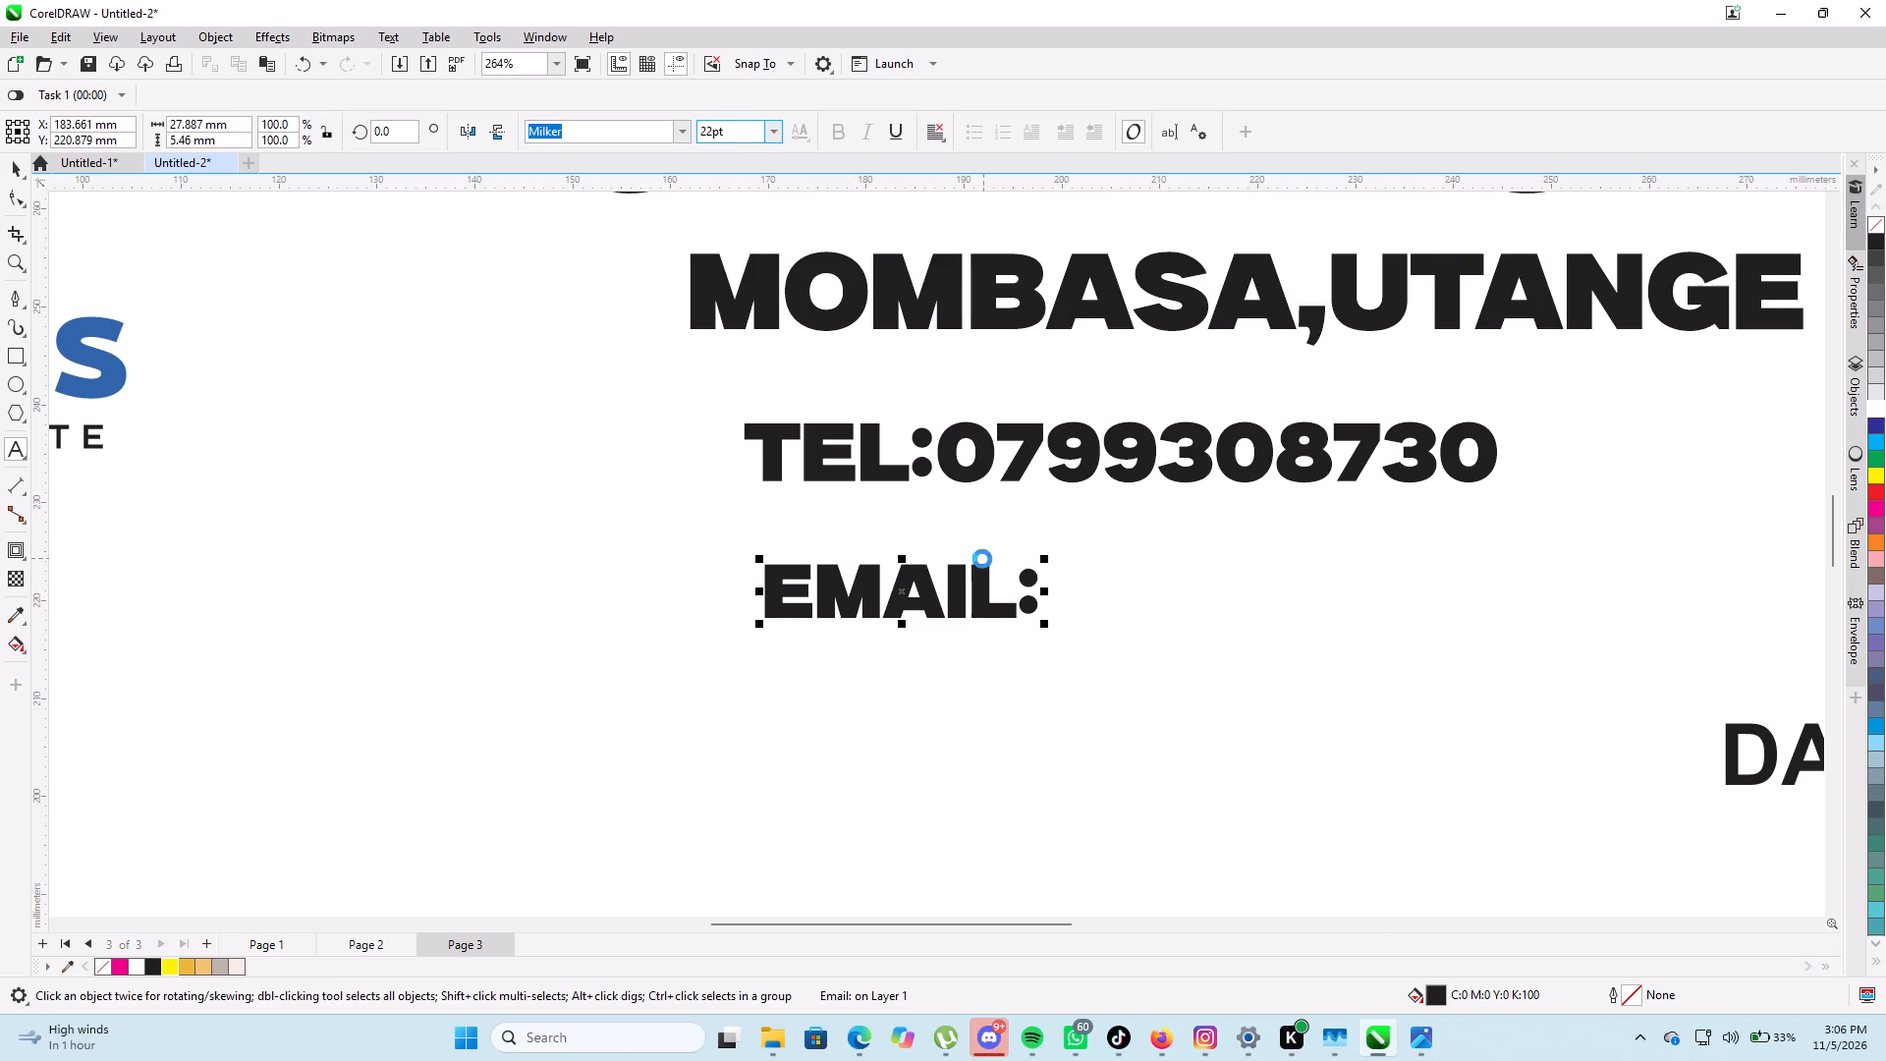
pyautogui.moveTo(1031, 590); pyautogui.dragTo(747, 574)
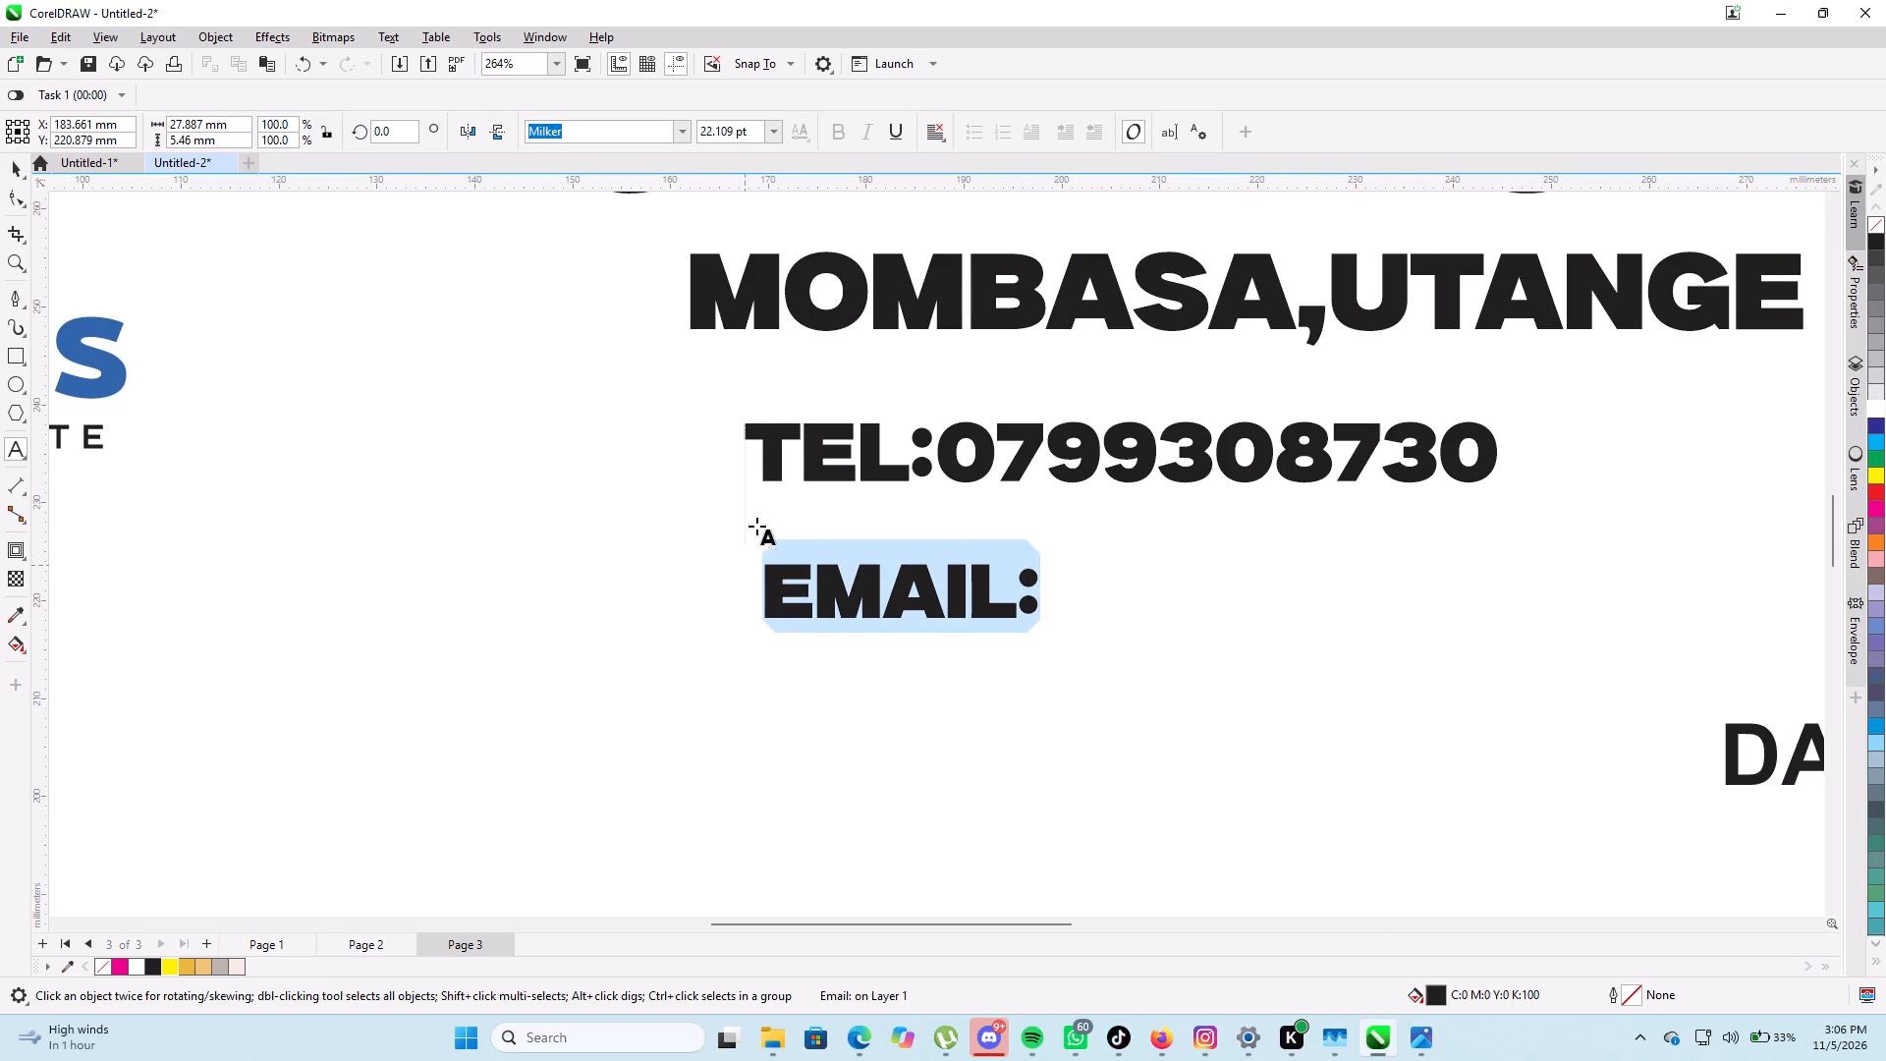
pyautogui.moveTo(748, 134); pyautogui.dragTo(688, 129)
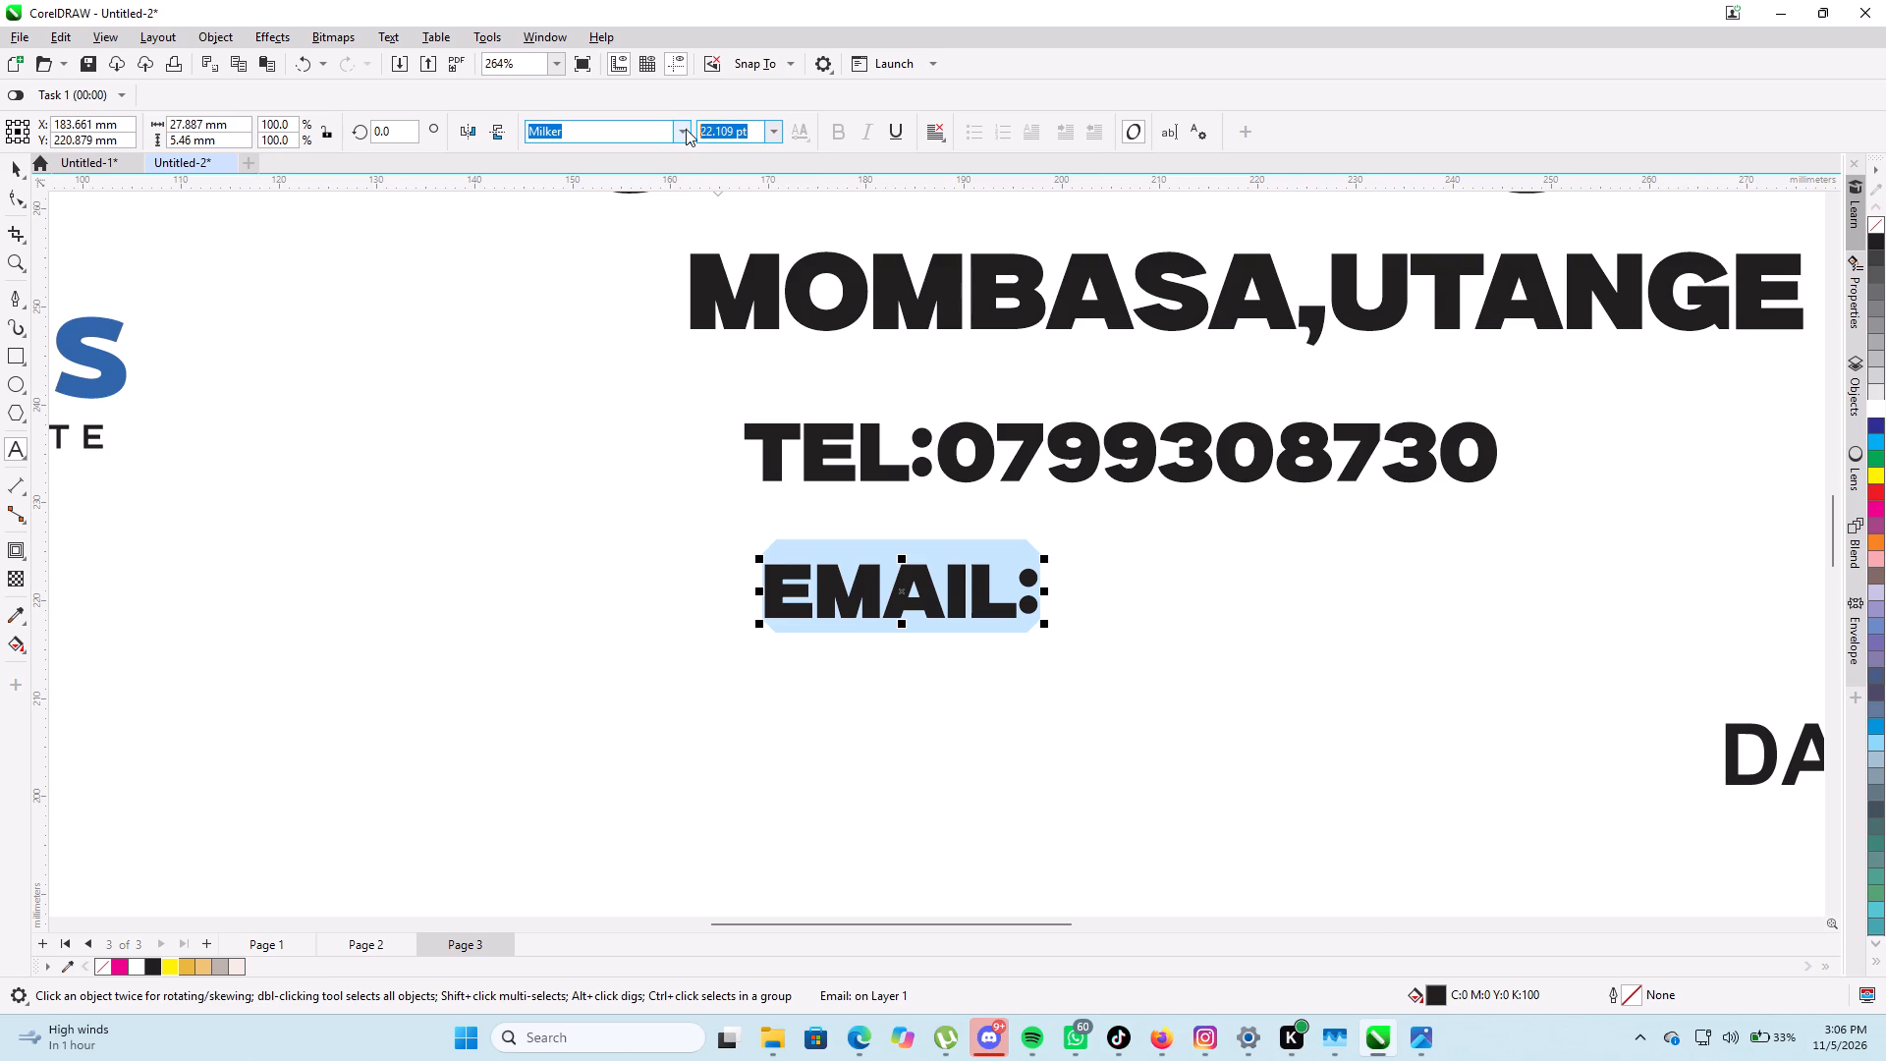
pyautogui.write('22')
pyautogui.press('Return')
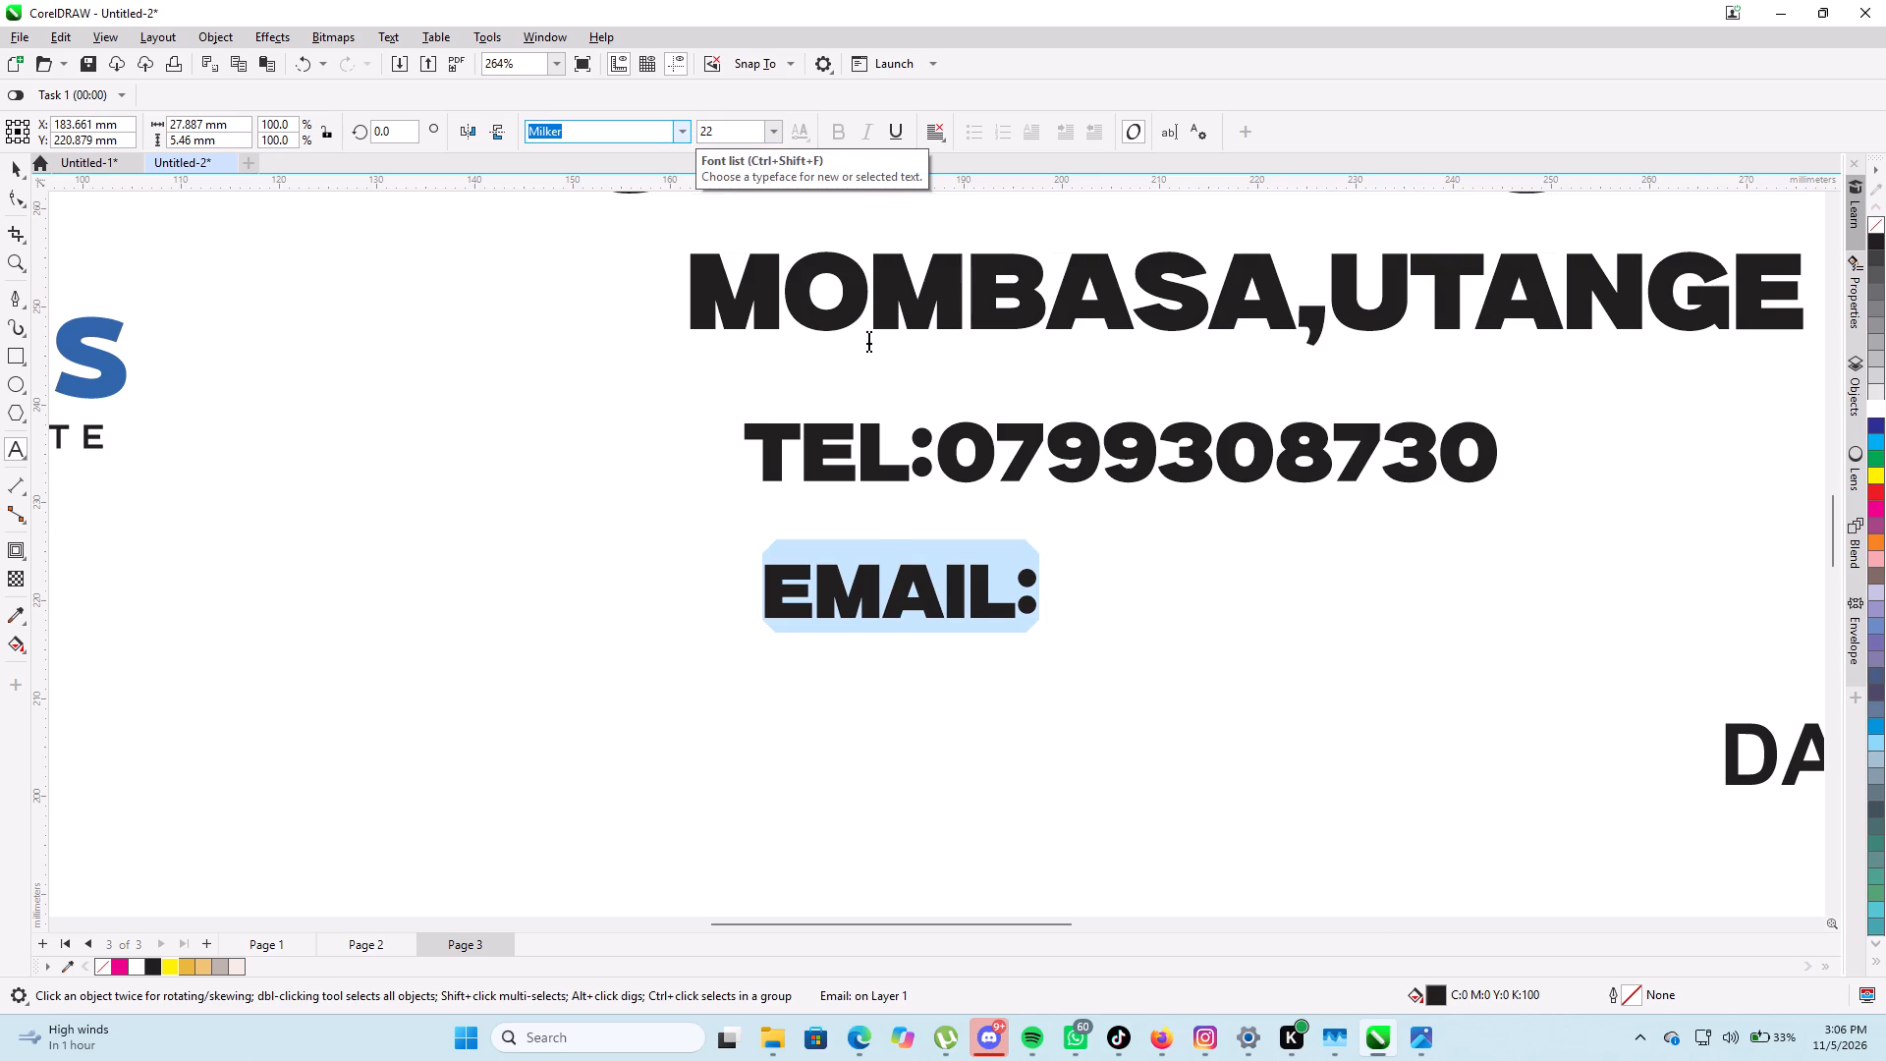
# Set the font size of the whole Tel: line to 22 pt.
pyautogui.click(1041, 471)
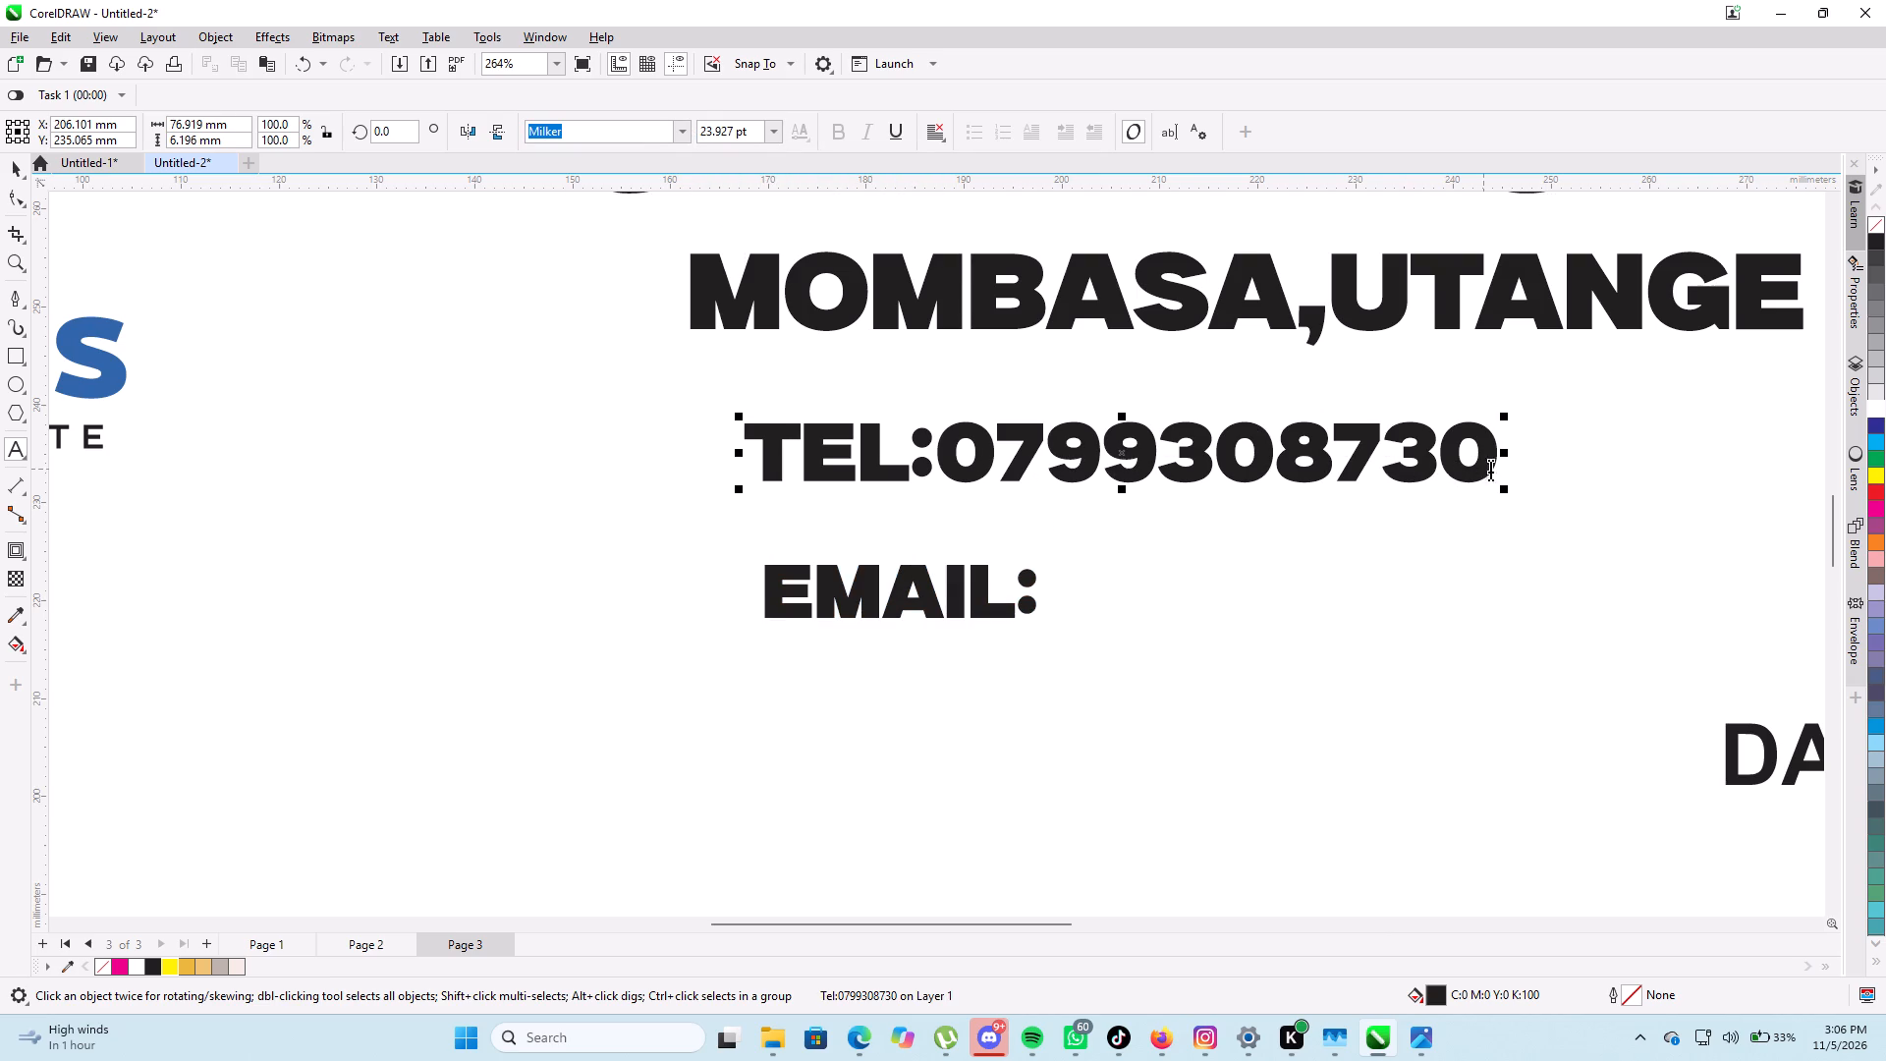
pyautogui.moveTo(1498, 466); pyautogui.dragTo(711, 423)
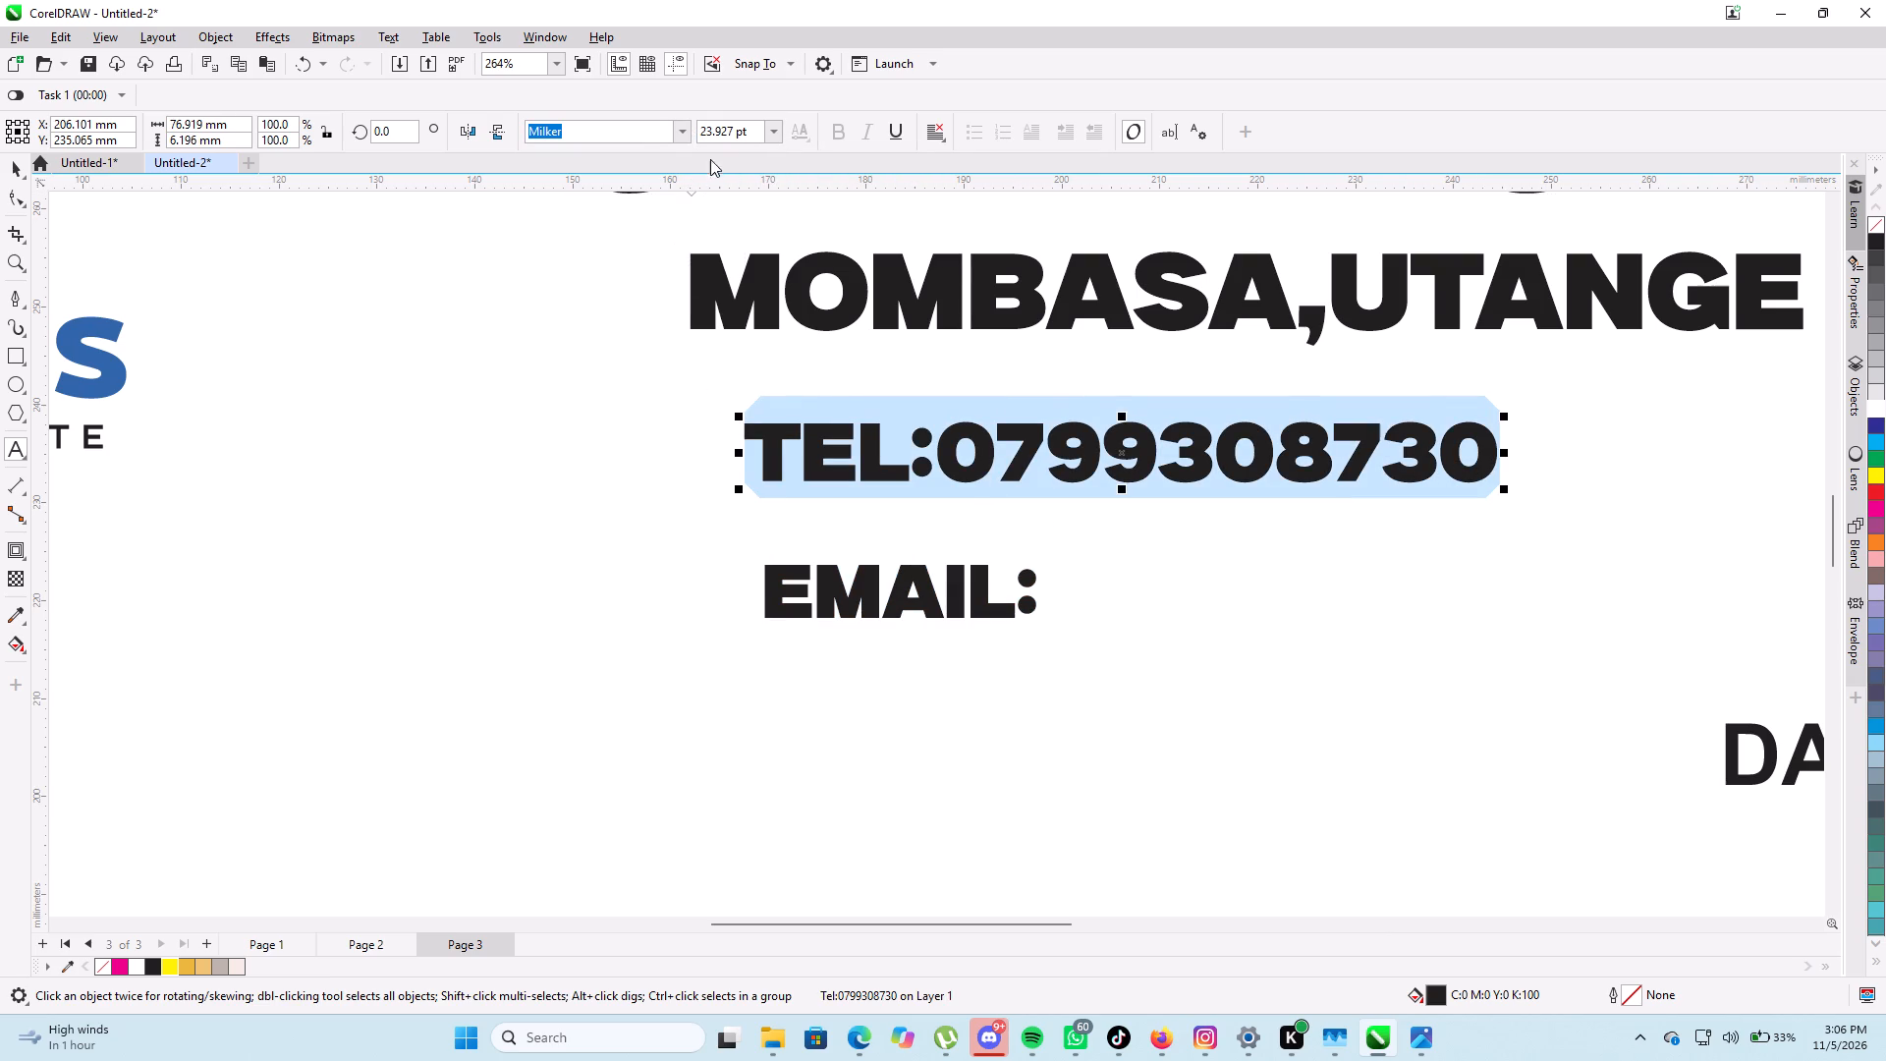
pyautogui.moveTo(749, 134); pyautogui.dragTo(668, 123)
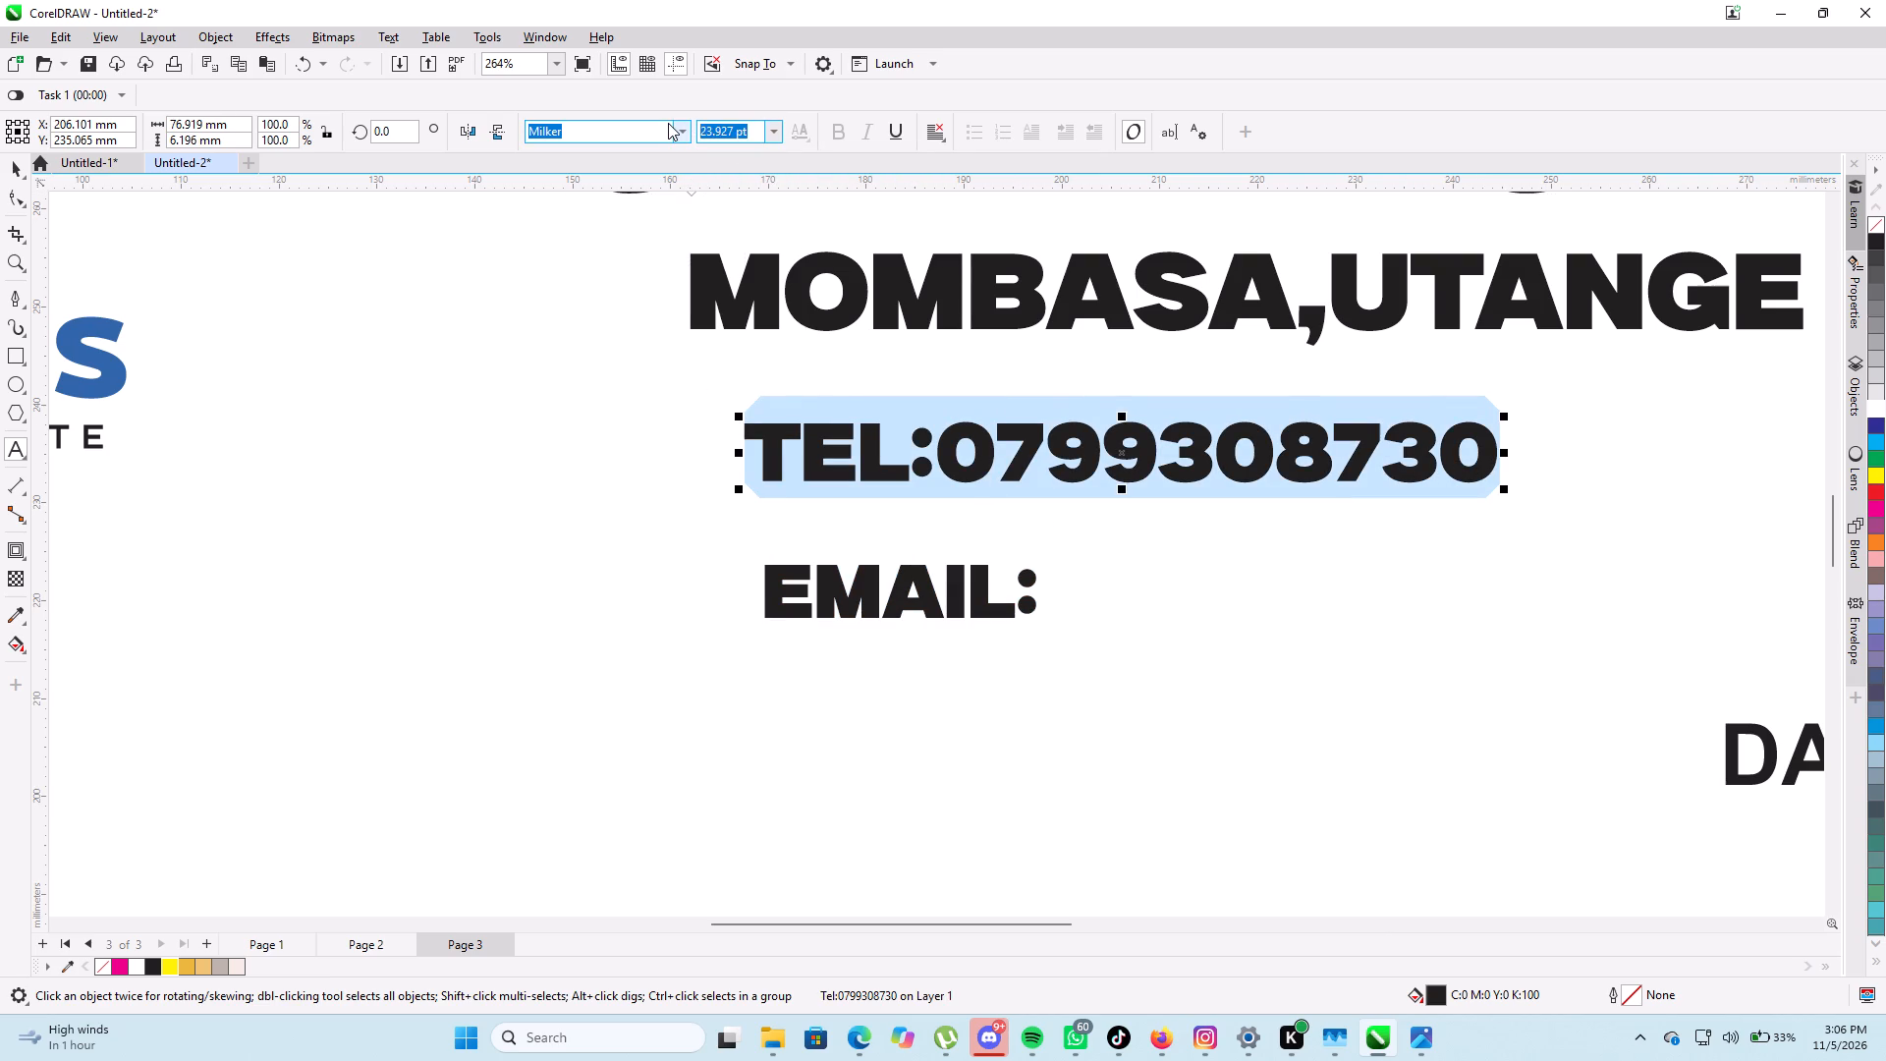
pyautogui.write('22')
pyautogui.press('Return')
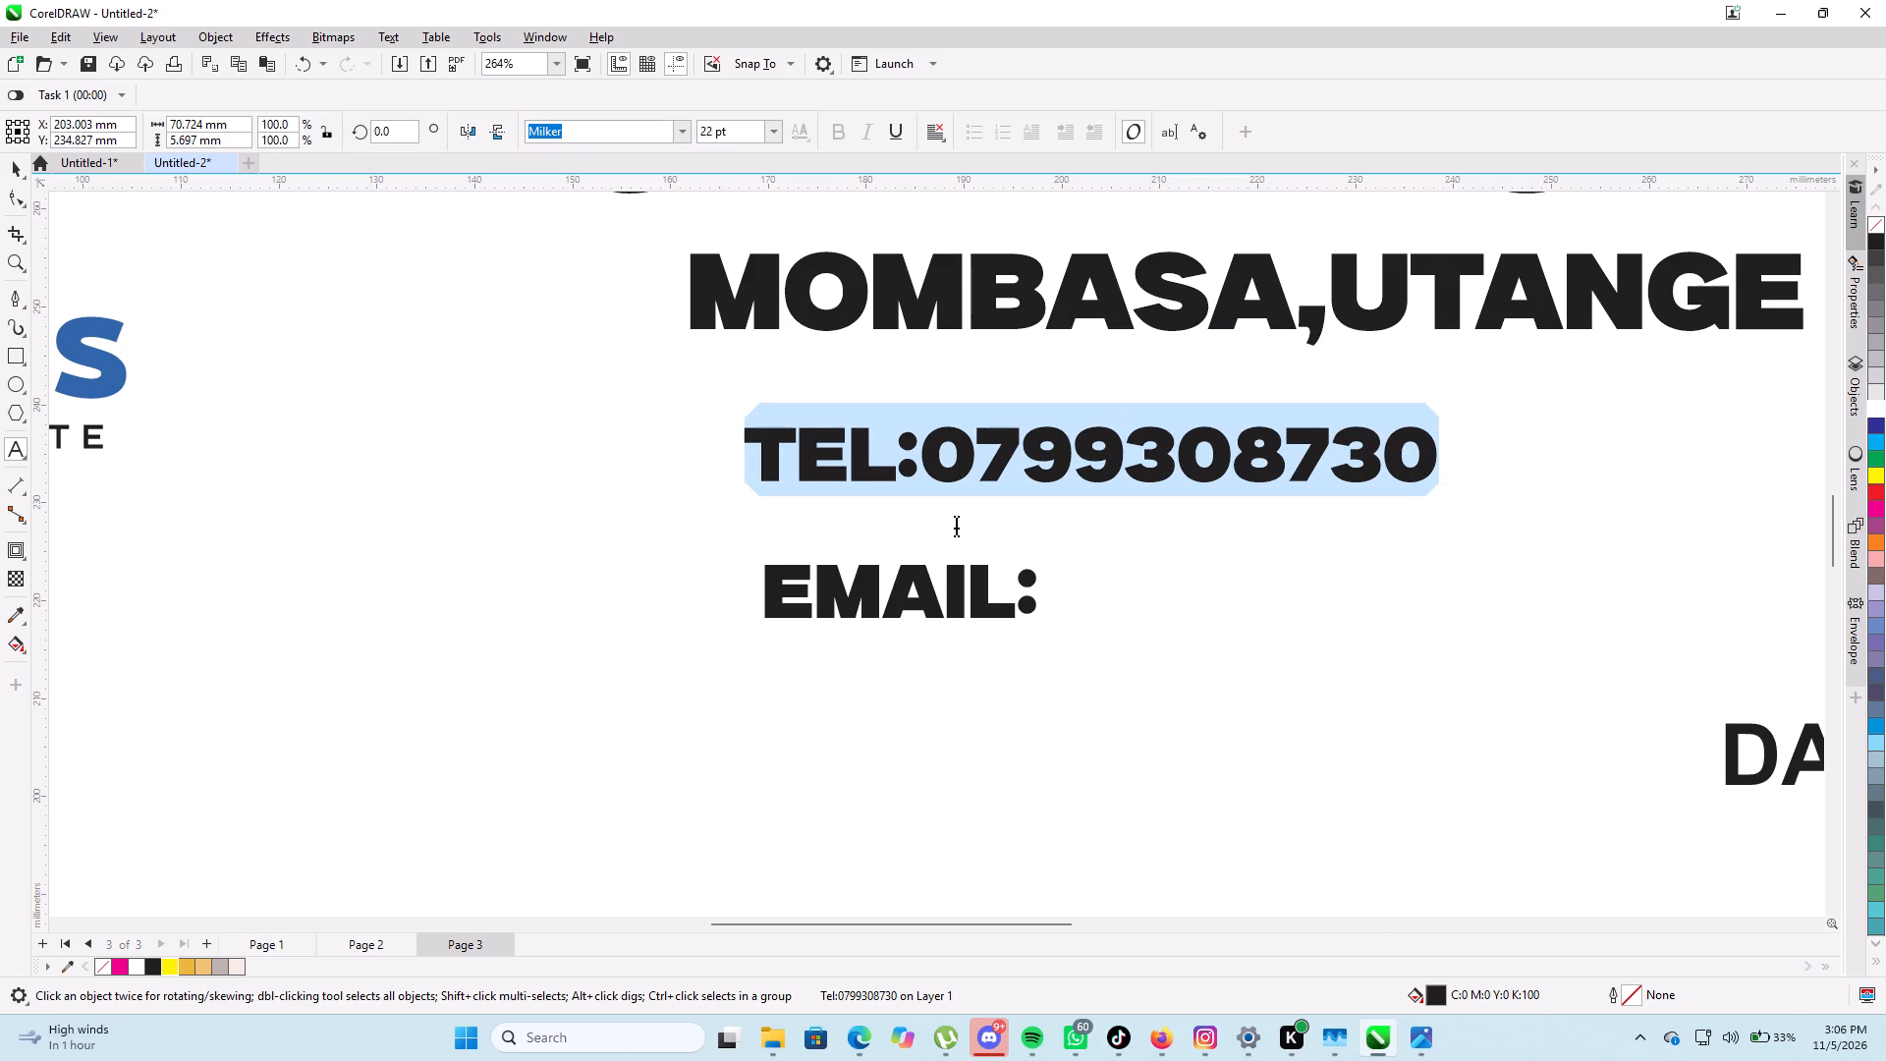
# Set the font size of the Mombasa,Utange address line to 30 pt.
pyautogui.scroll(-3, 1133, 306)
pyautogui.scroll(-4, 1252, 319)
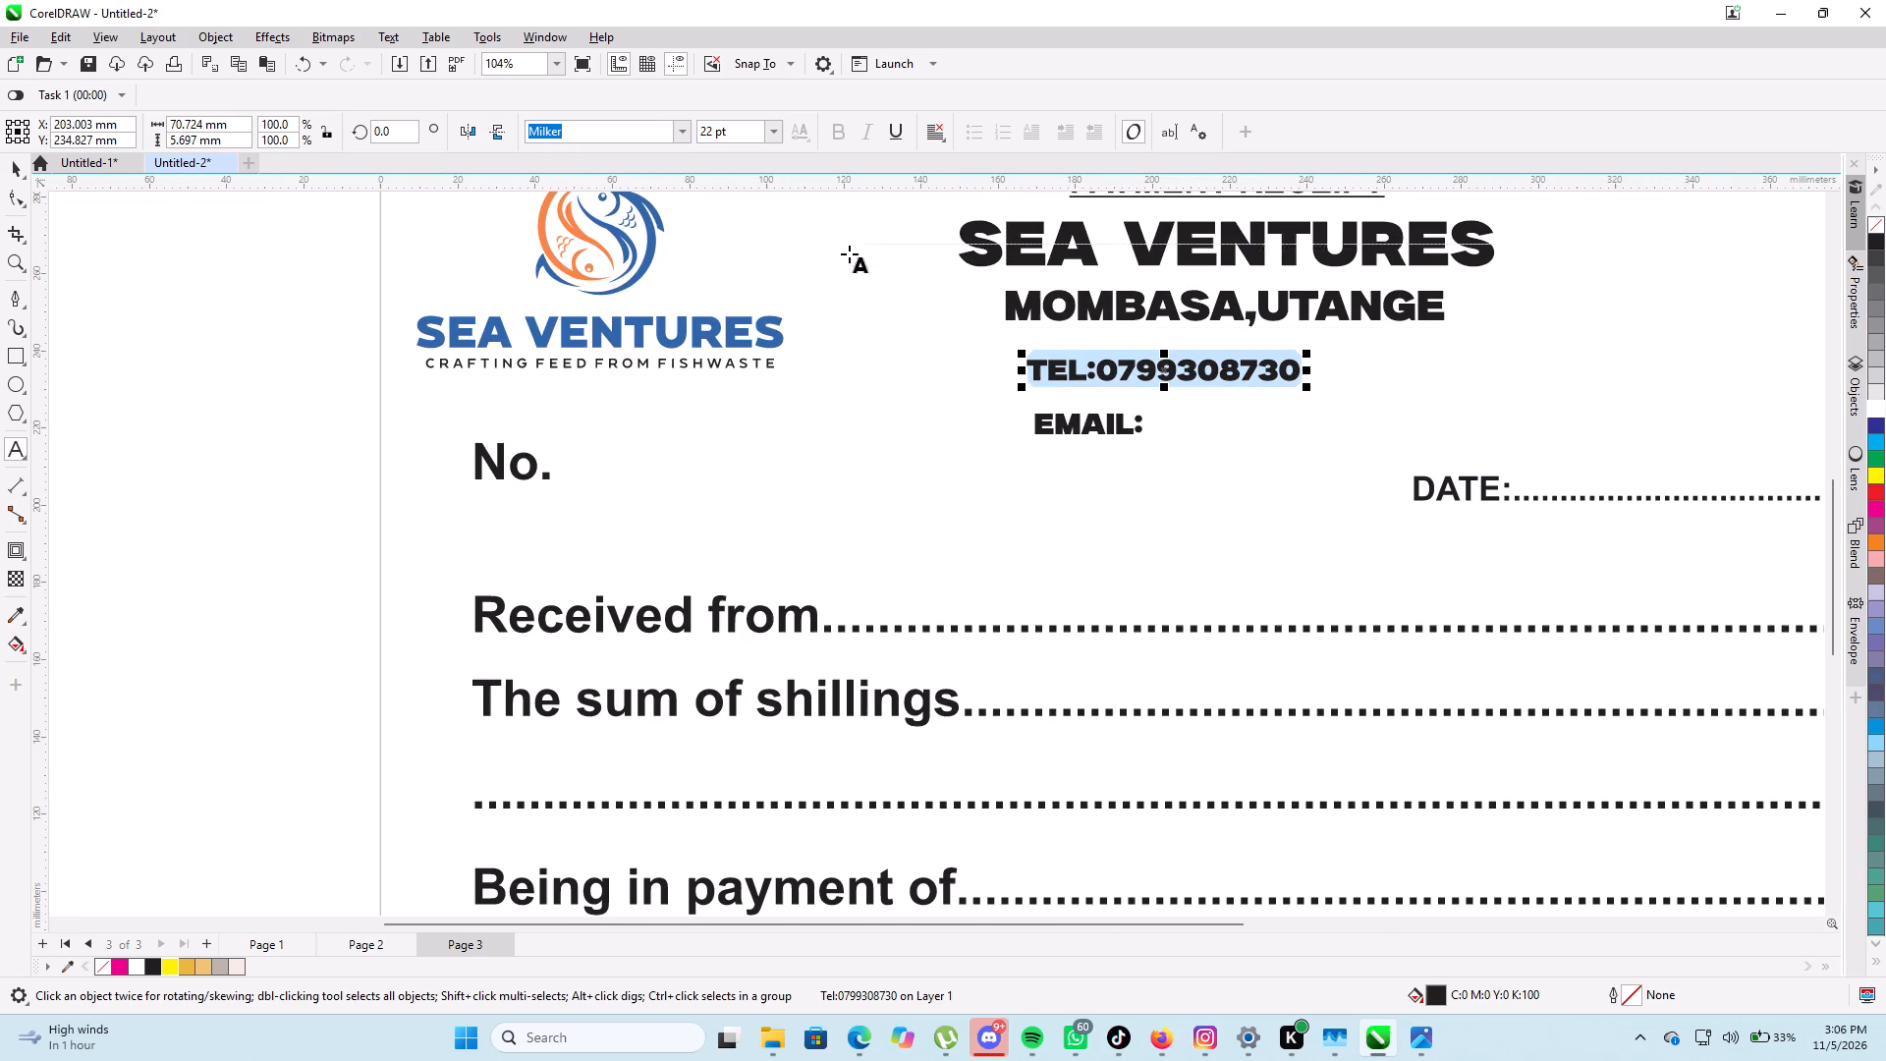
pyautogui.moveTo(243, 360); pyautogui.dragTo(122, 604, button='middle')
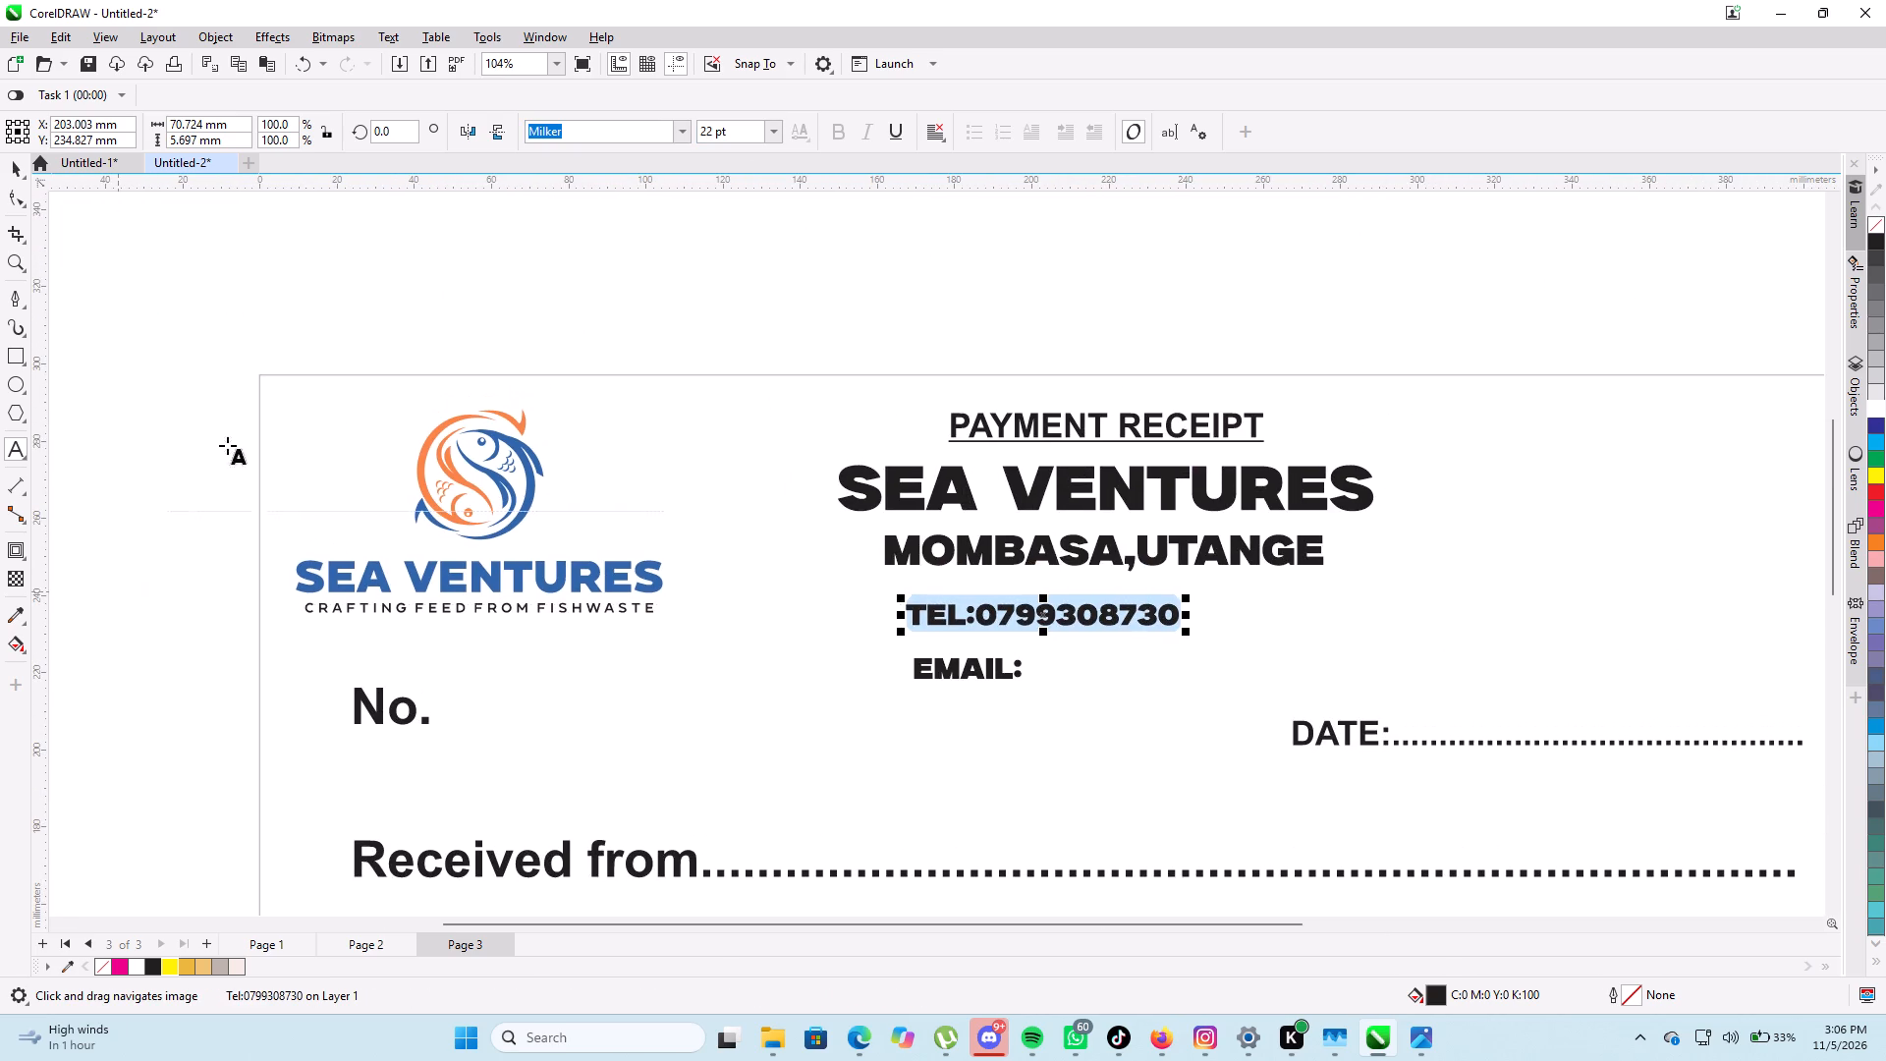
pyautogui.click(1048, 552)
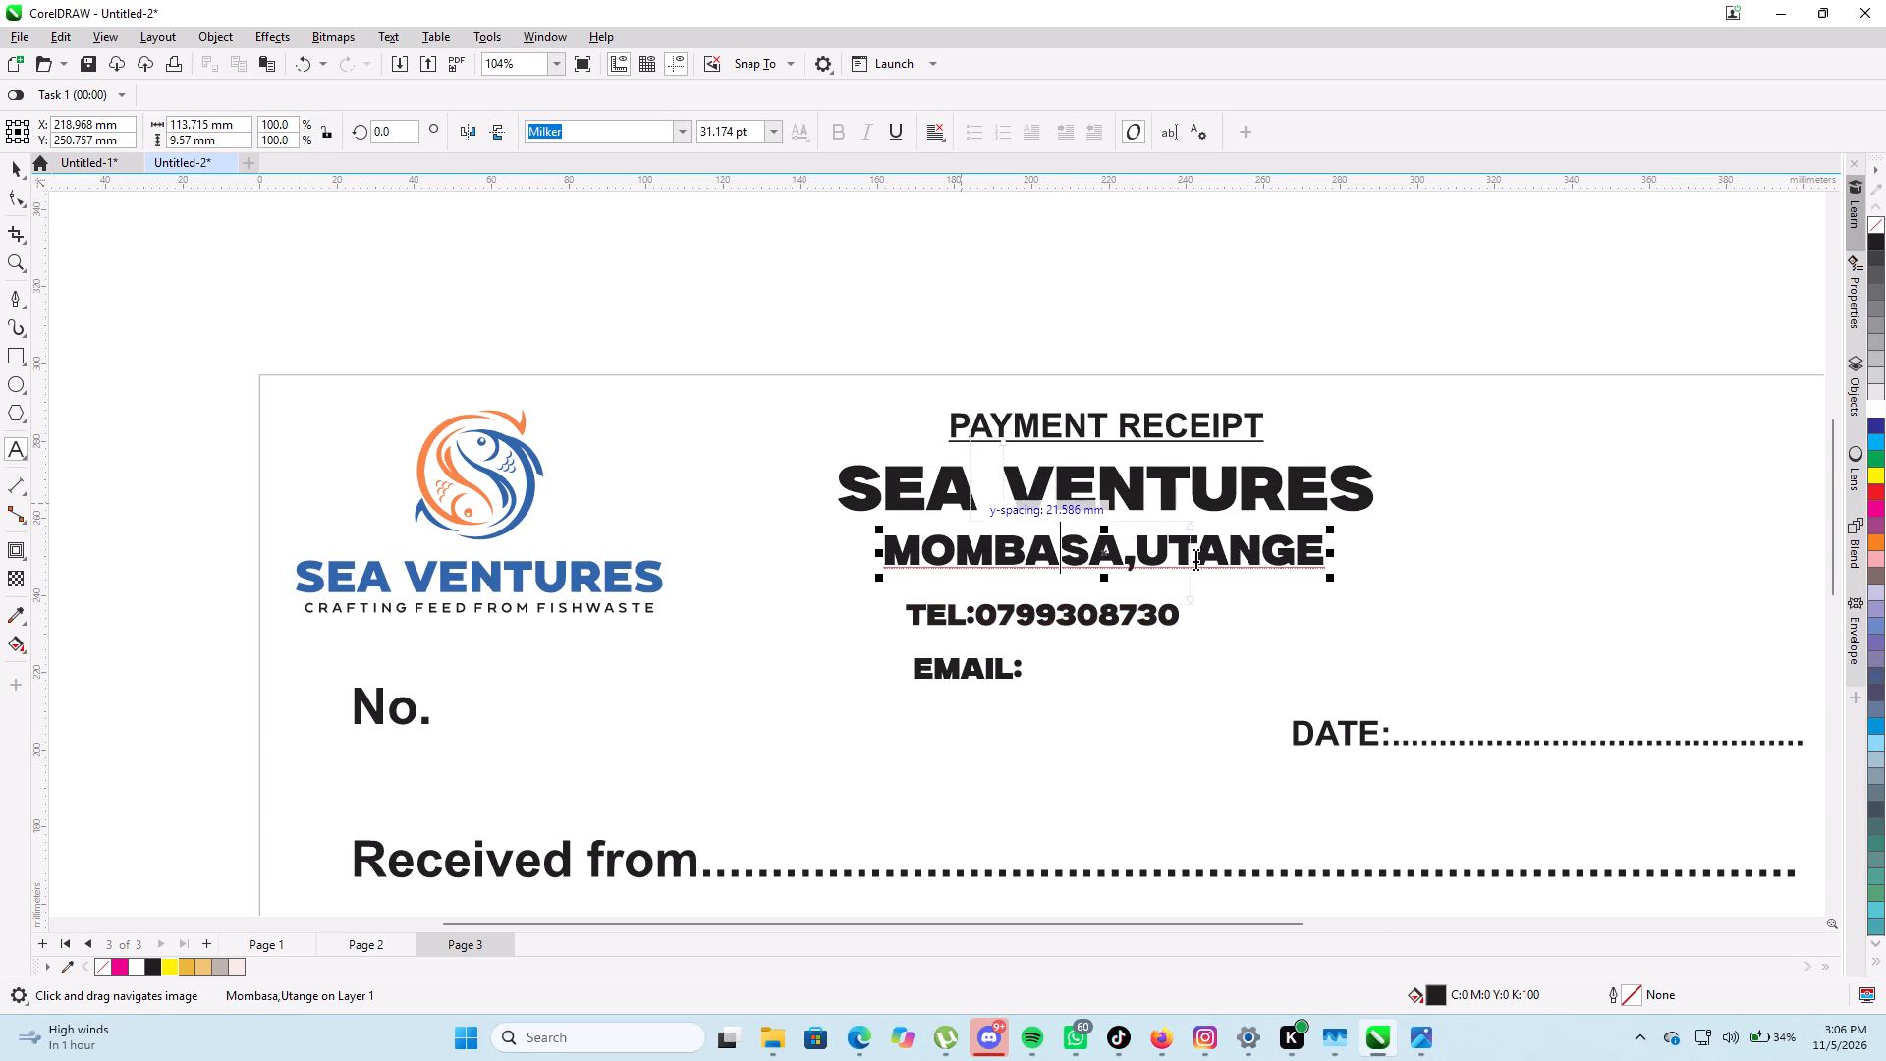
pyautogui.moveTo(1319, 554); pyautogui.dragTo(837, 512)
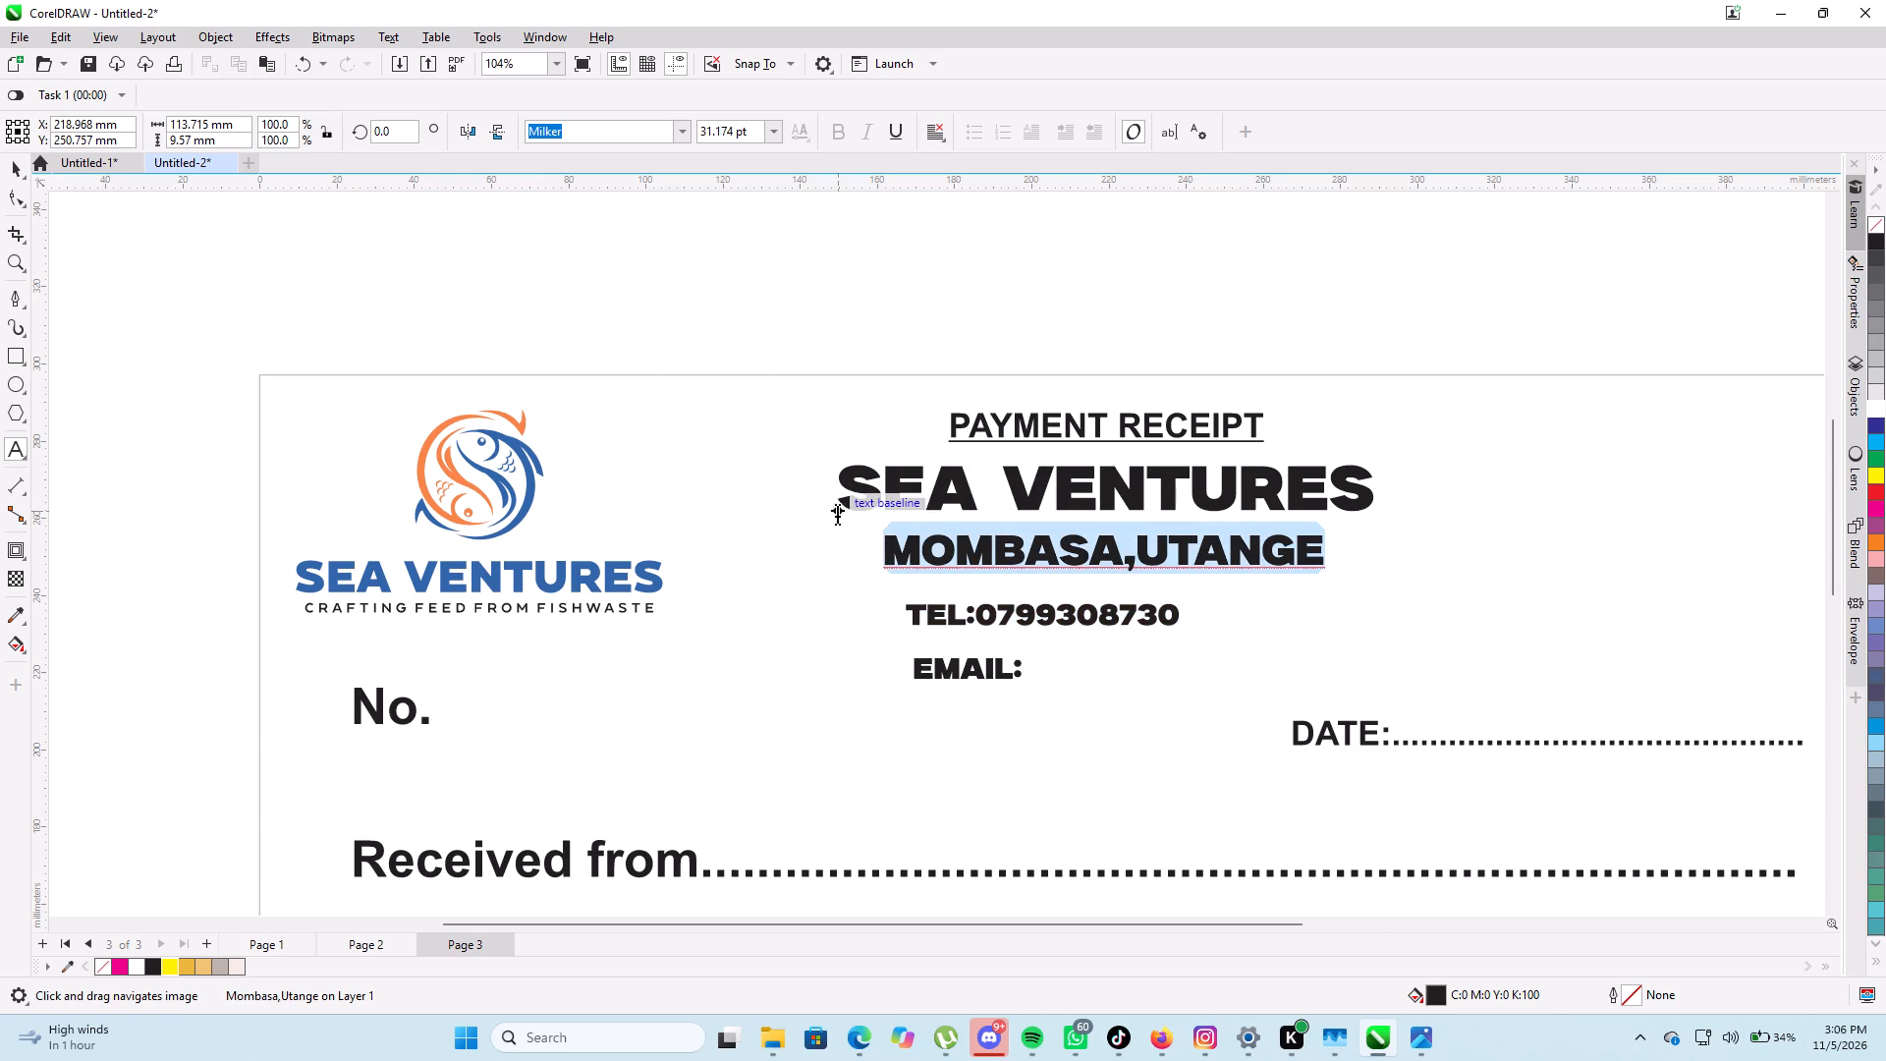
pyautogui.moveTo(837, 512); pyautogui.dragTo(838, 513)
pyautogui.moveTo(752, 130); pyautogui.dragTo(676, 127)
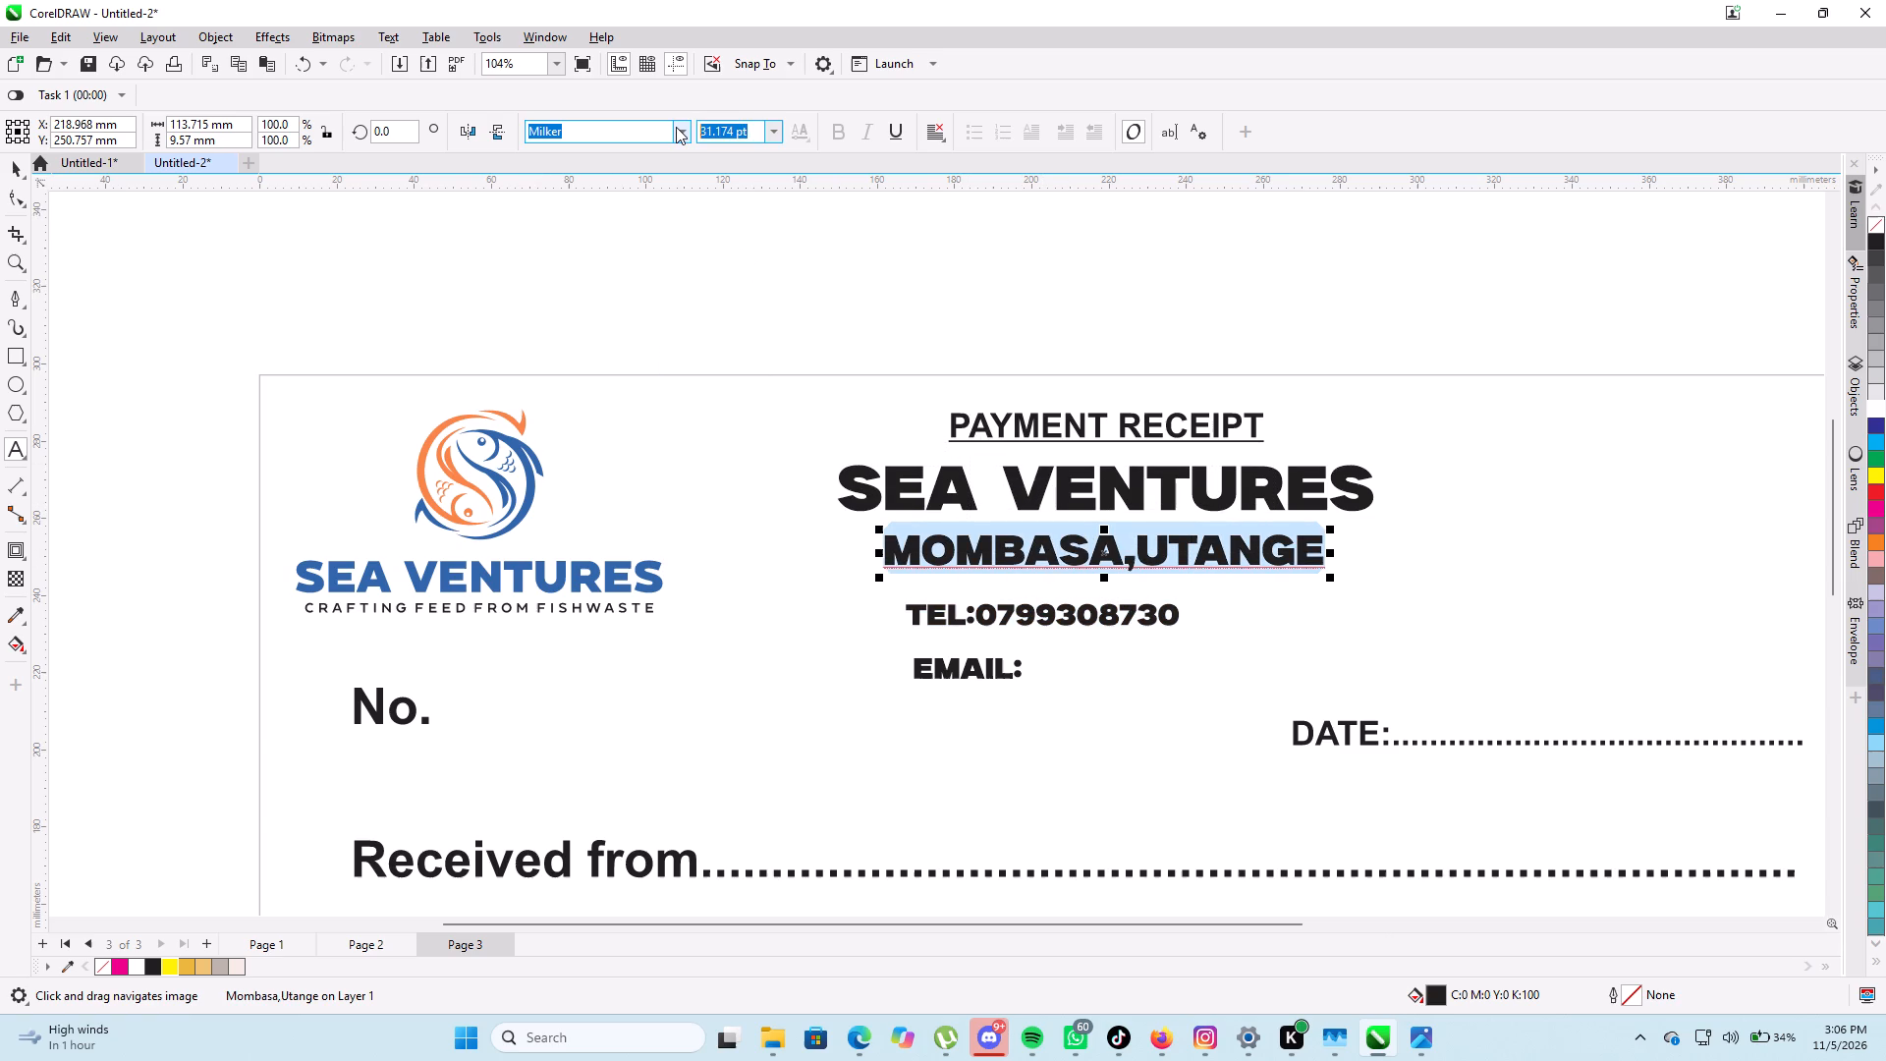
pyautogui.write('30')
pyautogui.press('Return')
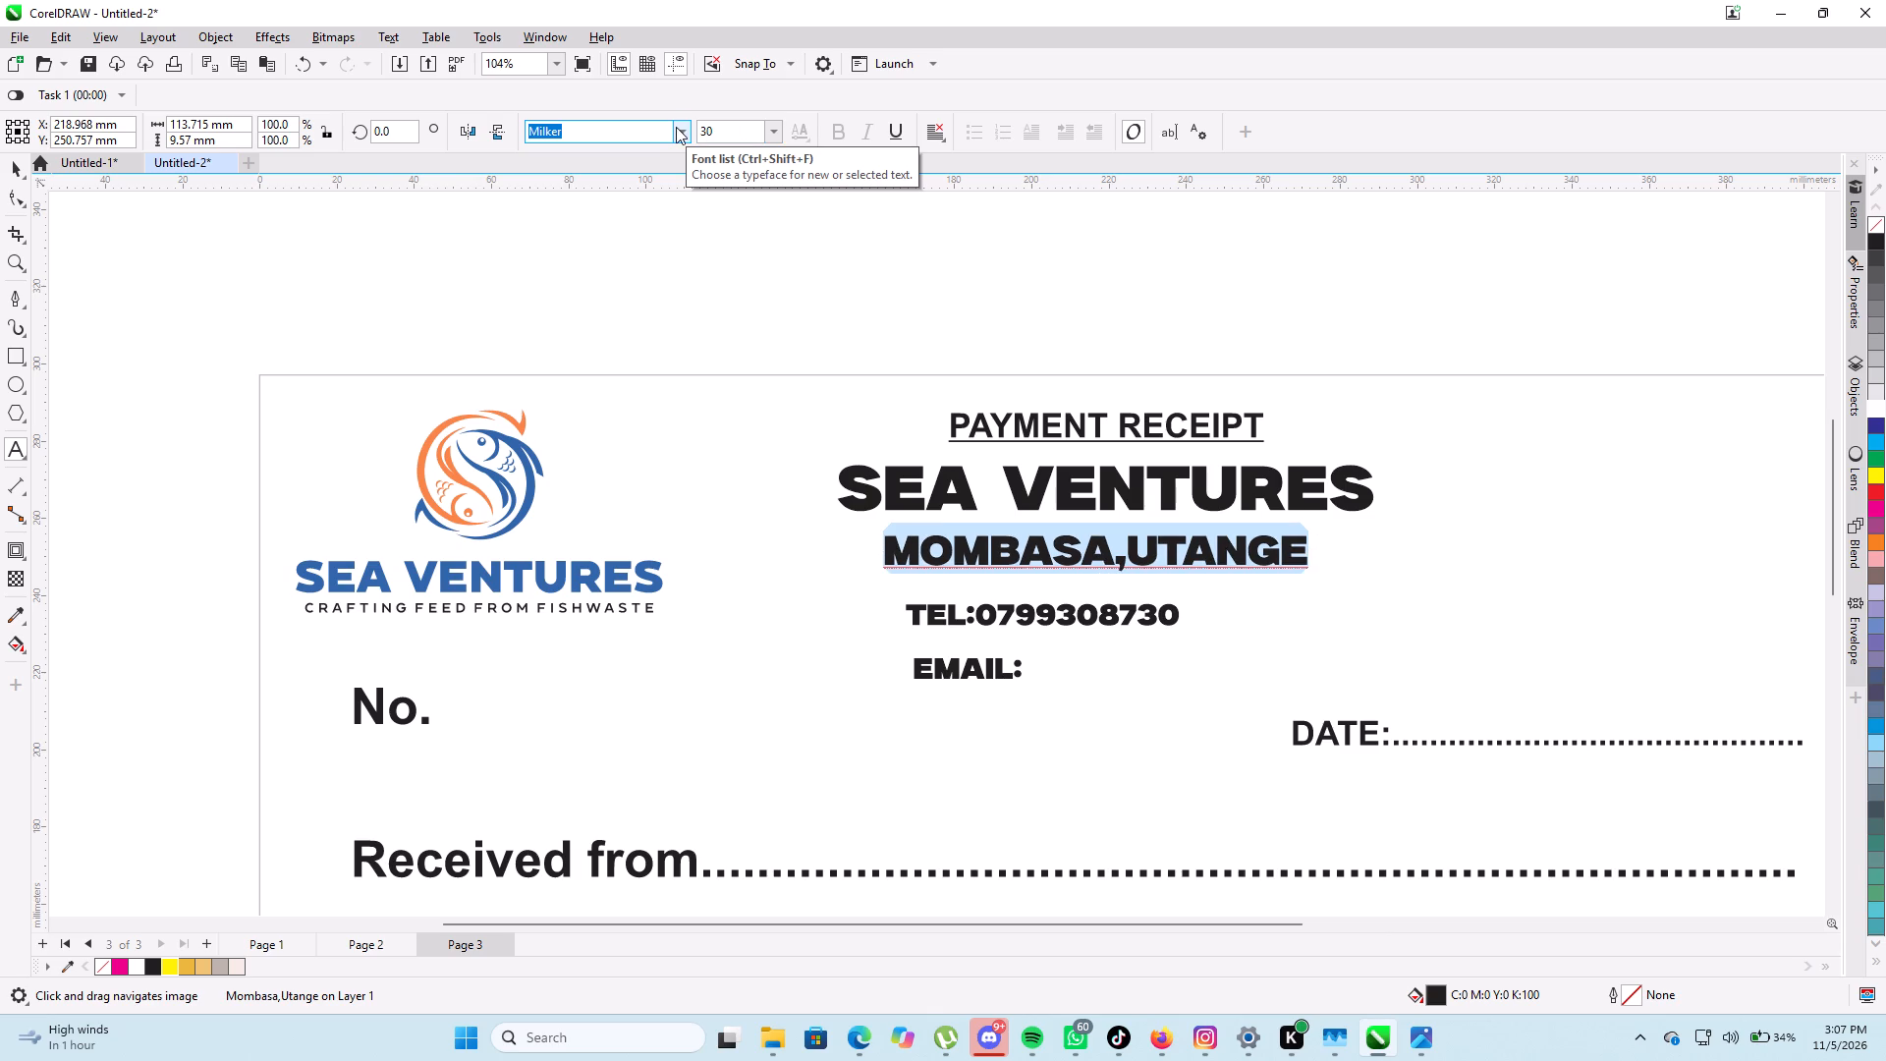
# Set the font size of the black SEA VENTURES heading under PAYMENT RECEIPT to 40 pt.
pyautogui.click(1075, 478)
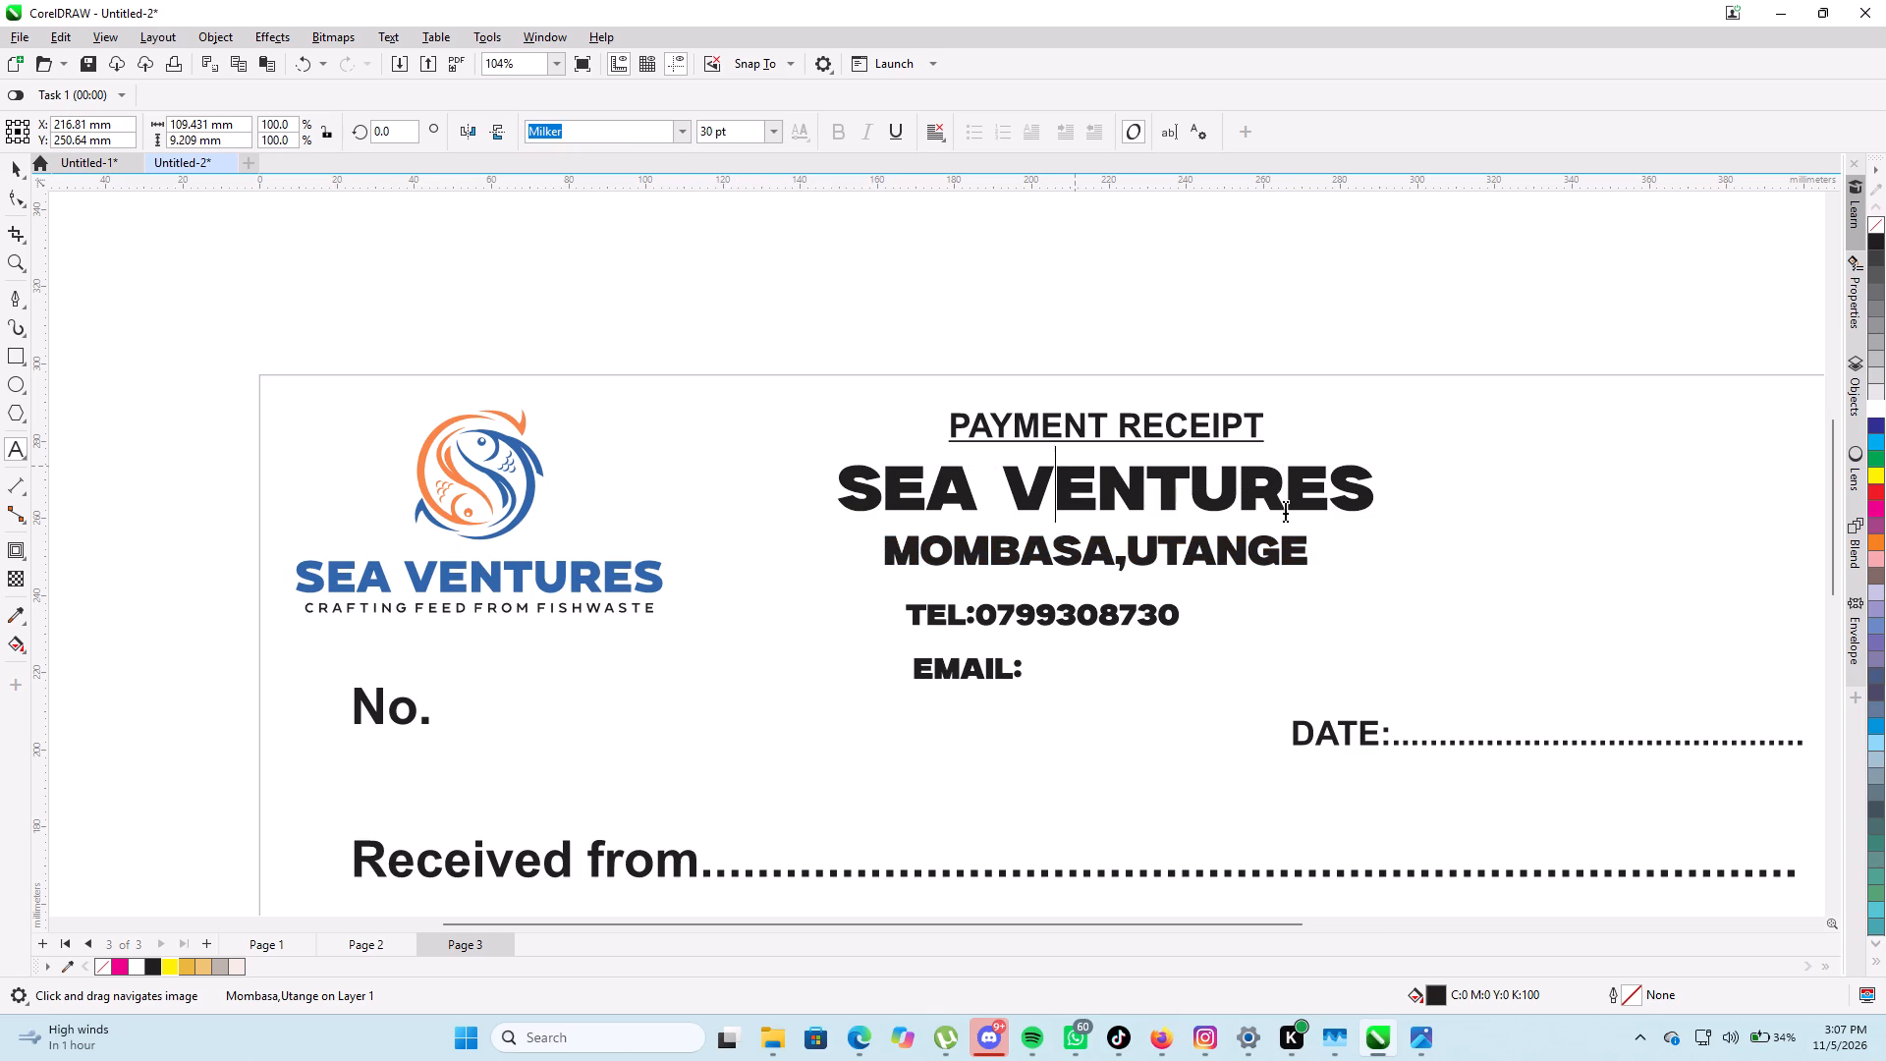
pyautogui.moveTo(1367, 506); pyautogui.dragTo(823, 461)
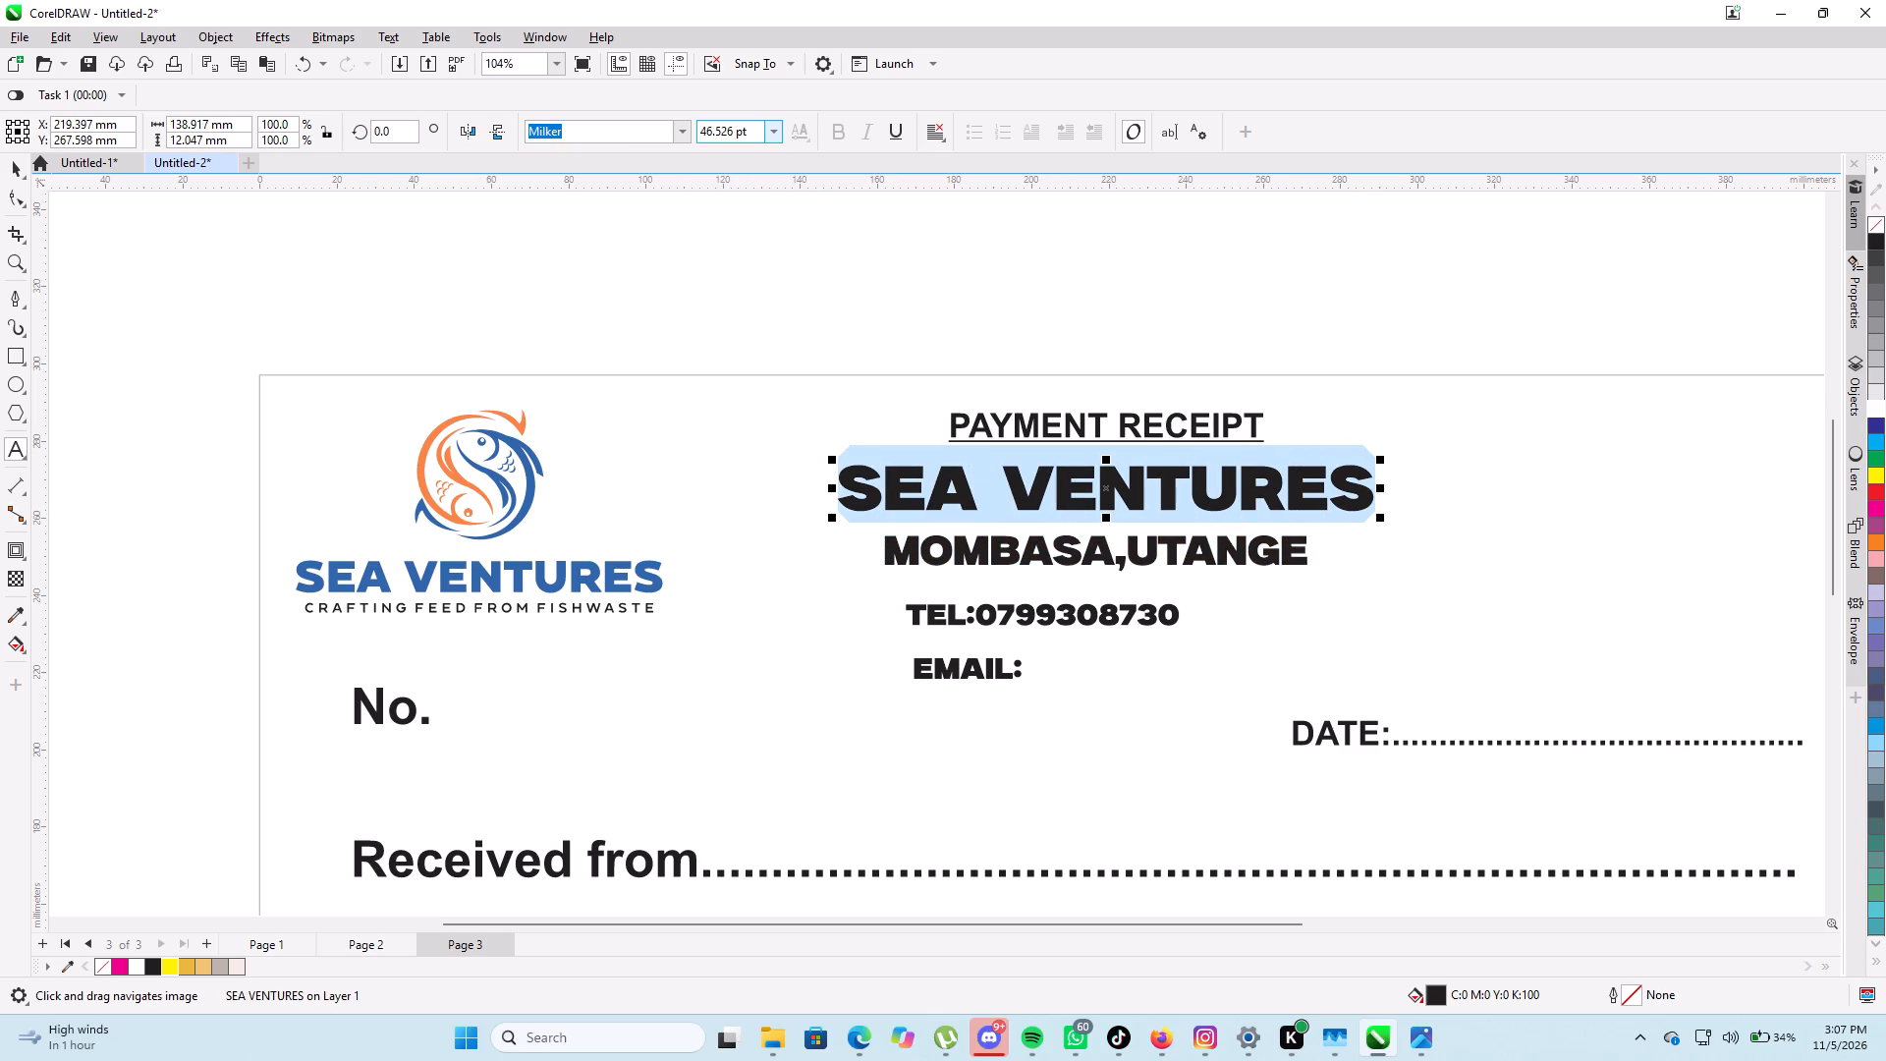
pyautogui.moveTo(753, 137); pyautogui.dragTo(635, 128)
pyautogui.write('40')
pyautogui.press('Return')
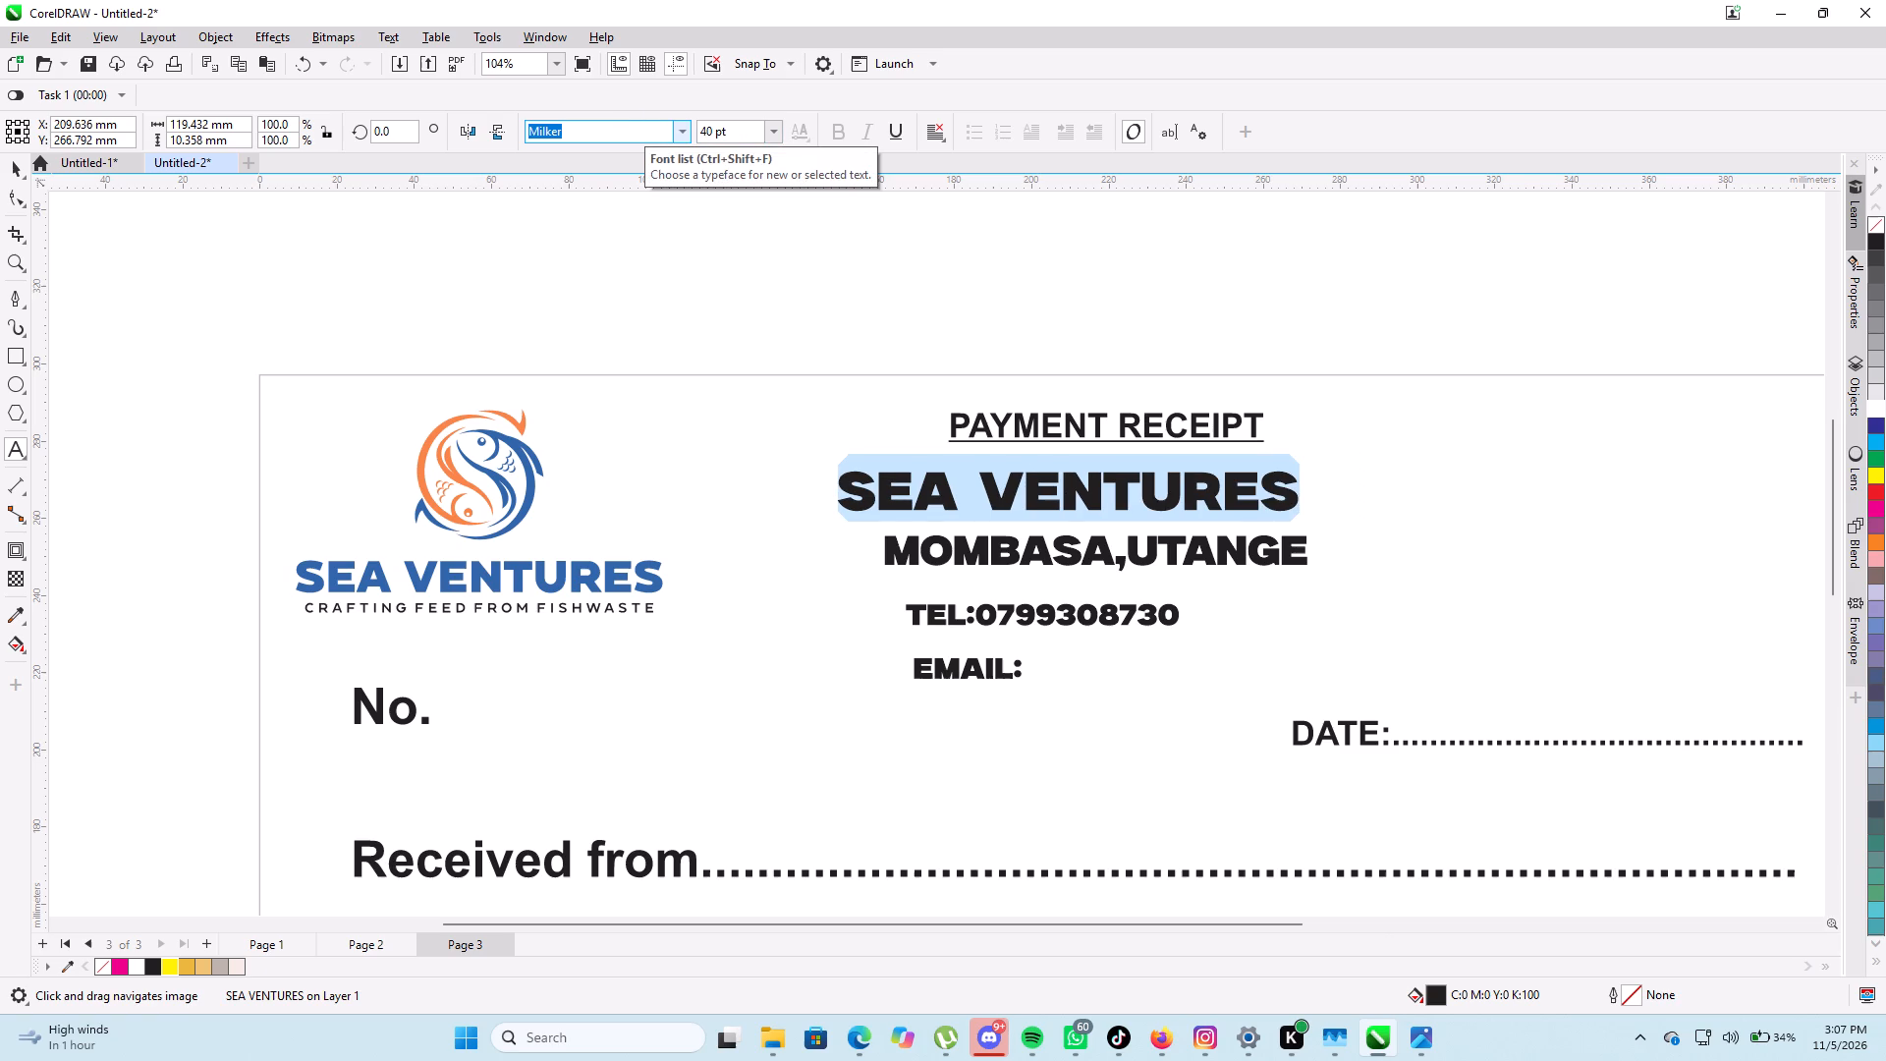
# Set the font size of the black SEA VENTURES heading to 45 pt.
pyautogui.click(715, 136)
pyautogui.moveTo(731, 136); pyautogui.dragTo(686, 134)
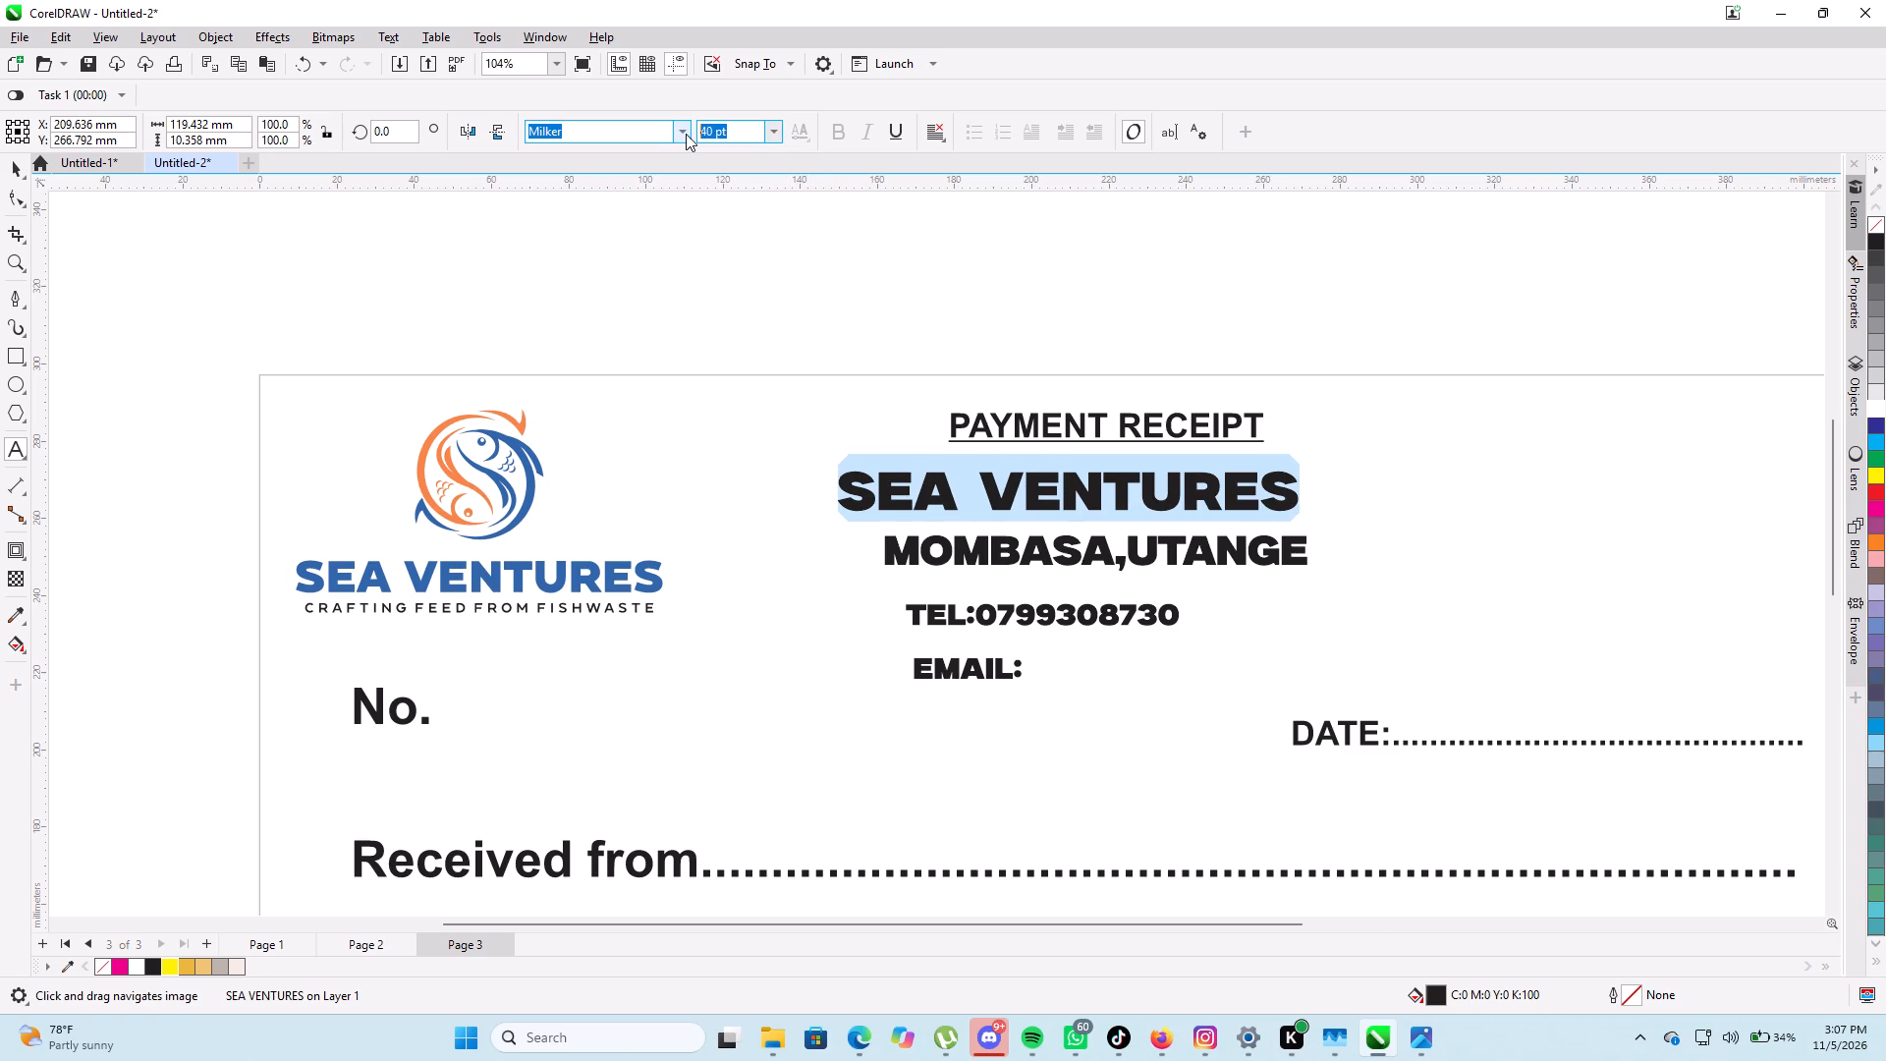
pyautogui.write('45')
pyautogui.press('Return')
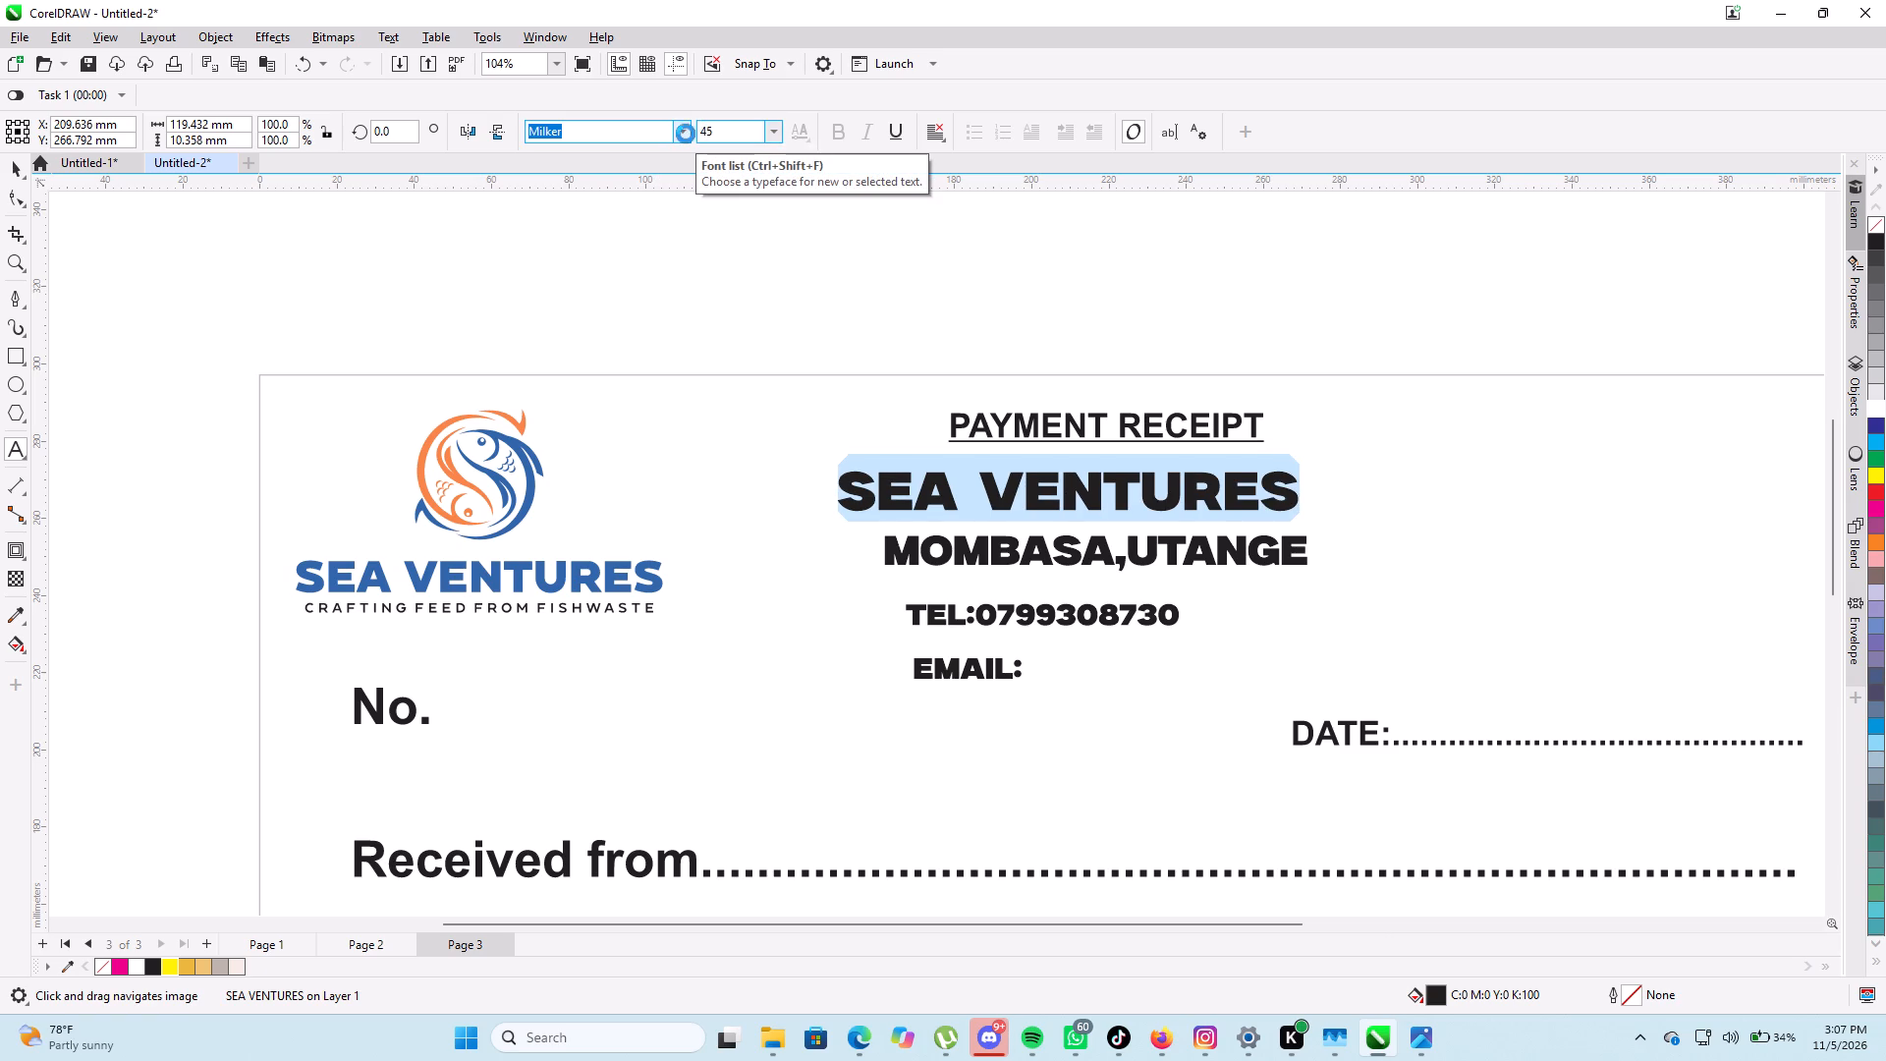
pyautogui.click(1133, 514)
# Move the Tel: line up beneath the Mombasa,Utange line, with its centre at about X 212 mm, Y 238 mm.
pyautogui.scroll(-2, 1139, 480)
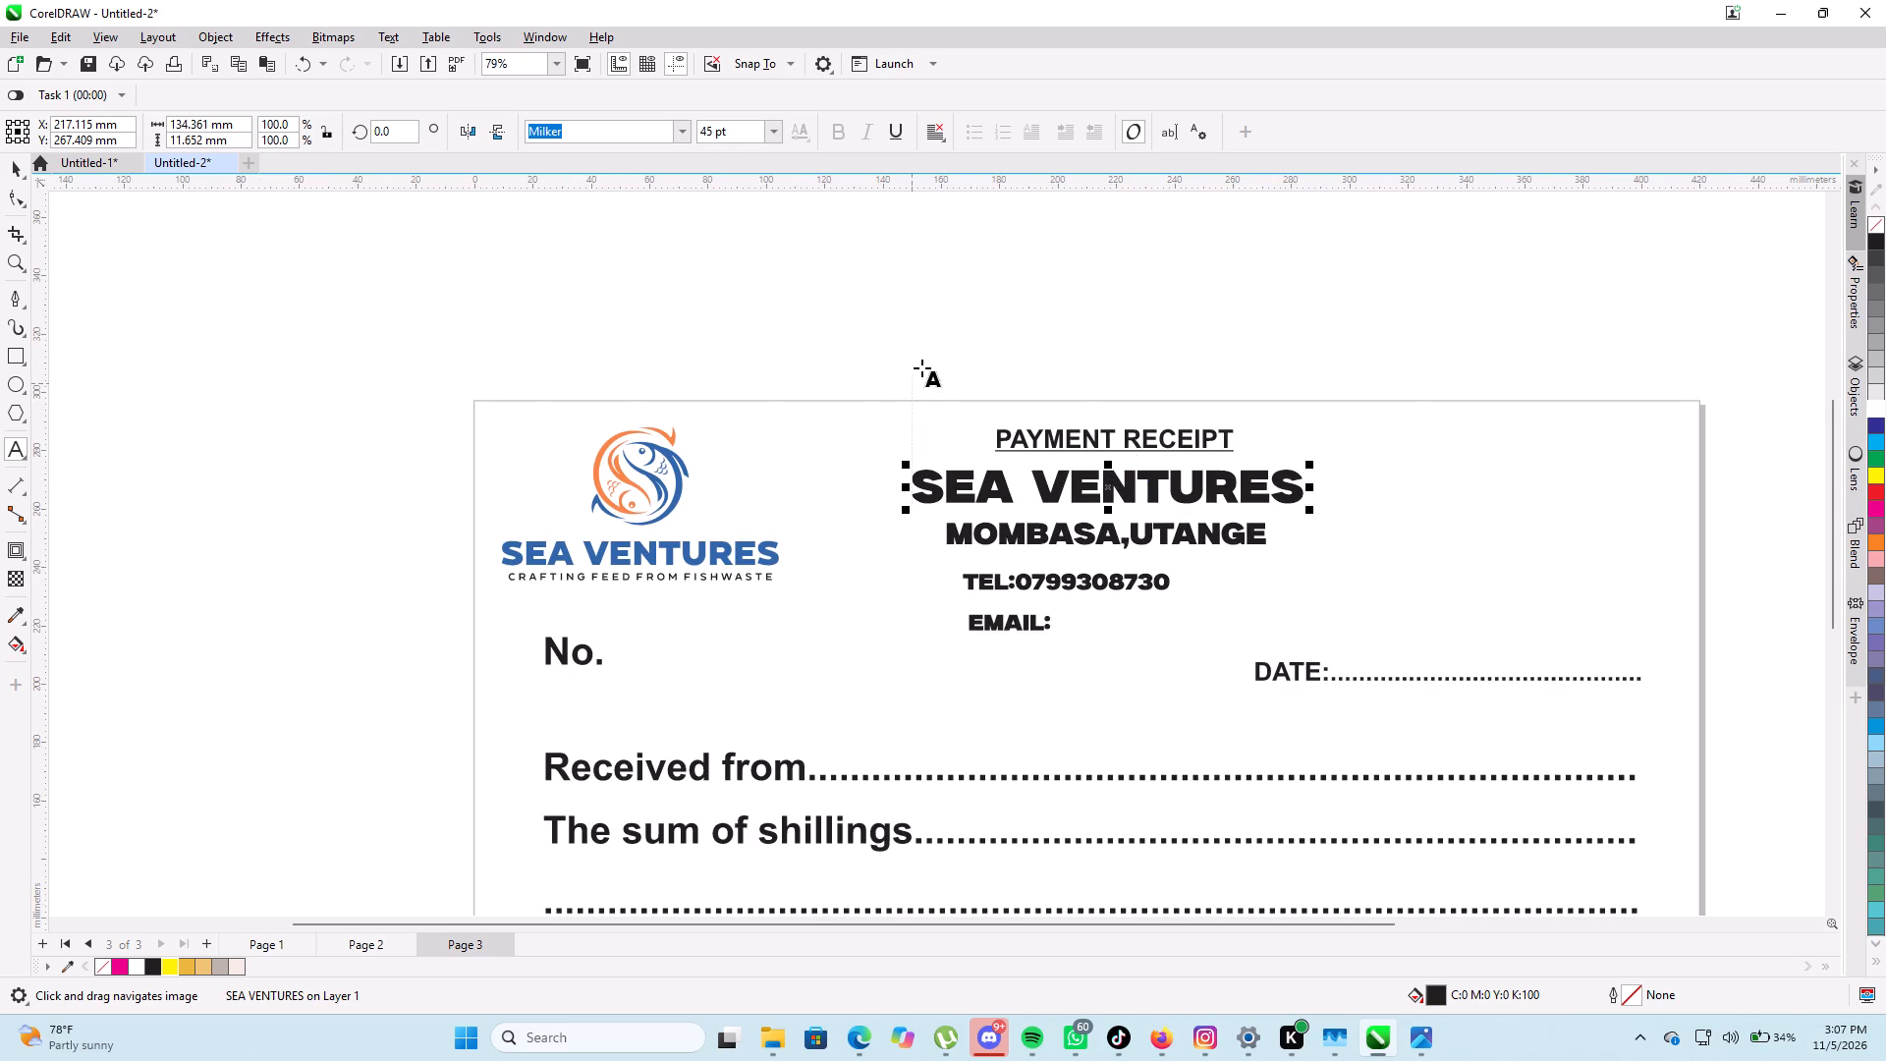
pyautogui.moveTo(913, 371); pyautogui.dragTo(828, 328, button='middle')
pyautogui.scroll(-3, 860, 317)
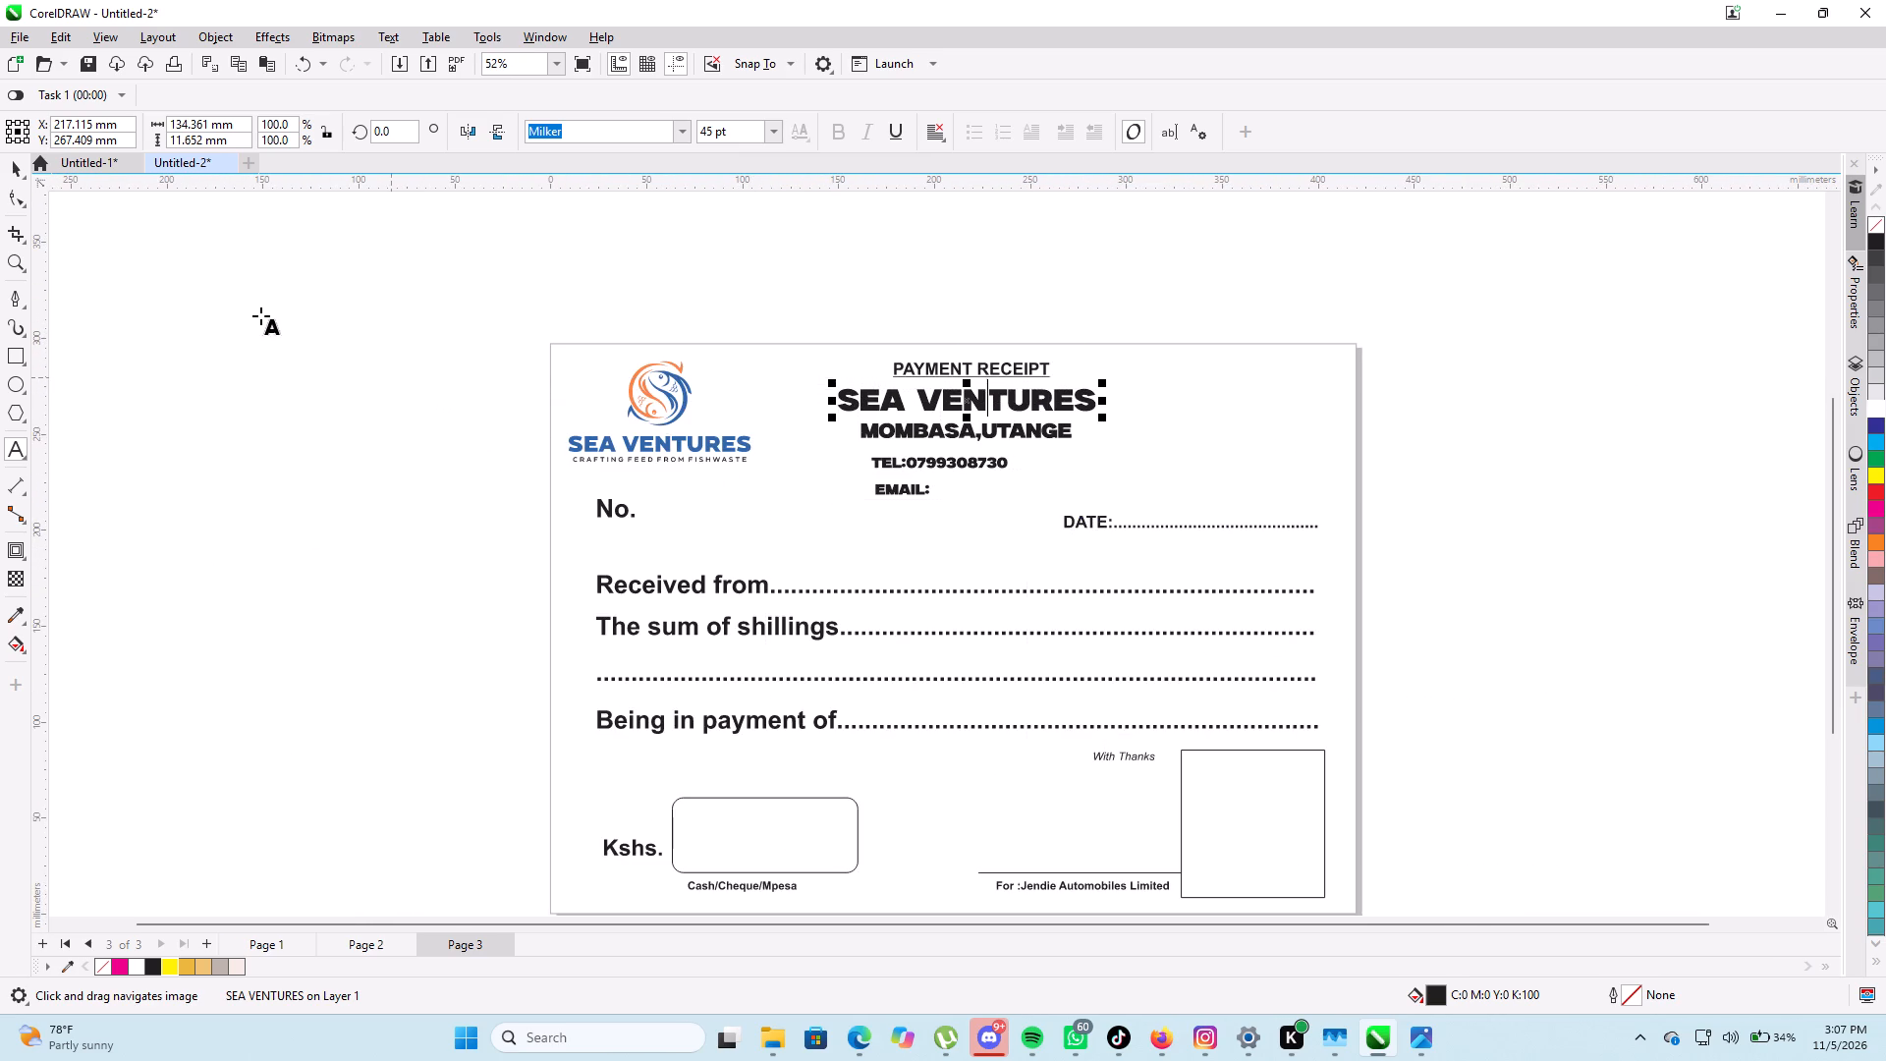
pyautogui.click(9, 163)
pyautogui.scroll(4, 963, 458)
pyautogui.click(963, 467)
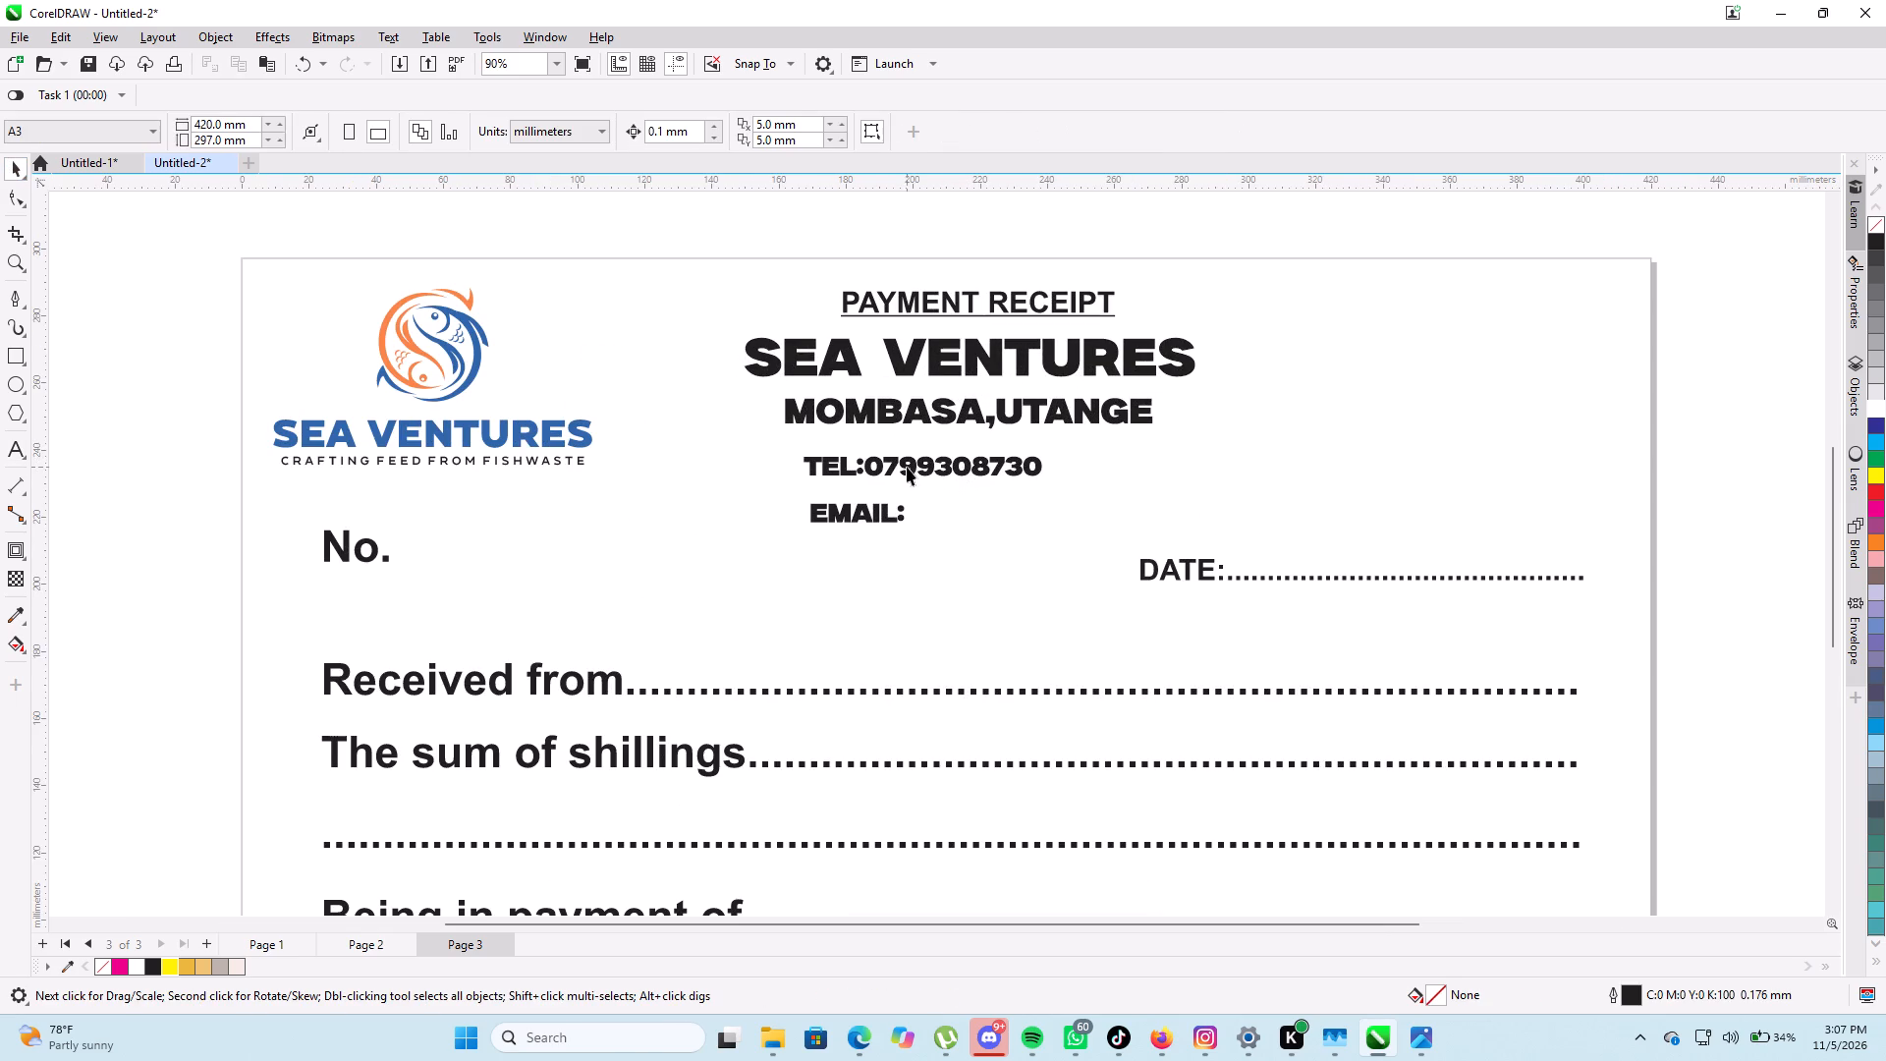
pyautogui.click(920, 465)
pyautogui.moveTo(927, 467); pyautogui.dragTo(940, 460)
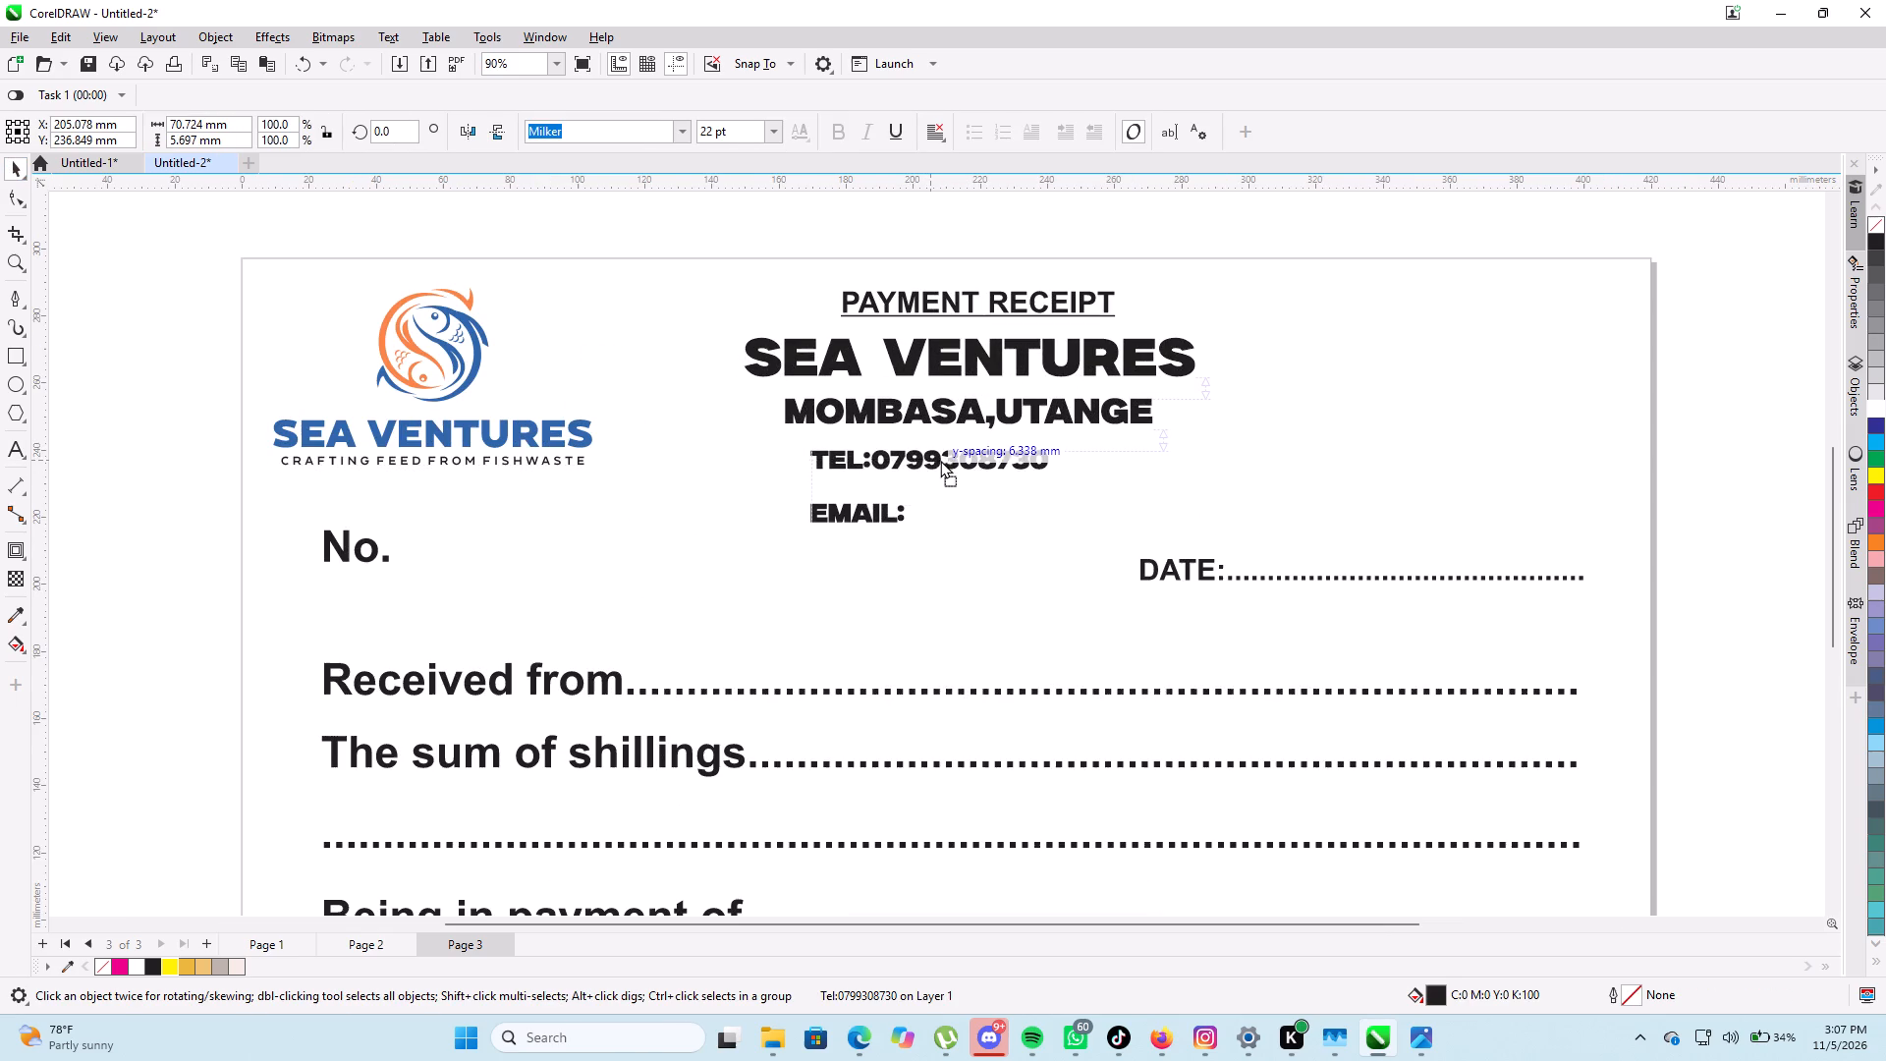
pyautogui.moveTo(940, 460); pyautogui.dragTo(953, 449)
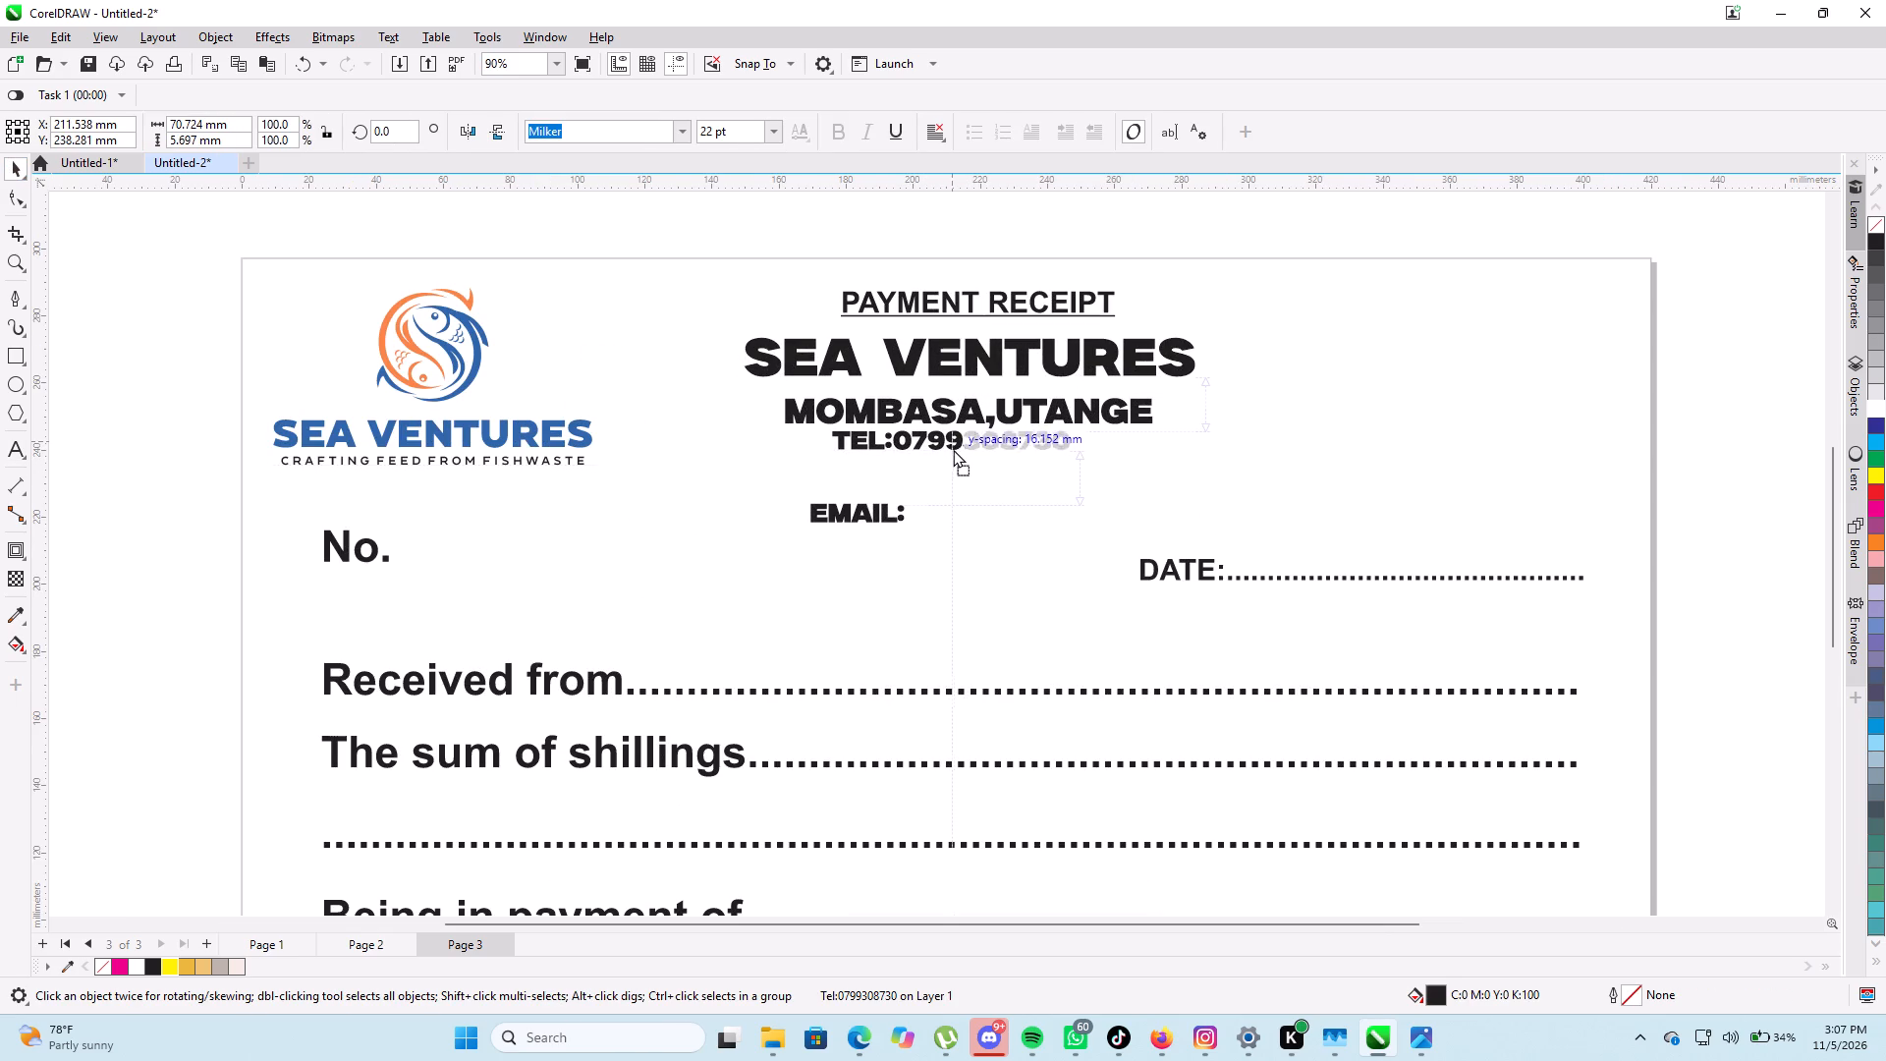
pyautogui.moveTo(953, 449); pyautogui.dragTo(953, 451)
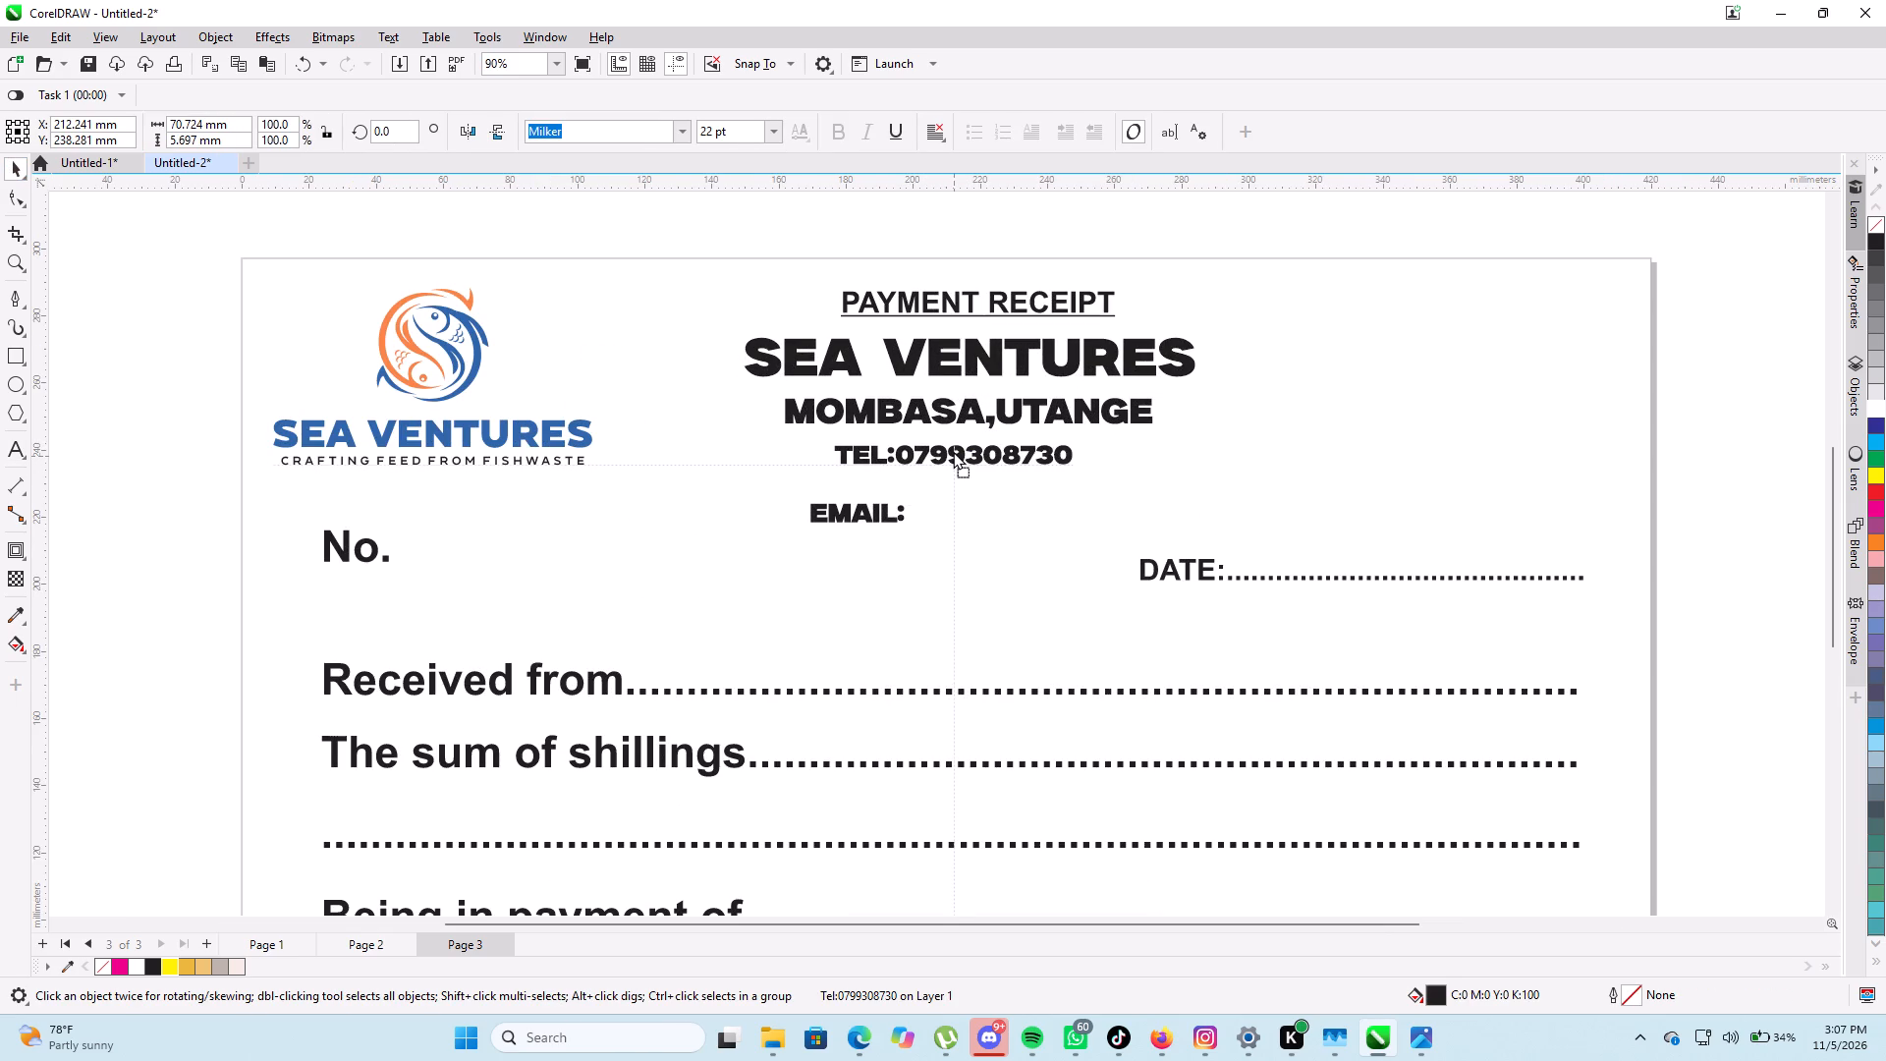
pyautogui.moveTo(953, 451); pyautogui.dragTo(954, 449)
# Move the Email: line up just below the Tel: line, centred at about X 180 mm, Y 228 mm.
pyautogui.click(861, 514)
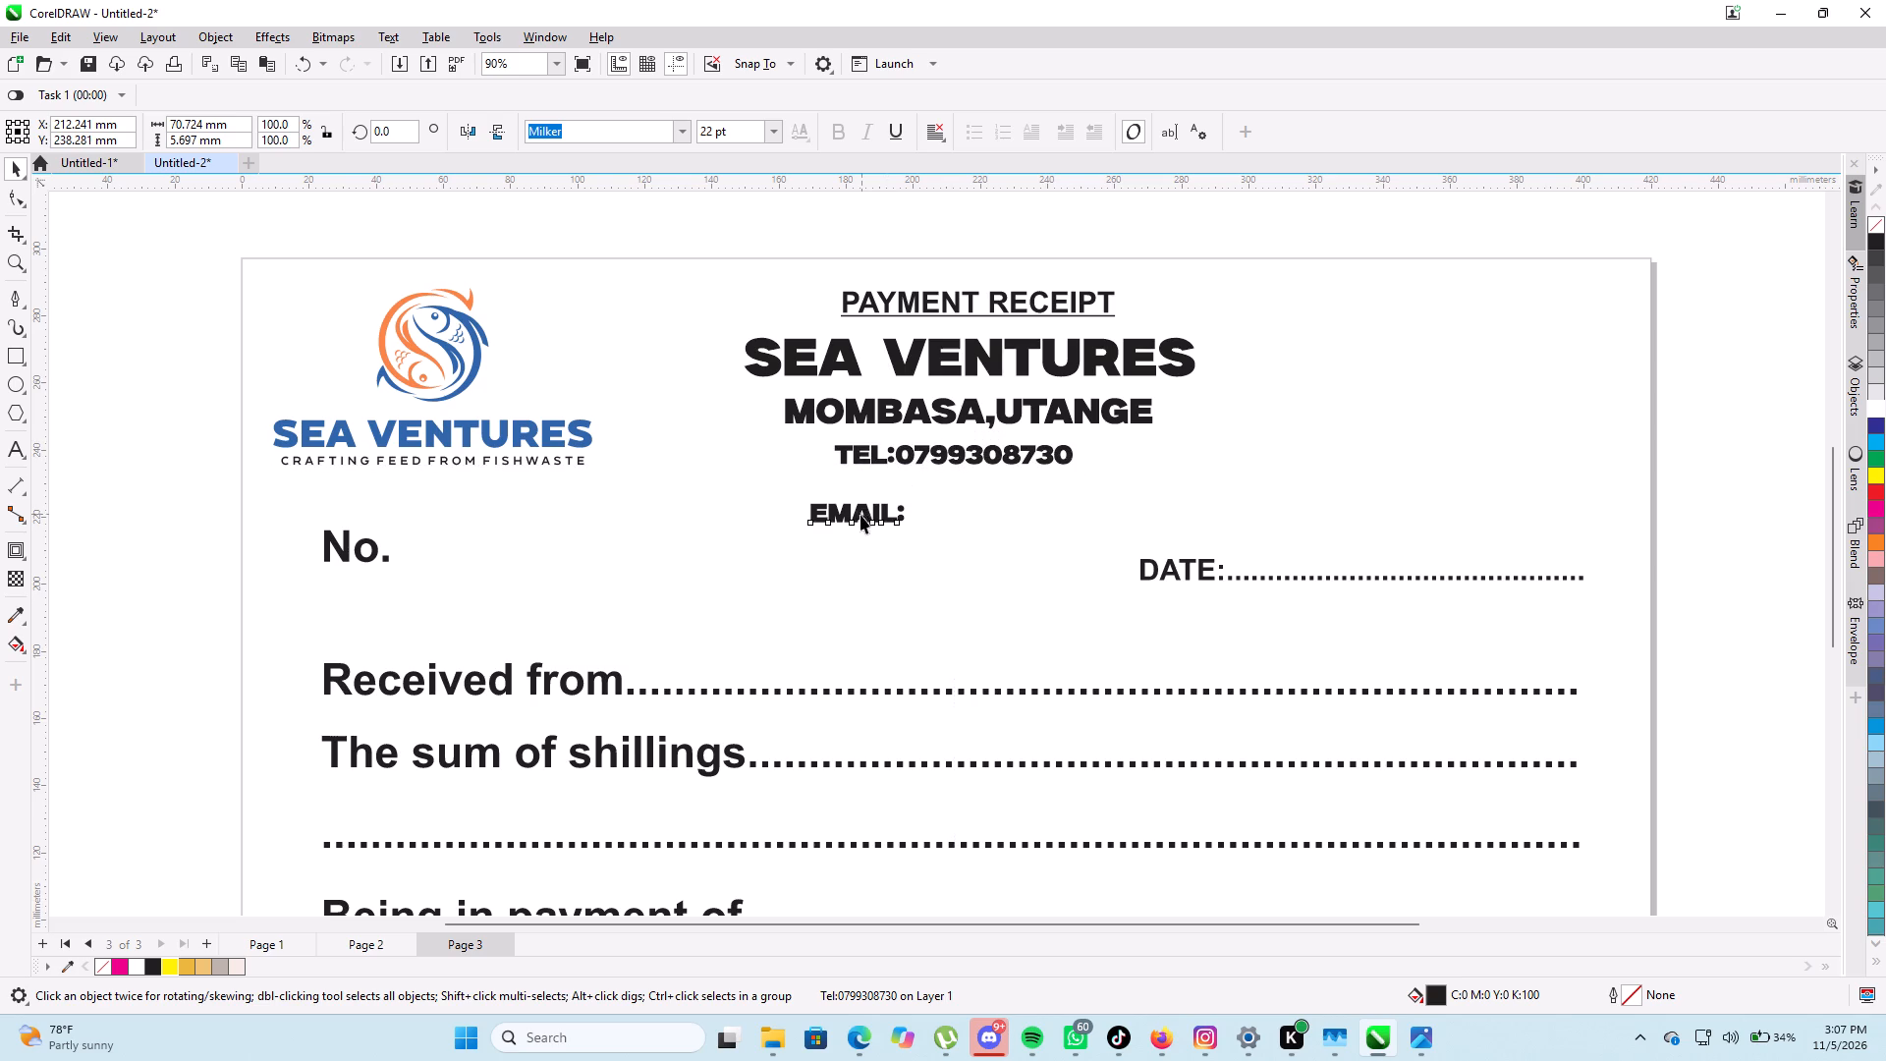
pyautogui.moveTo(863, 515); pyautogui.dragTo(880, 491)
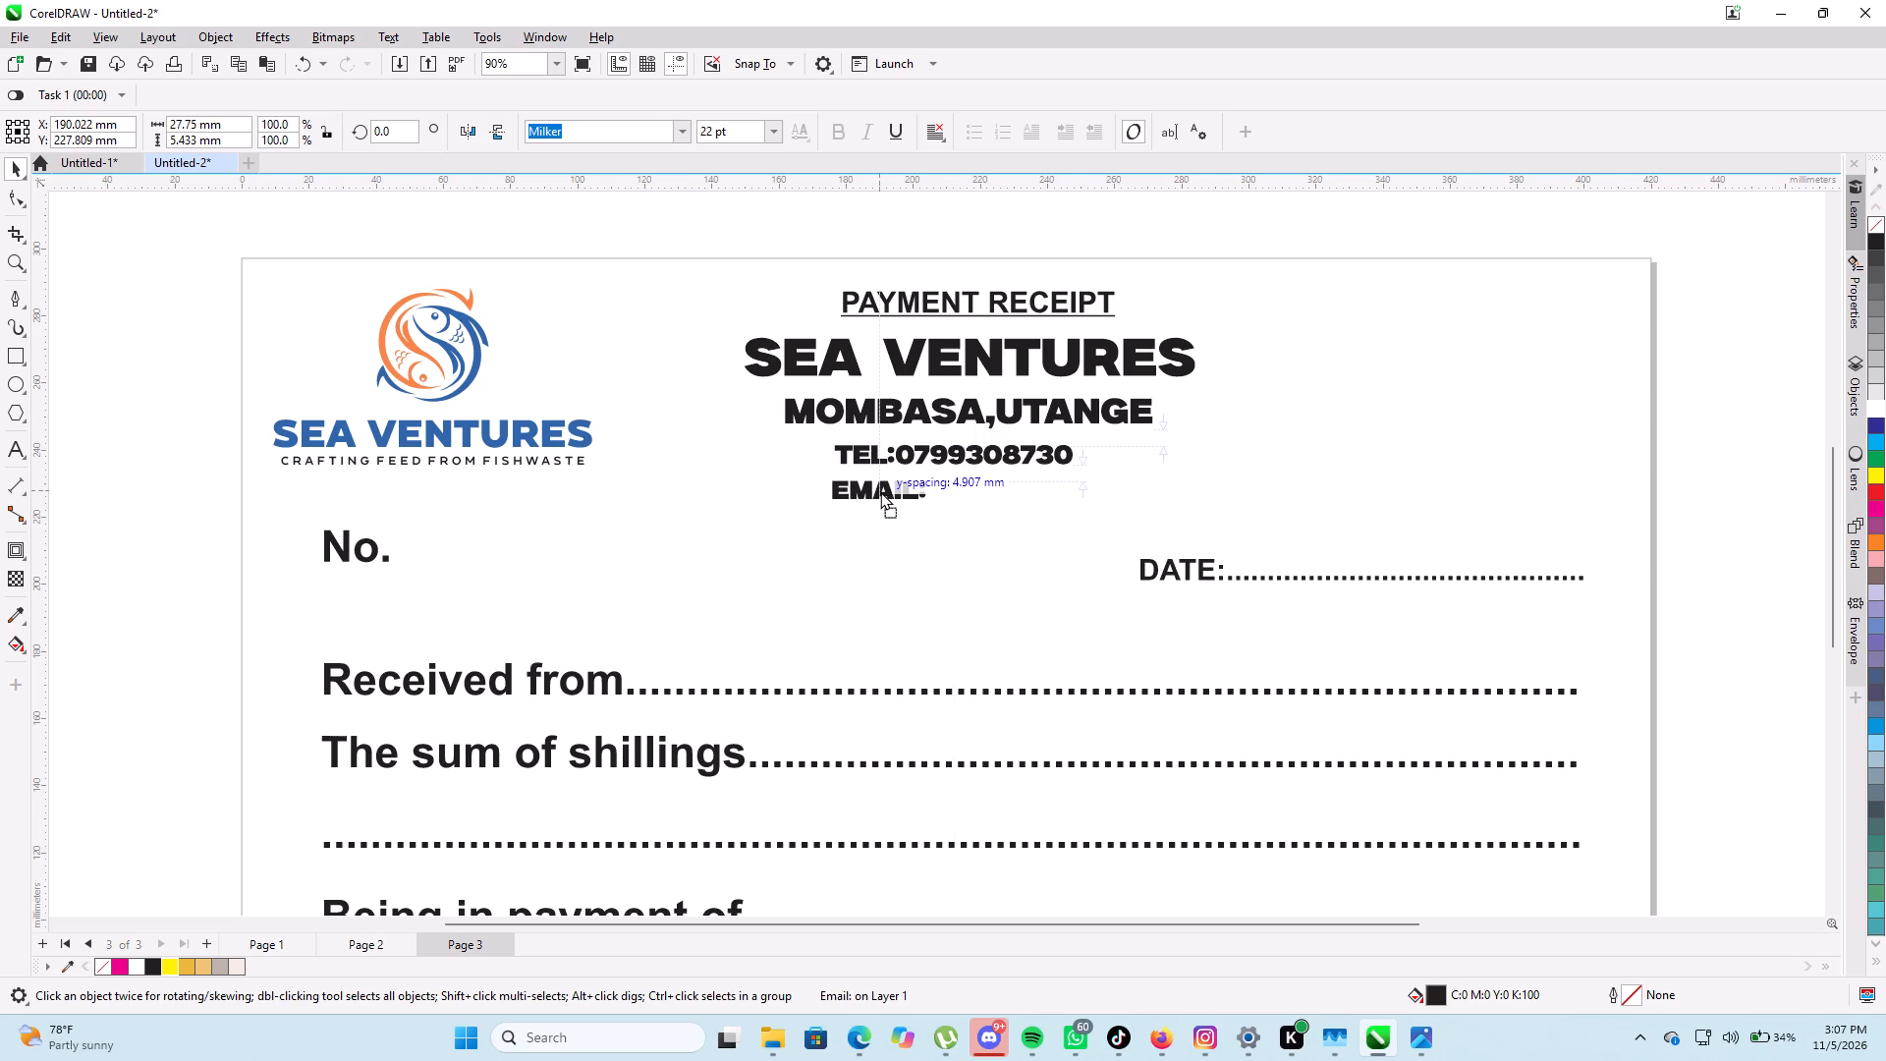
pyautogui.moveTo(880, 491); pyautogui.dragTo(852, 490)
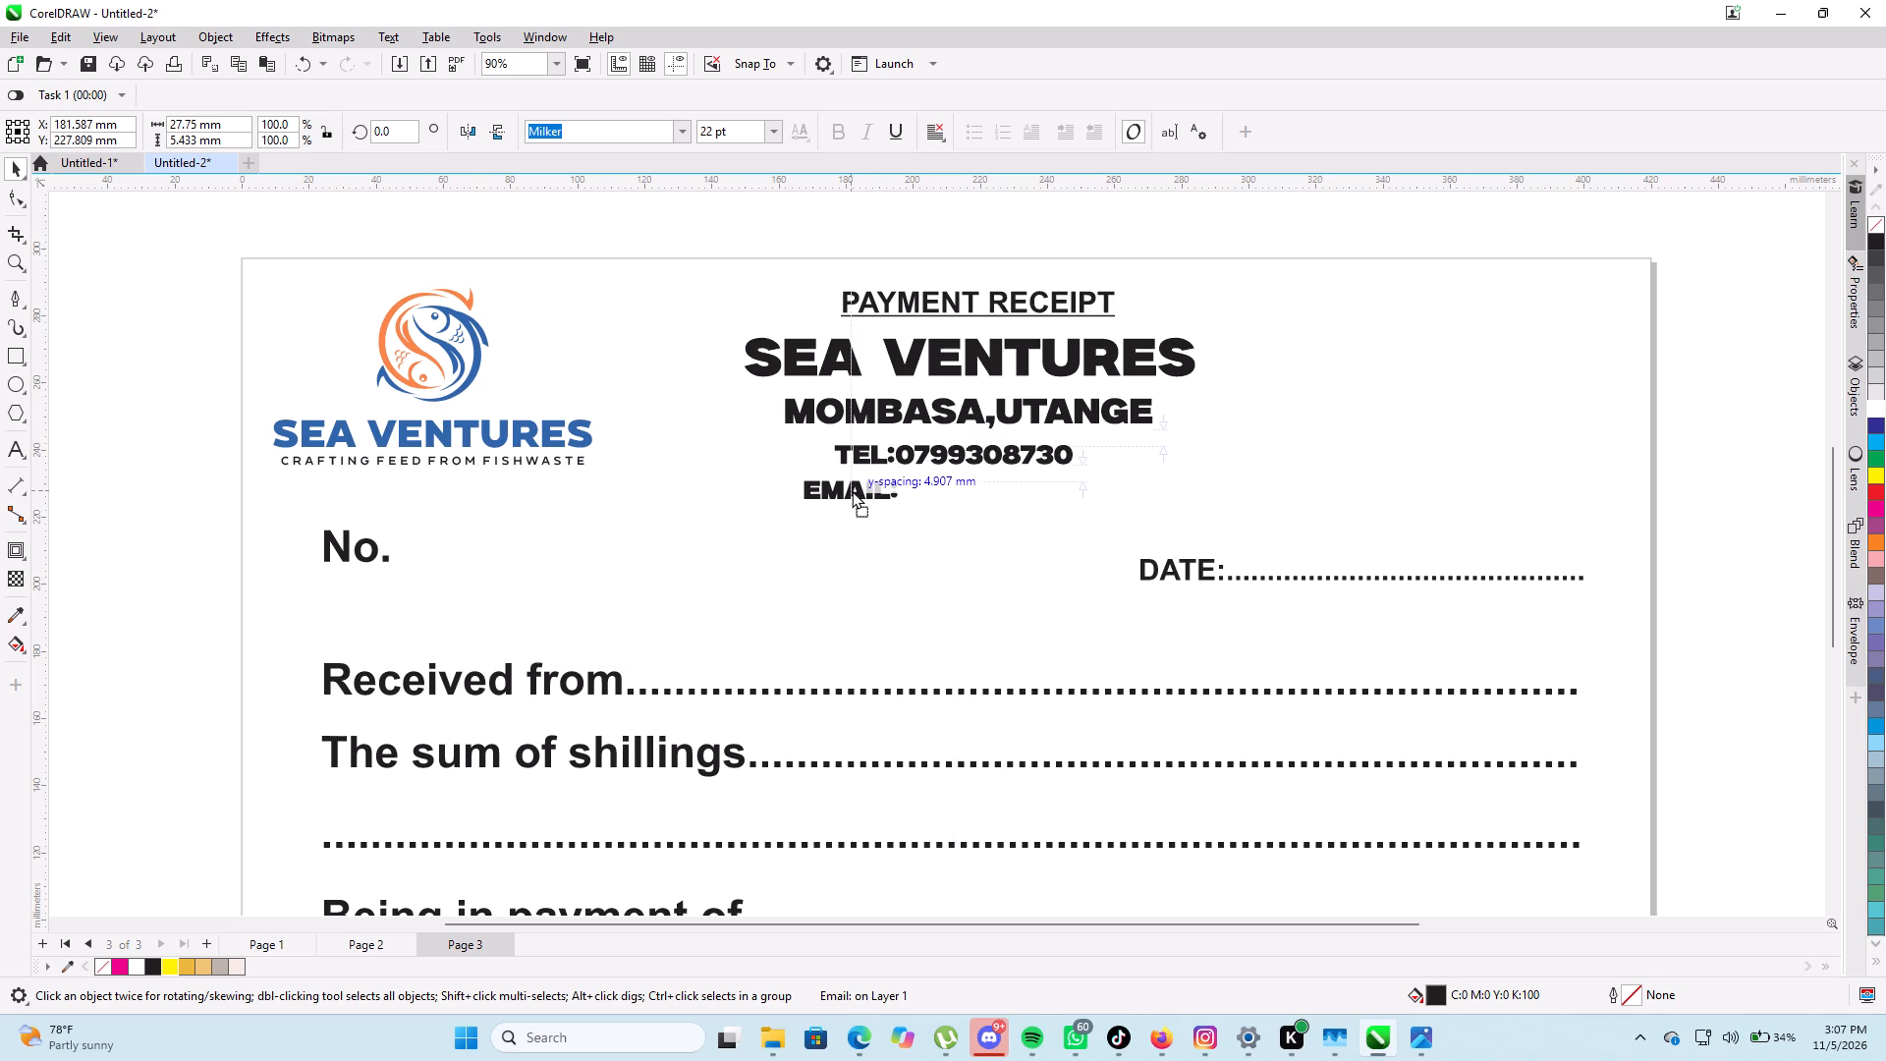
pyautogui.moveTo(852, 490); pyautogui.dragTo(852, 489)
pyautogui.scroll(5, 877, 490)
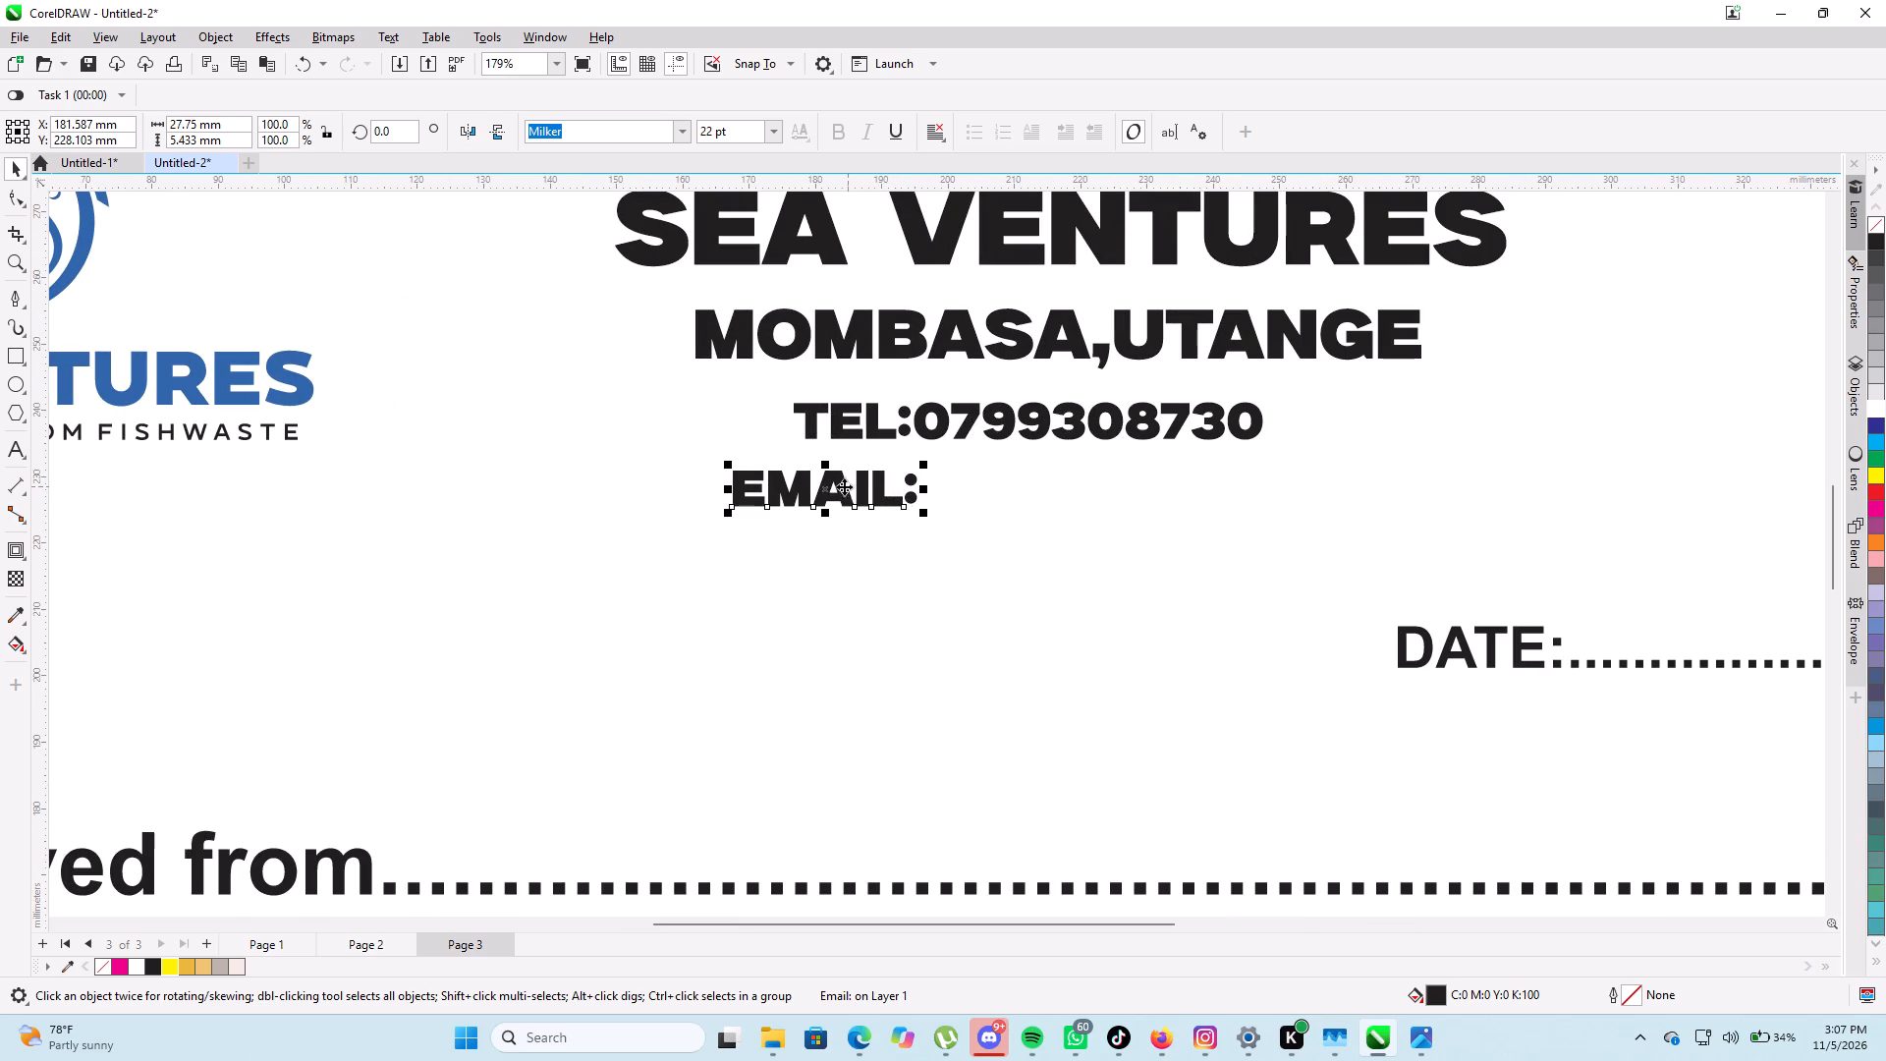
pyautogui.moveTo(830, 487); pyautogui.dragTo(814, 493)
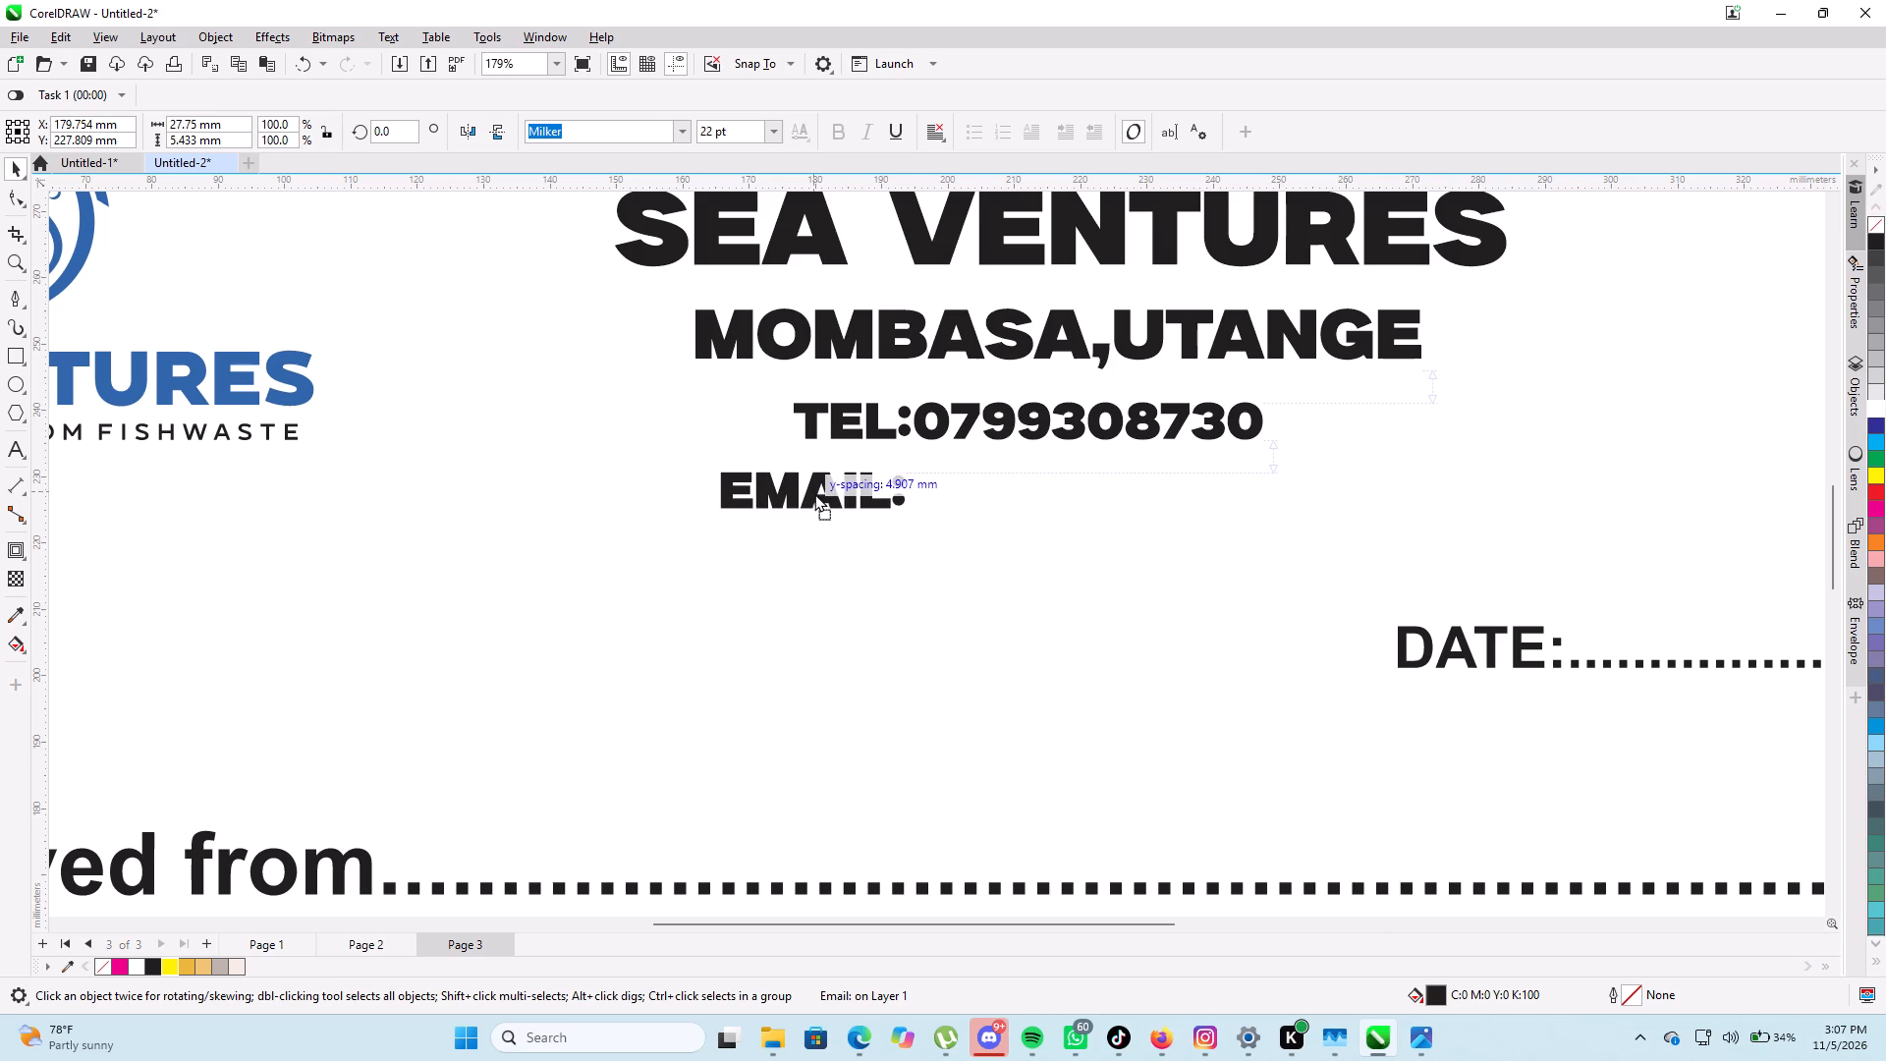
pyautogui.moveTo(814, 493); pyautogui.dragTo(817, 494)
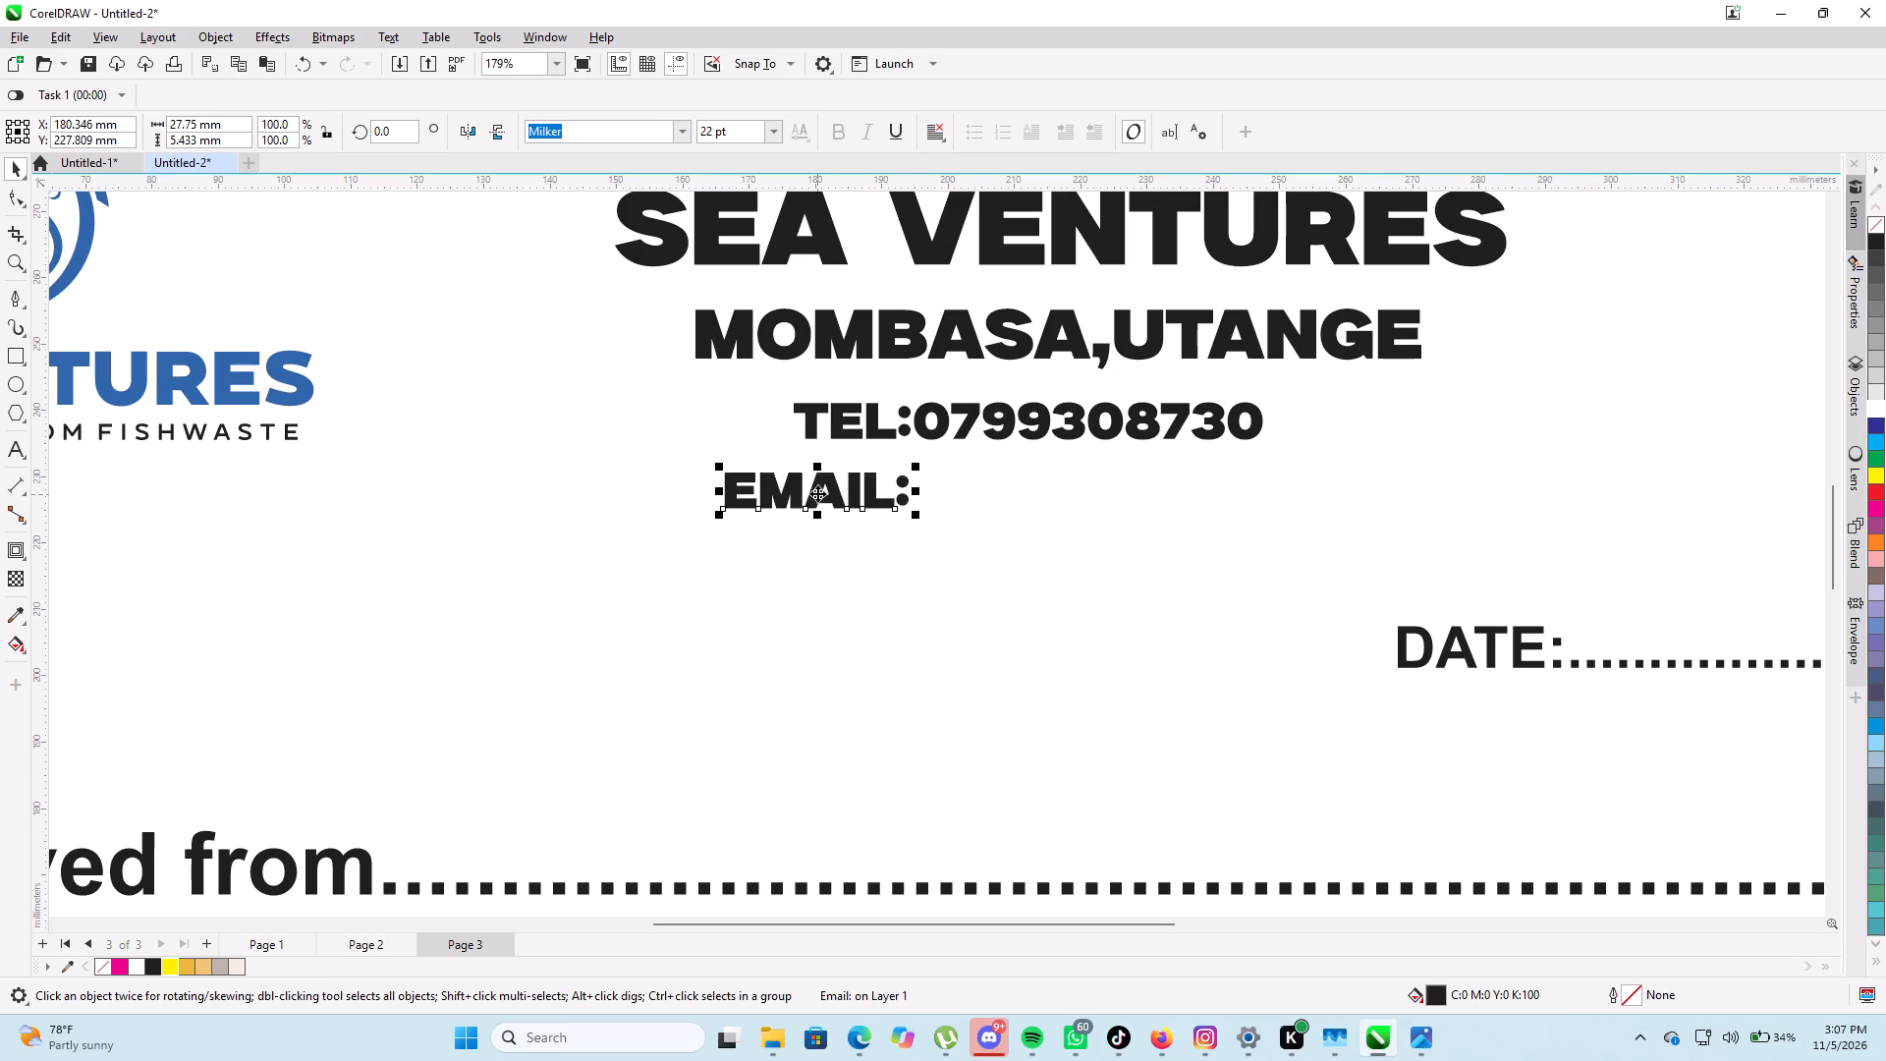
# Sample the blue #2F66A9 from the logo's SEA VENTURES lettering with the colour eyedropper and add it to the document palette.
pyautogui.scroll(-9, 817, 493)
pyautogui.scroll(-2, 388, 354)
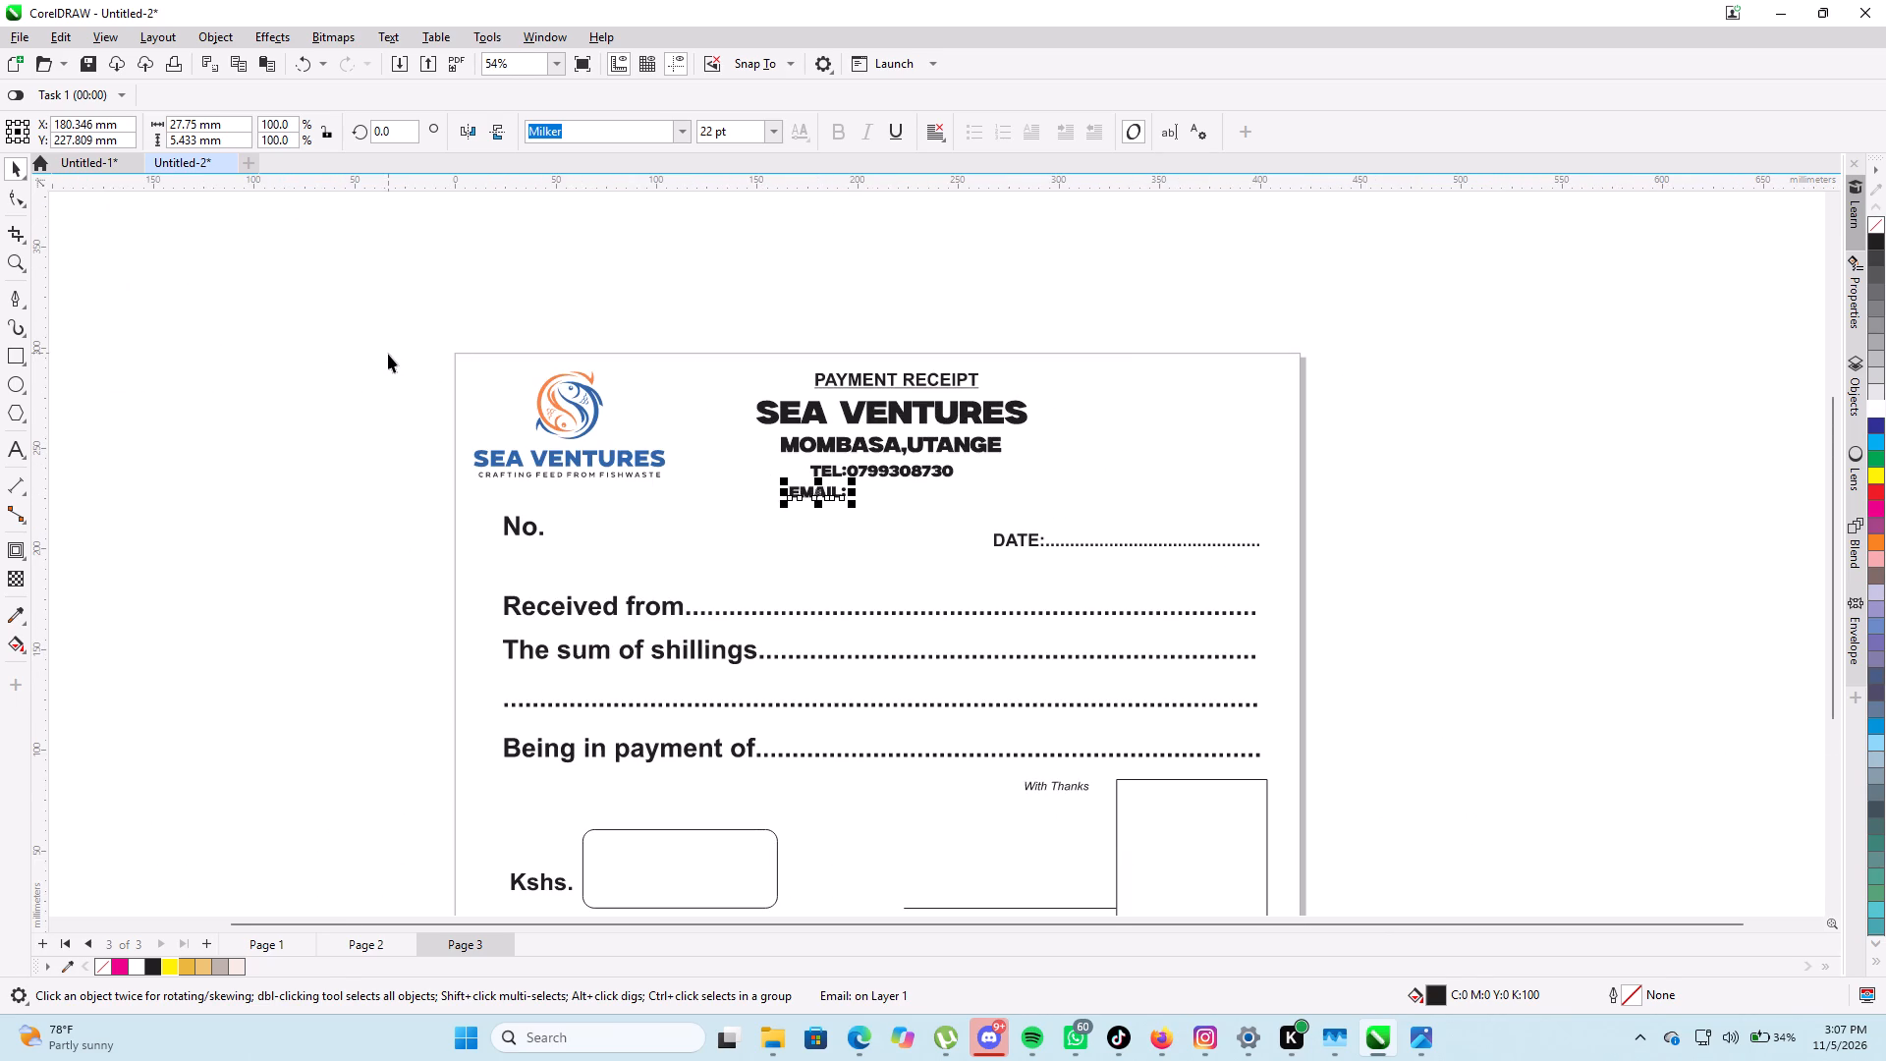
pyautogui.scroll(-3, 388, 354)
pyautogui.scroll(6, 512, 445)
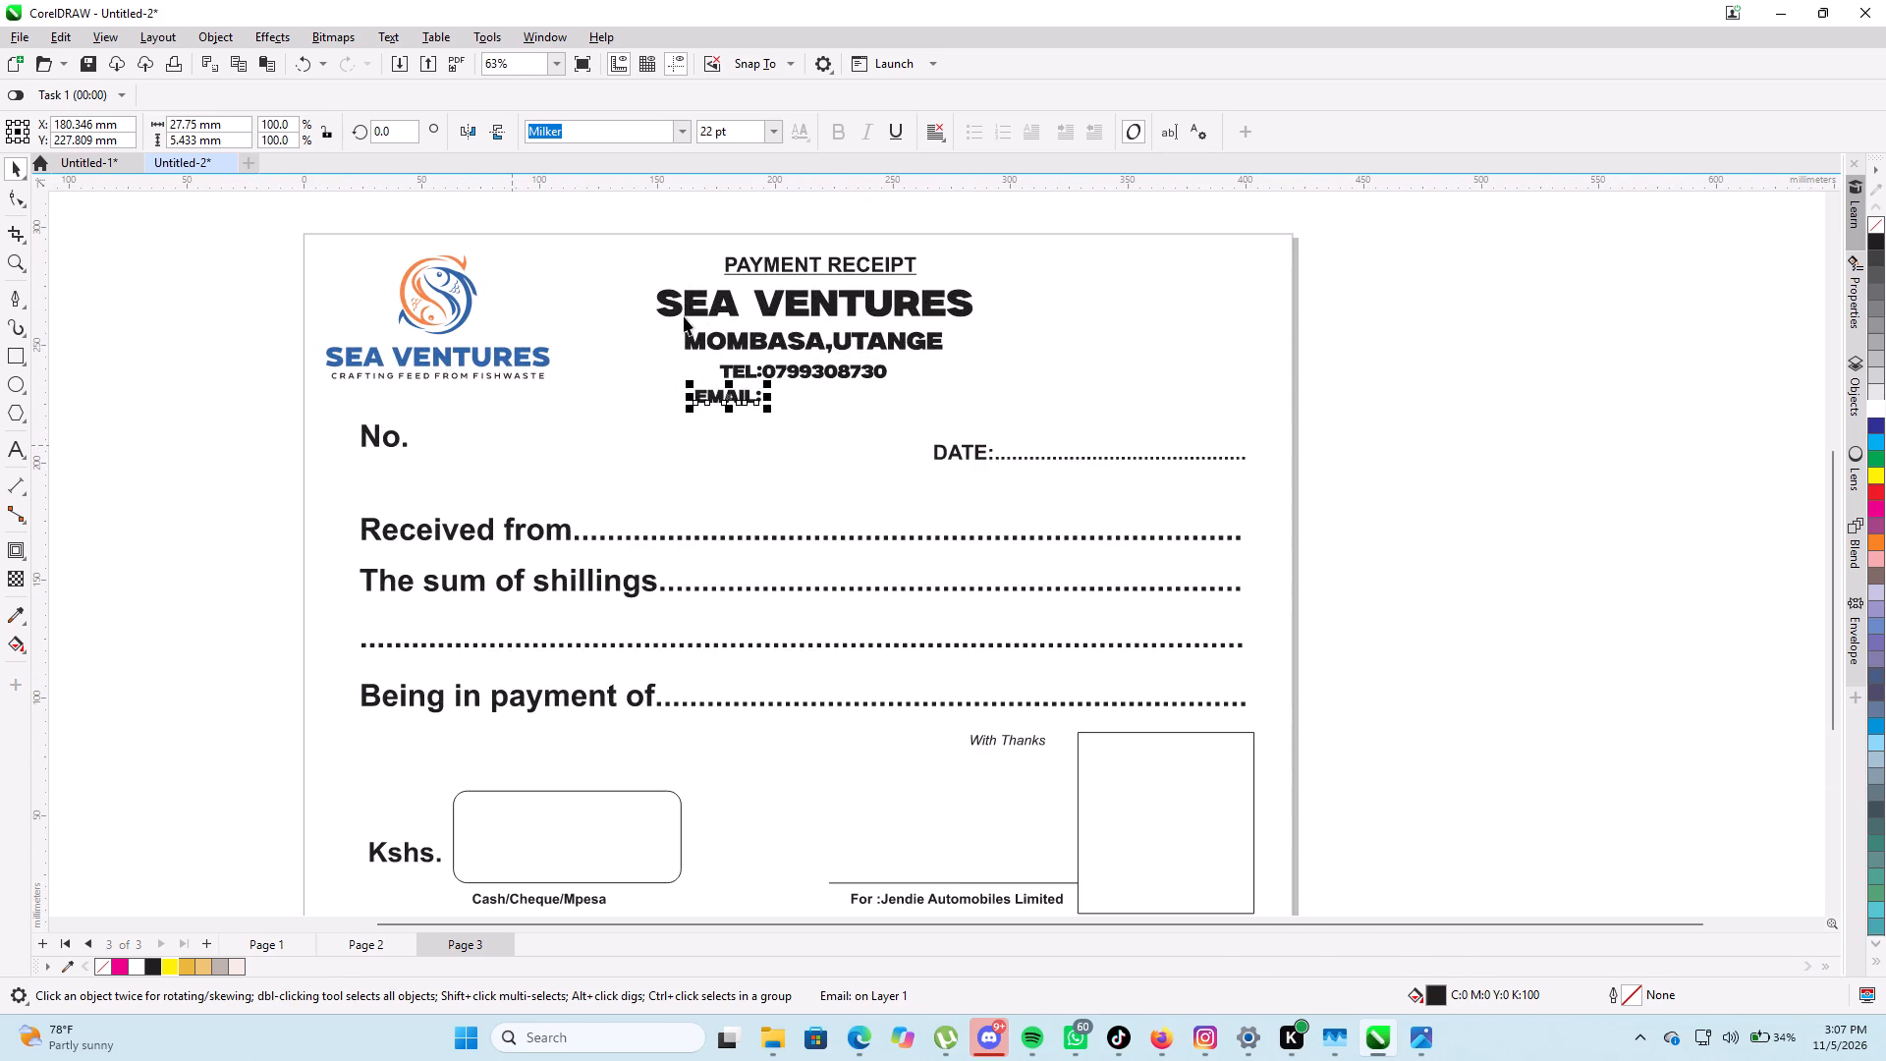
pyautogui.click(704, 312)
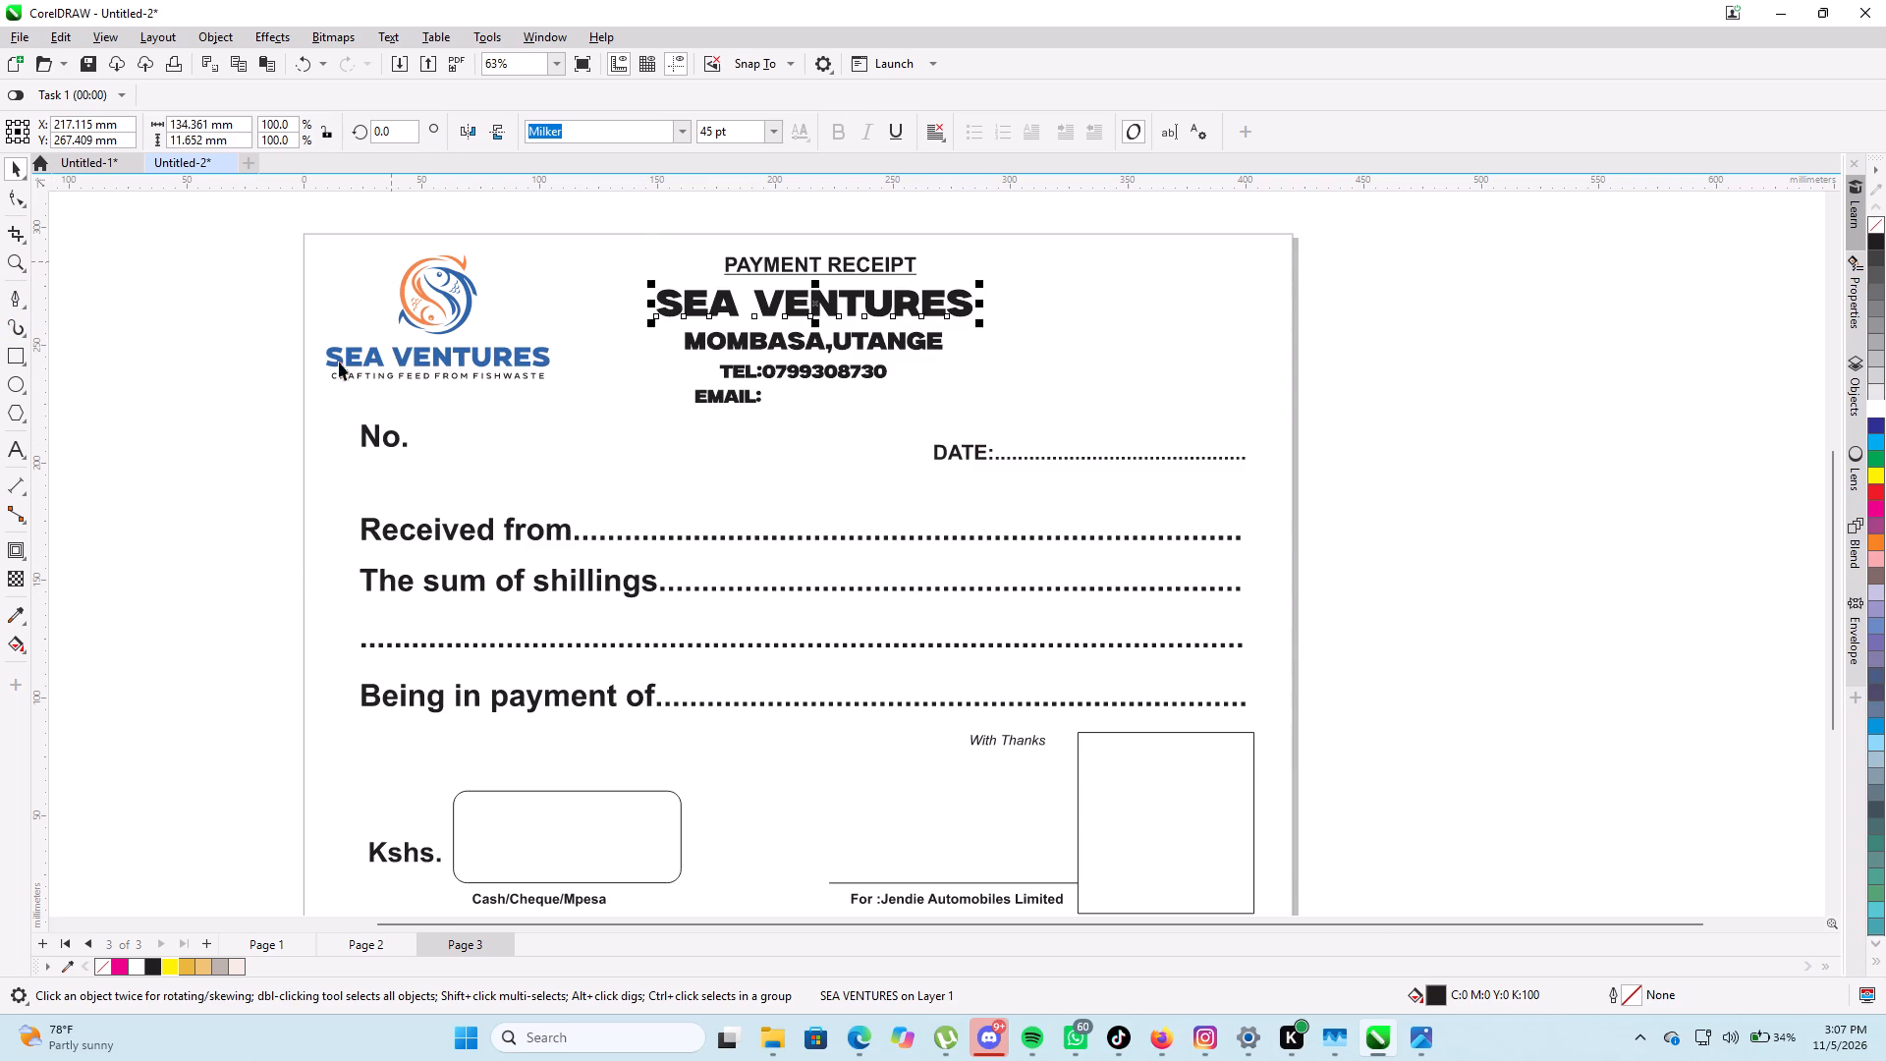
pyautogui.click(176, 353)
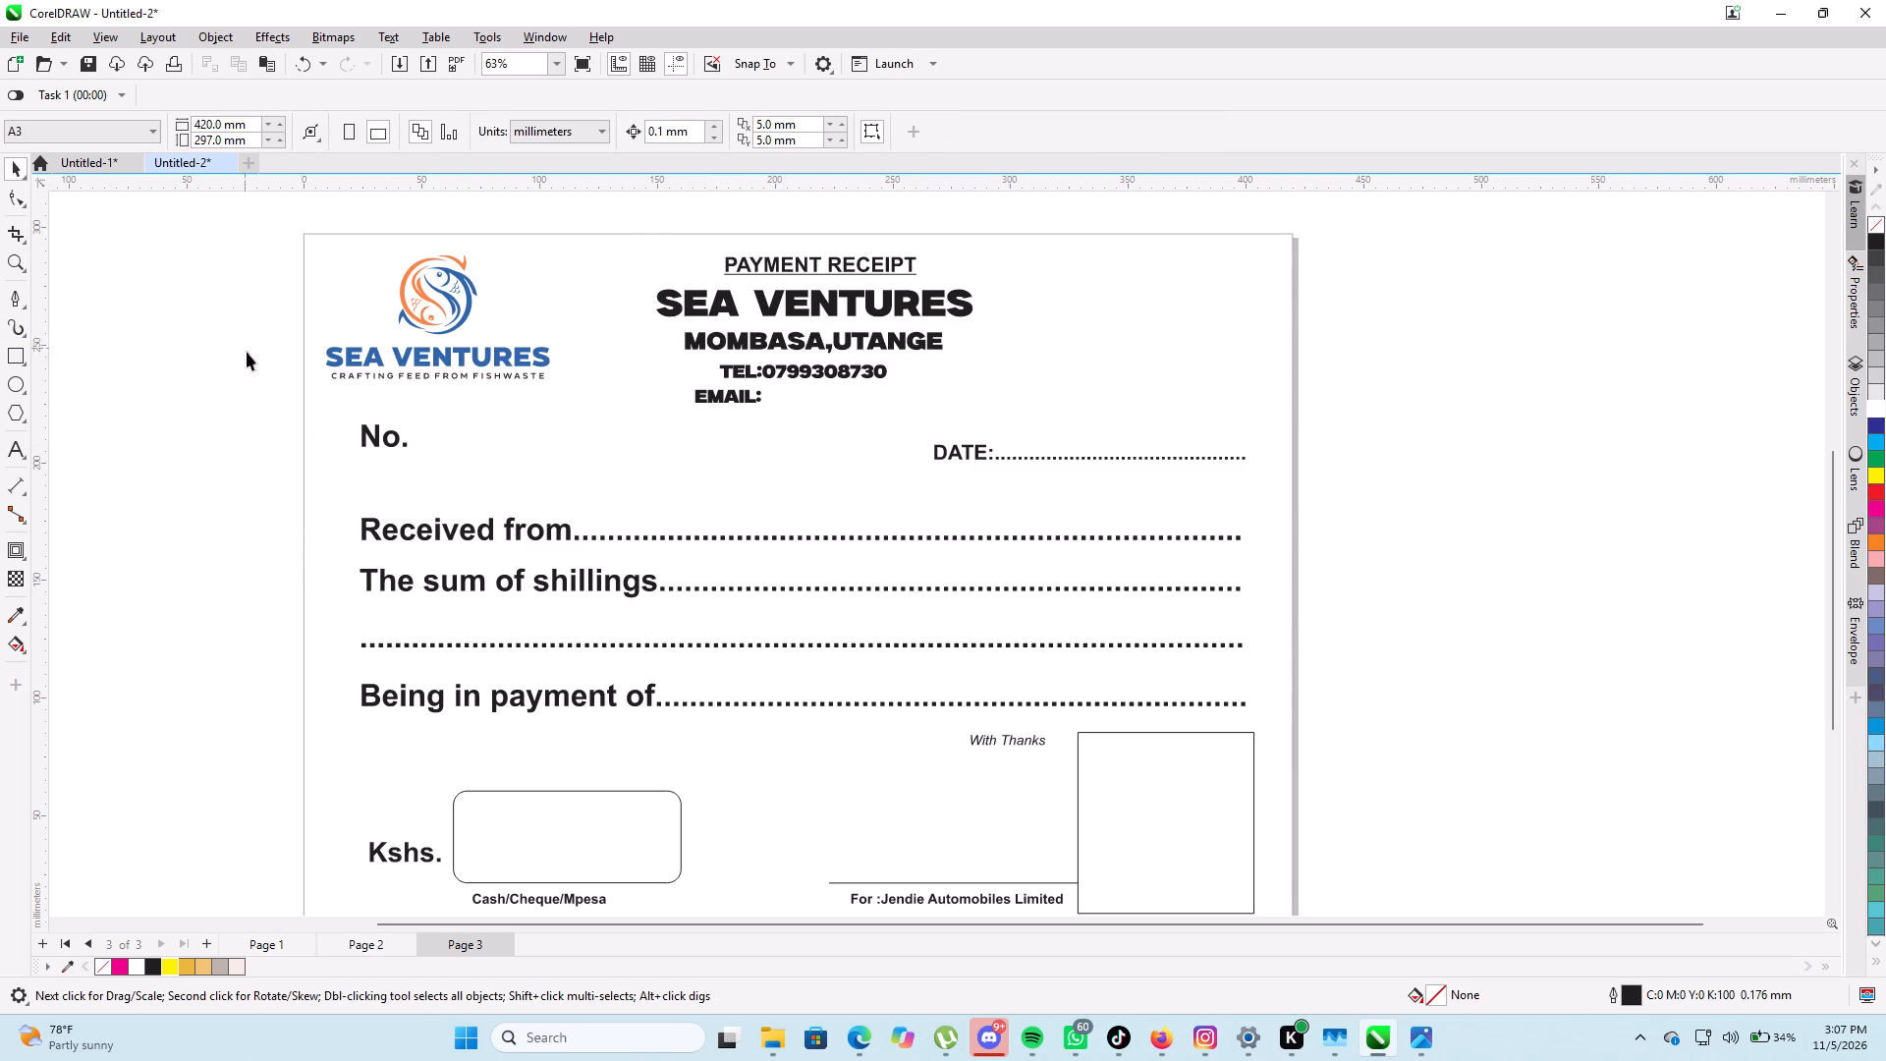
pyautogui.click(12, 619)
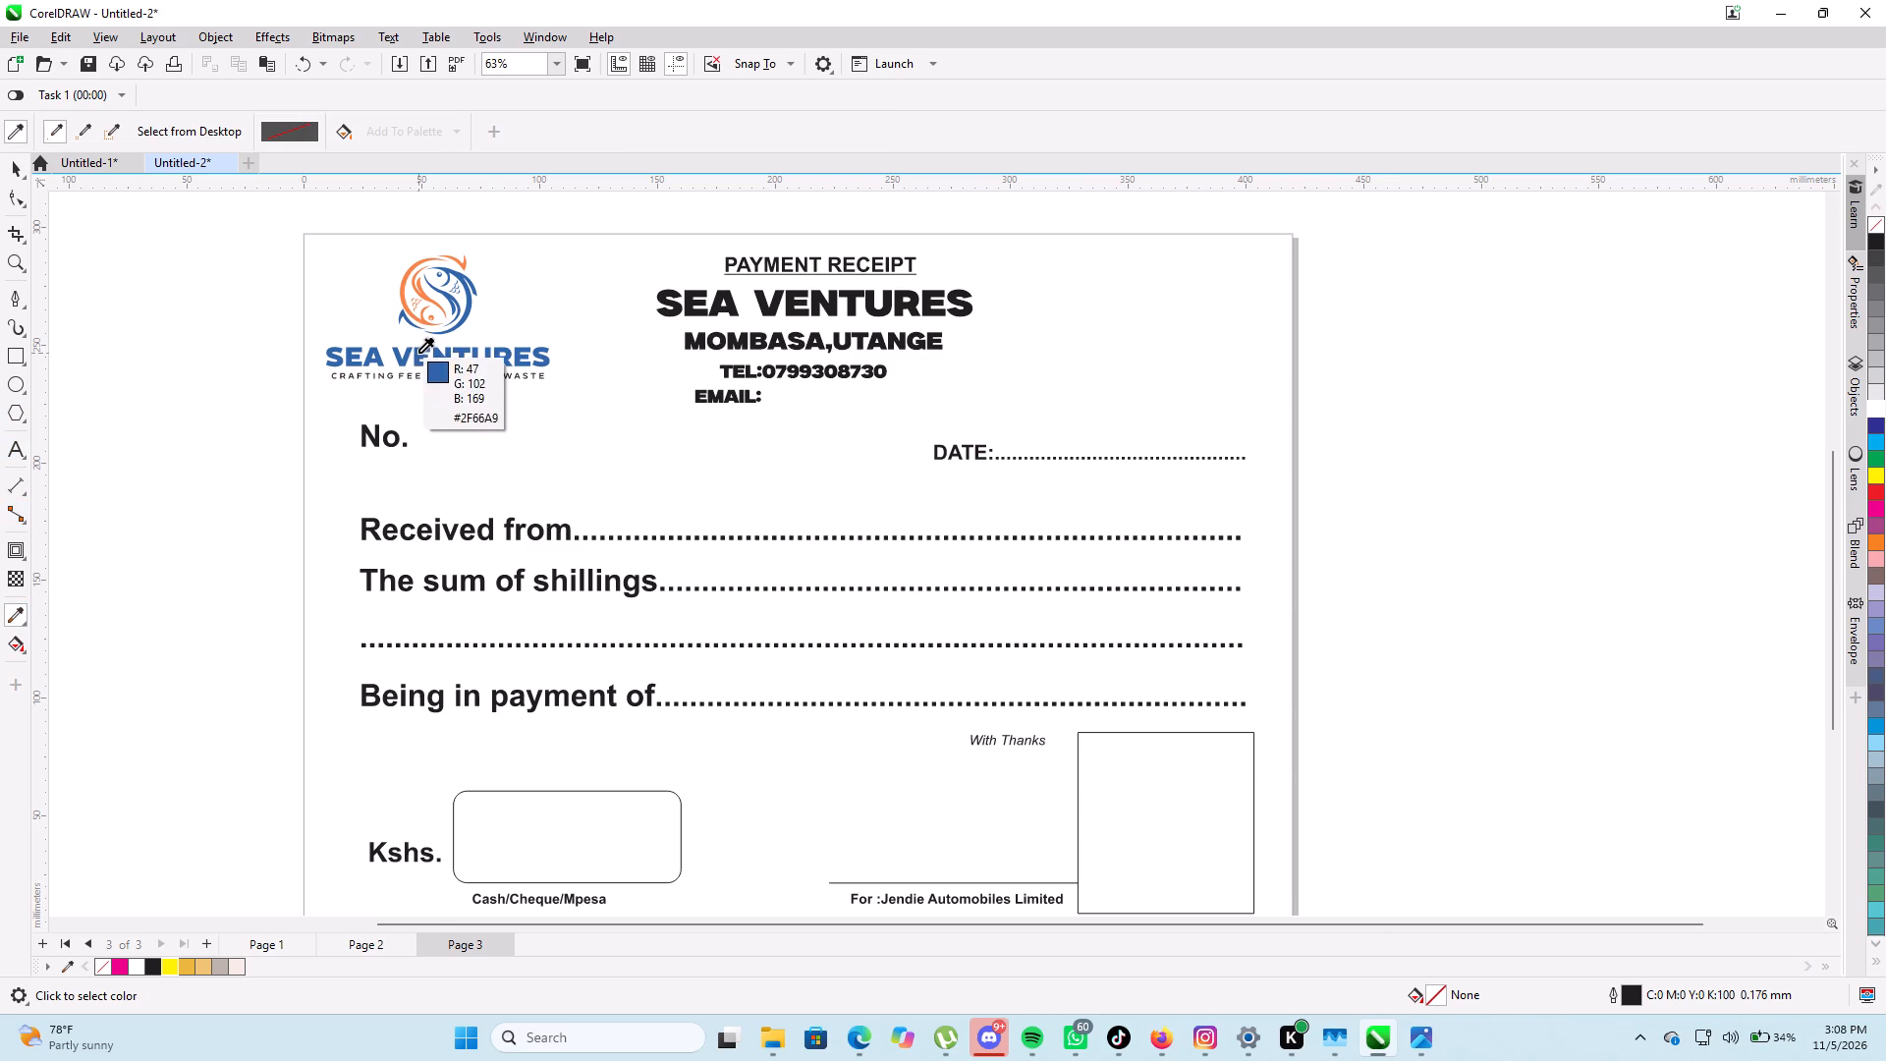
pyautogui.scroll(11, 414, 357)
pyautogui.click(423, 350)
pyautogui.scroll(-6, 423, 353)
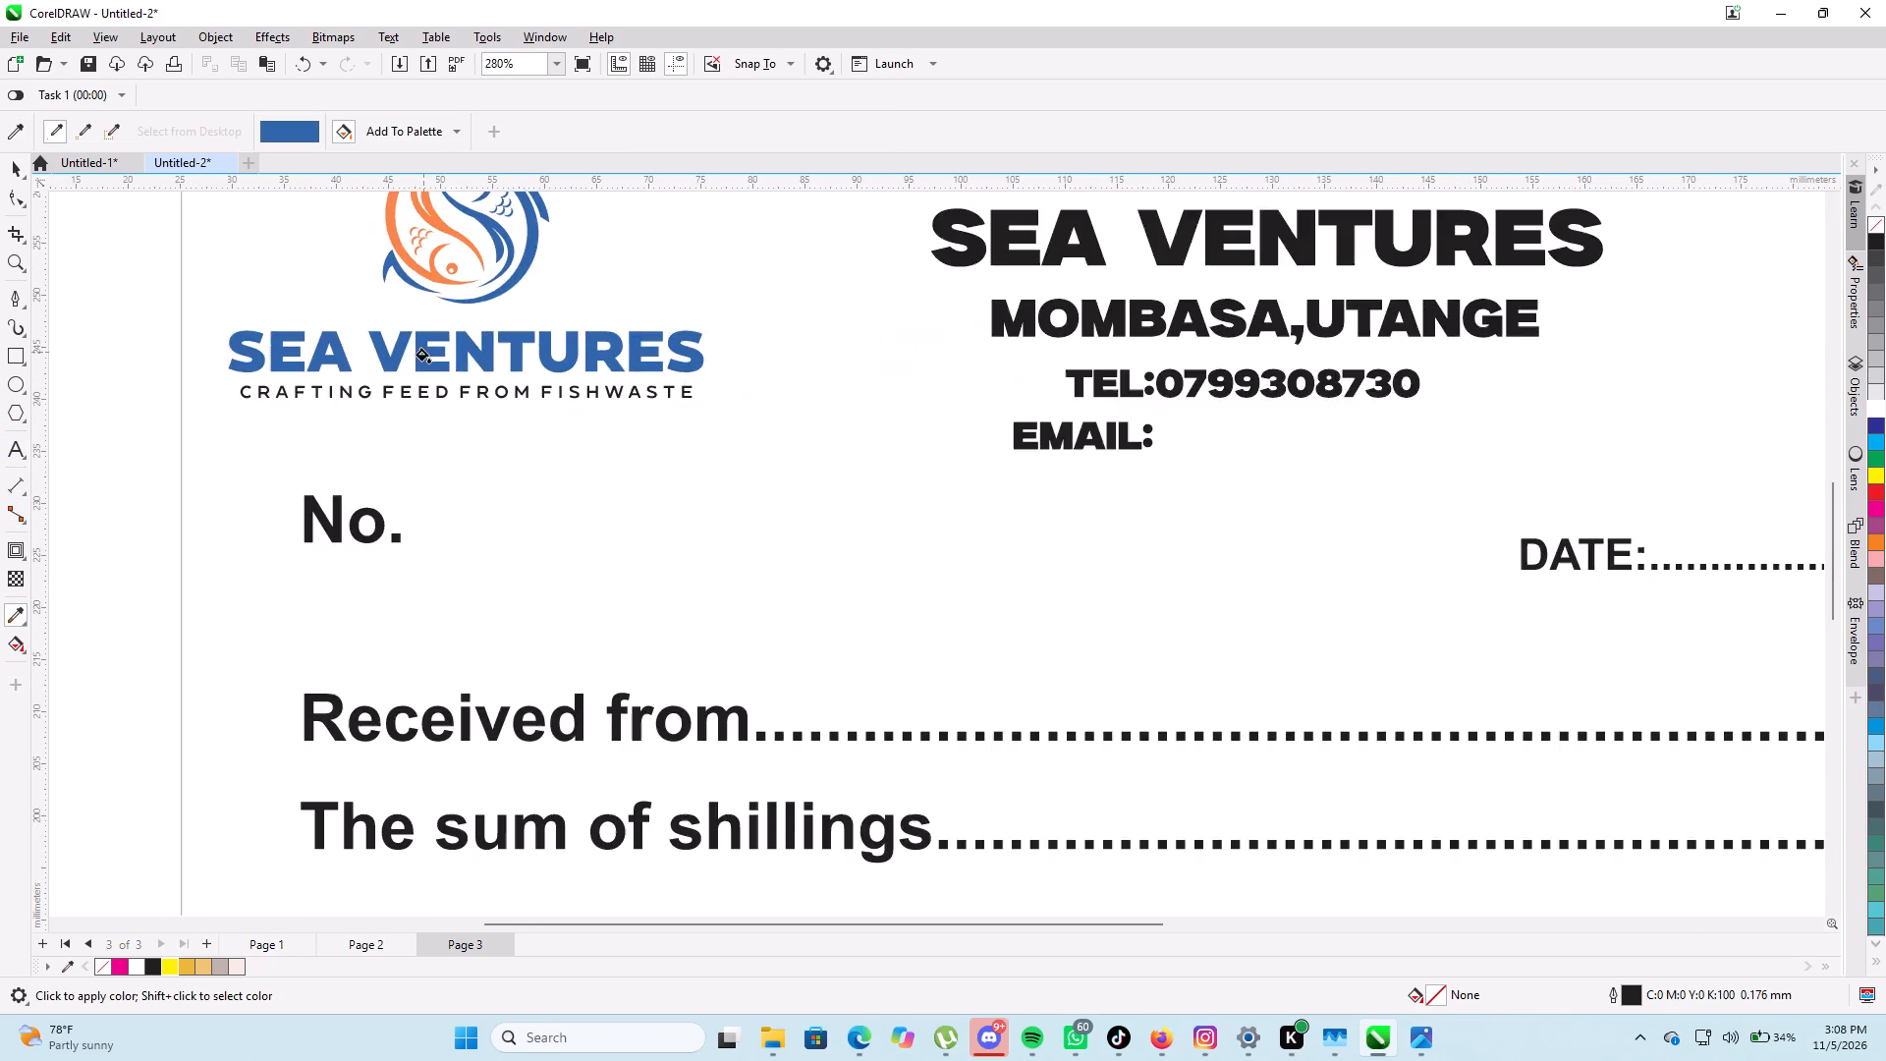
pyautogui.scroll(-6, 422, 356)
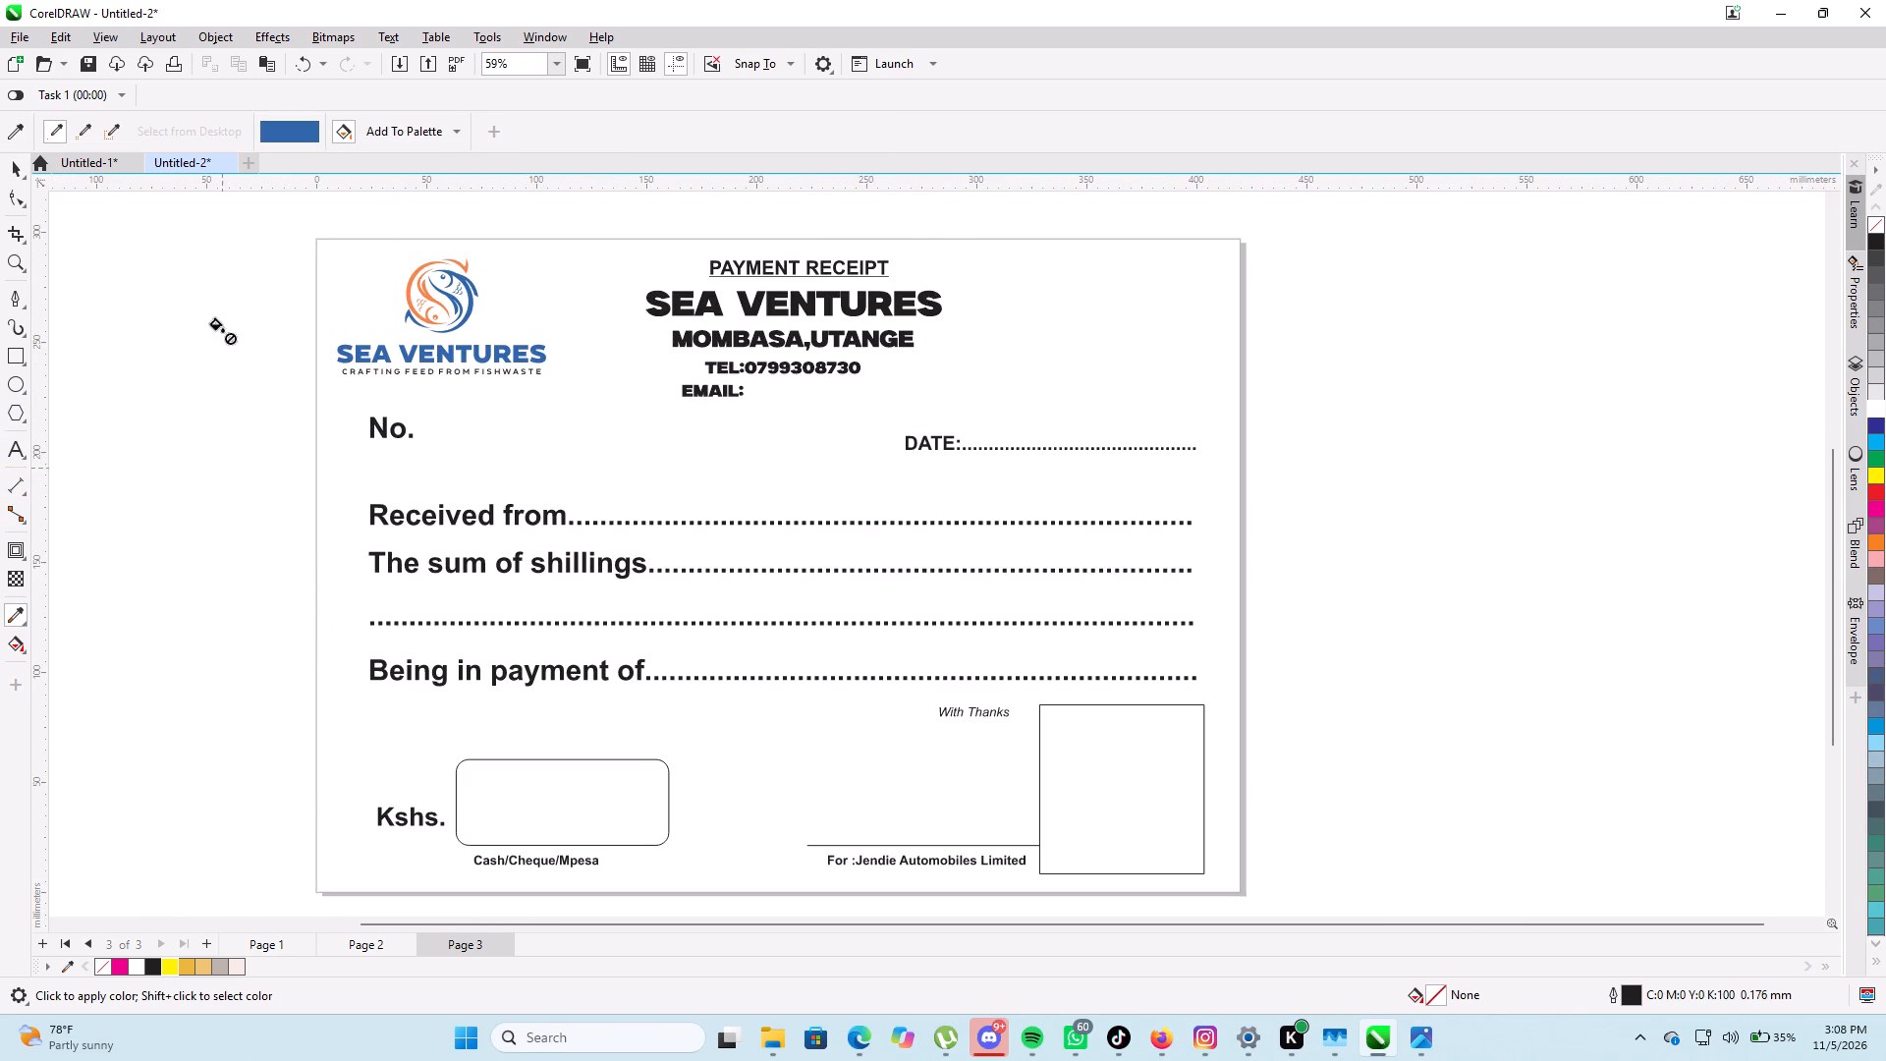
pyautogui.click(382, 137)
pyautogui.click(11, 181)
# Fill the black SEA VENTURES heading and the Mombasa,Utange line with the logo blue #2F66A9.
pyautogui.click(248, 964)
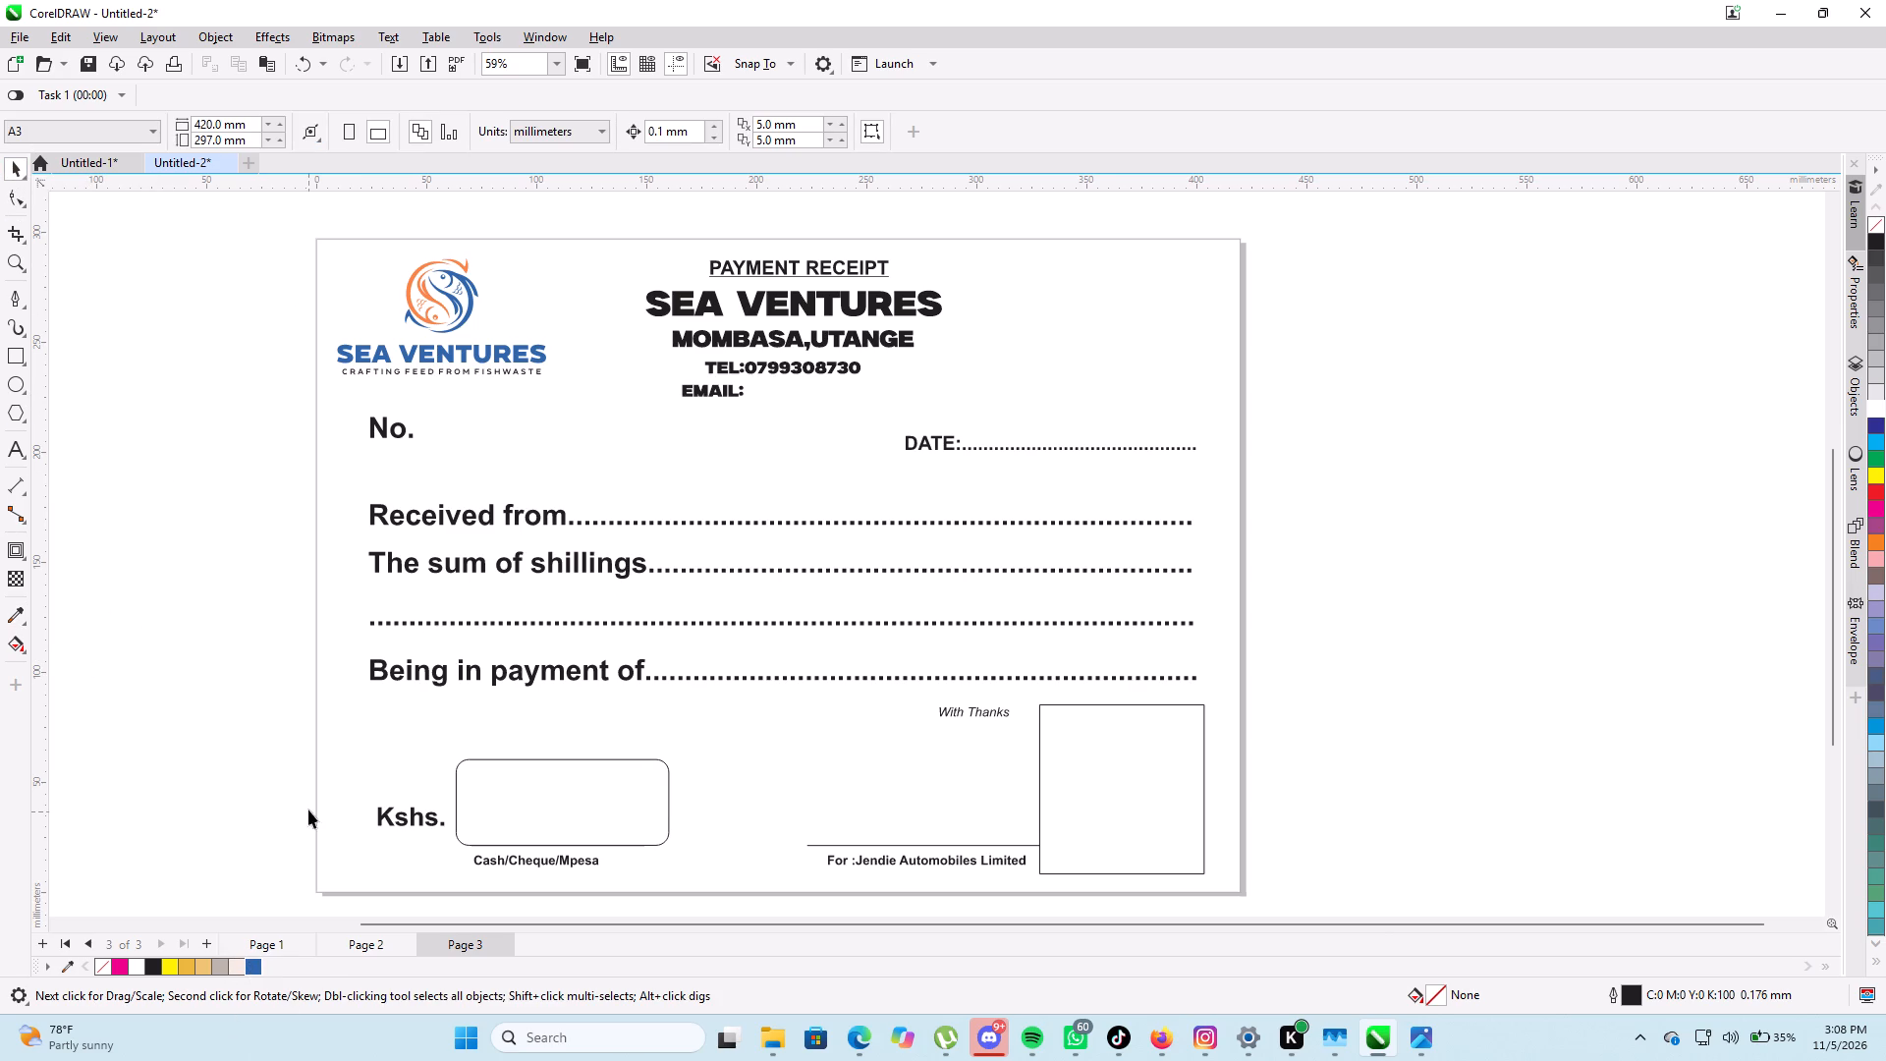
pyautogui.click(813, 302)
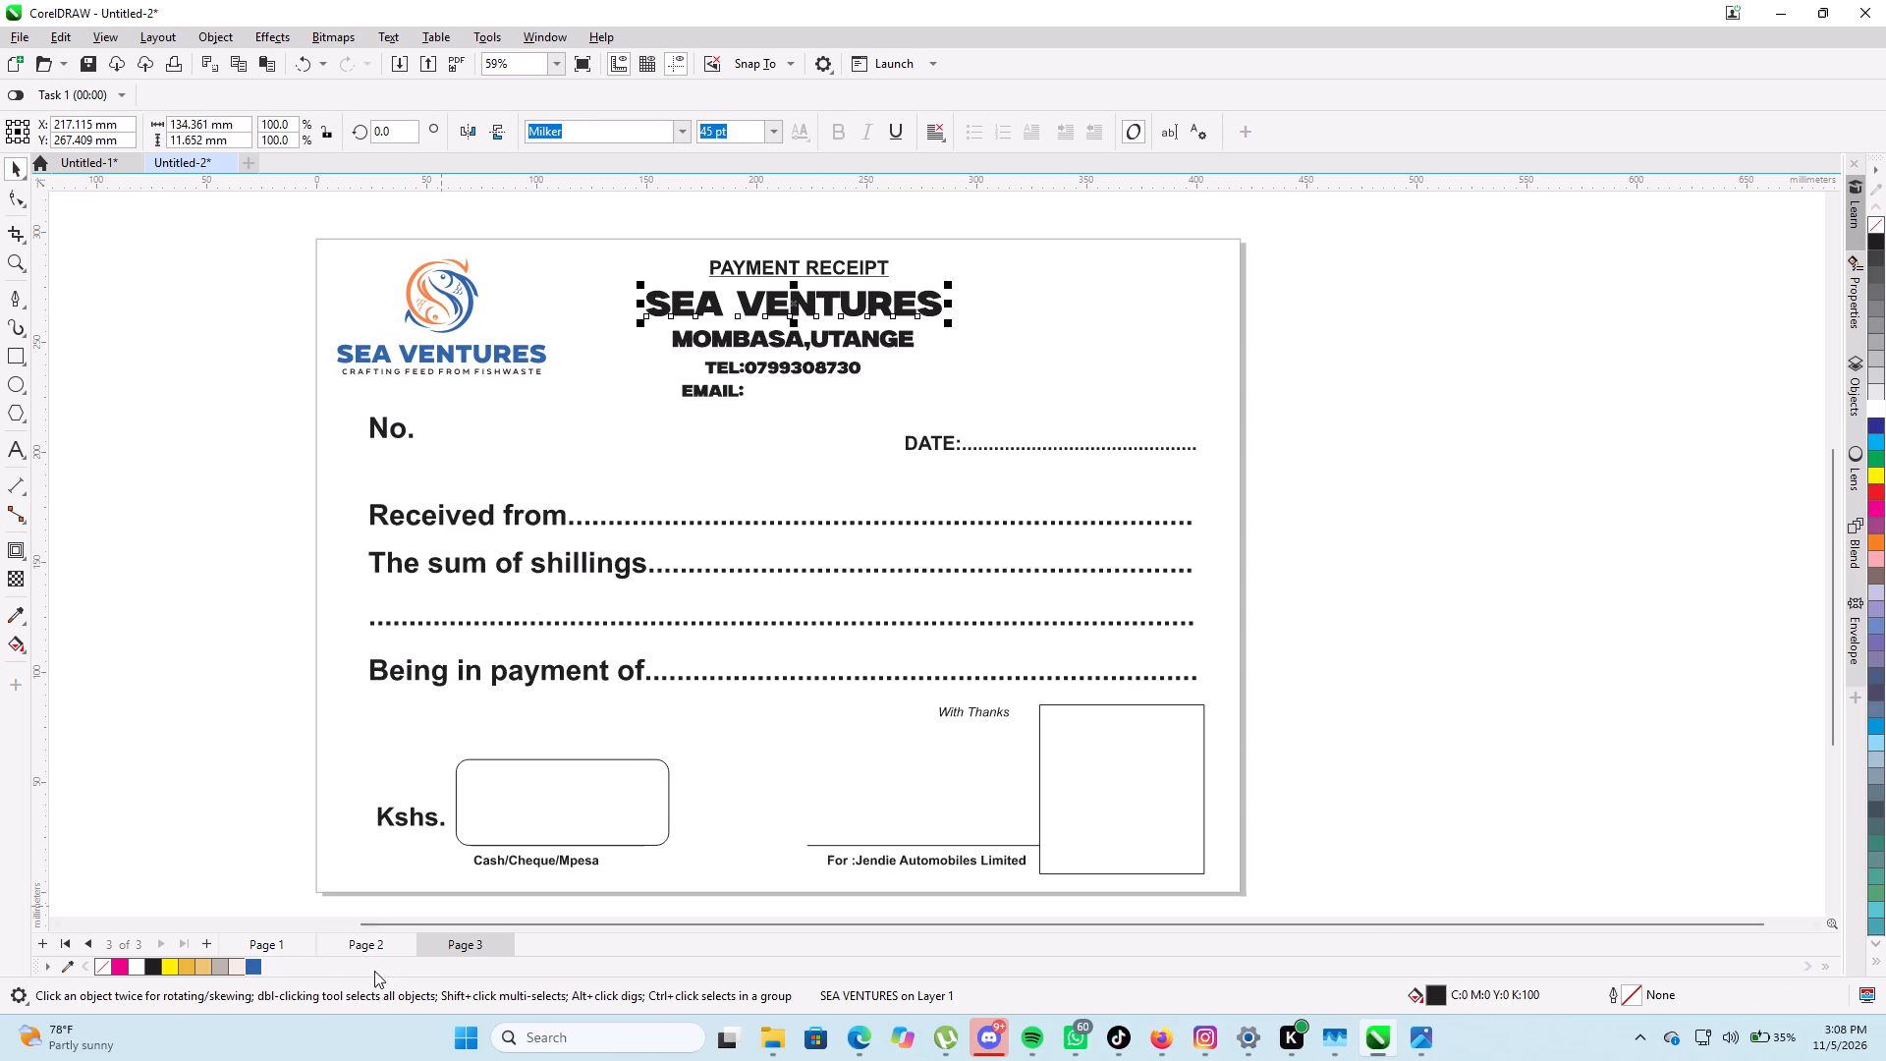
pyautogui.click(253, 970)
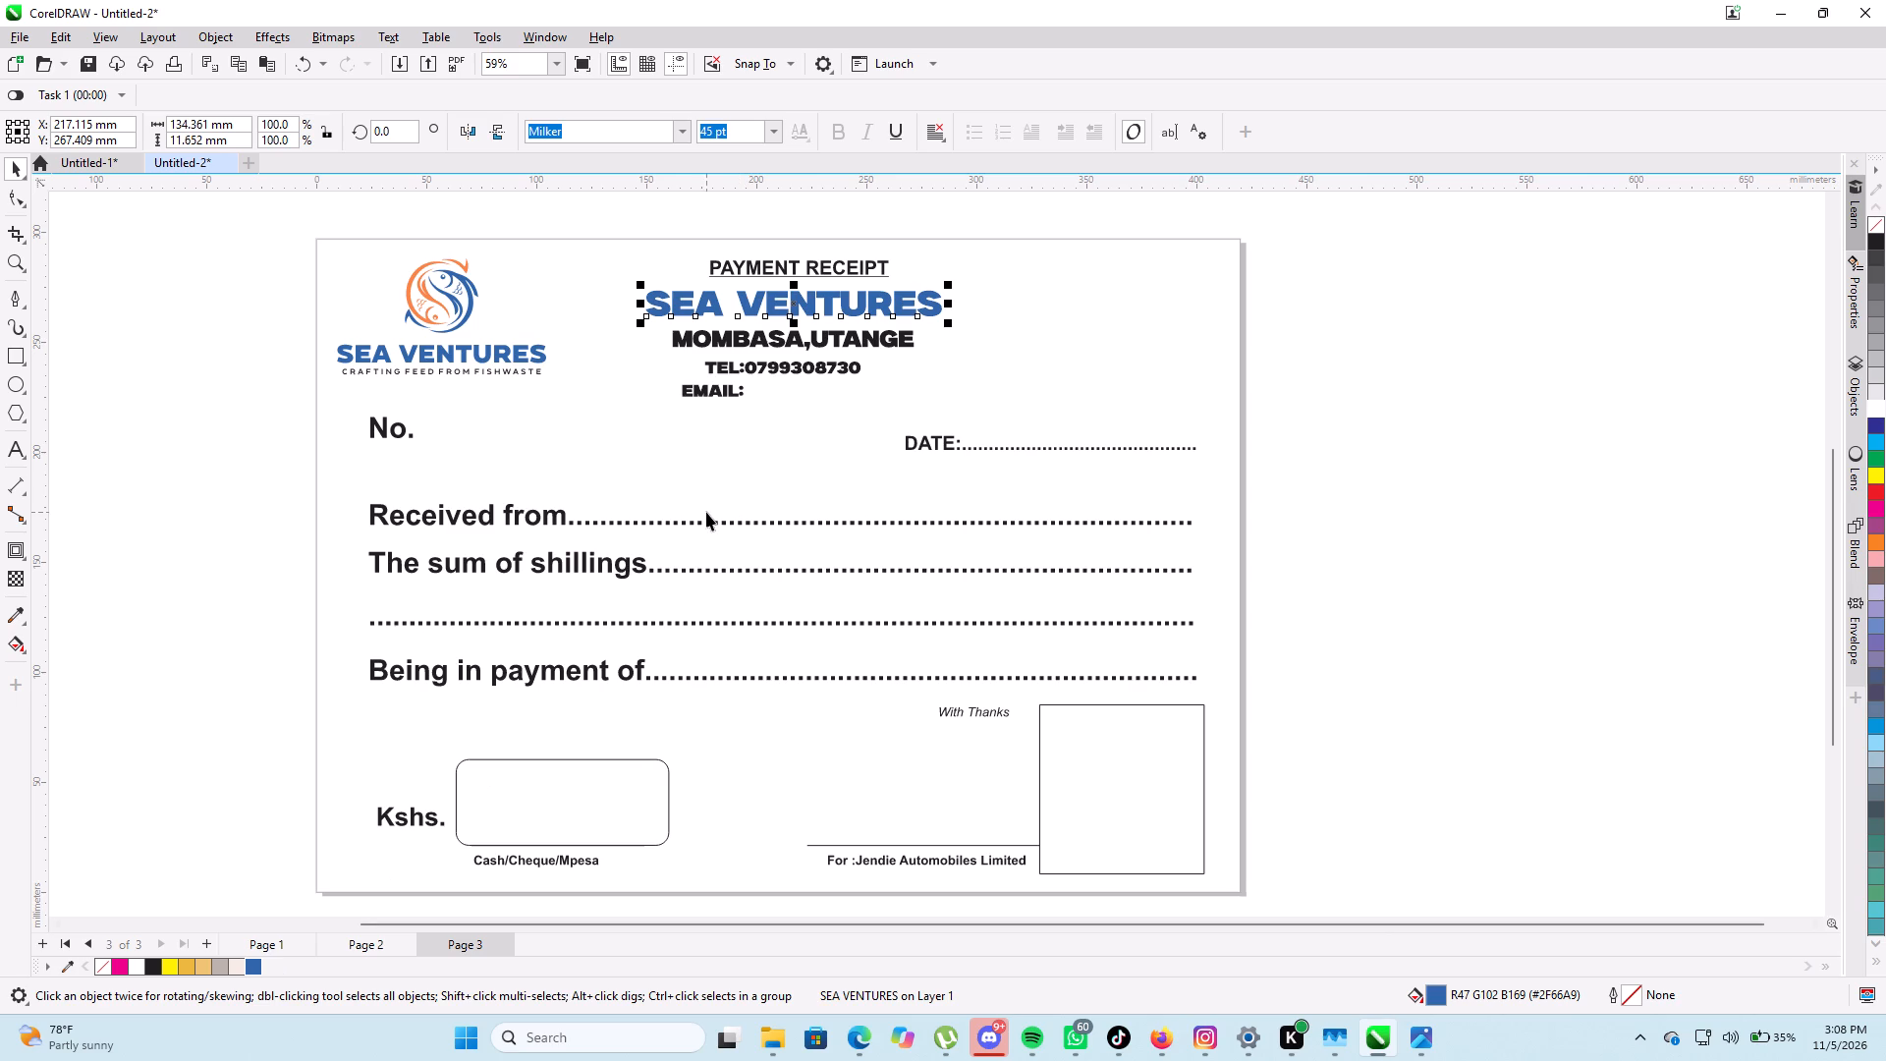
pyautogui.click(802, 341)
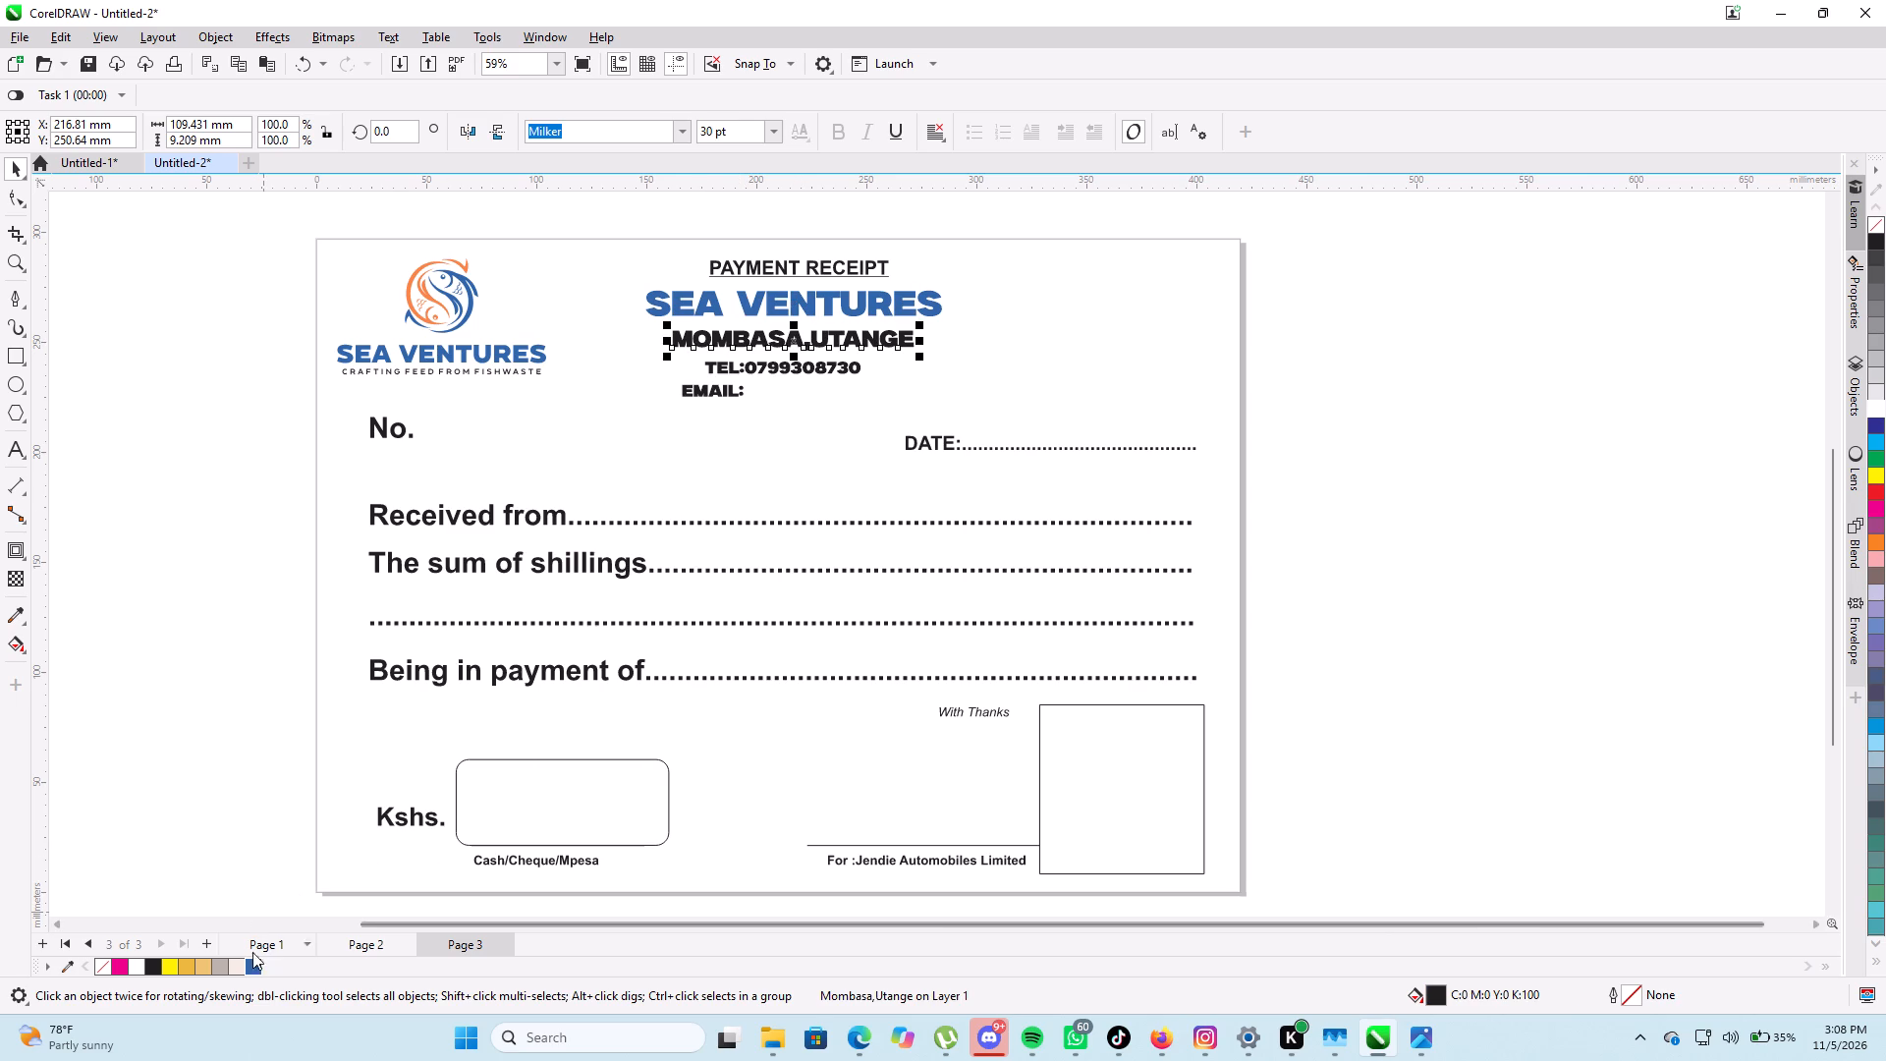
pyautogui.click(252, 968)
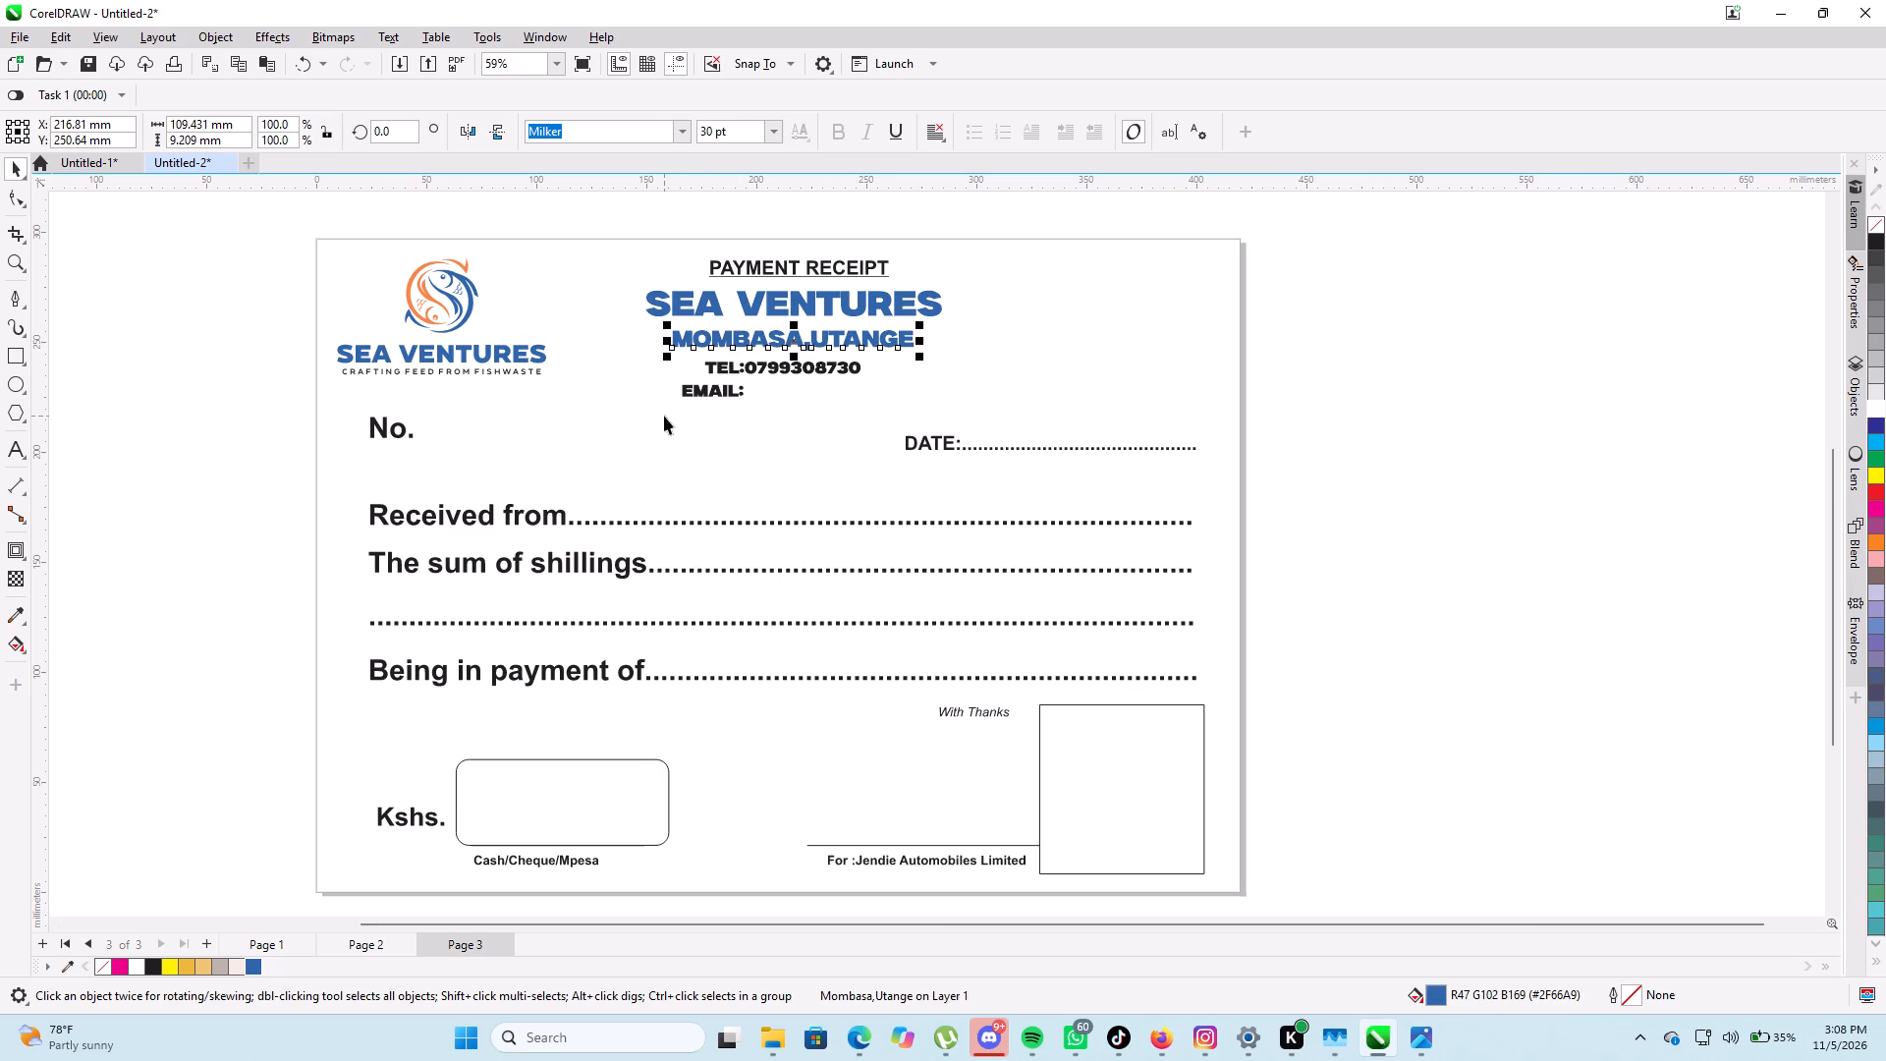
# Widen the letter spacing of the blue SEA VENTURES heading under PAYMENT RECEIPT with the Shape tool.
pyautogui.click(883, 296)
pyautogui.click(12, 206)
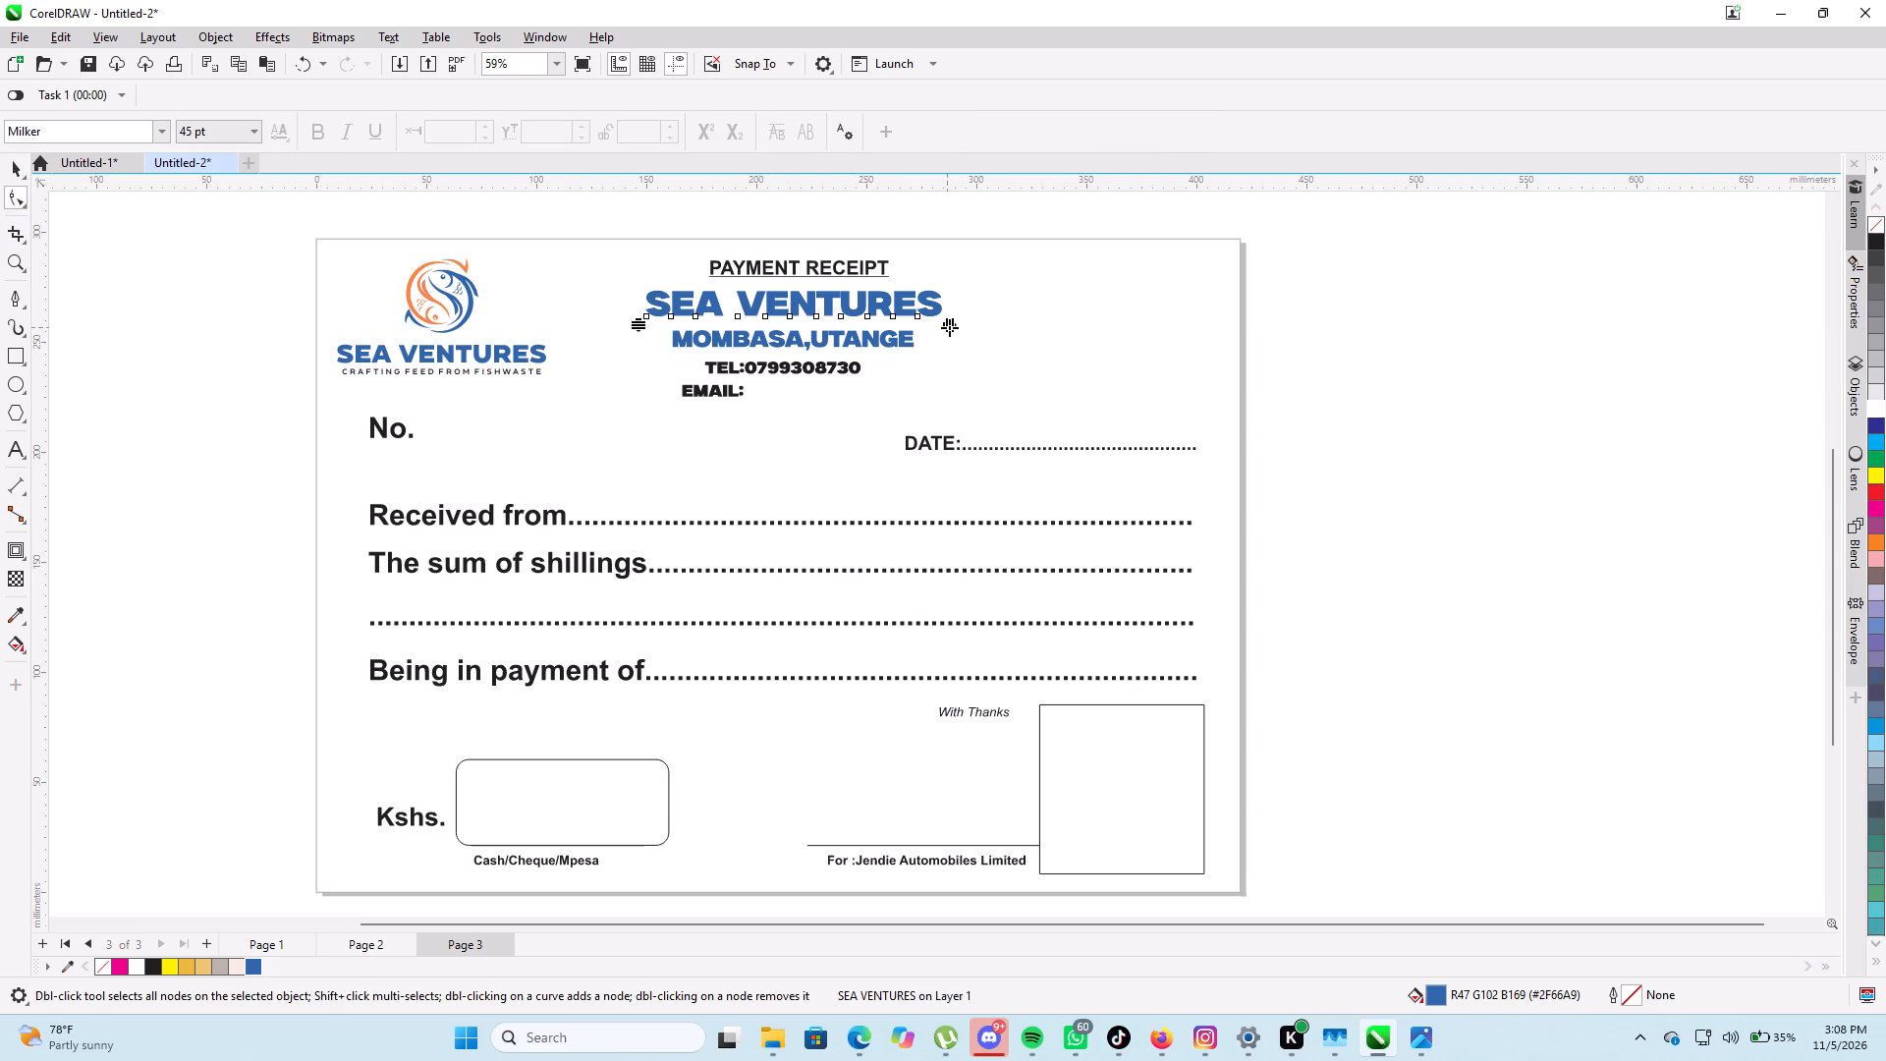
pyautogui.moveTo(950, 327); pyautogui.dragTo(998, 331)
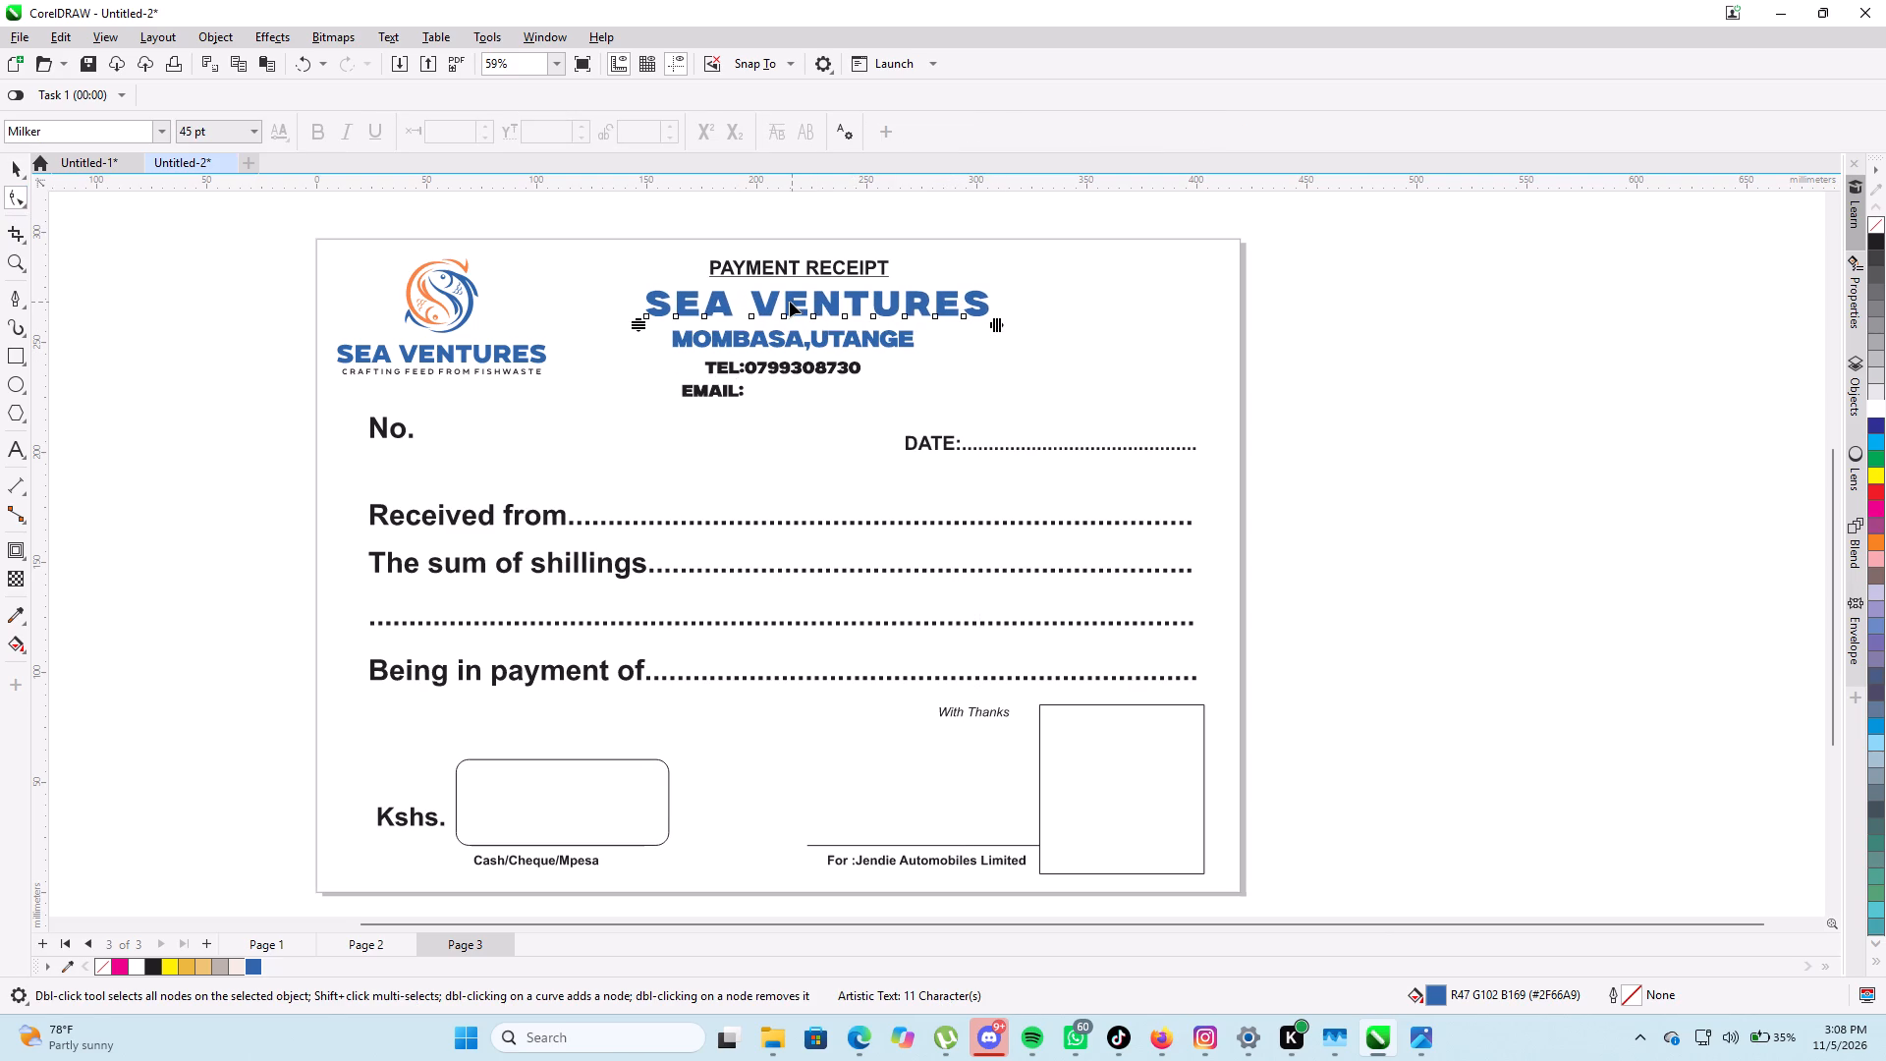
pyautogui.click(790, 302)
# Slightly widen the letter spacing of the Mombasa,Utange line with the Shape tool.
pyautogui.click(803, 343)
pyautogui.click(921, 360)
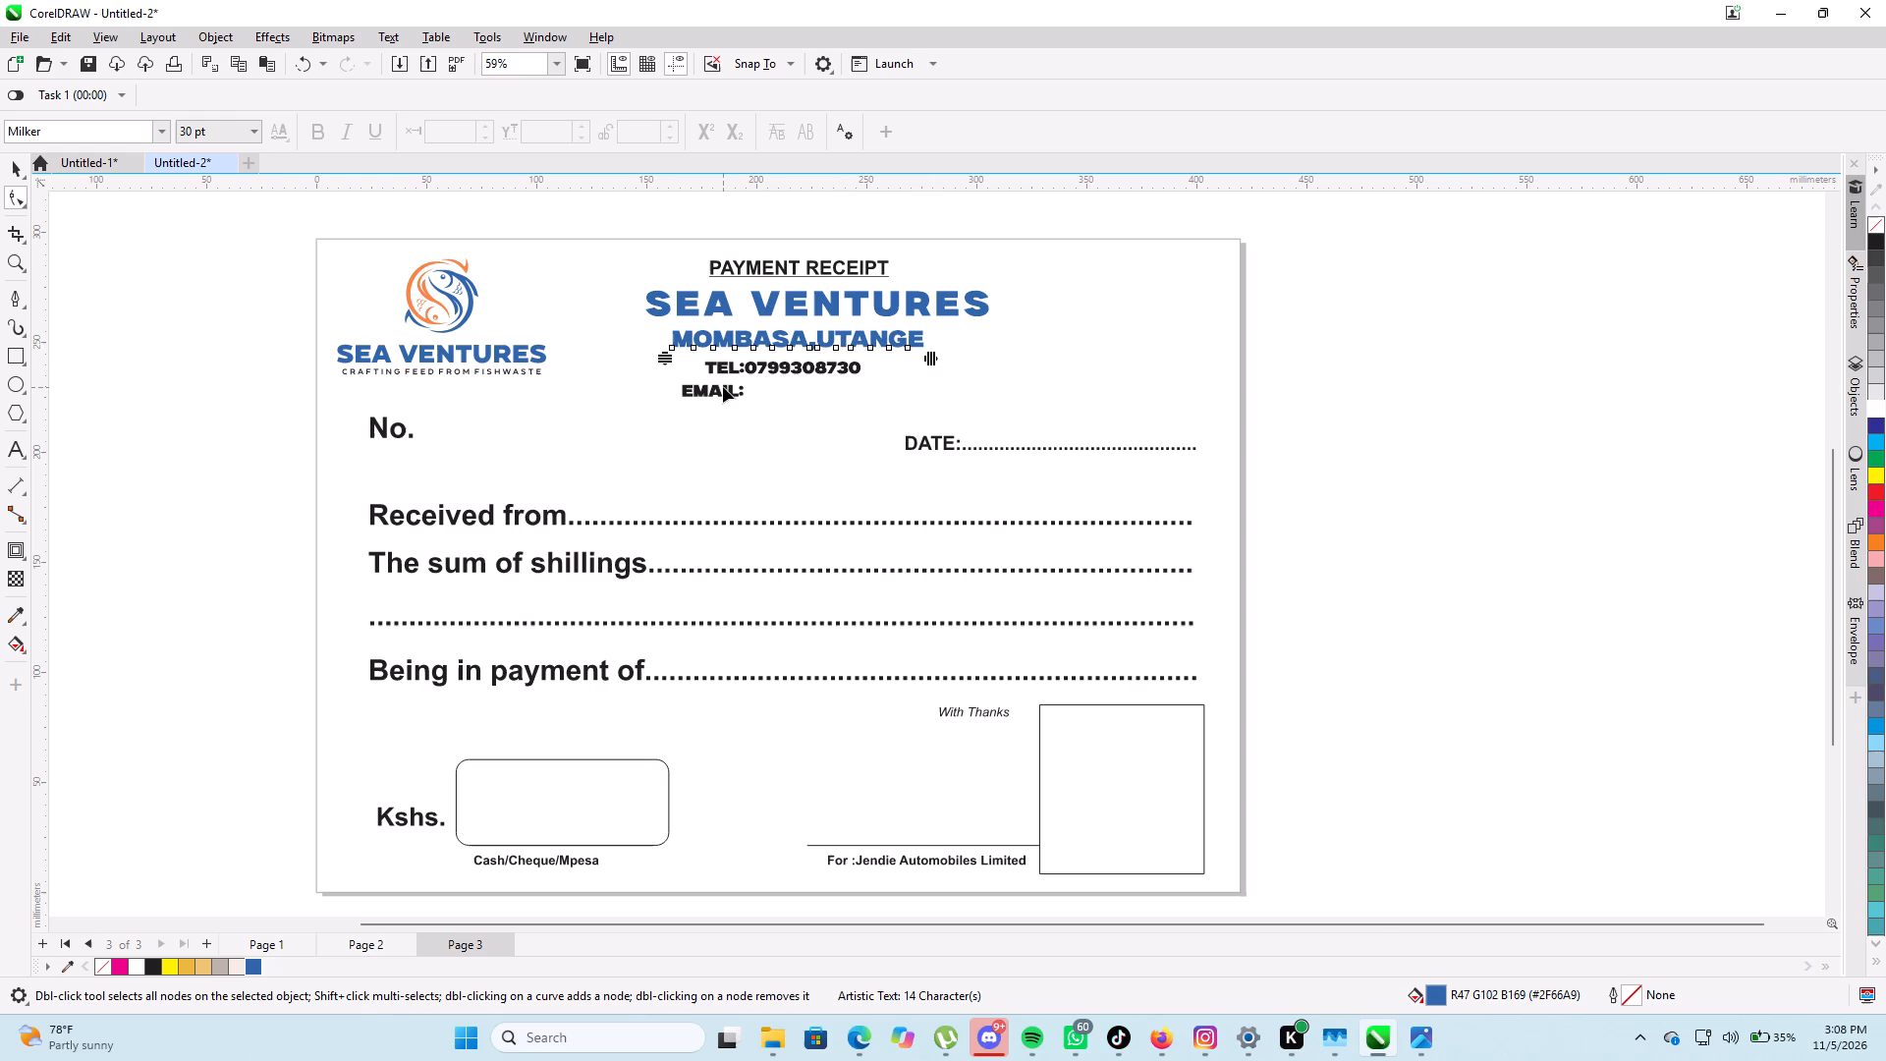
pyautogui.click(249, 419)
# Add a blank fourth page after Page 3, the Sea Ventures receipt page.
pyautogui.scroll(-3, 275, 427)
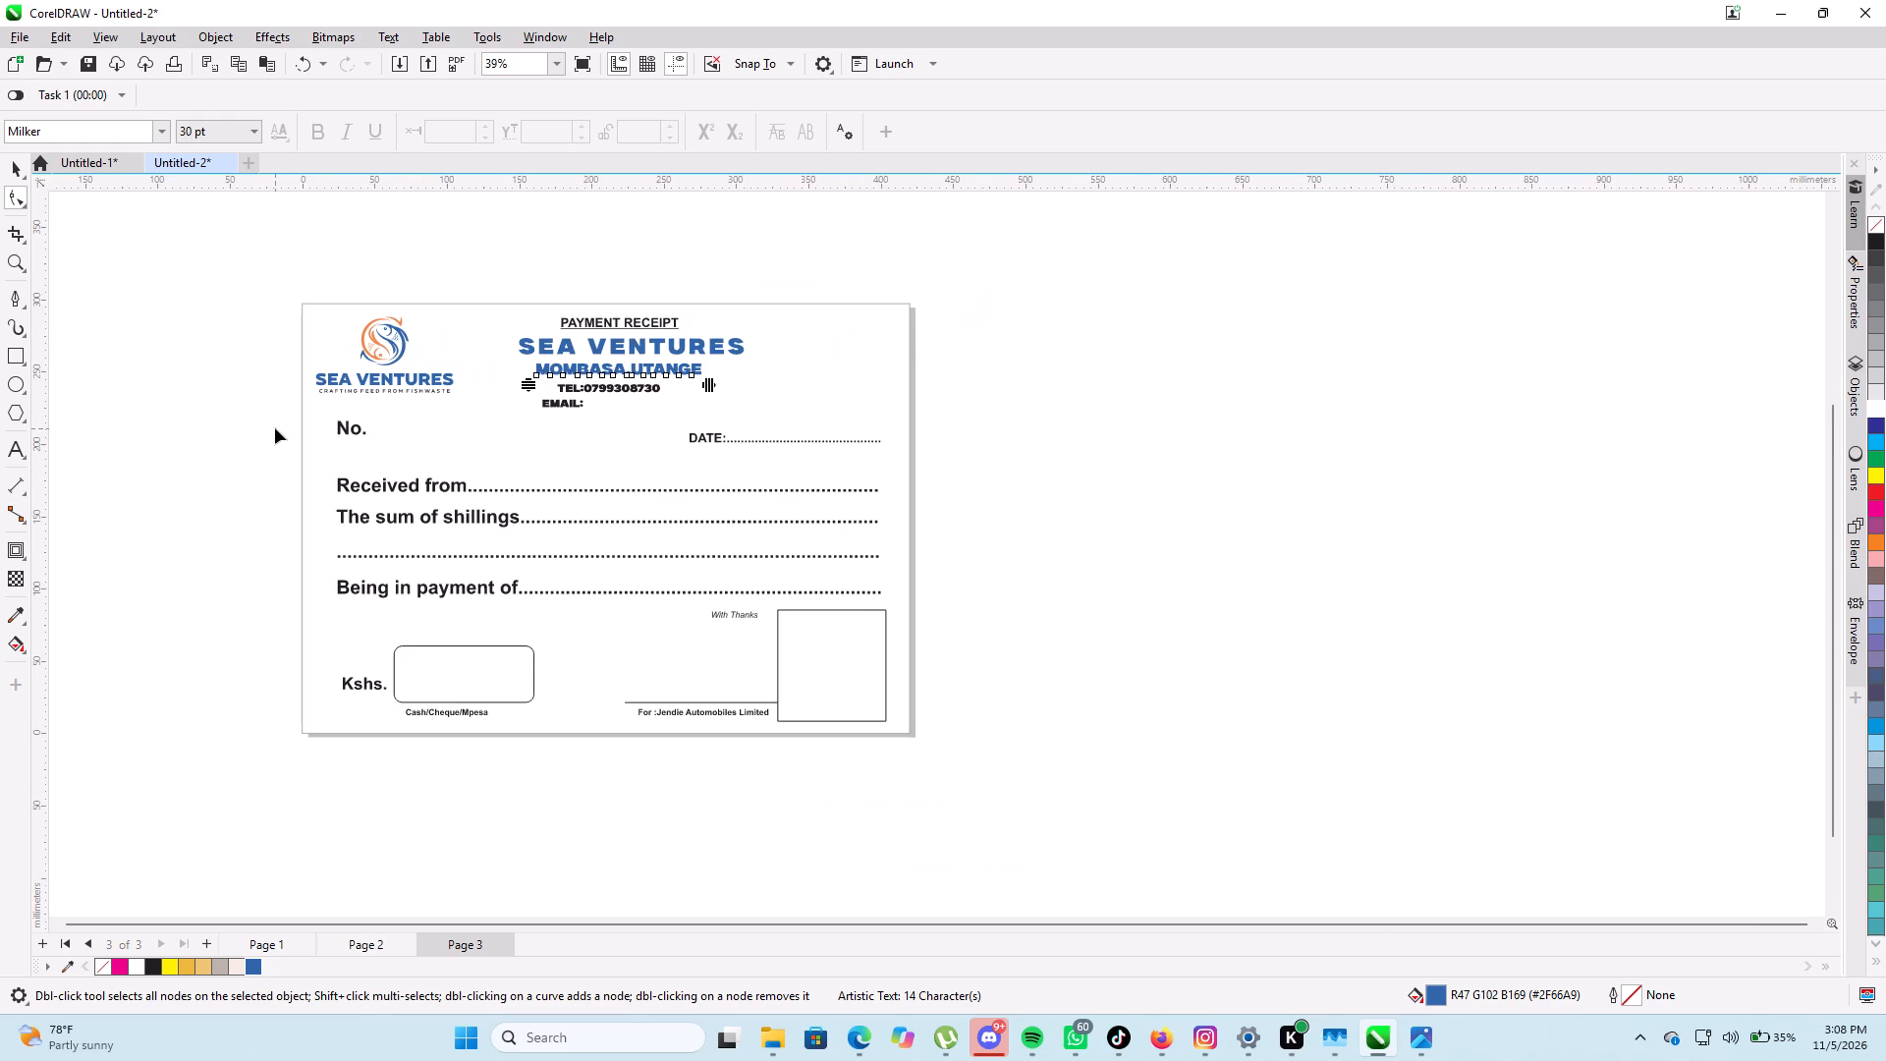
pyautogui.scroll(-1, 275, 428)
pyautogui.scroll(-1, 294, 533)
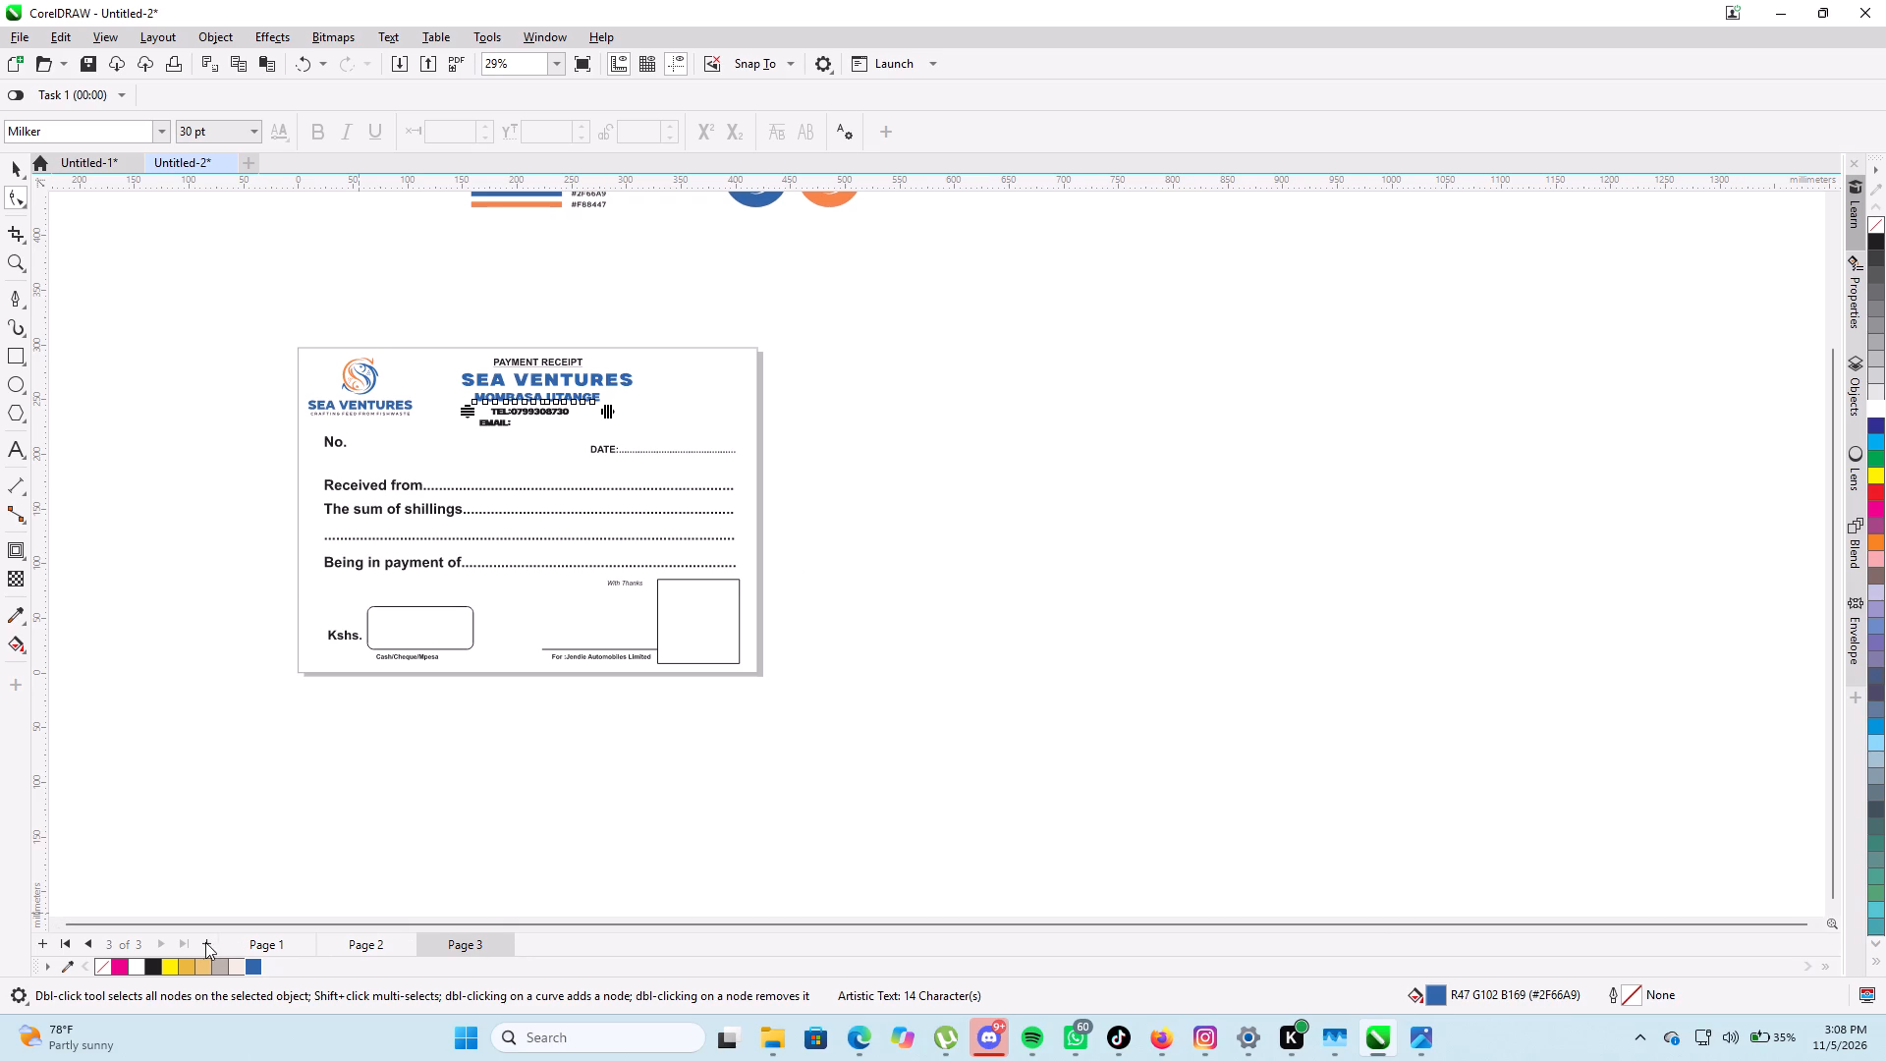
pyautogui.rightClick(543, 944)
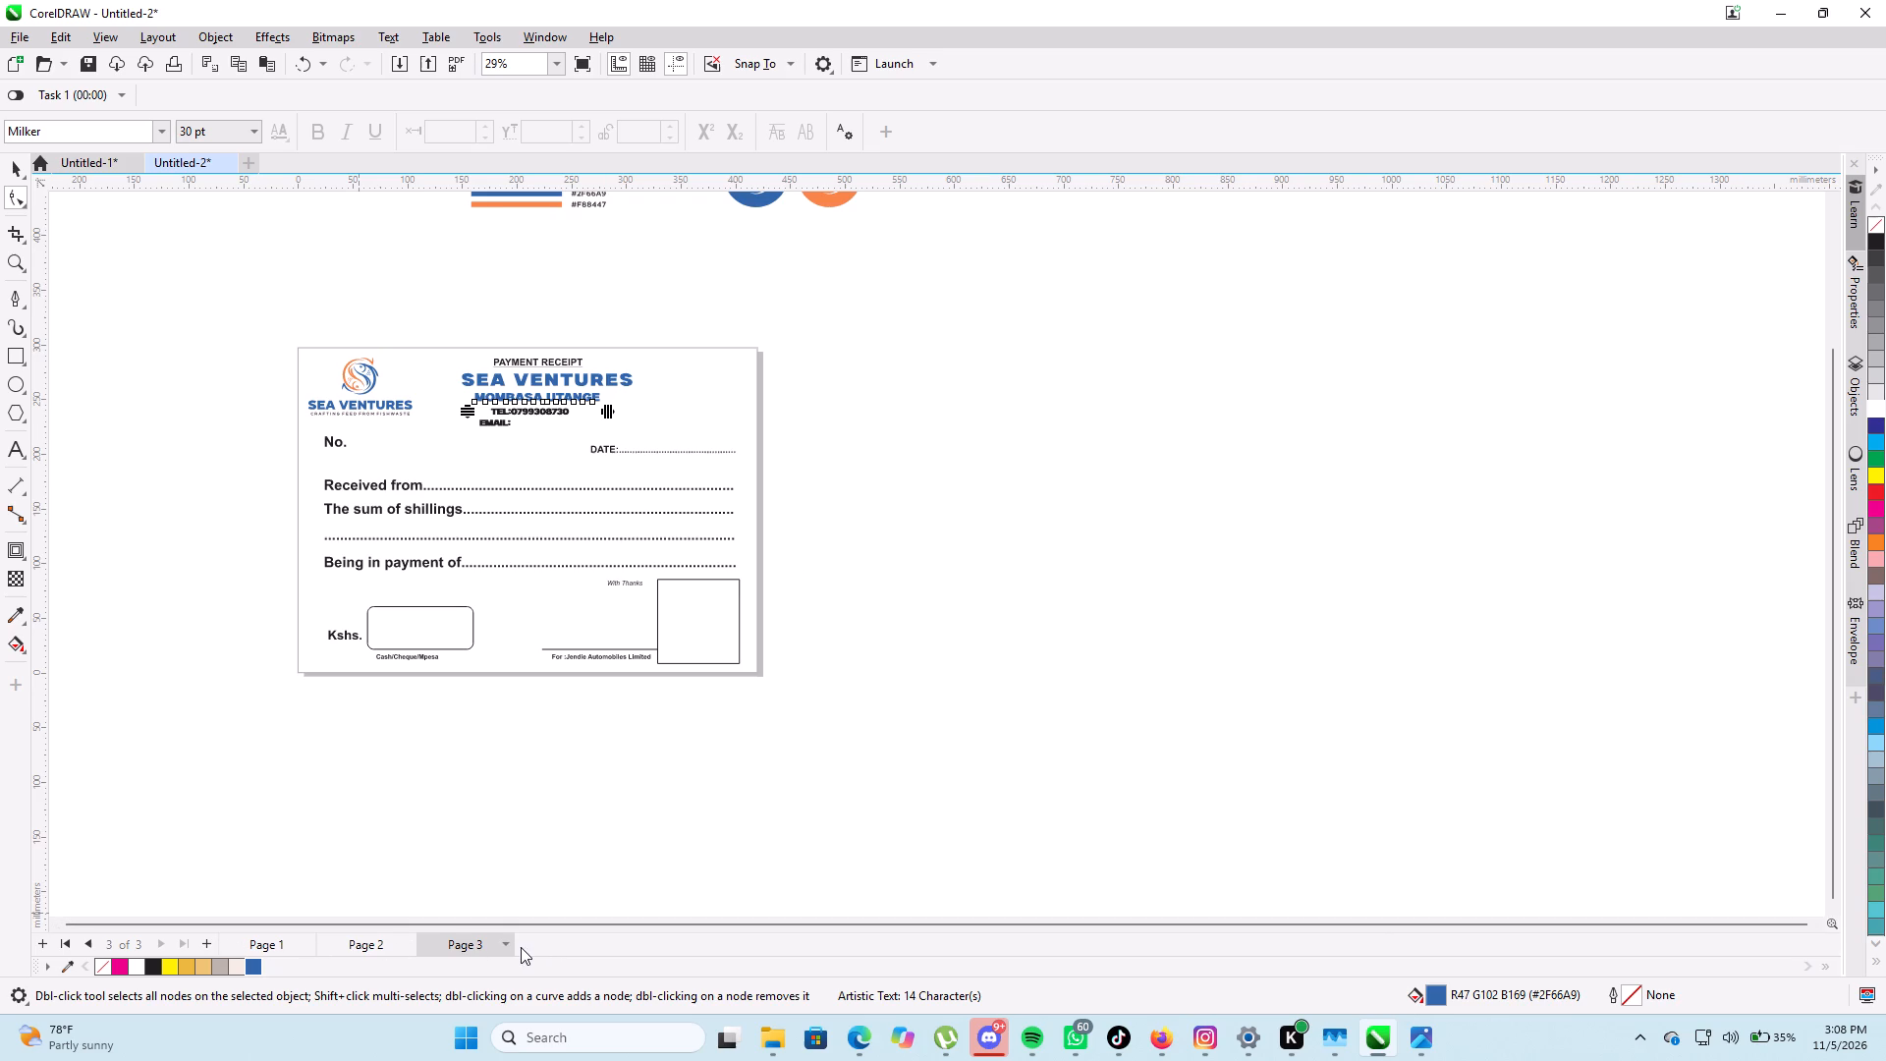
pyautogui.click(508, 945)
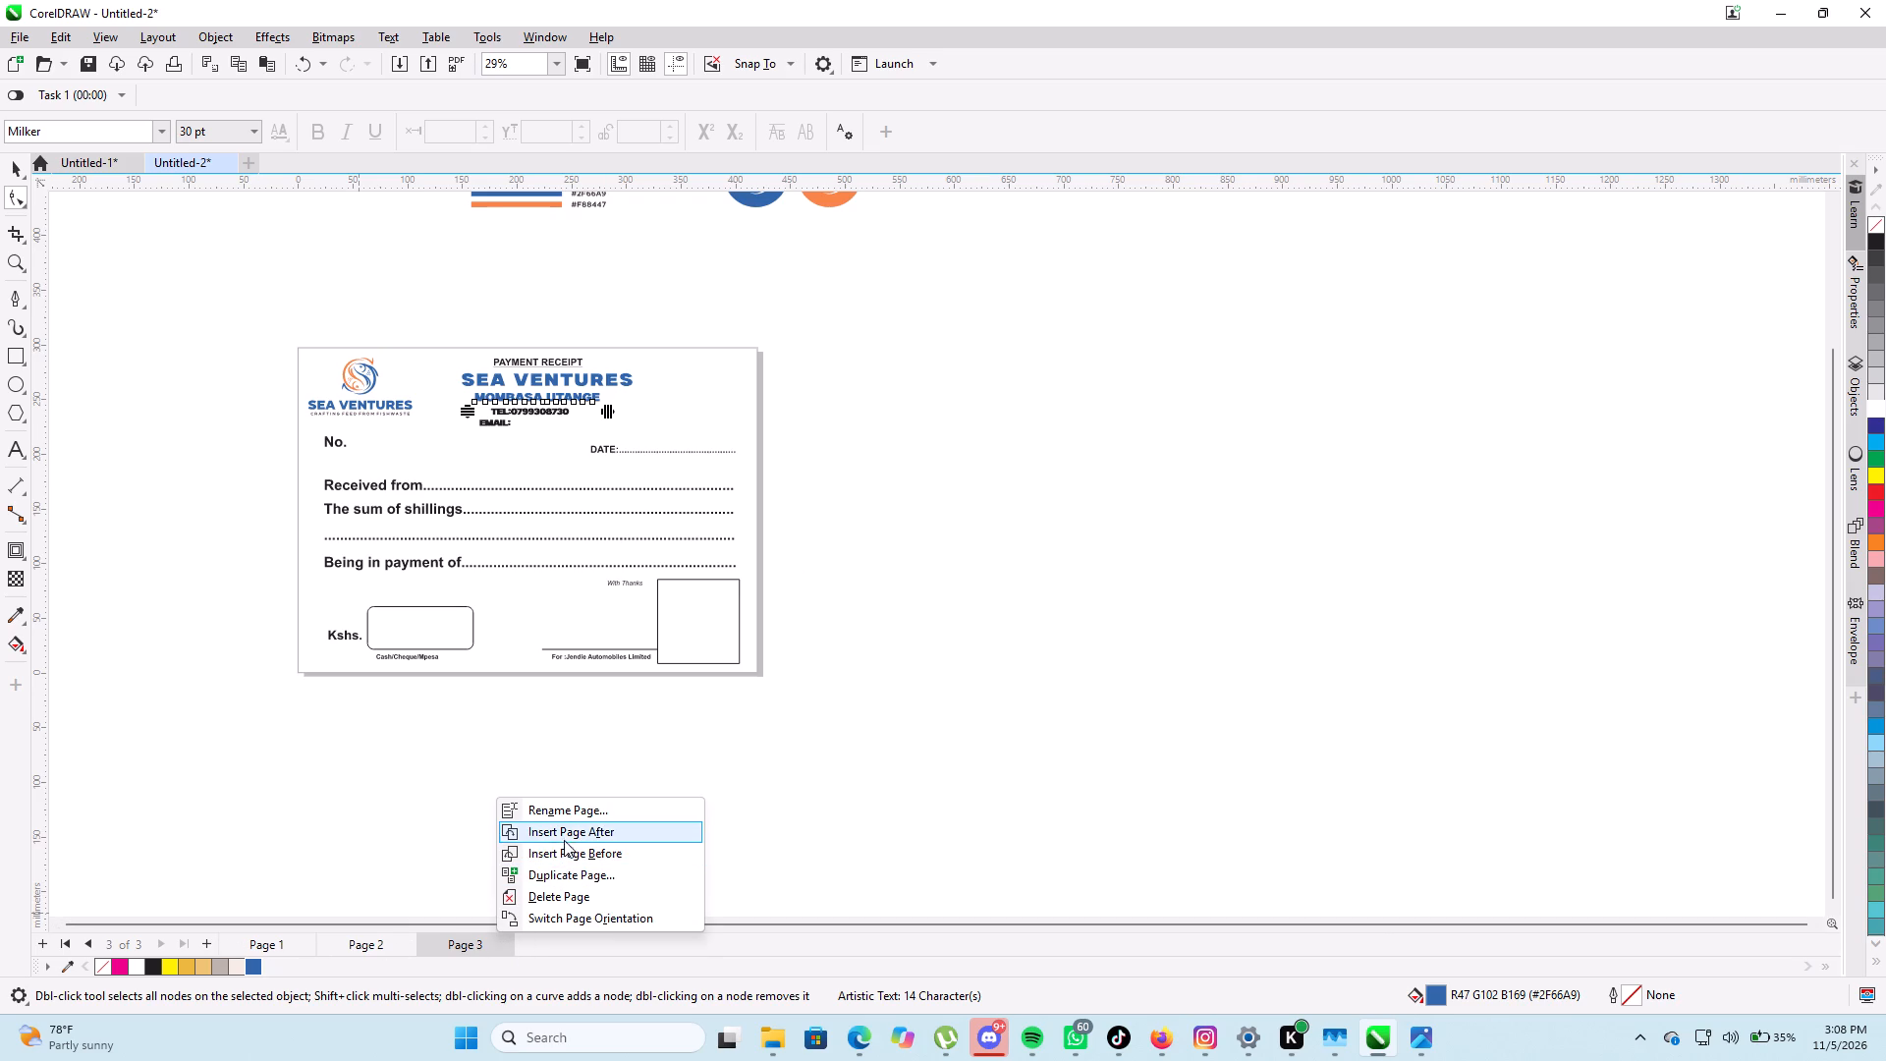
# Insert a blank fourth page directly after Page 3, the receipt page.
pyautogui.click(568, 822)
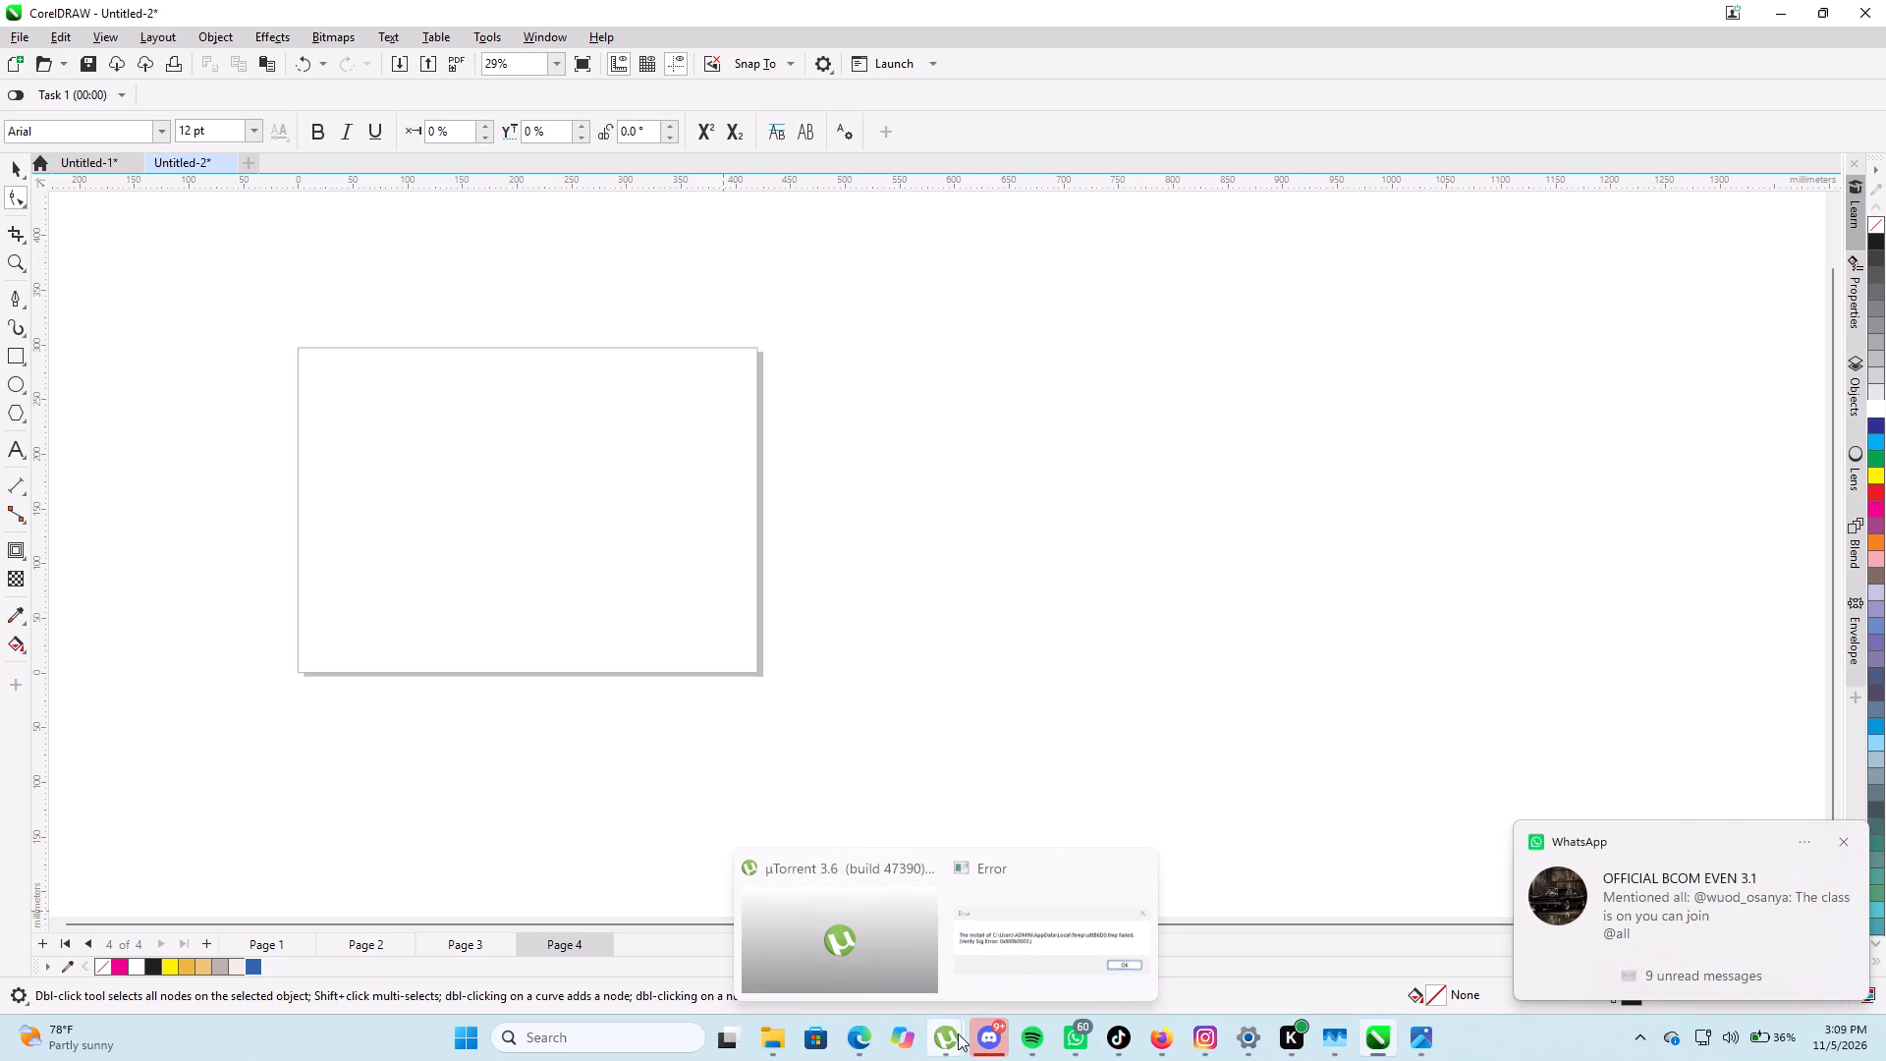
# Switch to Microsoft Edge to choose among its open browser windows.
pyautogui.click(847, 1033)
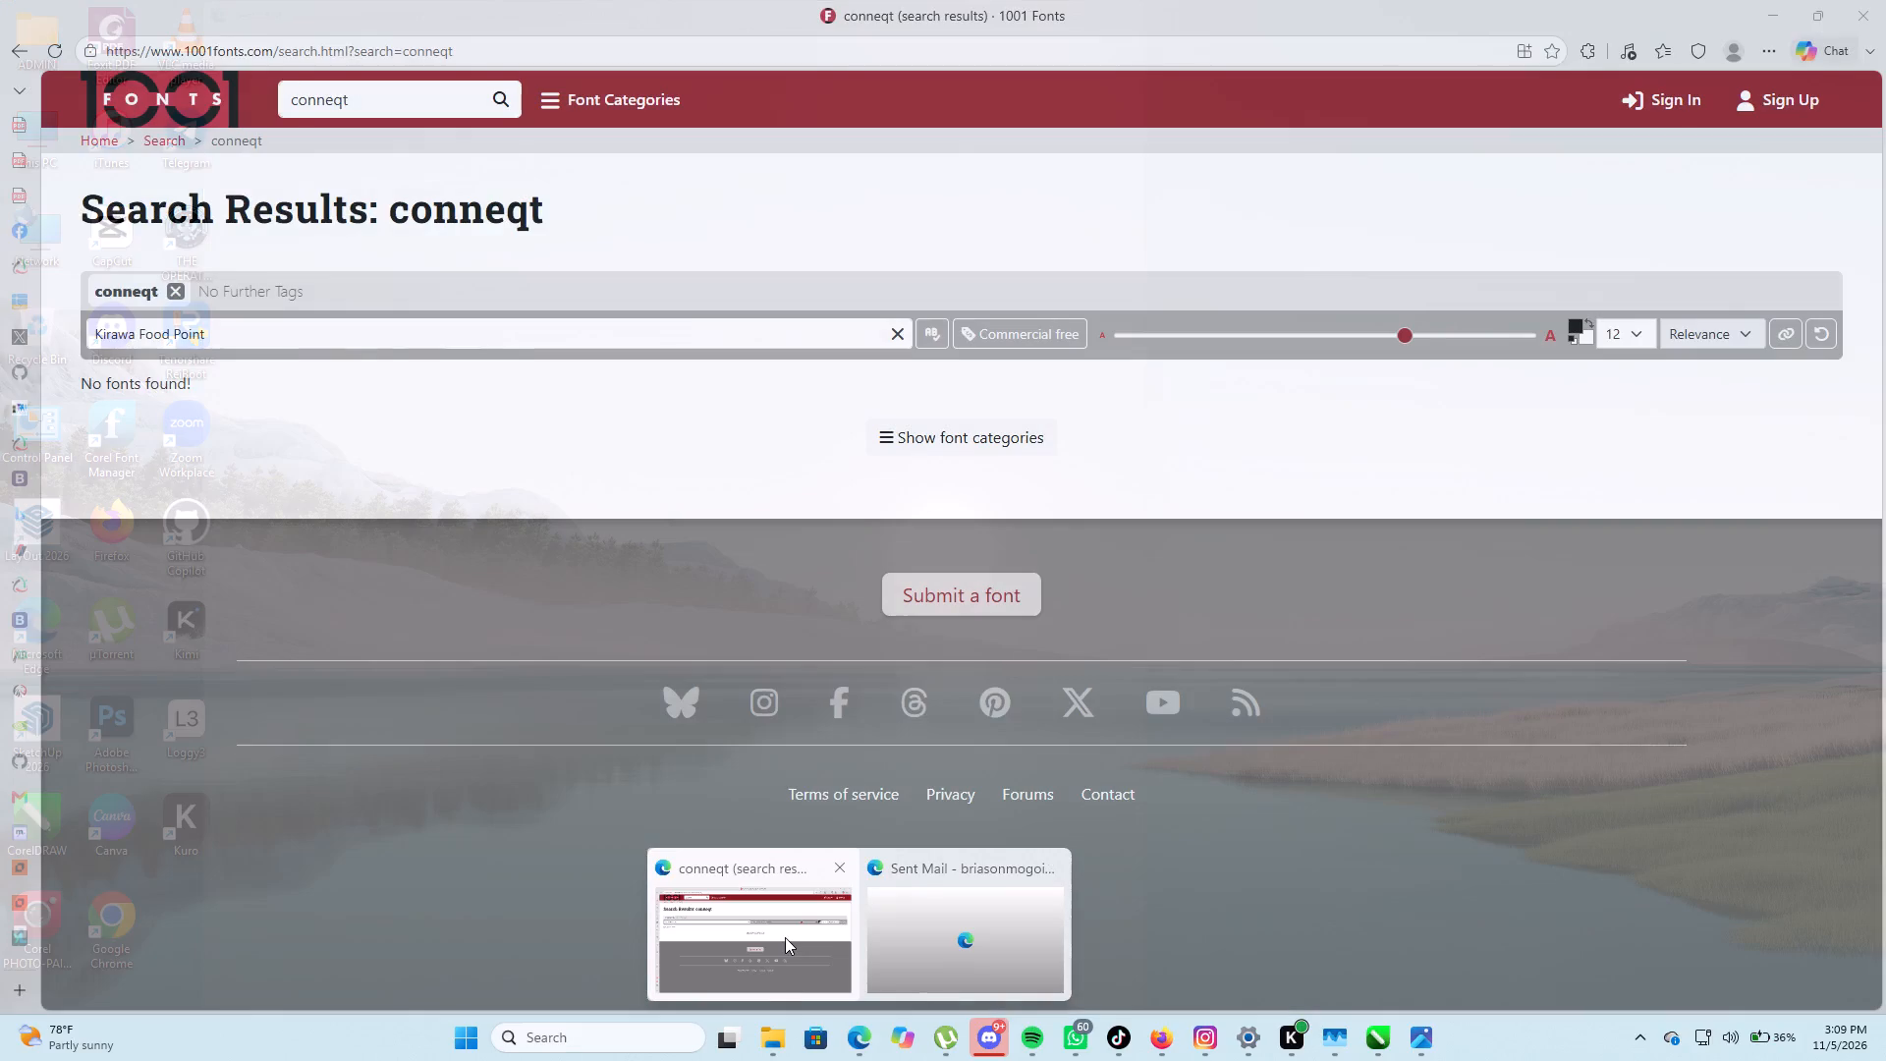
# Switch to File Explorer and look through the SEA search results and the Documents folder for a design file to reuse.
pyautogui.click(785, 937)
pyautogui.scroll(3, 8, 381)
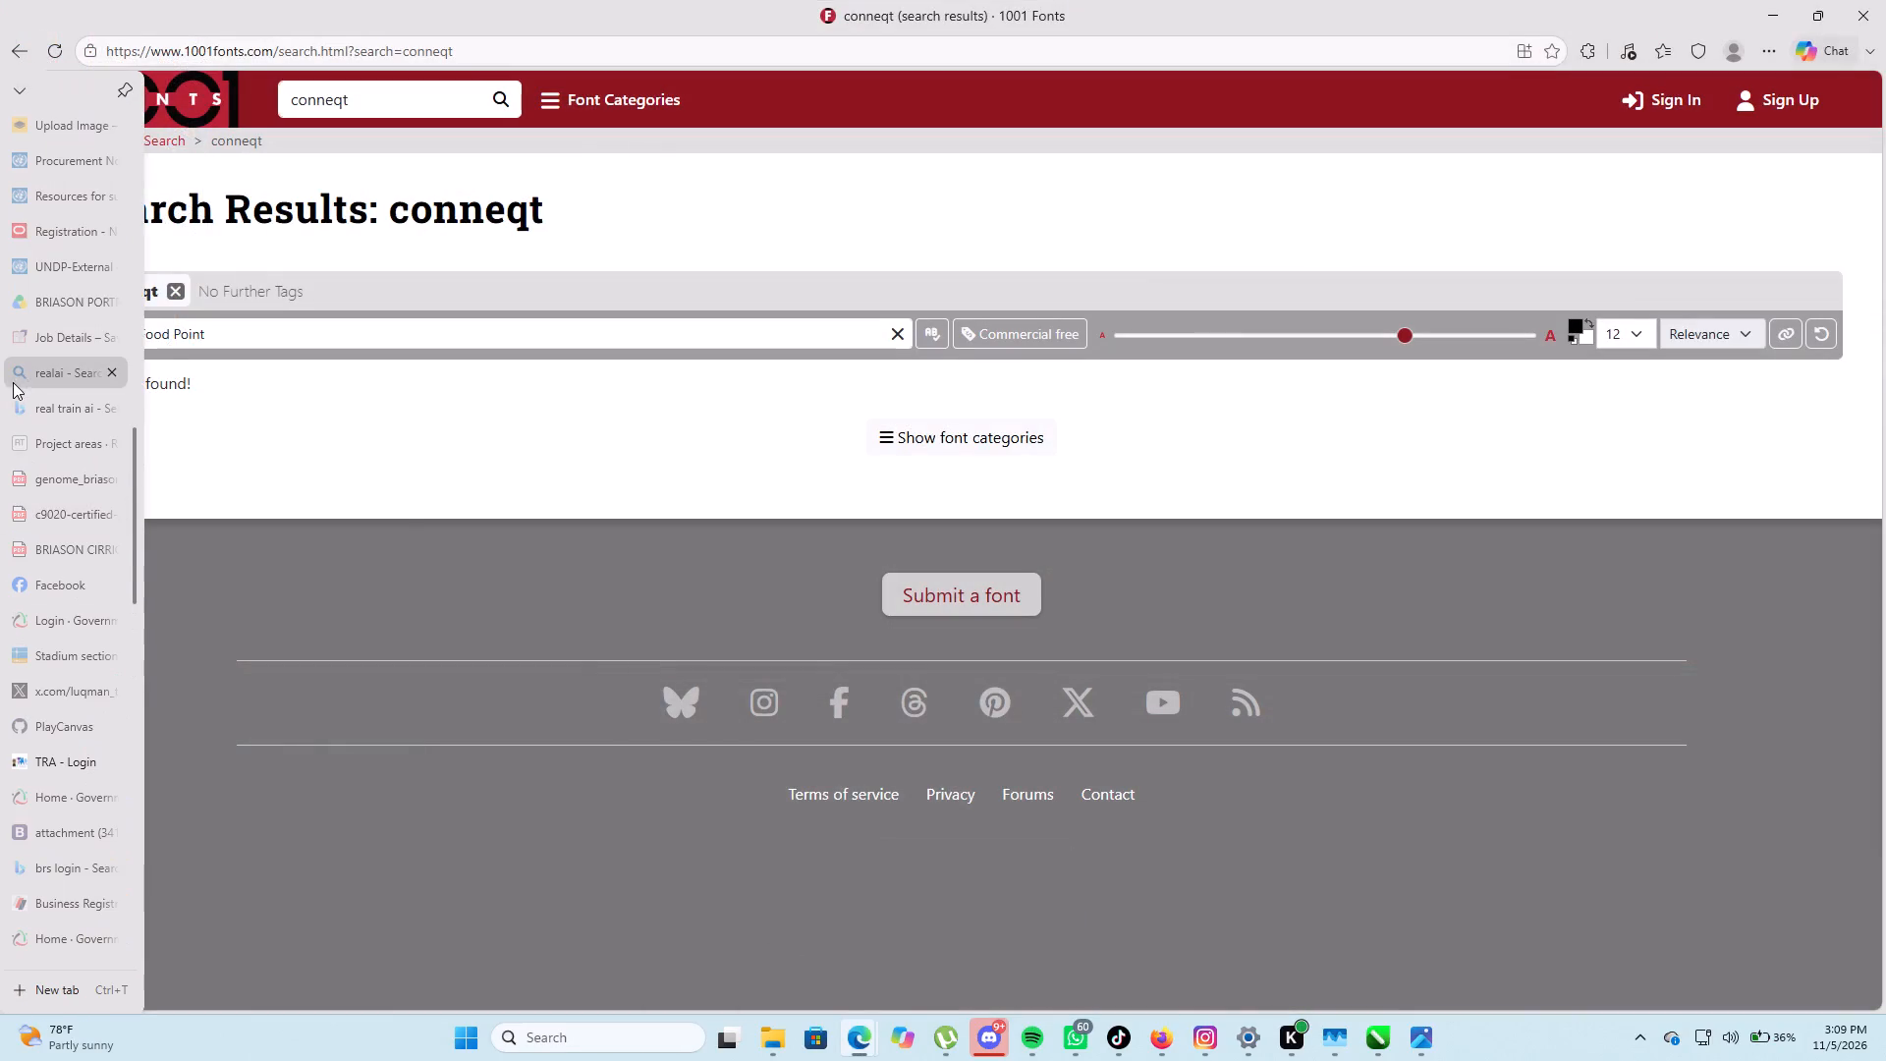
pyautogui.click(784, 1034)
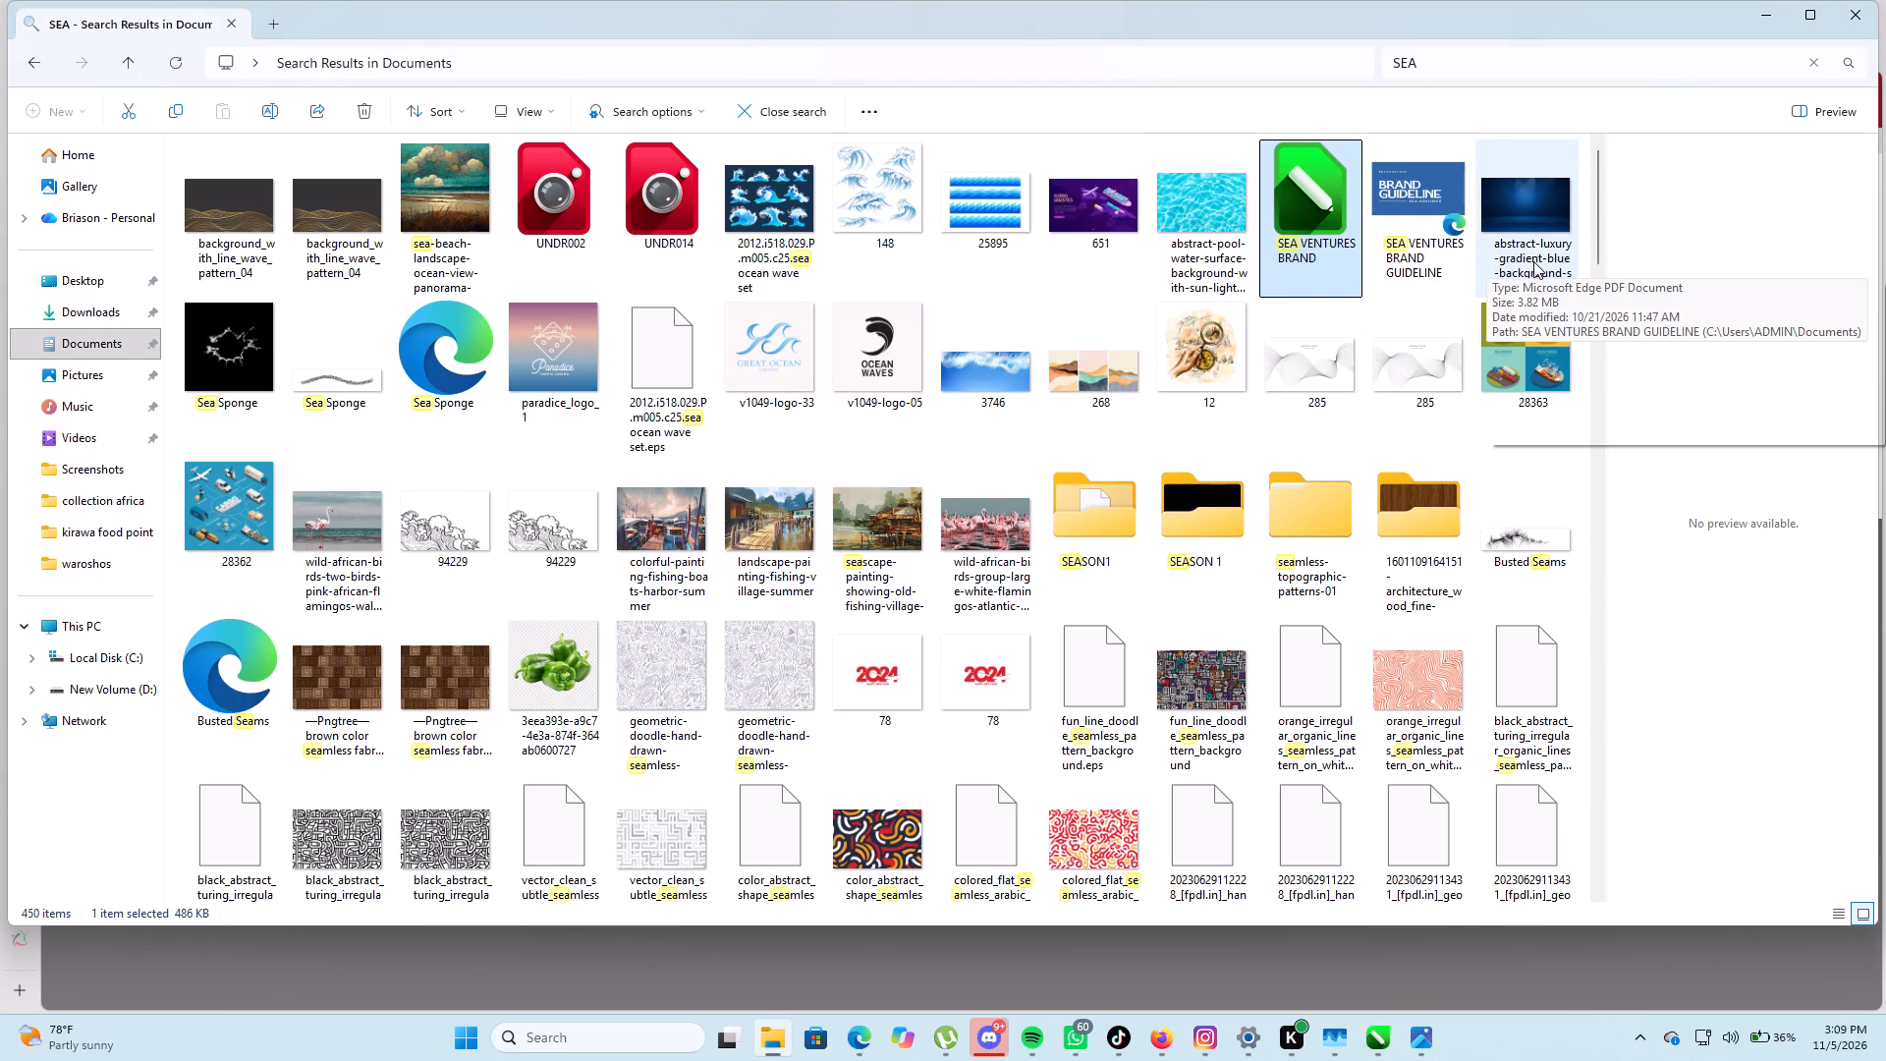
pyautogui.scroll(3, 1115, 396)
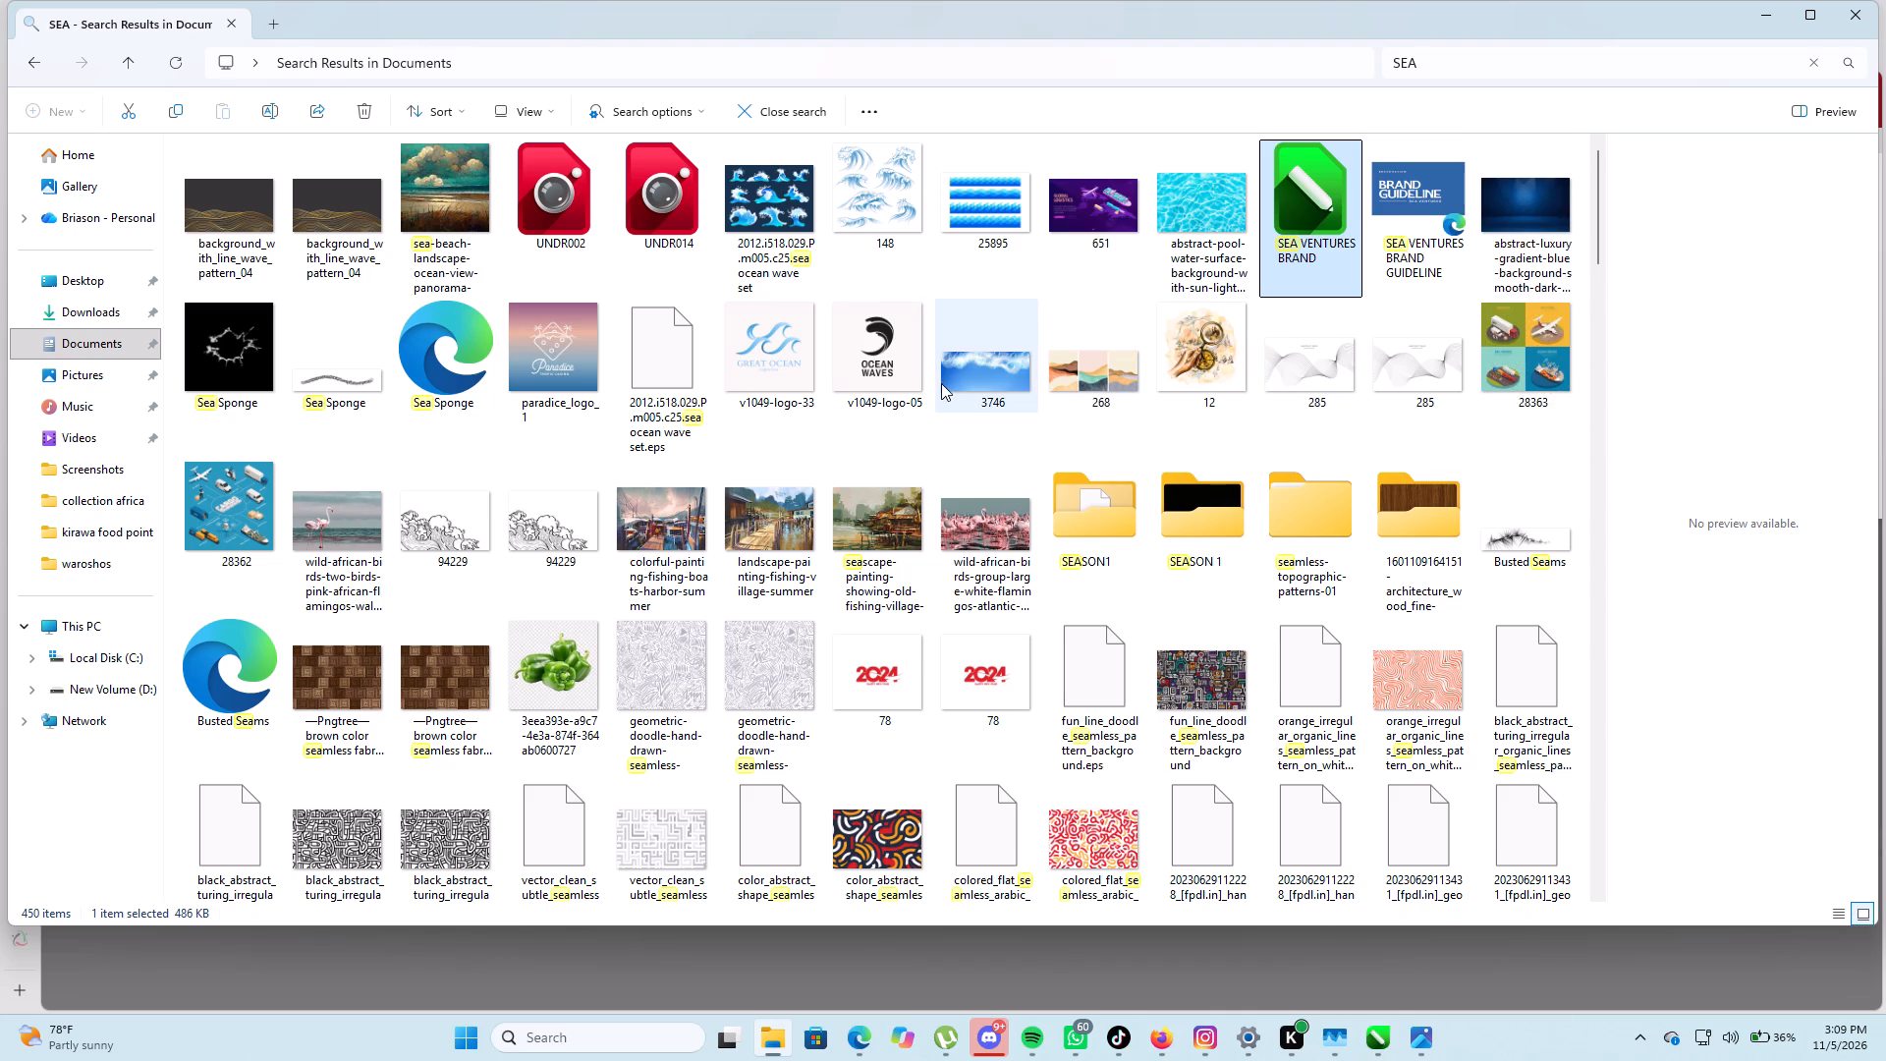
pyautogui.scroll(-4, 941, 385)
pyautogui.scroll(5, 941, 390)
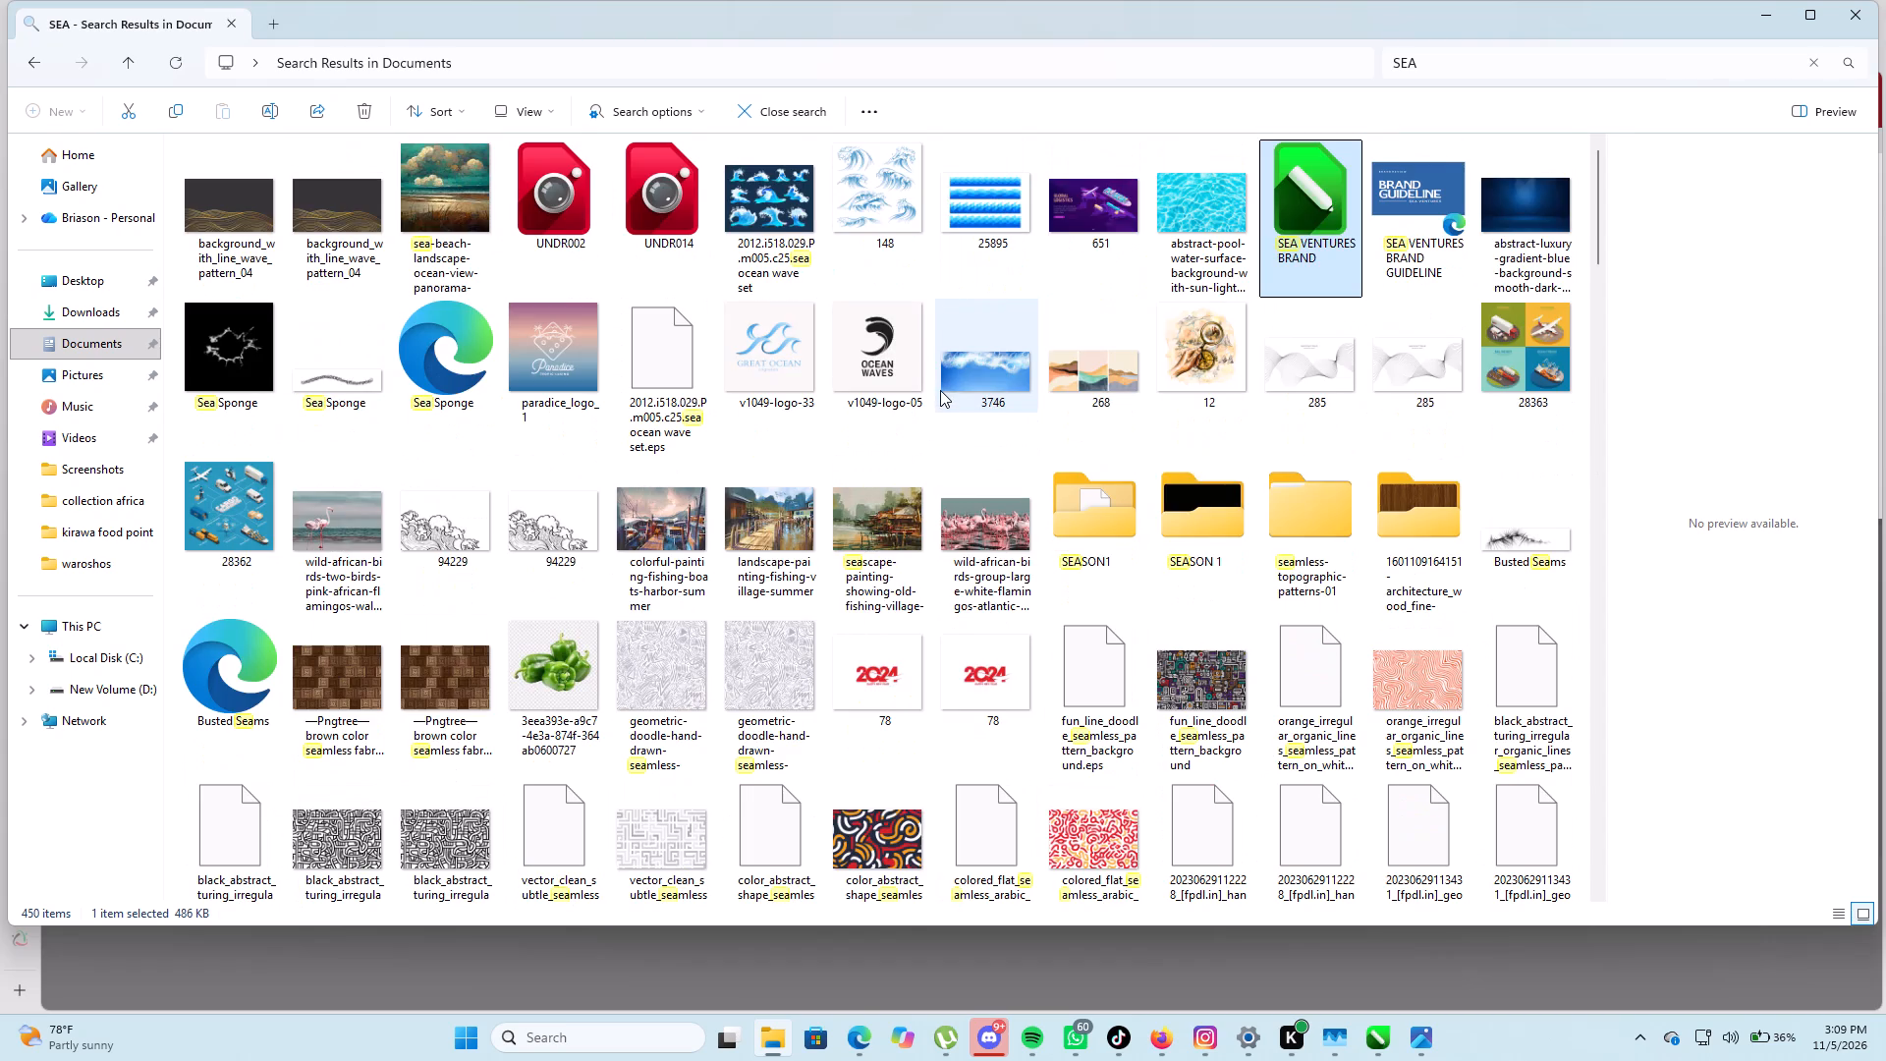
pyautogui.click(124, 356)
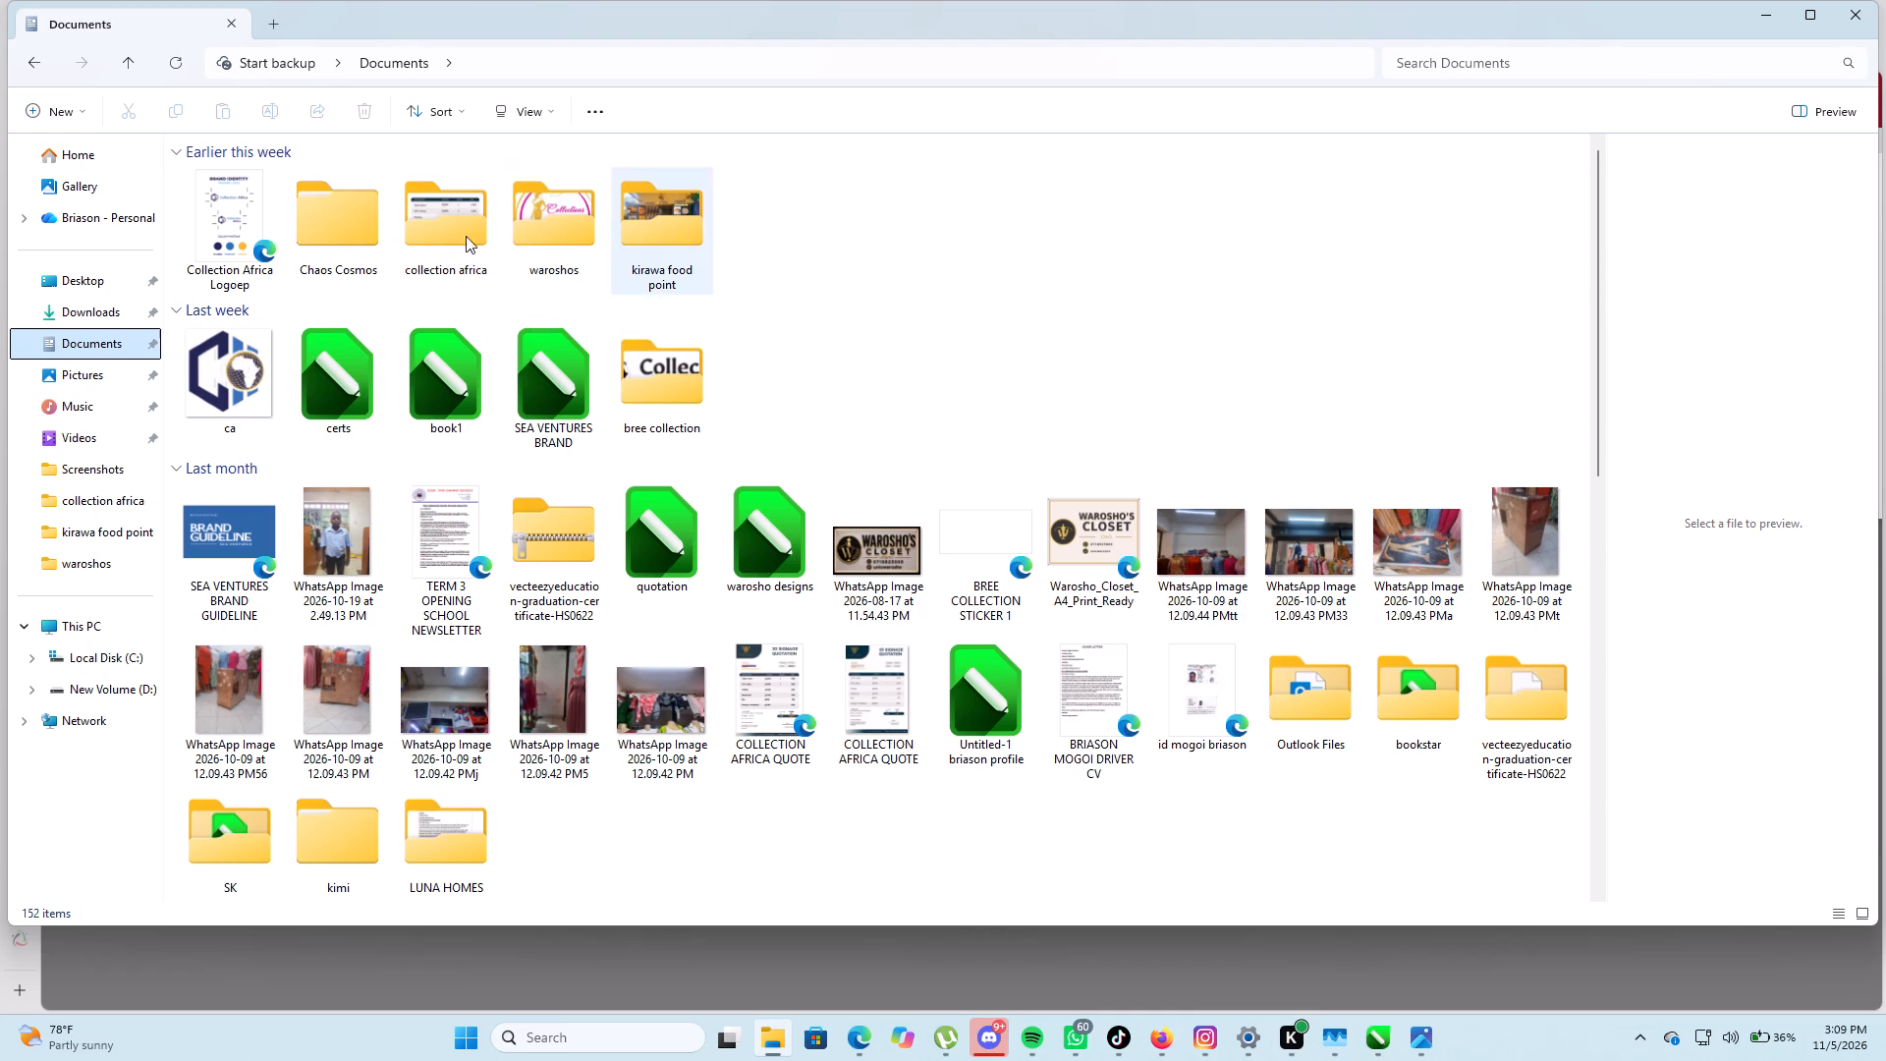
pyautogui.scroll(3, 566, 369)
pyautogui.scroll(-1, 566, 370)
pyautogui.scroll(3, 566, 370)
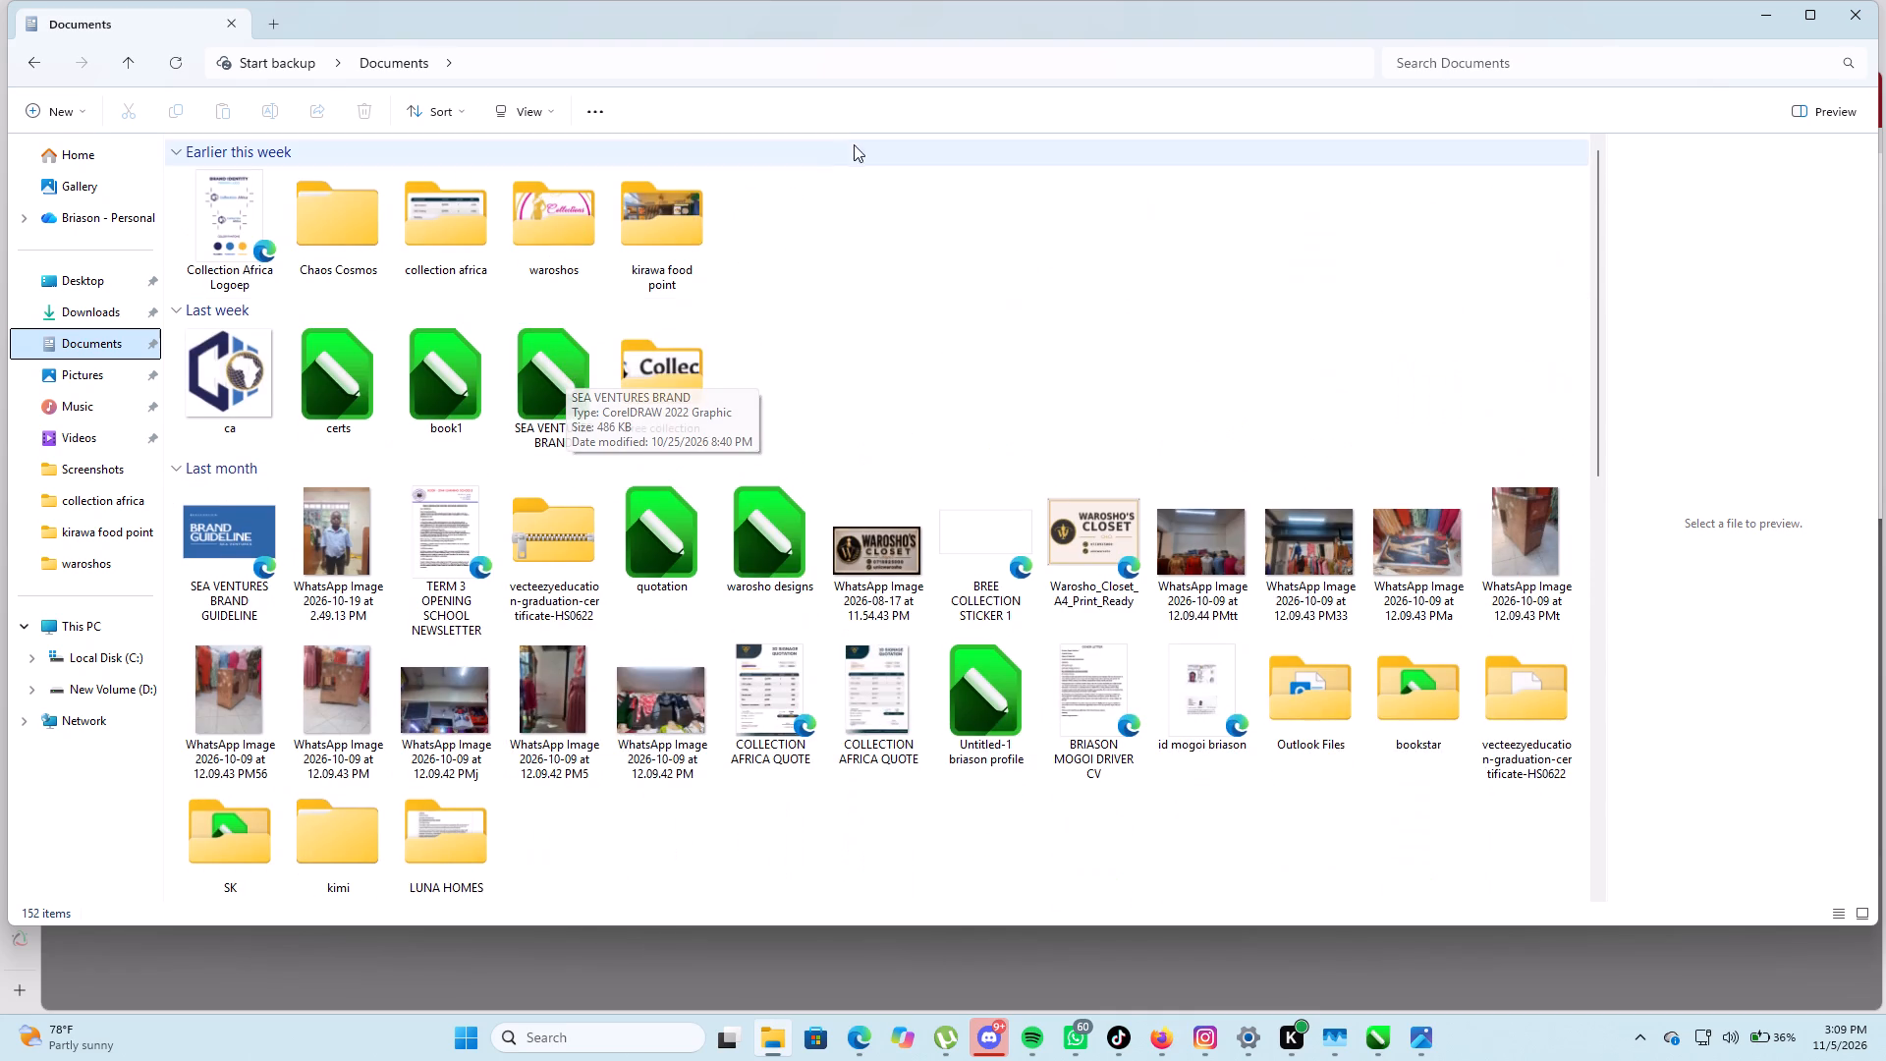
# Search Documents for "safa" and preview the safariwatch design, safariwatch receipt and delivery note design files.
pyautogui.click(1527, 51)
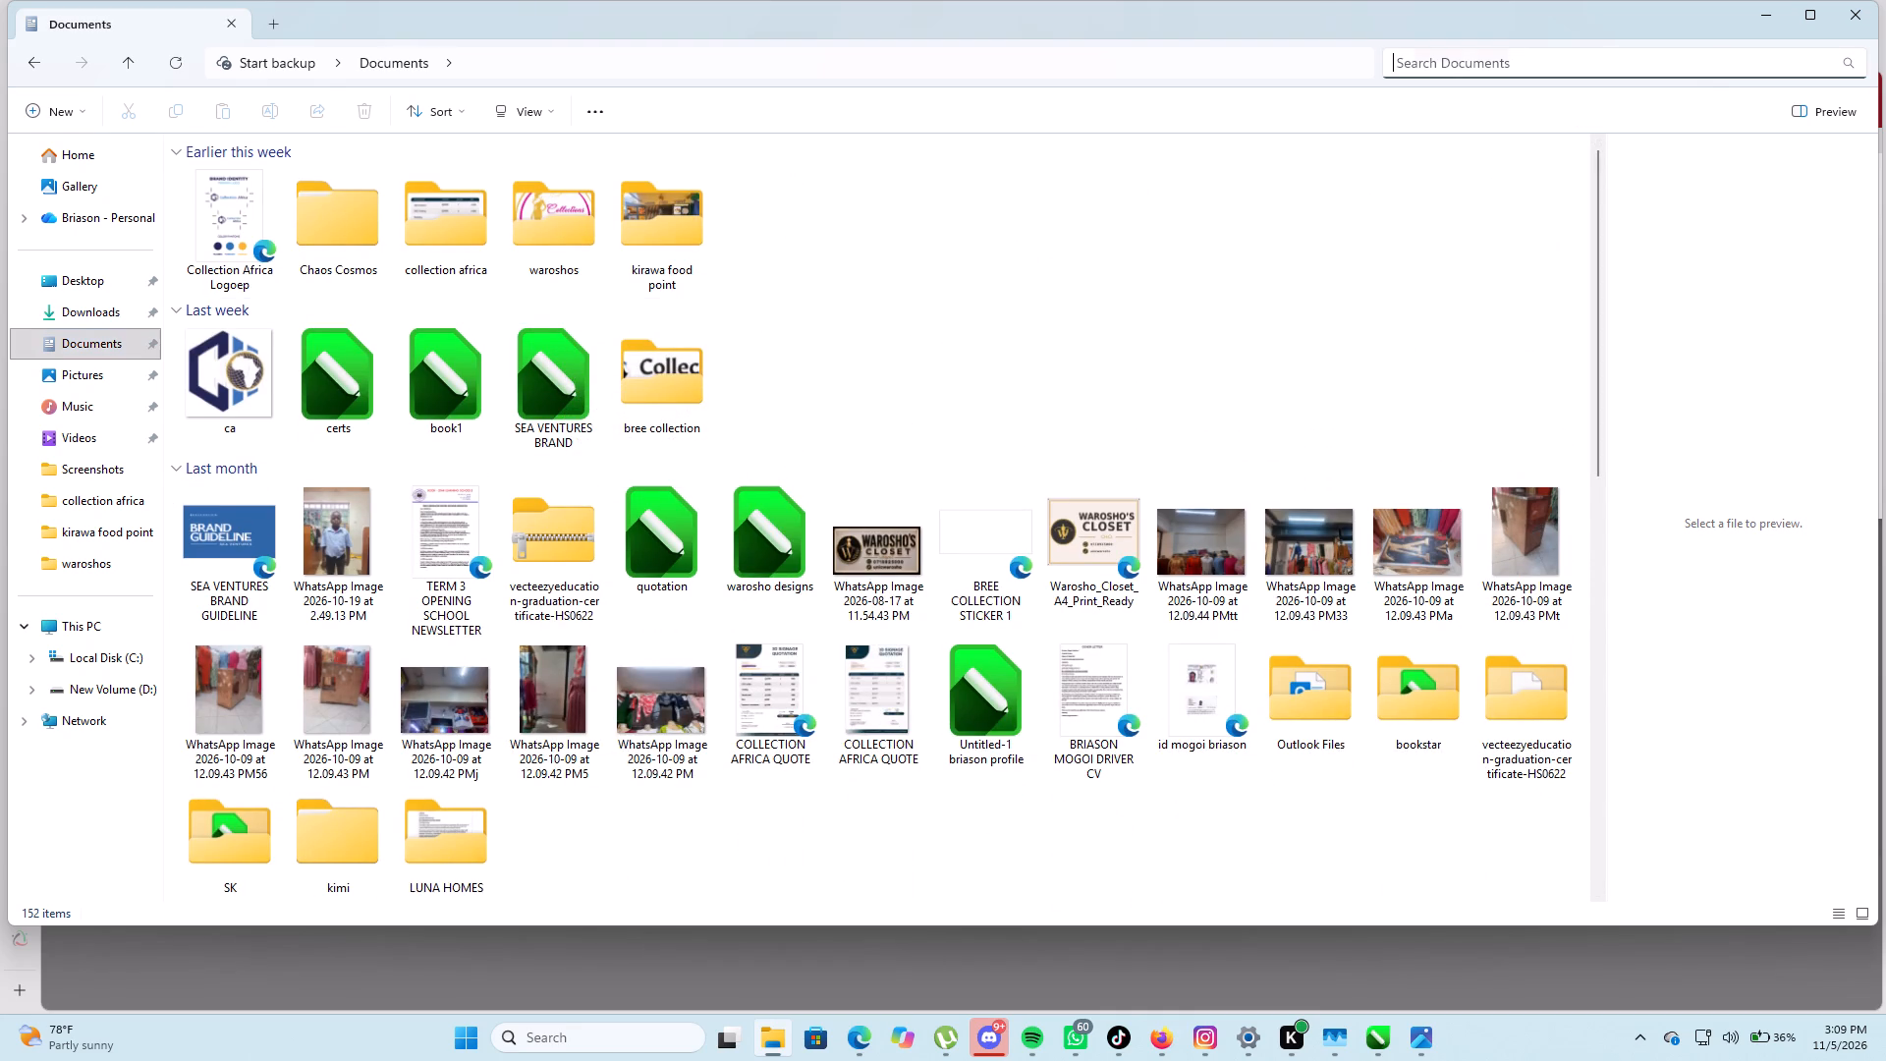
pyautogui.write('safa')
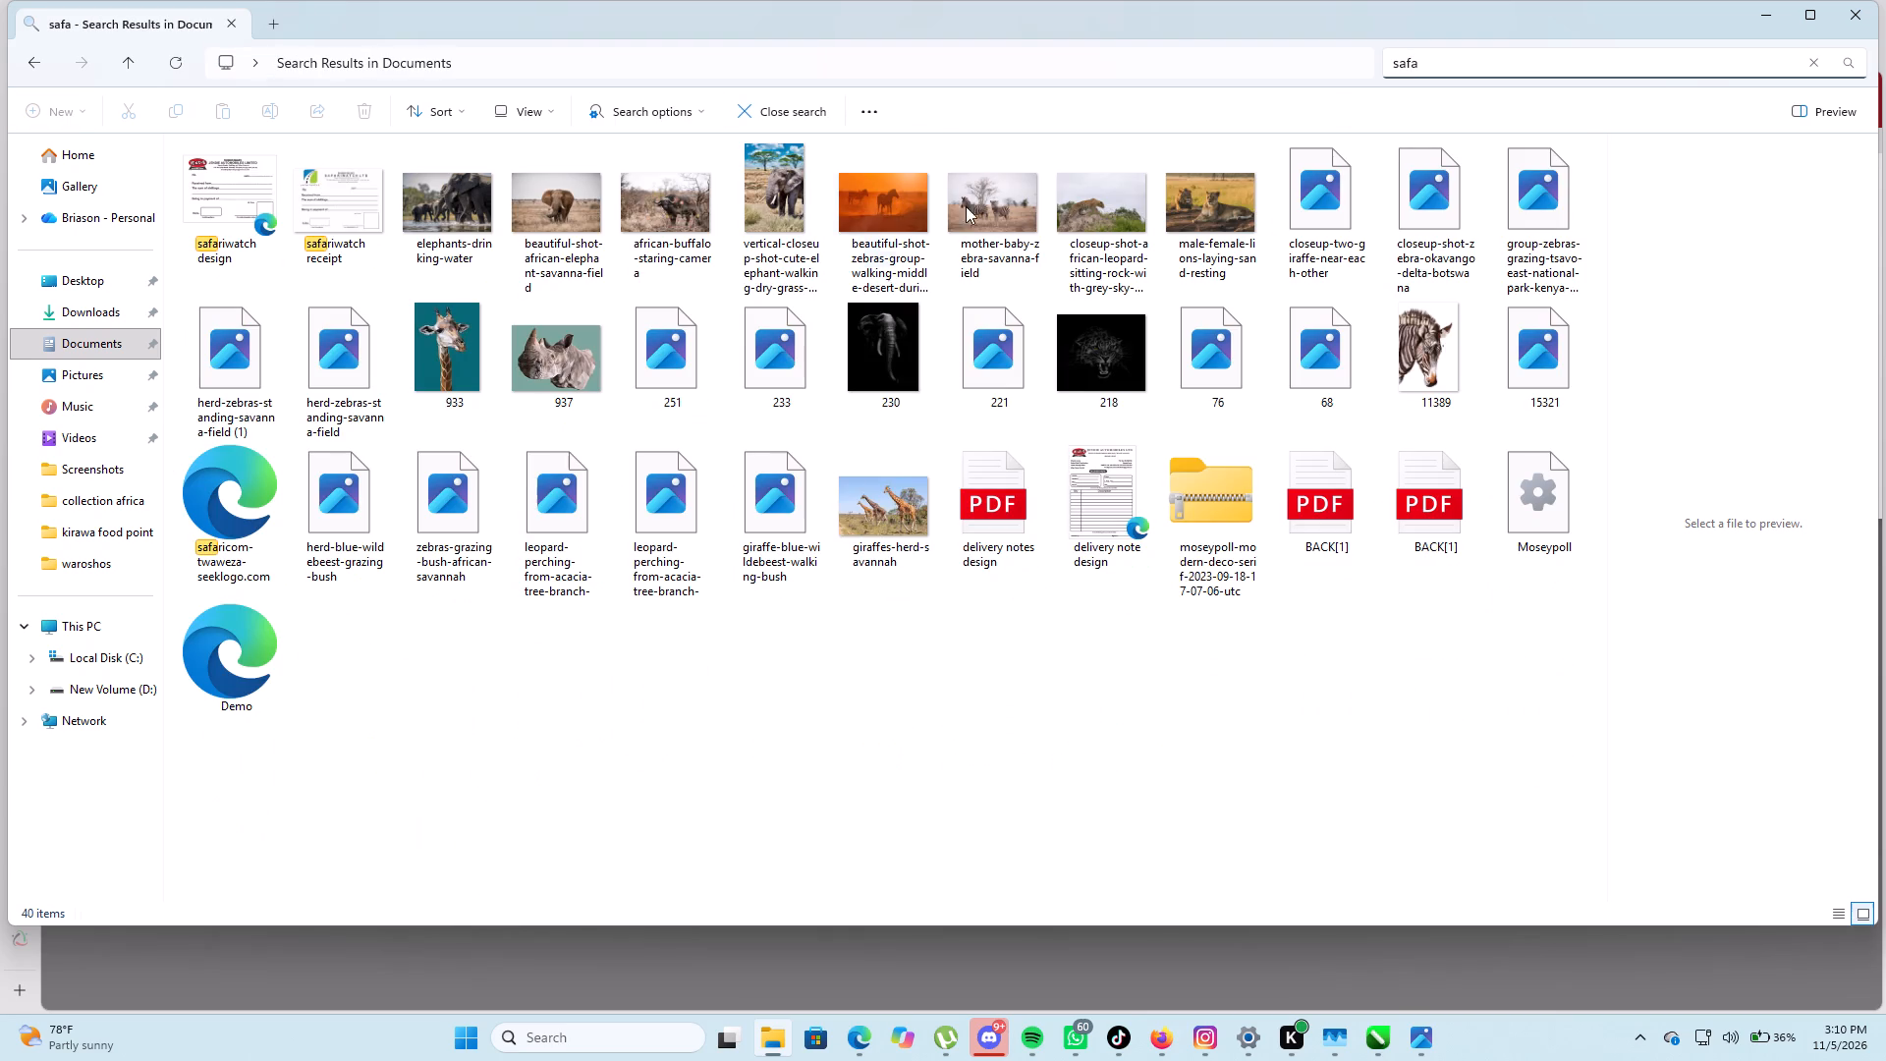
pyautogui.click(248, 191)
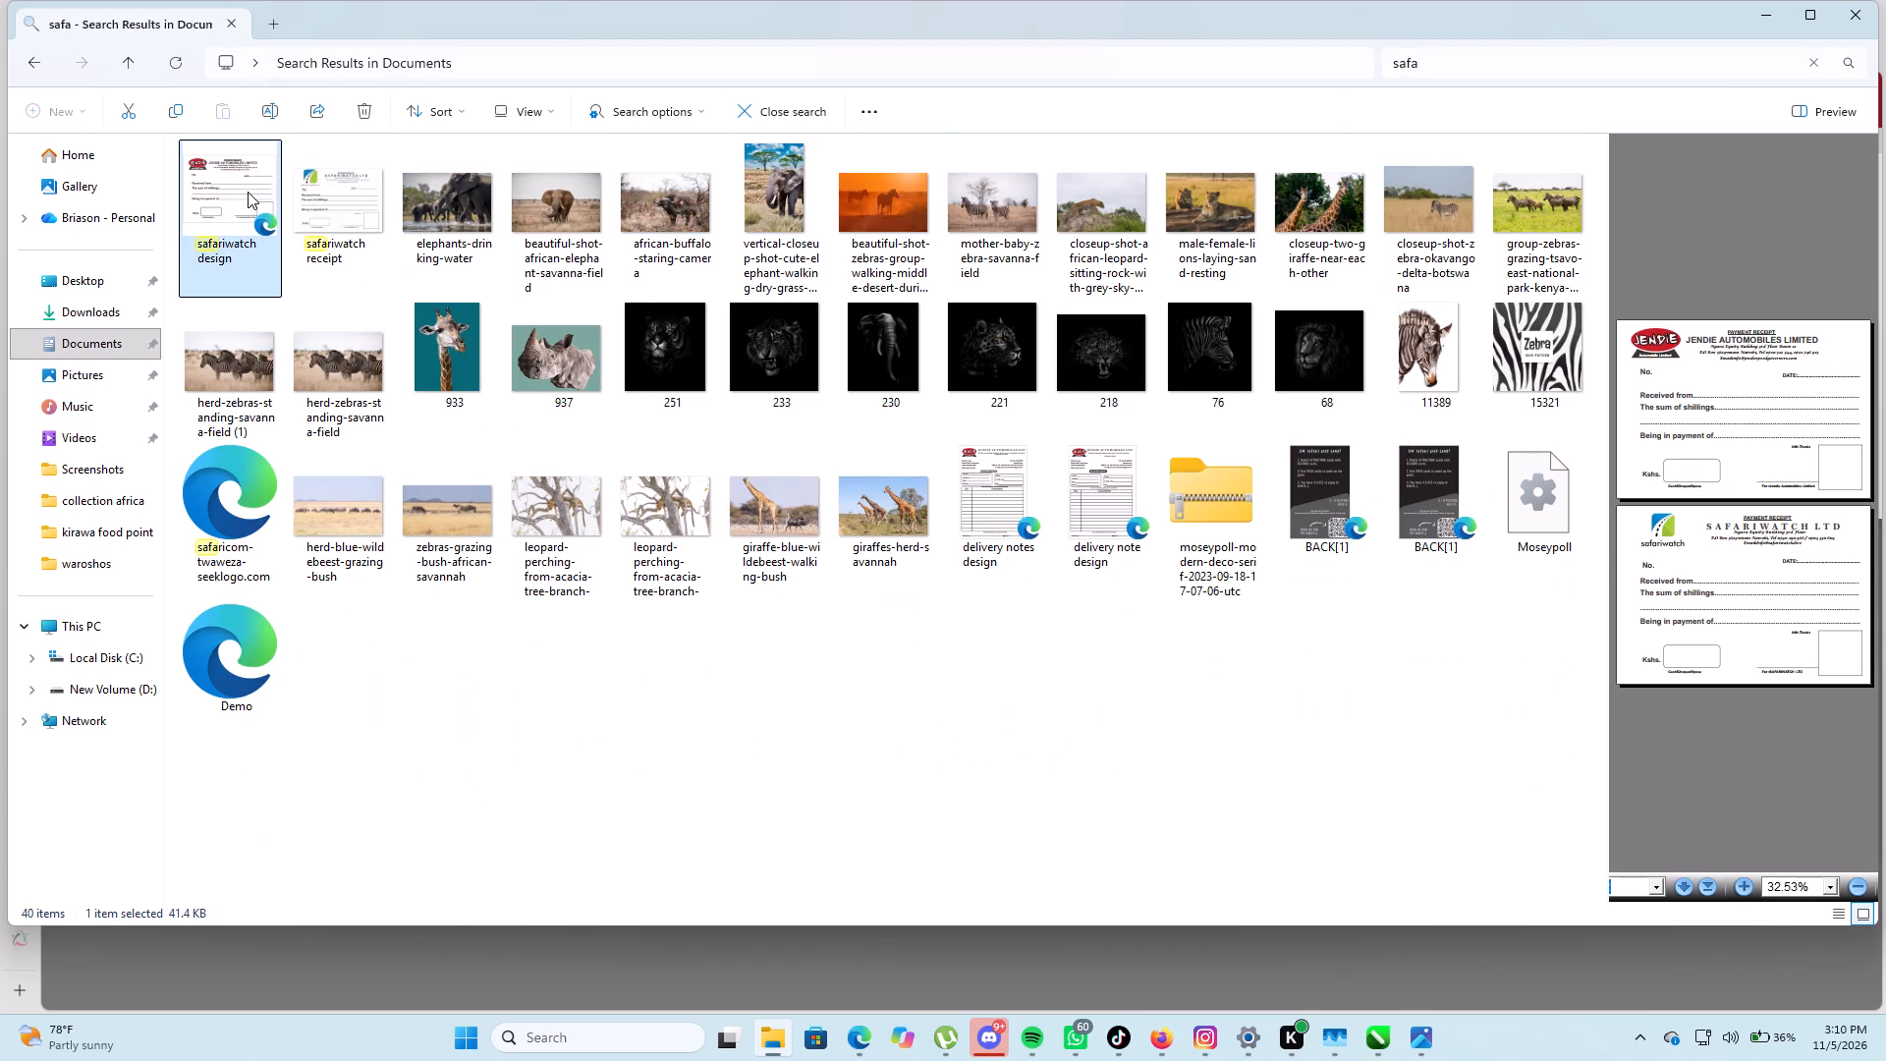
pyautogui.click(347, 202)
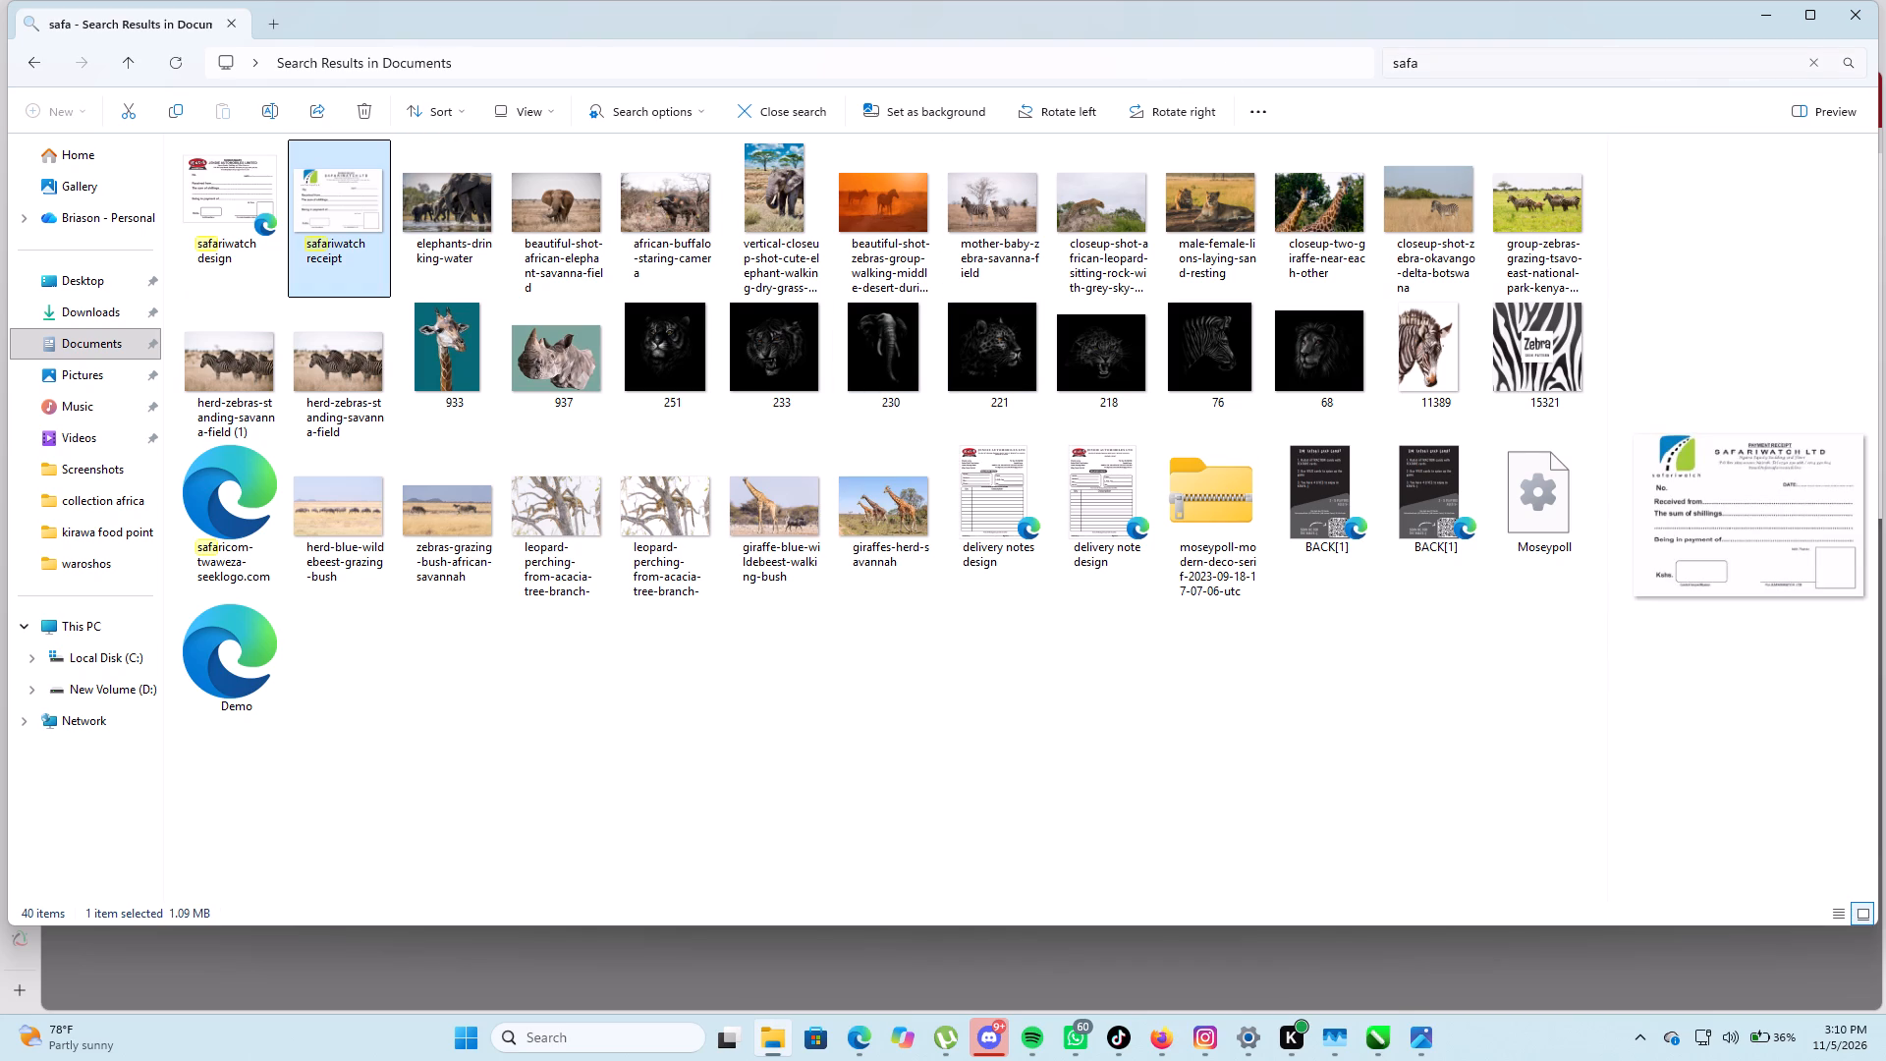
pyautogui.click(1107, 512)
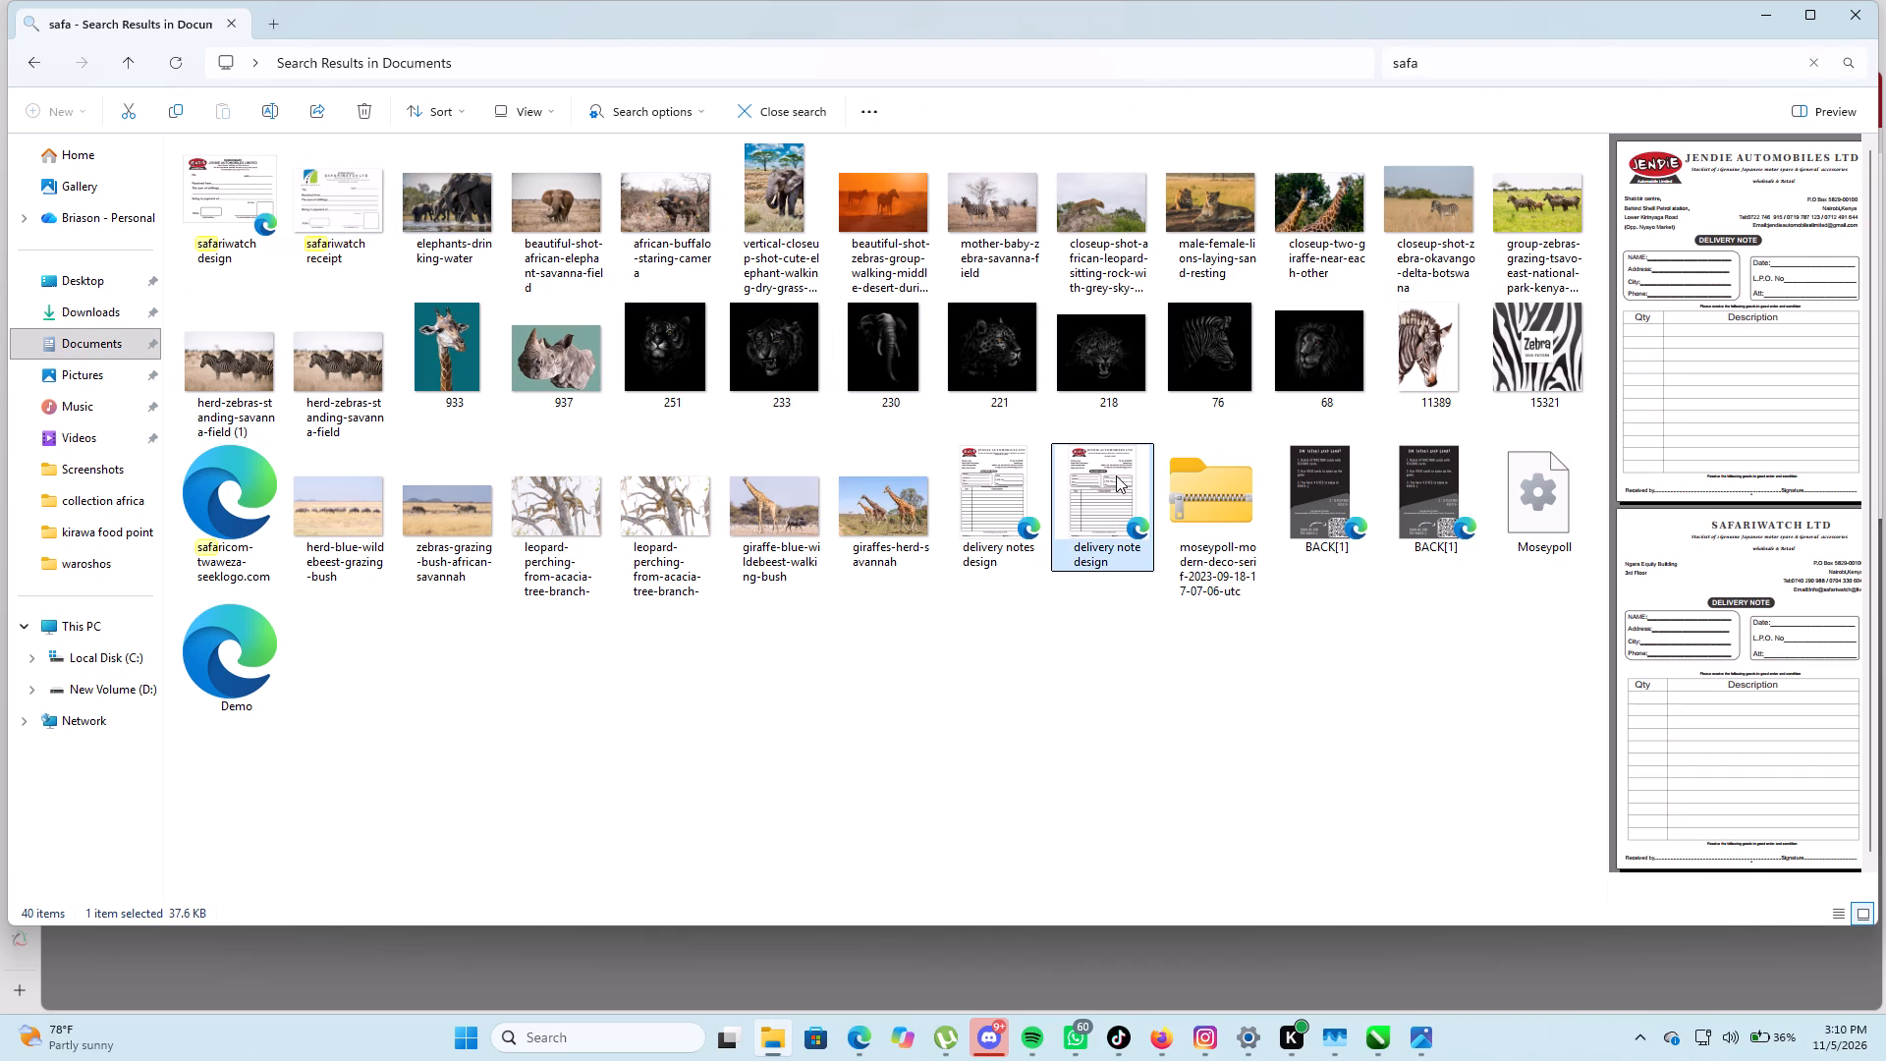
# Import only page 2 of the delivery note design PDF into Page 4 of the CorelDRAW document, with text as curves.
pyautogui.moveTo(1118, 521); pyautogui.dragTo(1122, 598)
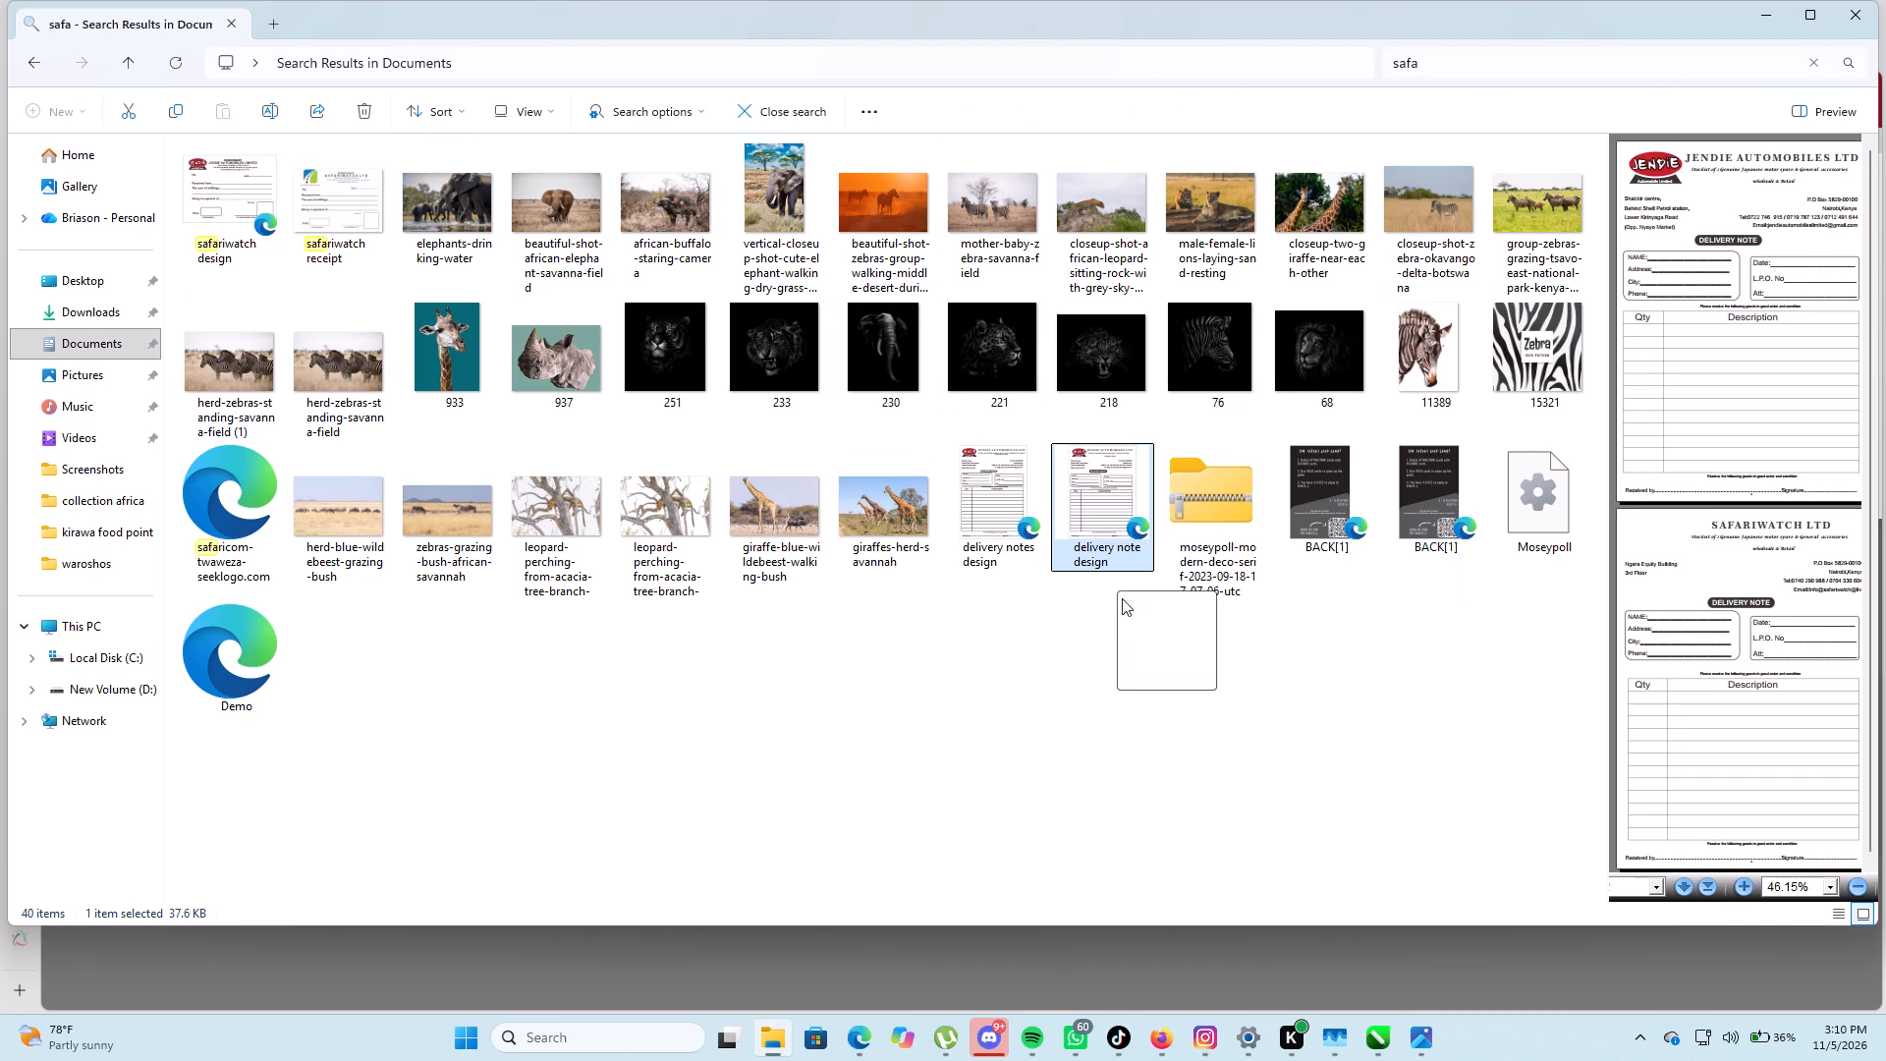
pyautogui.moveTo(1122, 598); pyautogui.dragTo(1380, 1033)
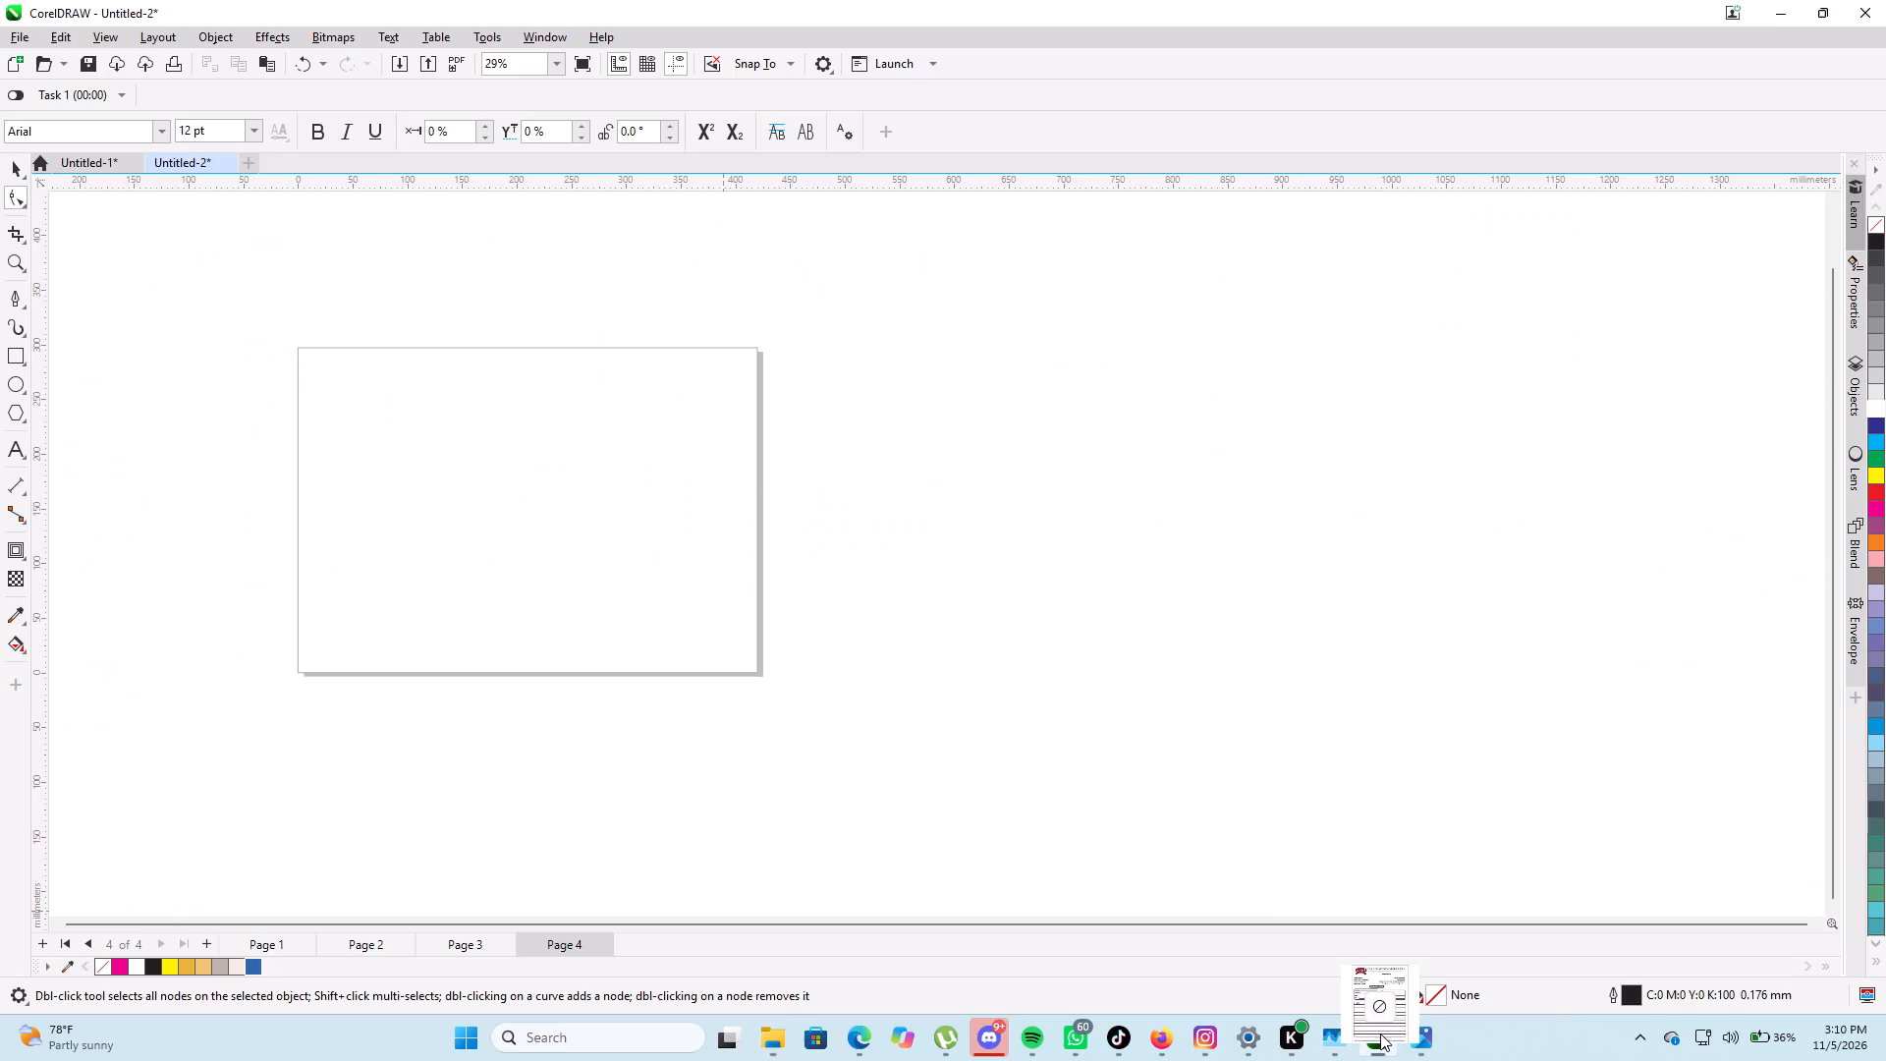
pyautogui.moveTo(1380, 1033); pyautogui.dragTo(1085, 746)
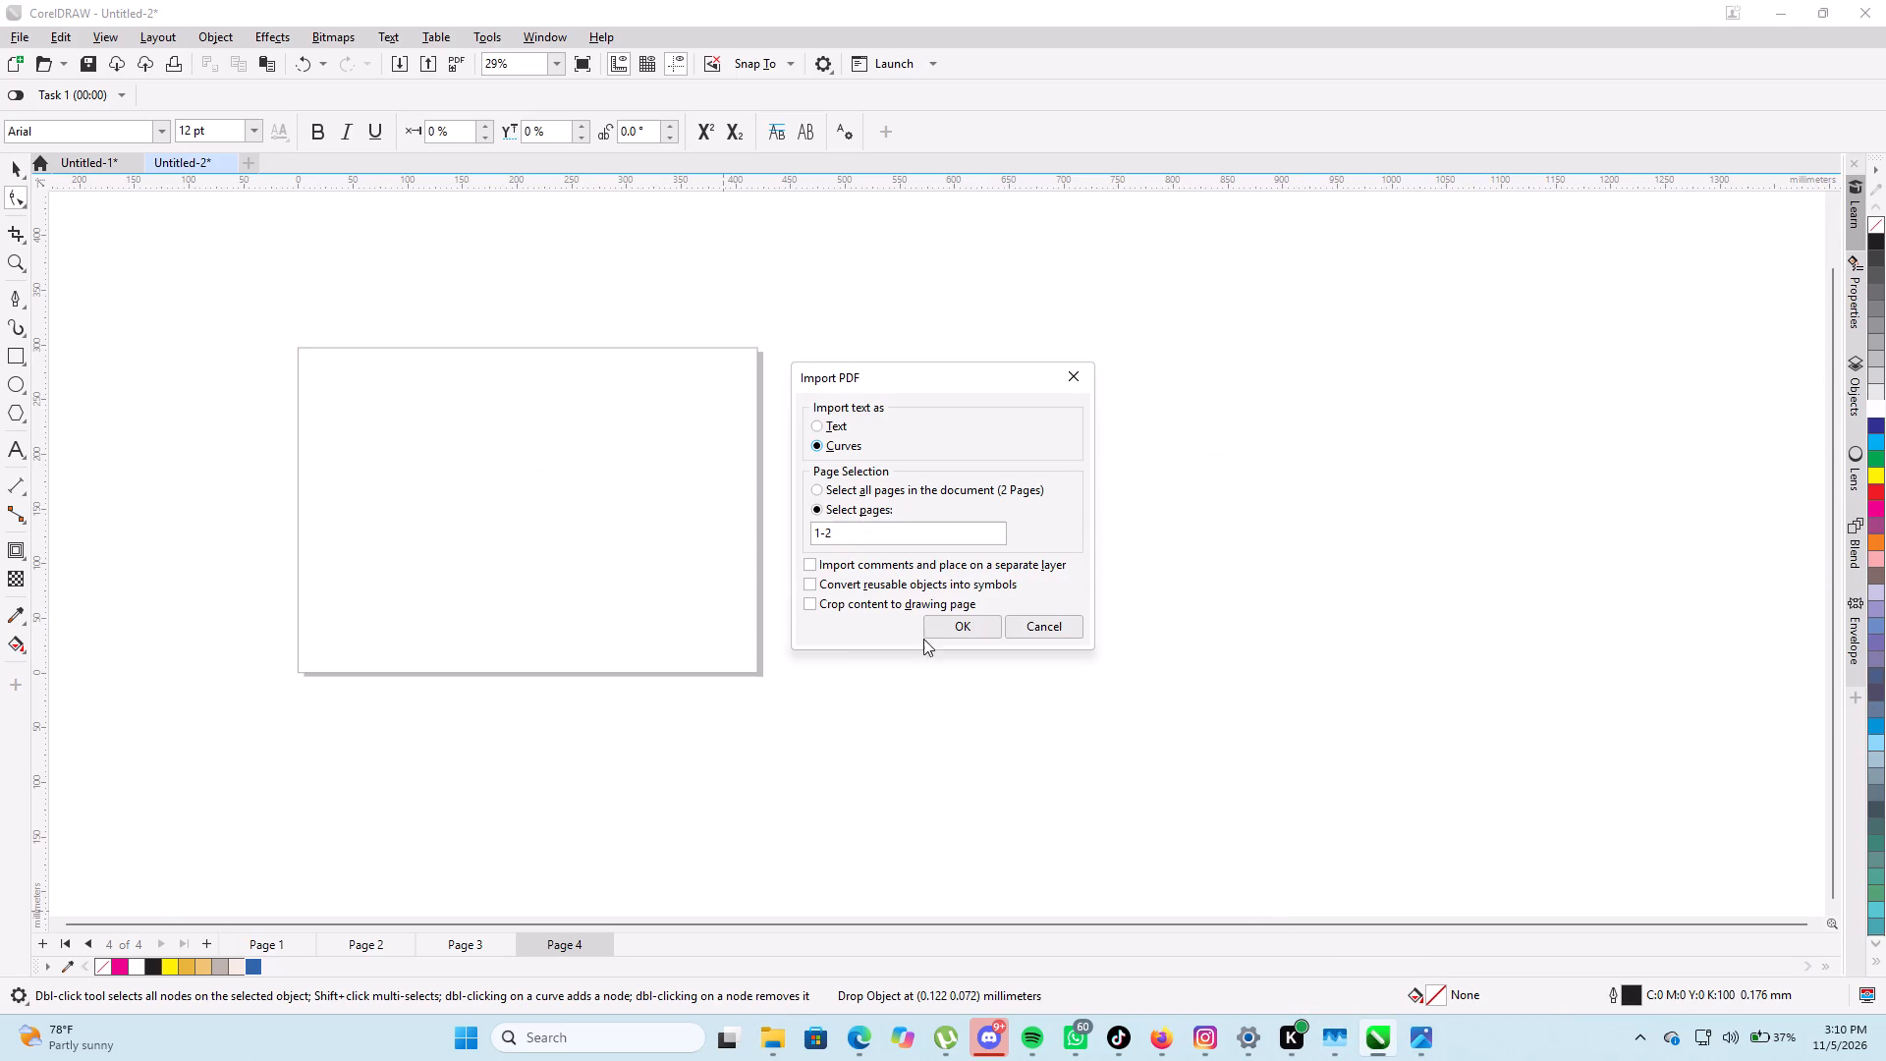
pyautogui.click(820, 534)
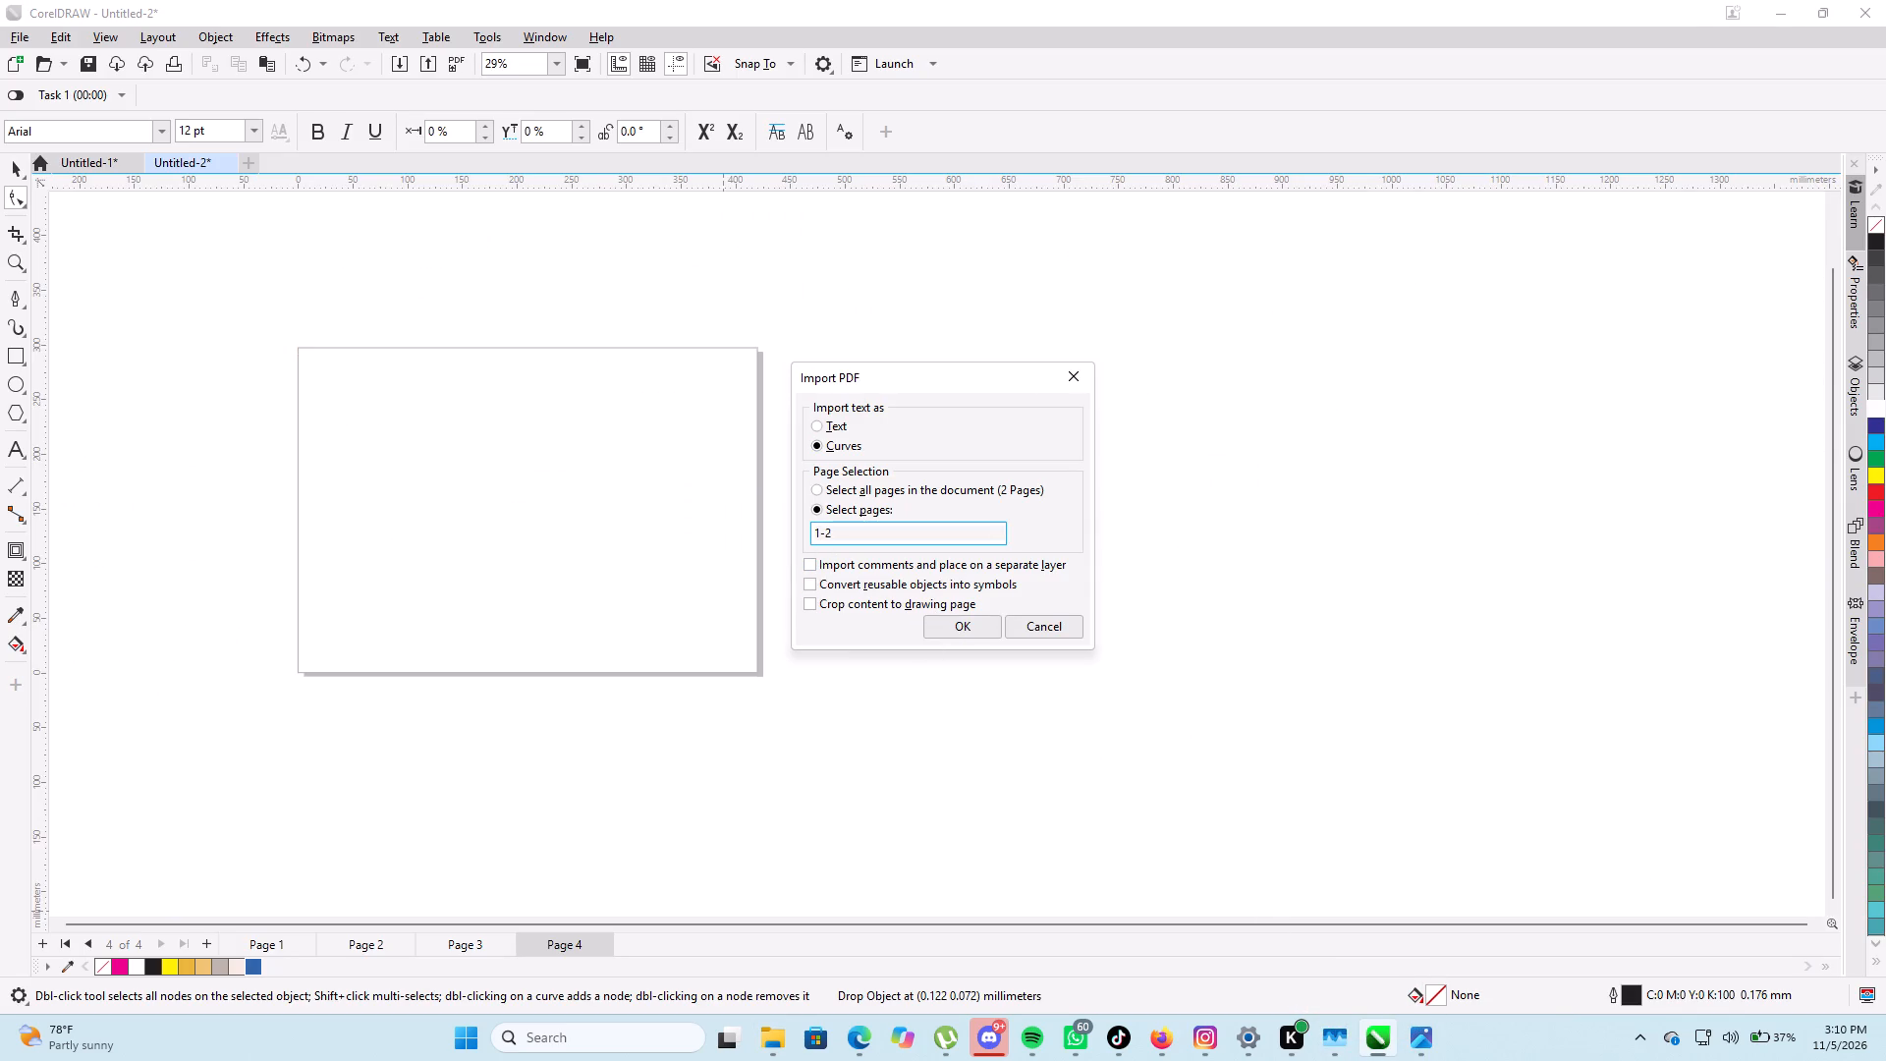
pyautogui.click(825, 533)
pyautogui.press('BackSpace')
pyautogui.press('BackSpace')
pyautogui.press('BackSpace')
pyautogui.click(972, 631)
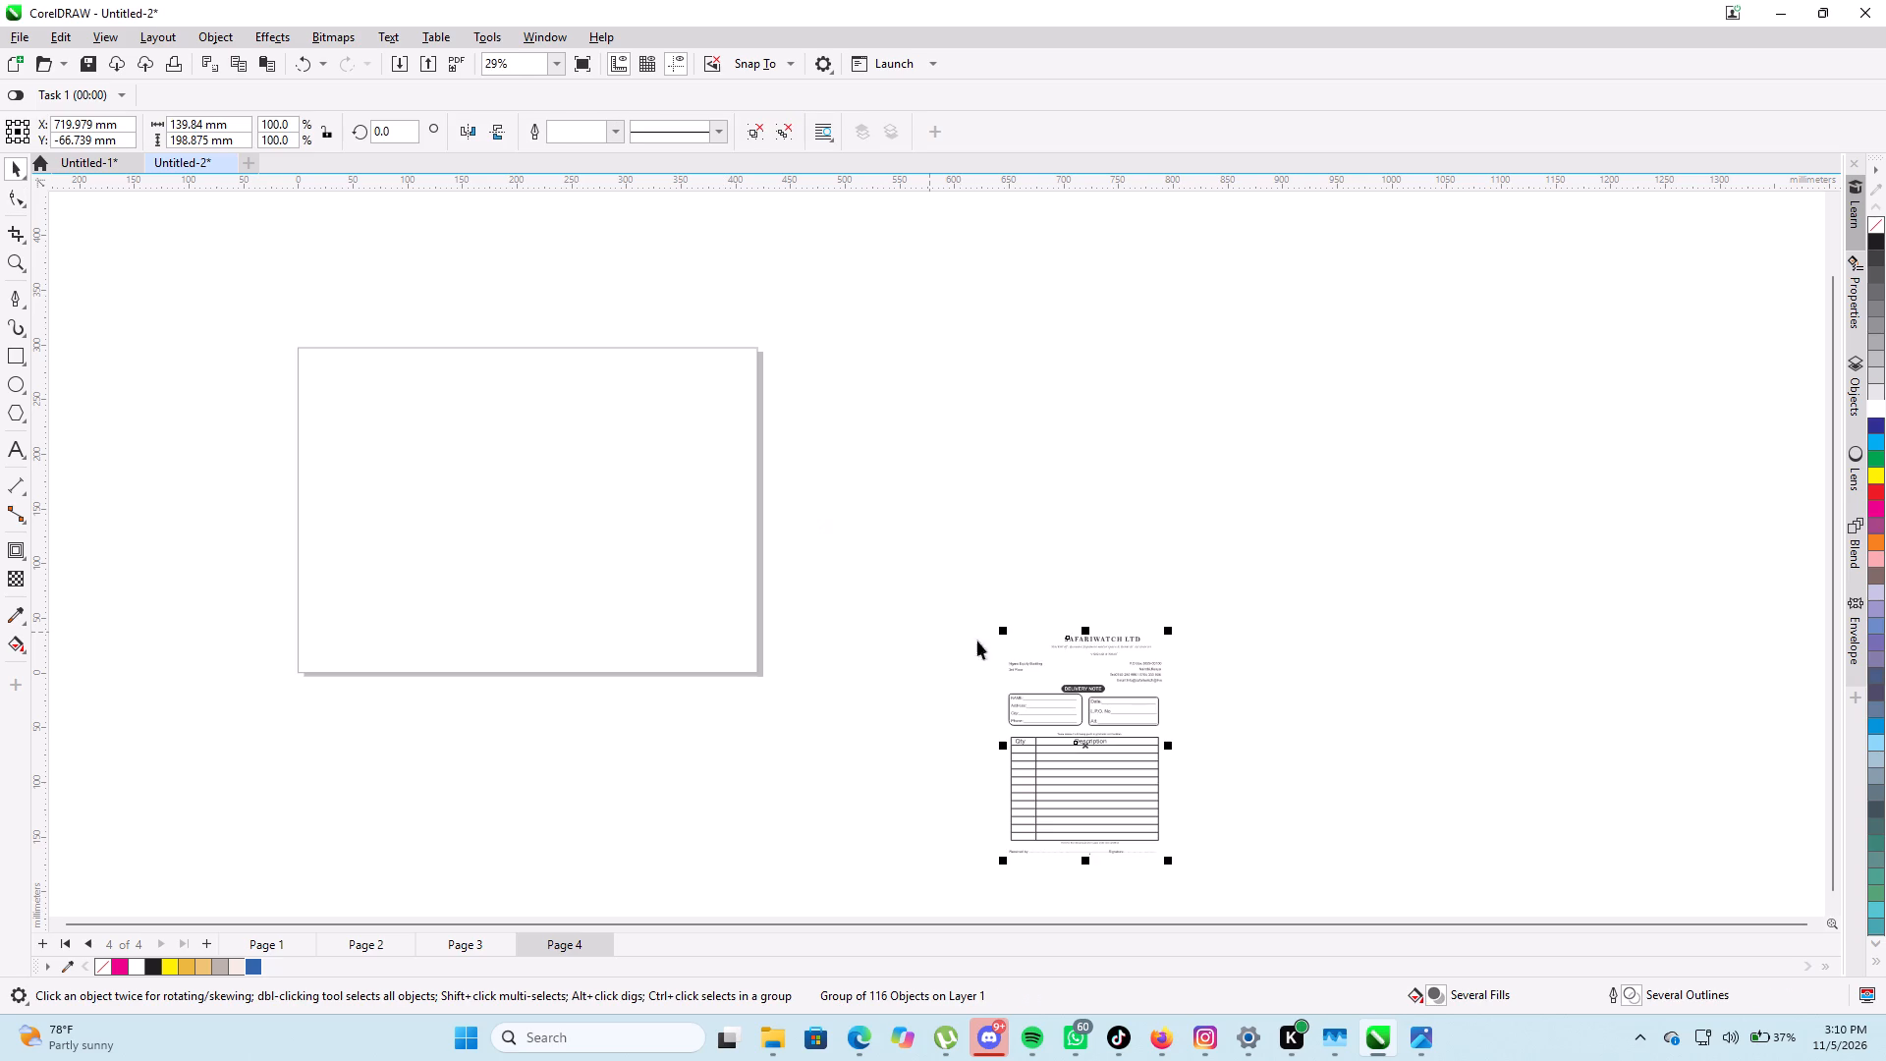
# Move the imported Safariwatch delivery note up beside the blank page, centred at about X 672 mm, Y 86 mm.
pyautogui.scroll(5, 1013, 654)
pyautogui.scroll(-5, 1090, 701)
pyautogui.scroll(2, 1133, 769)
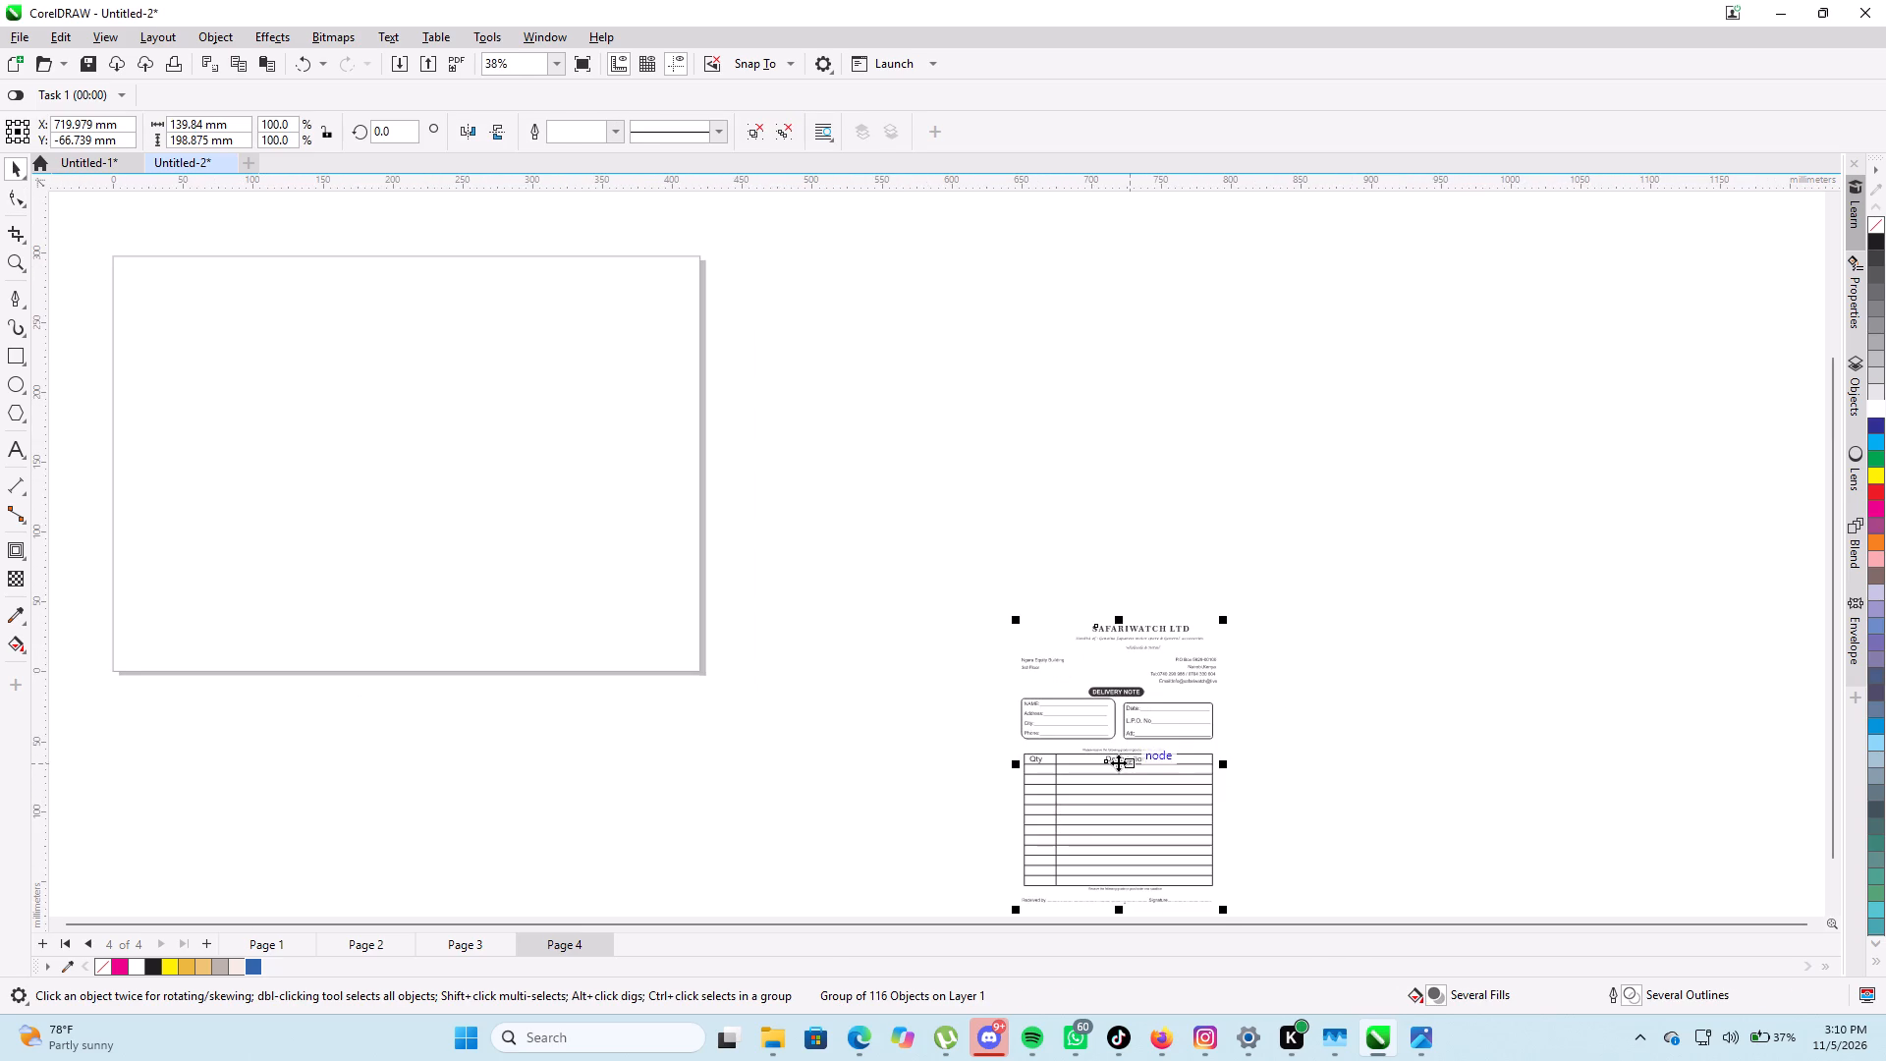
pyautogui.moveTo(1118, 763); pyautogui.dragTo(1051, 551)
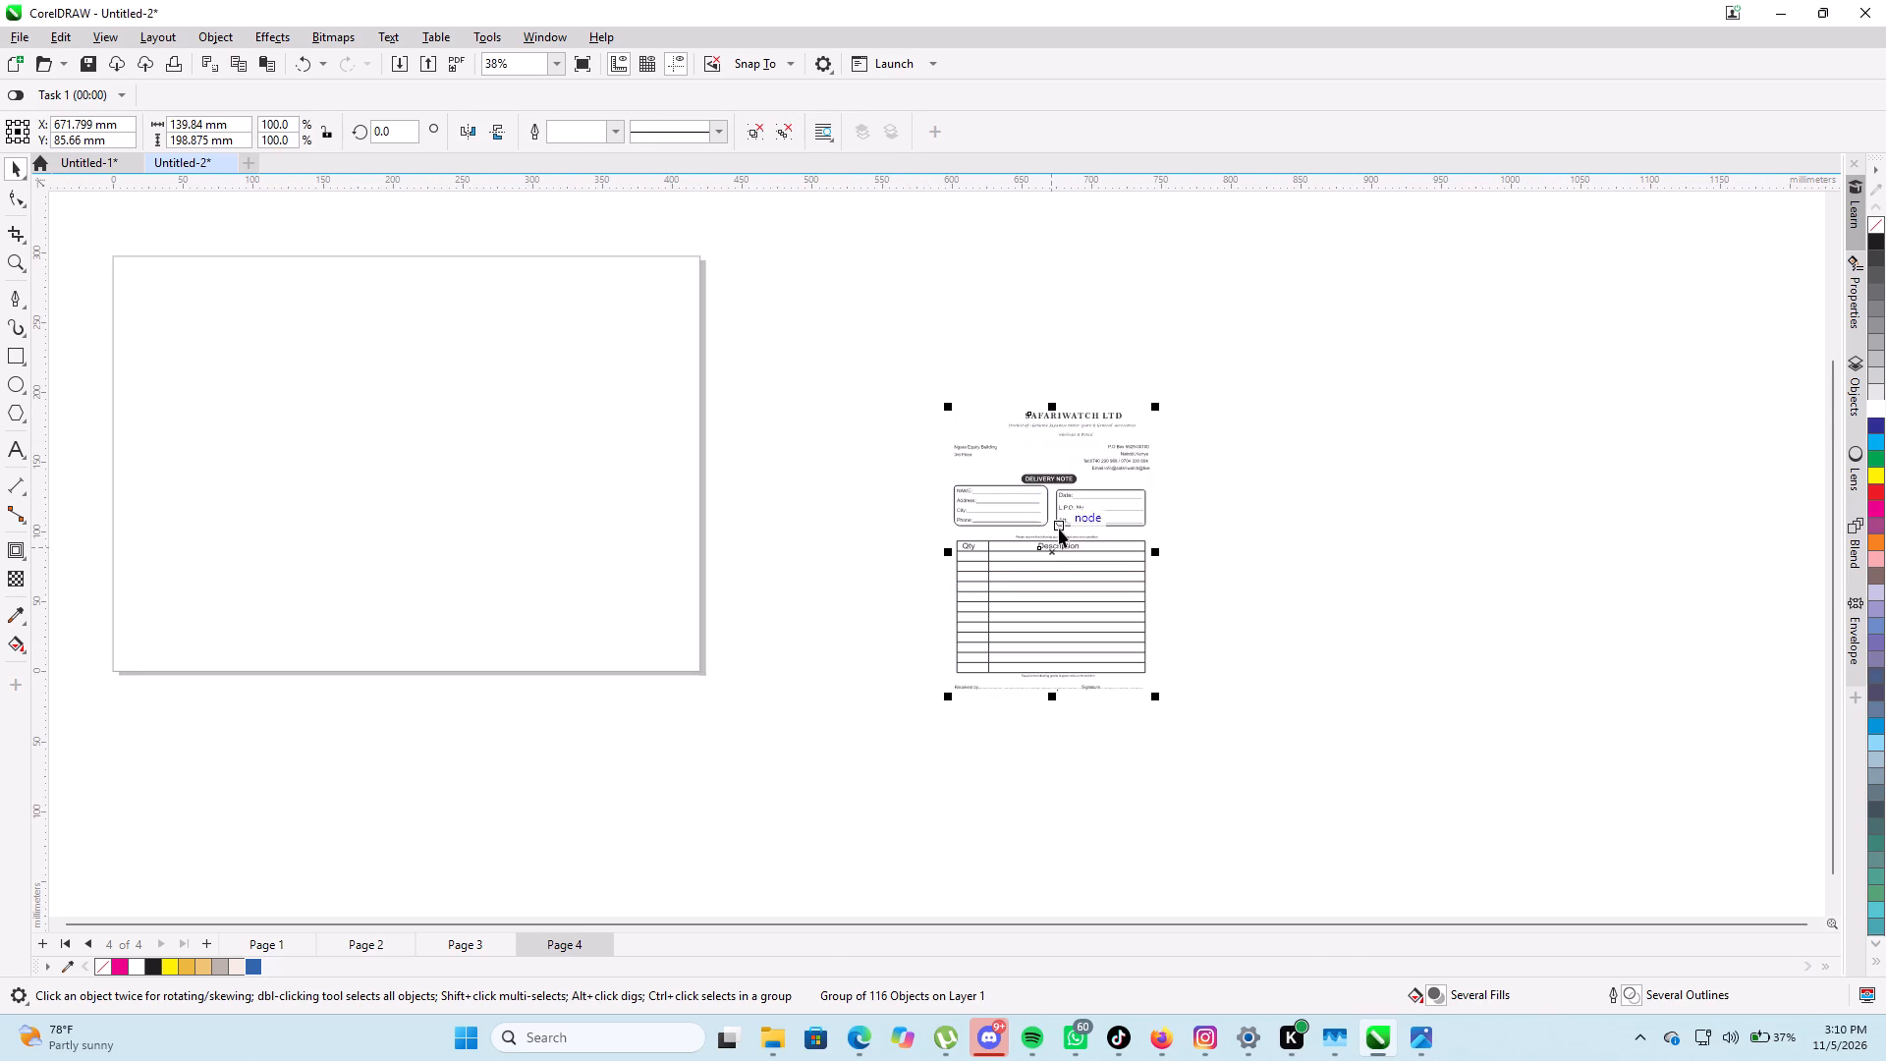
# Examine the imported delivery note's header, detail boxes and Qty/Description table up close.
pyautogui.scroll(5, 1059, 529)
pyautogui.scroll(-1, 1058, 532)
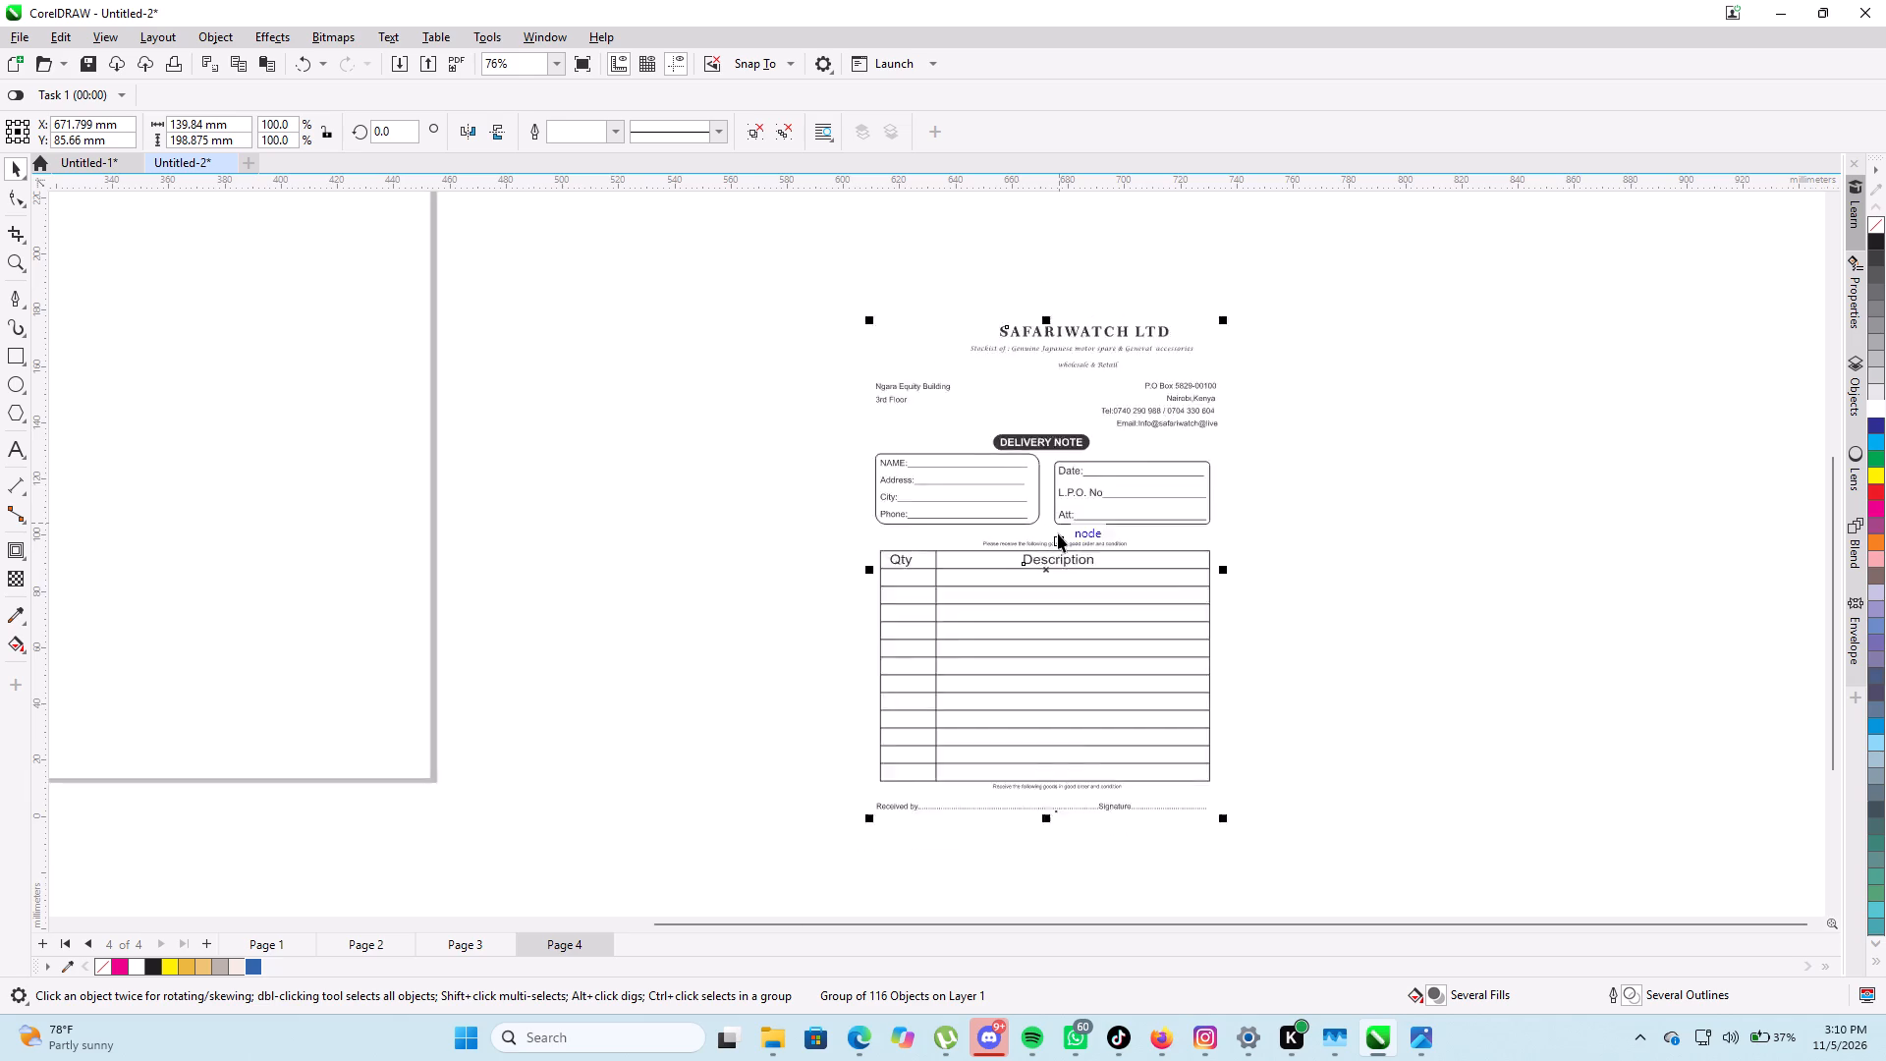
pyautogui.scroll(-6, 1058, 533)
pyautogui.scroll(3, 1058, 534)
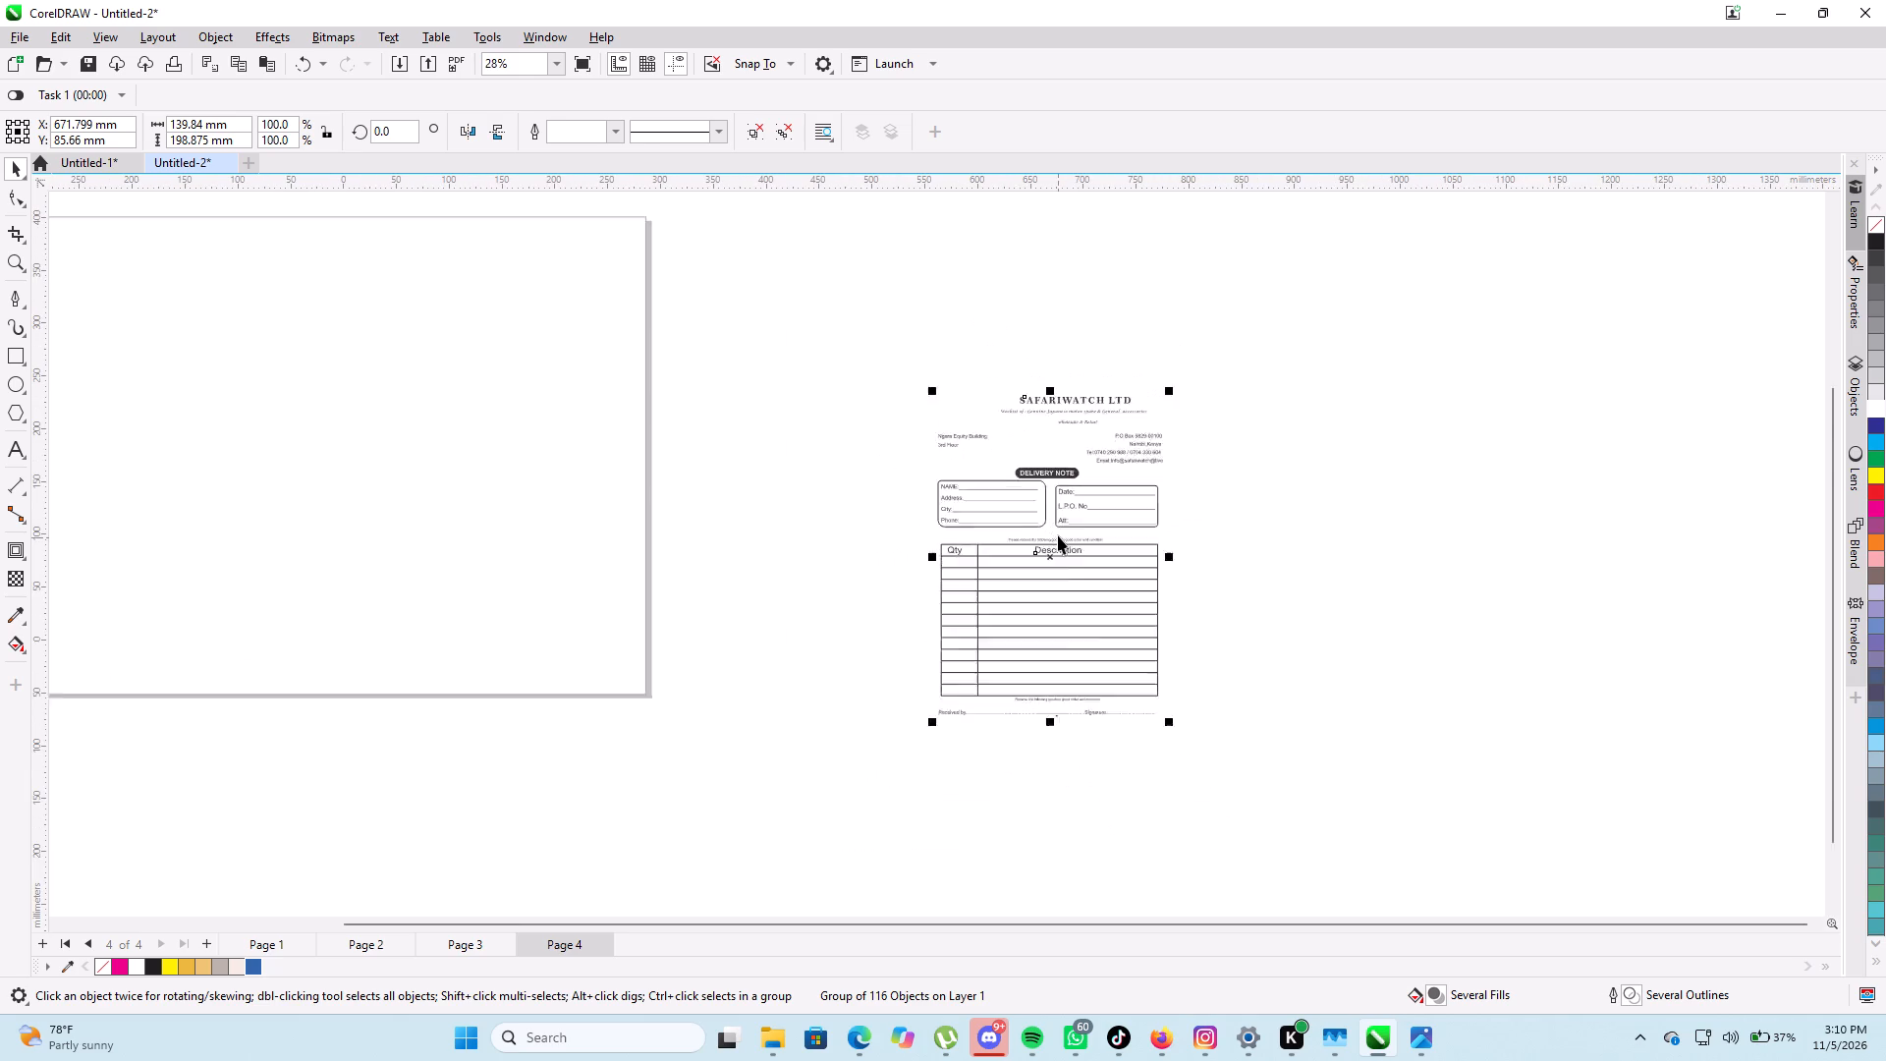
pyautogui.scroll(9, 1058, 535)
pyautogui.scroll(-4, 1057, 538)
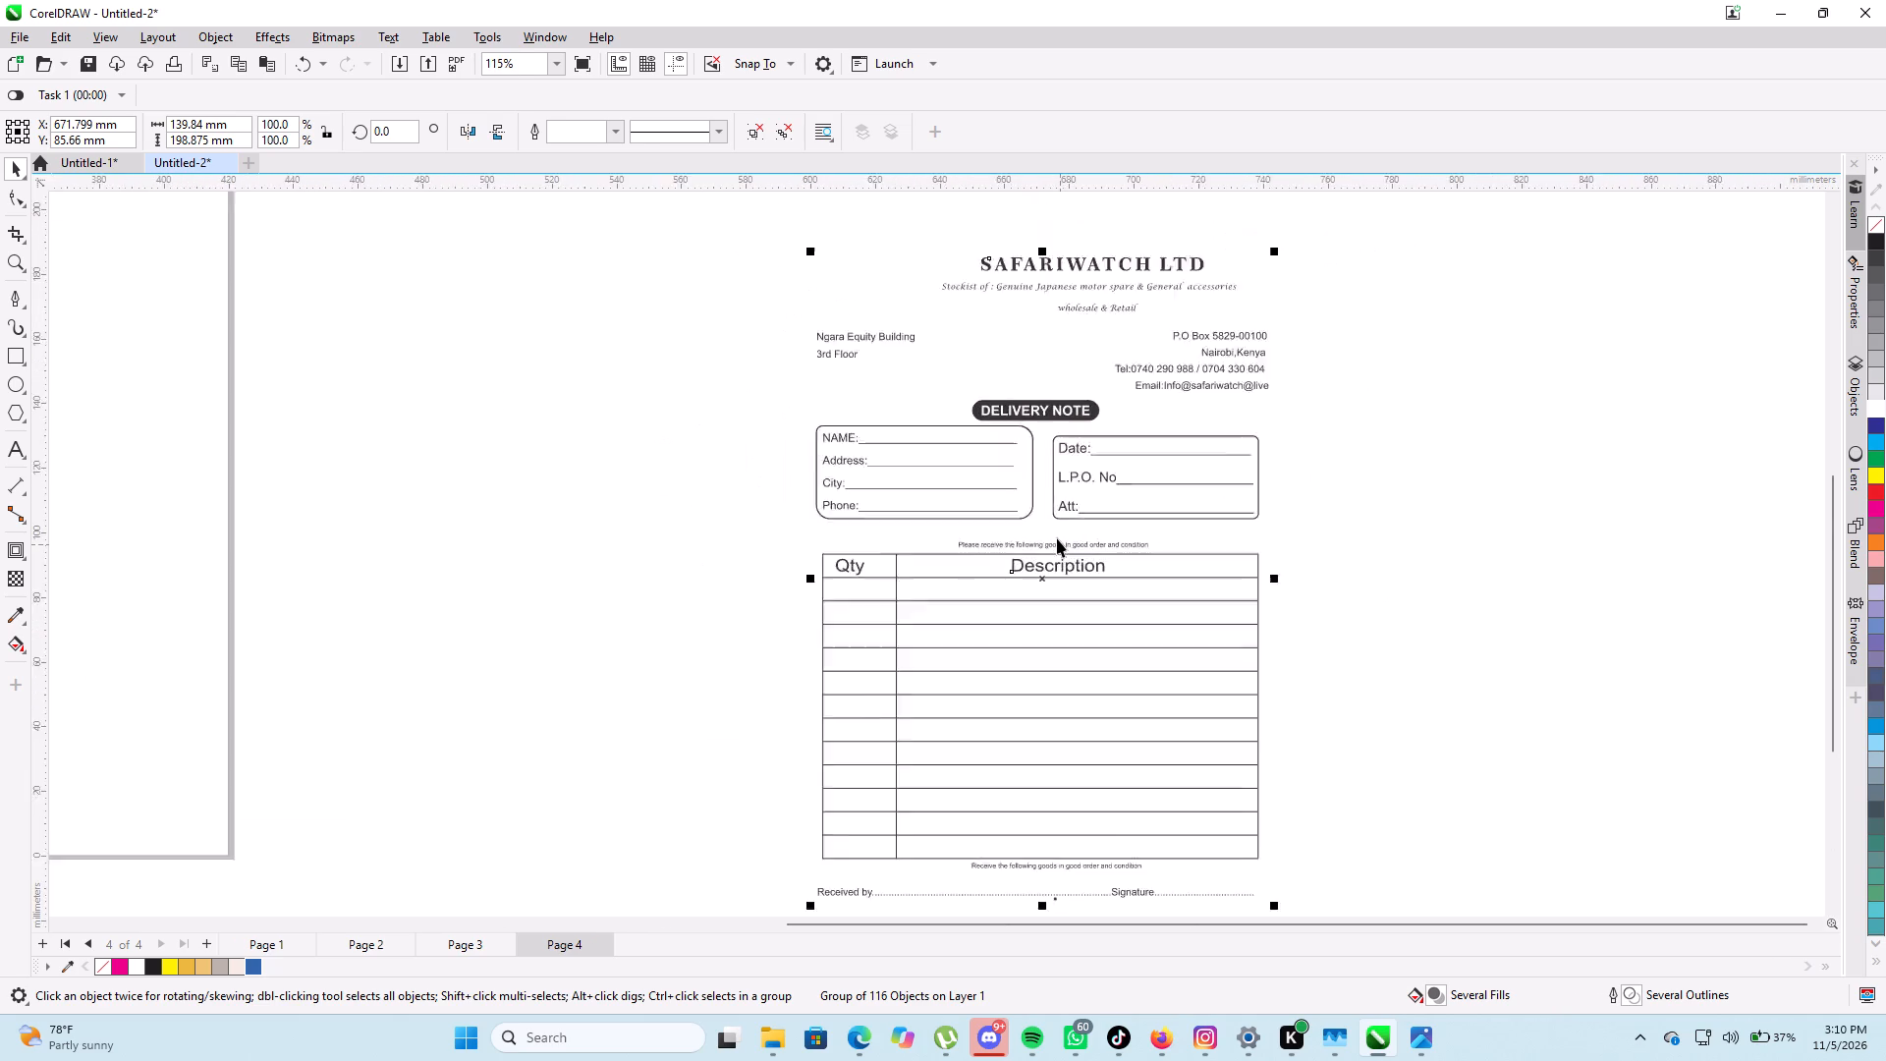
pyautogui.scroll(-2, 1057, 538)
pyautogui.scroll(8, 1057, 538)
pyautogui.scroll(-7, 1057, 539)
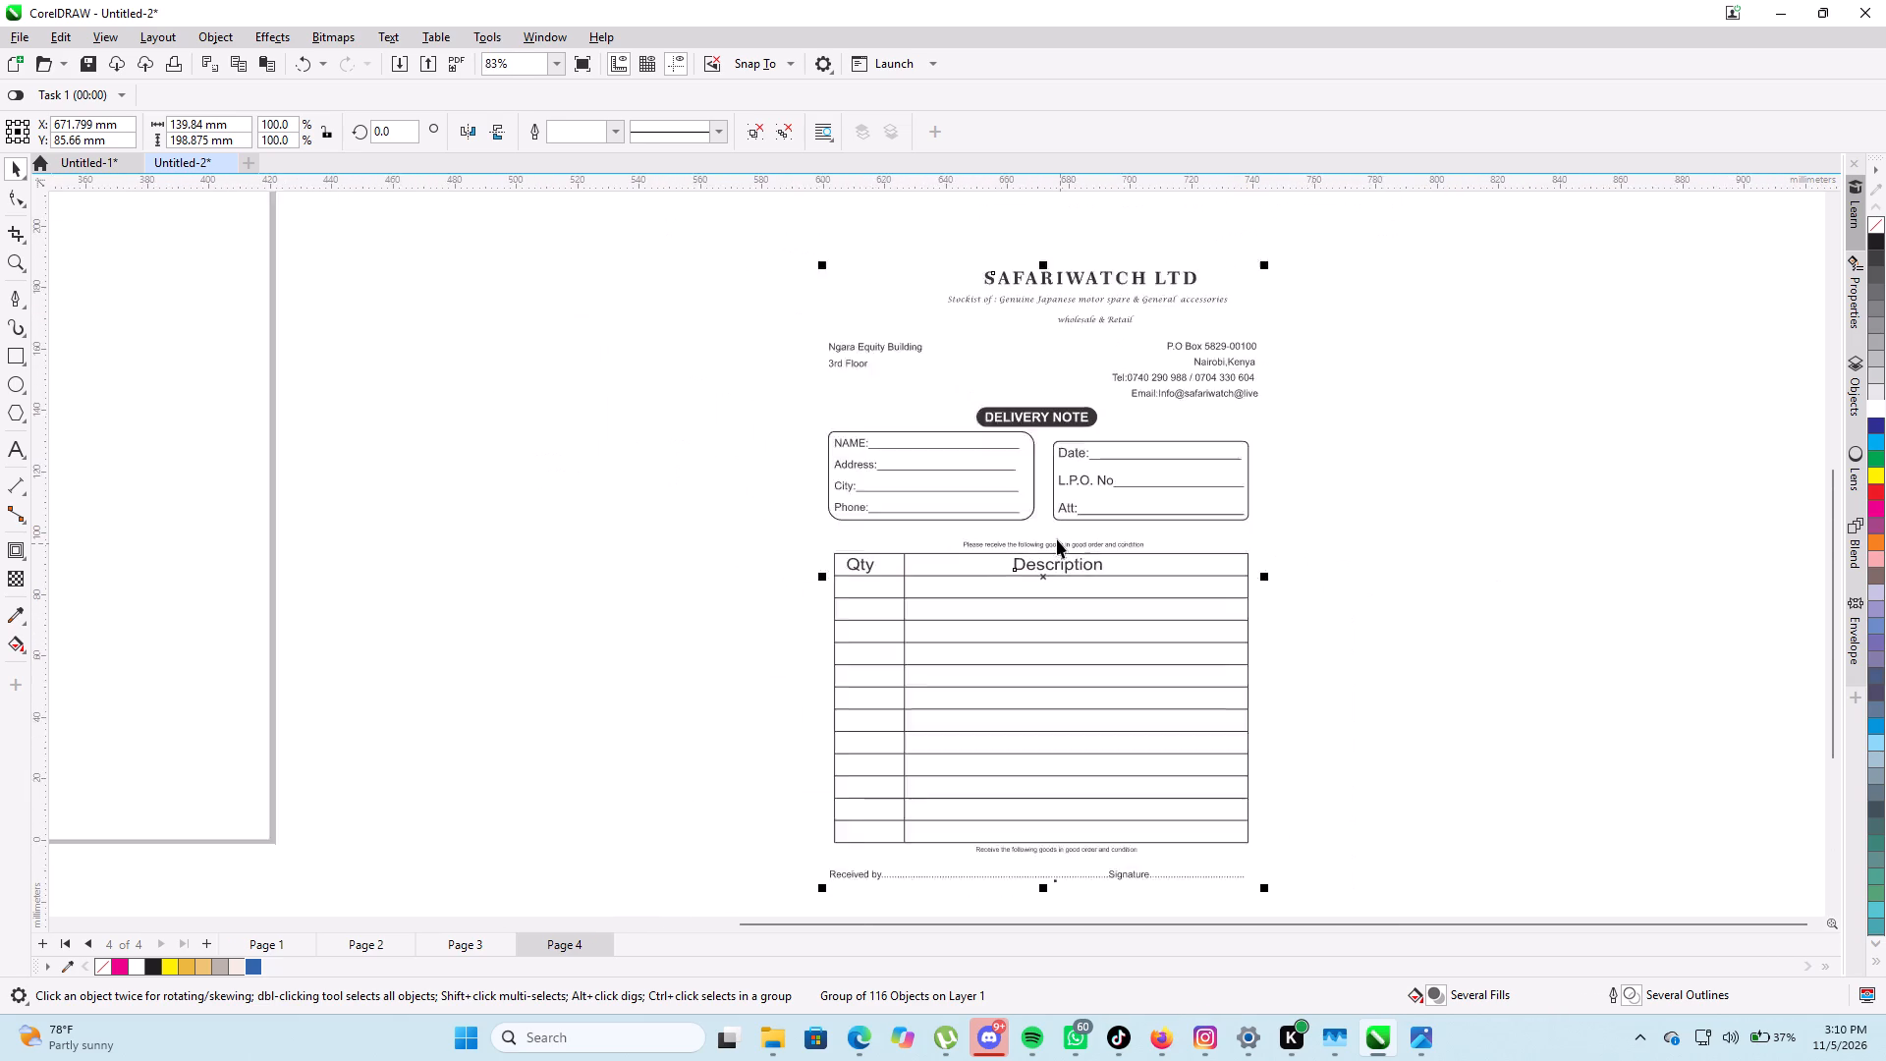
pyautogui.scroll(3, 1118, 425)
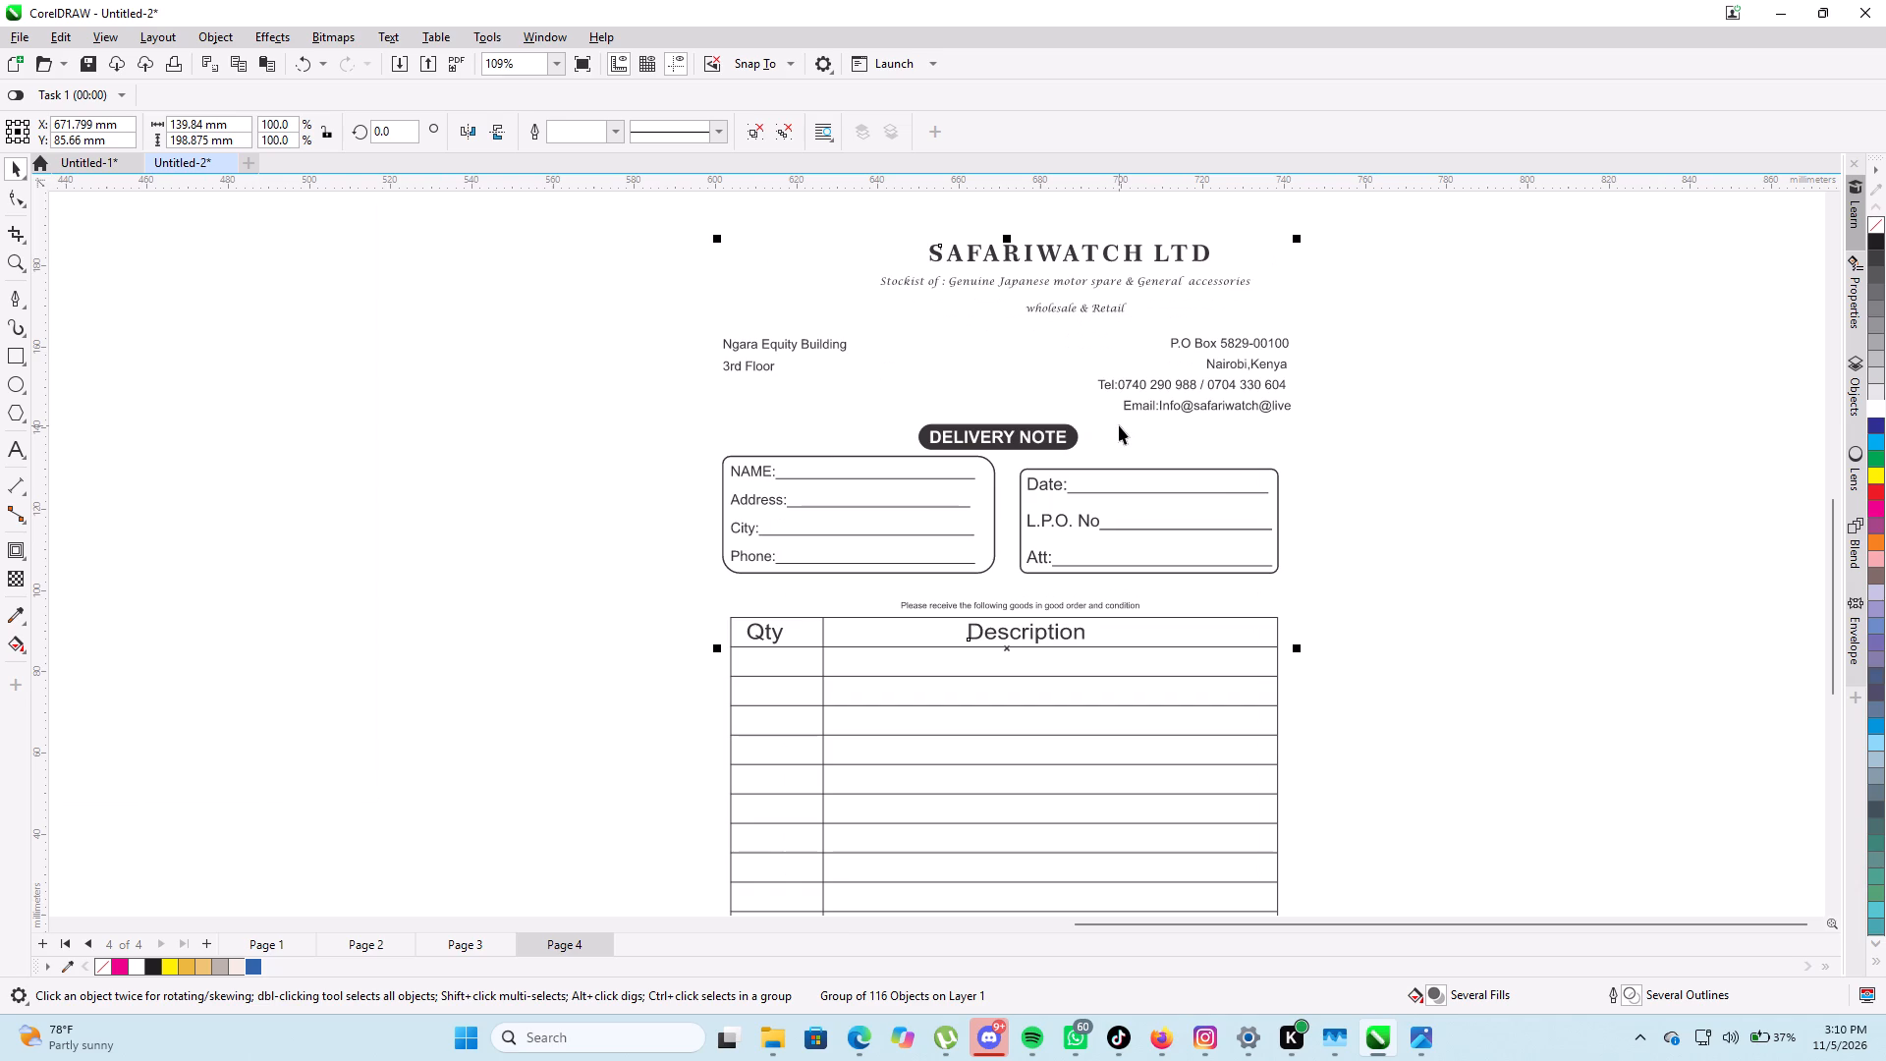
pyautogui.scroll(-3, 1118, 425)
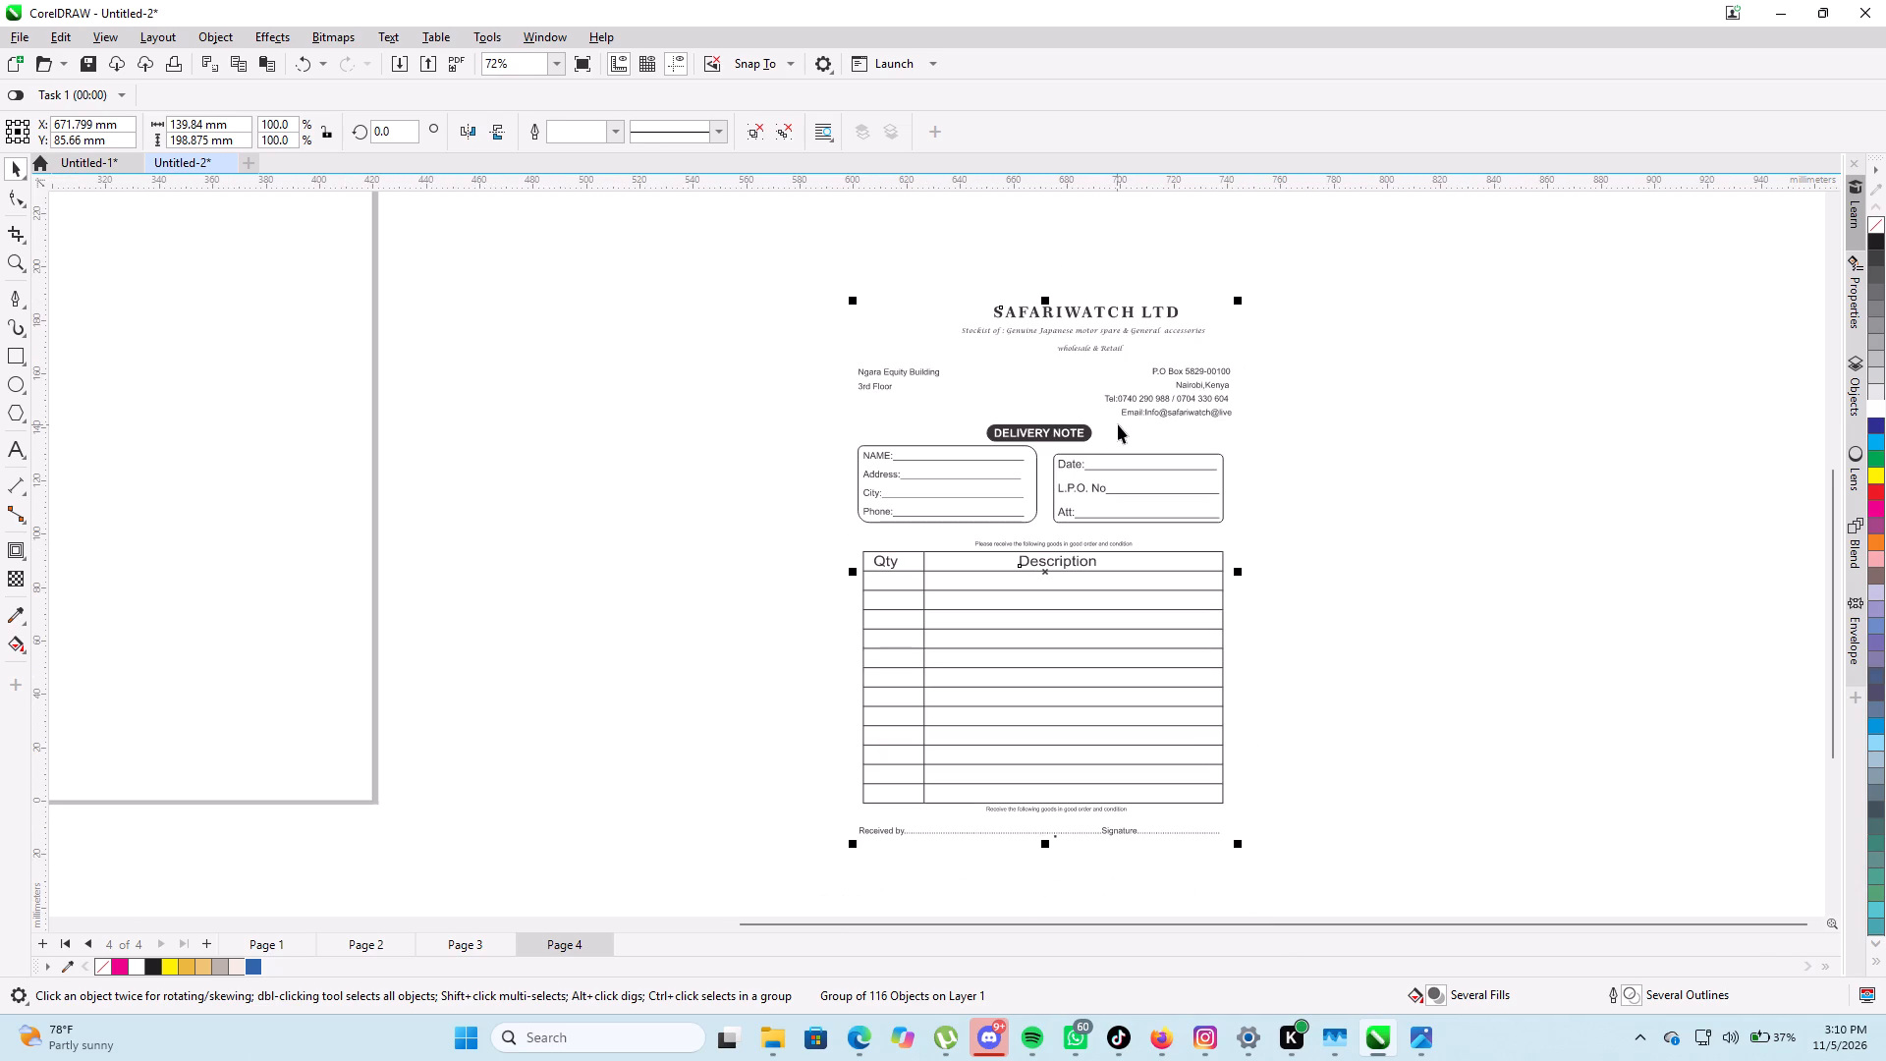
# Bring up the open Microsoft Edge windows to switch from the delivery note to the browser.
pyautogui.click(851, 1054)
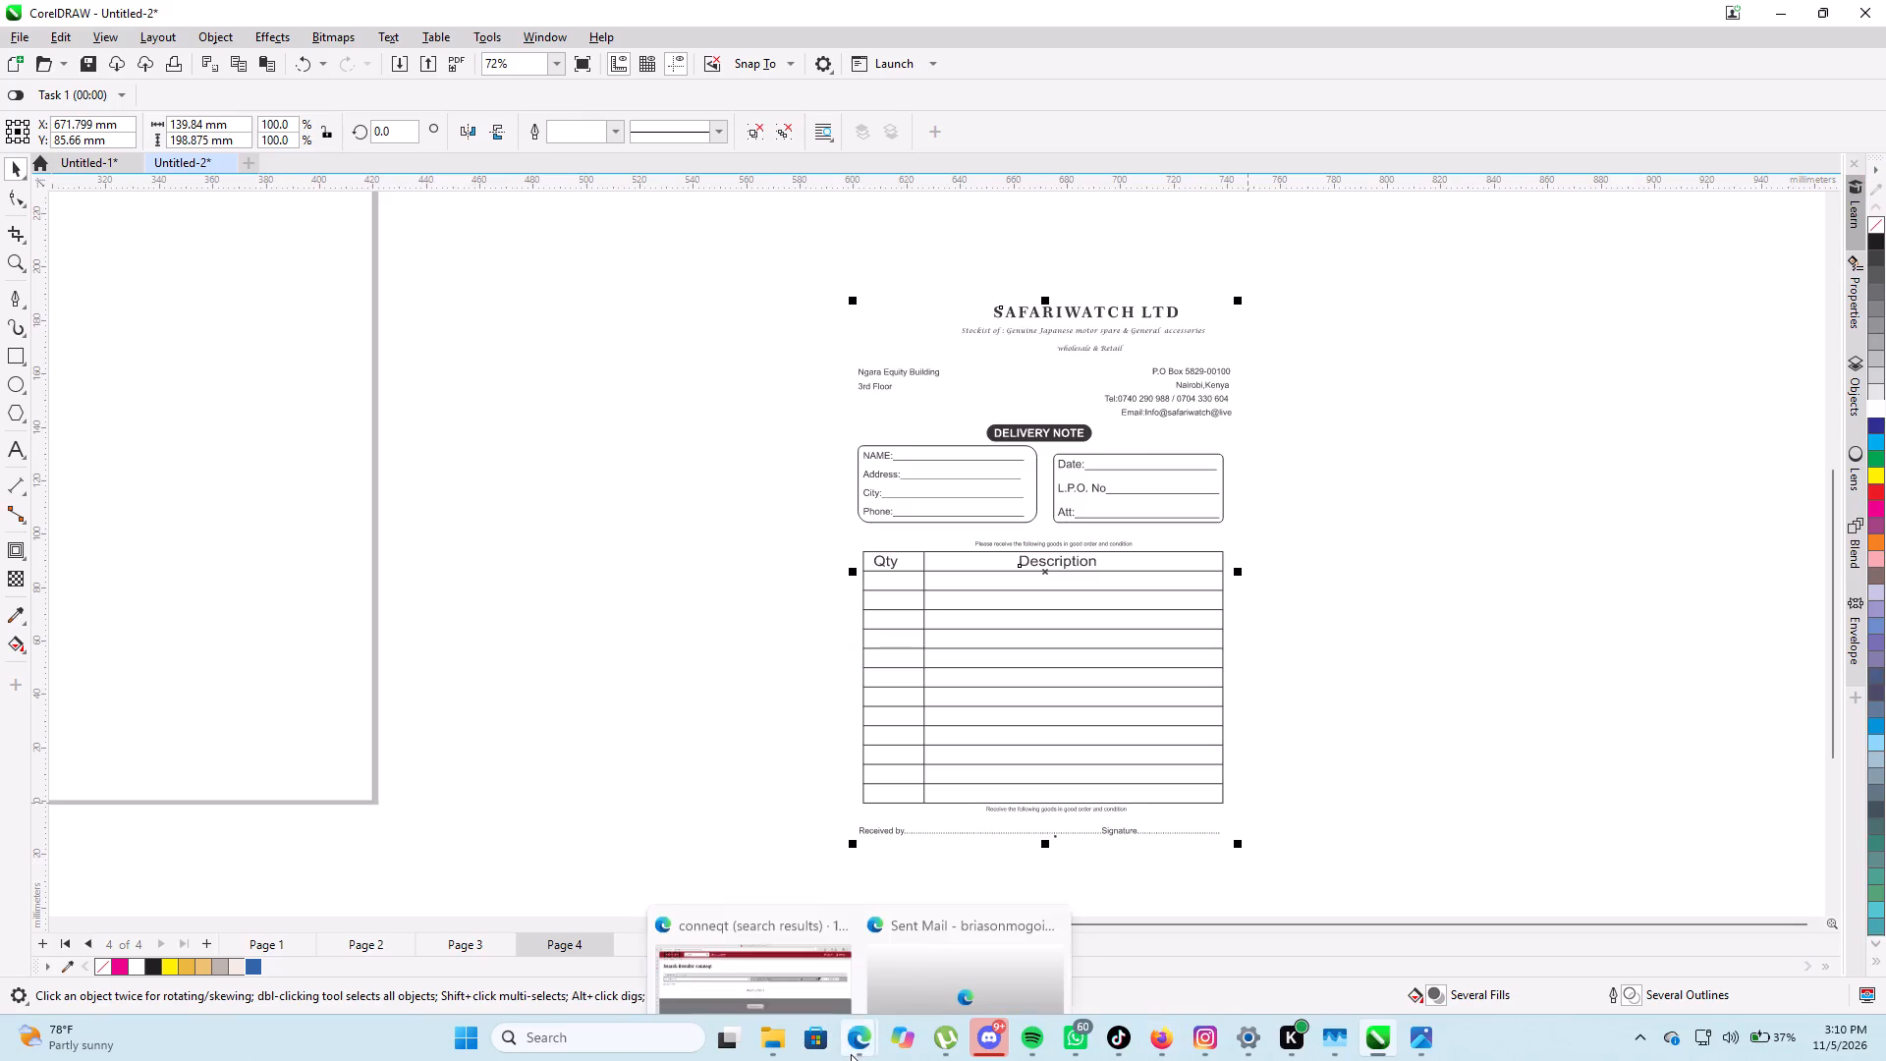
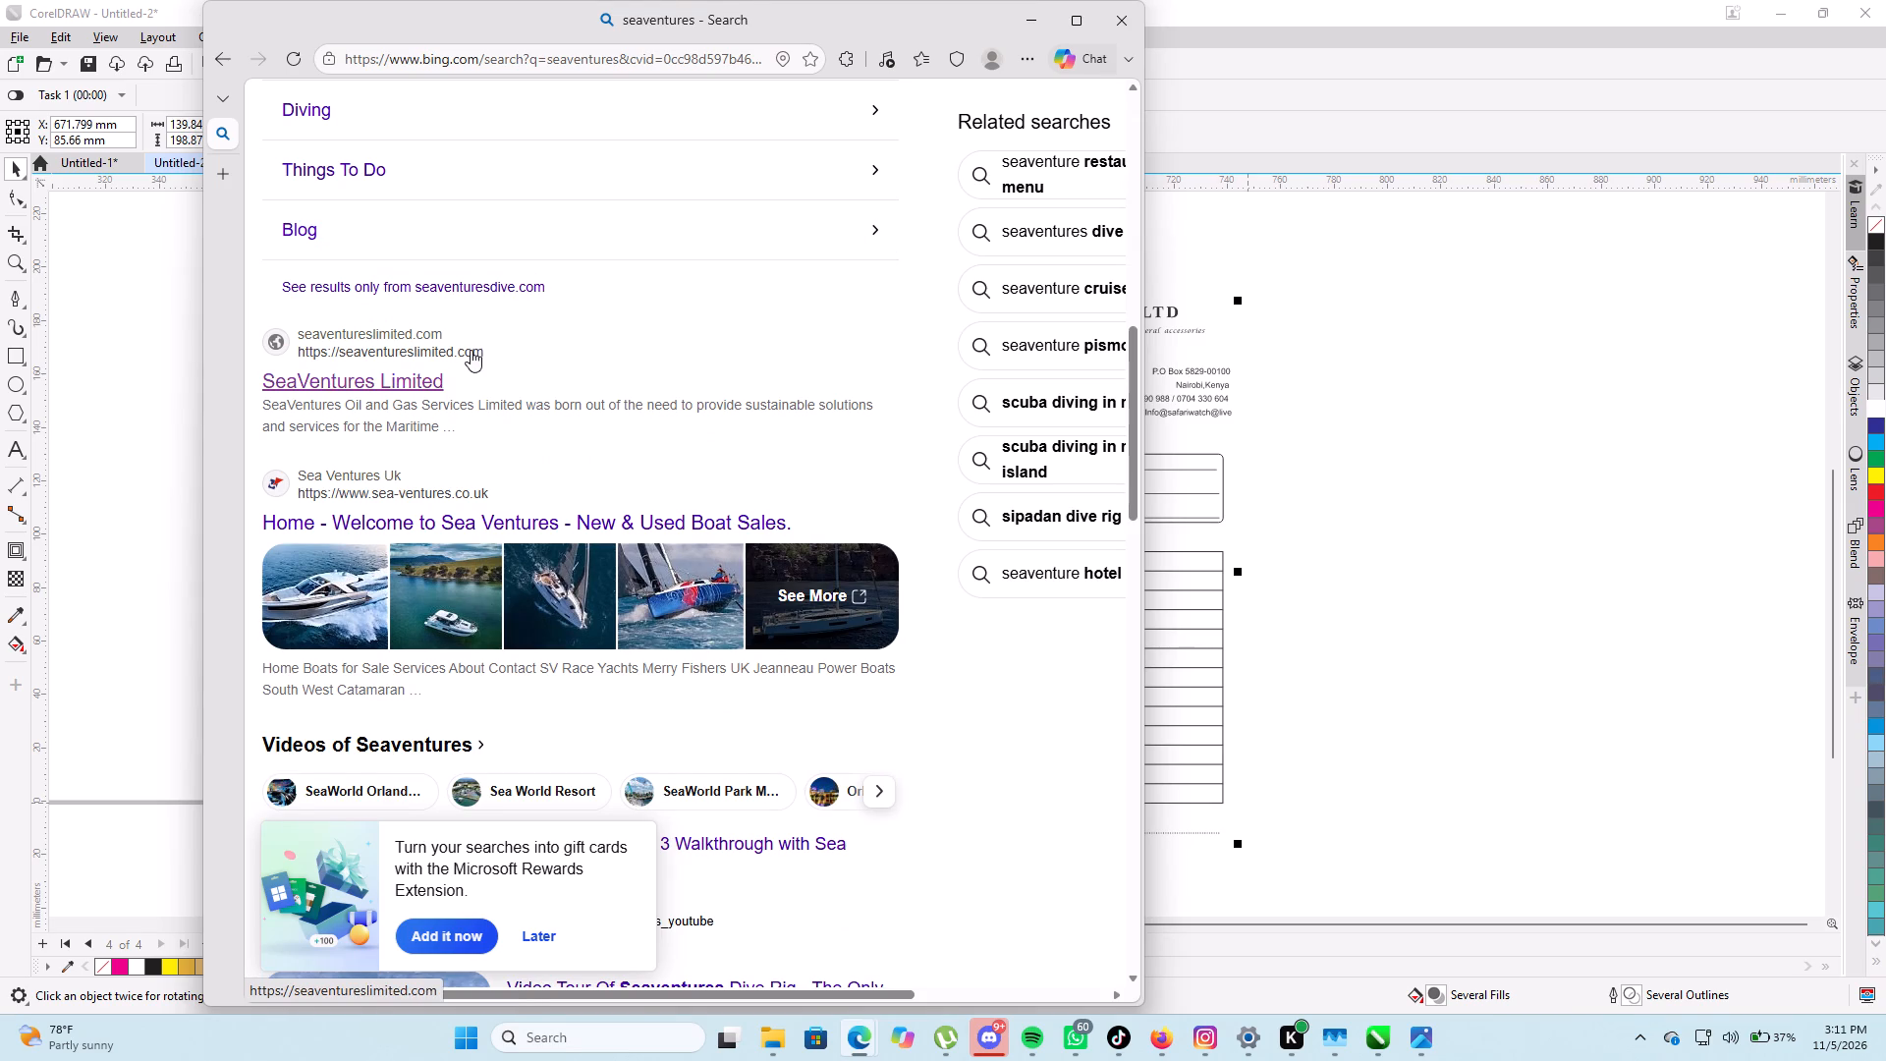
# Look through the web search results for "seaventures" to find the company's own site and details.
pyautogui.scroll(-2, 458, 346)
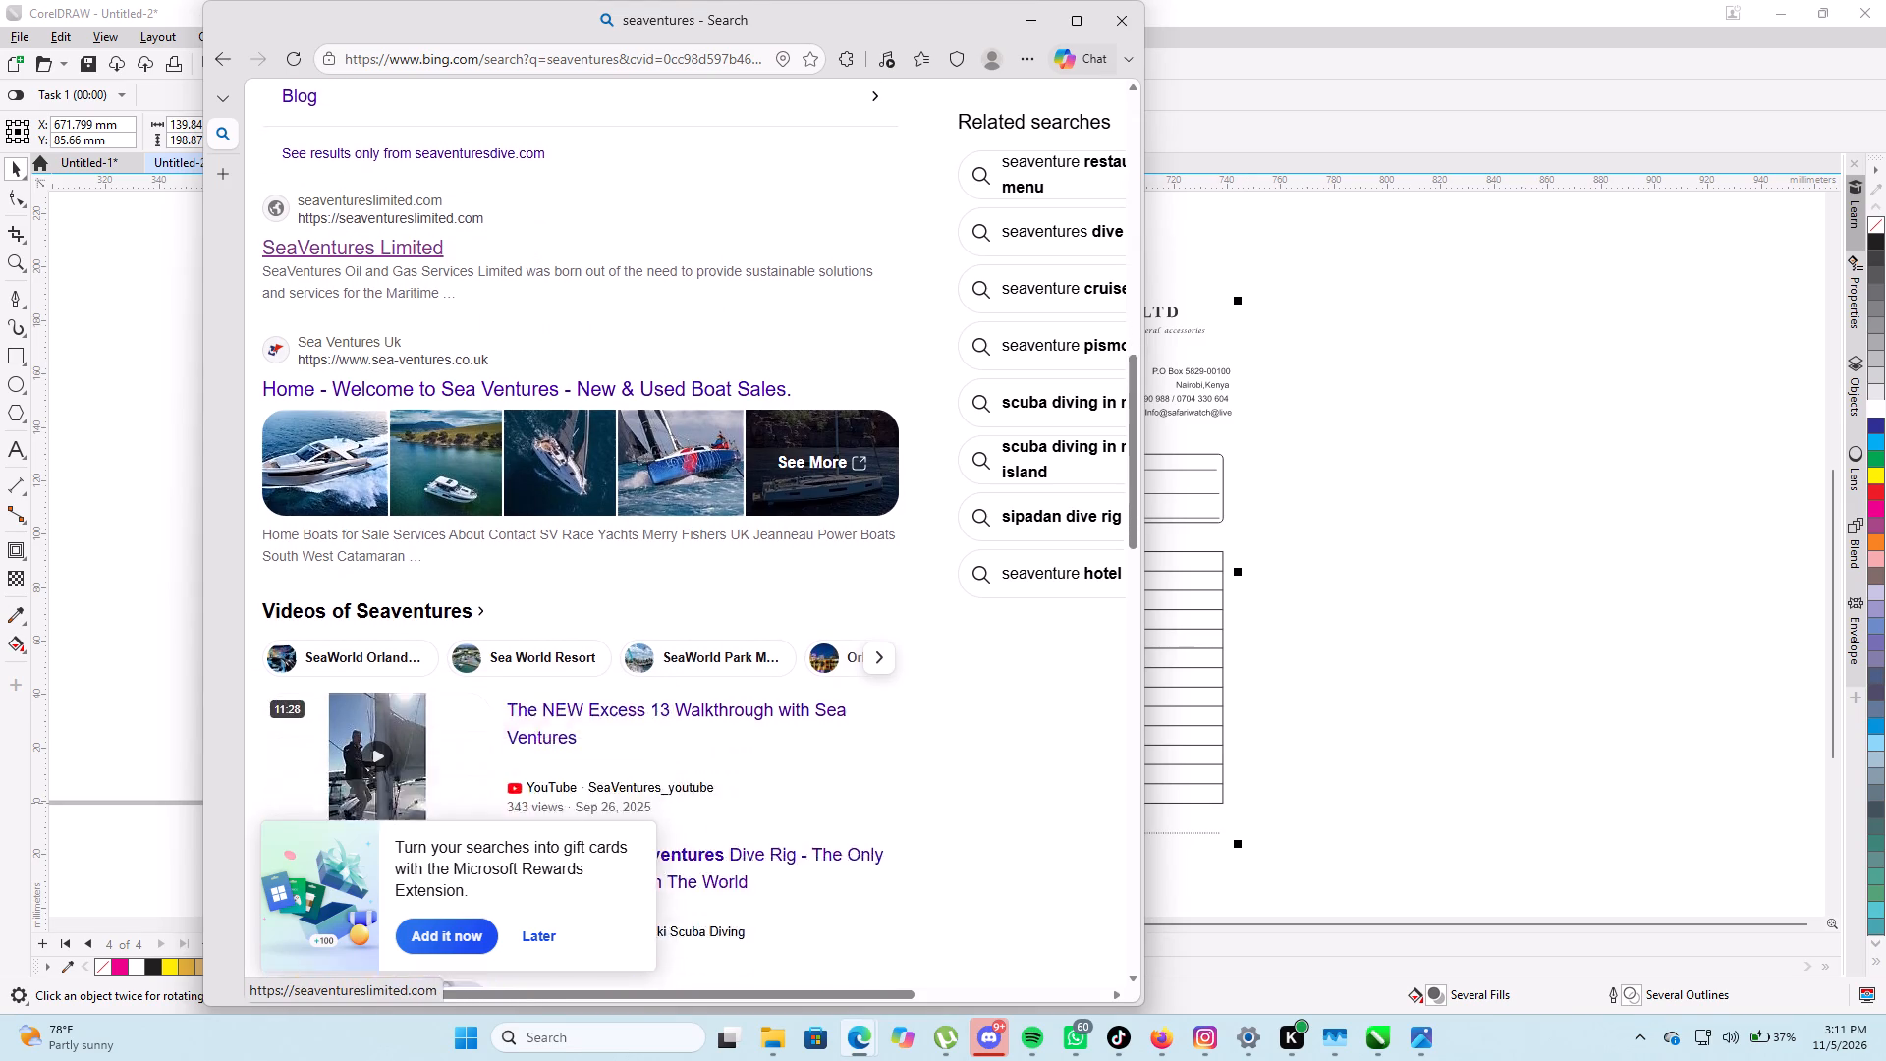
pyautogui.scroll(-8, 457, 346)
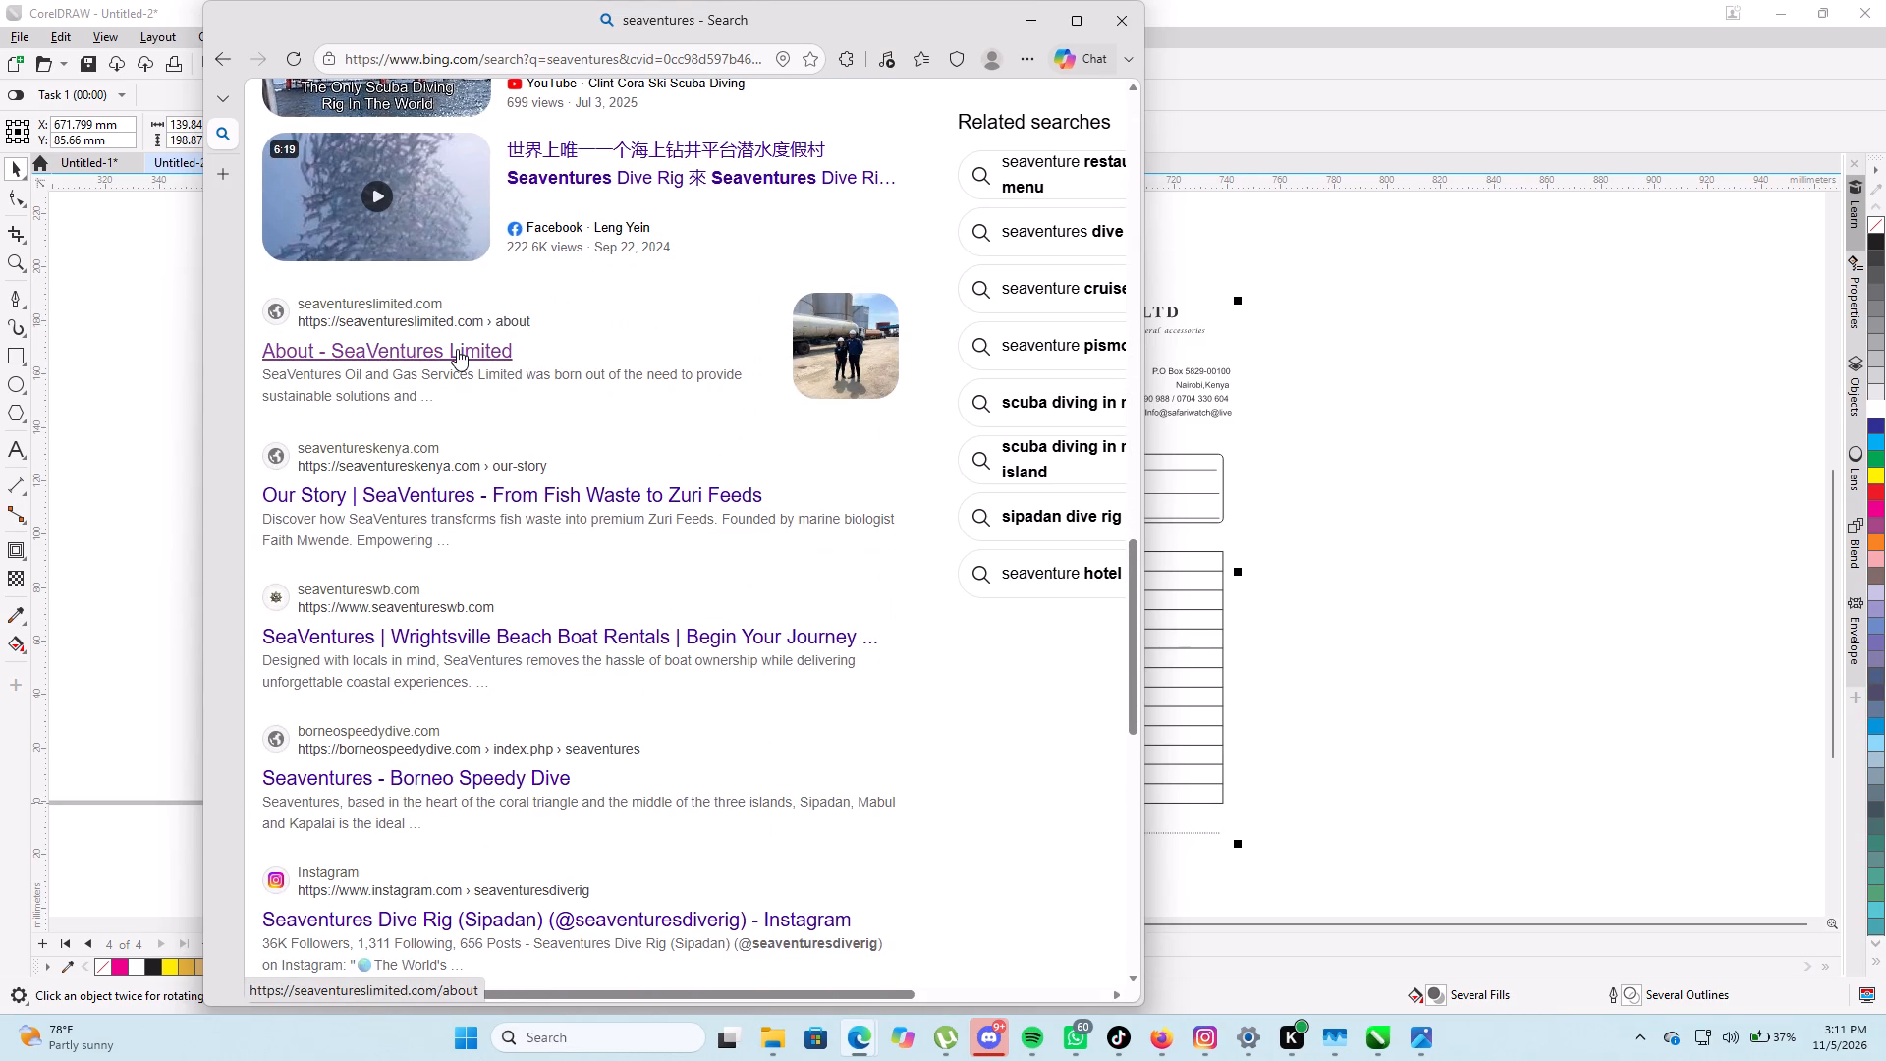
pyautogui.scroll(-6, 457, 350)
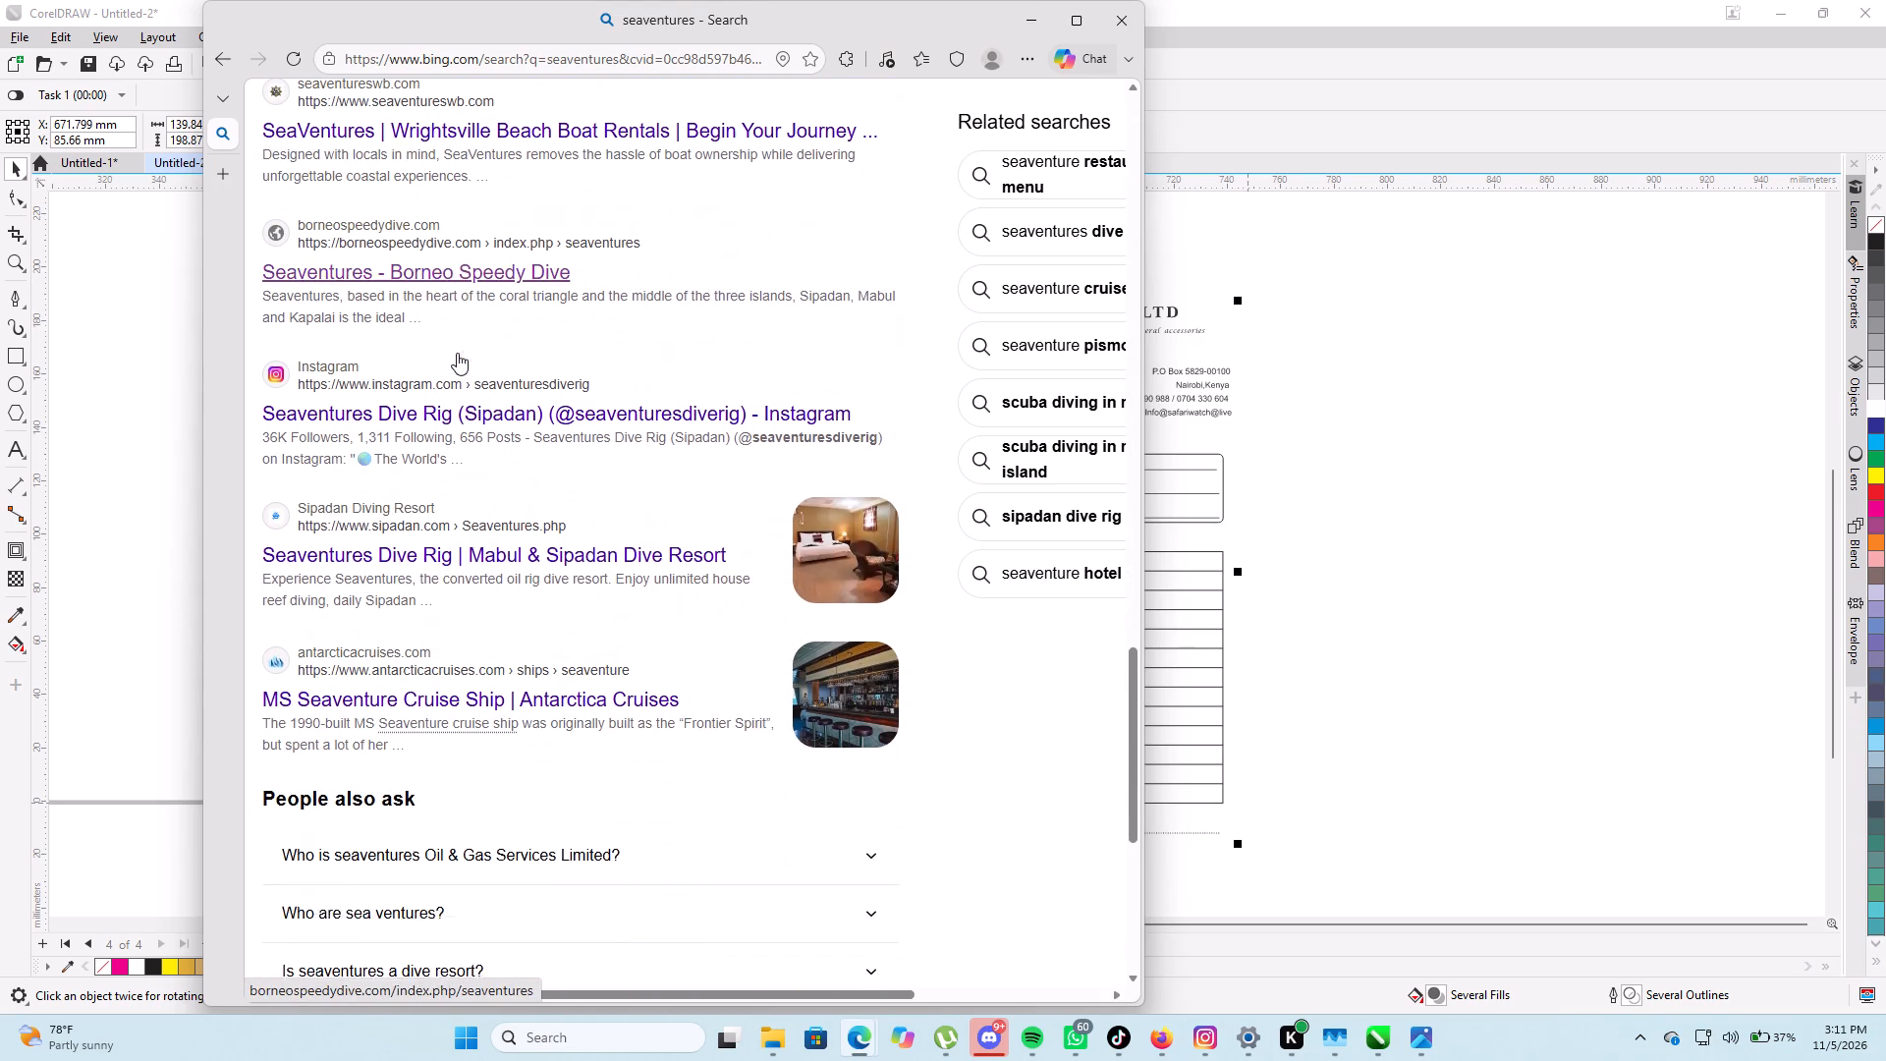
pyautogui.scroll(11, 457, 353)
pyautogui.scroll(13, 368, 252)
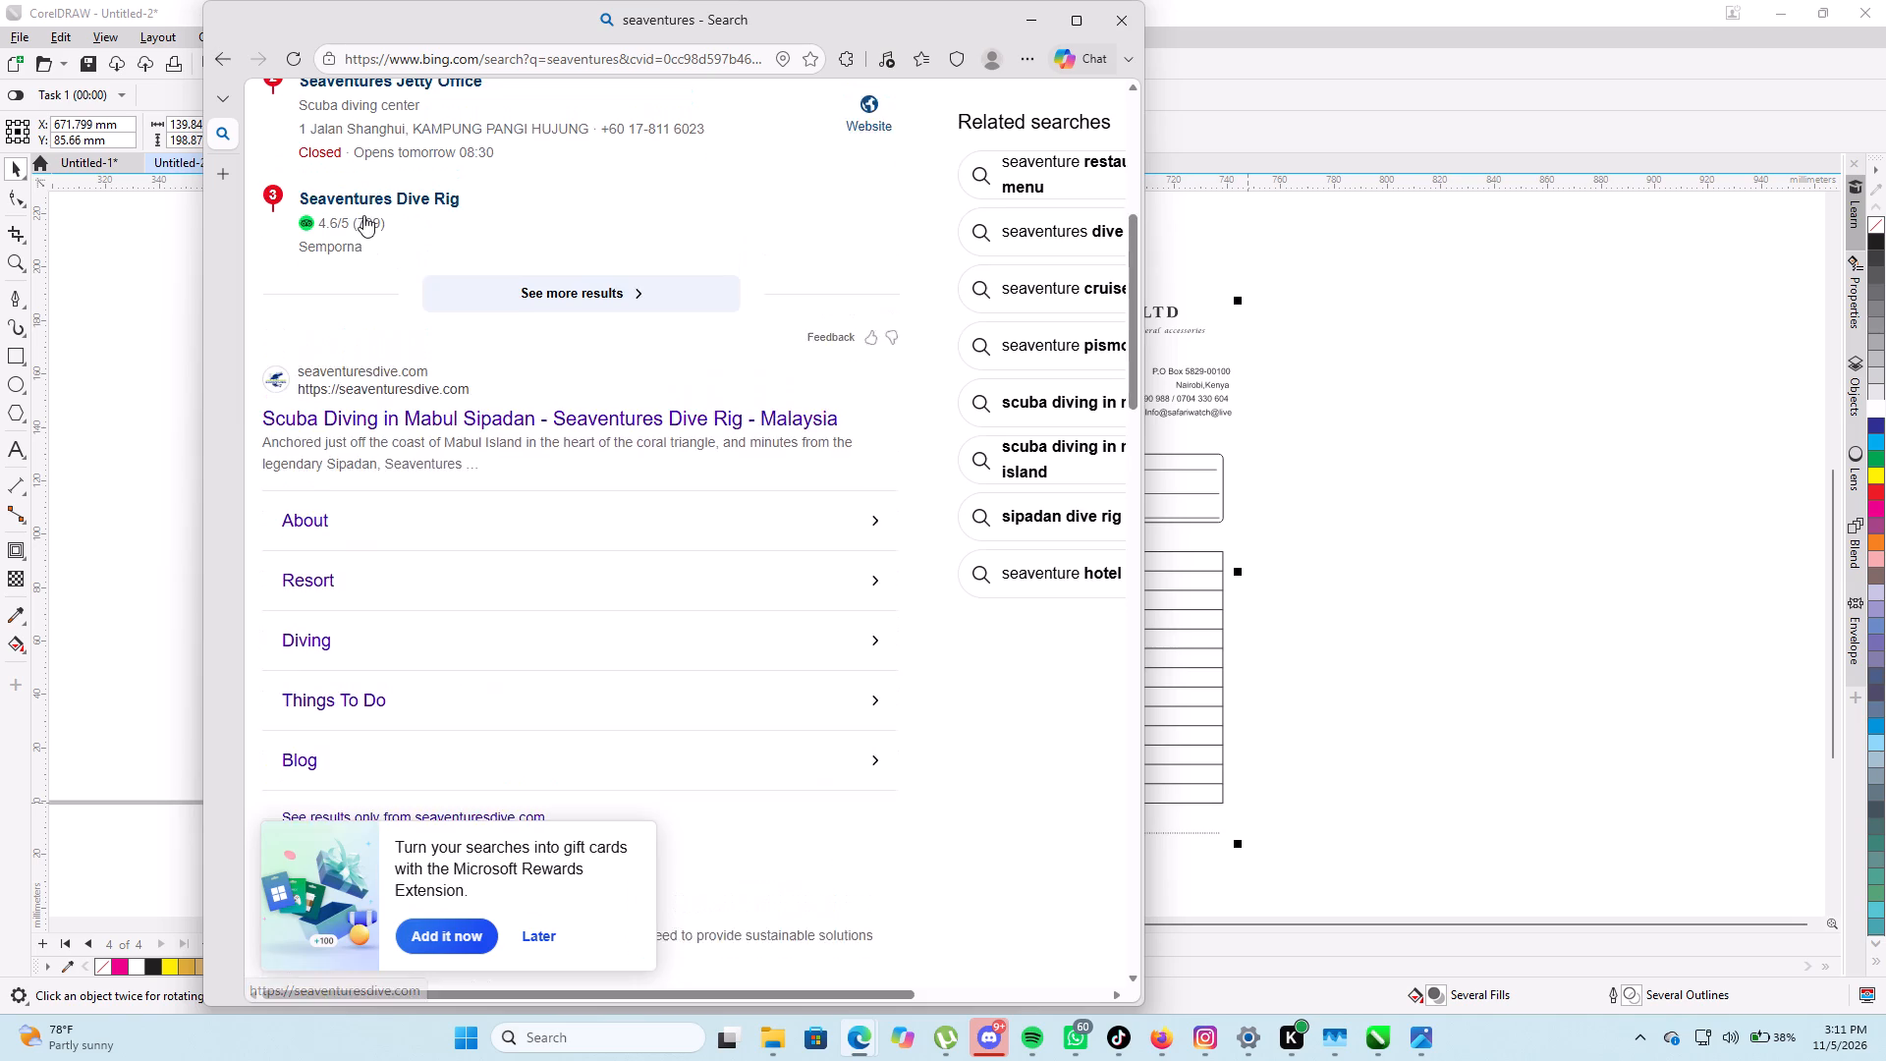
pyautogui.scroll(10, 363, 215)
# Correct the web search query to "sea ventures" and run the search again.
pyautogui.click(476, 126)
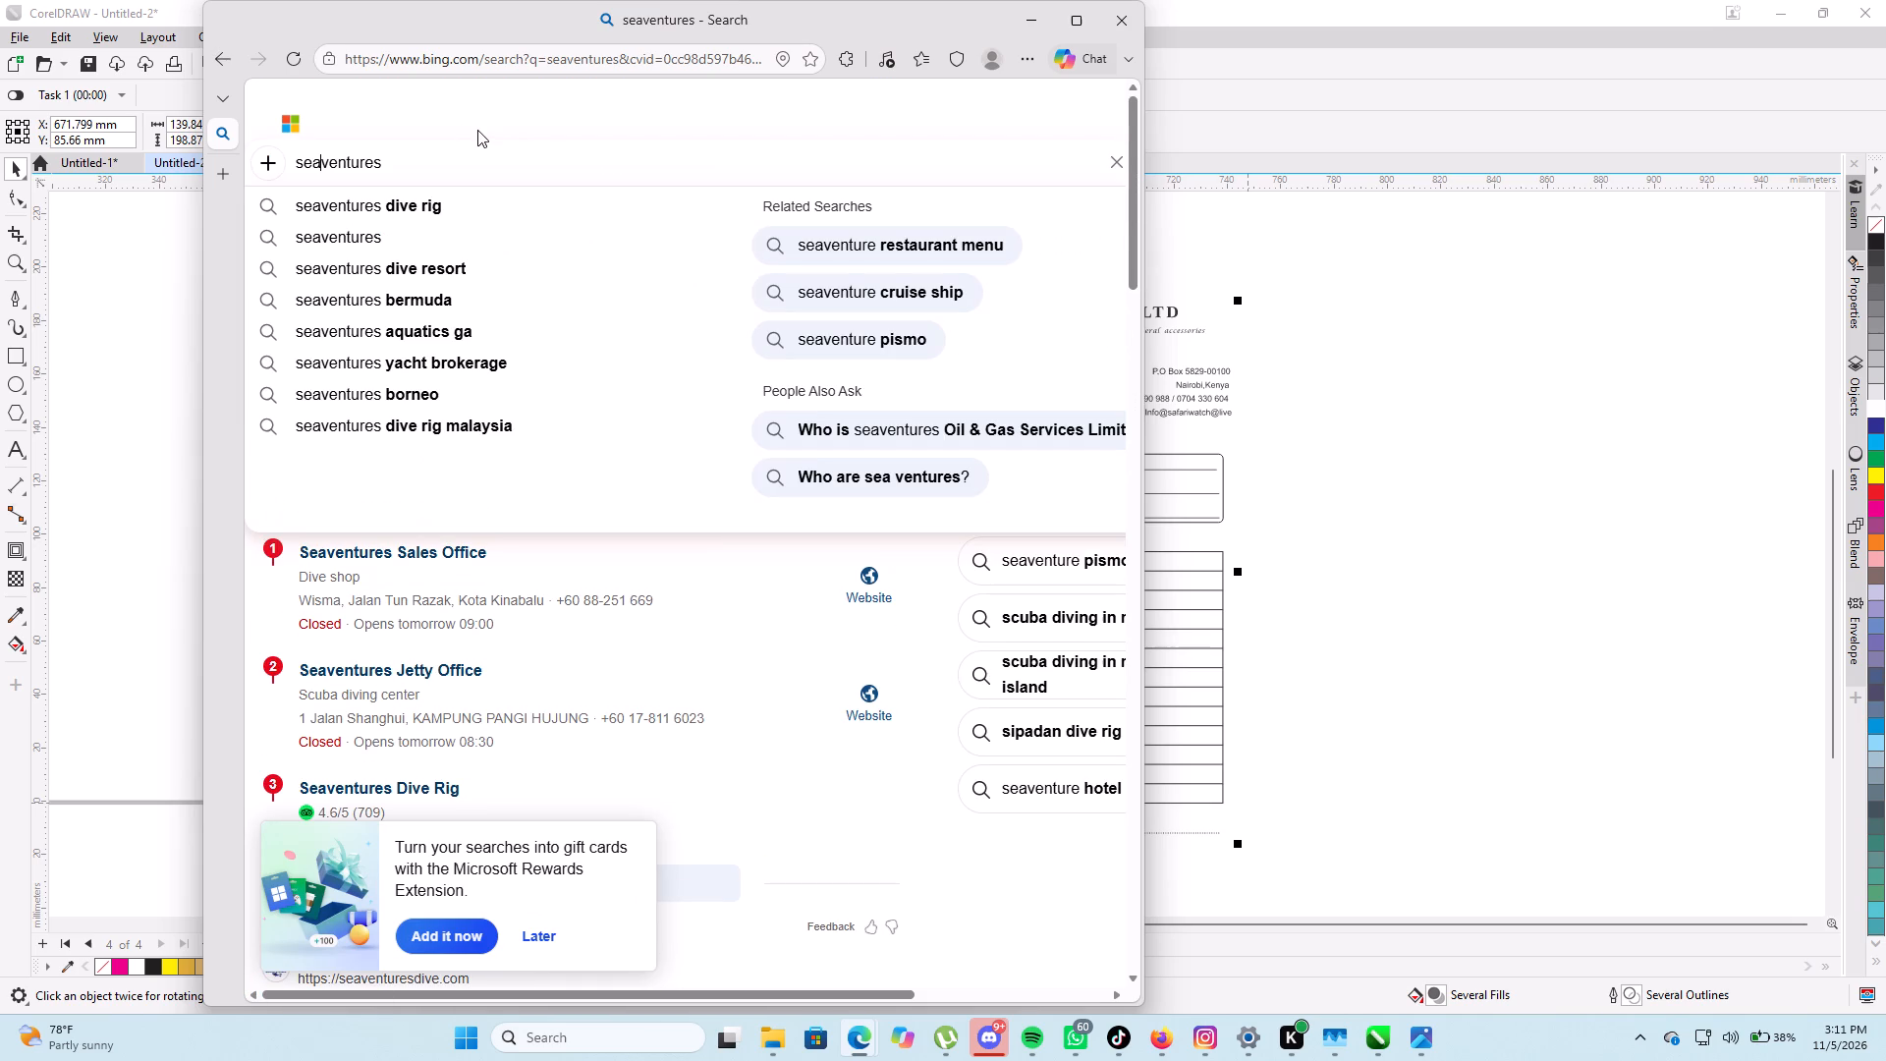
pyautogui.scroll(6, 532, 217)
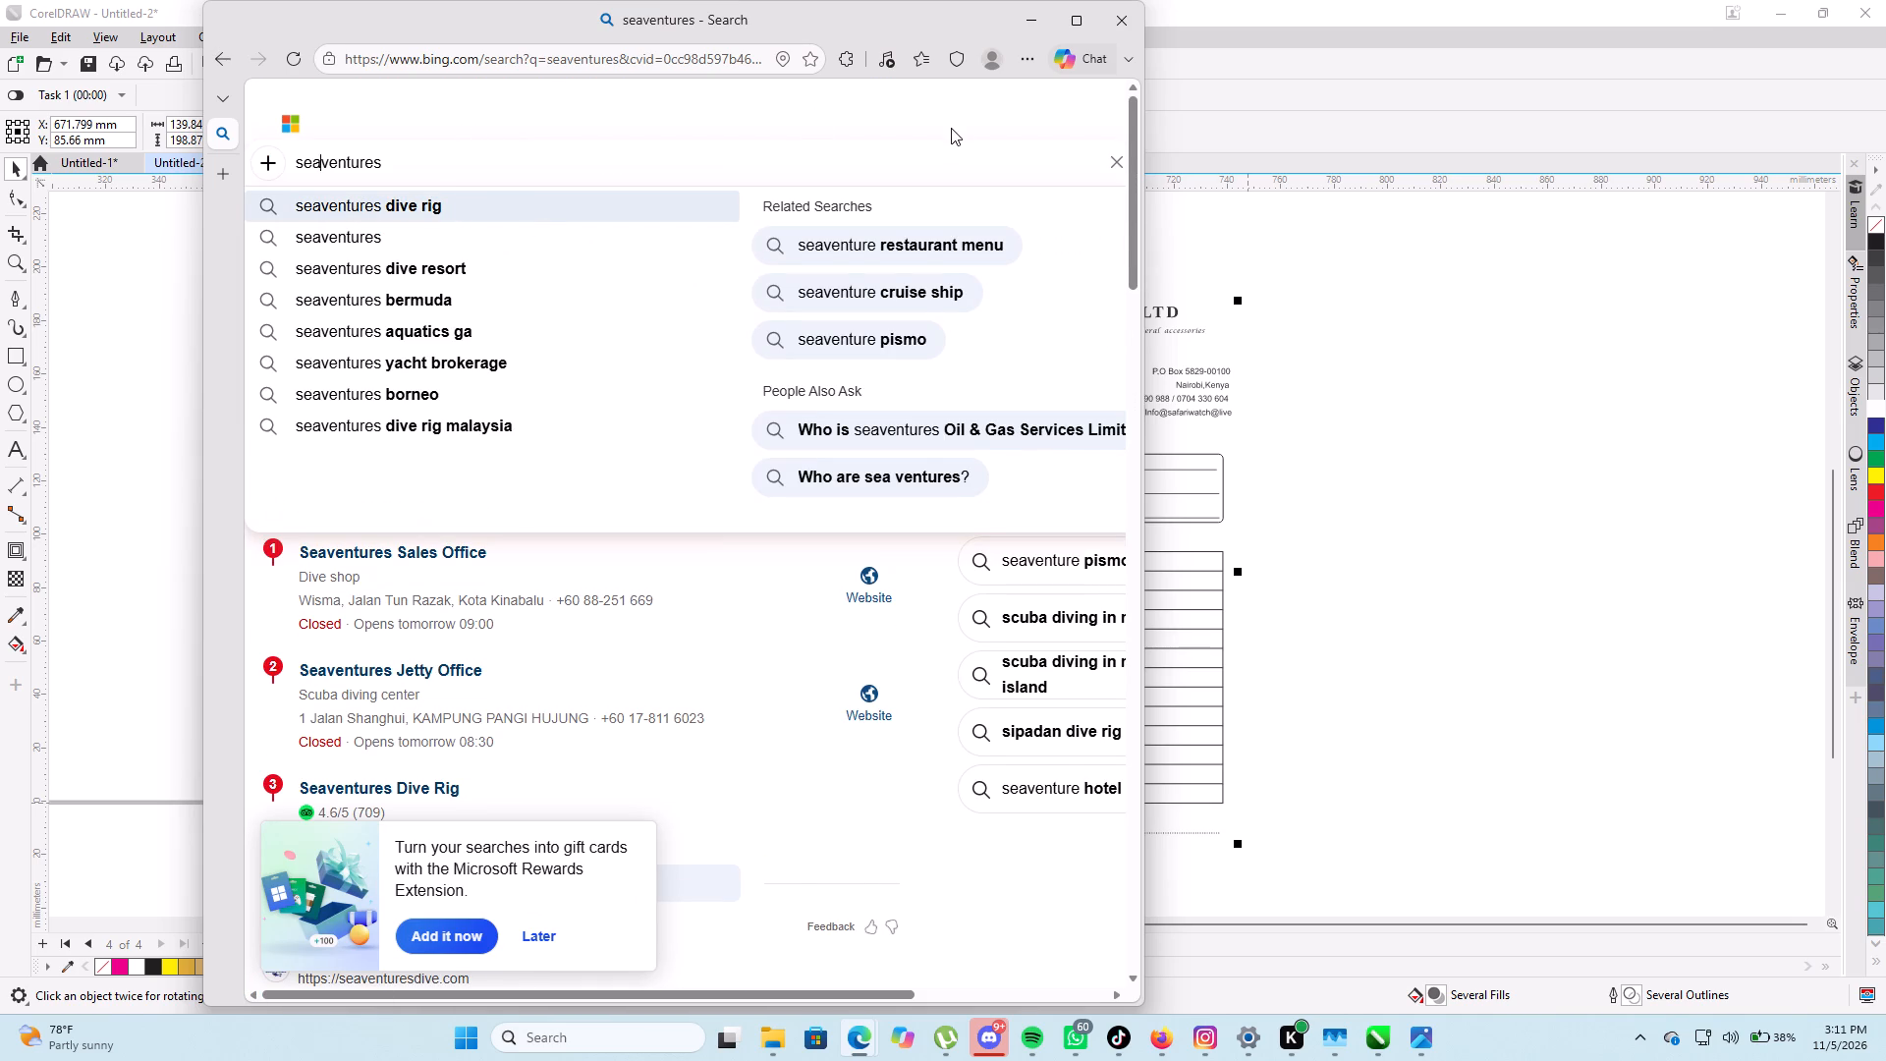
pyautogui.click(951, 129)
pyautogui.click(475, 125)
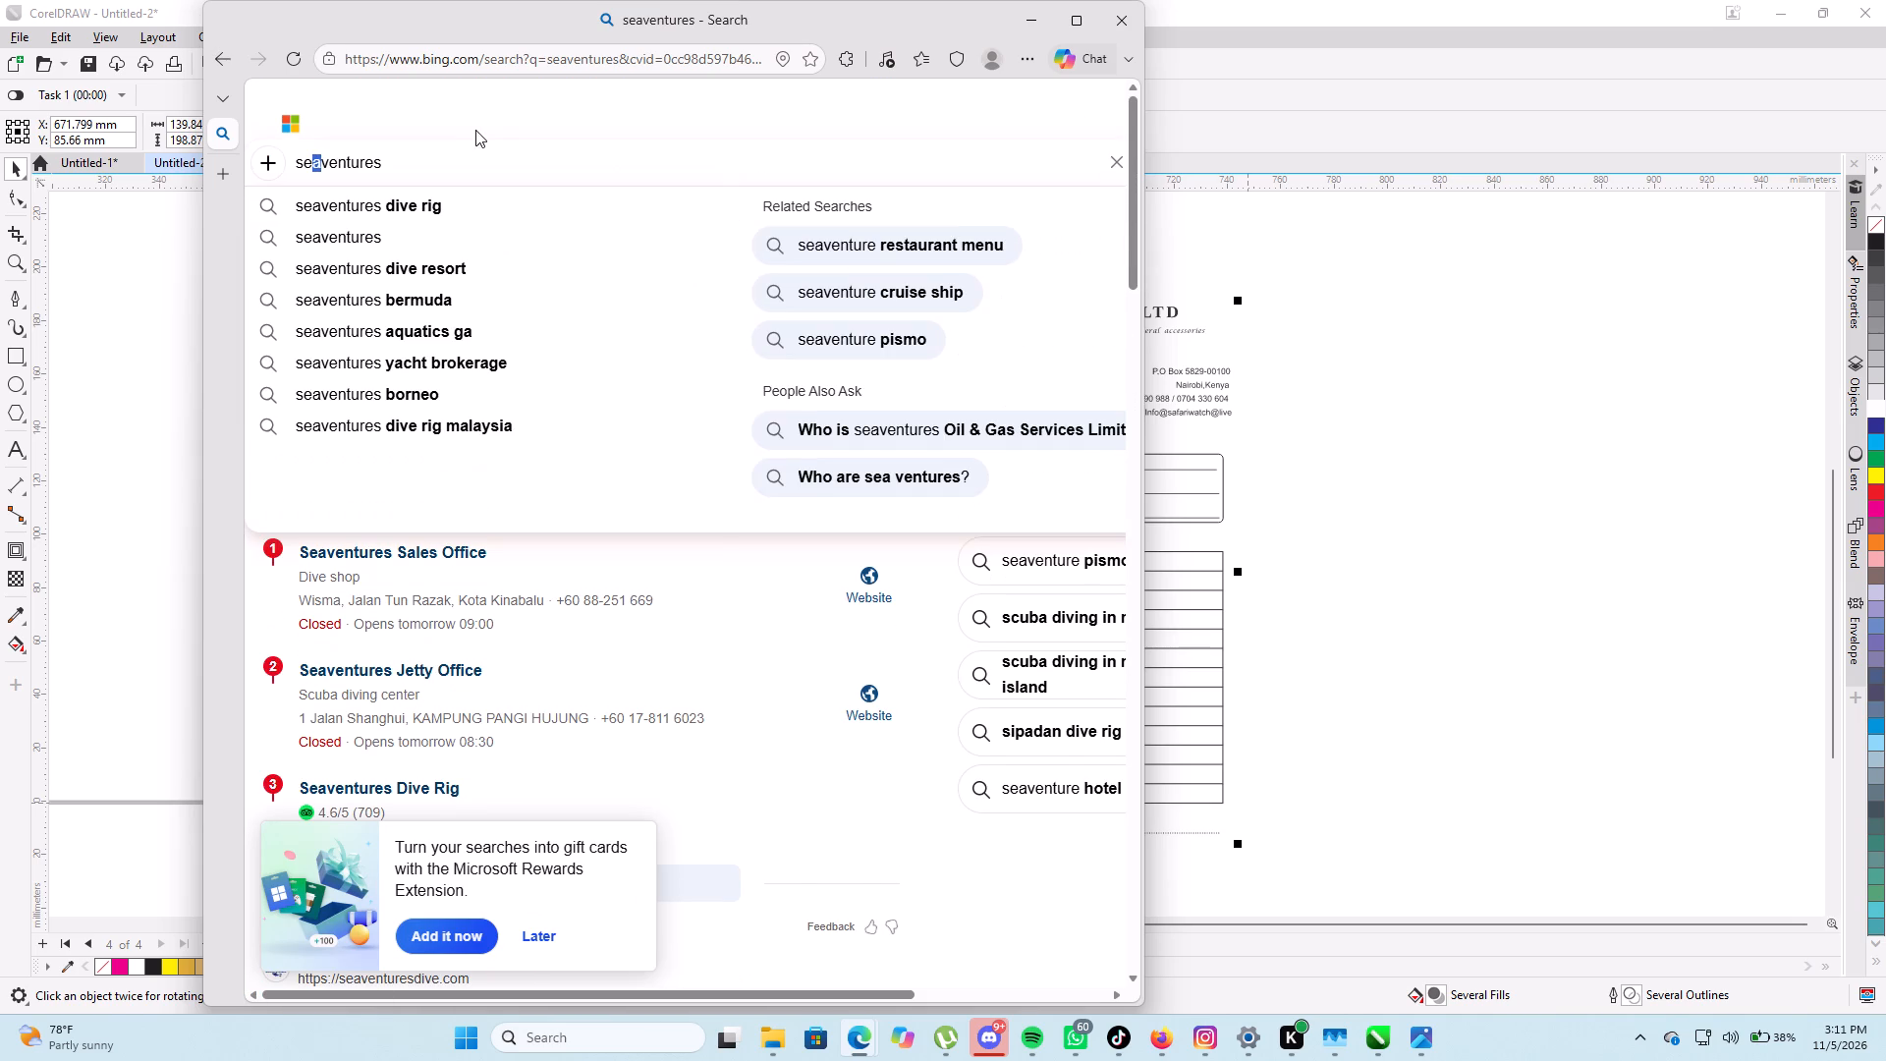
pyautogui.click(320, 163)
pyautogui.press('space')
pyautogui.click(620, 119)
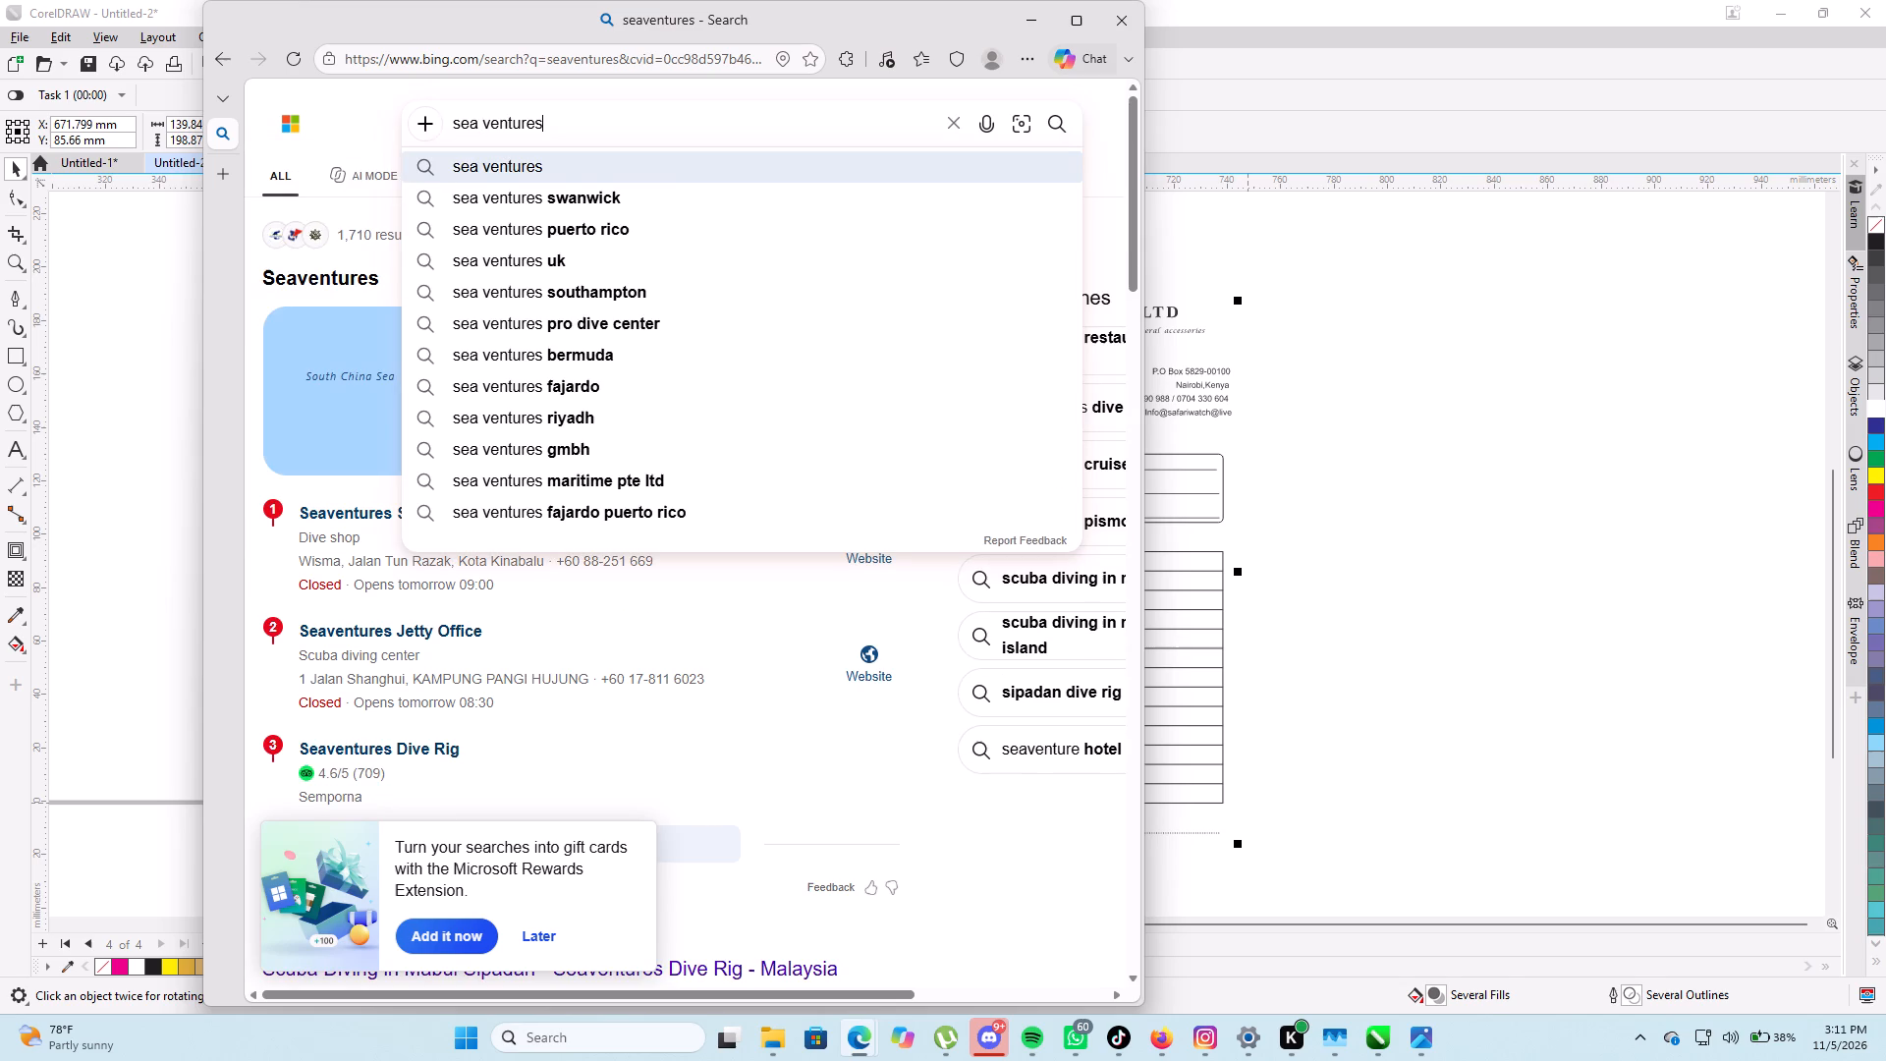
pyautogui.press('Return')
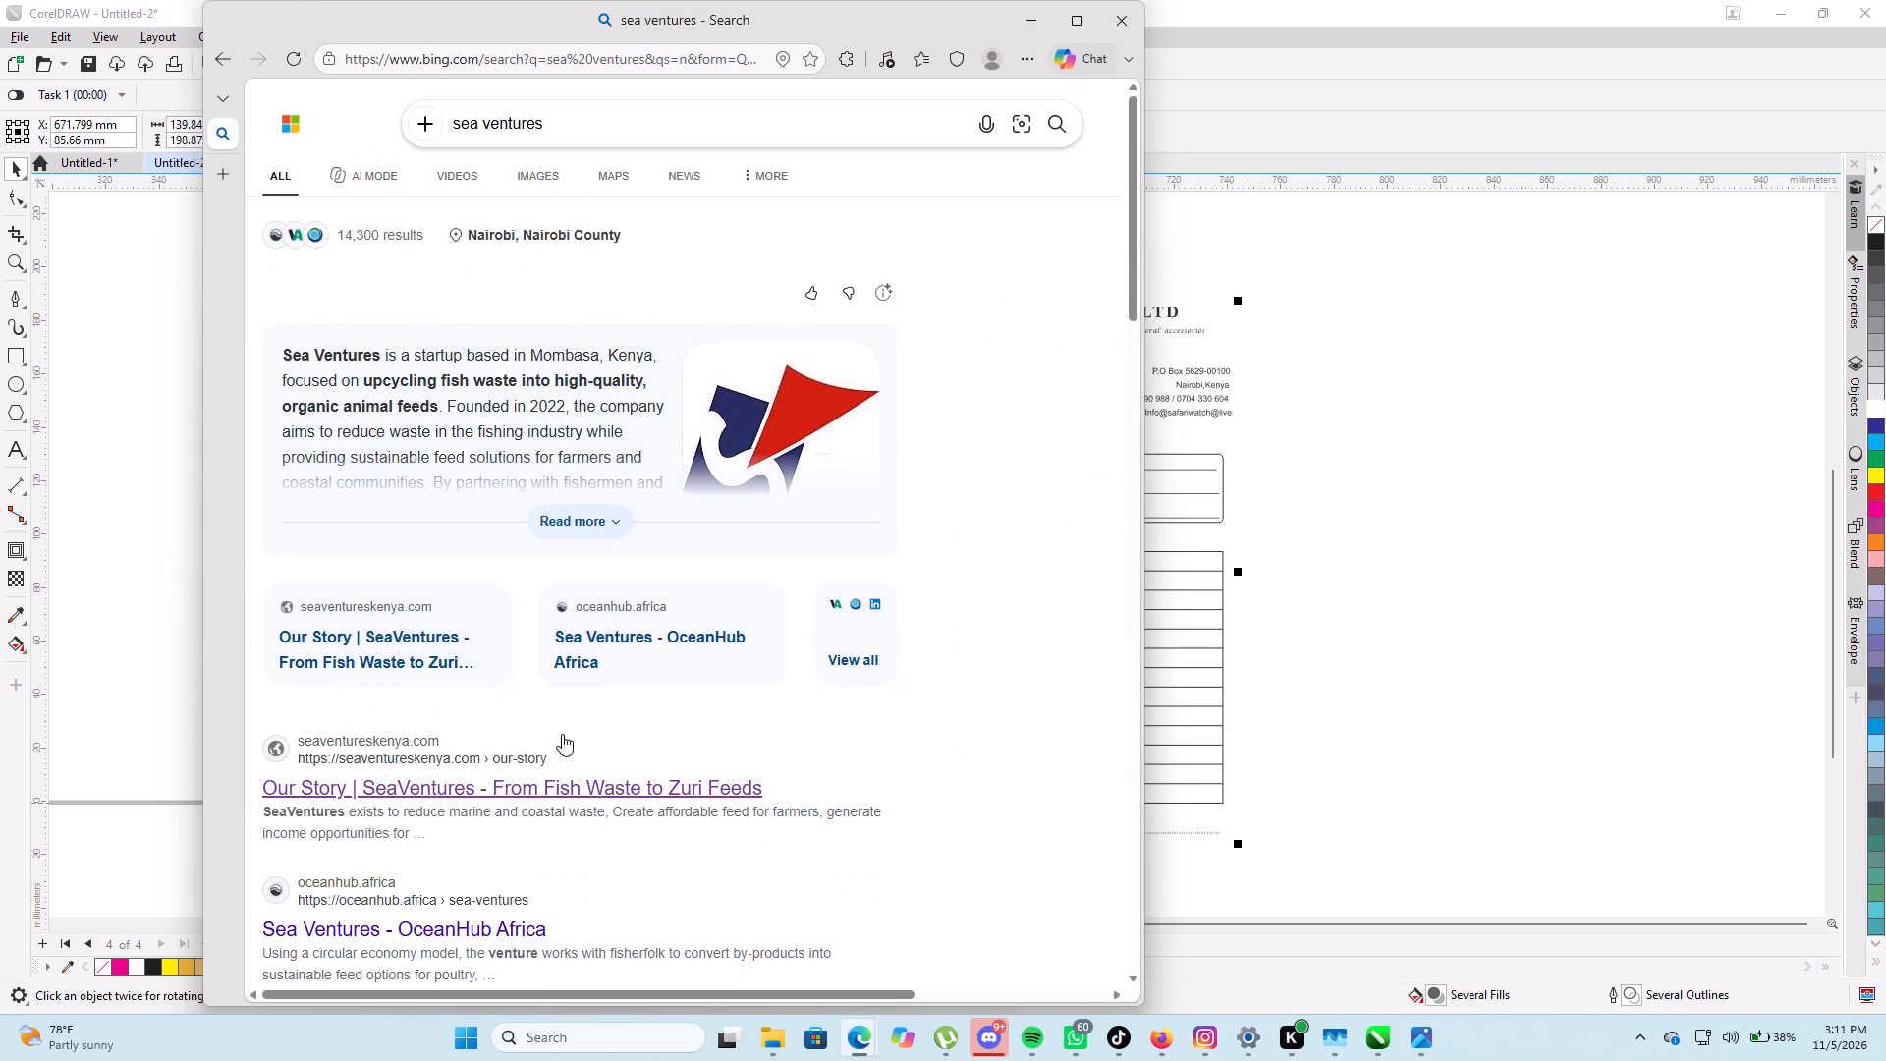
# Check the Our Story page on seaventureskenya.com for company details, and switch back to CorelDRAW.
pyautogui.click(514, 757)
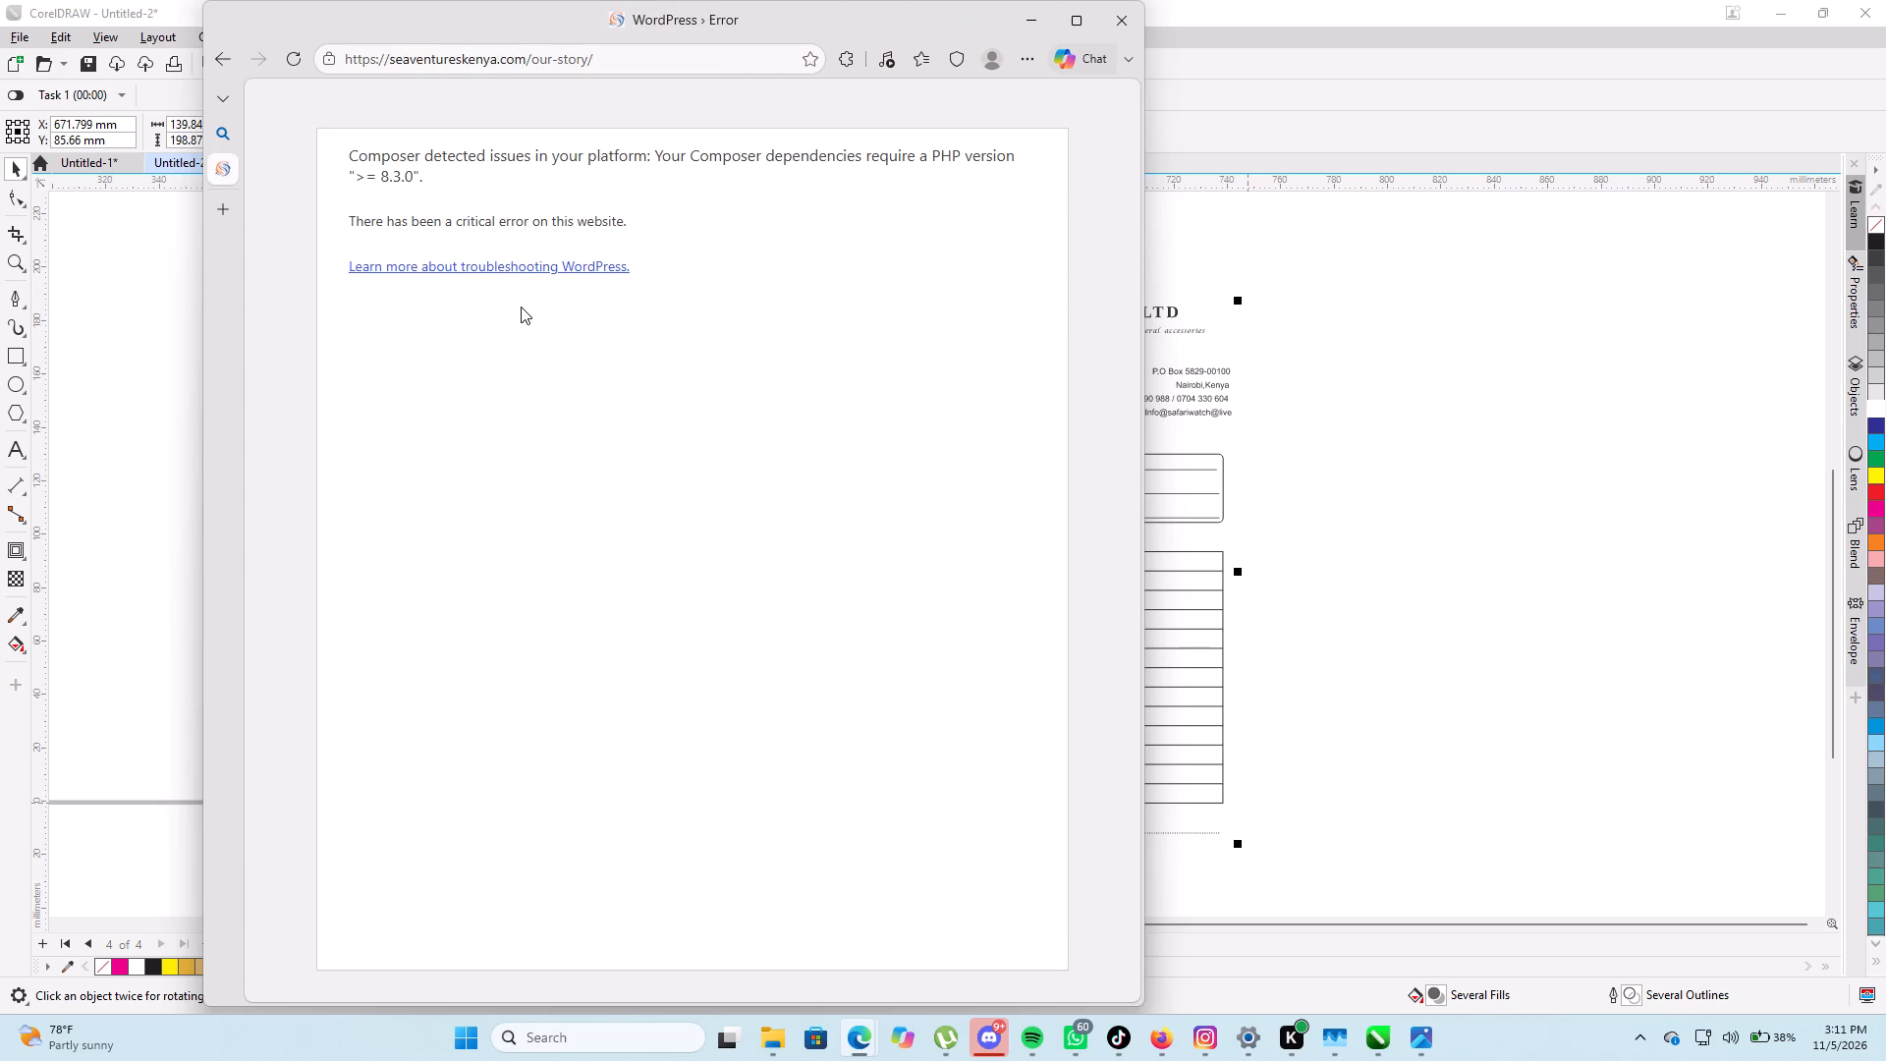
pyautogui.scroll(-3, 534, 305)
pyautogui.click(217, 161)
pyautogui.click(1041, 15)
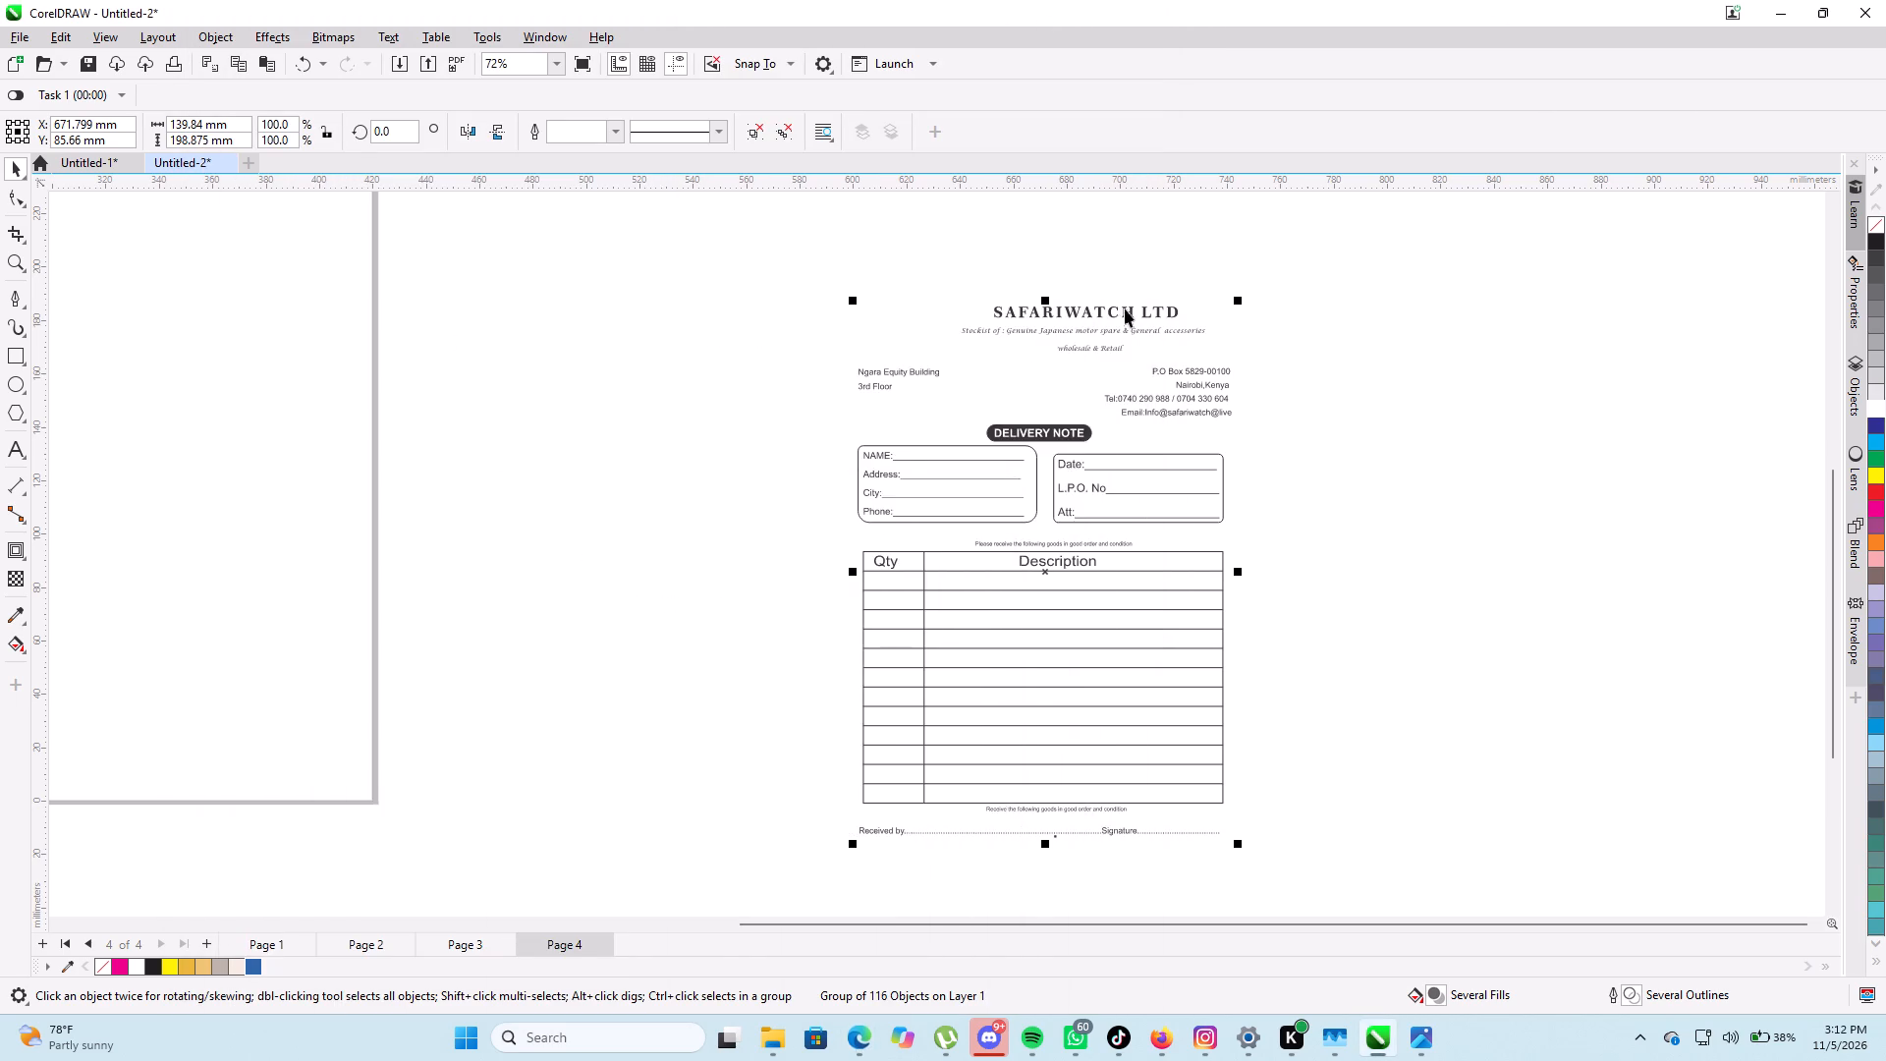
# Enlarge the imported delivery note group proportionally to about 158 × 225 mm.
pyautogui.scroll(-4, 1133, 330)
pyautogui.scroll(-2, 1095, 506)
pyautogui.scroll(6, 1094, 460)
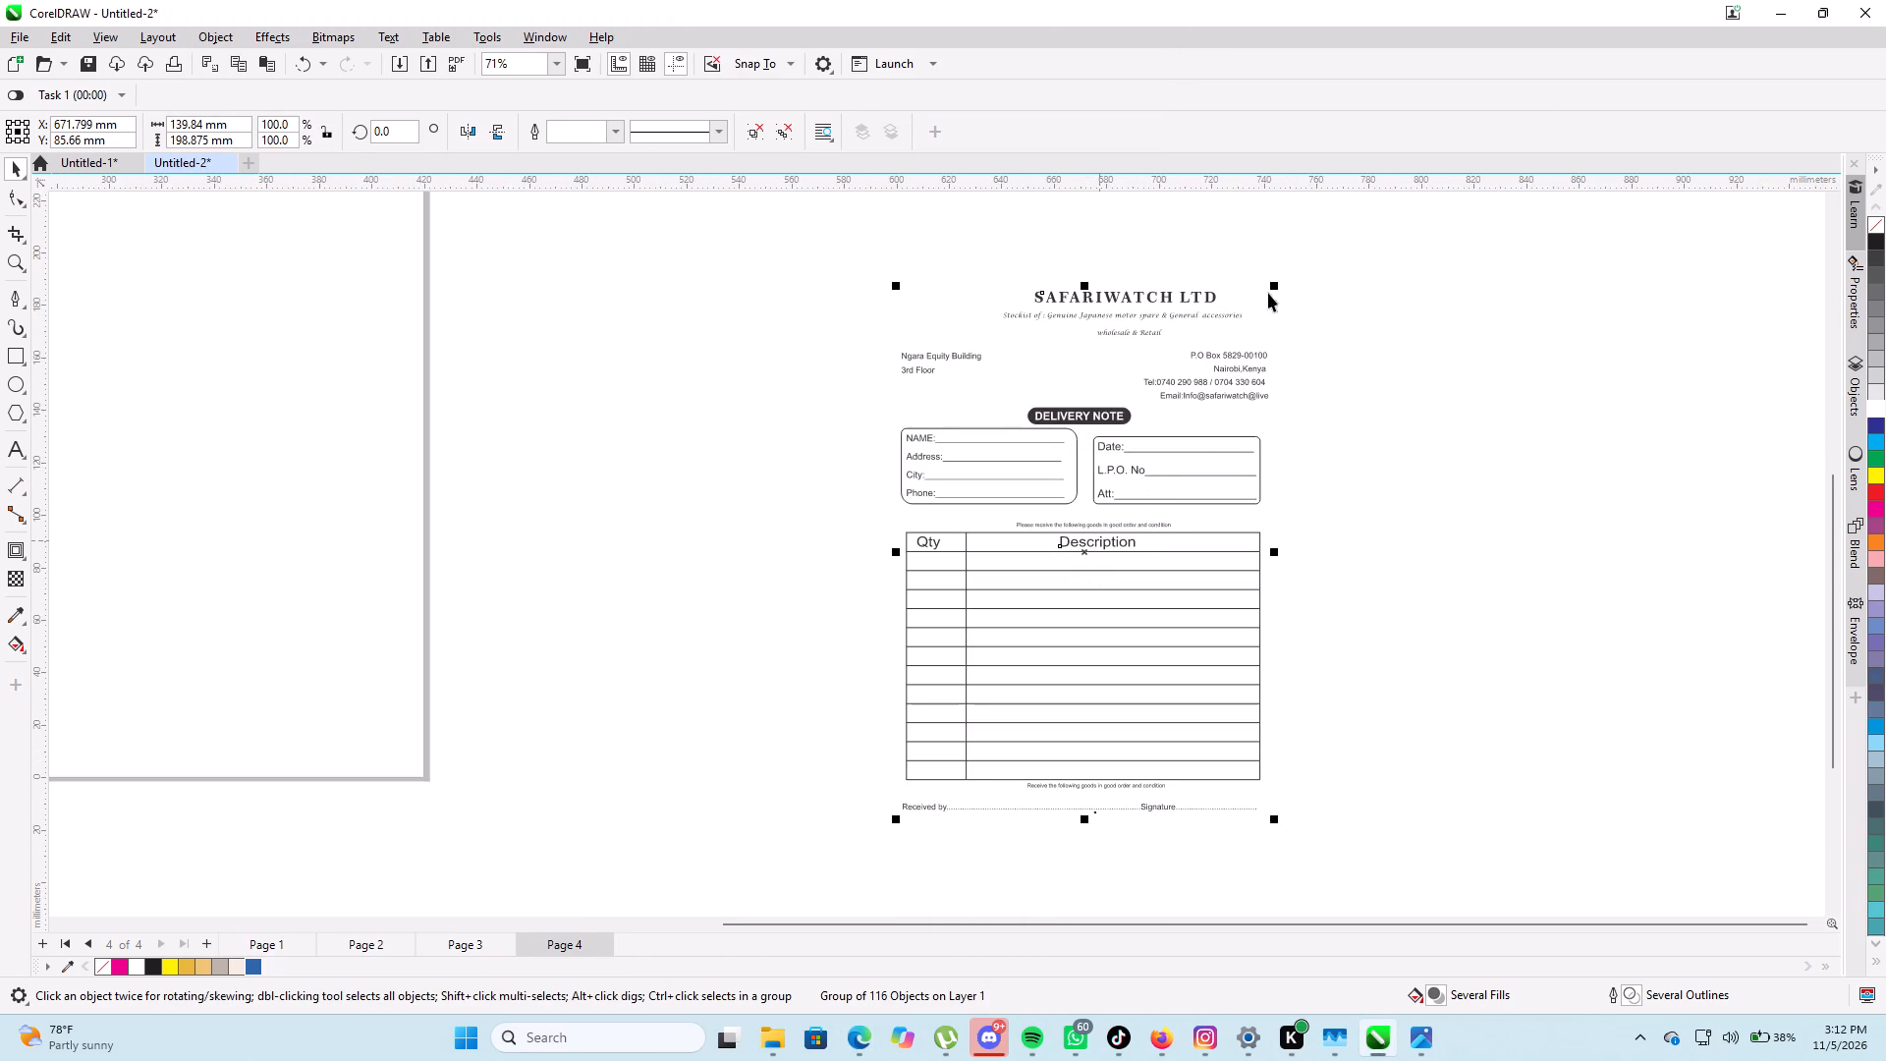
pyautogui.moveTo(1276, 280); pyautogui.dragTo(1352, 211)
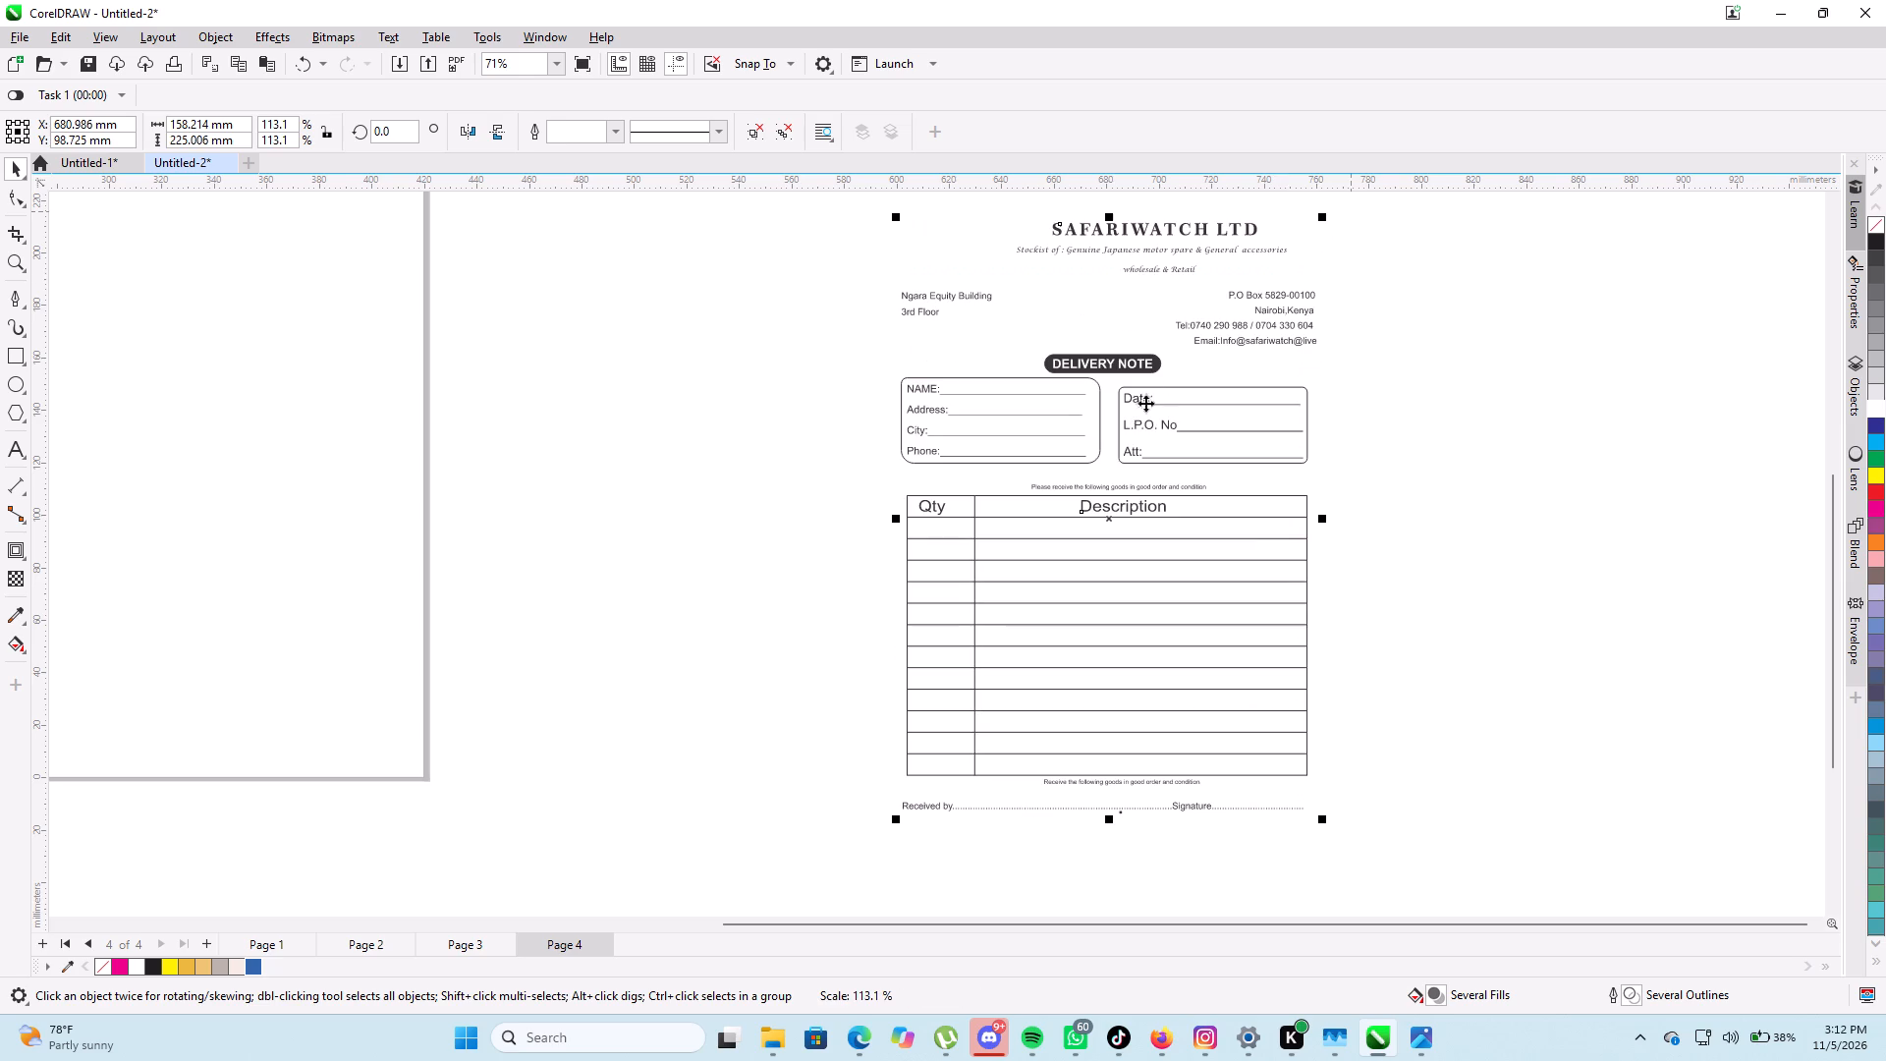
# Ungroup the enlarged delivery note into separate objects and deselect them.
pyautogui.scroll(-4, 1129, 479)
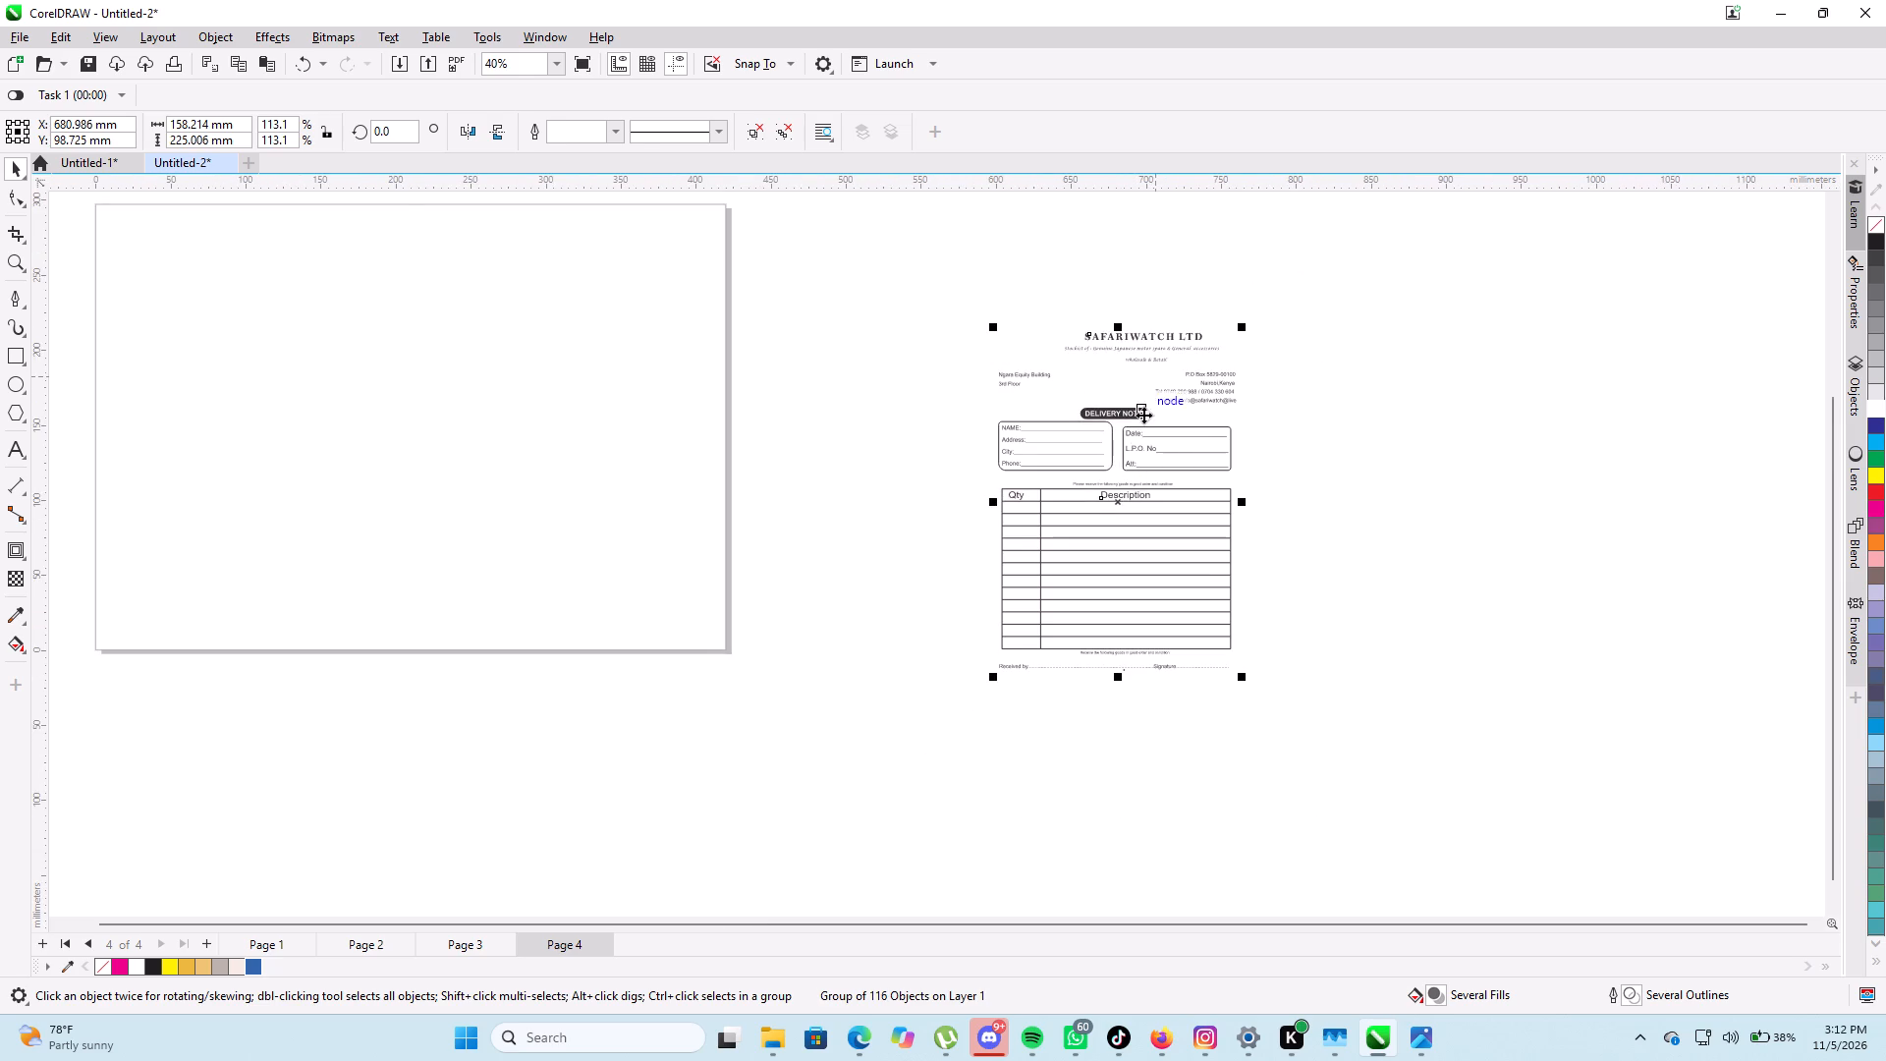
pyautogui.scroll(5, 1128, 436)
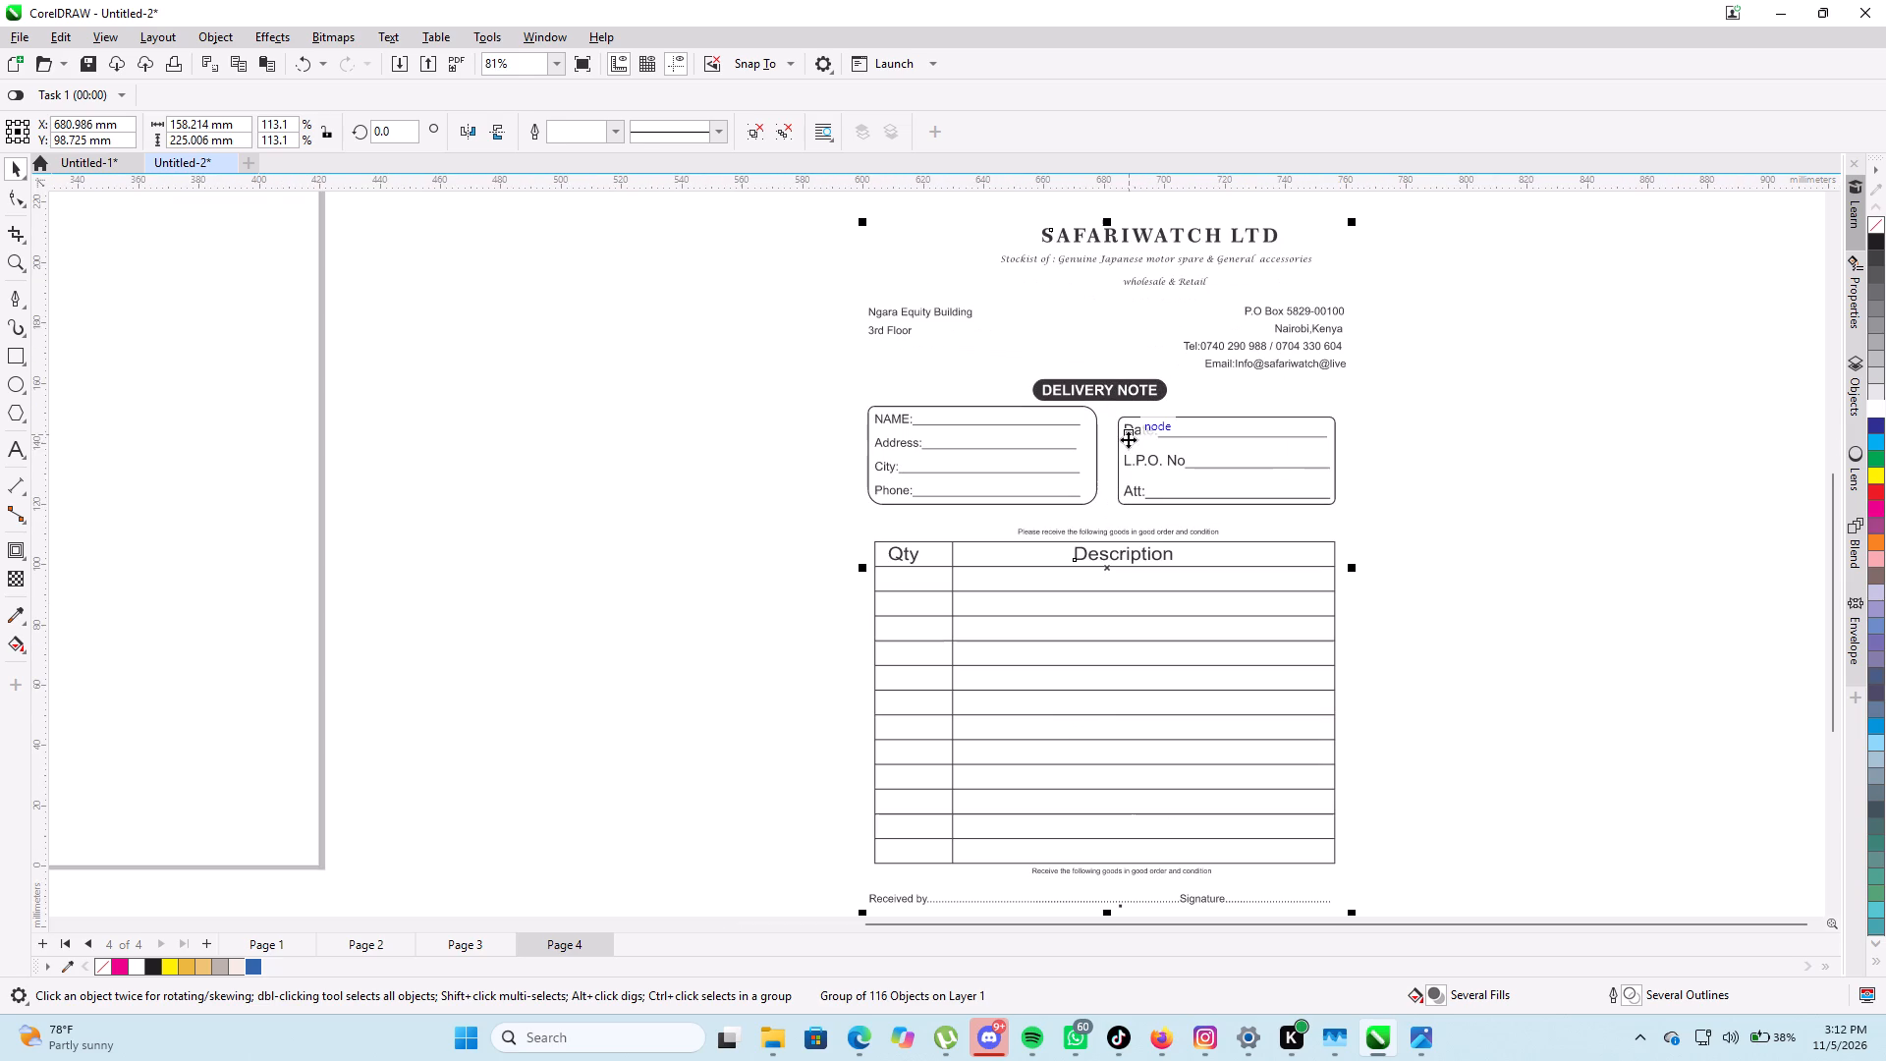
pyautogui.scroll(-6, 1128, 439)
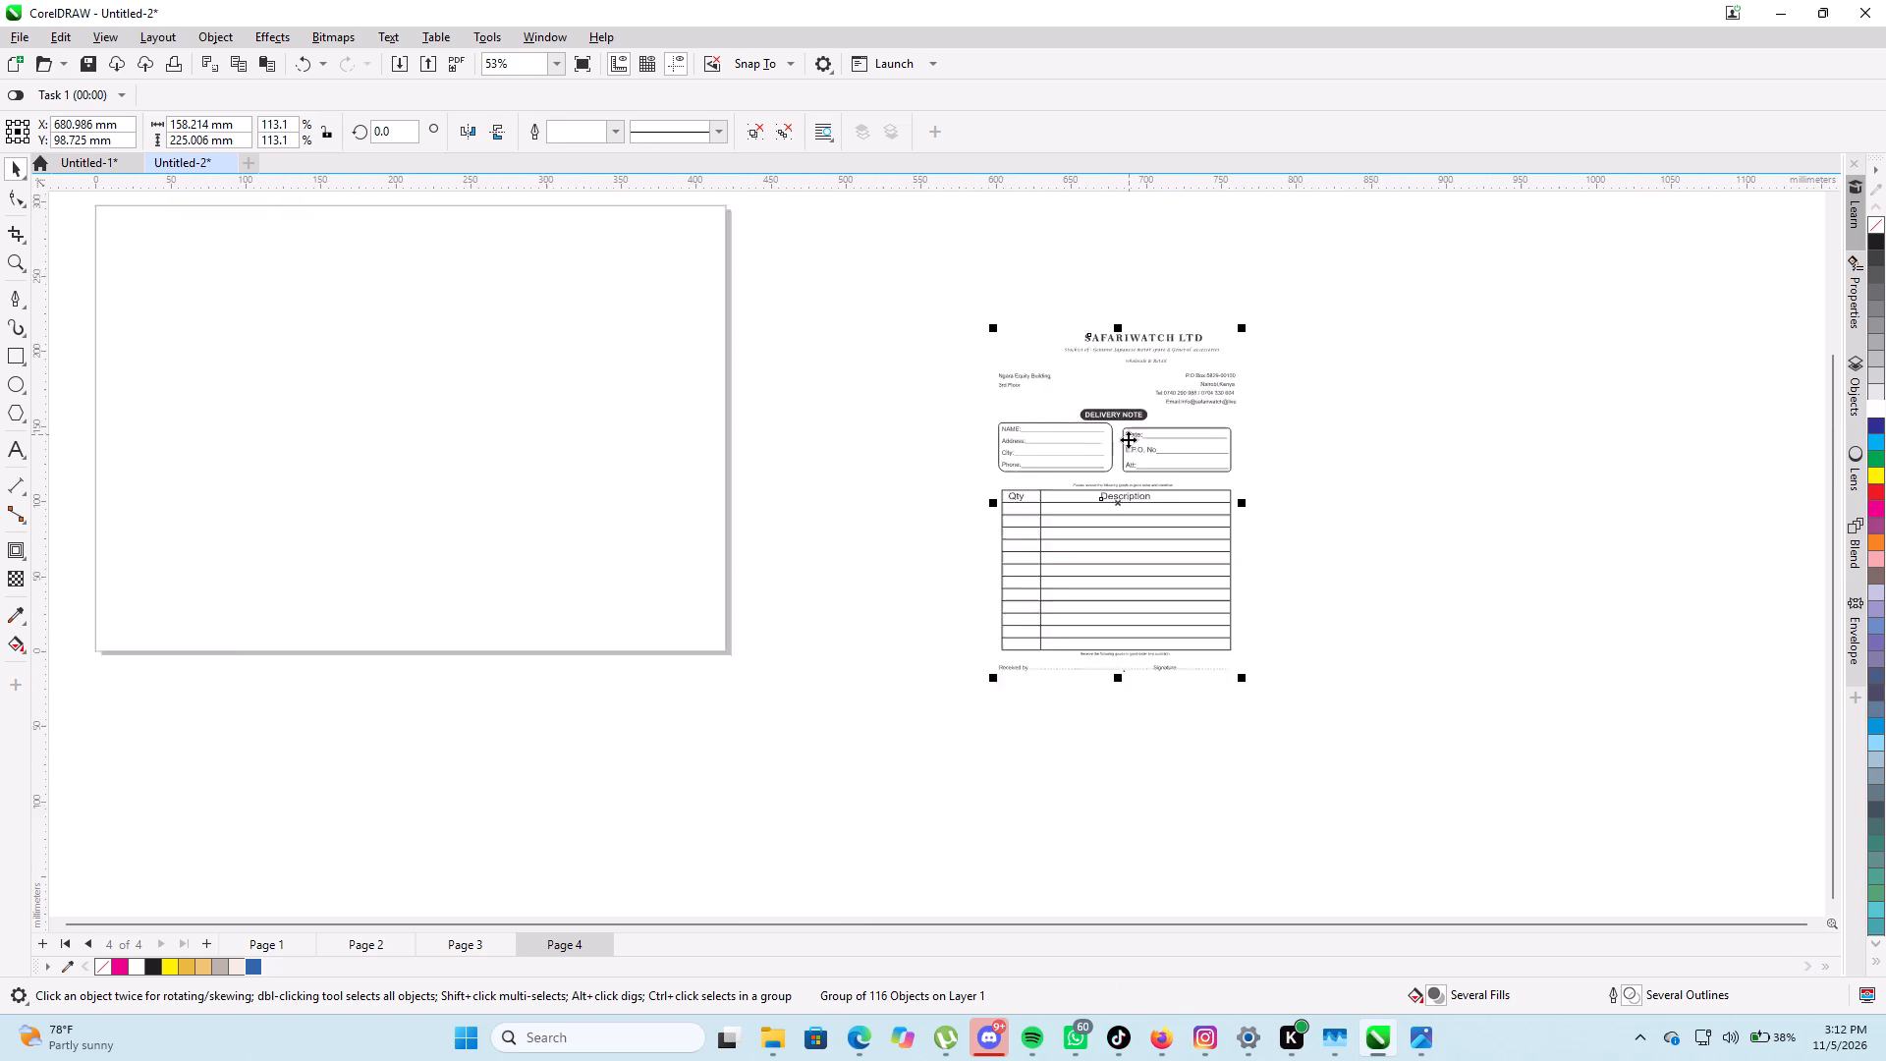
pyautogui.rightClick(1126, 502)
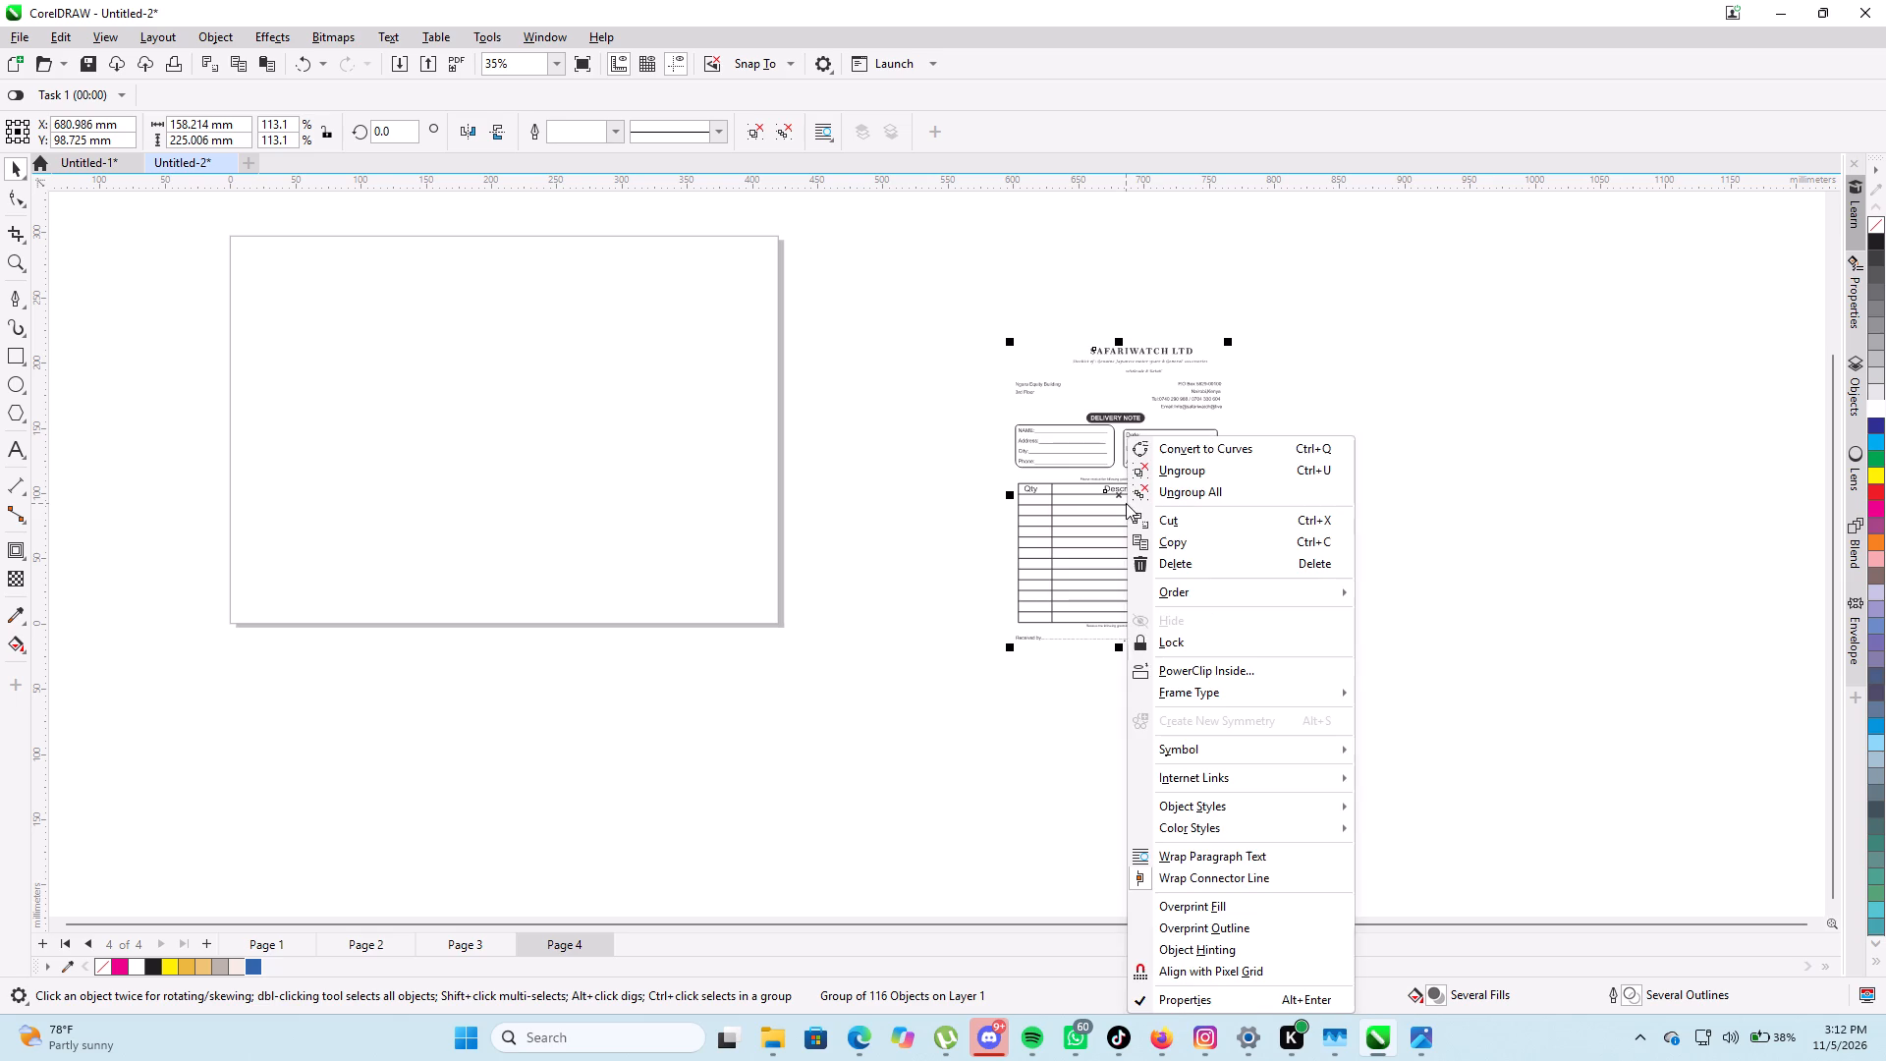
pyautogui.click(1180, 474)
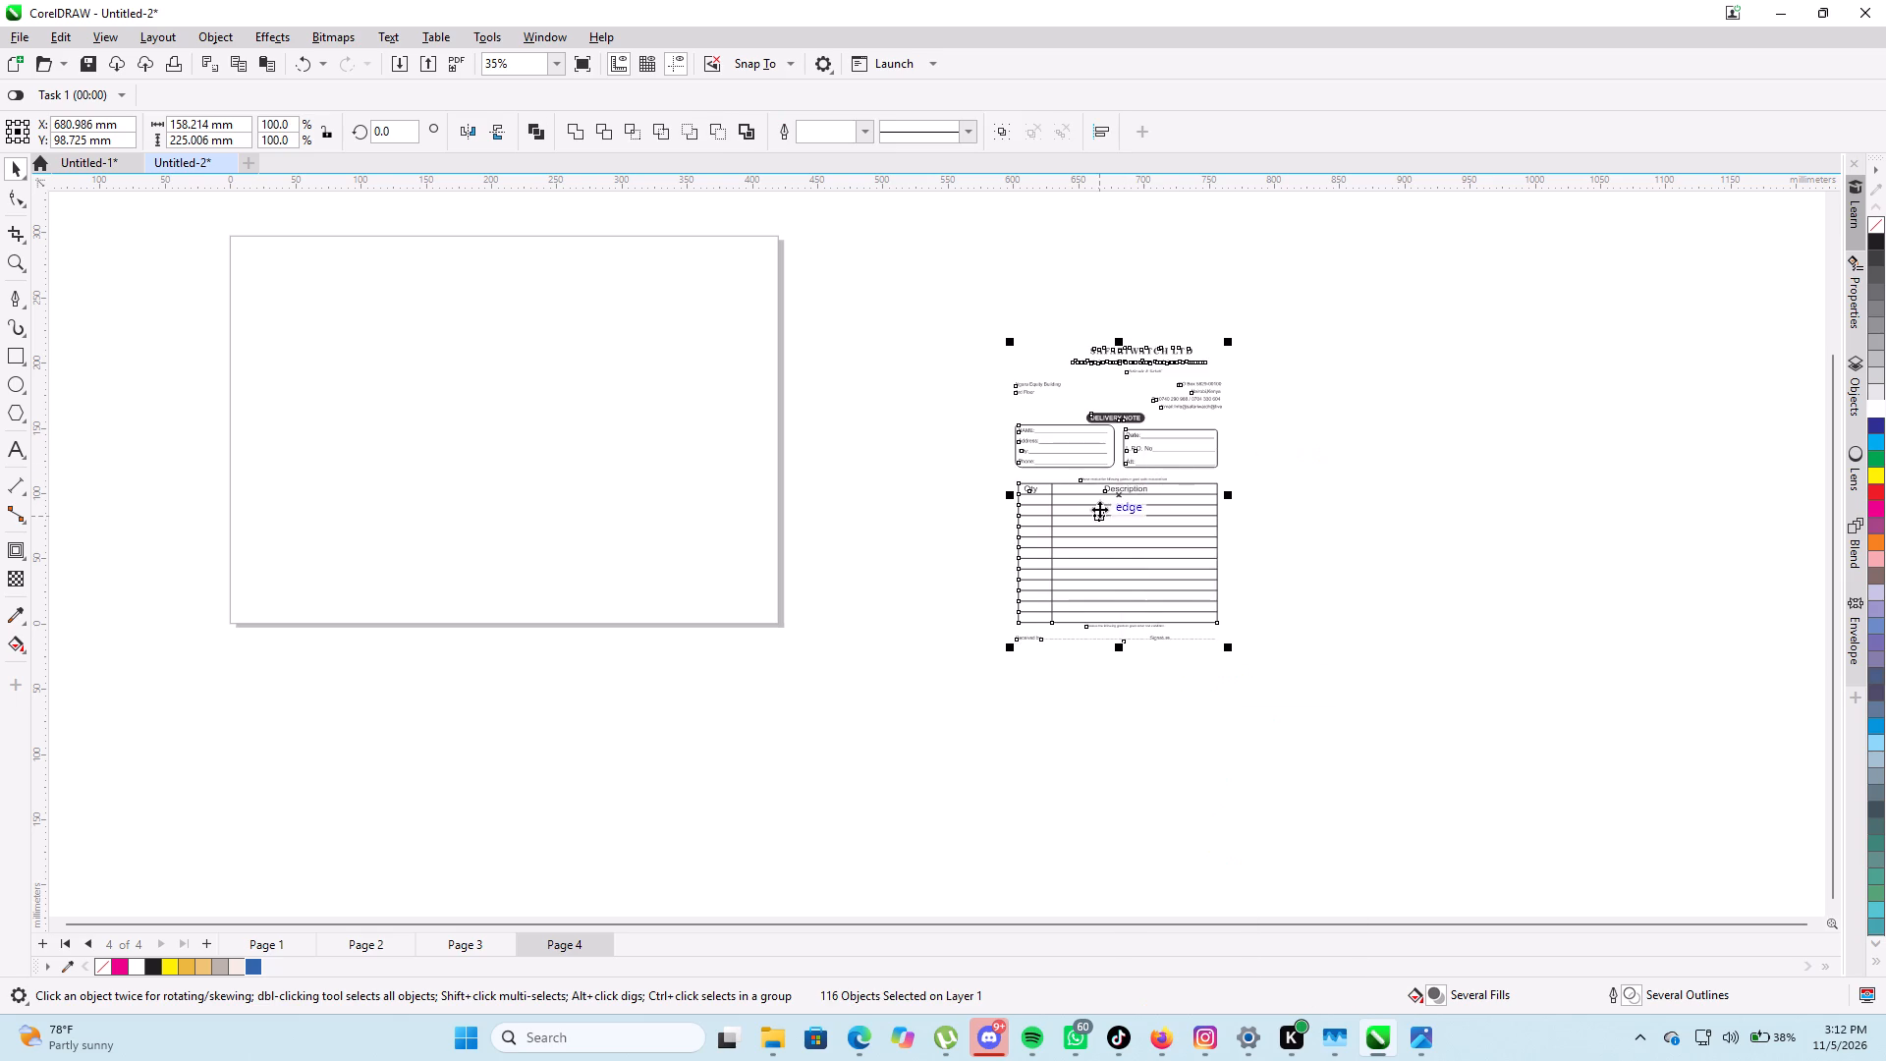
pyautogui.scroll(5, 1094, 471)
pyautogui.click(1516, 452)
# Move the DELIVERY NOTE label with its dark rounded background slightly up, centred at about X 679 mm, Y 160 mm.
pyautogui.scroll(3, 1118, 258)
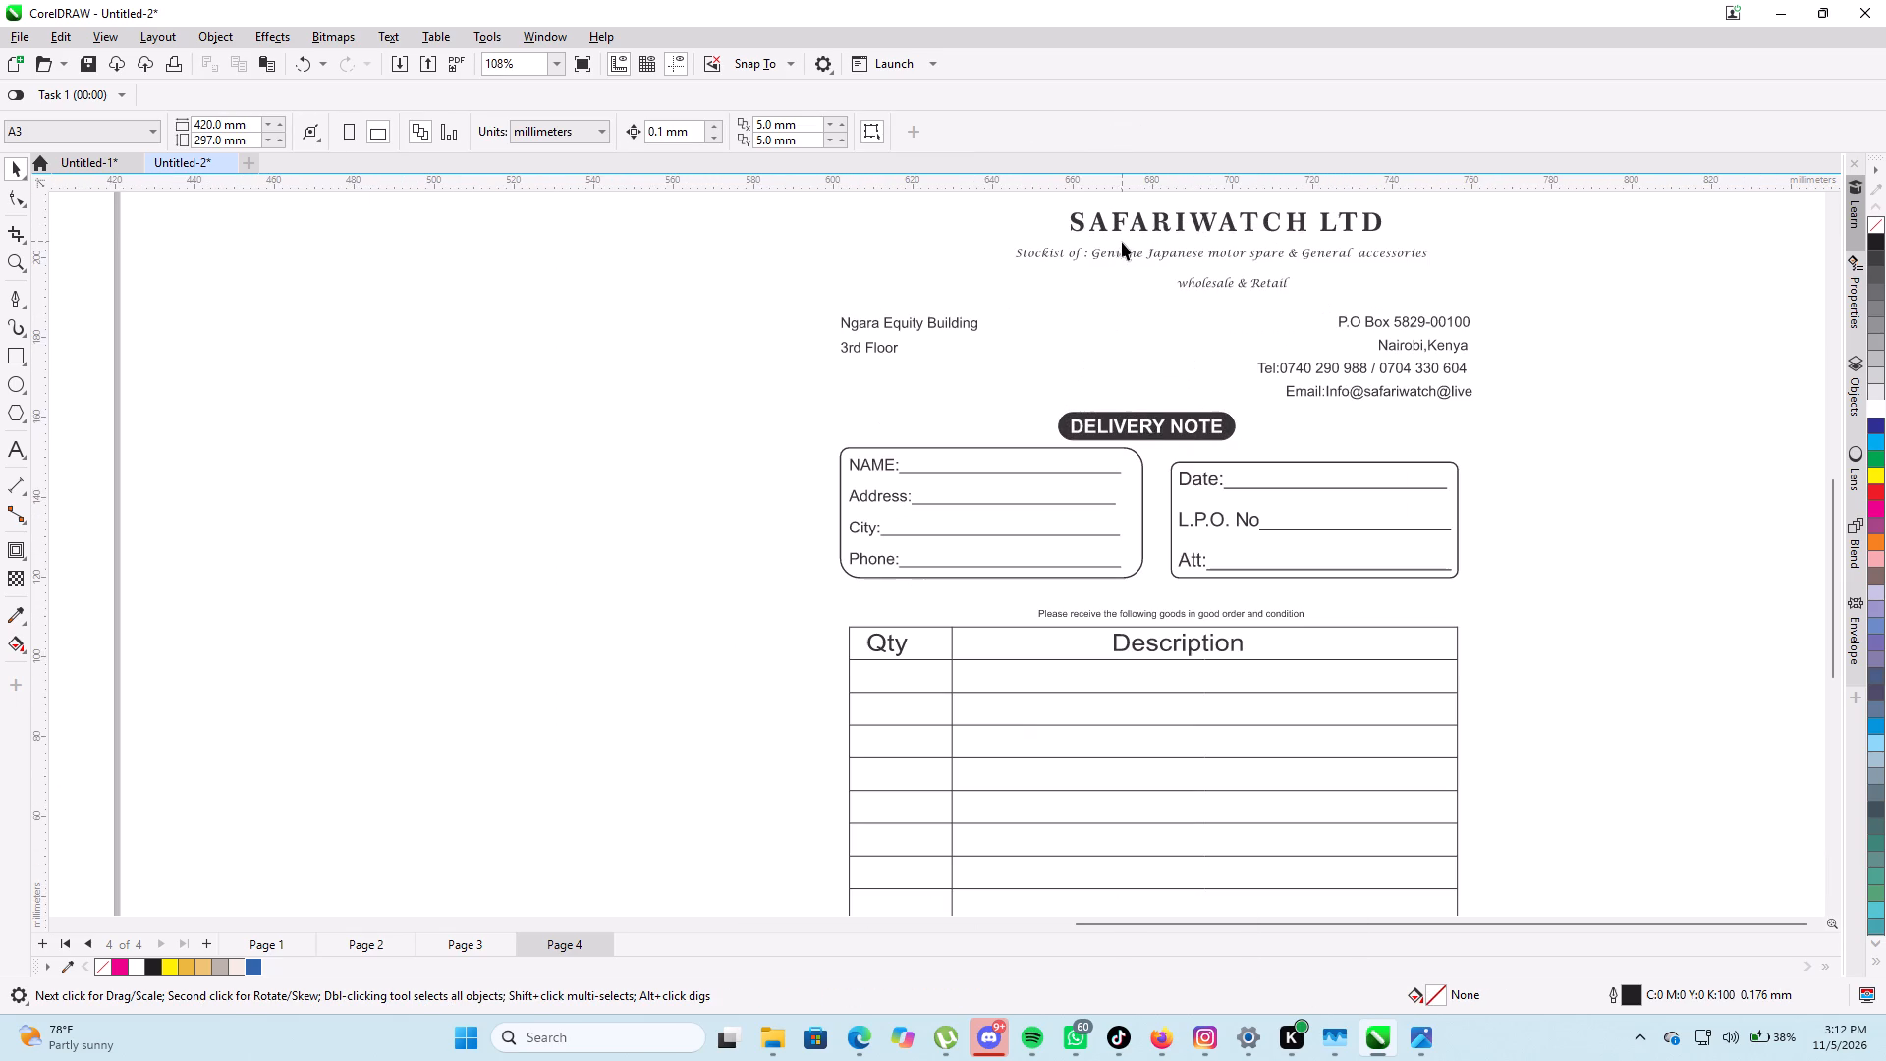
pyautogui.scroll(3, 1234, 486)
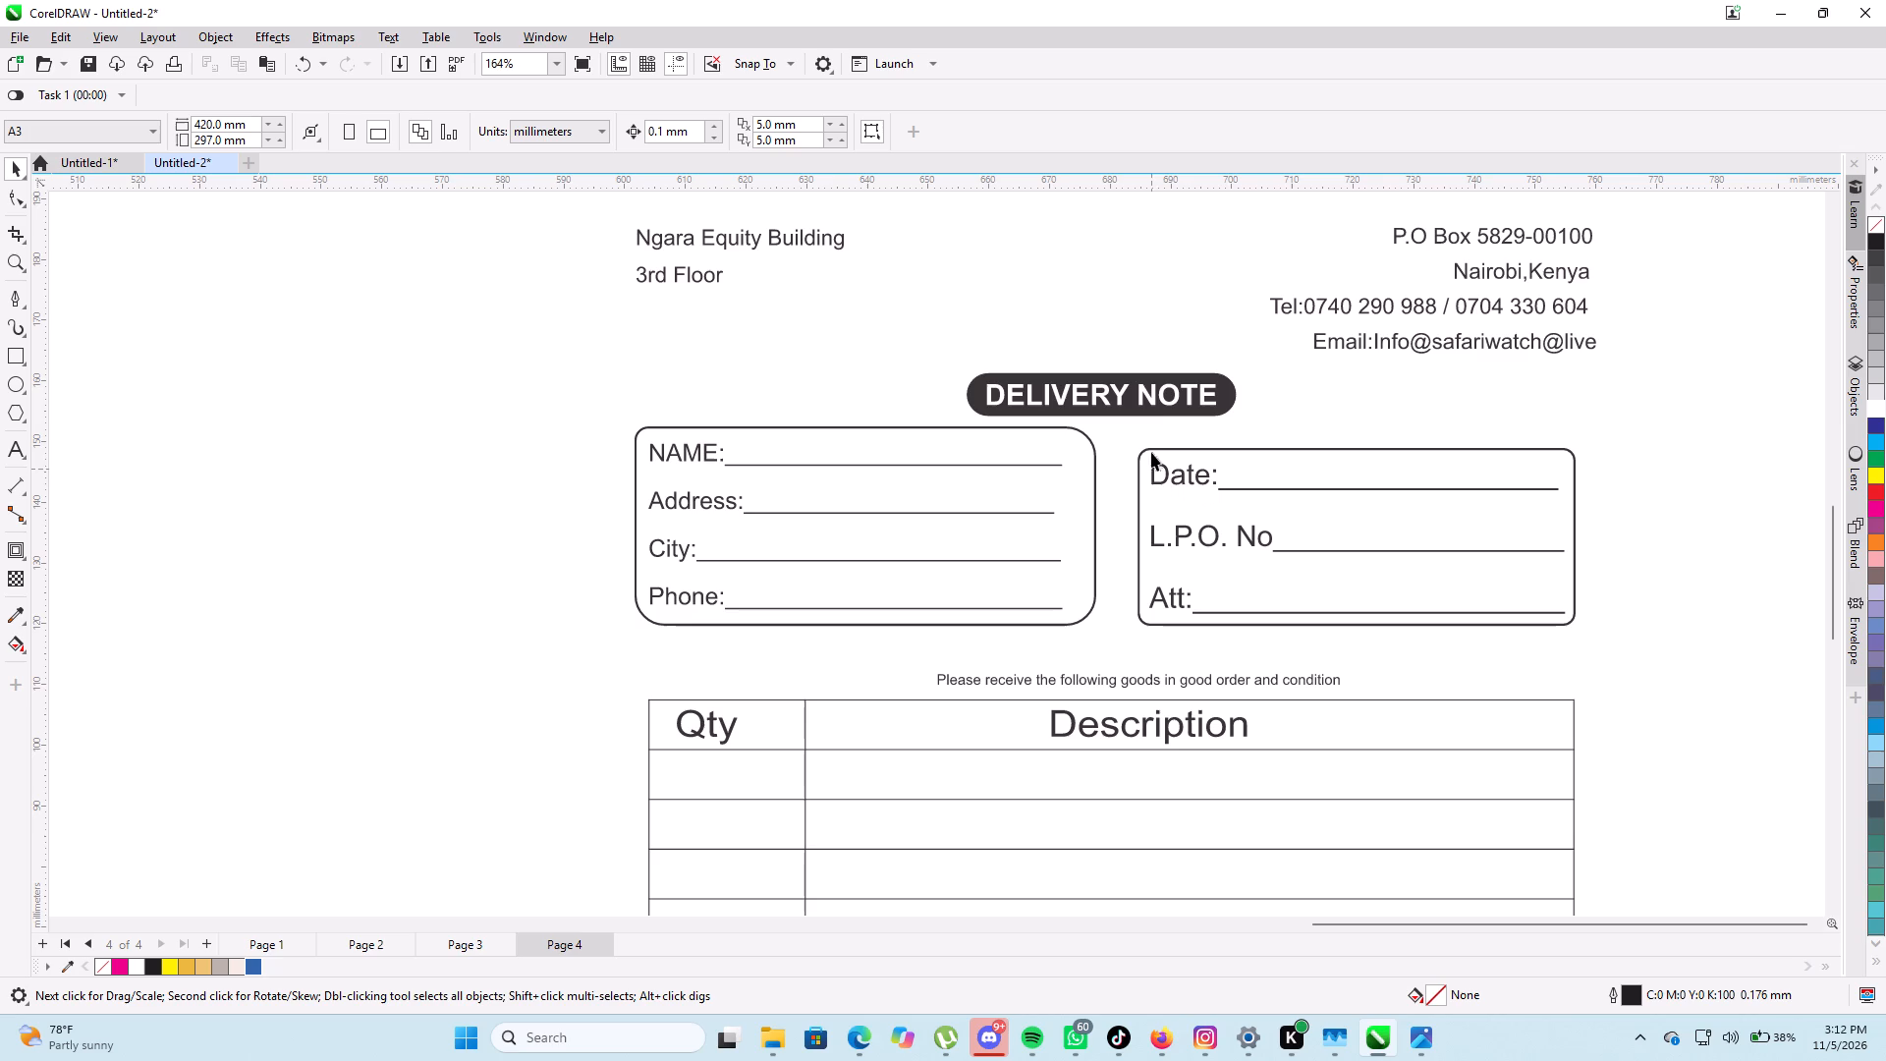
pyautogui.moveTo(1305, 416); pyautogui.dragTo(990, 371)
pyautogui.moveTo(990, 371); pyautogui.dragTo(948, 356)
pyautogui.moveTo(1105, 397); pyautogui.dragTo(1110, 382)
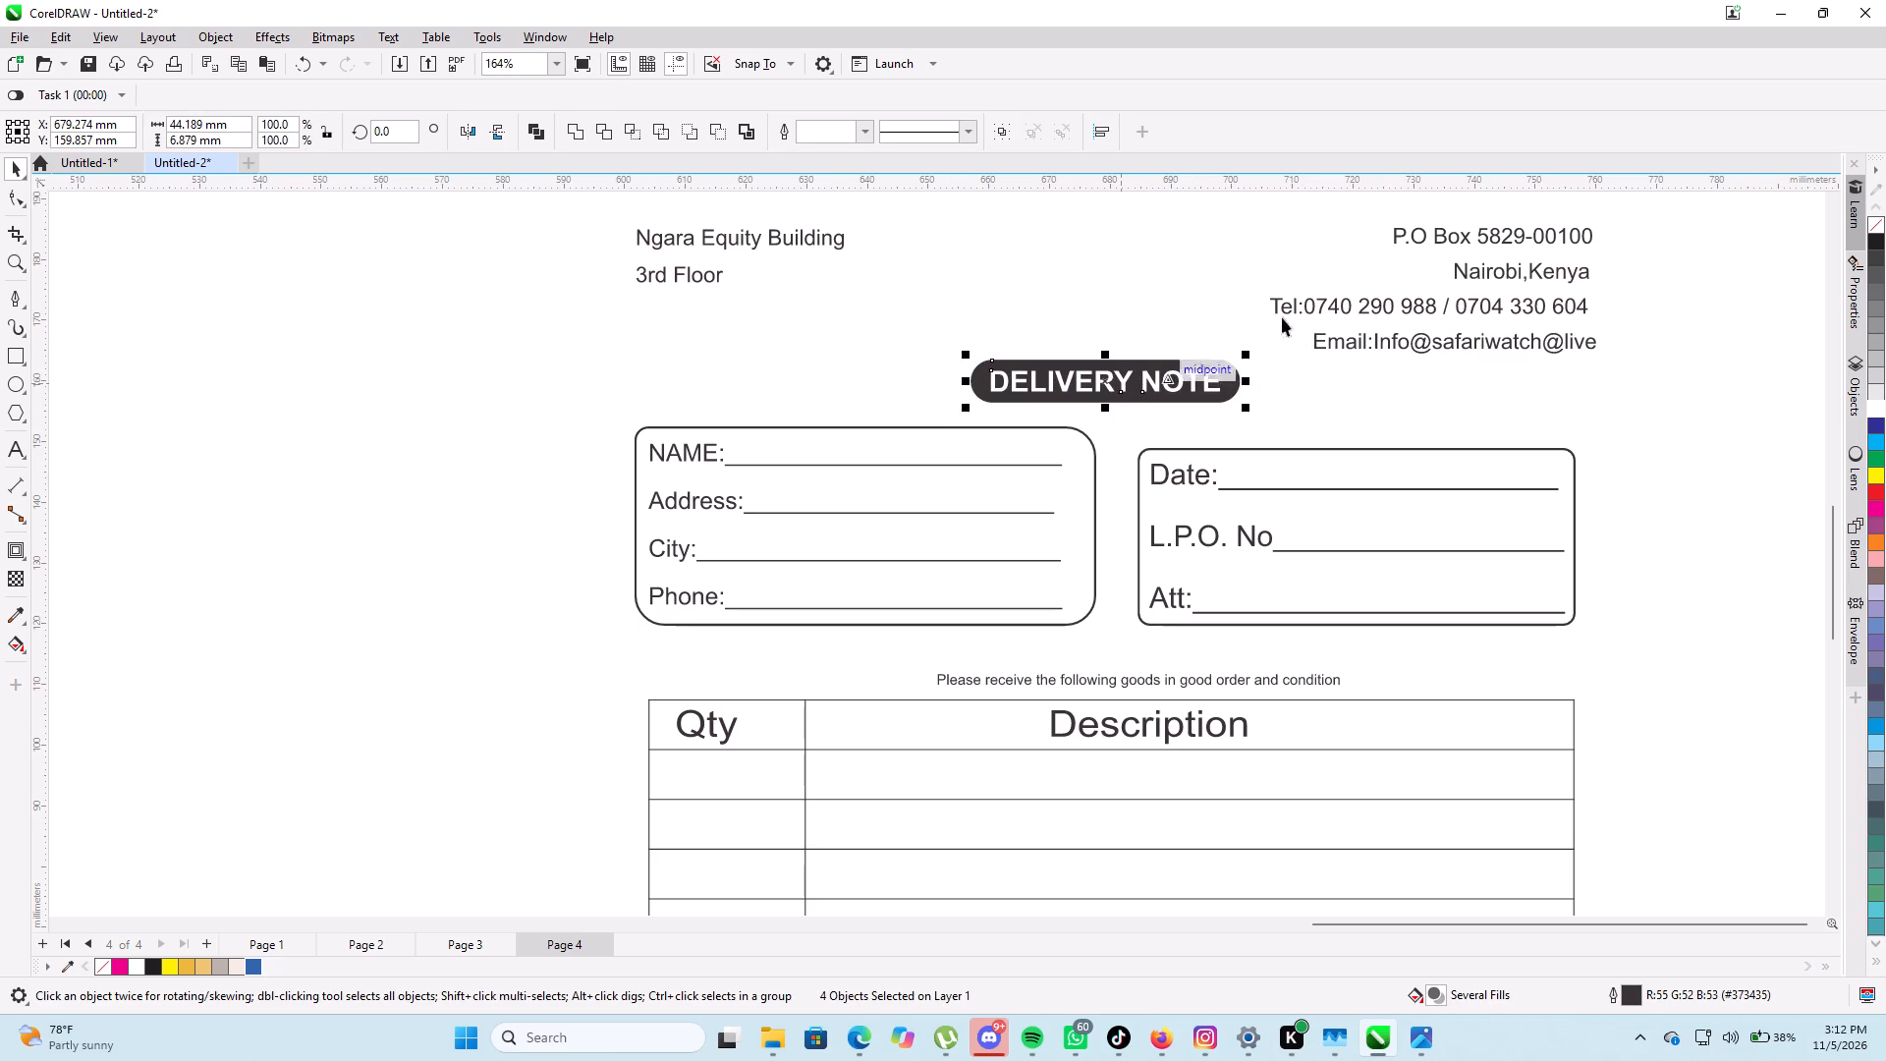
# Delete the old two-line building and floor address above the NAME box.
pyautogui.moveTo(1482, 379); pyautogui.dragTo(1481, 487, button='middle')
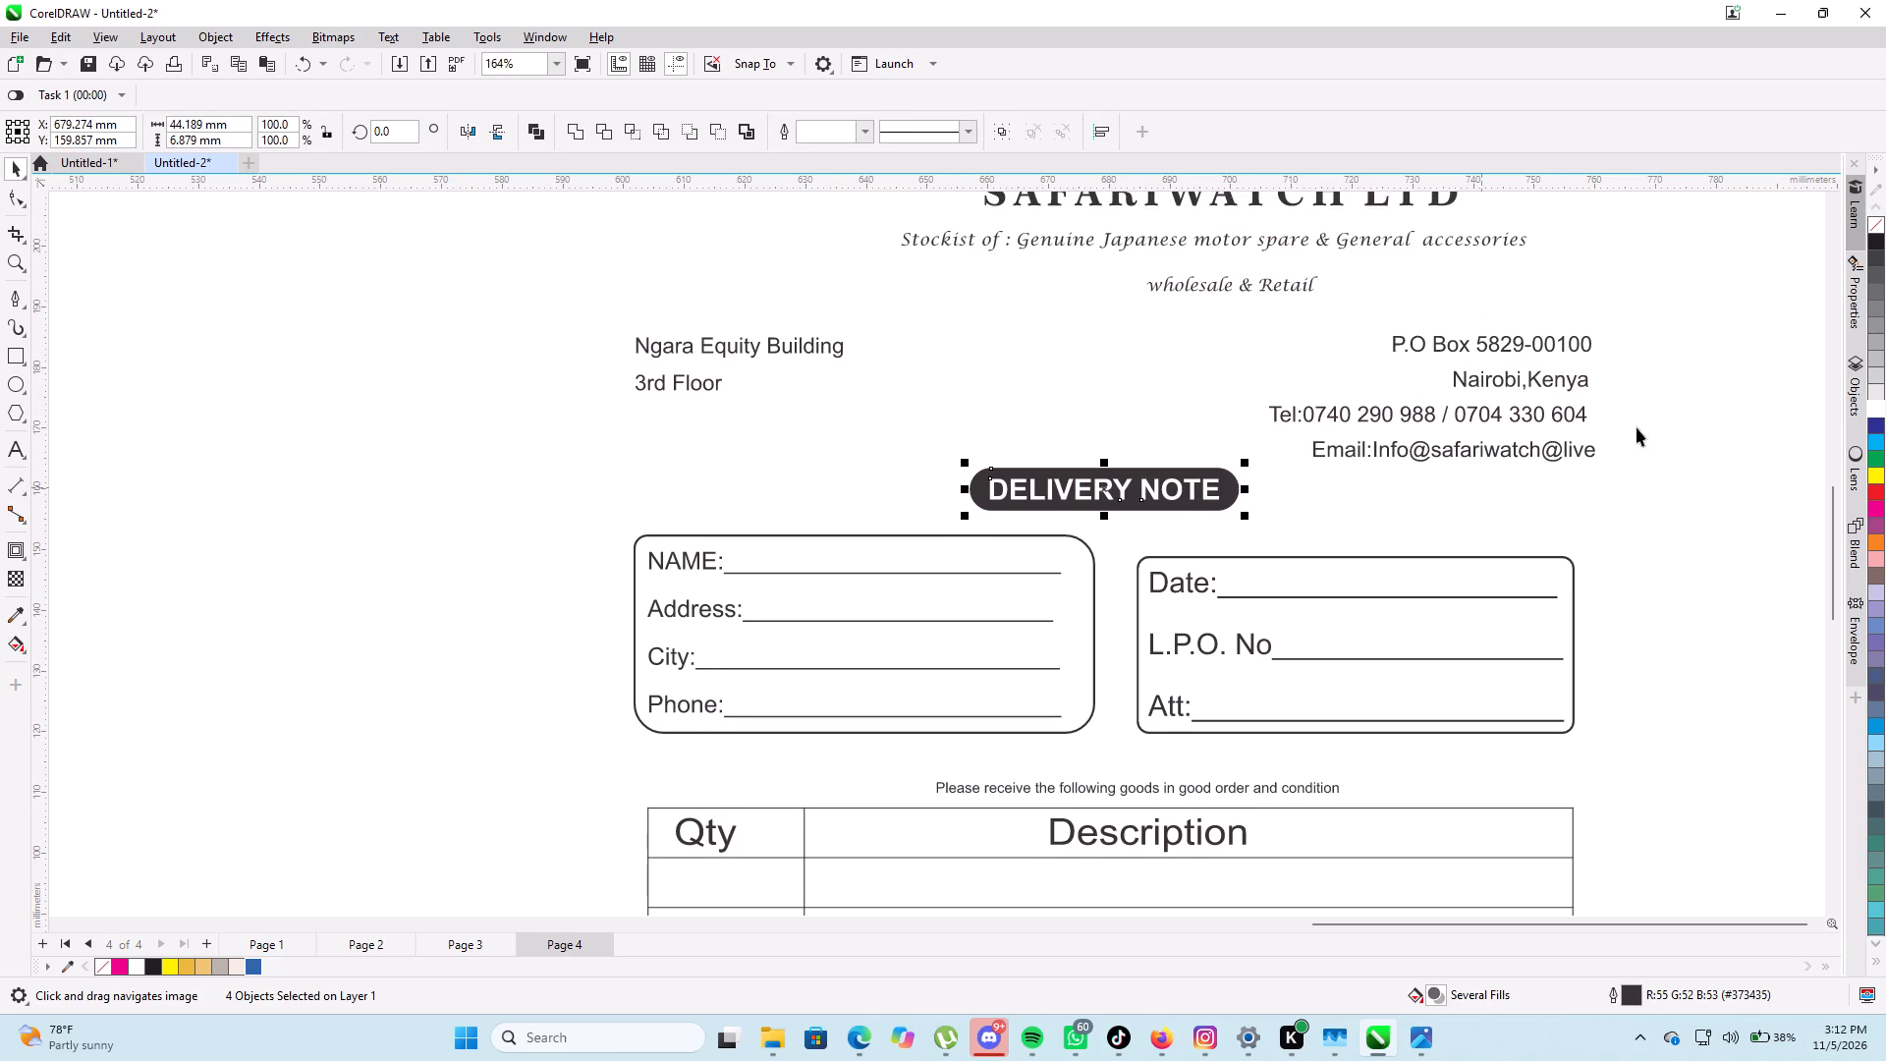
pyautogui.scroll(-3, 1636, 427)
pyautogui.scroll(2, 1636, 427)
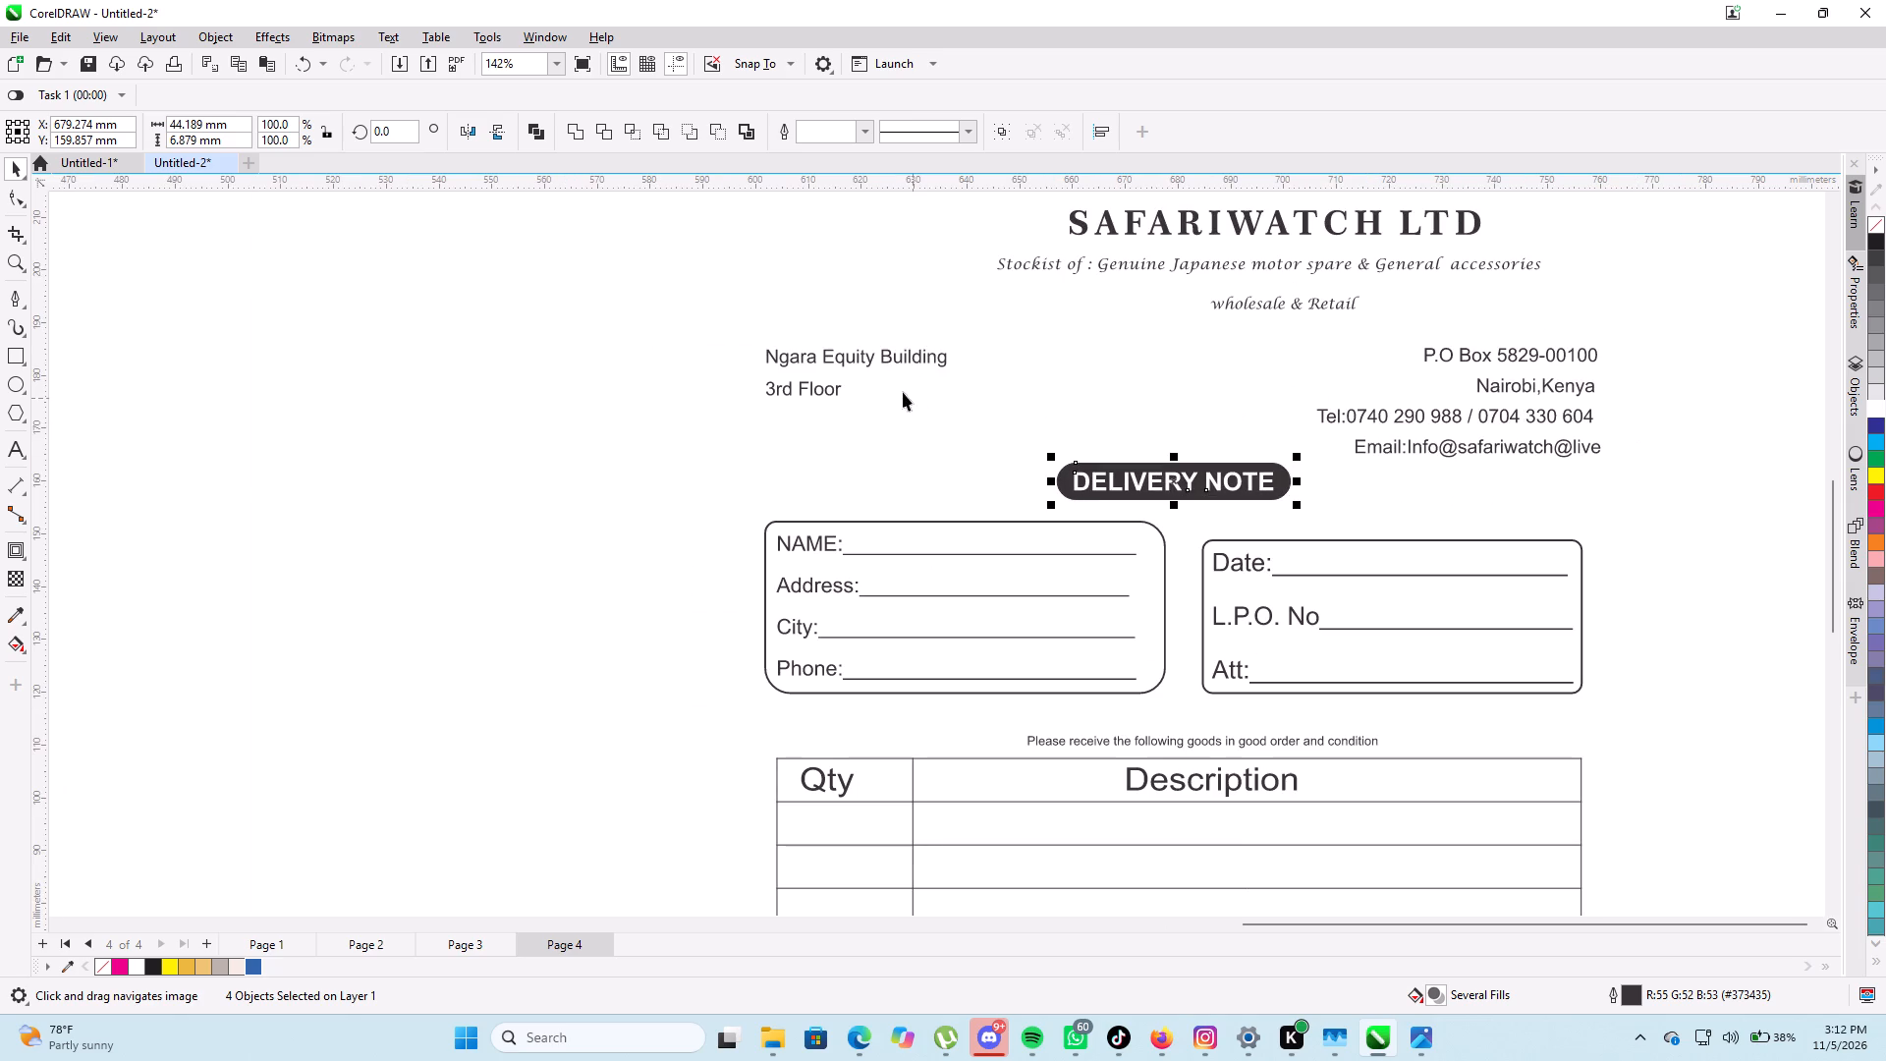
pyautogui.click(895, 361)
pyautogui.tripleClick(860, 353)
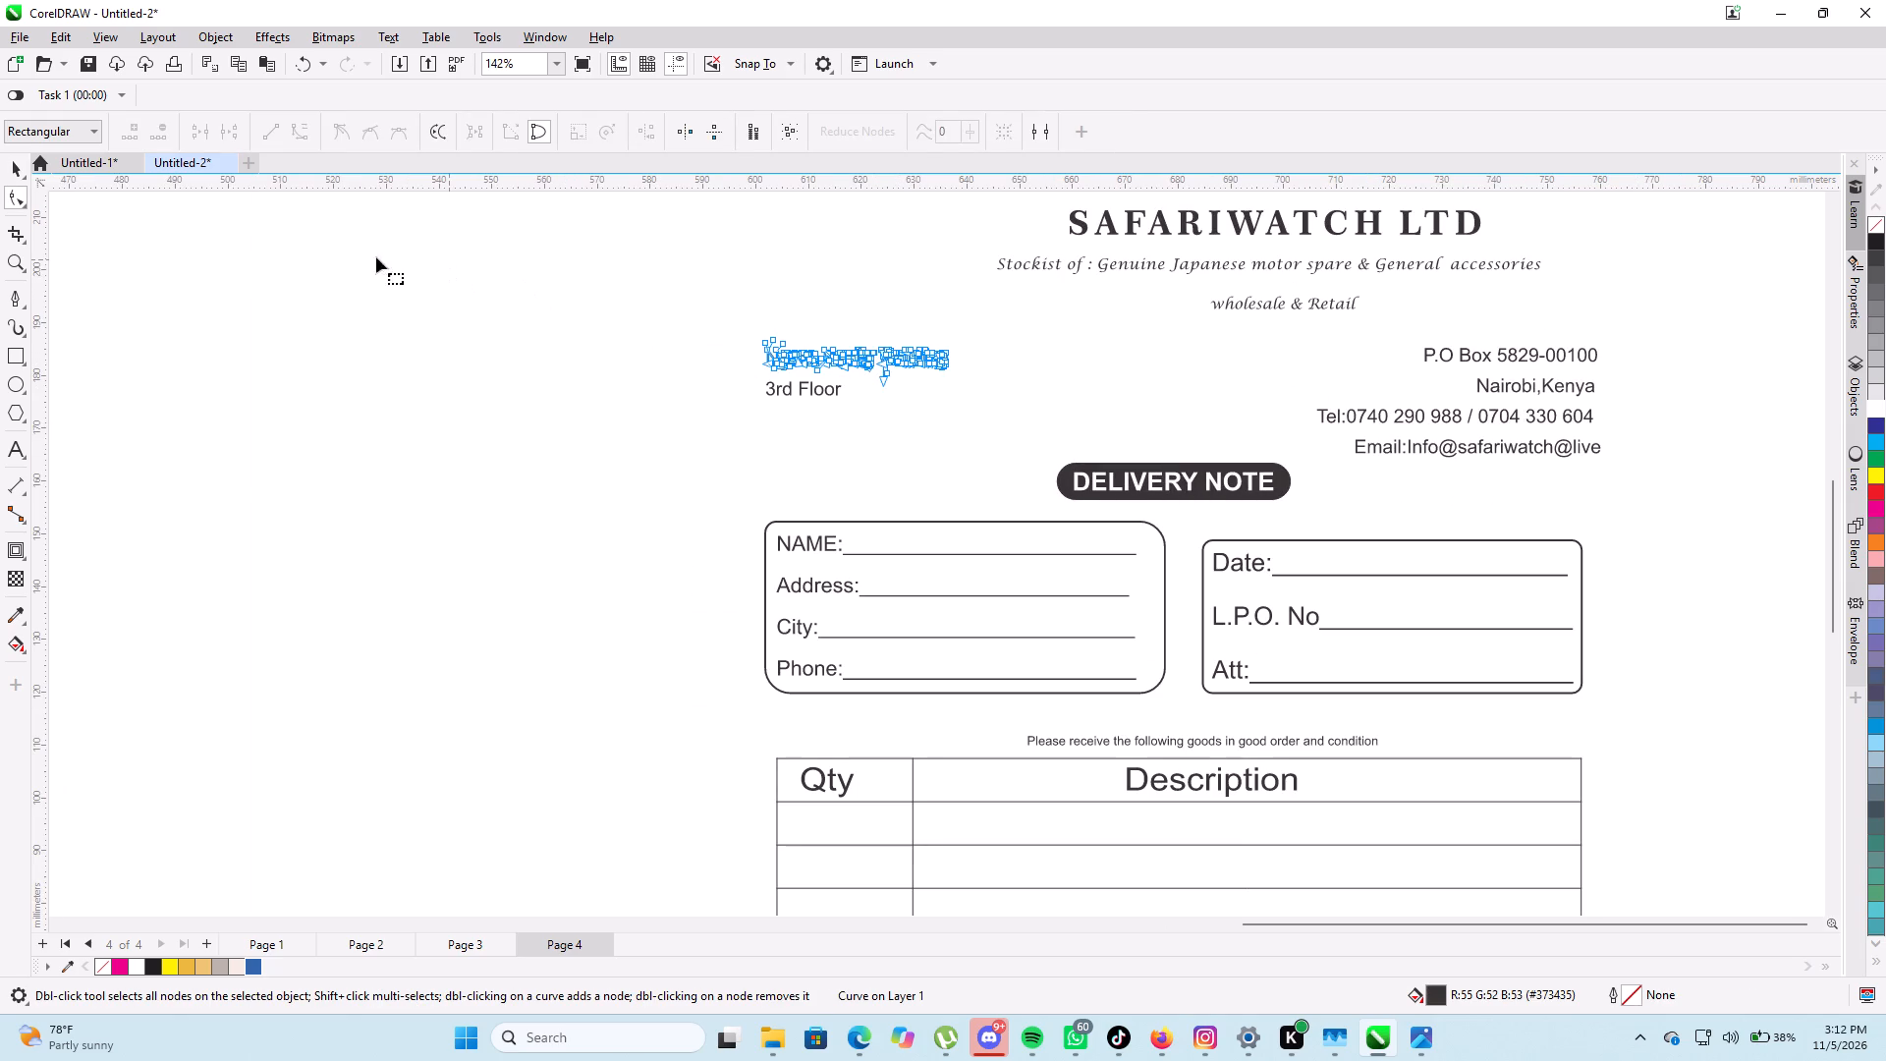
pyautogui.click(19, 170)
pyautogui.moveTo(677, 337); pyautogui.dragTo(721, 347)
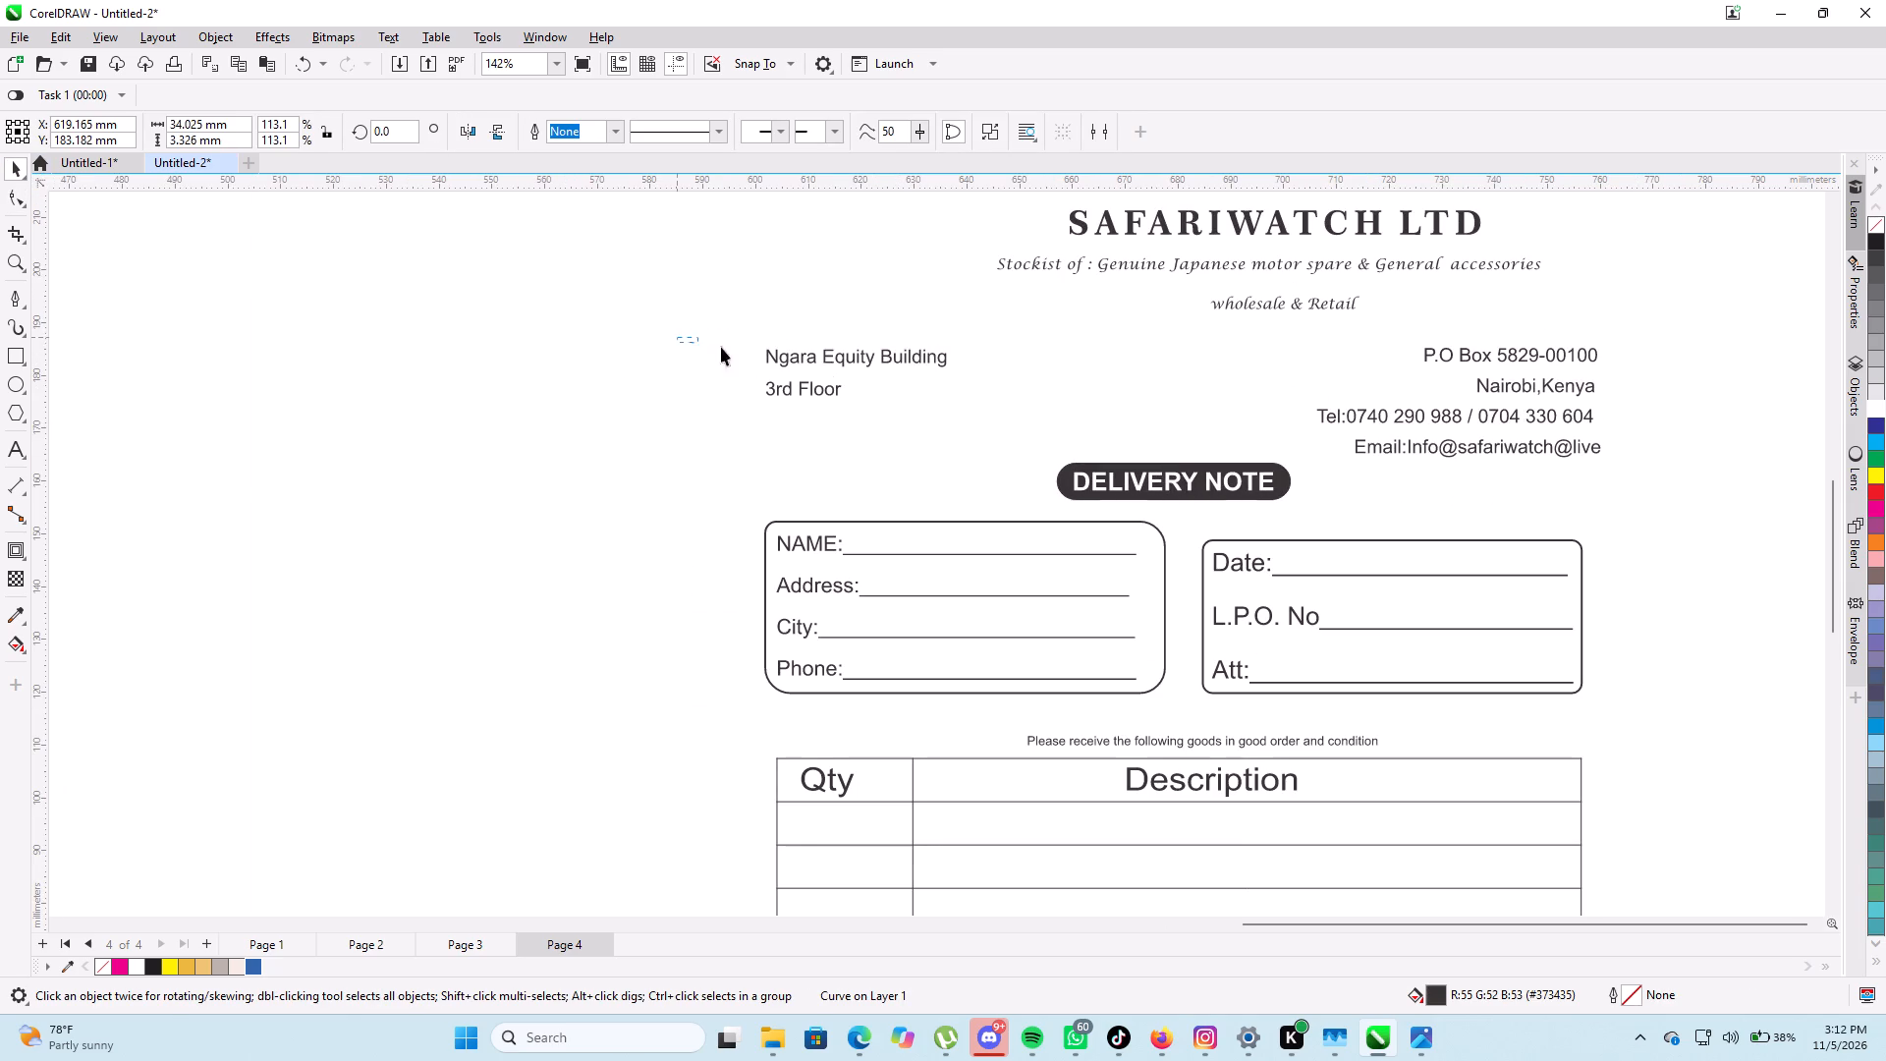
pyautogui.moveTo(721, 347); pyautogui.dragTo(1008, 420)
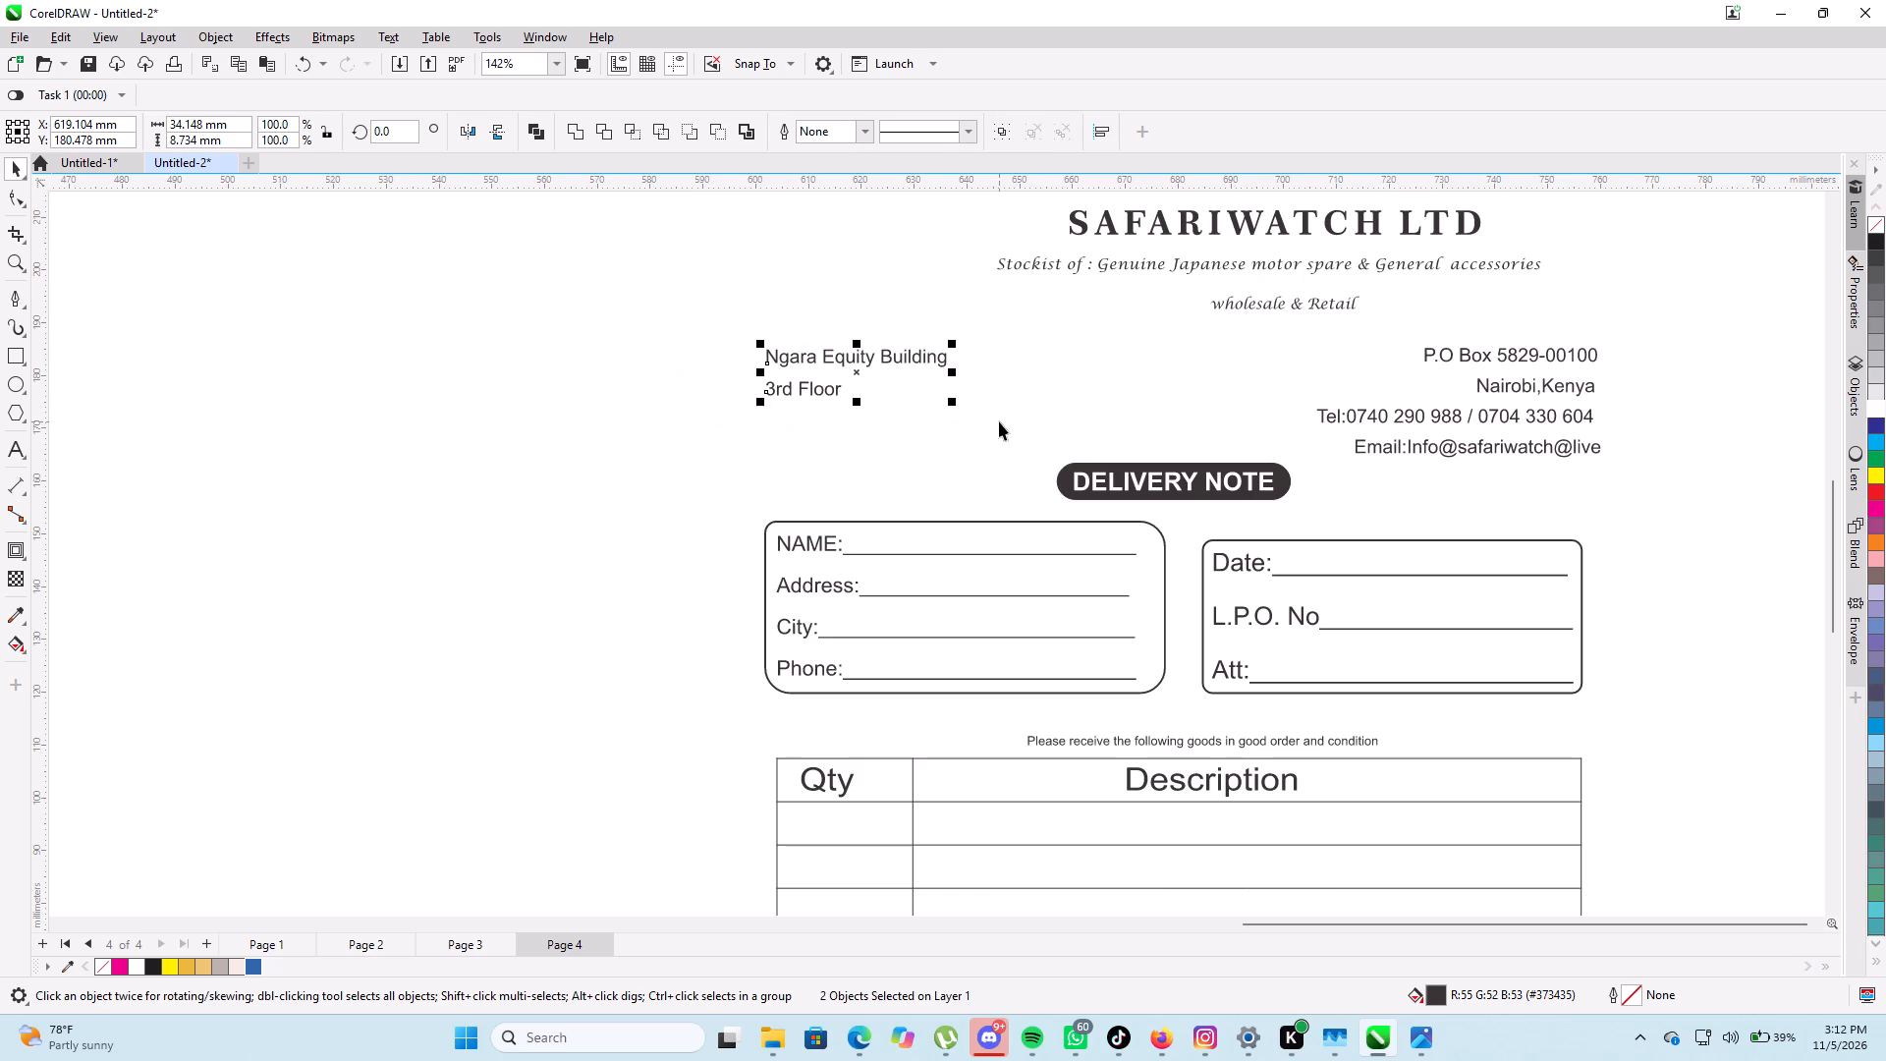
pyautogui.press('Delete')
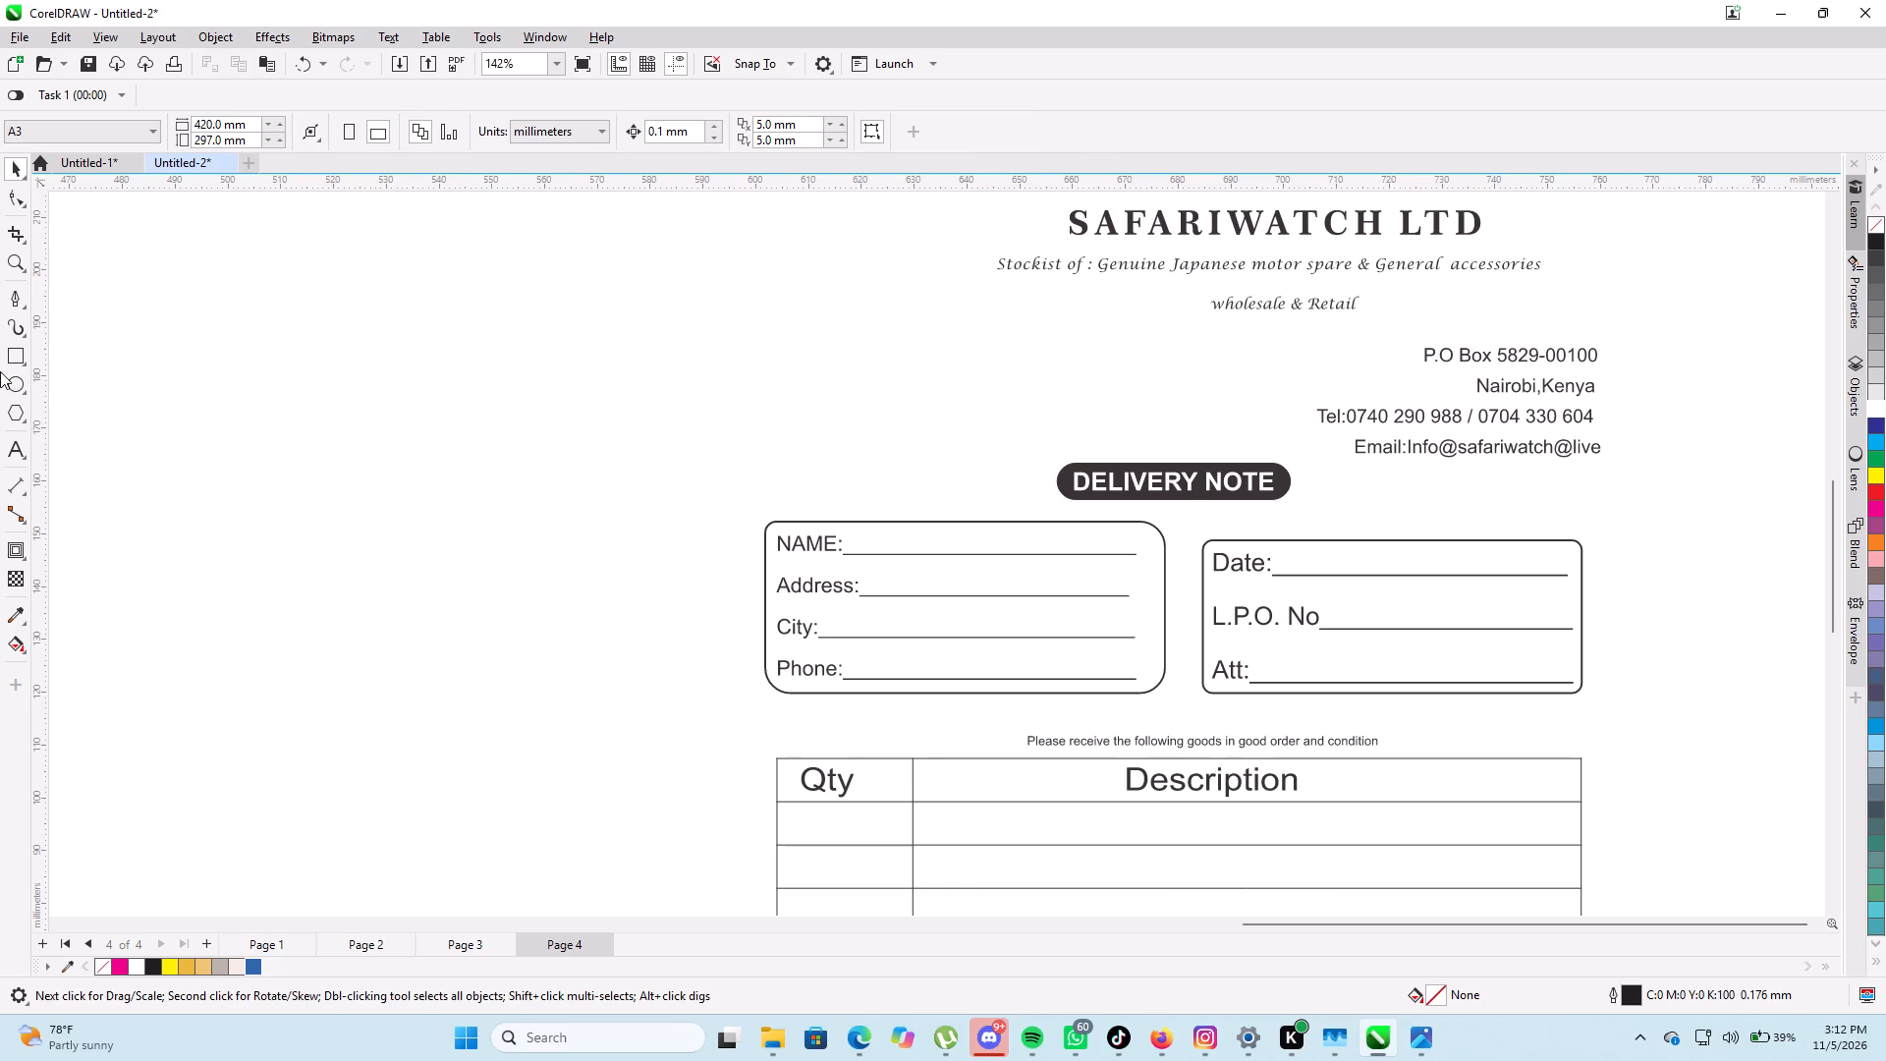
# Add the artistic text "Mombasa,Utange" in Arial 24 pt in the empty area beside the delivery note header.
pyautogui.click(15, 445)
pyautogui.click(466, 336)
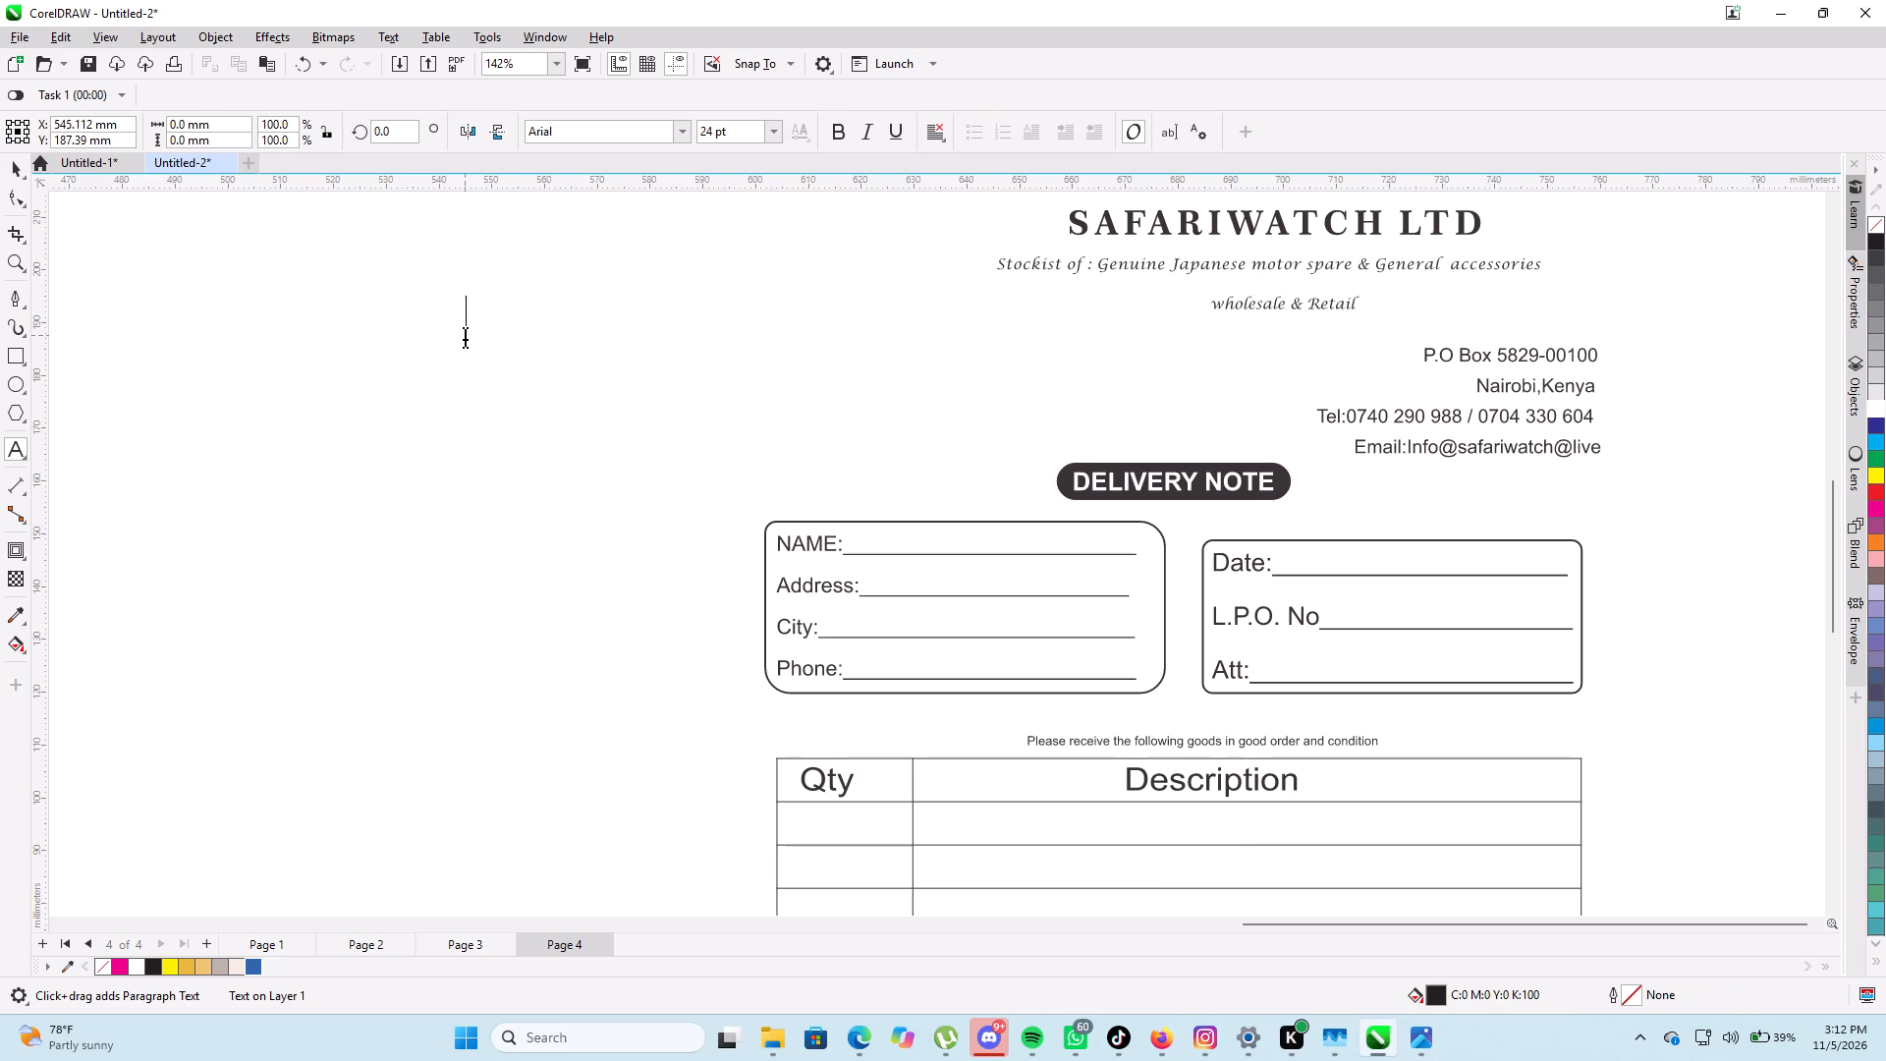
pyautogui.hotkey('shift', 'm')
pyautogui.write('onba')
pyautogui.press('BackSpace')
pyautogui.press('BackSpace')
pyautogui.press('BackSpace')
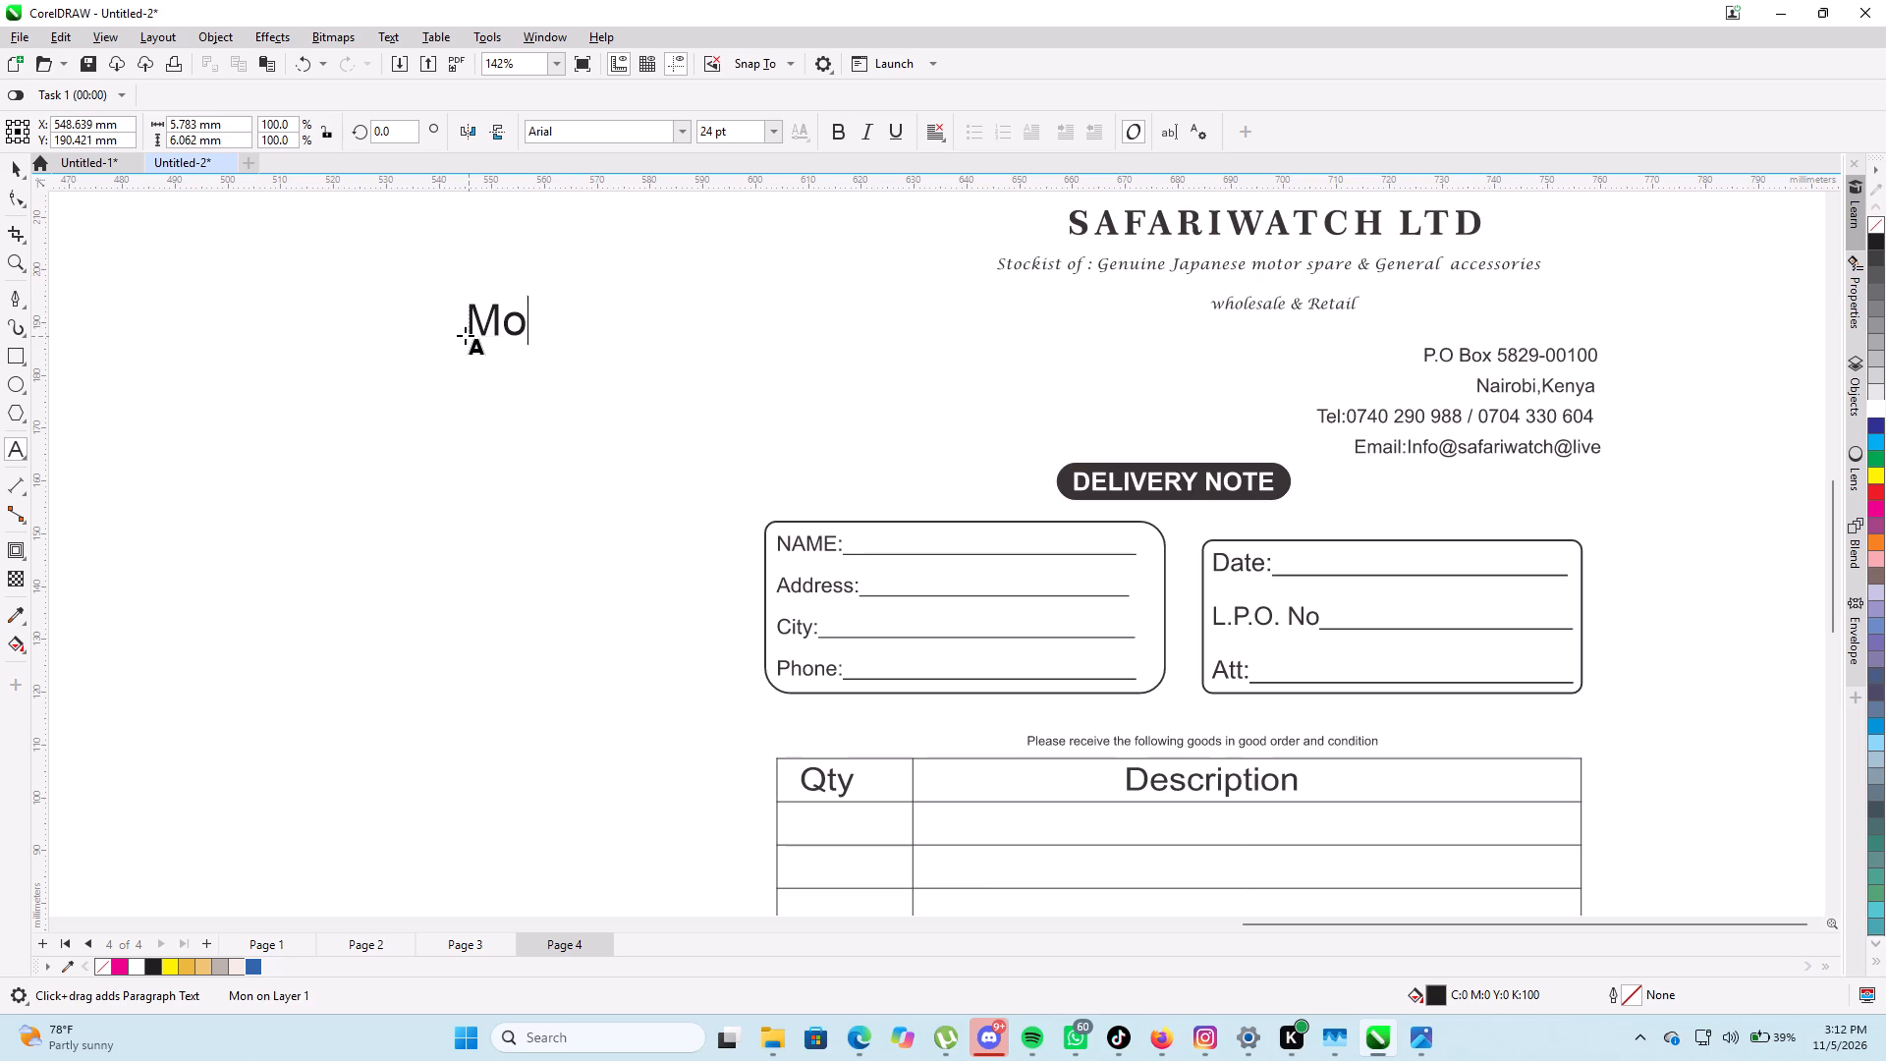
pyautogui.write('mbasa')
pyautogui.press('space')
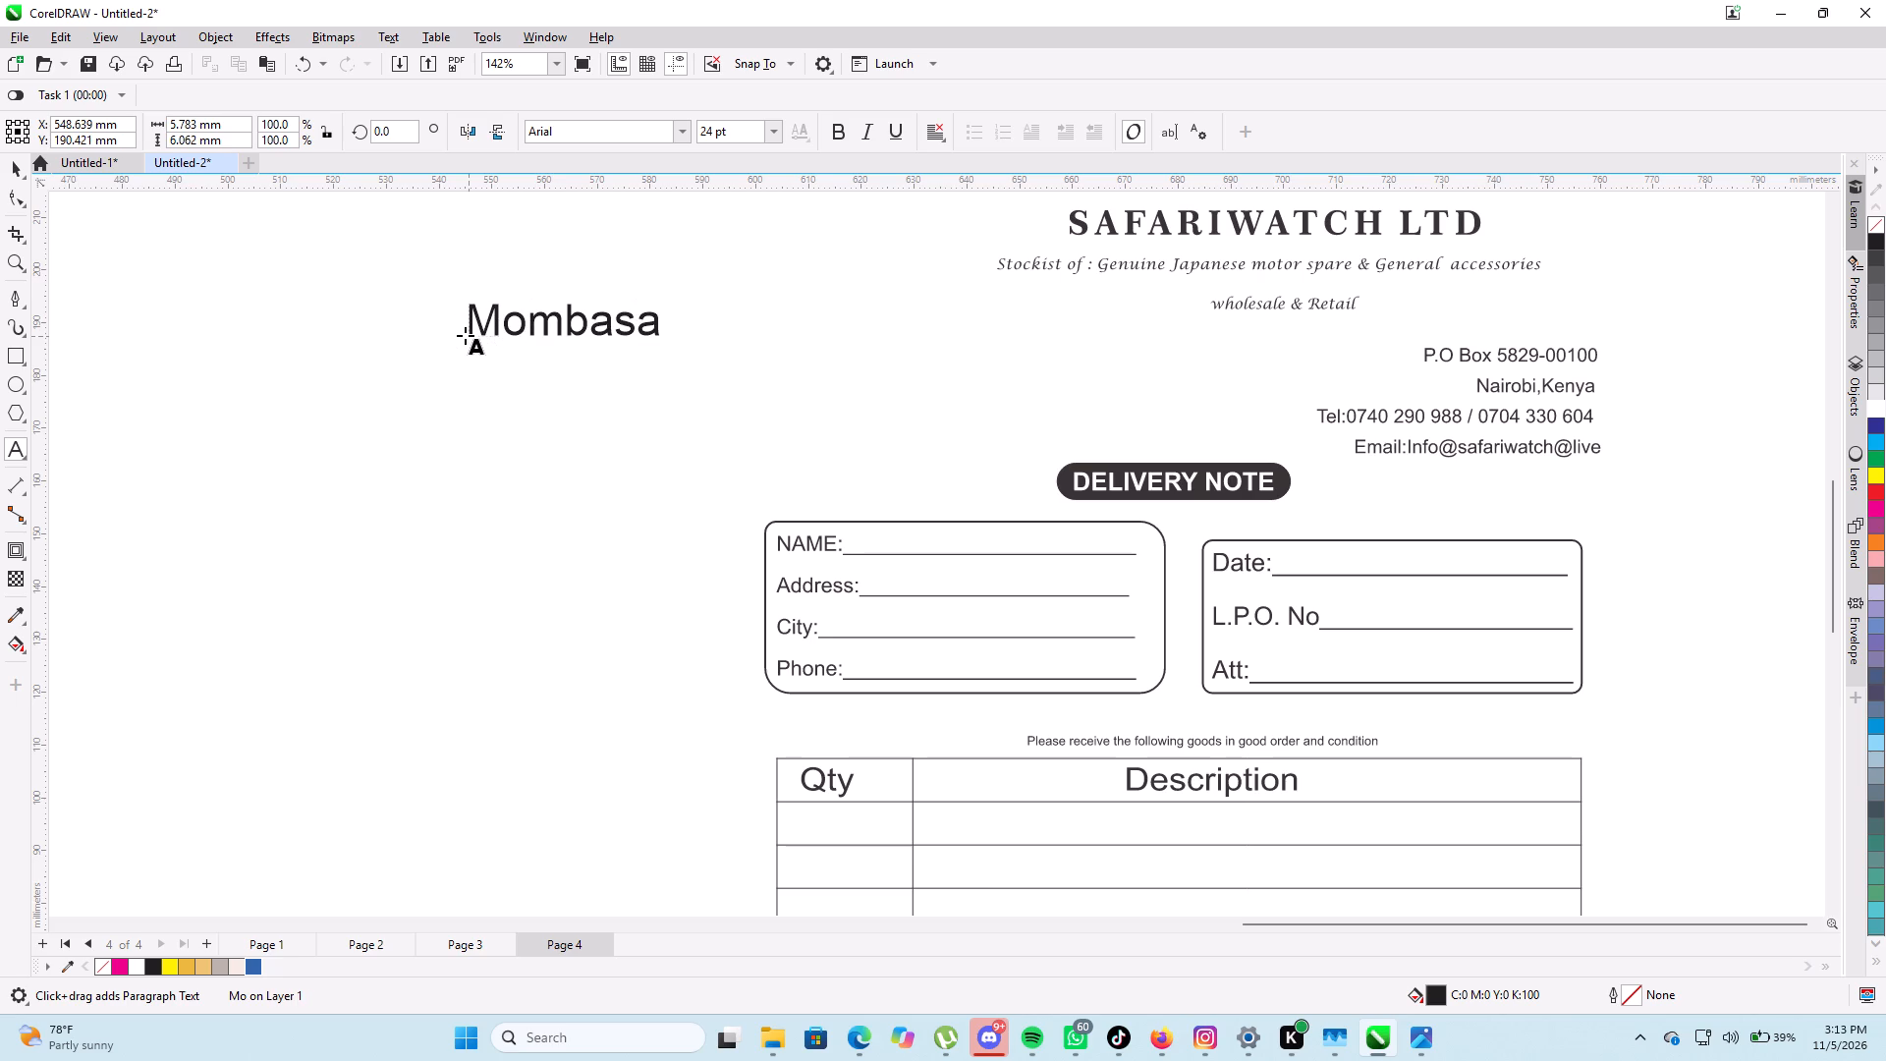
pyautogui.press('BackSpace')
pyautogui.write(',Utange')
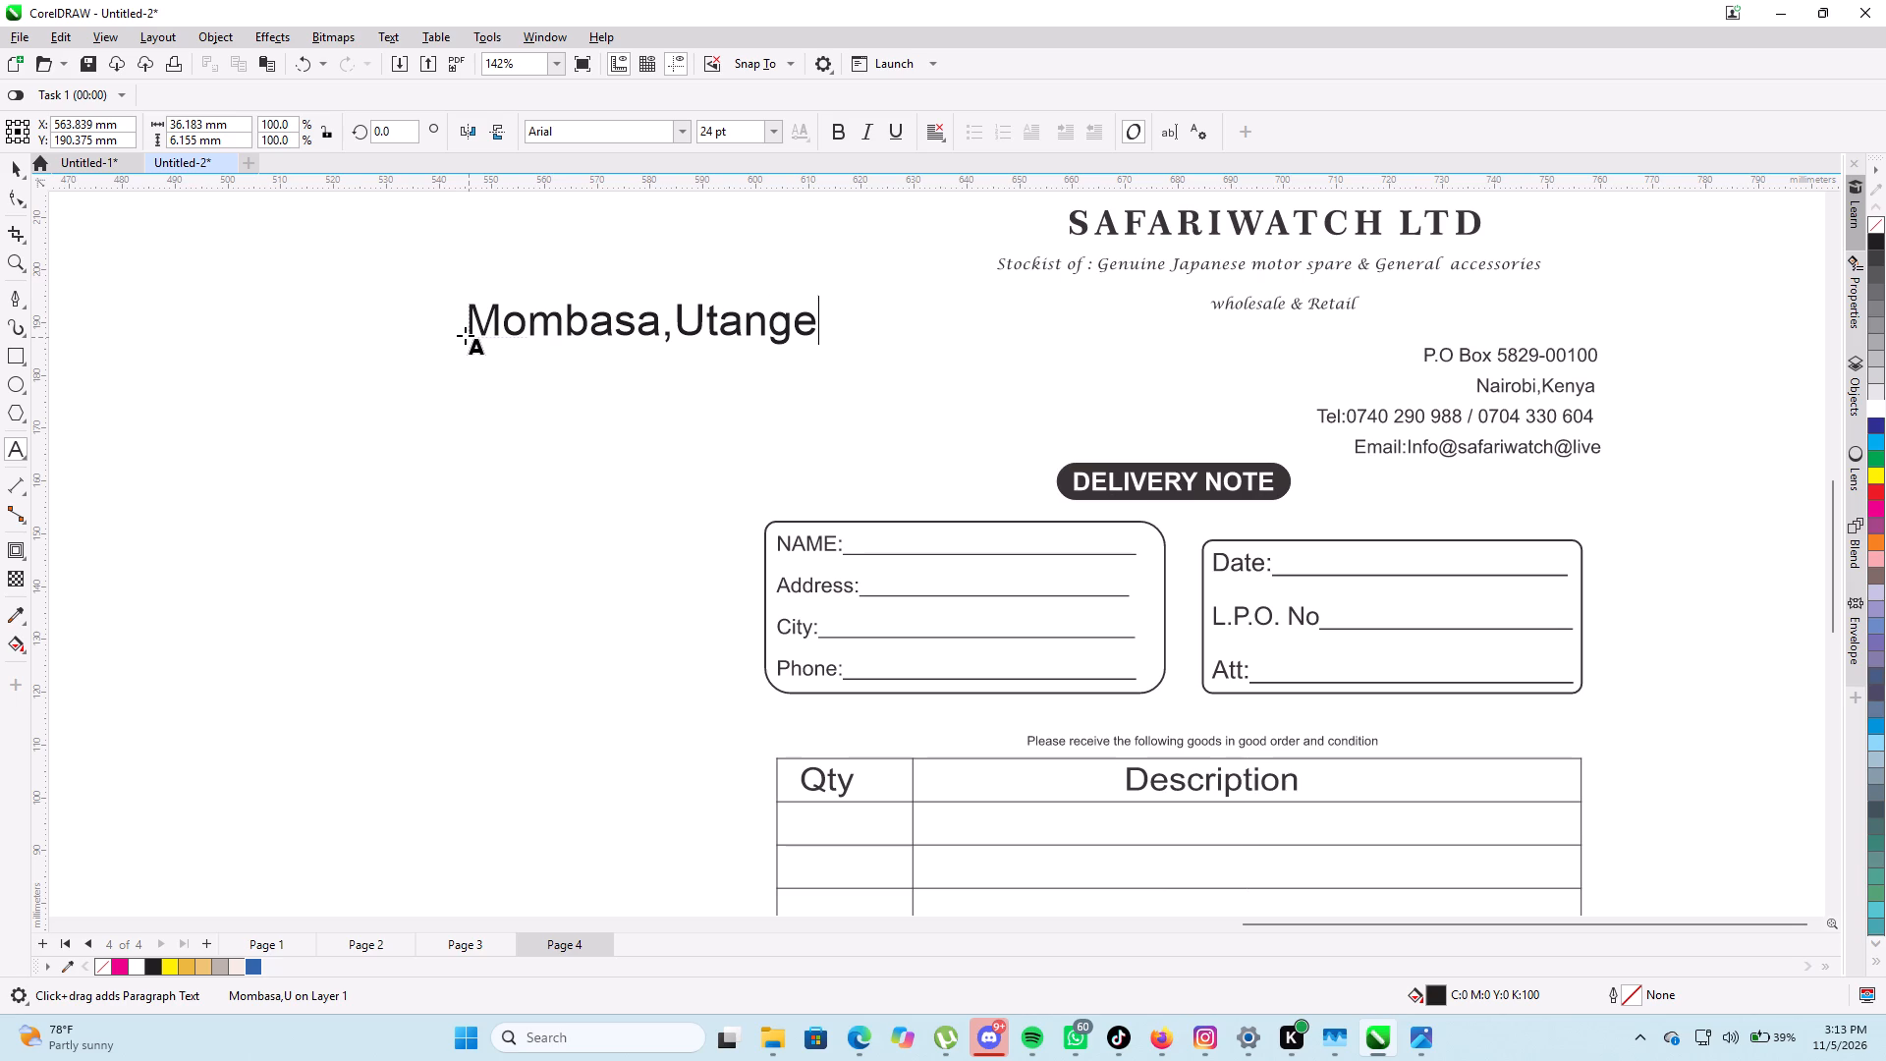
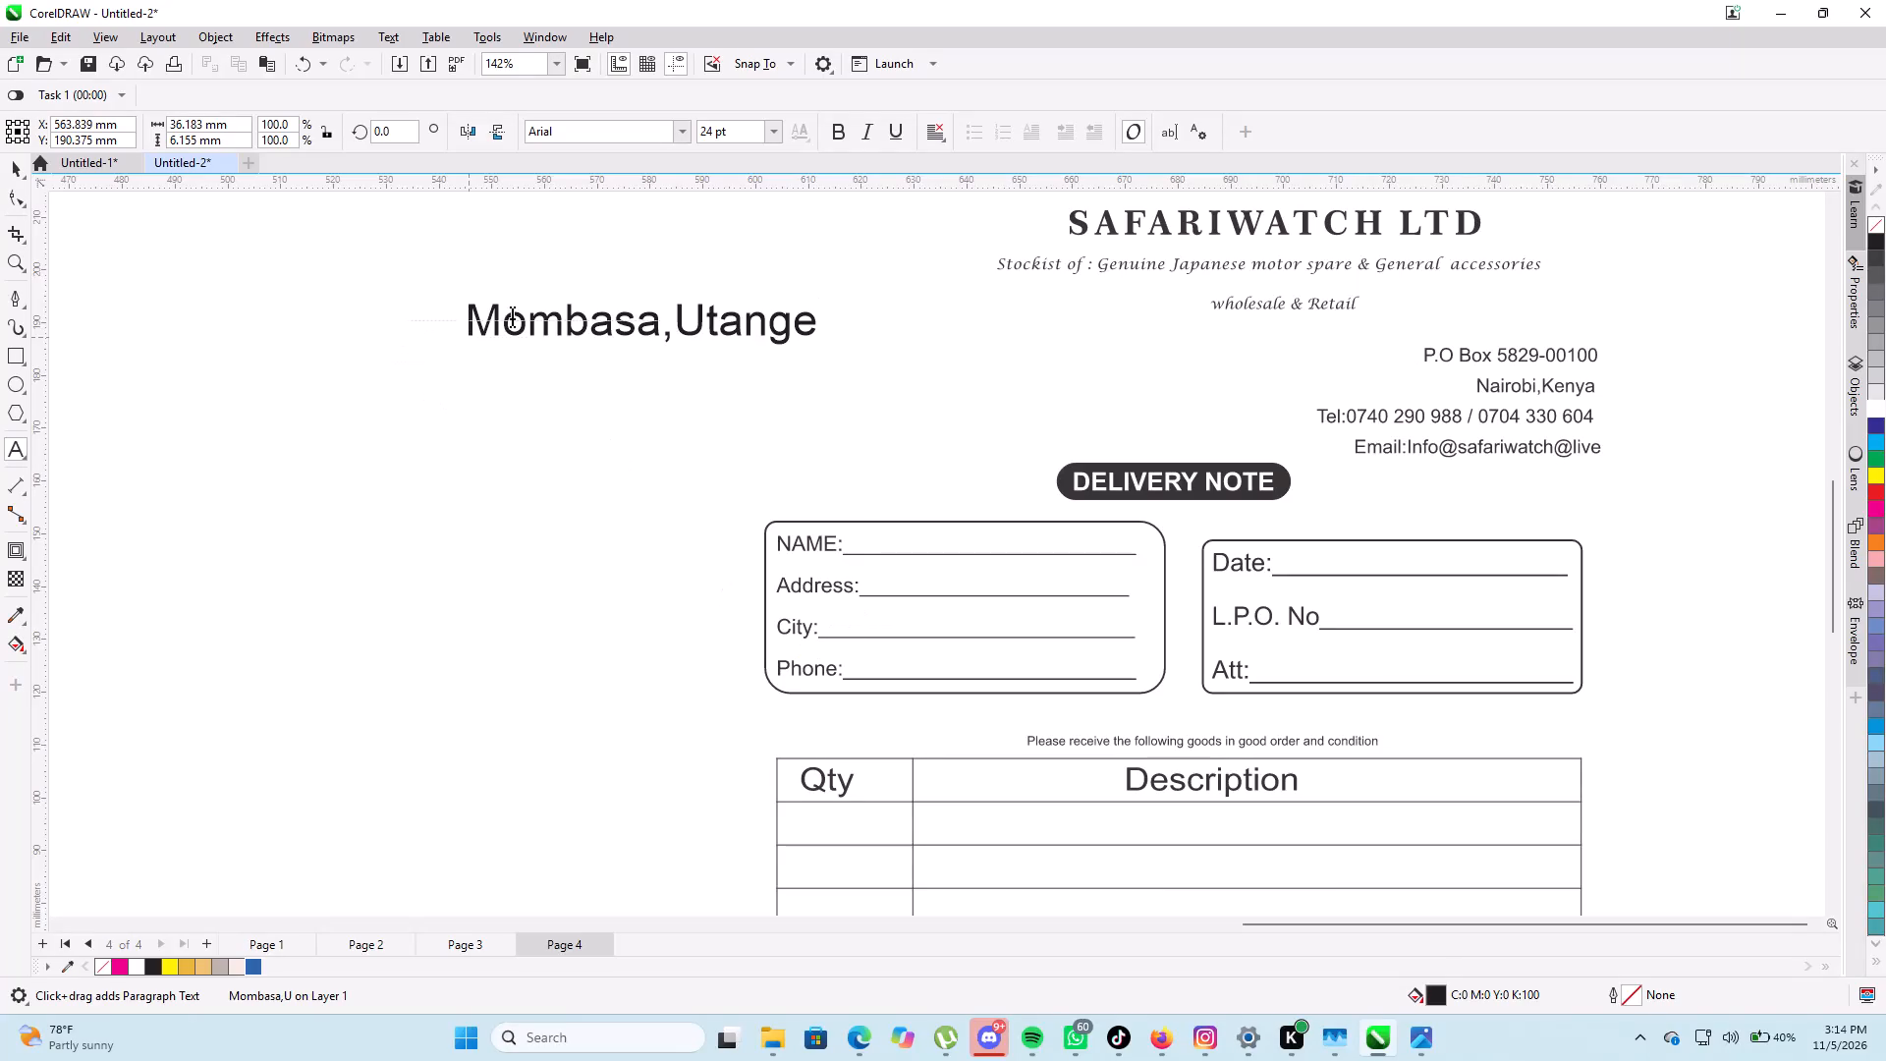
# Shrink the "Mombasa,Utange" text to 12 pt and place it just above the NAME box, centred at about X 620 mm, Y 181 mm.
pyautogui.moveTo(639, 323); pyautogui.dragTo(878, 348)
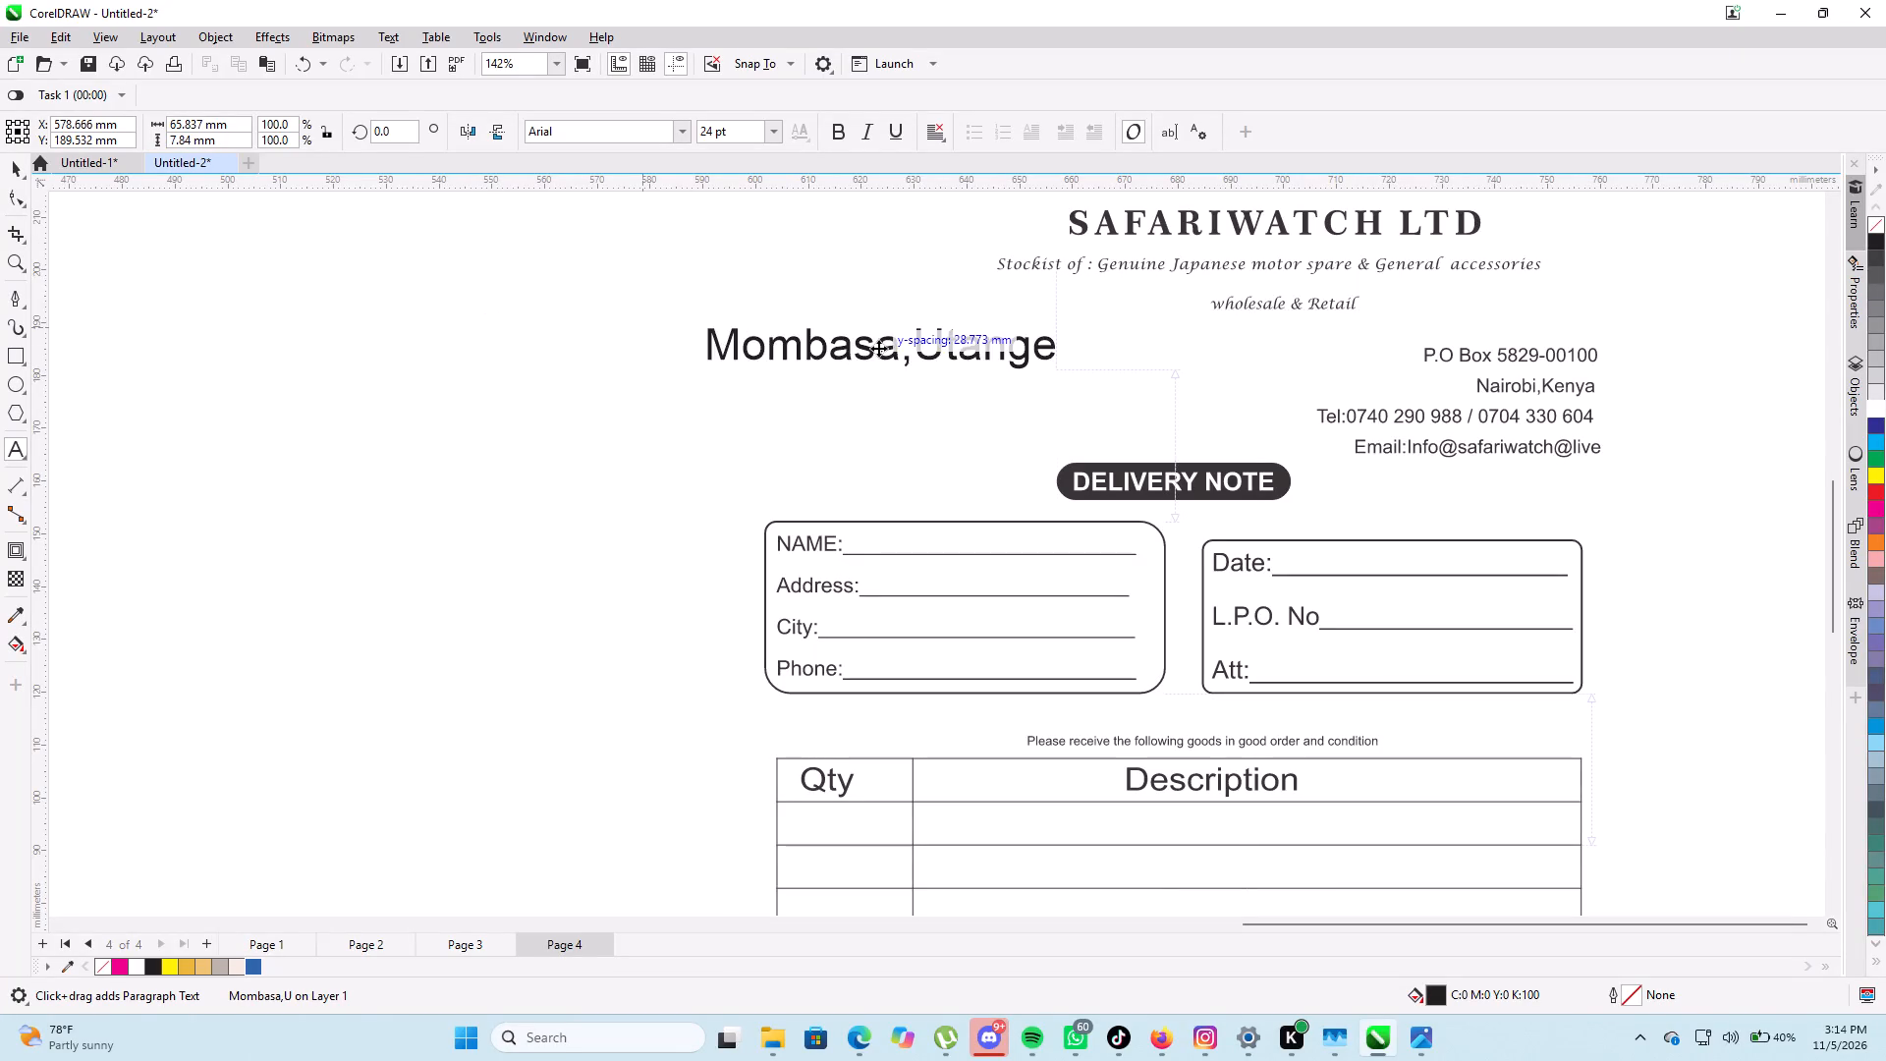
pyautogui.moveTo(878, 348); pyautogui.dragTo(935, 353)
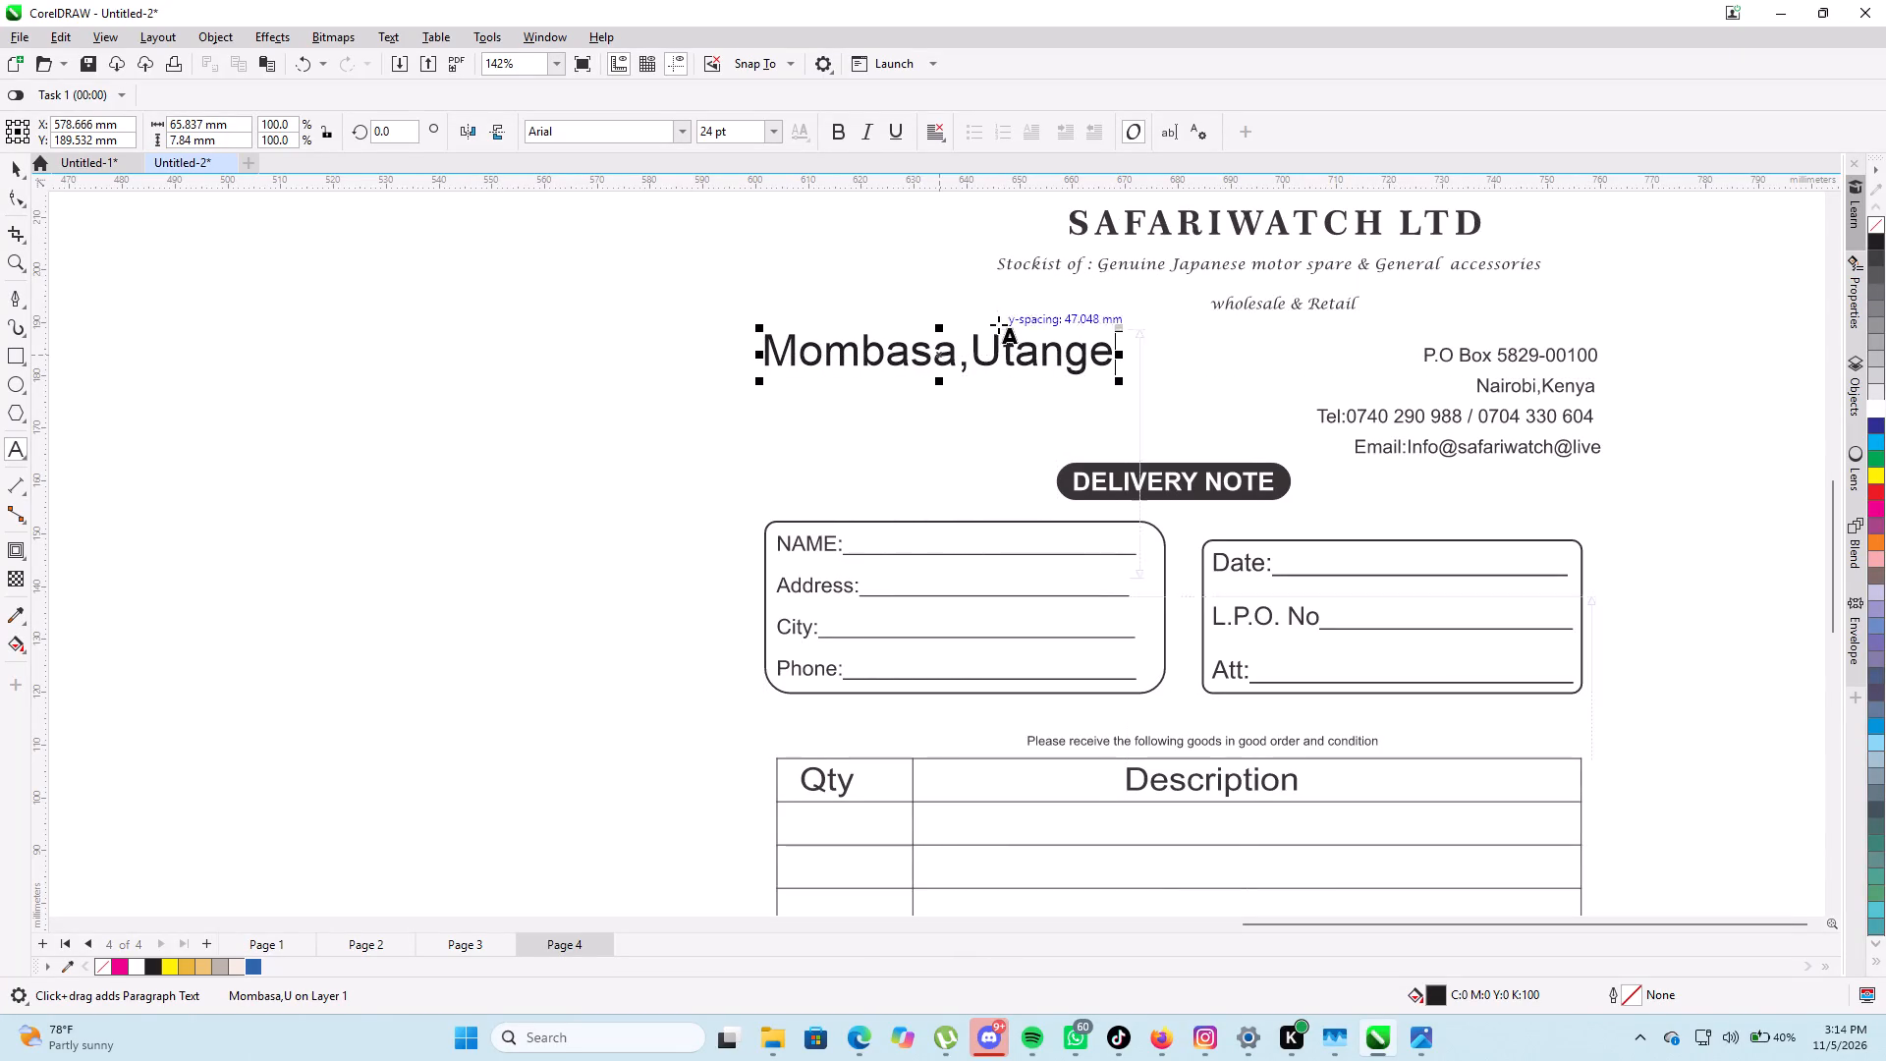
pyautogui.moveTo(1115, 328); pyautogui.dragTo(1066, 341)
pyautogui.scroll(3, 942, 369)
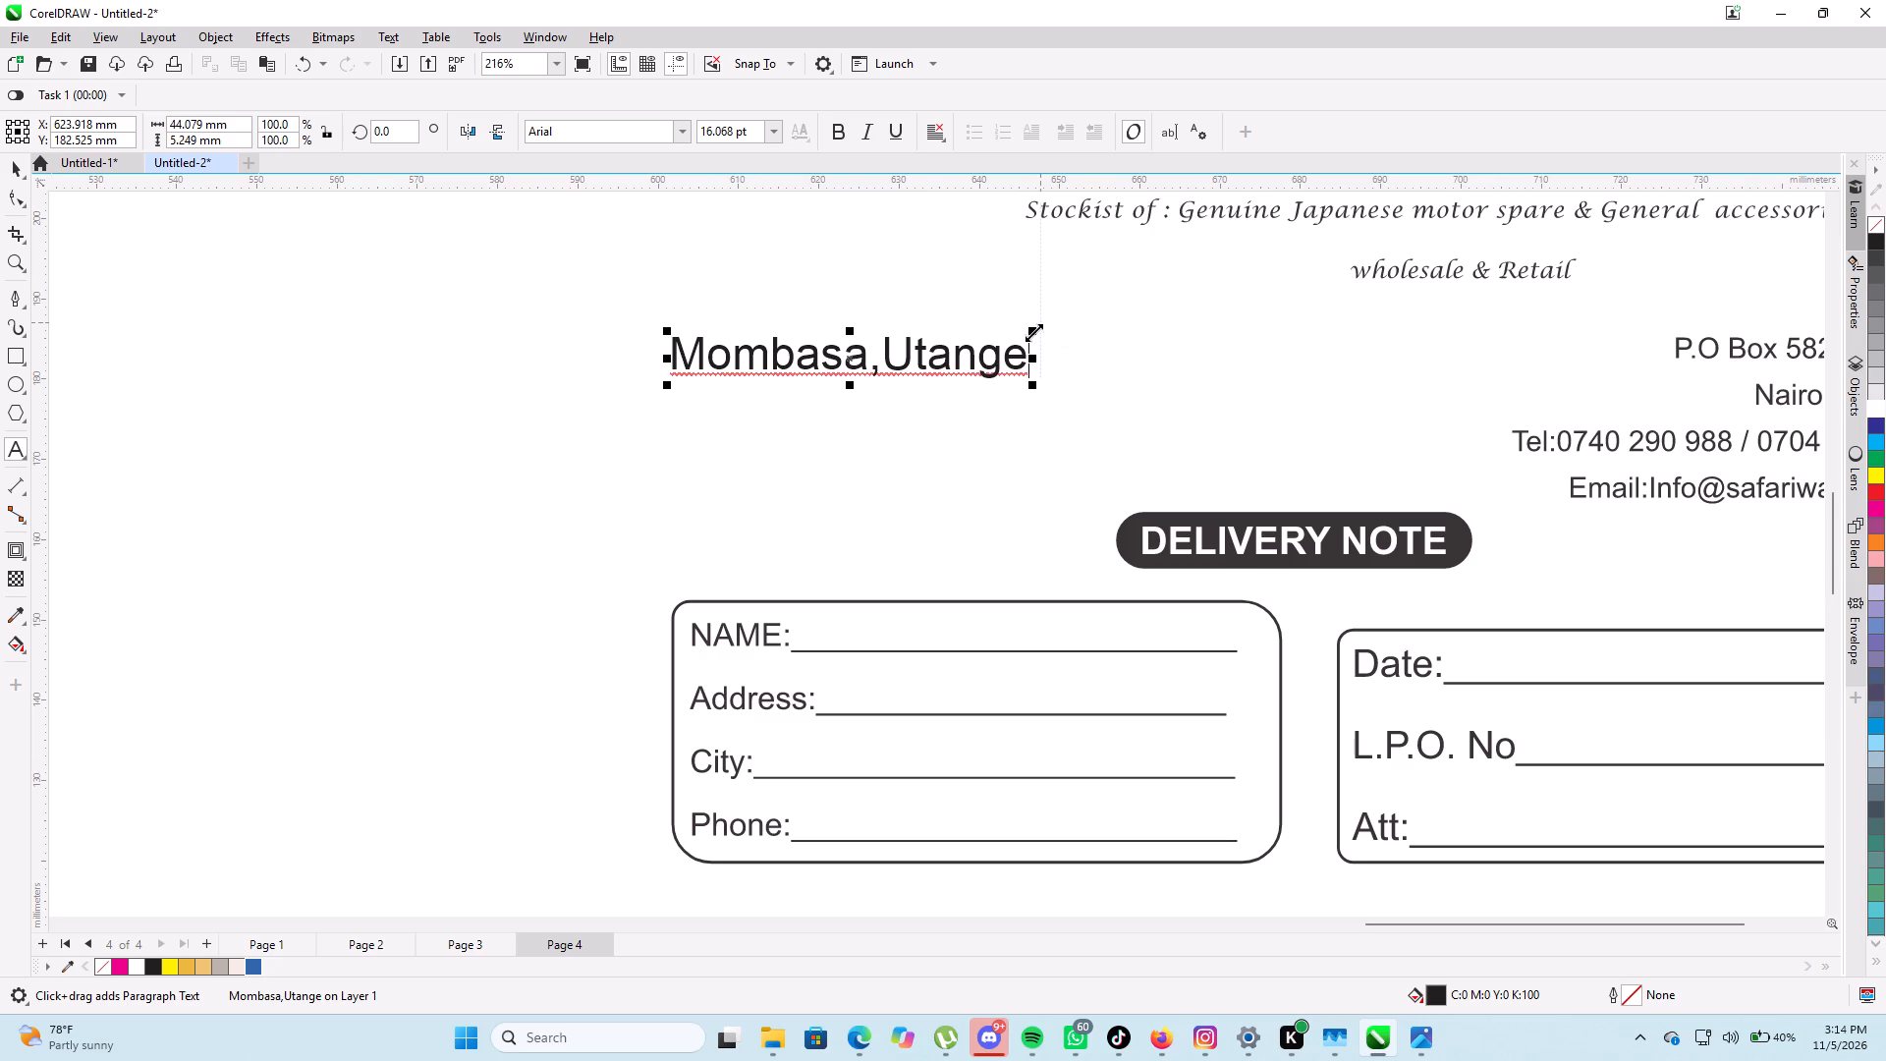
pyautogui.moveTo(1032, 332); pyautogui.dragTo(1018, 337)
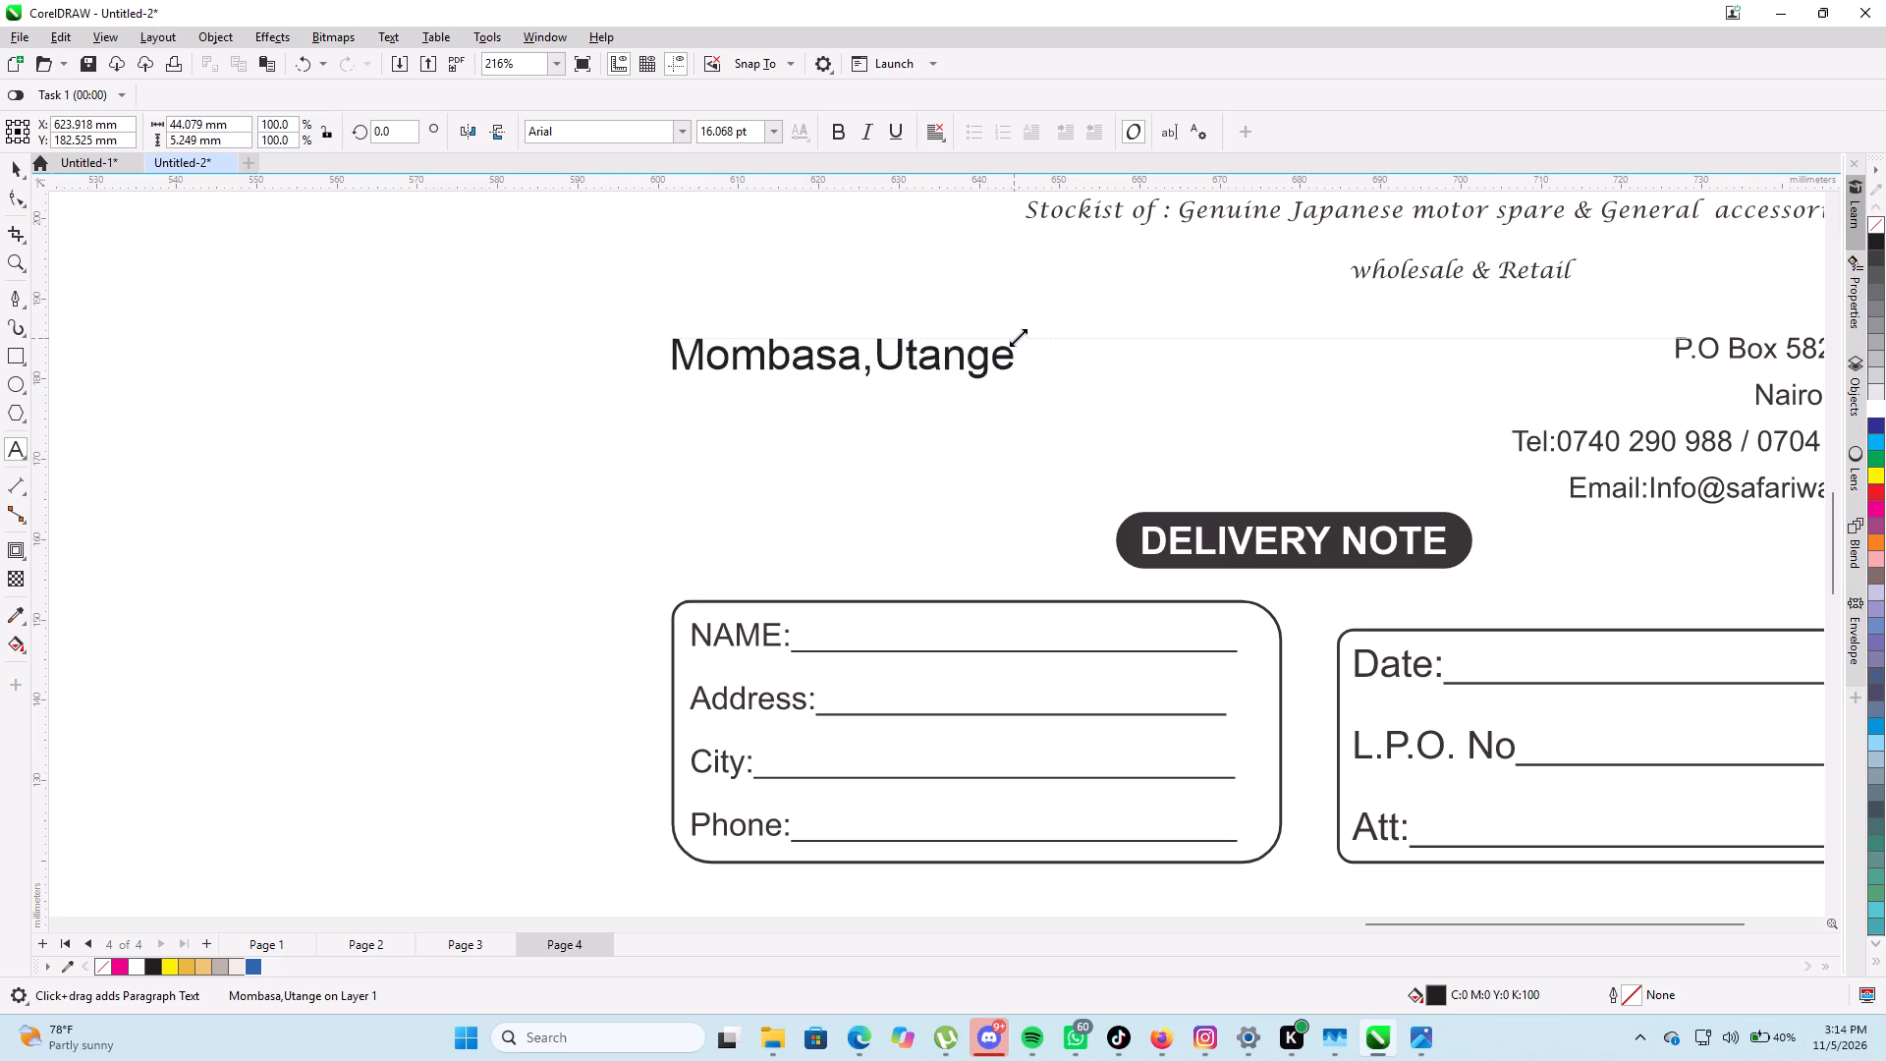
pyautogui.moveTo(1018, 337); pyautogui.dragTo(995, 346)
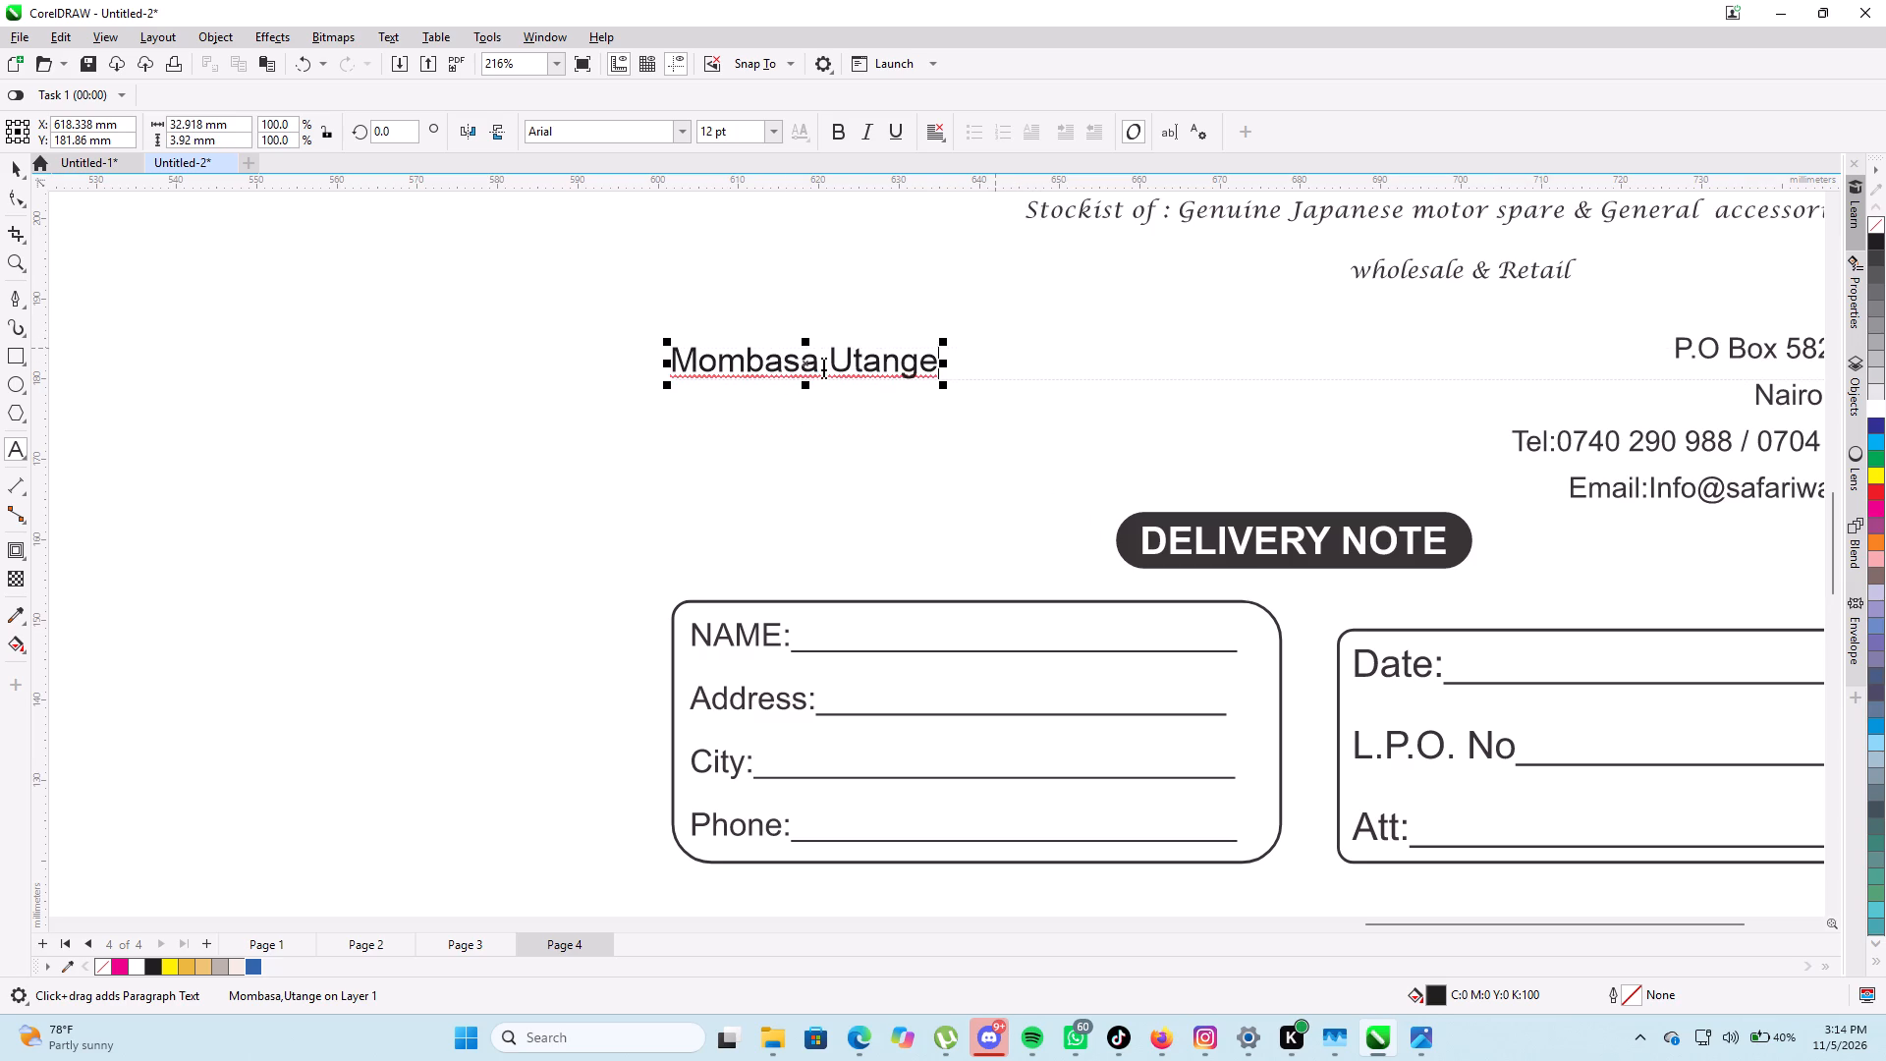
pyautogui.moveTo(804, 363); pyautogui.dragTo(798, 350)
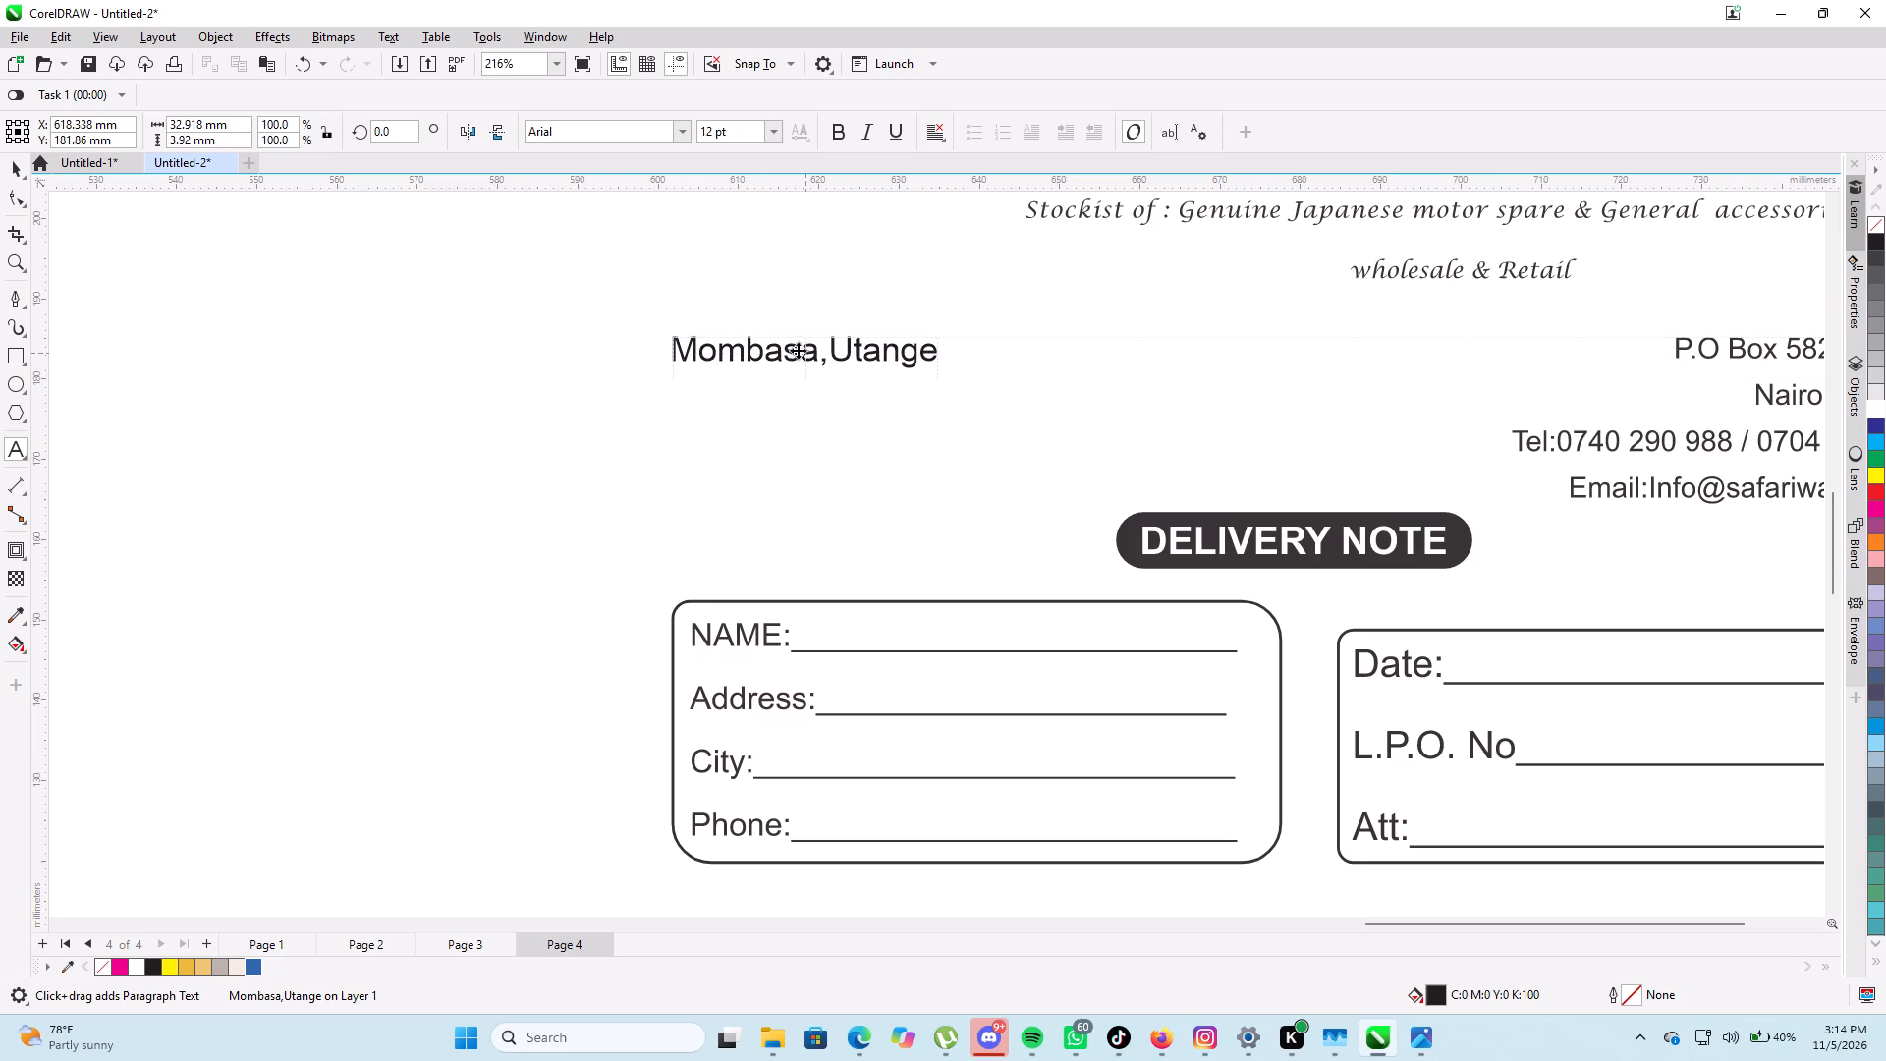
pyautogui.moveTo(798, 350); pyautogui.dragTo(797, 351)
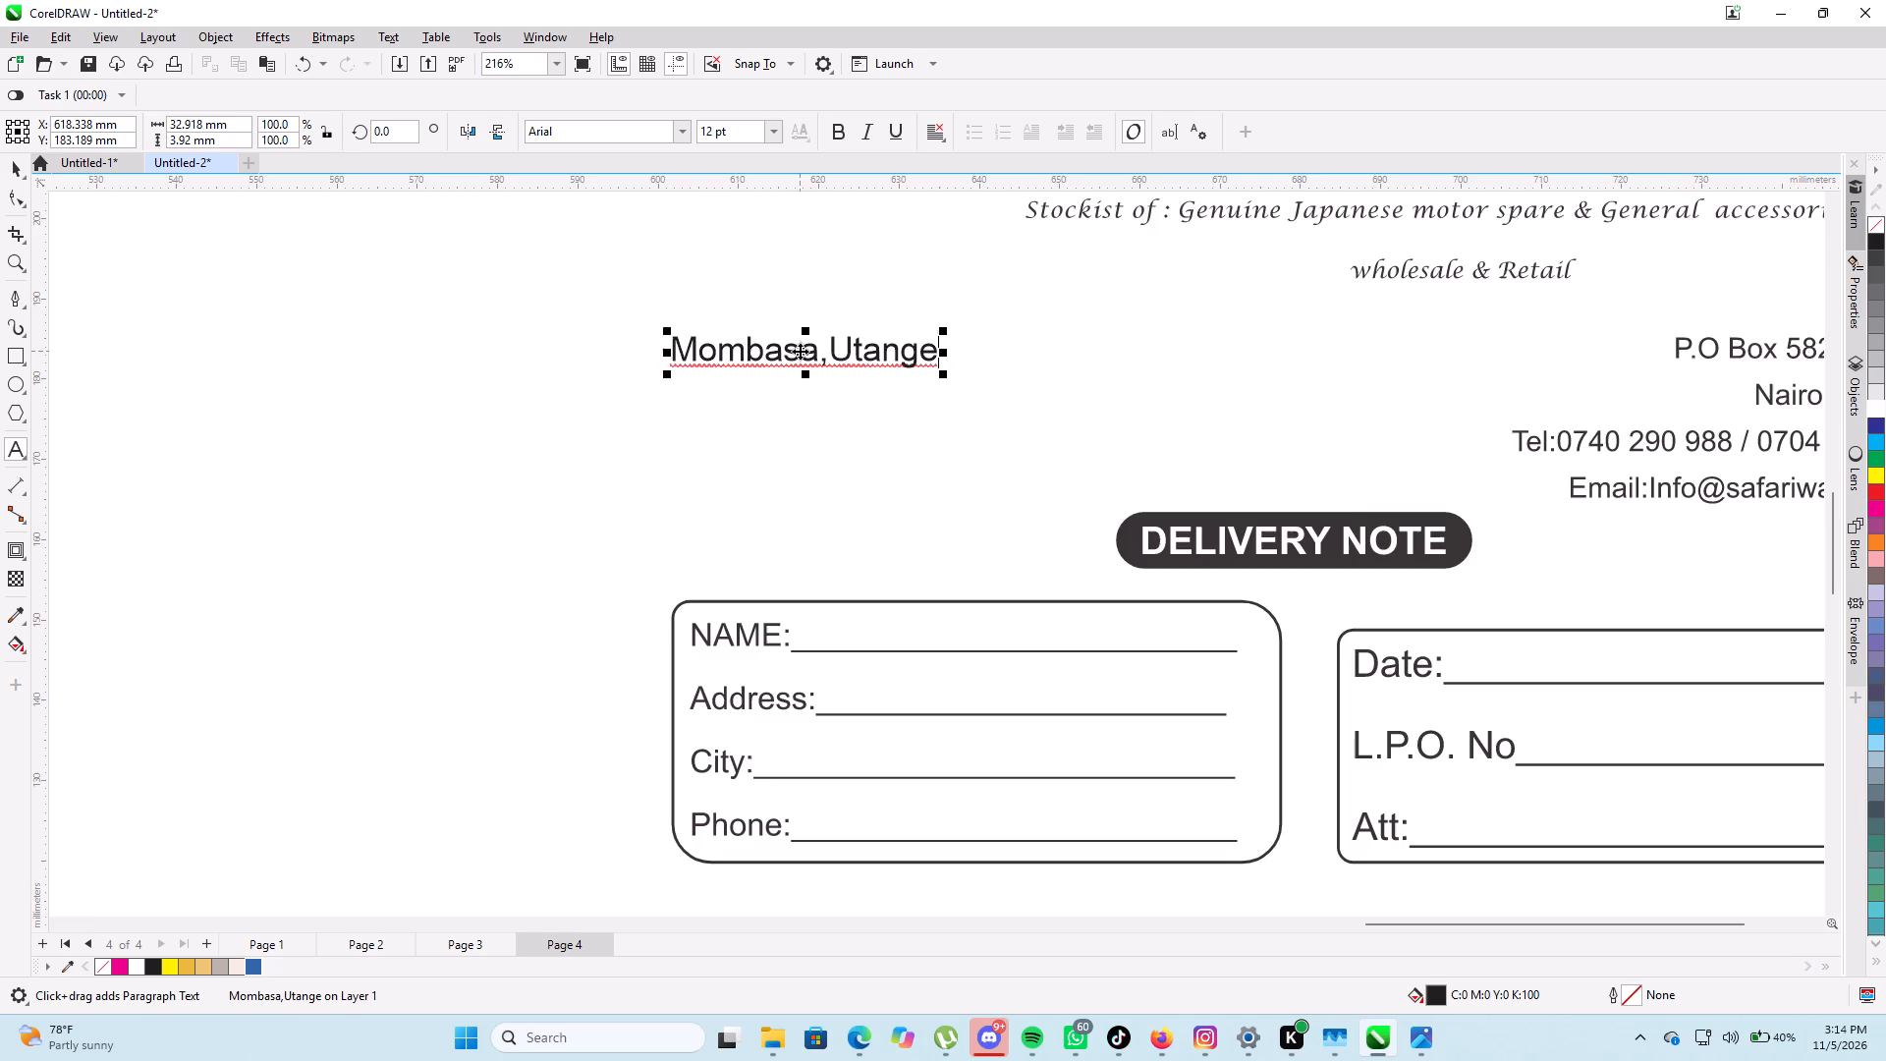
pyautogui.scroll(-6, 801, 351)
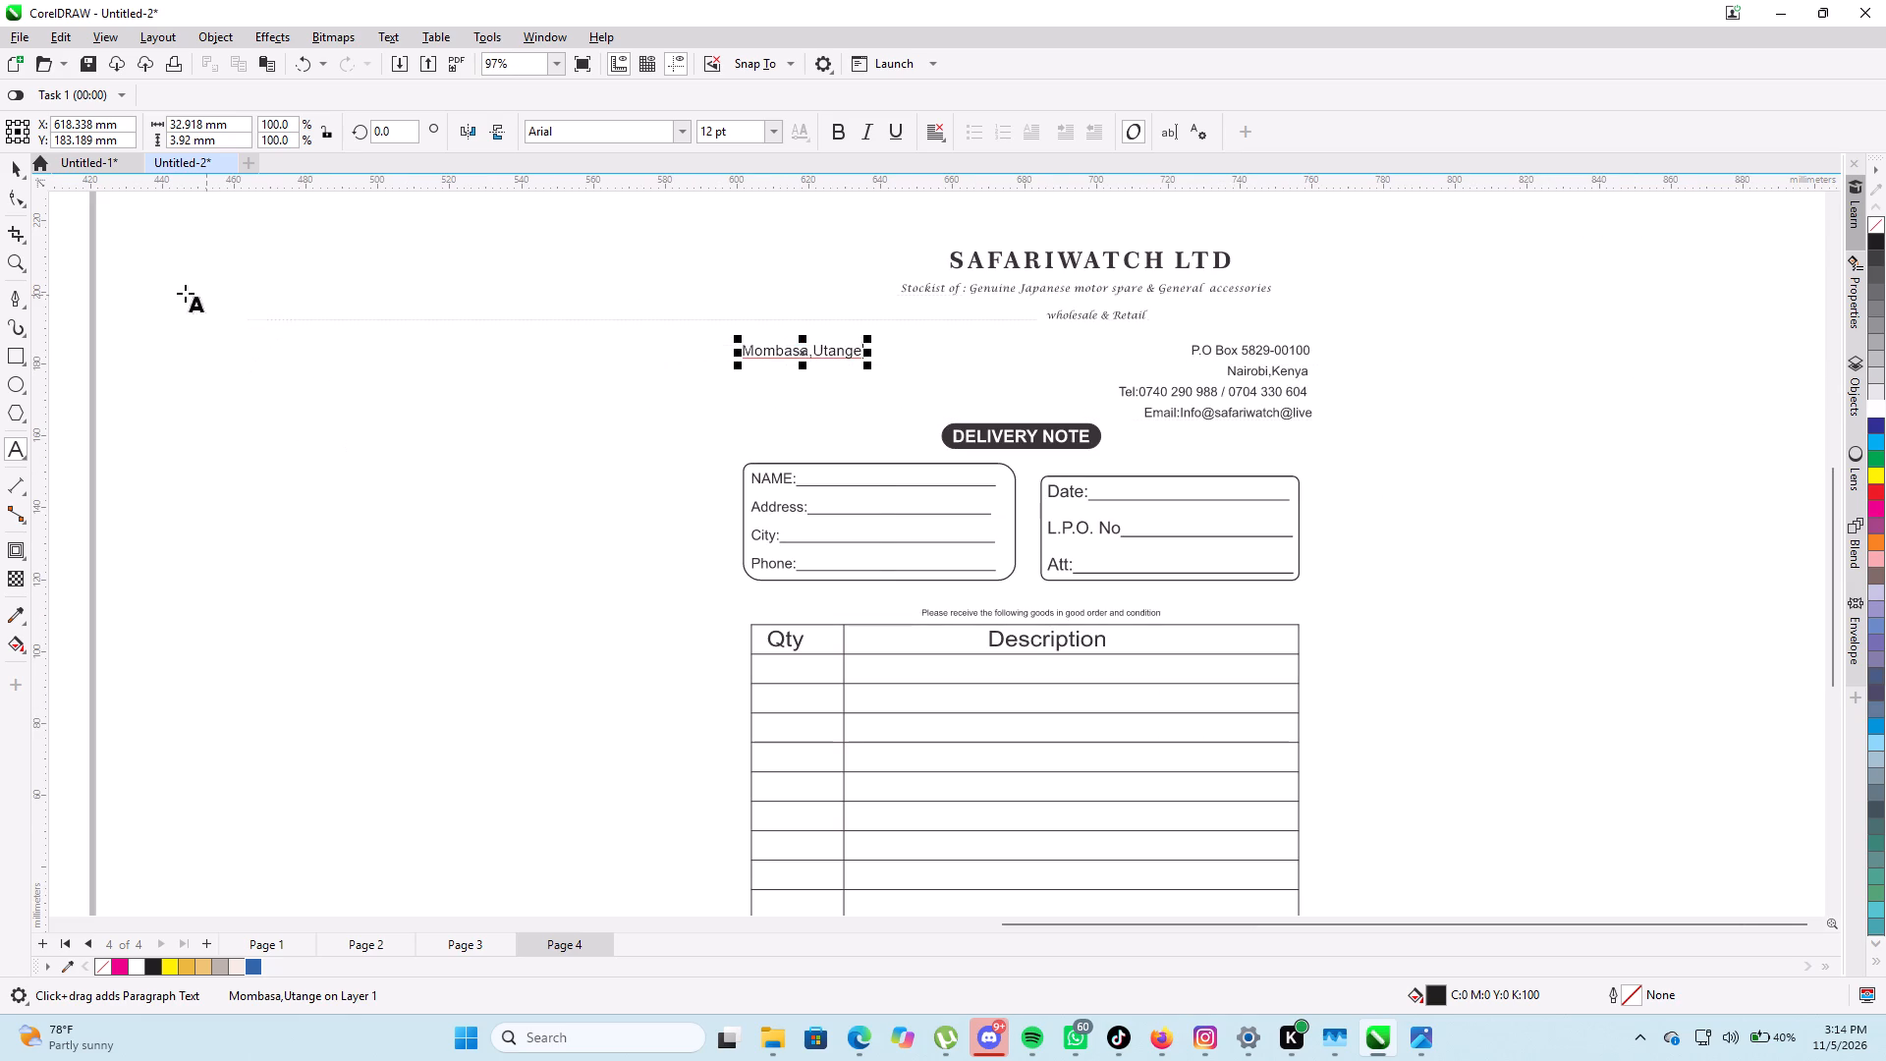
pyautogui.click(802, 350)
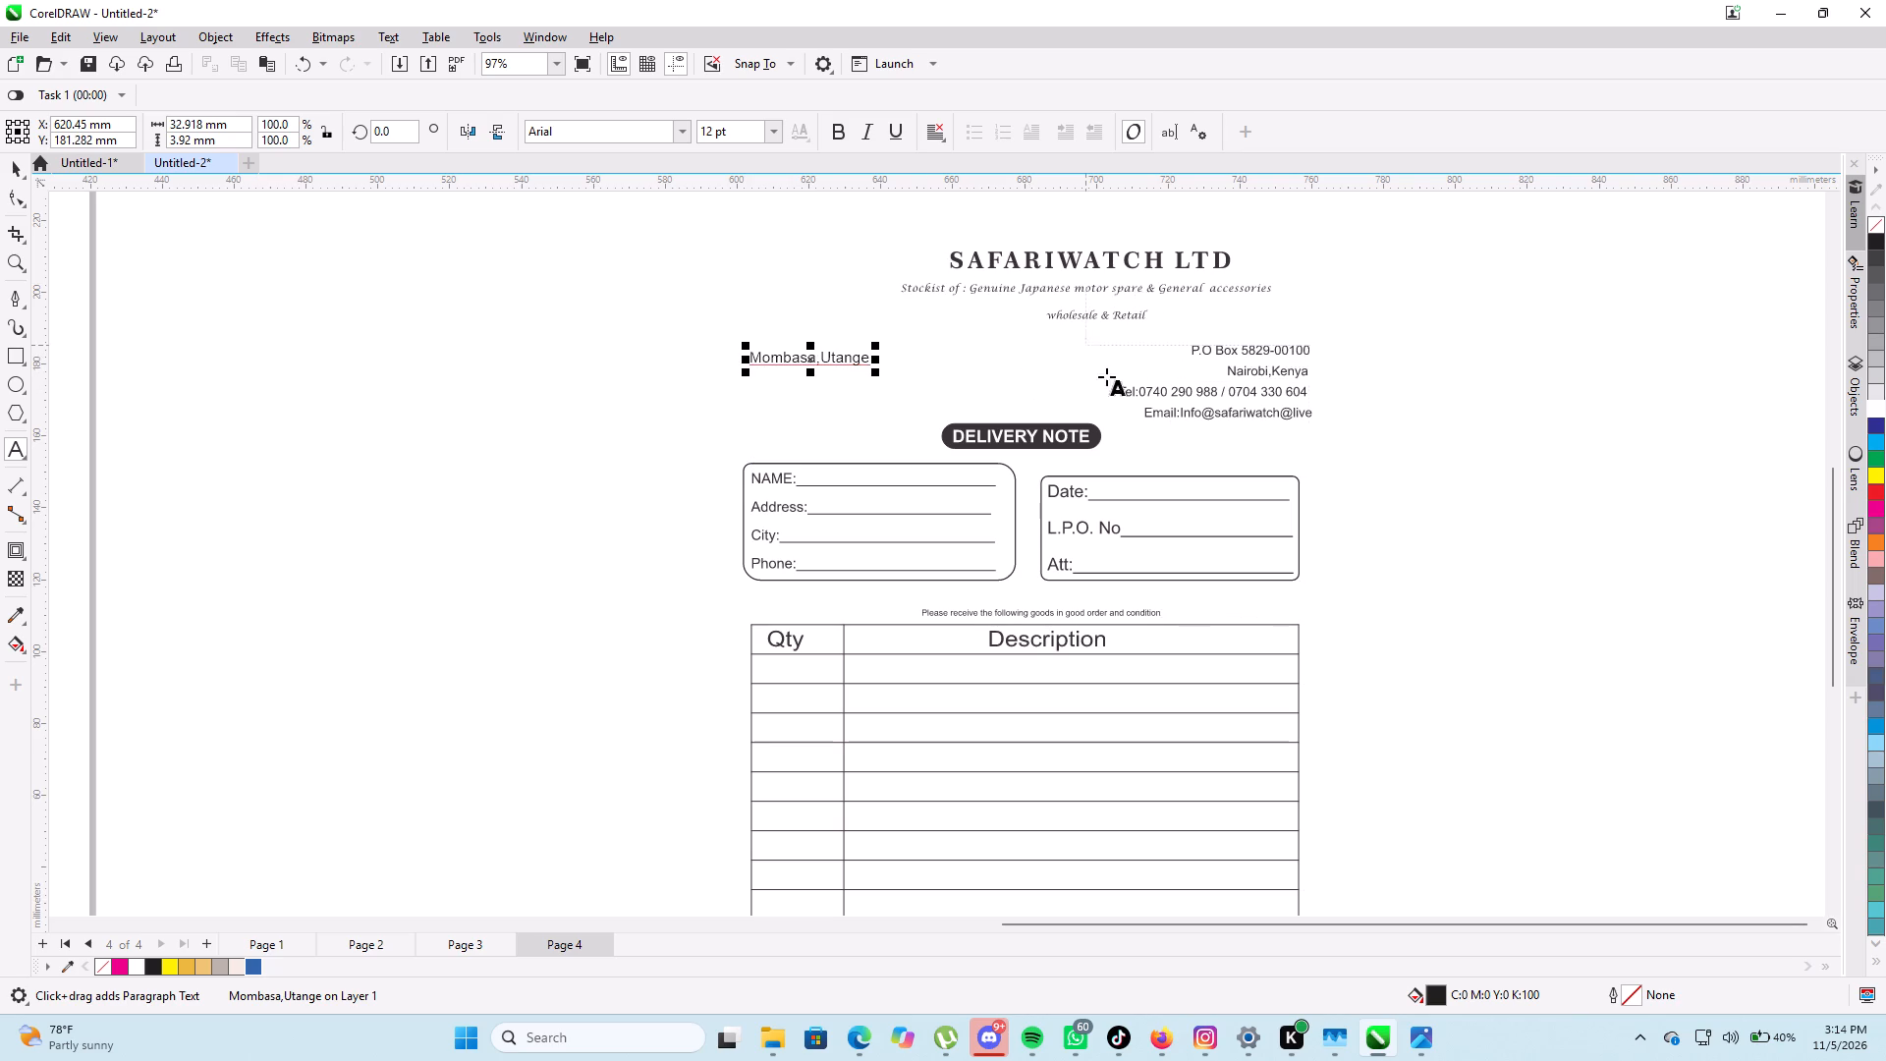
pyautogui.click(14, 171)
# Copy the four-line SEA VENTURES heading from the Page 3 receipt onto Page 4, placing it in the empty space beside the delivery note.
pyautogui.scroll(-5, 1263, 365)
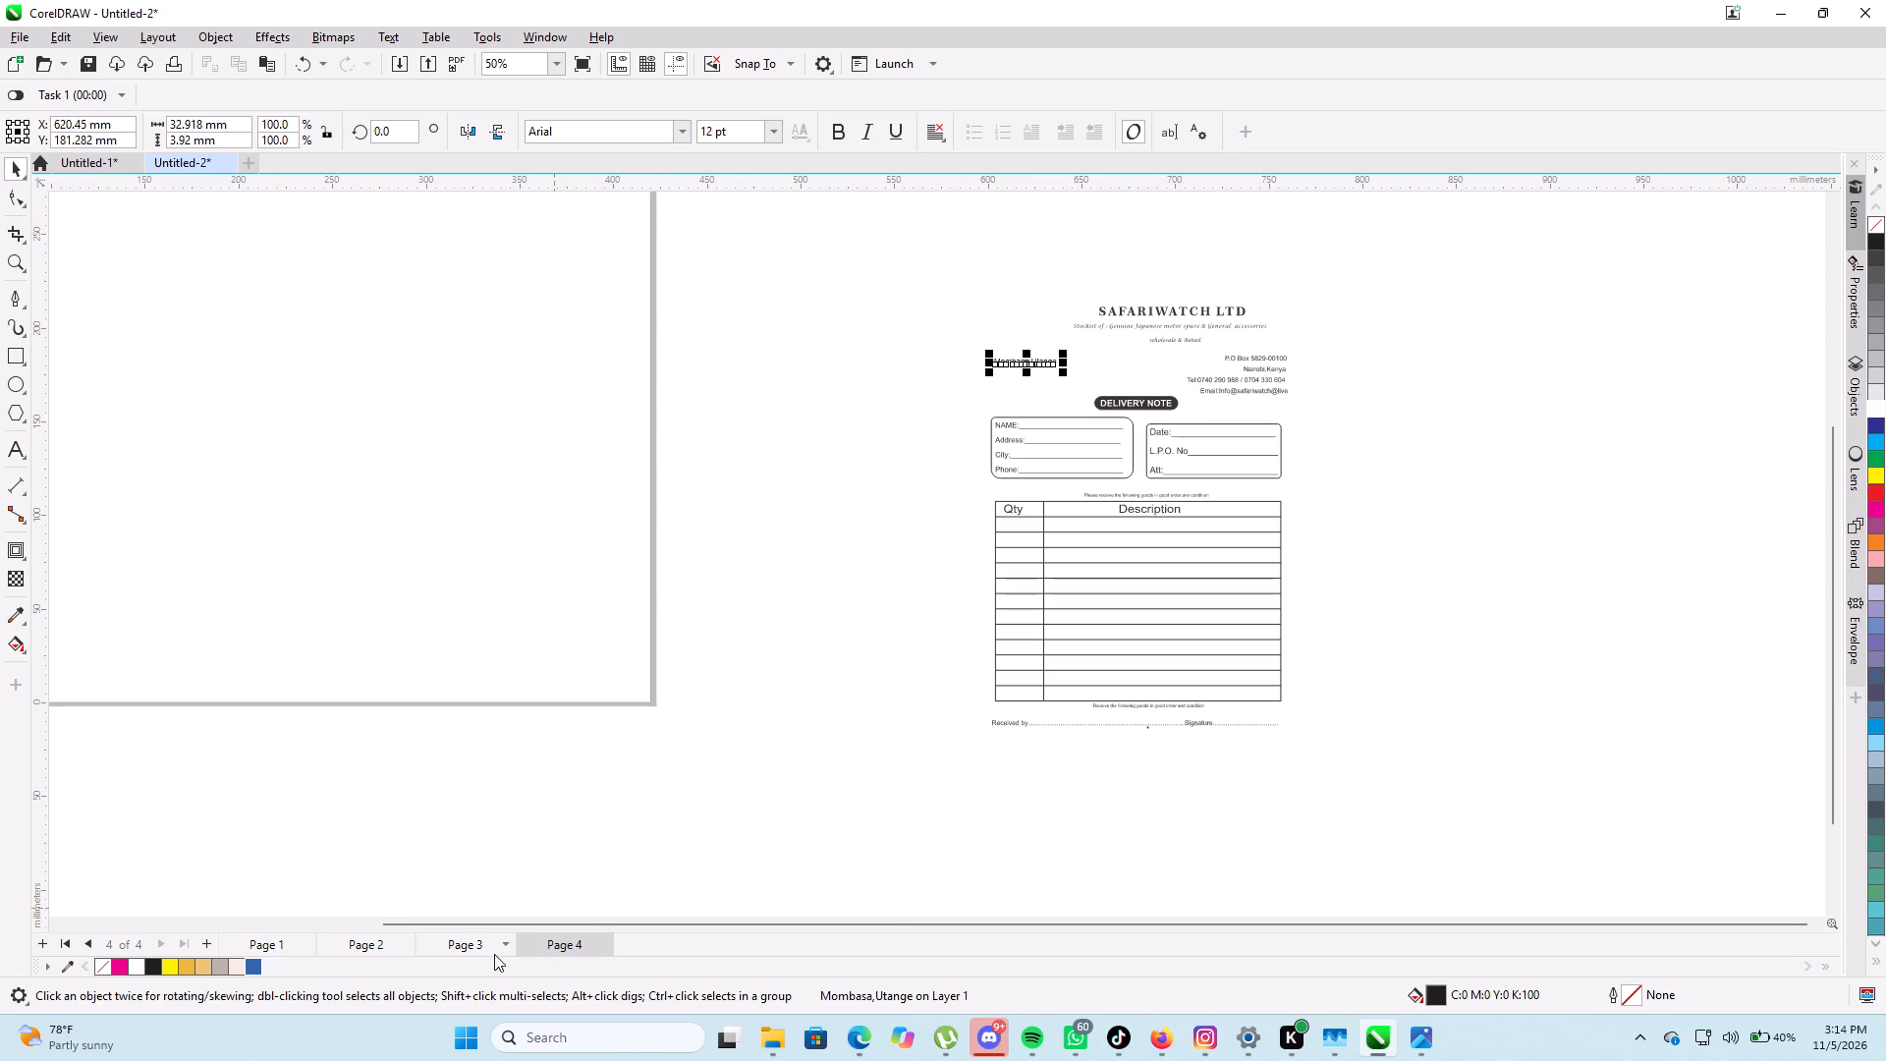
pyautogui.click(476, 953)
pyautogui.scroll(-4, 953, 711)
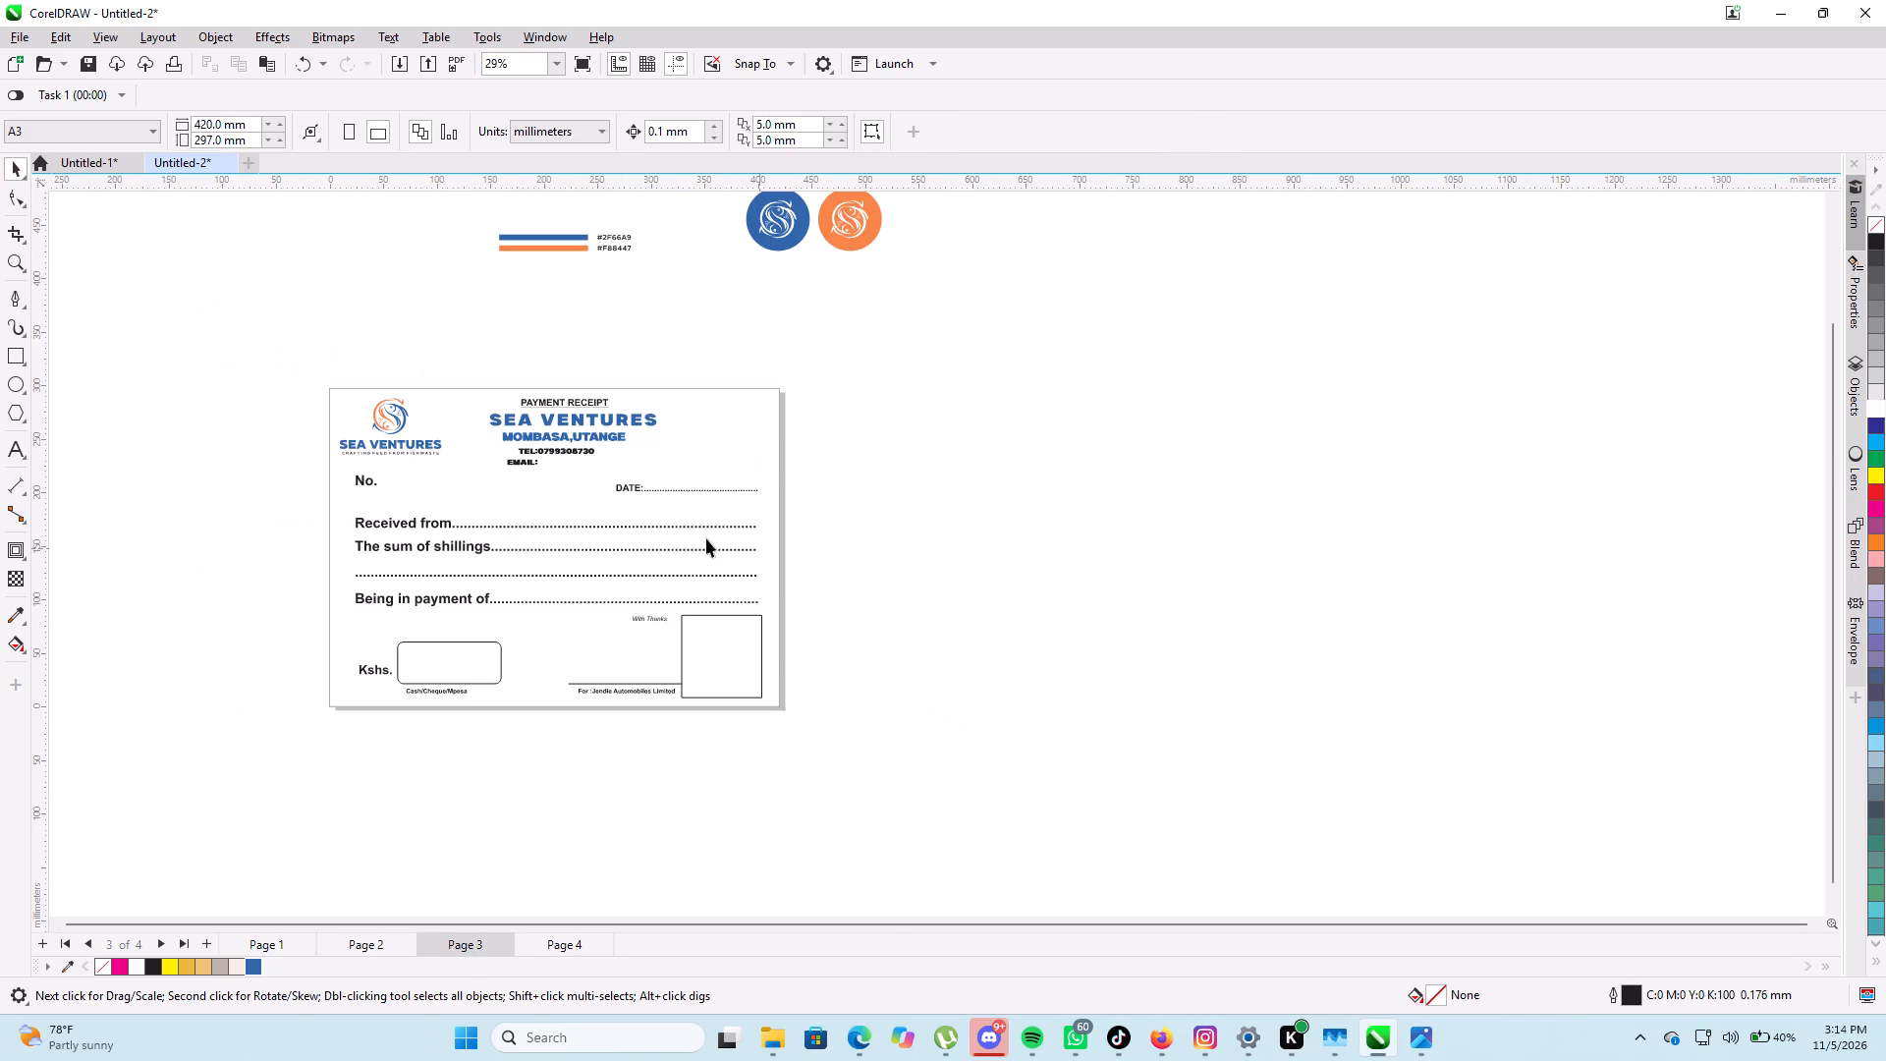
pyautogui.moveTo(874, 471); pyautogui.dragTo(523, 453)
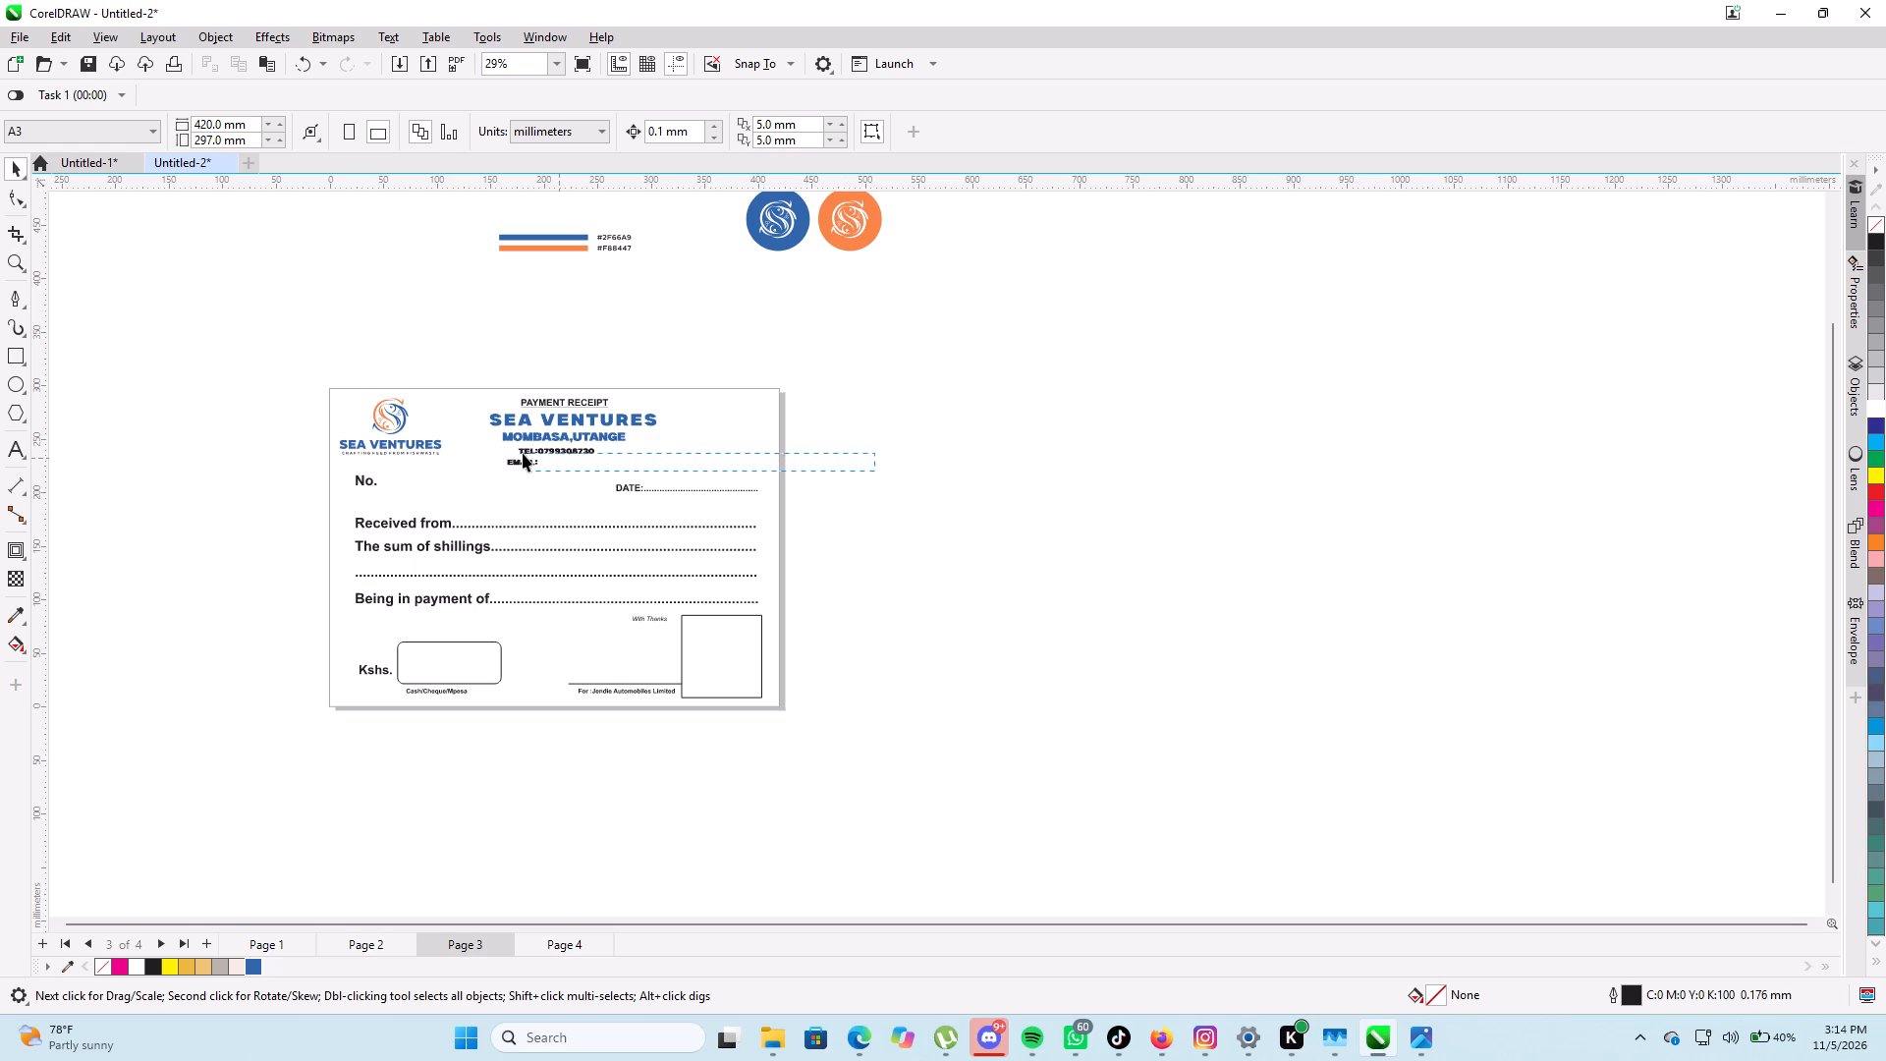
pyautogui.moveTo(523, 453); pyautogui.dragTo(464, 411)
pyautogui.moveTo(464, 411); pyautogui.dragTo(461, 413)
pyautogui.rightClick(563, 429)
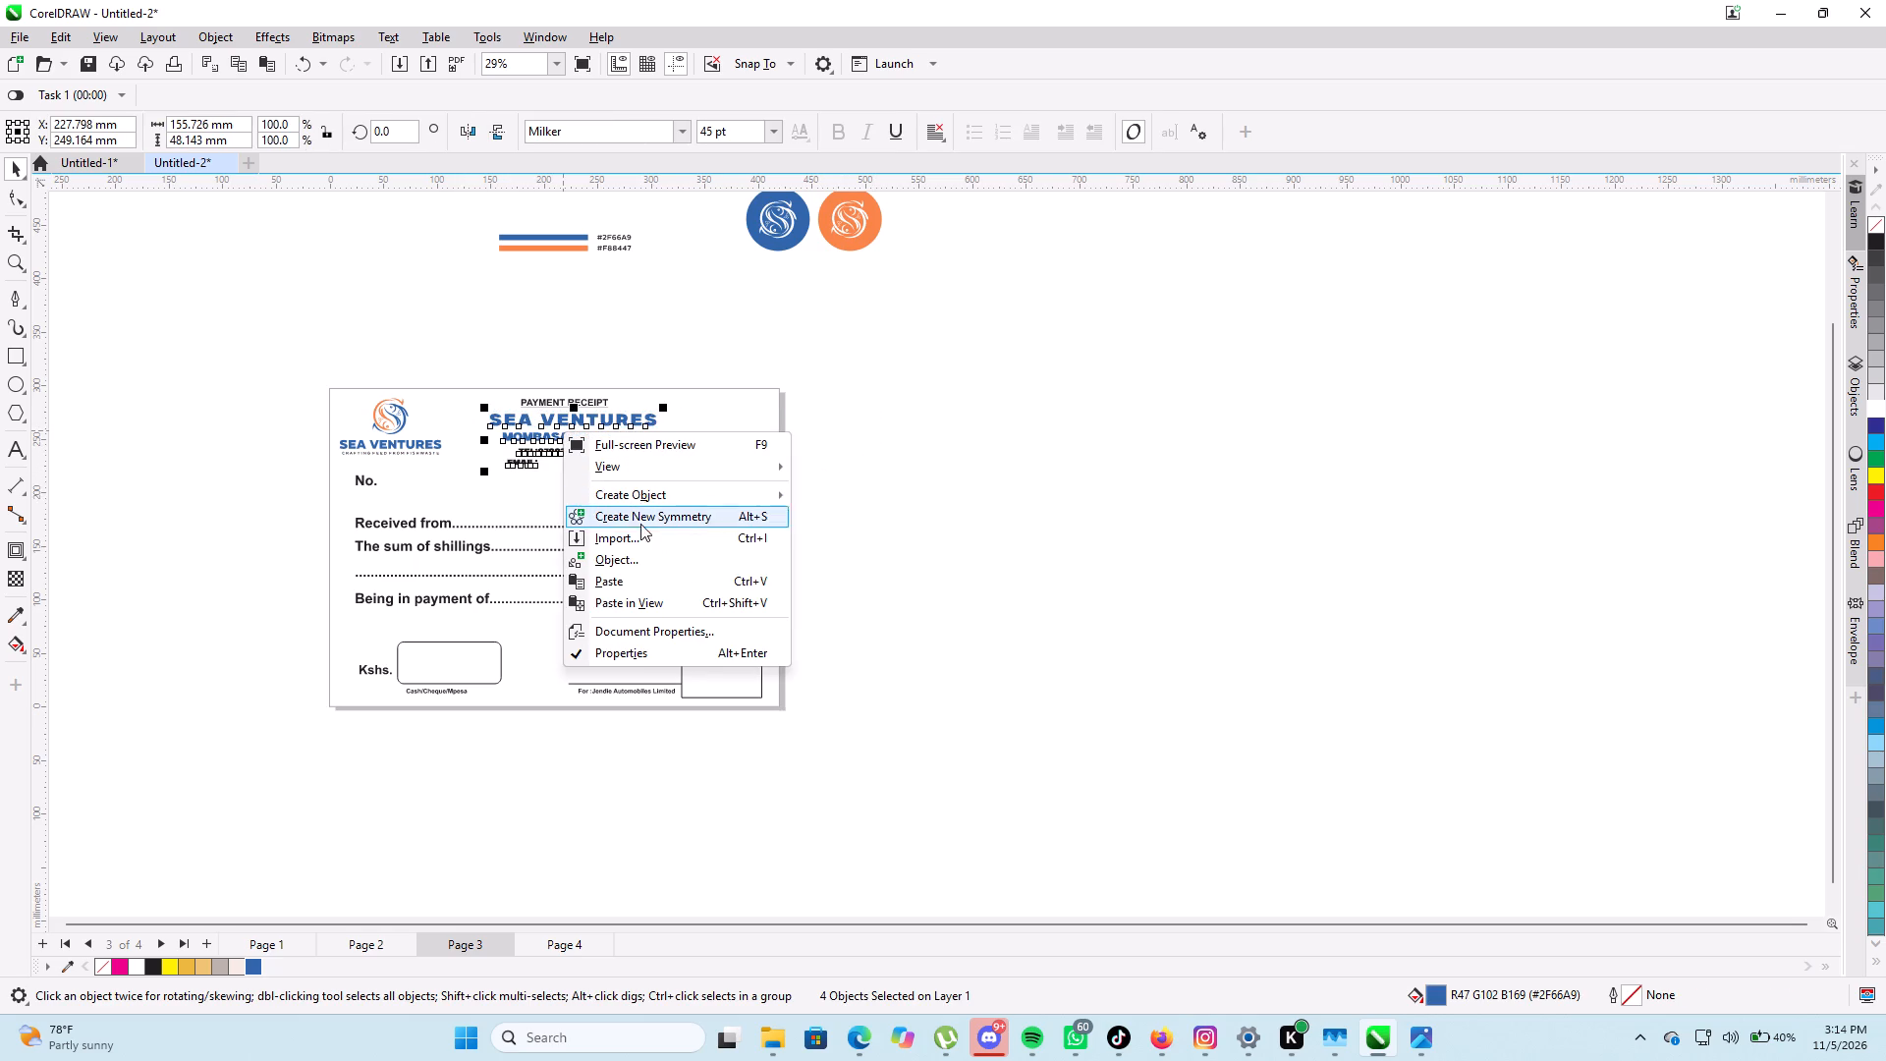
pyautogui.rightClick(531, 438)
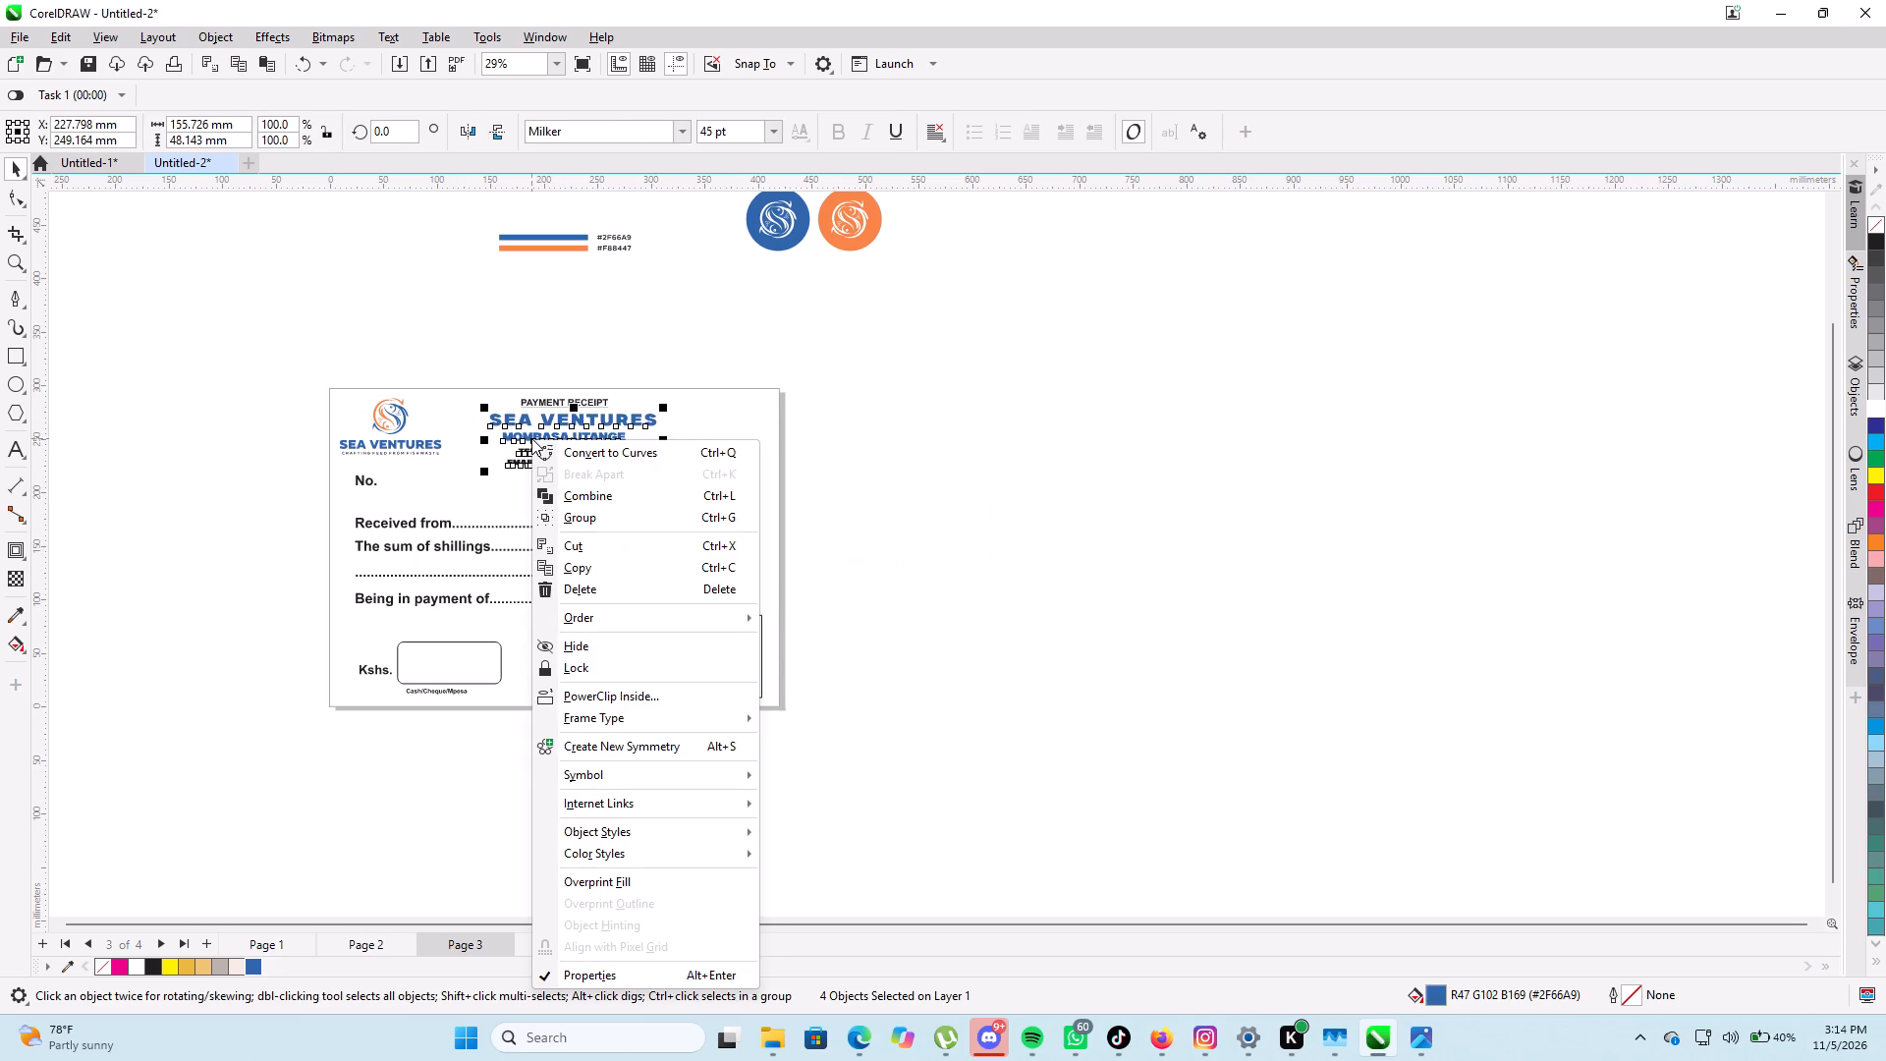
pyautogui.click(600, 566)
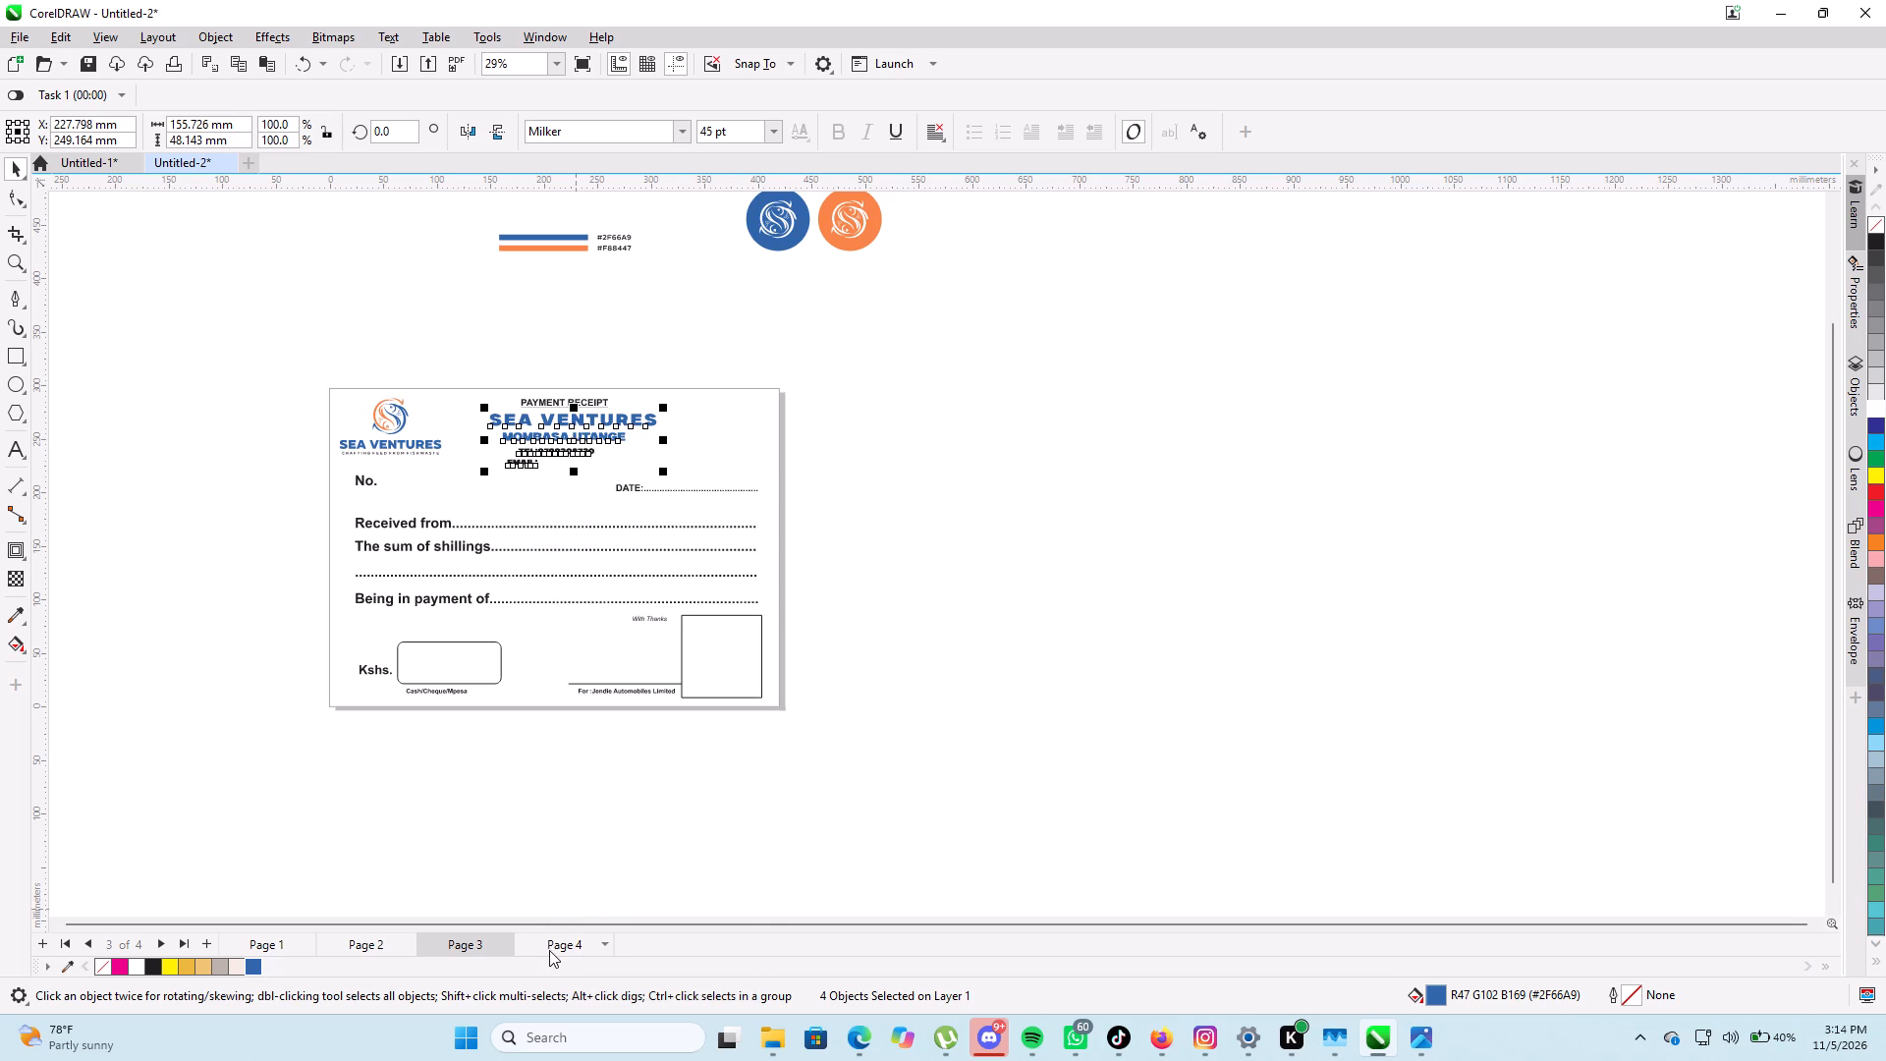
pyautogui.click(549, 950)
pyautogui.rightClick(857, 460)
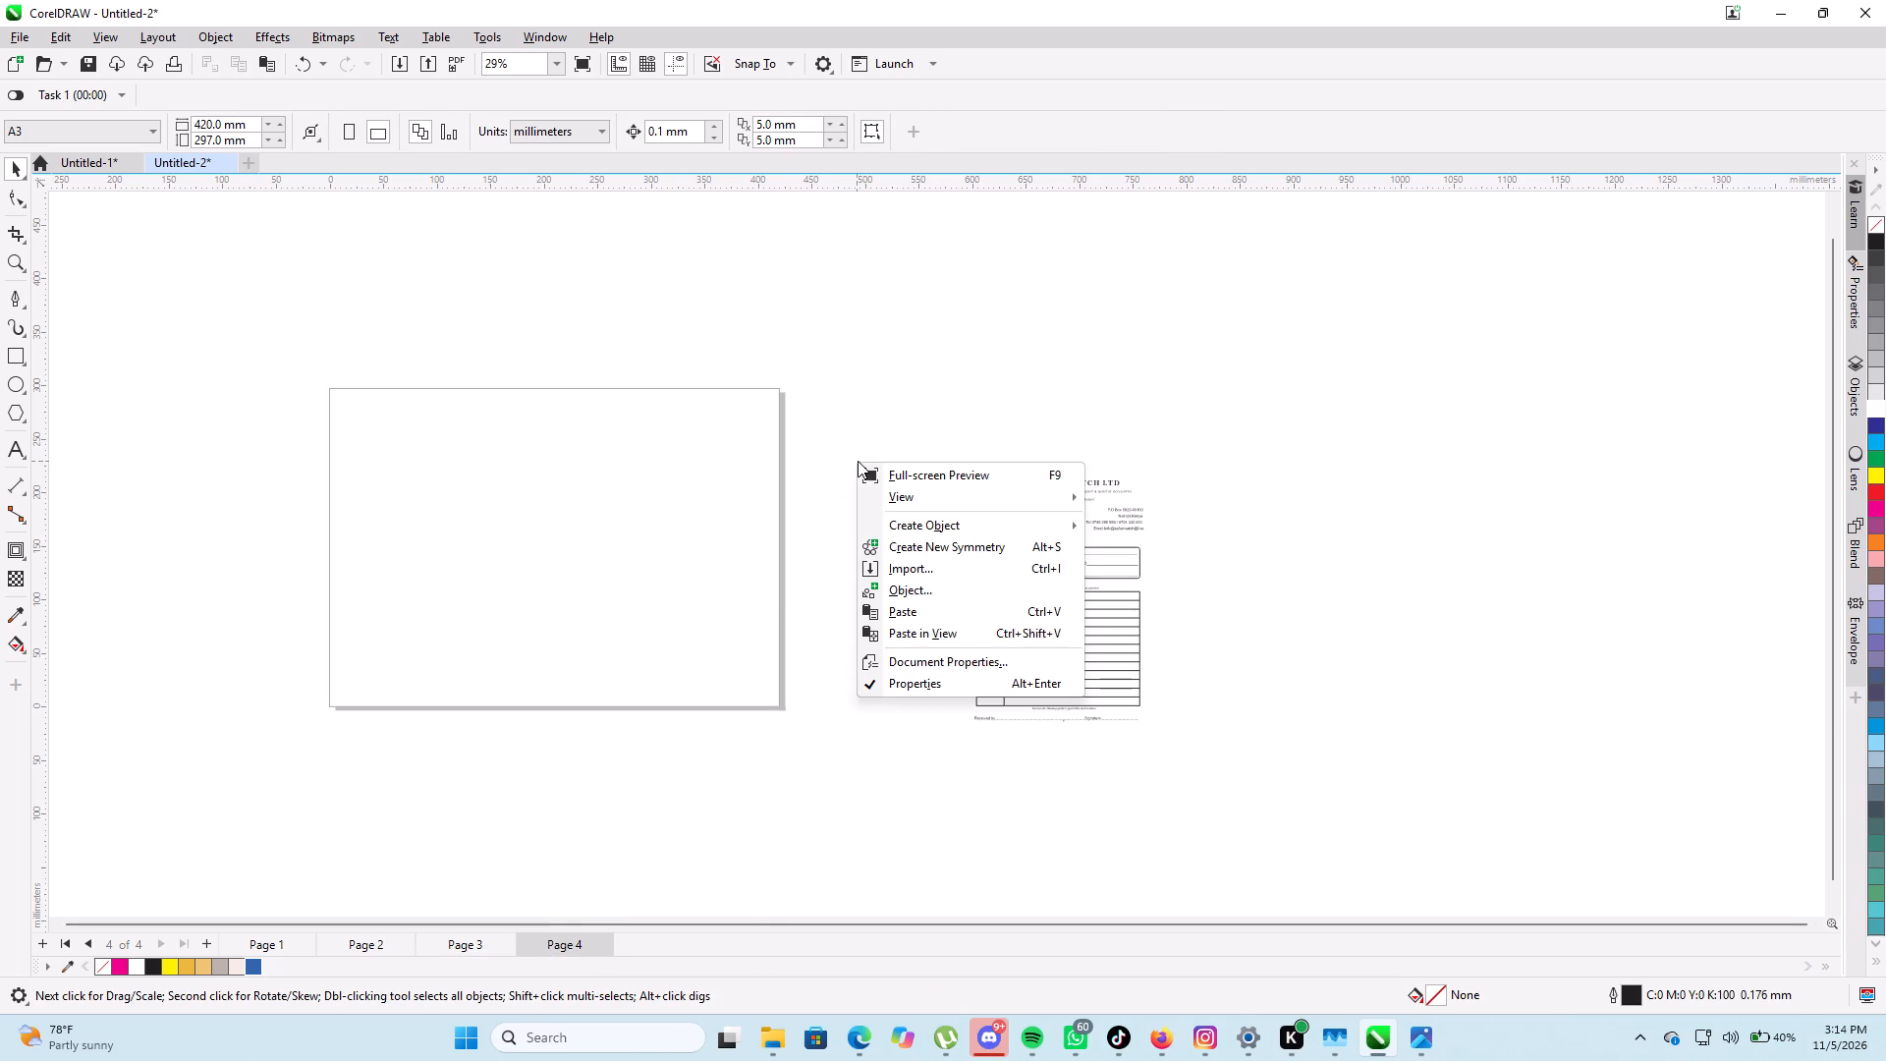
pyautogui.click(915, 609)
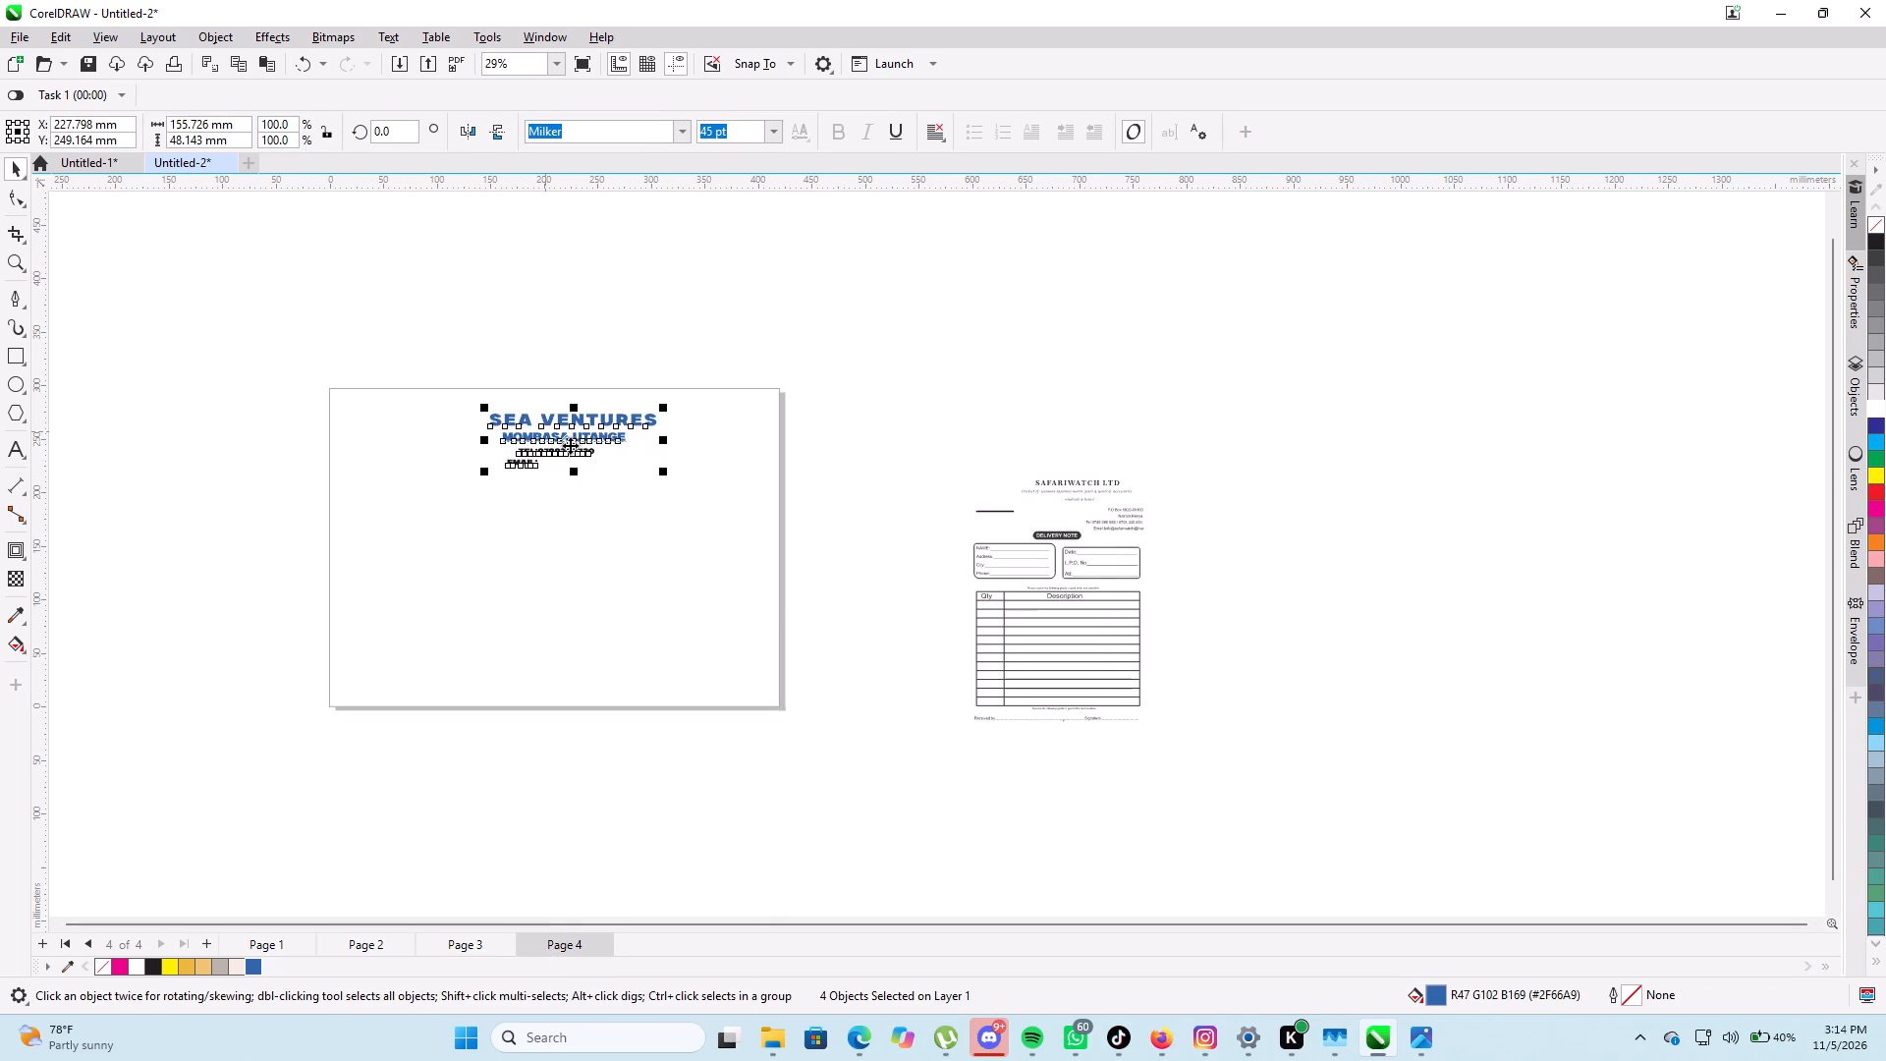
pyautogui.moveTo(566, 438); pyautogui.dragTo(1420, 501)
# Delete the SAFARIWATCH LTD name and the two script tagline lines beneath it from the delivery note header.
pyautogui.scroll(2, 1052, 432)
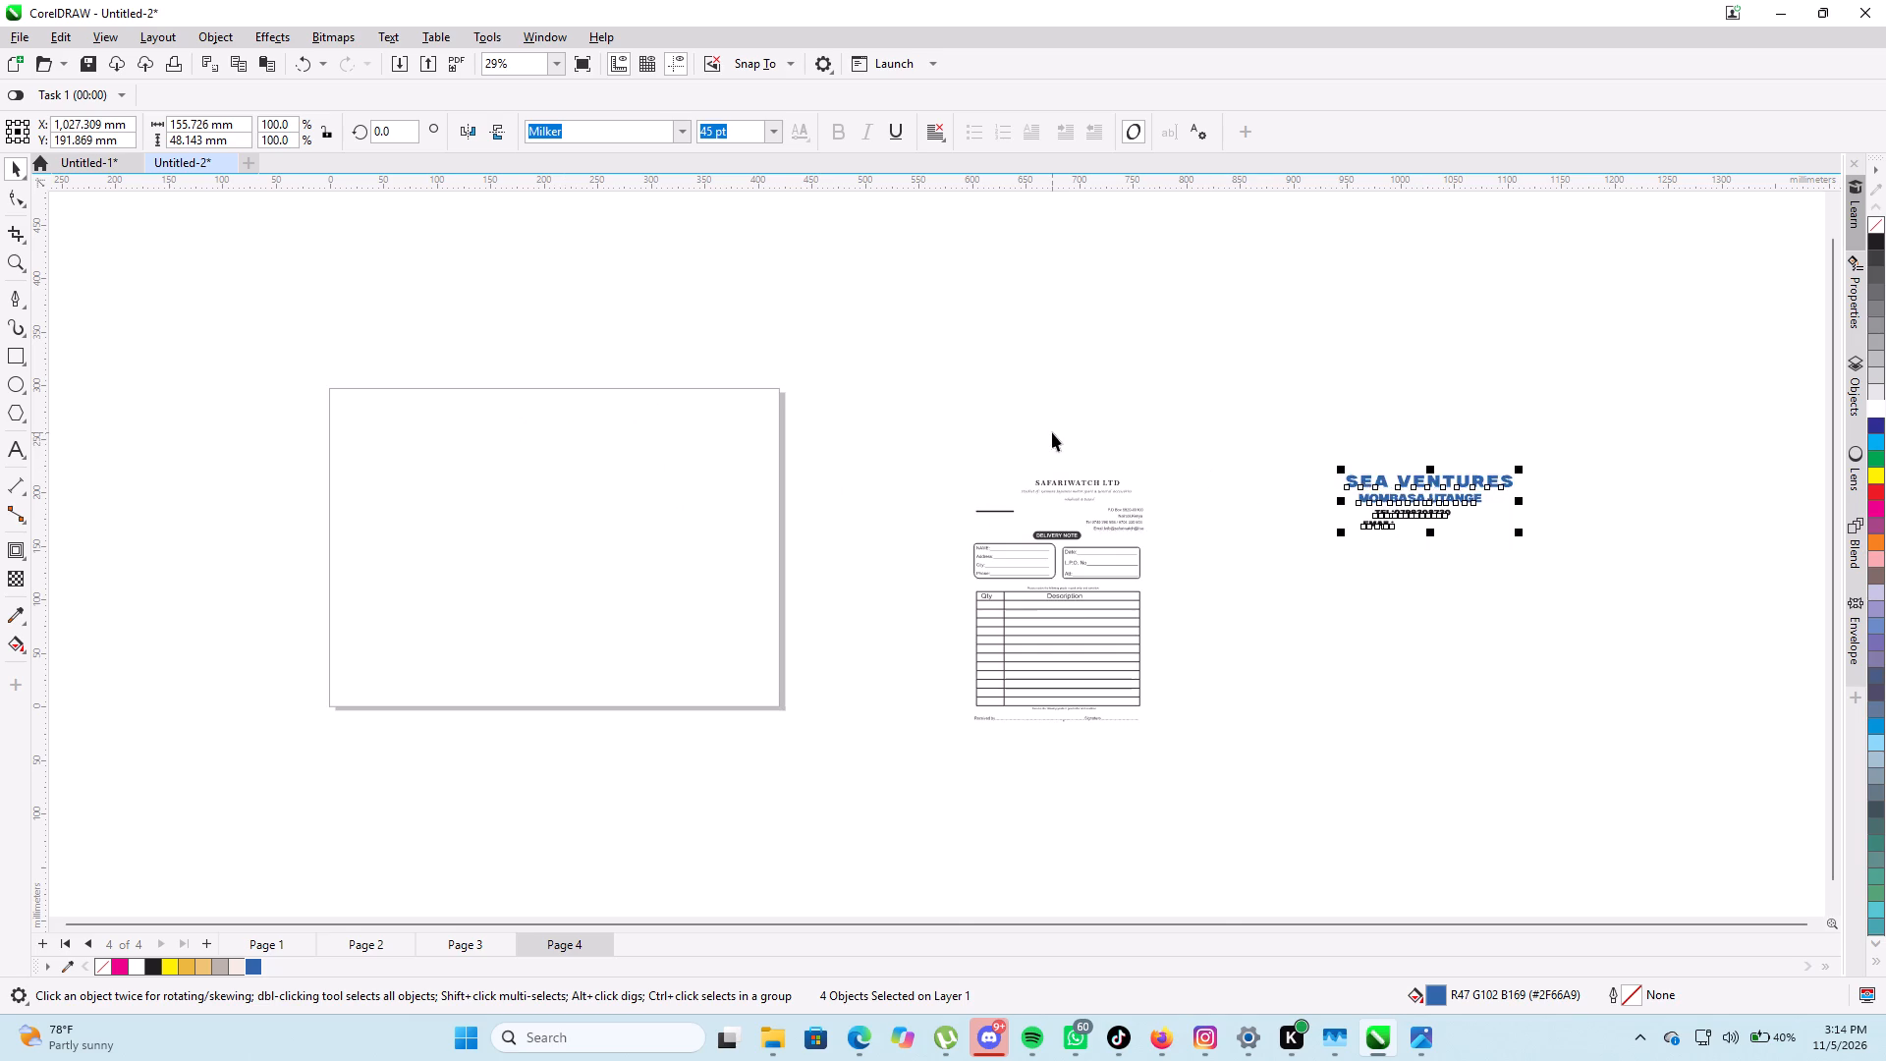
pyautogui.scroll(3, 1052, 432)
pyautogui.scroll(3, 1241, 576)
pyautogui.moveTo(1318, 549); pyautogui.dragTo(1213, 569)
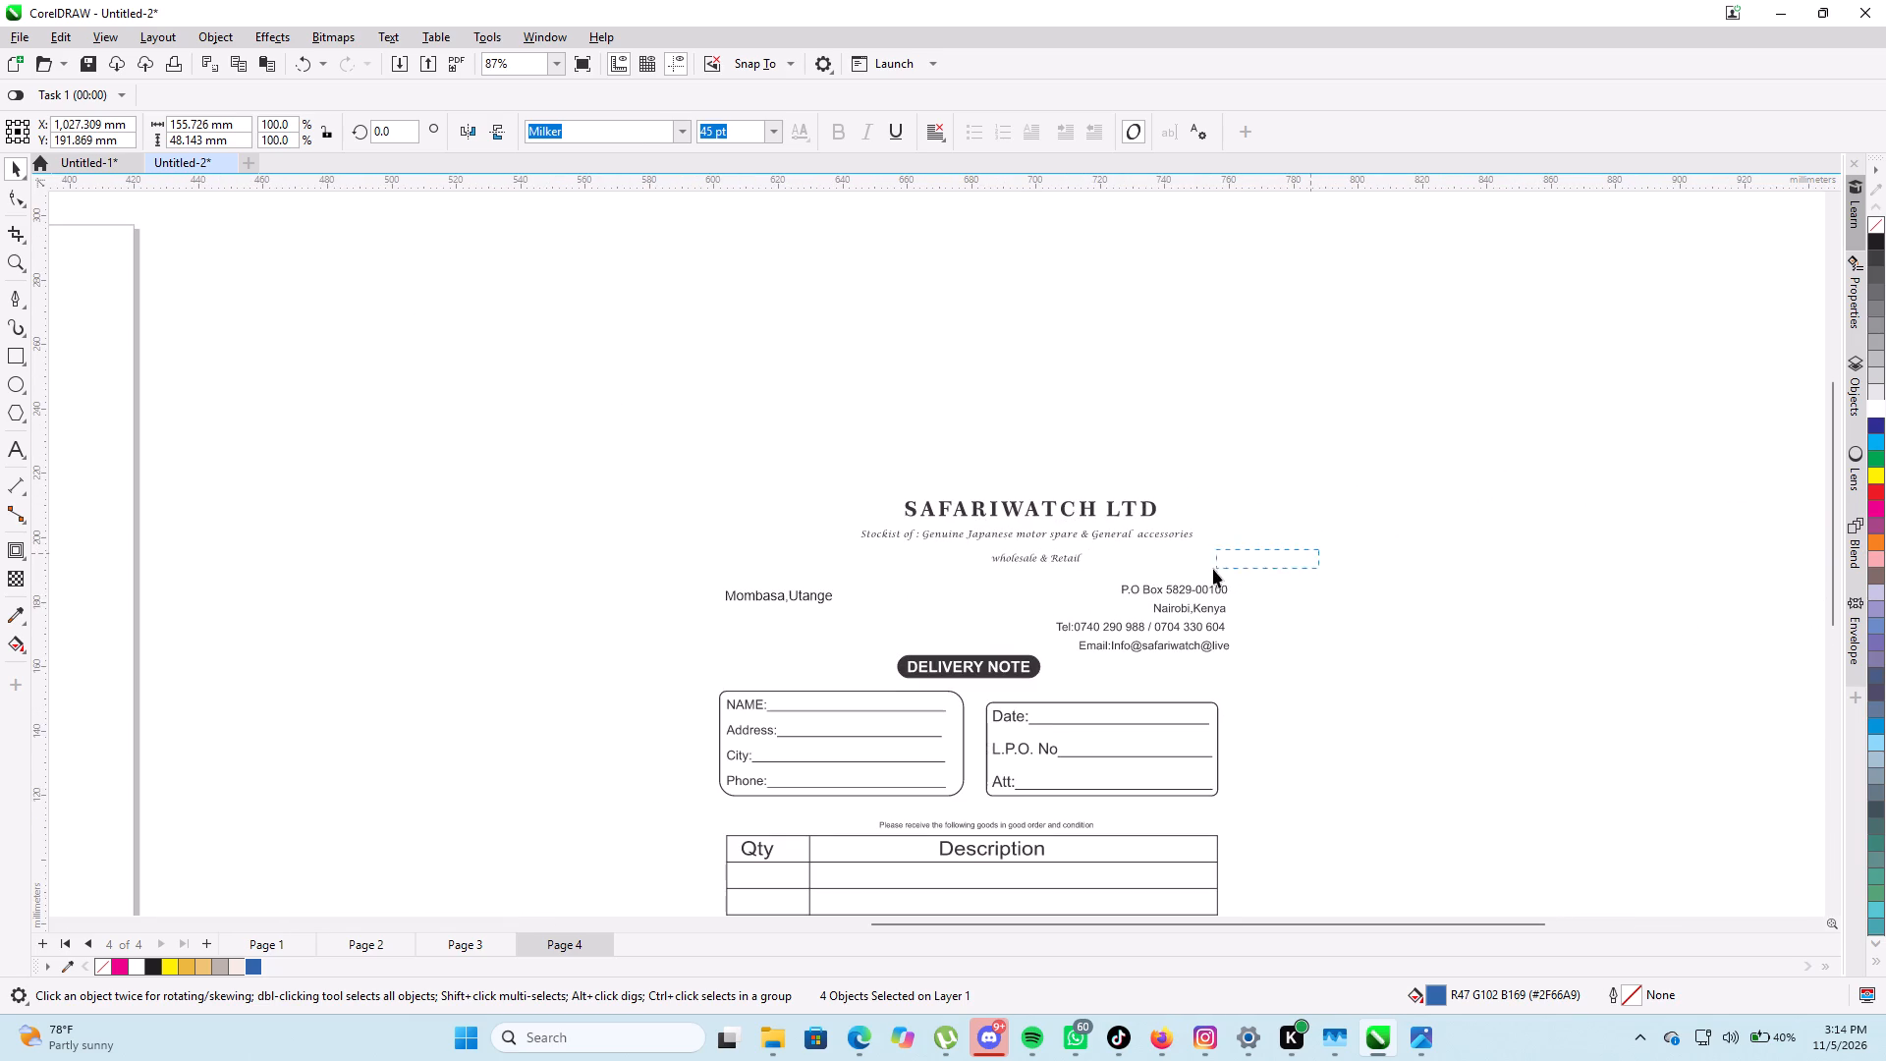
pyautogui.moveTo(1213, 569); pyautogui.dragTo(1212, 569)
pyautogui.moveTo(716, 449); pyautogui.dragTo(1188, 557)
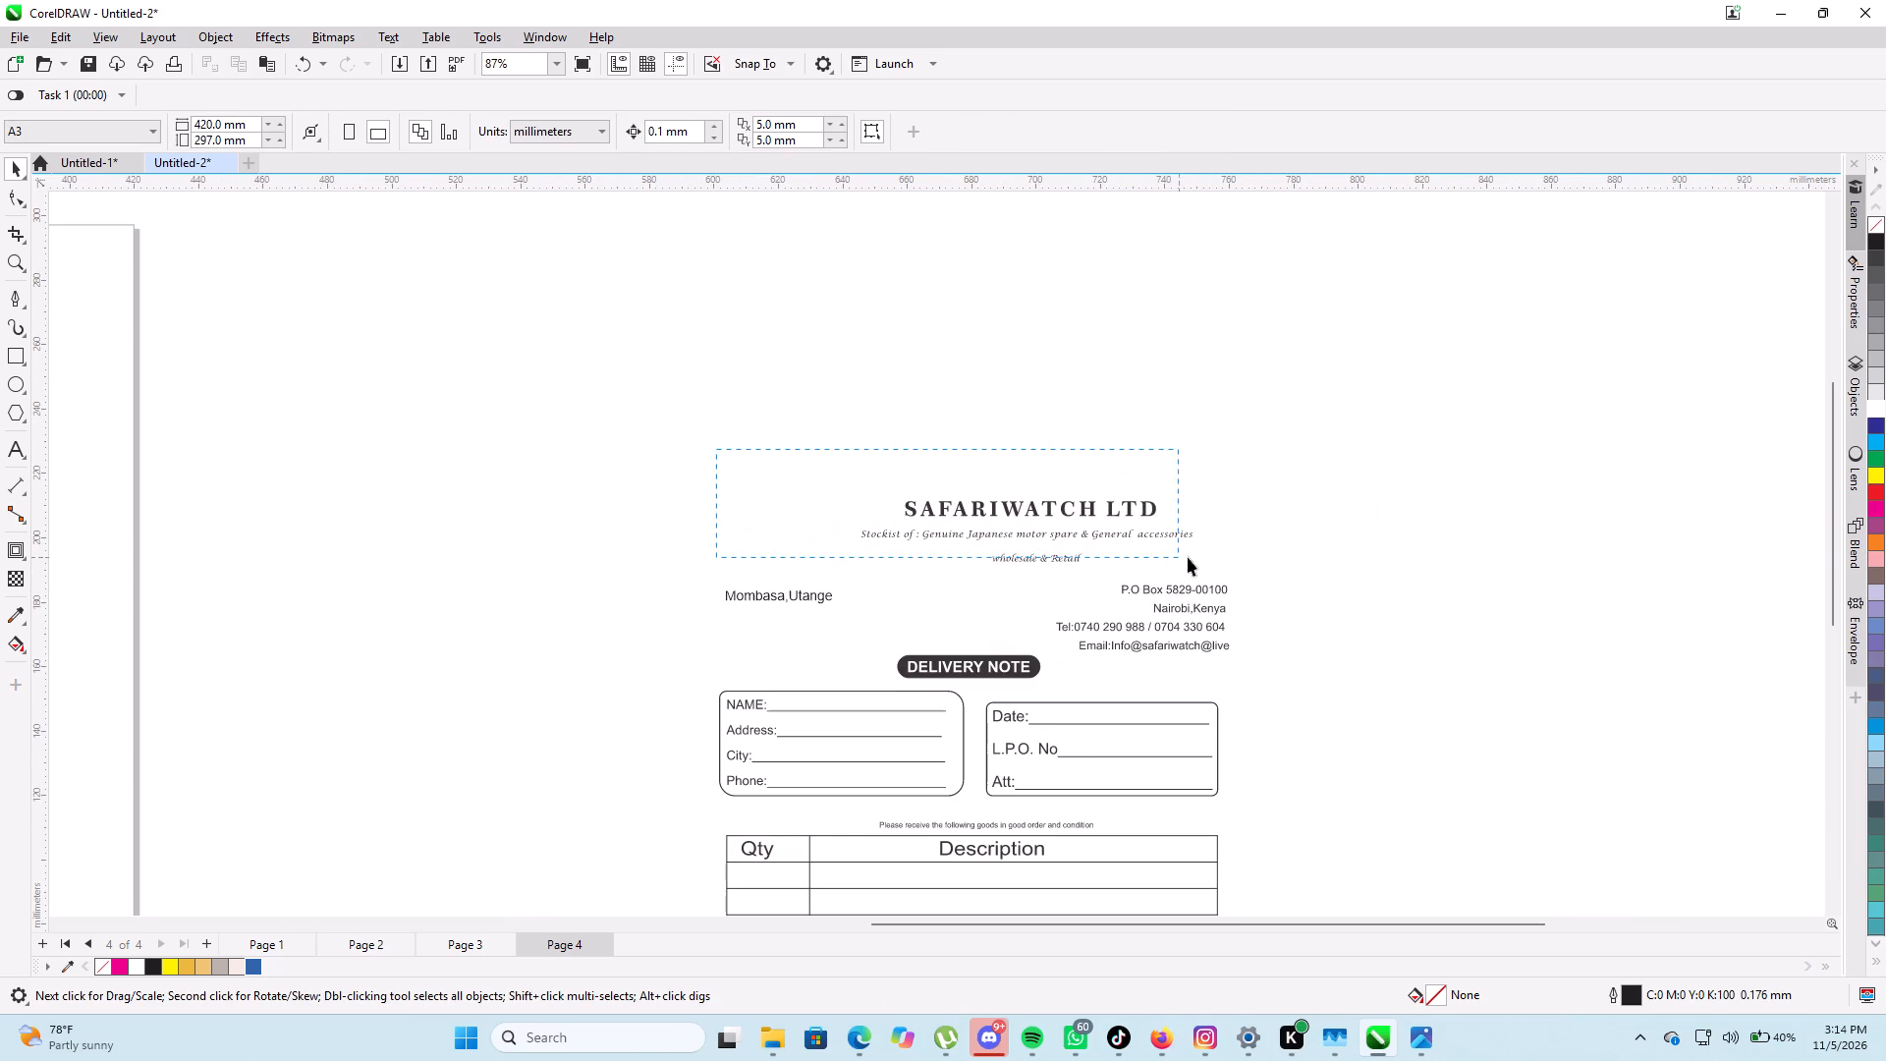
pyautogui.moveTo(1188, 557); pyautogui.dragTo(1243, 568)
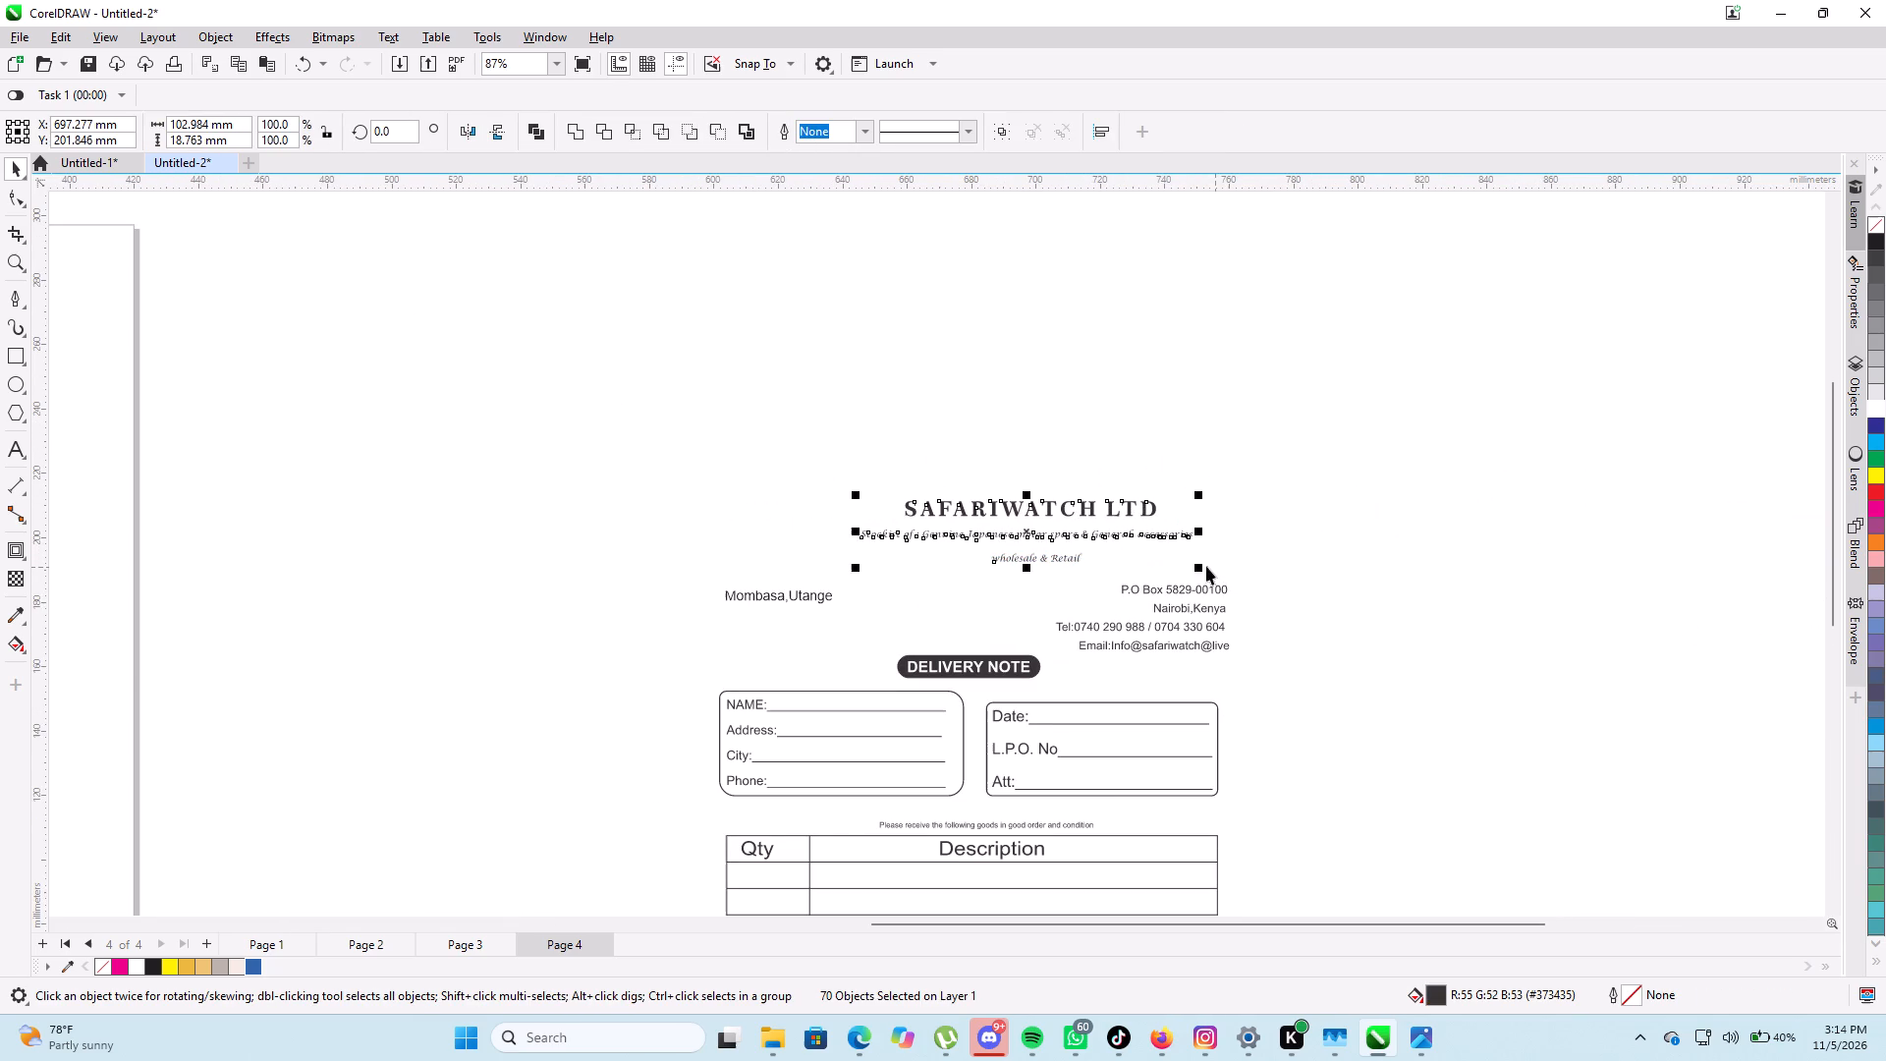
pyautogui.press('Delete')
# Move the pasted four-line SEA VENTURES heading over the top of the delivery note, centred at about X 701 mm, Y 210 mm.
pyautogui.scroll(-6, 367, 453)
pyautogui.click(1184, 494)
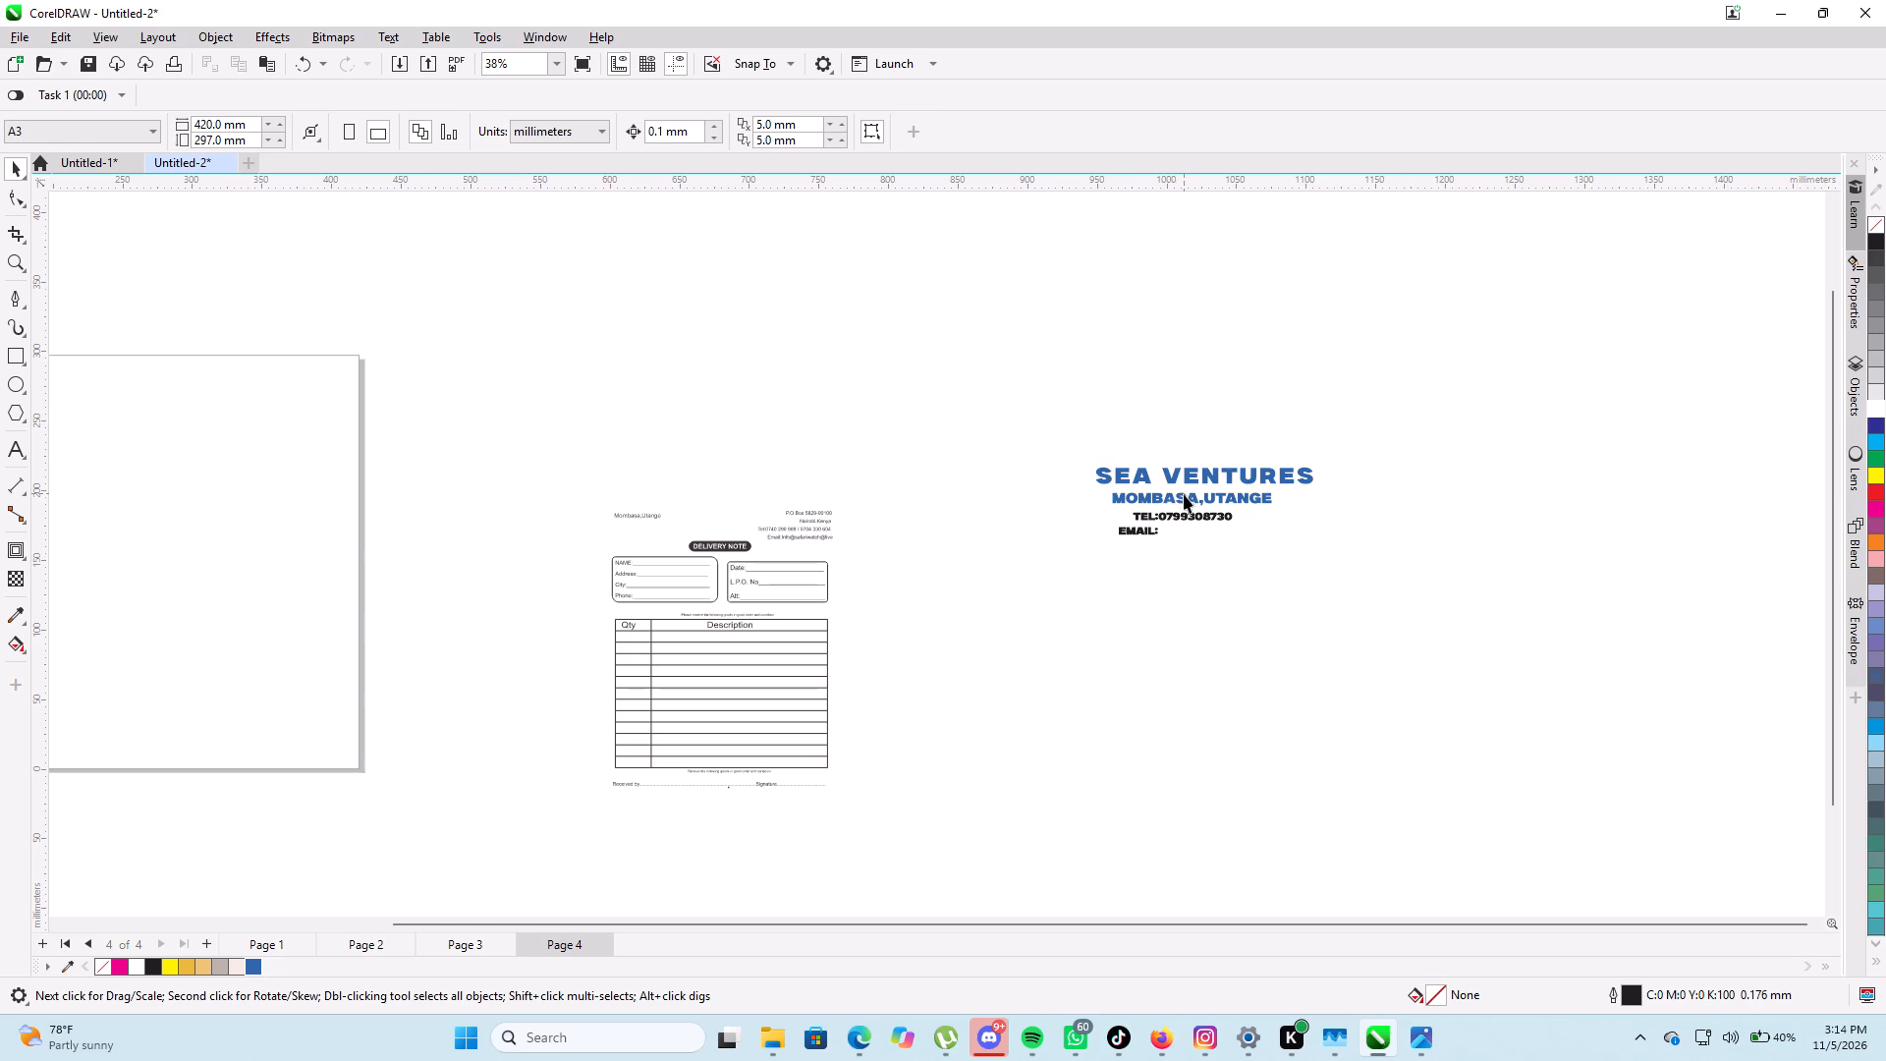
pyautogui.moveTo(1060, 440); pyautogui.dragTo(1367, 571)
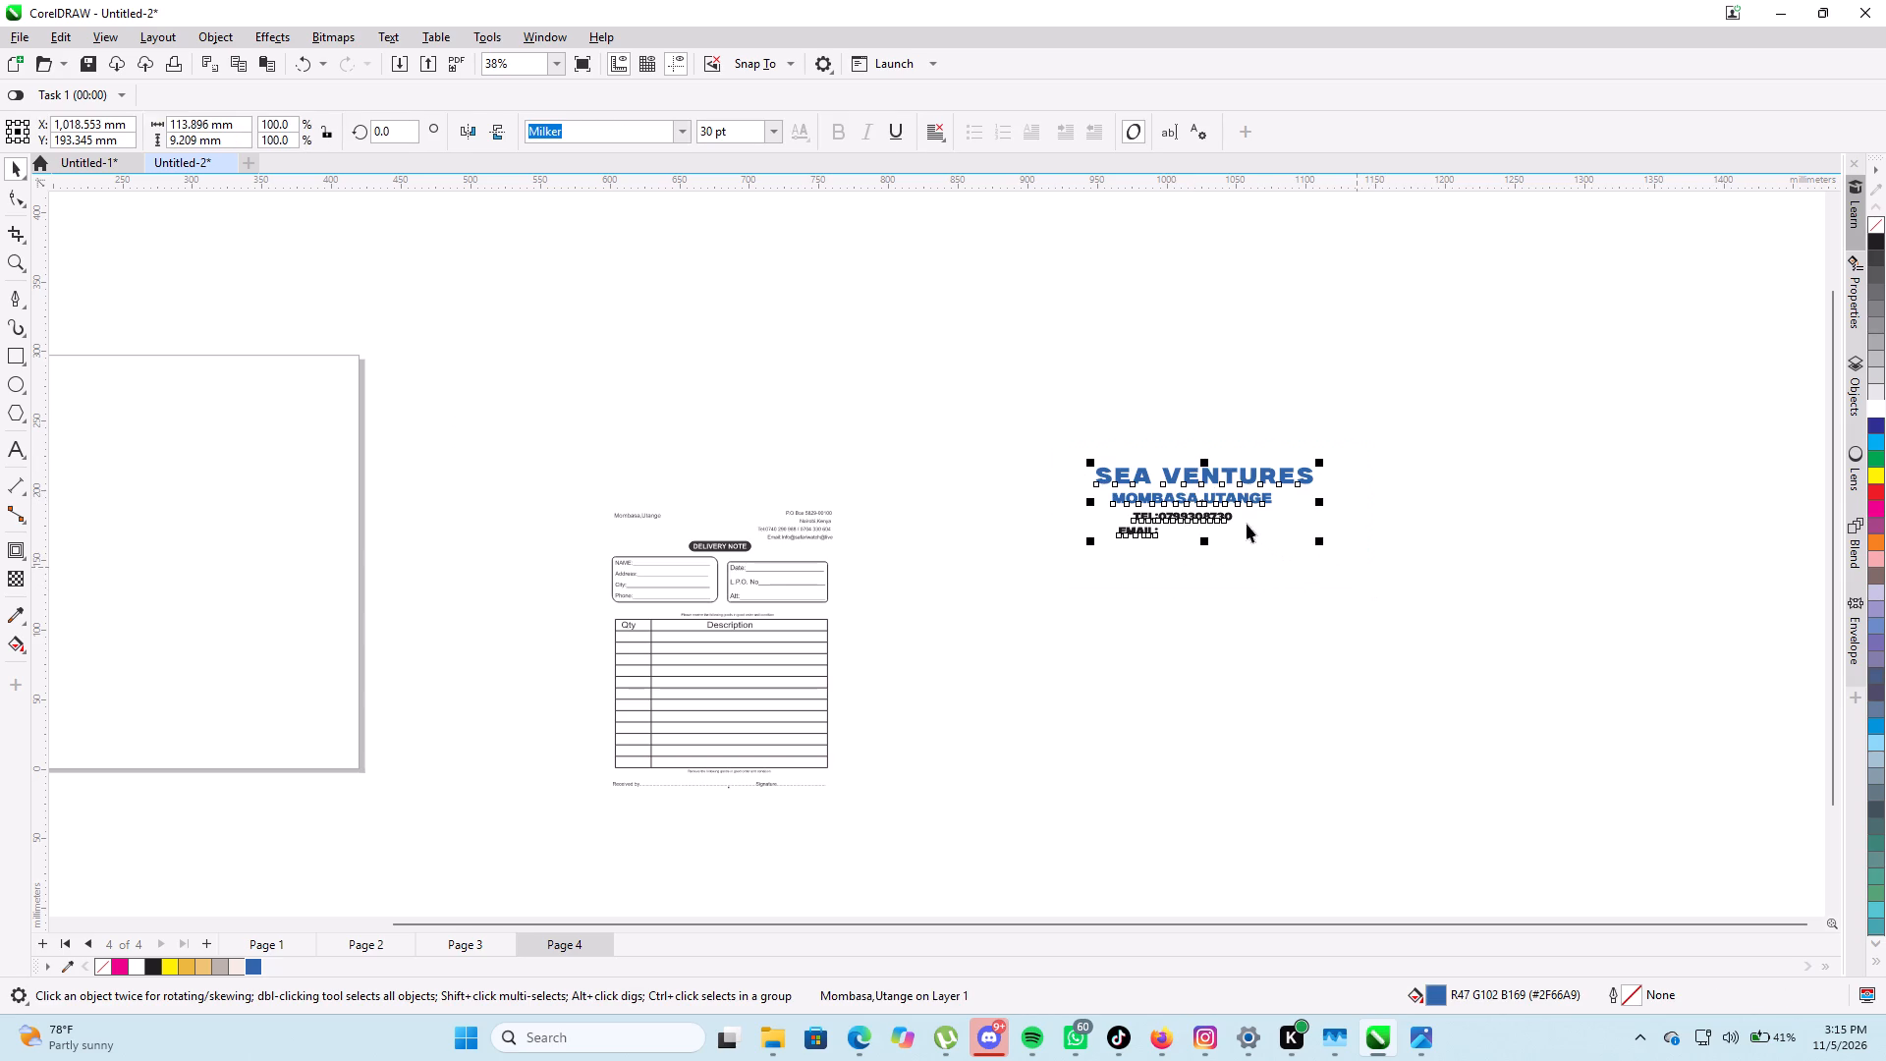
pyautogui.moveTo(1194, 499); pyautogui.dragTo(829, 485)
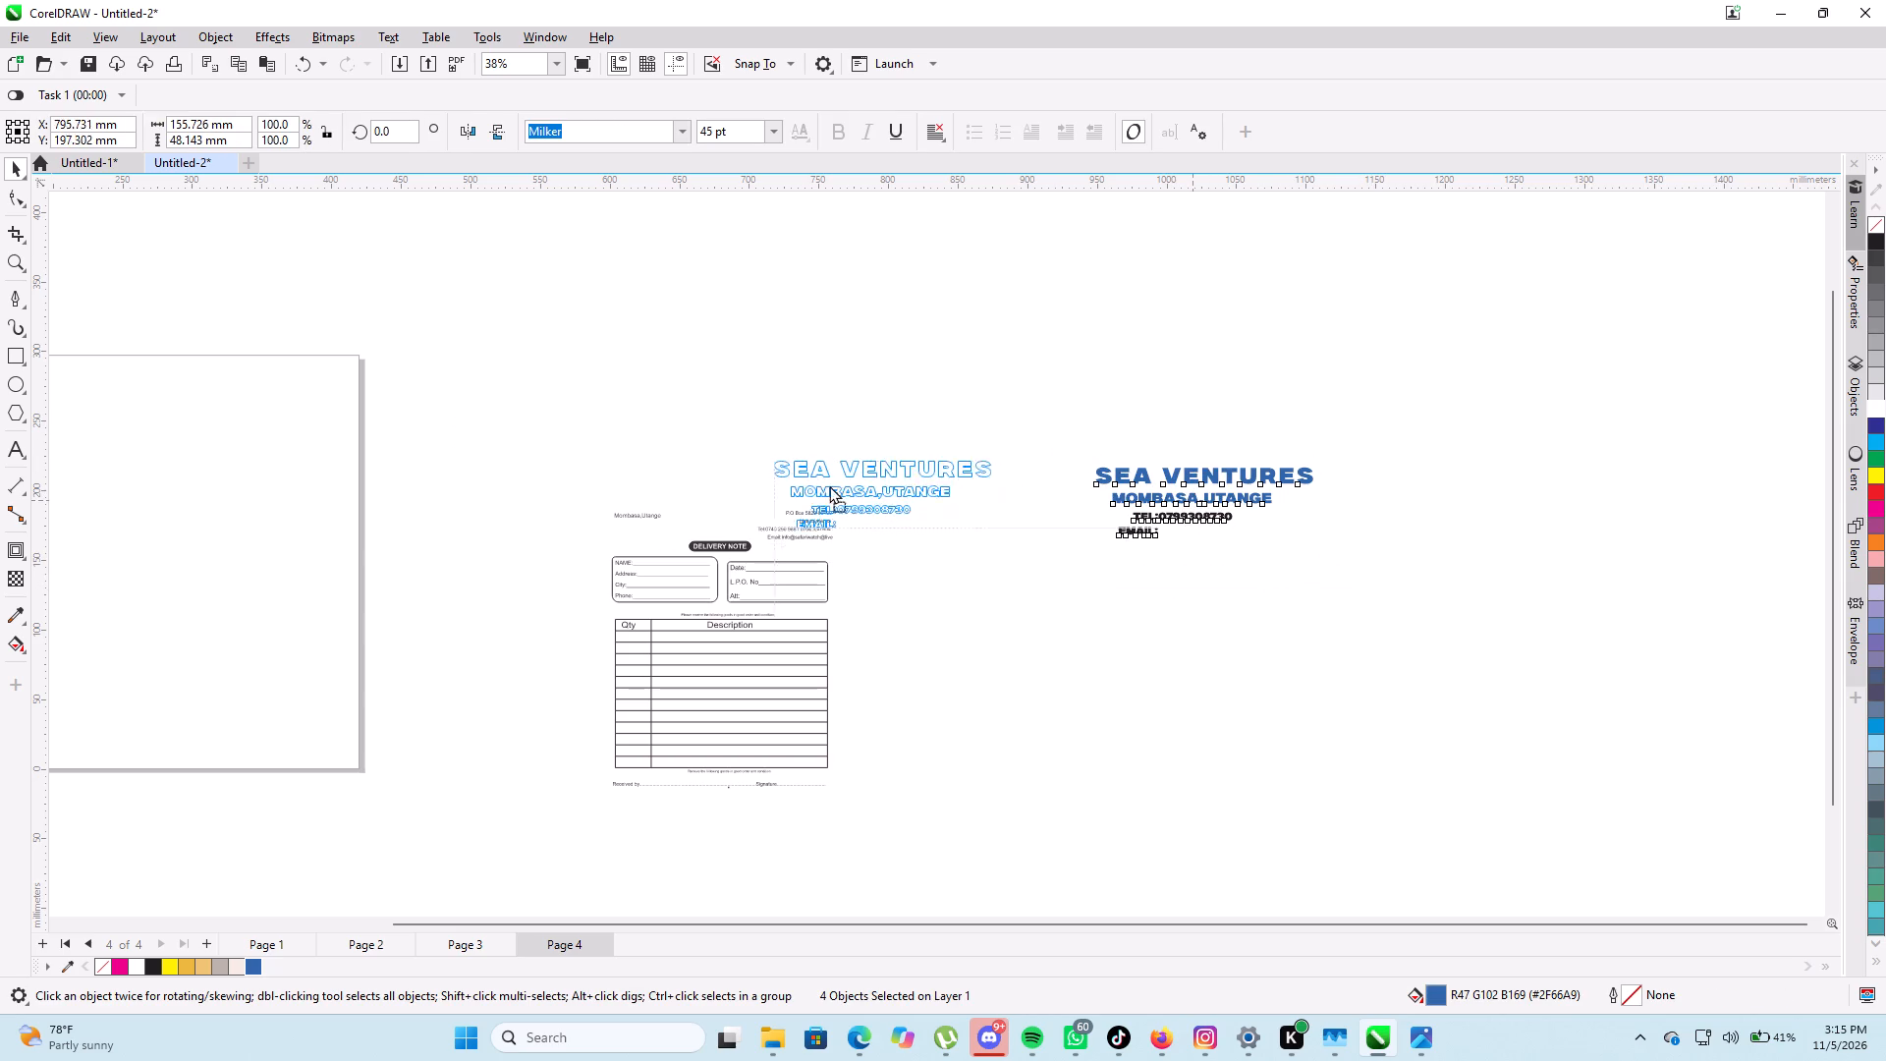
pyautogui.moveTo(829, 485); pyautogui.dragTo(739, 474)
# Scale the SEA VENTURES heading proportionally to a bit under half its pasted size and position it roughly centred above the DELIVERY NOTE label.
pyautogui.scroll(6, 758, 465)
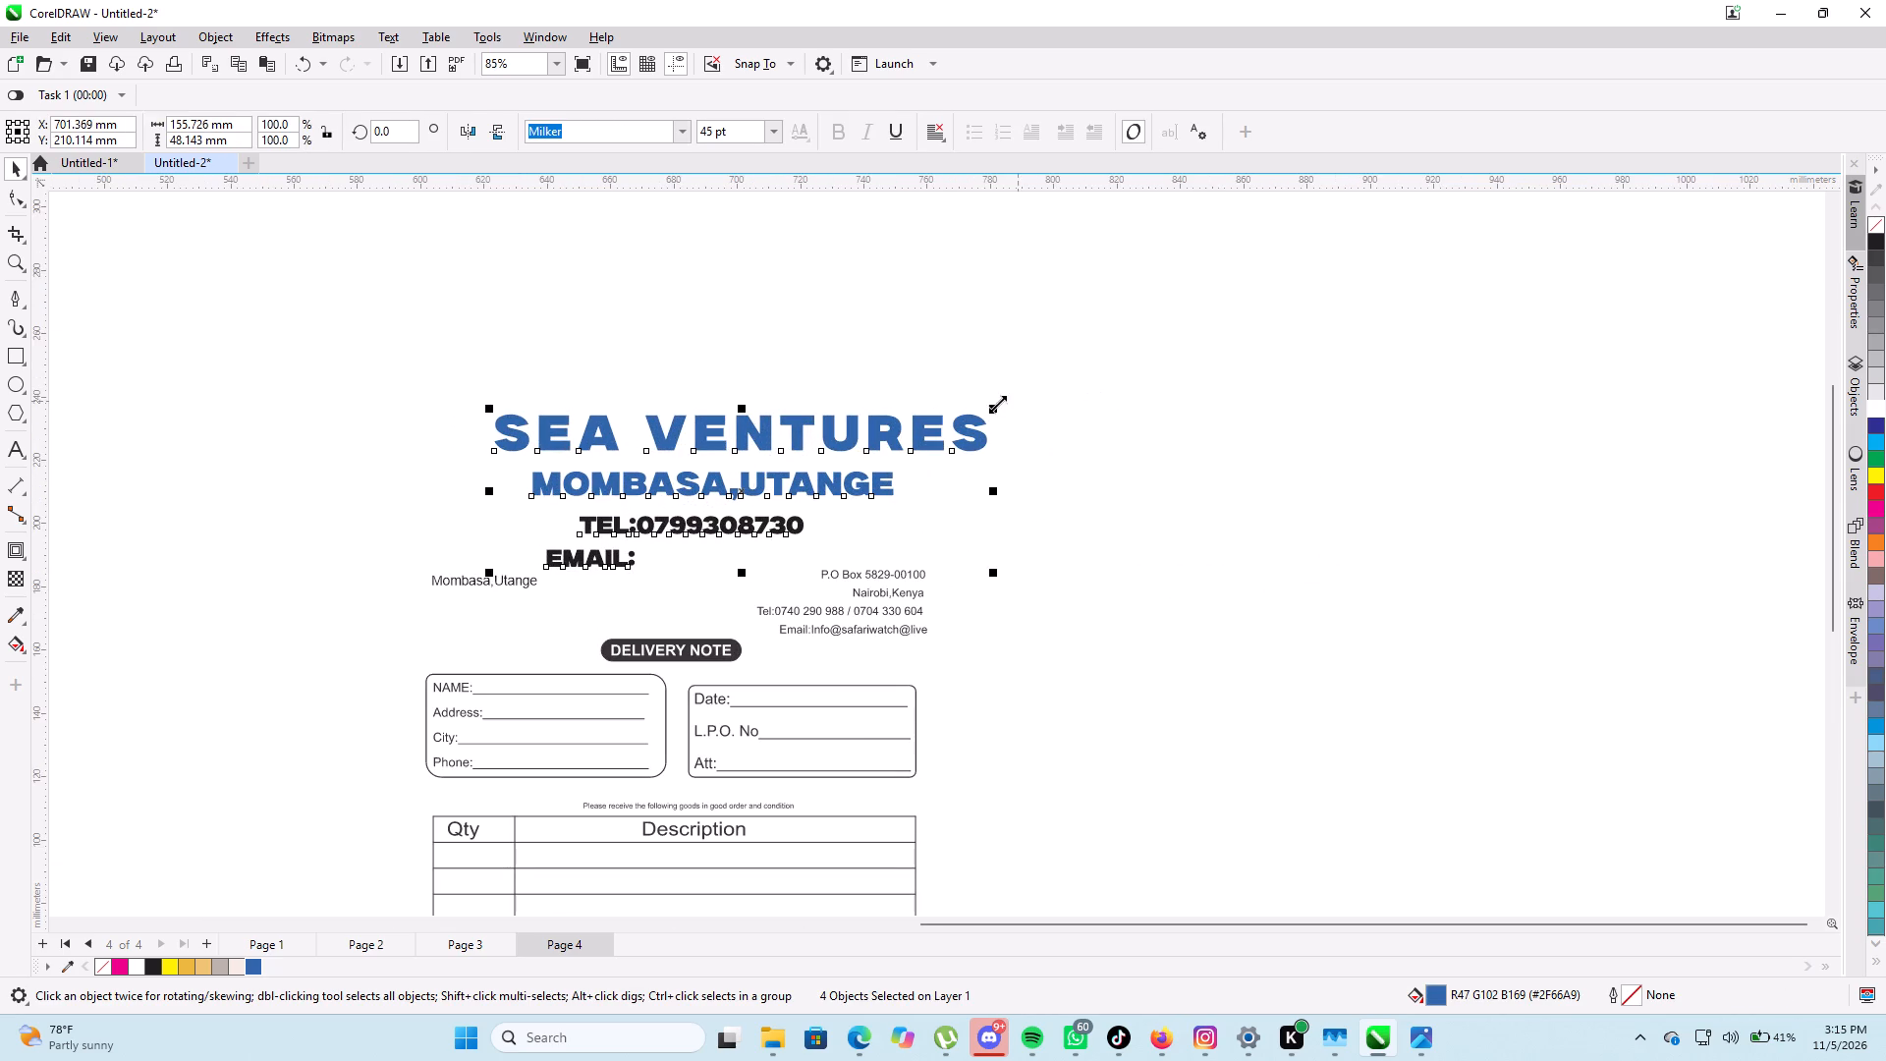
pyautogui.moveTo(991, 405); pyautogui.dragTo(919, 458)
pyautogui.scroll(3, 817, 515)
pyautogui.scroll(-3, 815, 514)
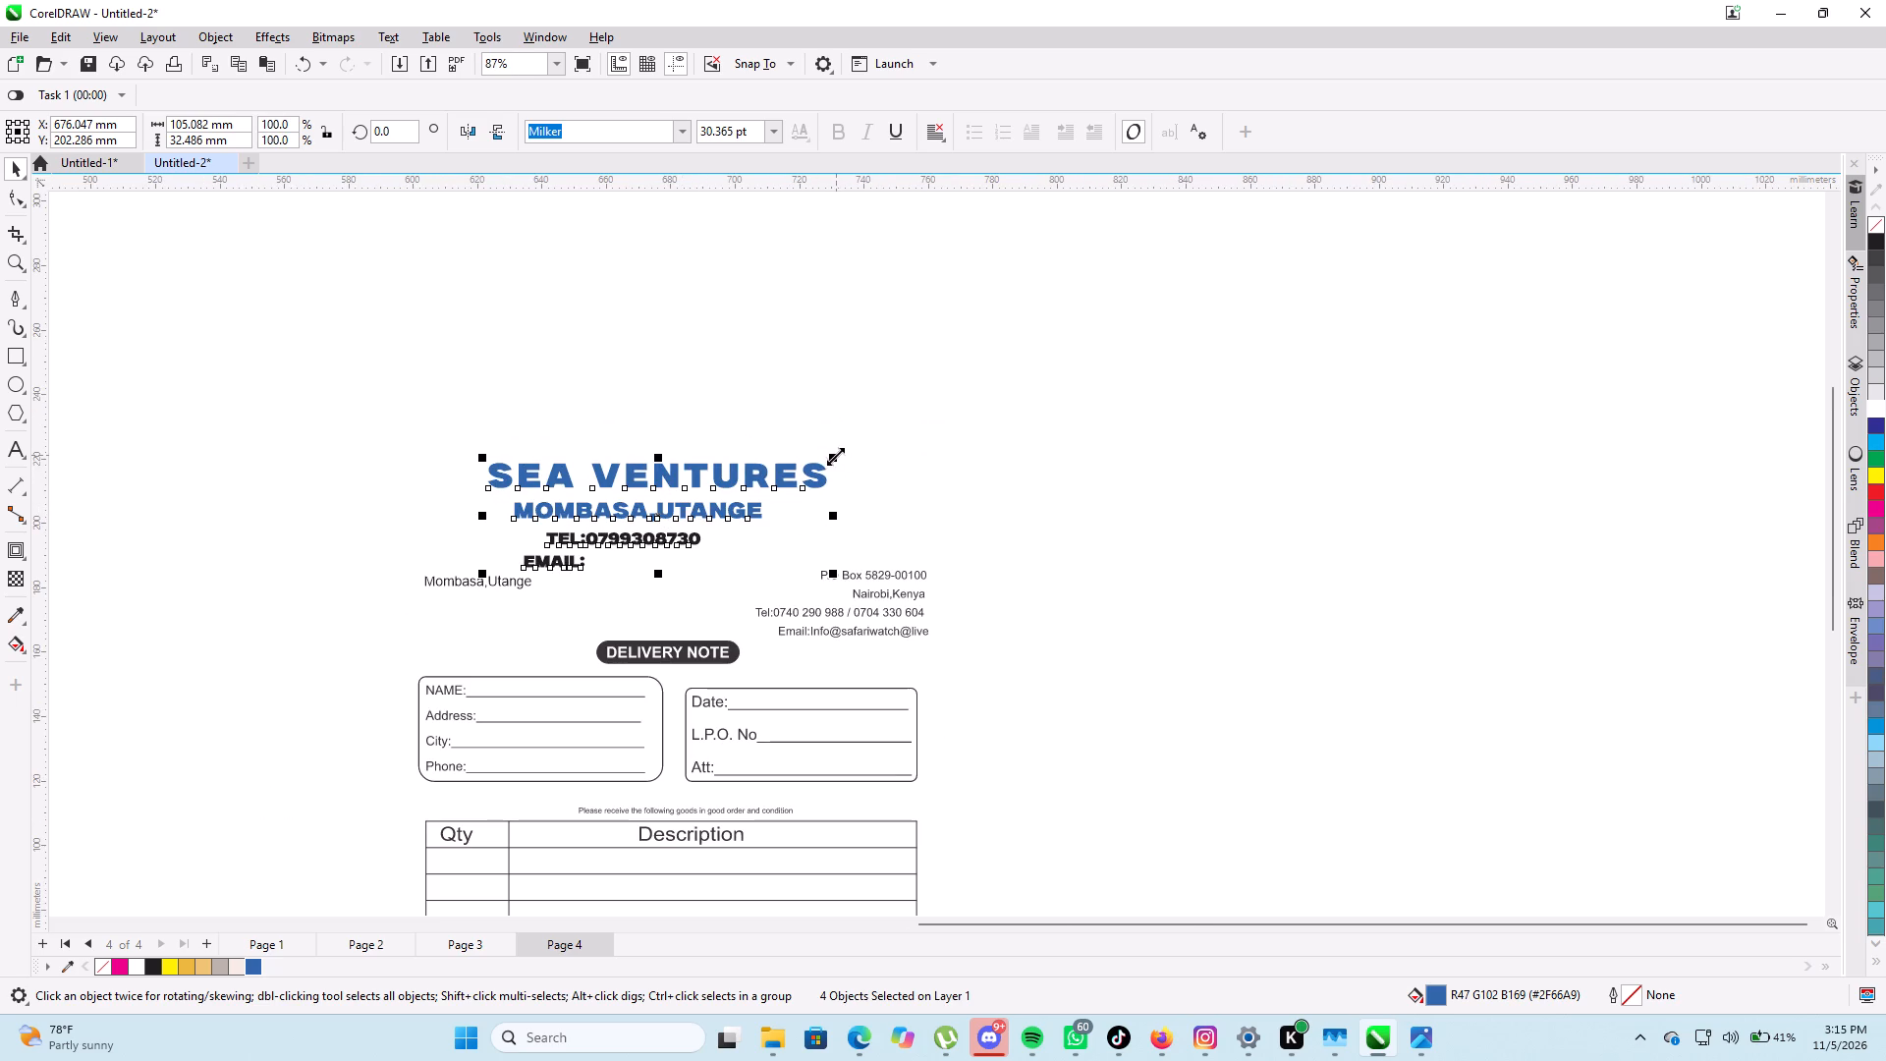
pyautogui.moveTo(835, 456); pyautogui.dragTo(798, 477)
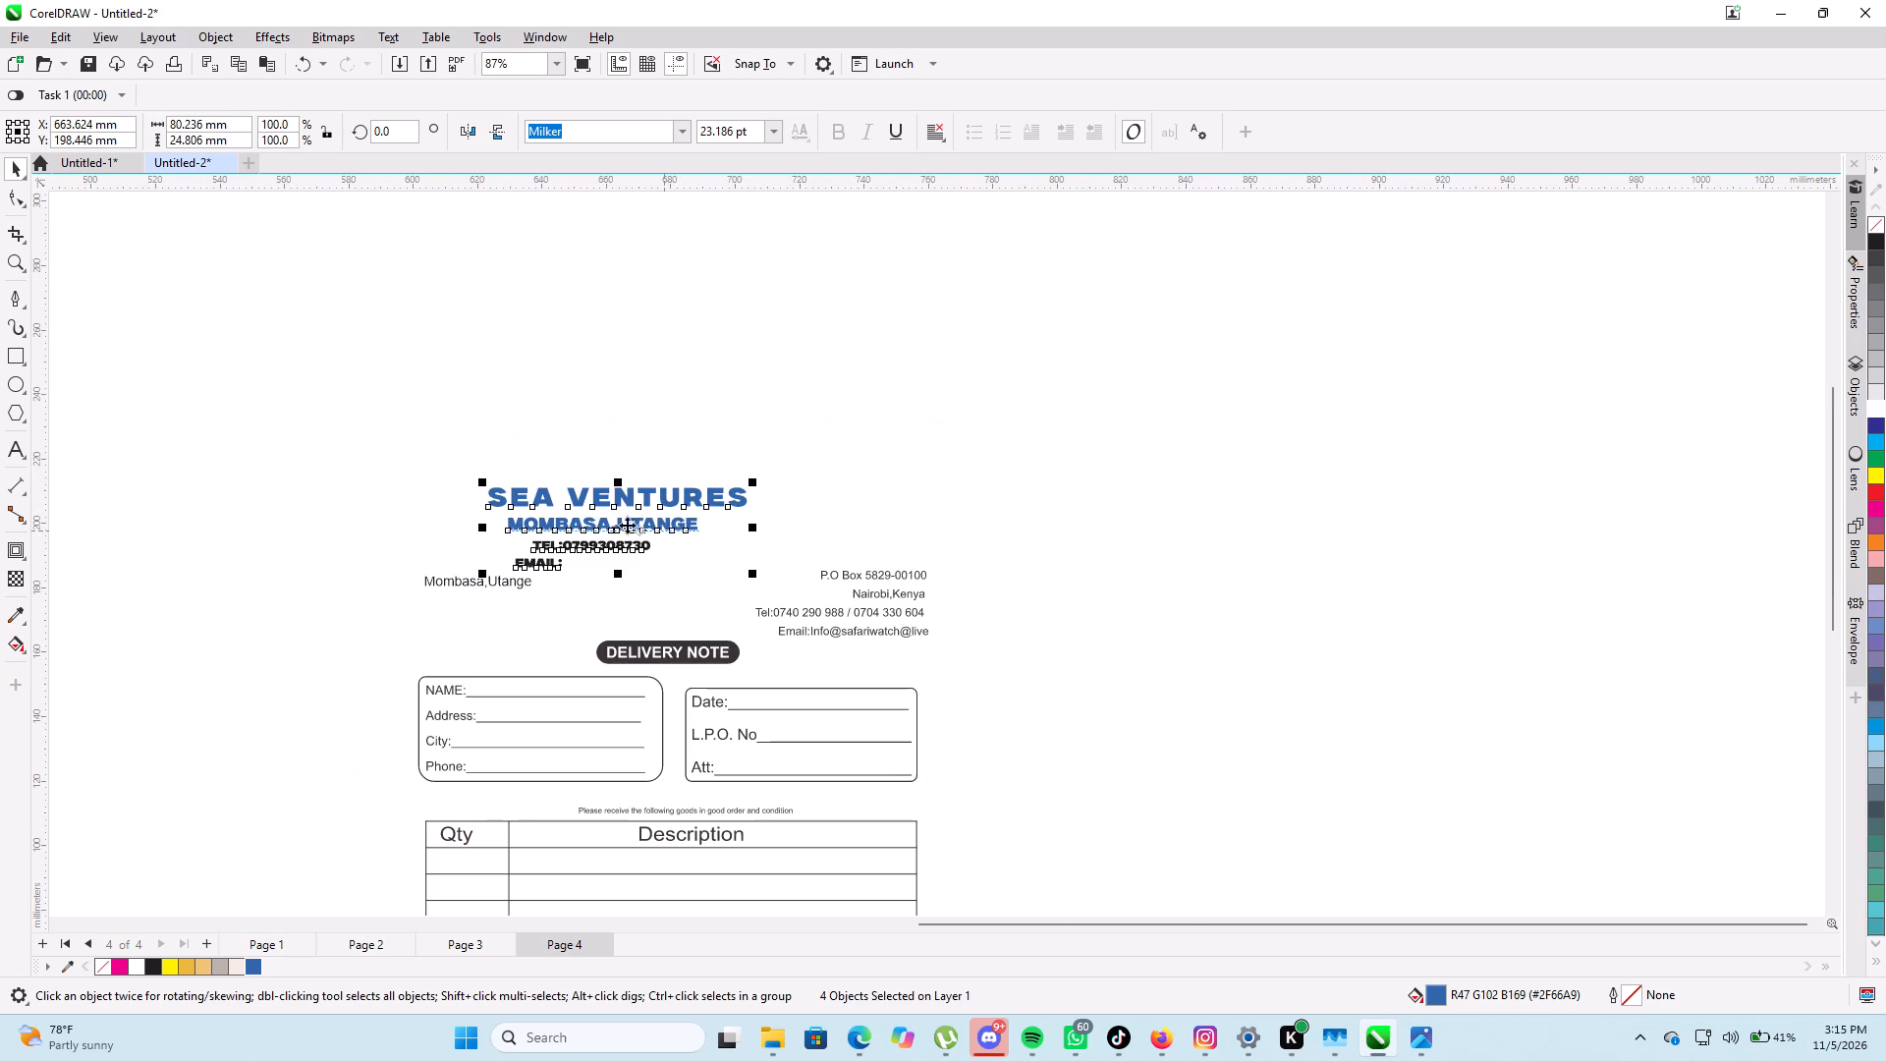
pyautogui.moveTo(601, 524); pyautogui.dragTo(666, 502)
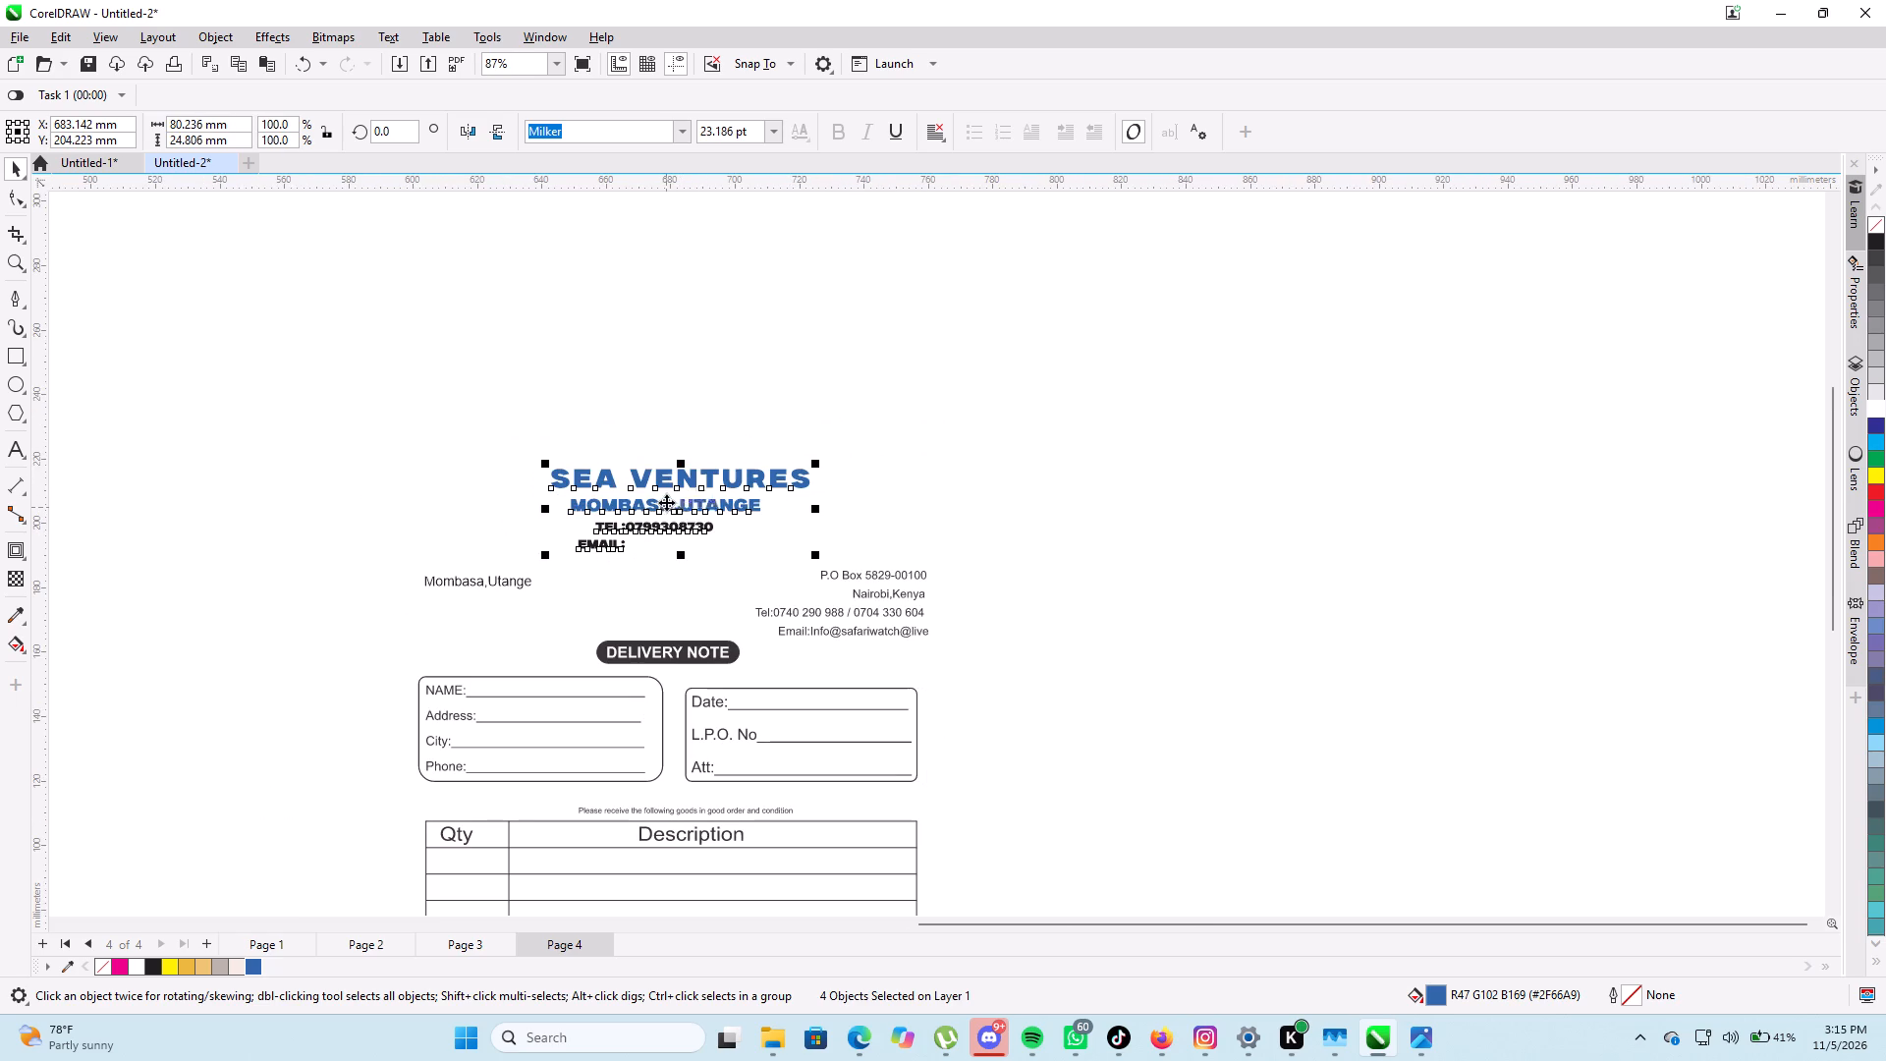
pyautogui.click(664, 504)
pyautogui.moveTo(677, 510); pyautogui.dragTo(689, 523)
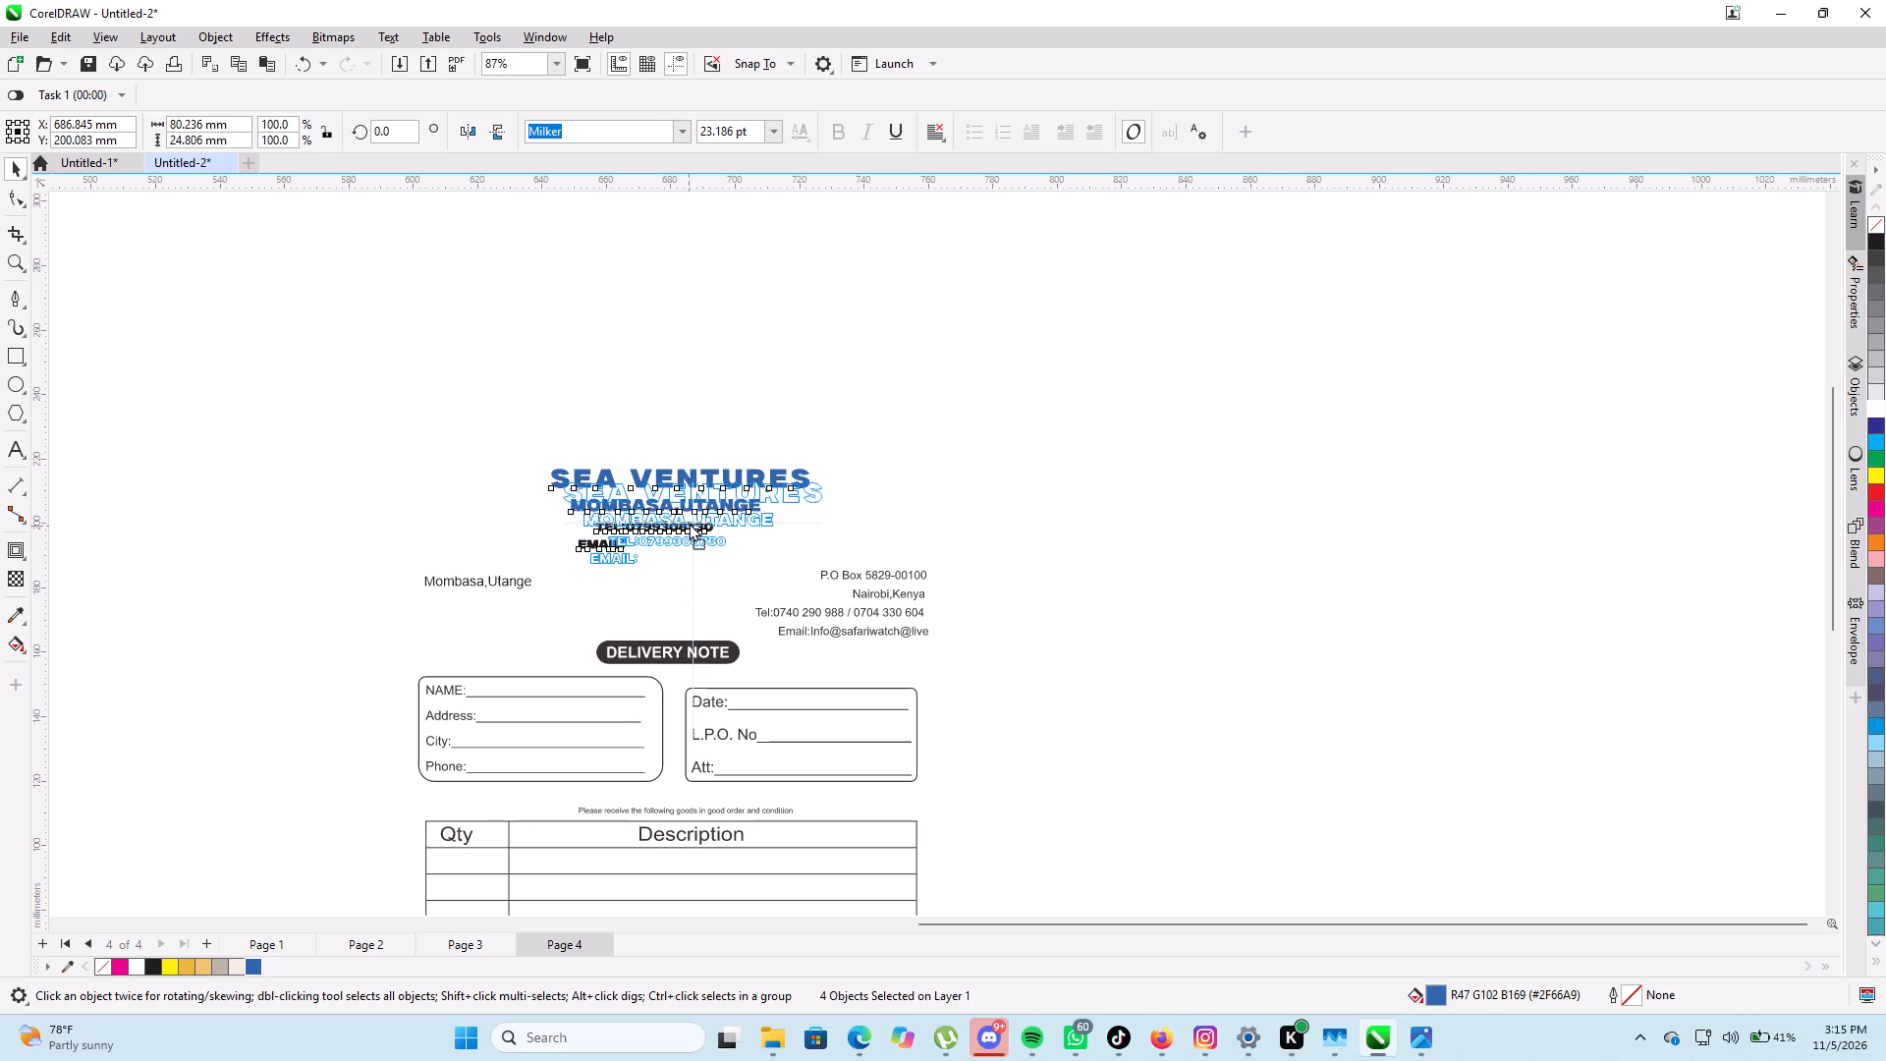
pyautogui.moveTo(689, 523); pyautogui.dragTo(697, 523)
pyautogui.moveTo(834, 475); pyautogui.dragTo(832, 476)
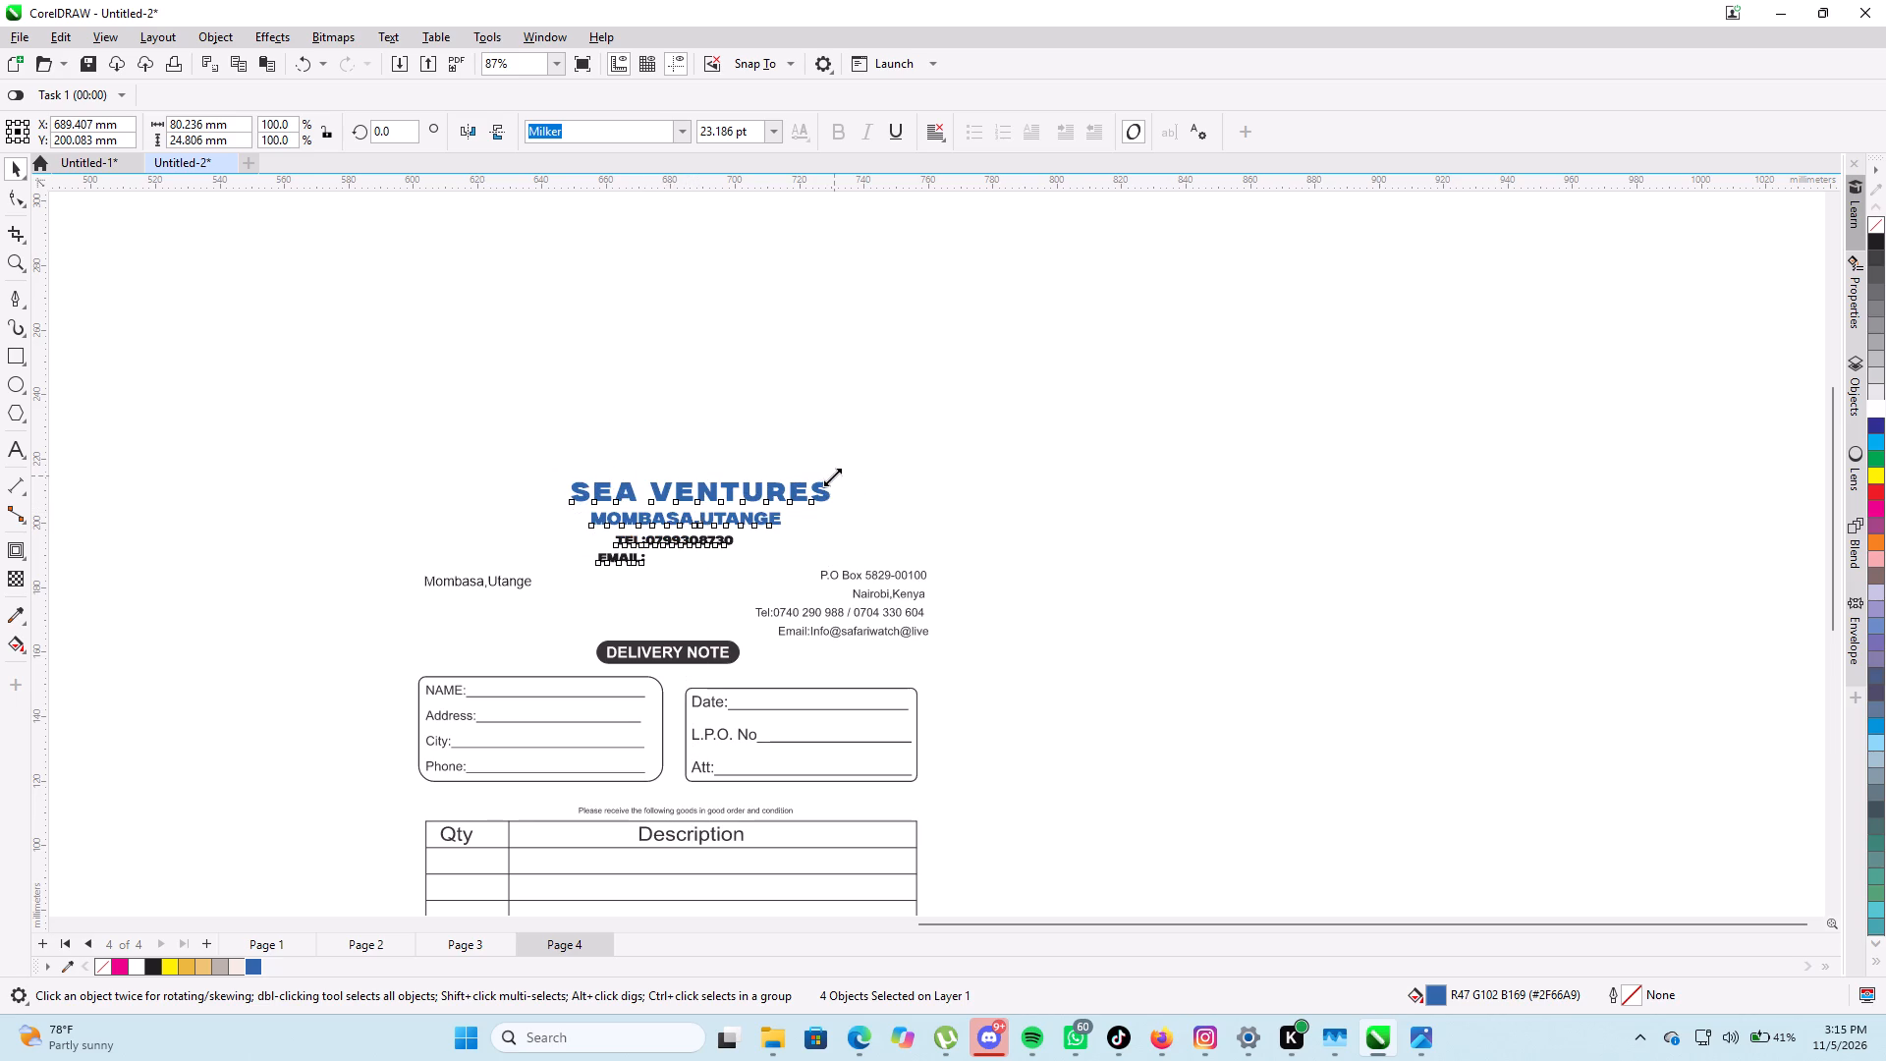
pyautogui.moveTo(832, 476); pyautogui.dragTo(823, 480)
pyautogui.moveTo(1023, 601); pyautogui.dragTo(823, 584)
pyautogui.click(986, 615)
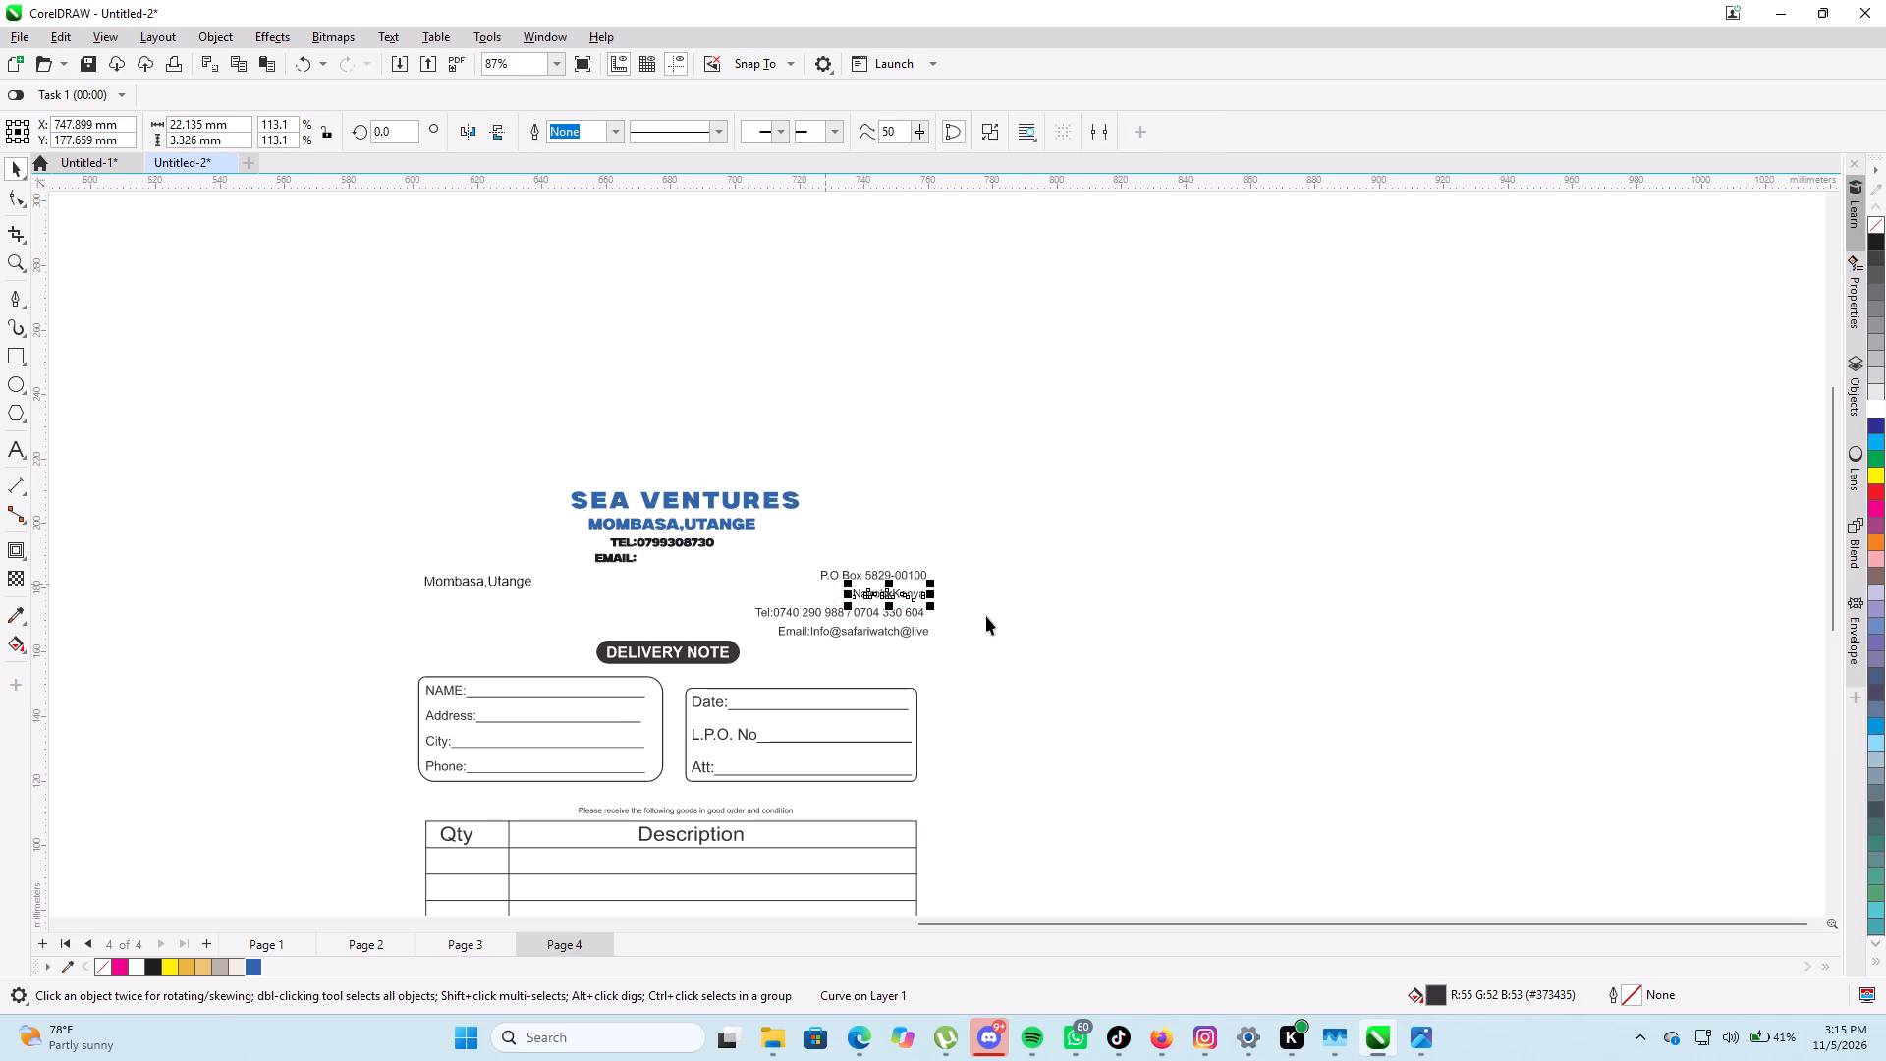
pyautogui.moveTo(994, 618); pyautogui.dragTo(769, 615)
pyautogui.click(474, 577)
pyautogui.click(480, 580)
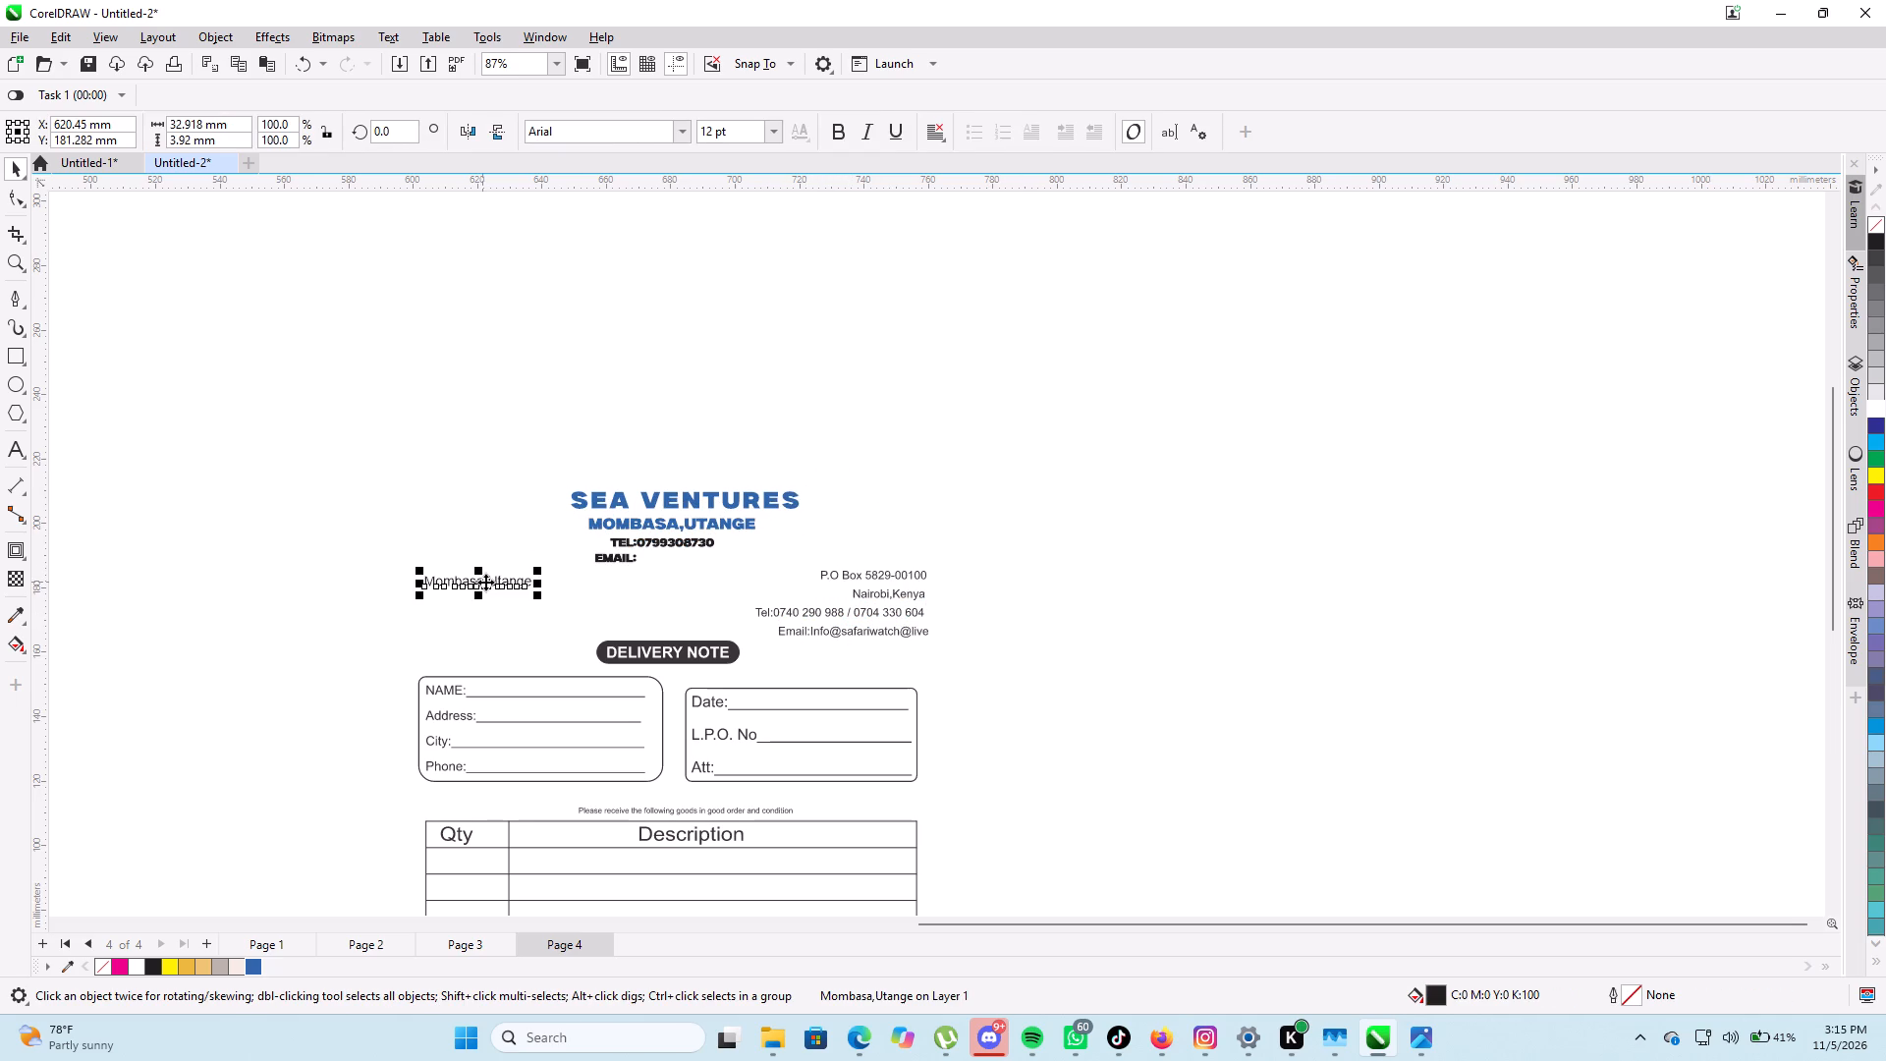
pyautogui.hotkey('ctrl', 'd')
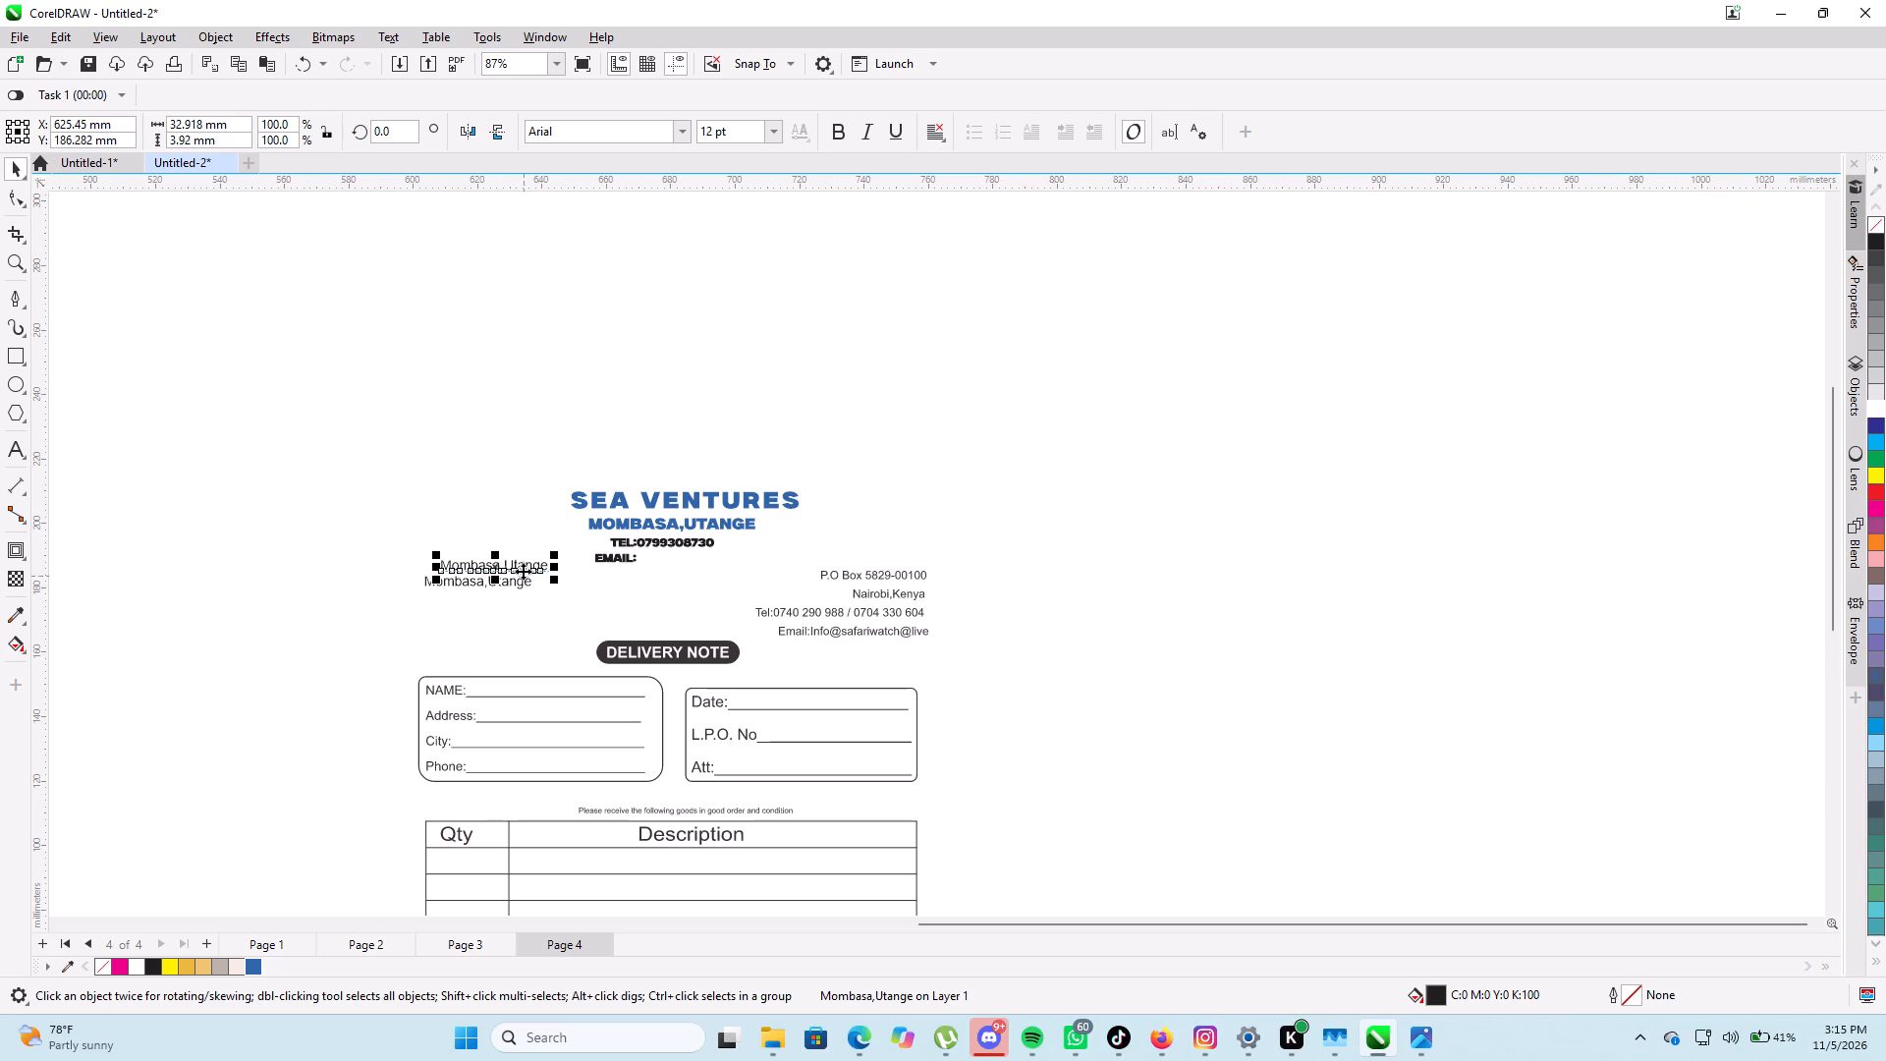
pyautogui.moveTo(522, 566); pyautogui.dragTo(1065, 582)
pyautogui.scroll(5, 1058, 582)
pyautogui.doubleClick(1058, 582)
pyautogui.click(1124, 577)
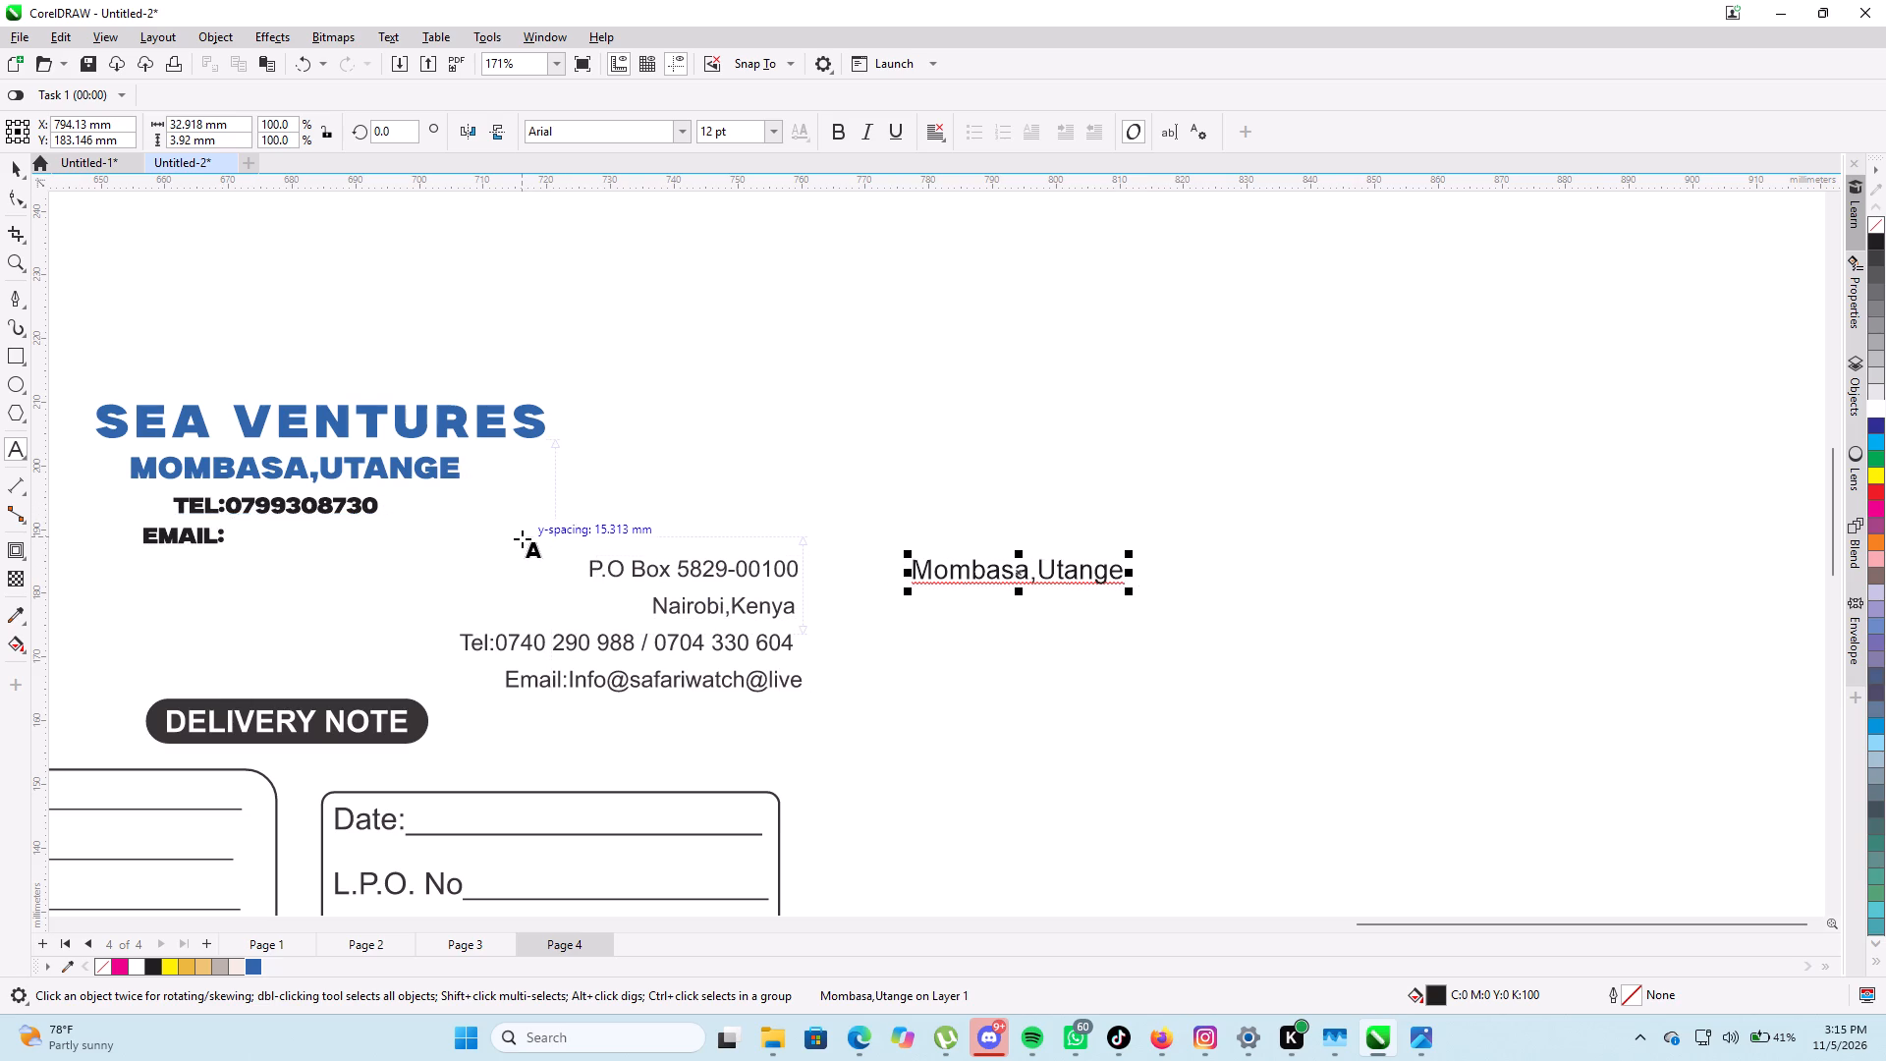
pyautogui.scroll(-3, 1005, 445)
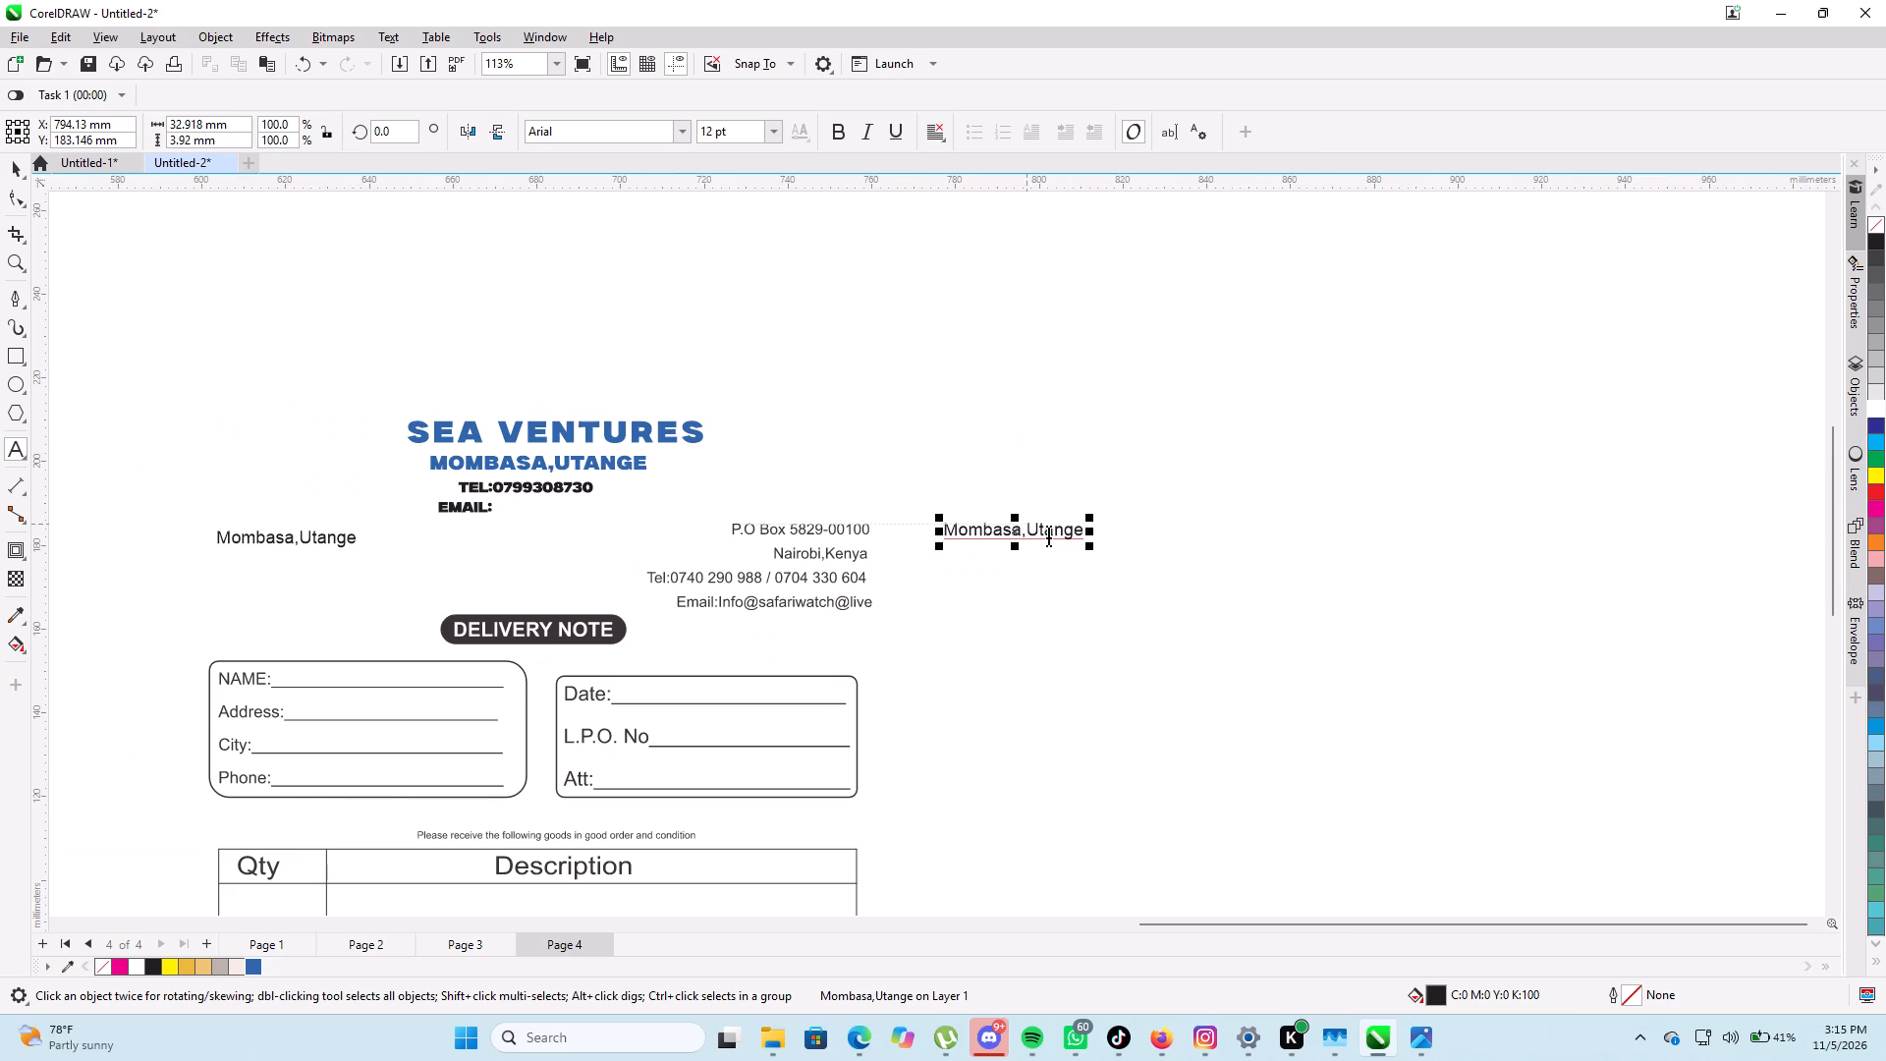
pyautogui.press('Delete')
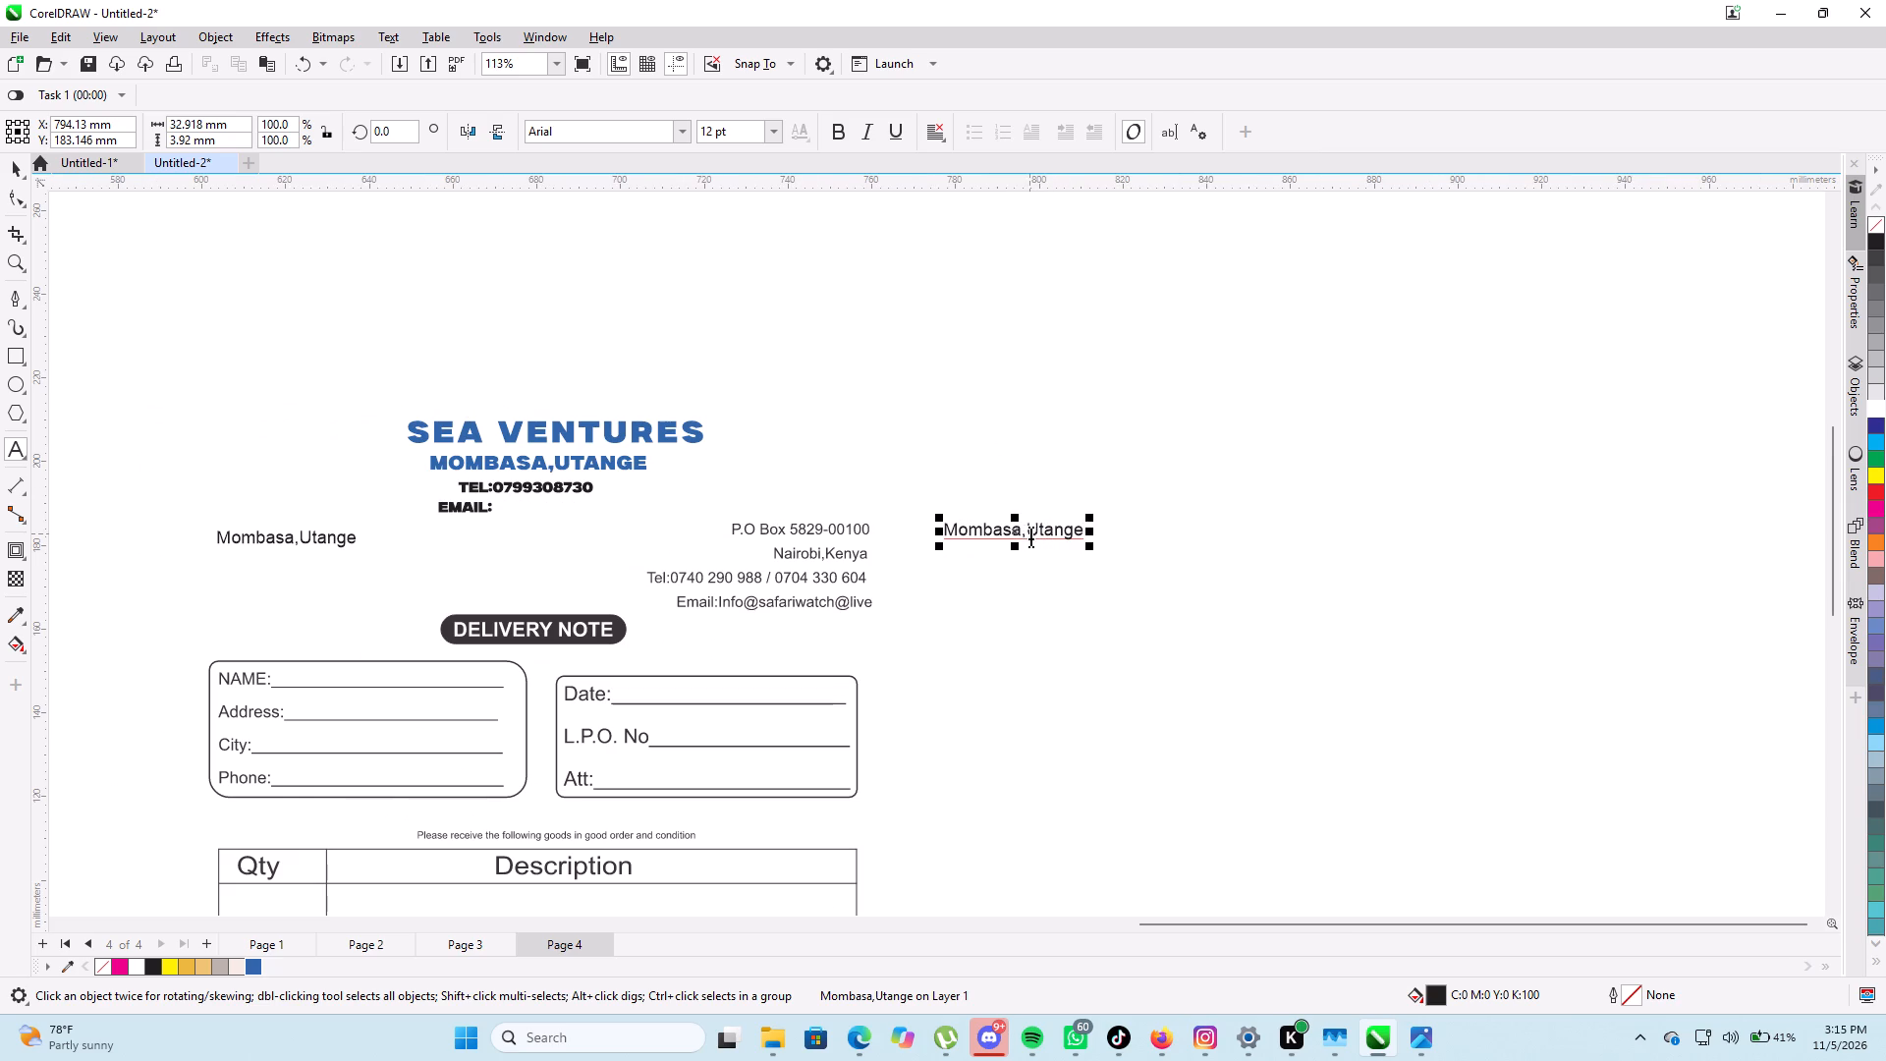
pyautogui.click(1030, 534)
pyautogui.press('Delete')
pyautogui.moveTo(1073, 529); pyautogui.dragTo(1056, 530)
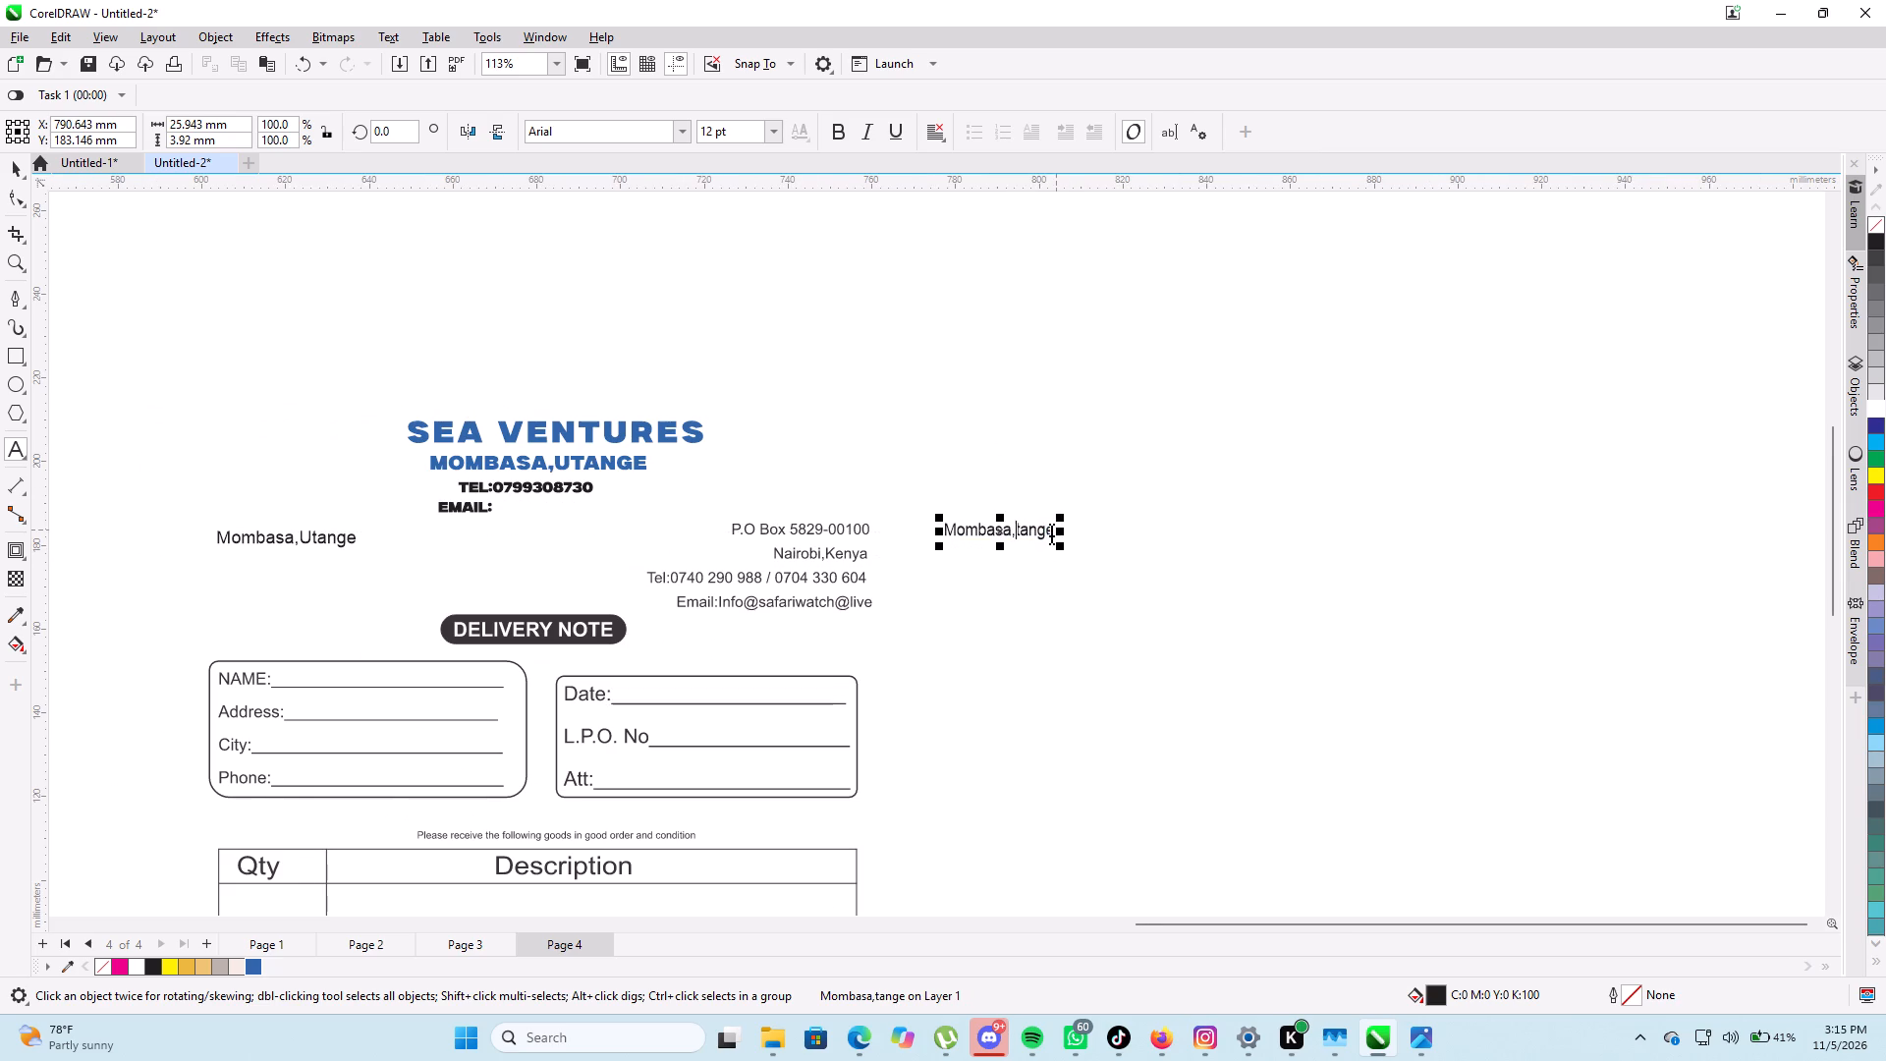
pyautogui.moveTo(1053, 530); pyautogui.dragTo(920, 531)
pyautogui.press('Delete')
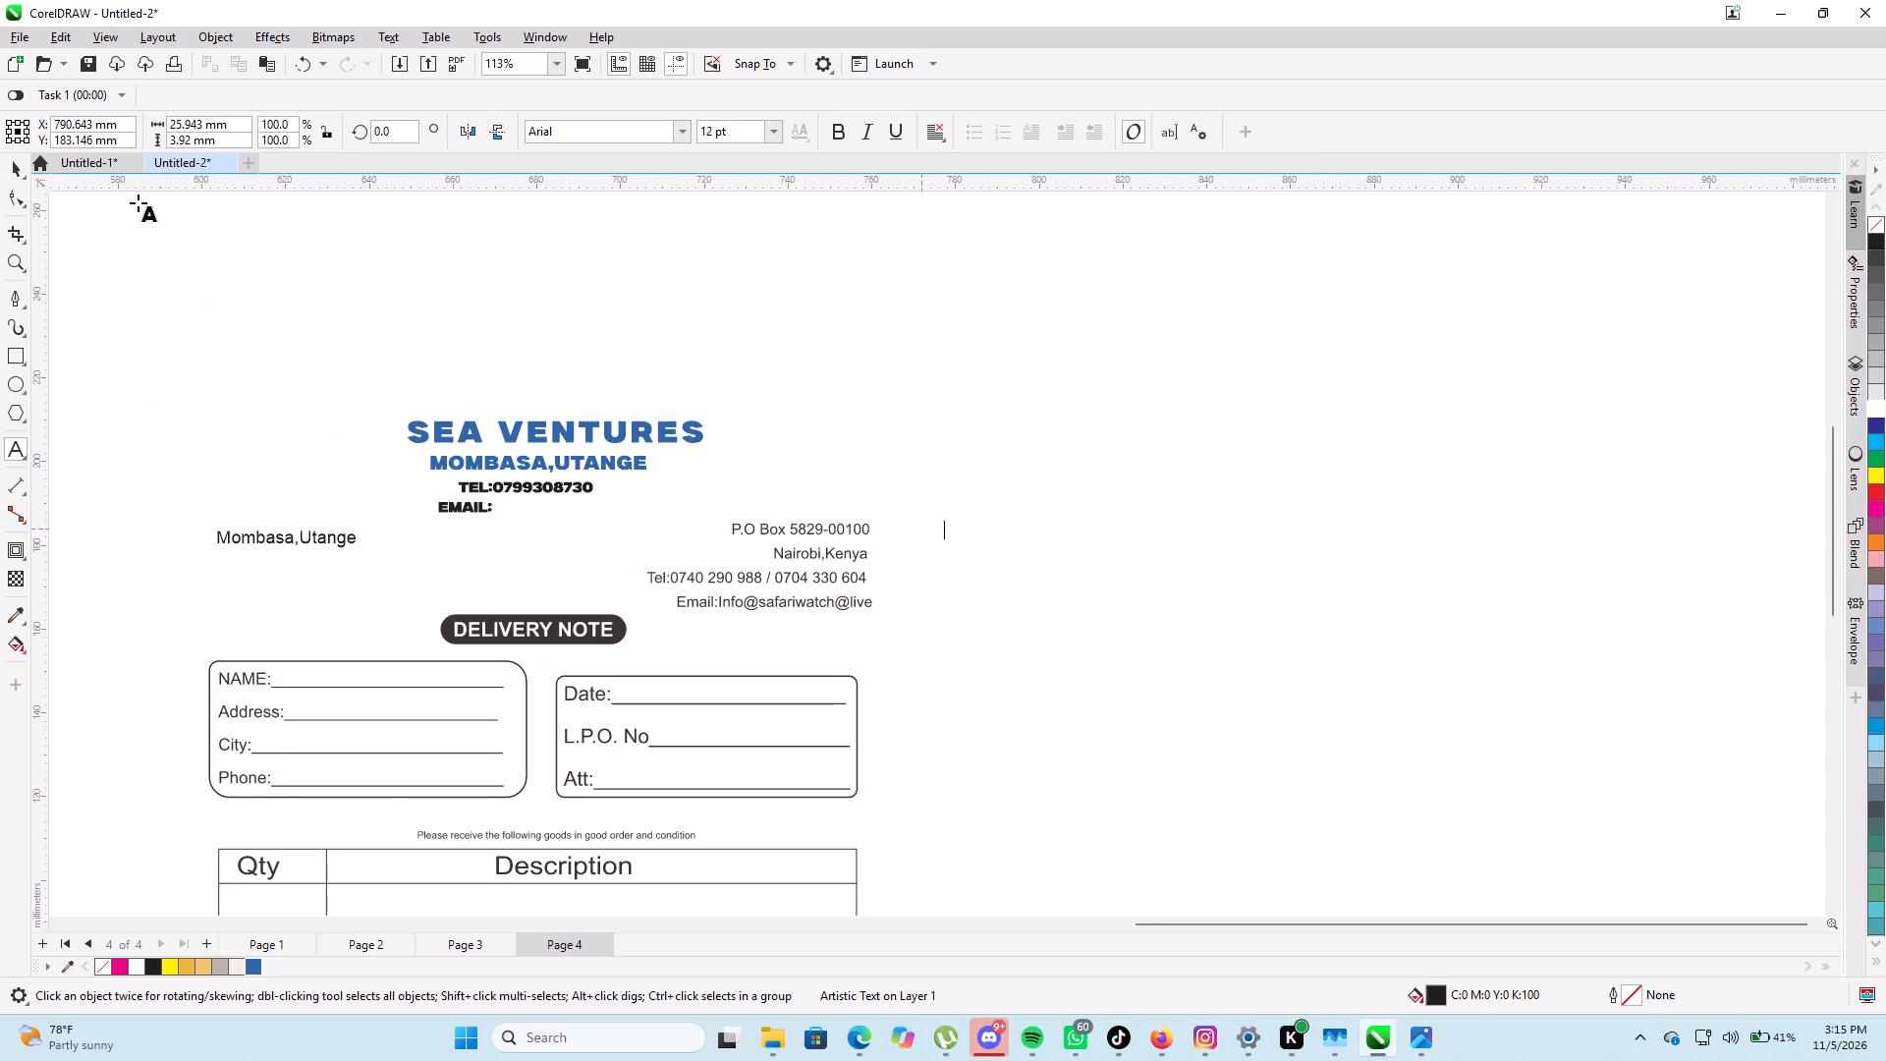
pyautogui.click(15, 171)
# Delete the old four-line contact block (P.O Box, Nairobi,Kenya, Tel and Email) above the Date box on the delivery note.
pyautogui.click(825, 620)
pyautogui.moveTo(947, 628); pyautogui.dragTo(597, 481)
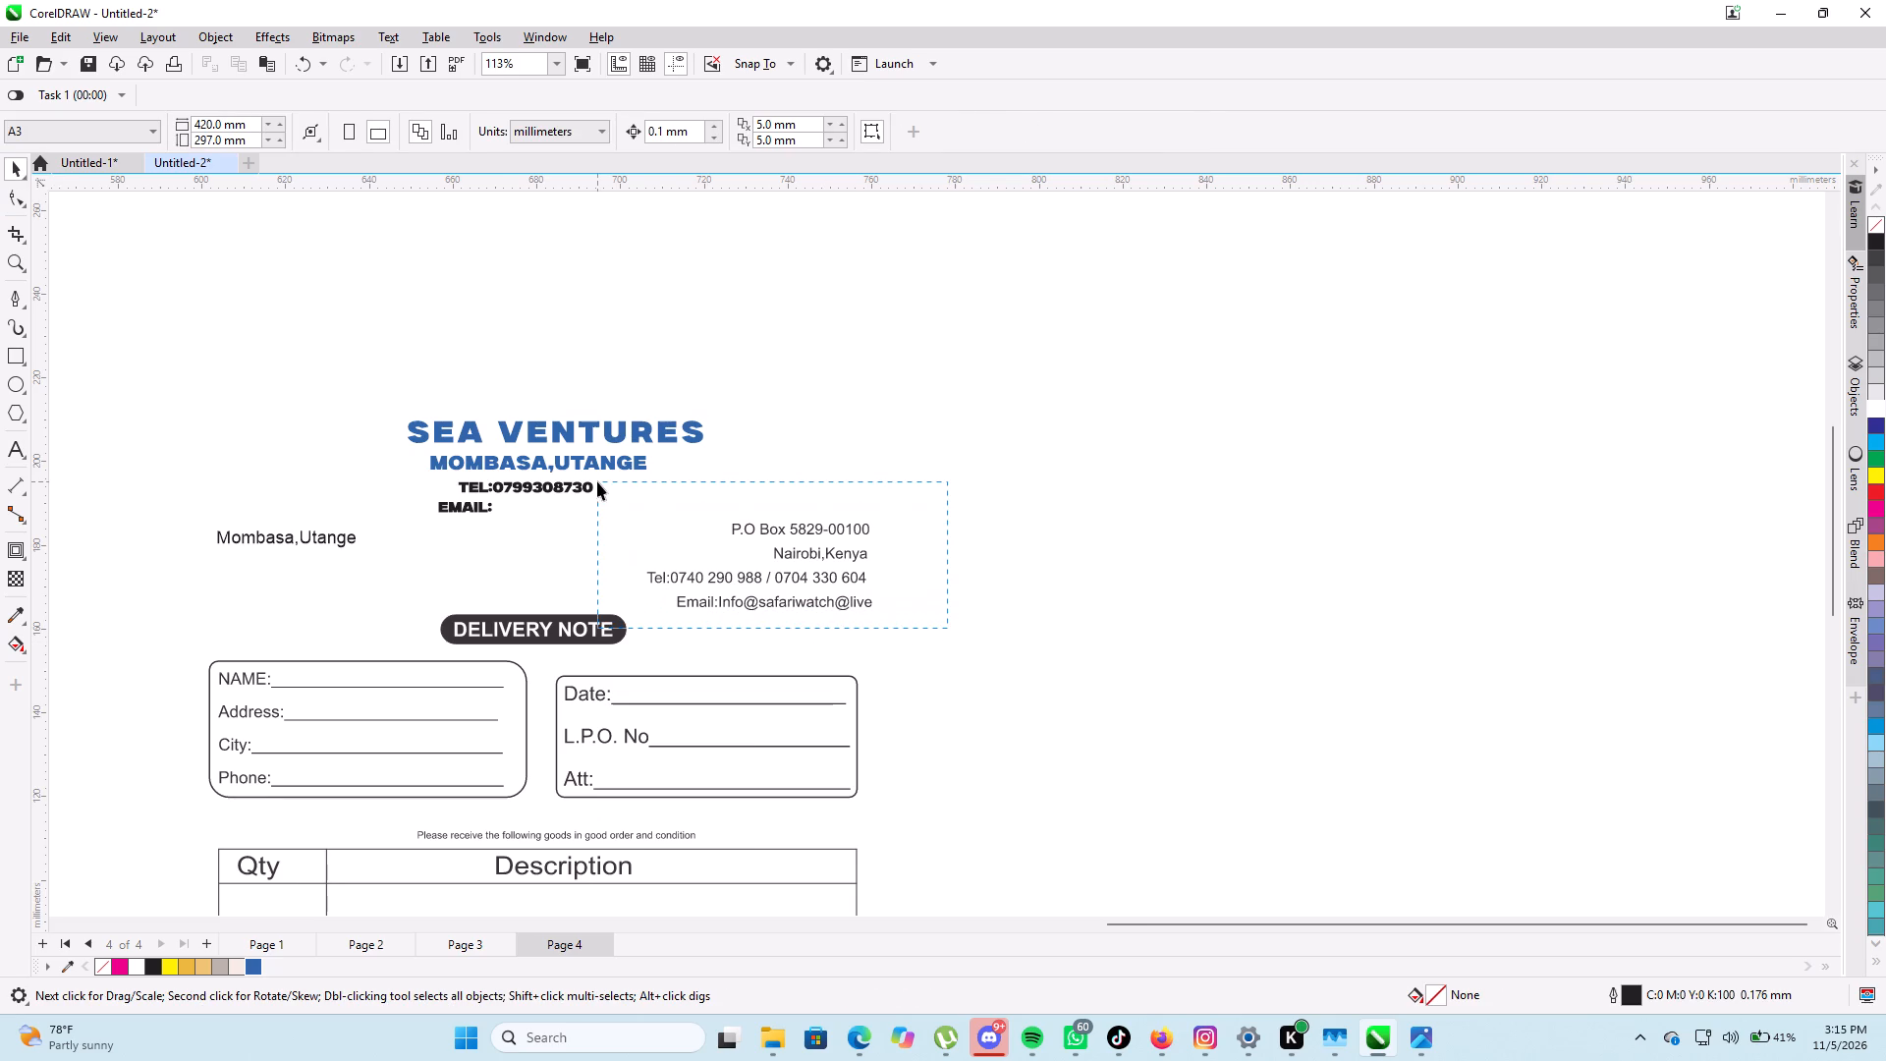
pyautogui.moveTo(597, 481); pyautogui.dragTo(639, 508)
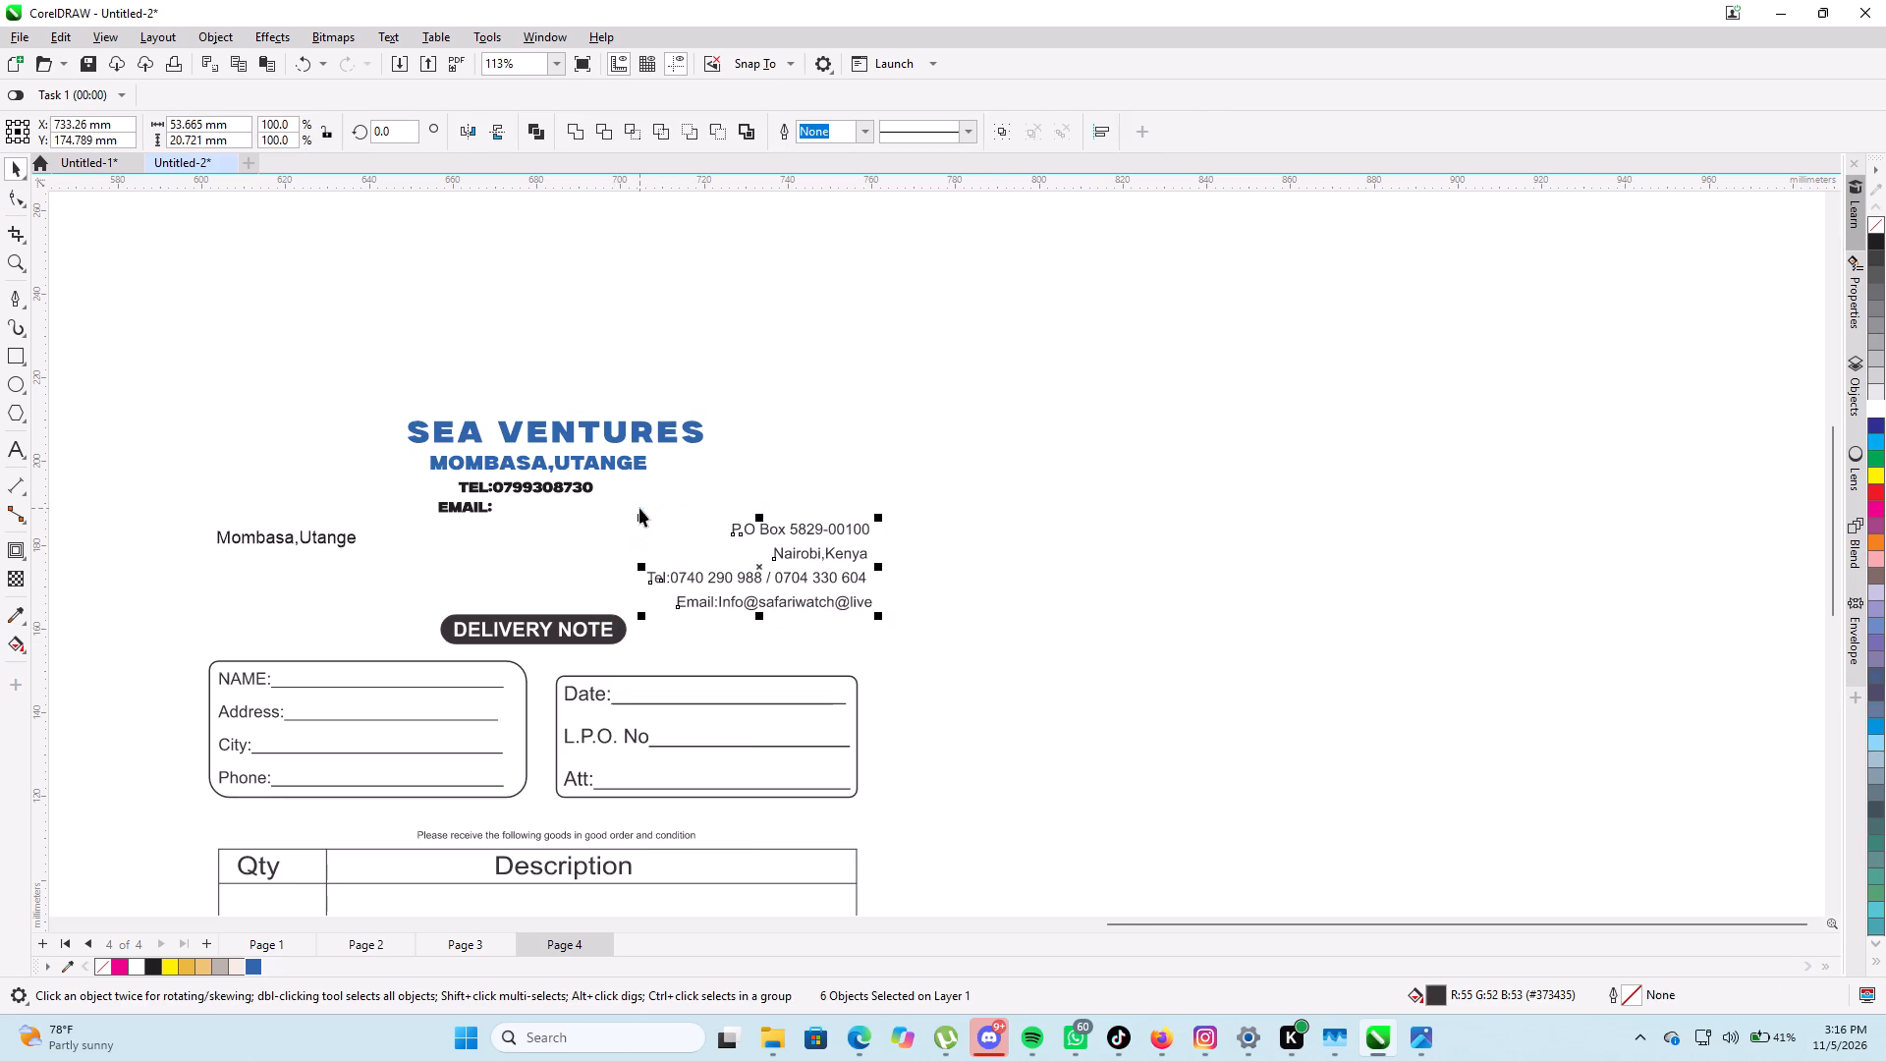
pyautogui.press('Delete')
# Move the black TEL and EMAIL lines from the heading to the space above the Date box, centred at about X 727 mm, Y 175 mm.
pyautogui.moveTo(417, 478); pyautogui.dragTo(614, 524)
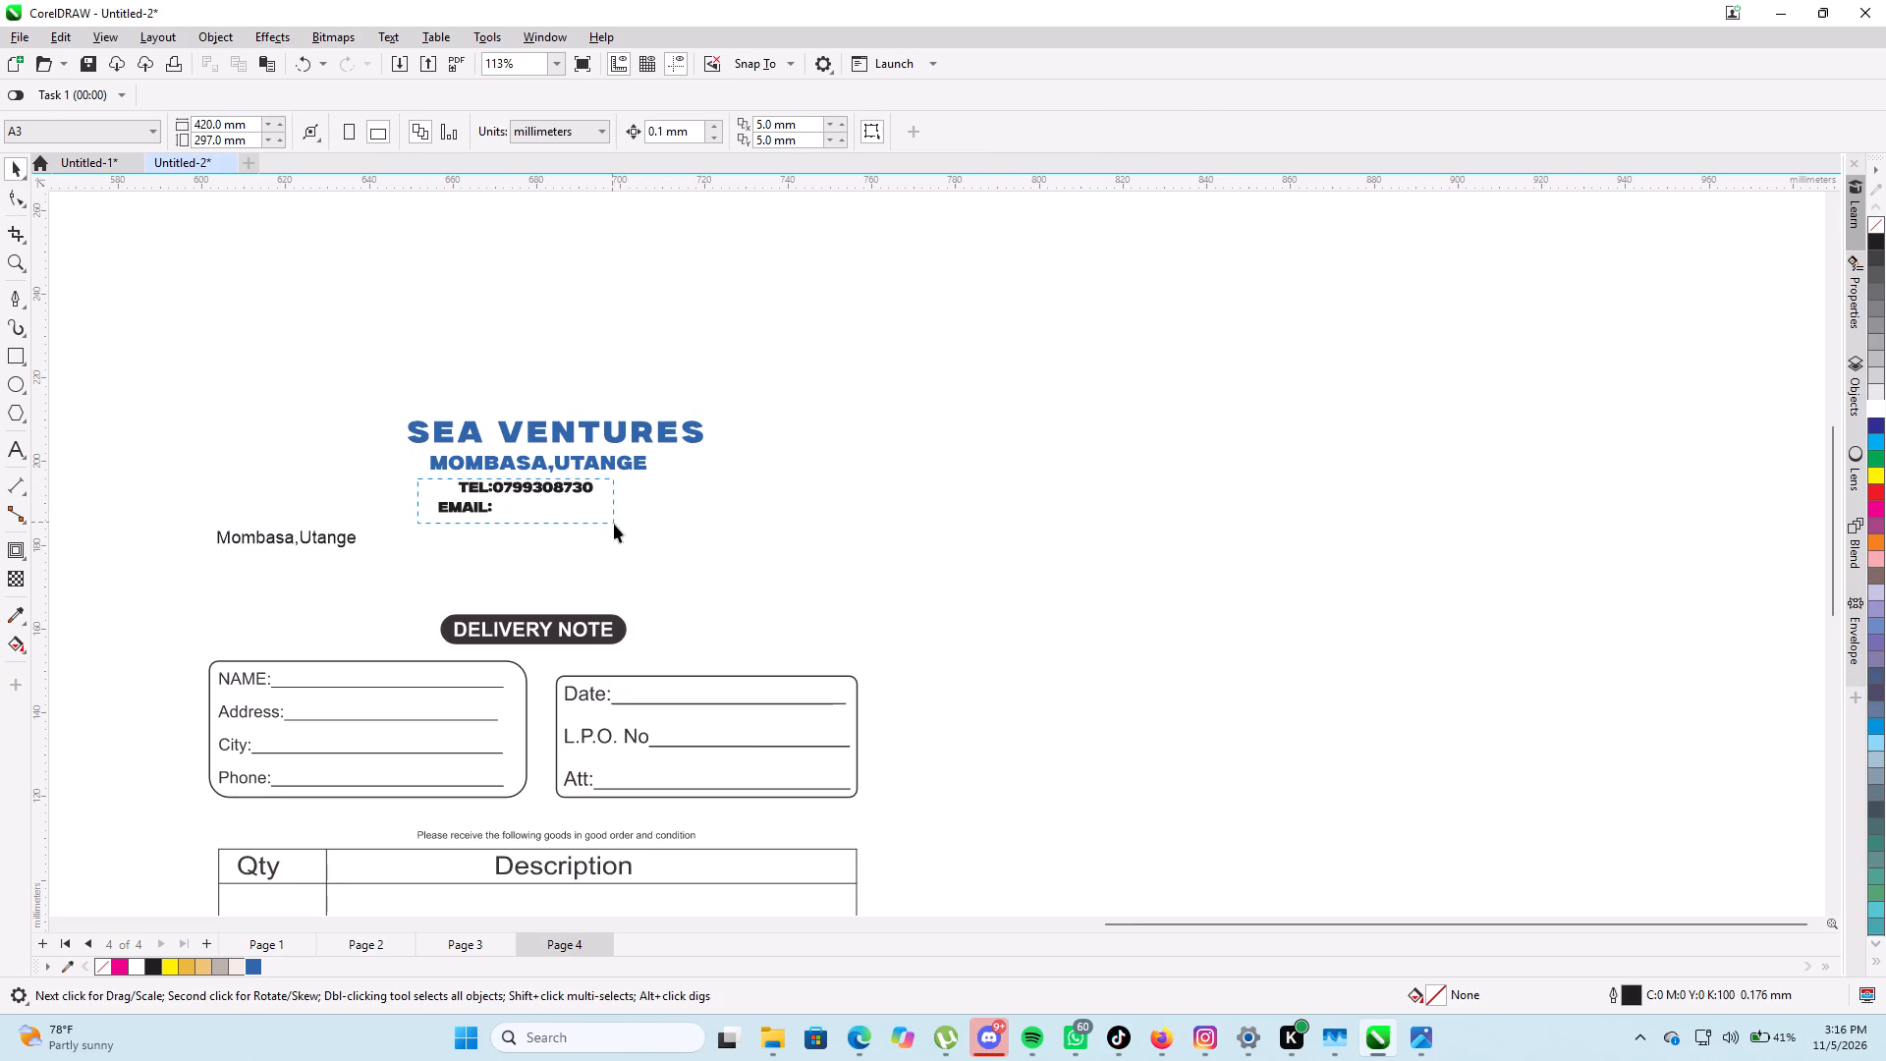
pyautogui.moveTo(614, 524); pyautogui.dragTo(615, 526)
pyautogui.moveTo(513, 496); pyautogui.dragTo(738, 572)
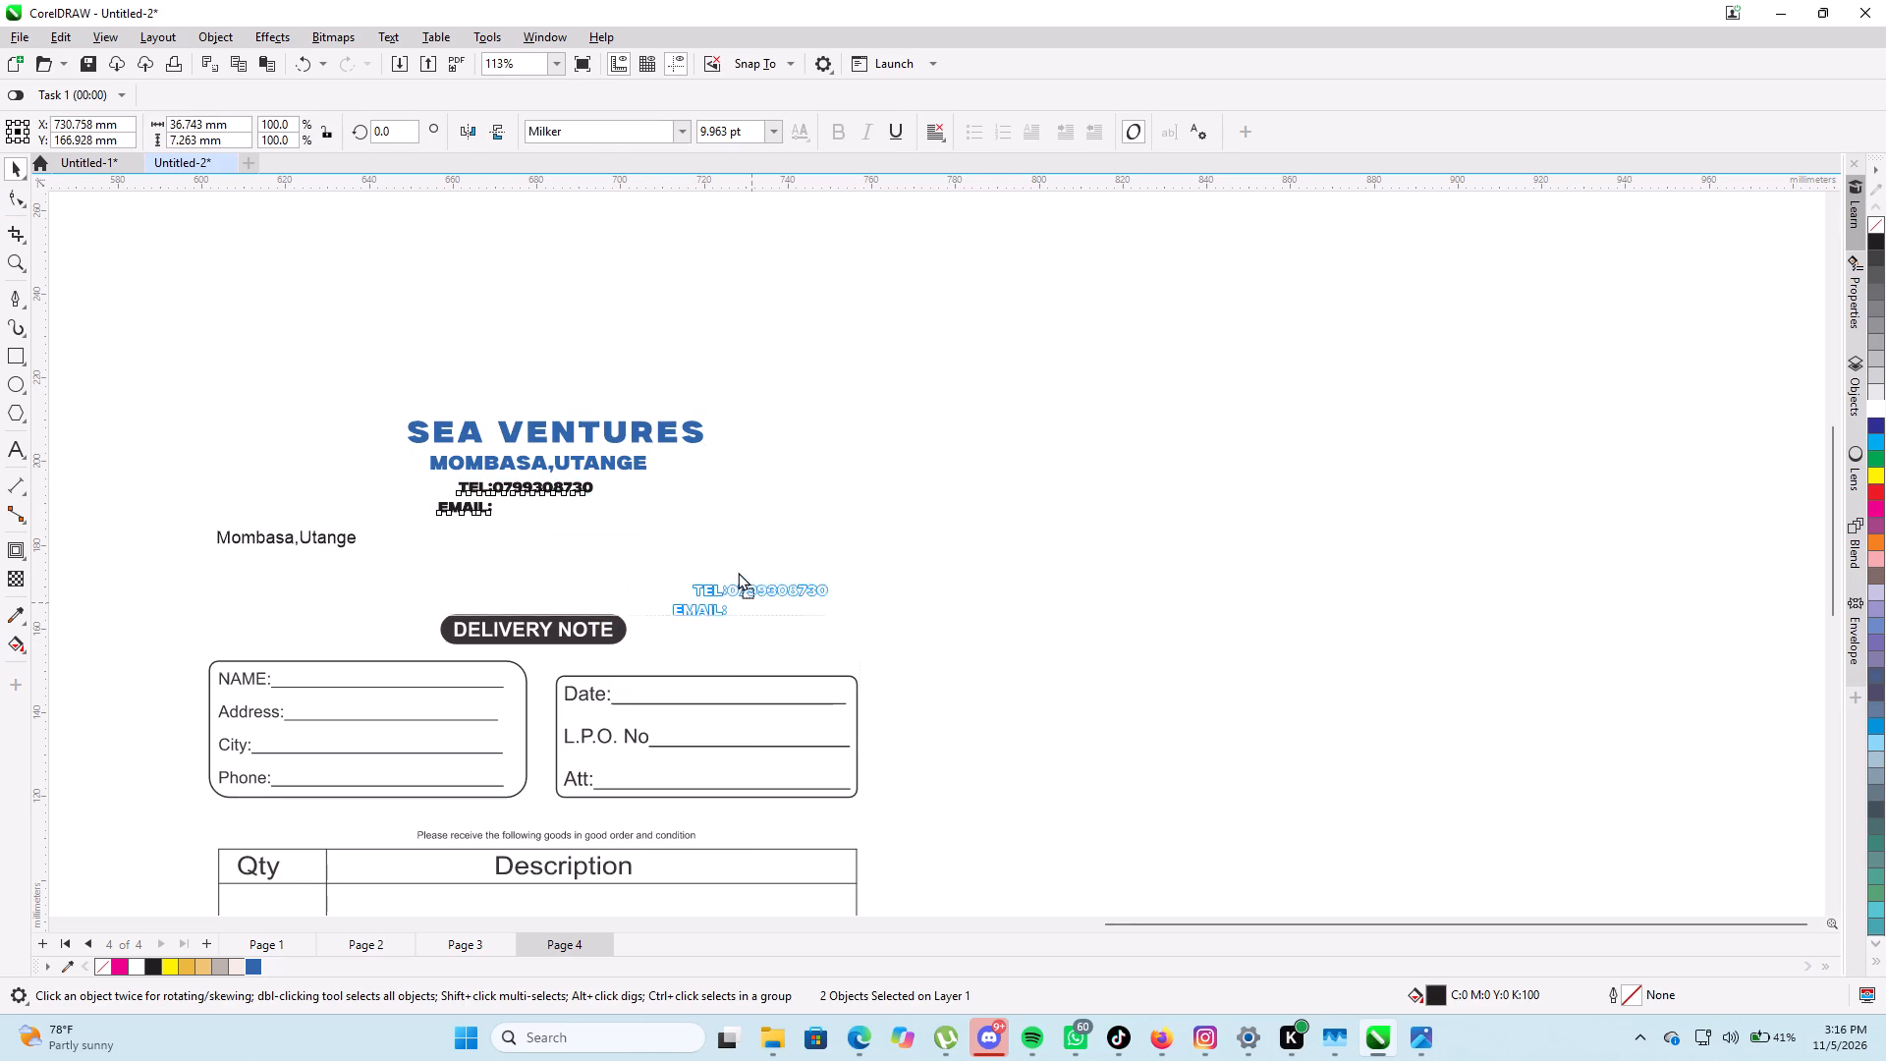
pyautogui.moveTo(738, 572); pyautogui.dragTo(723, 563)
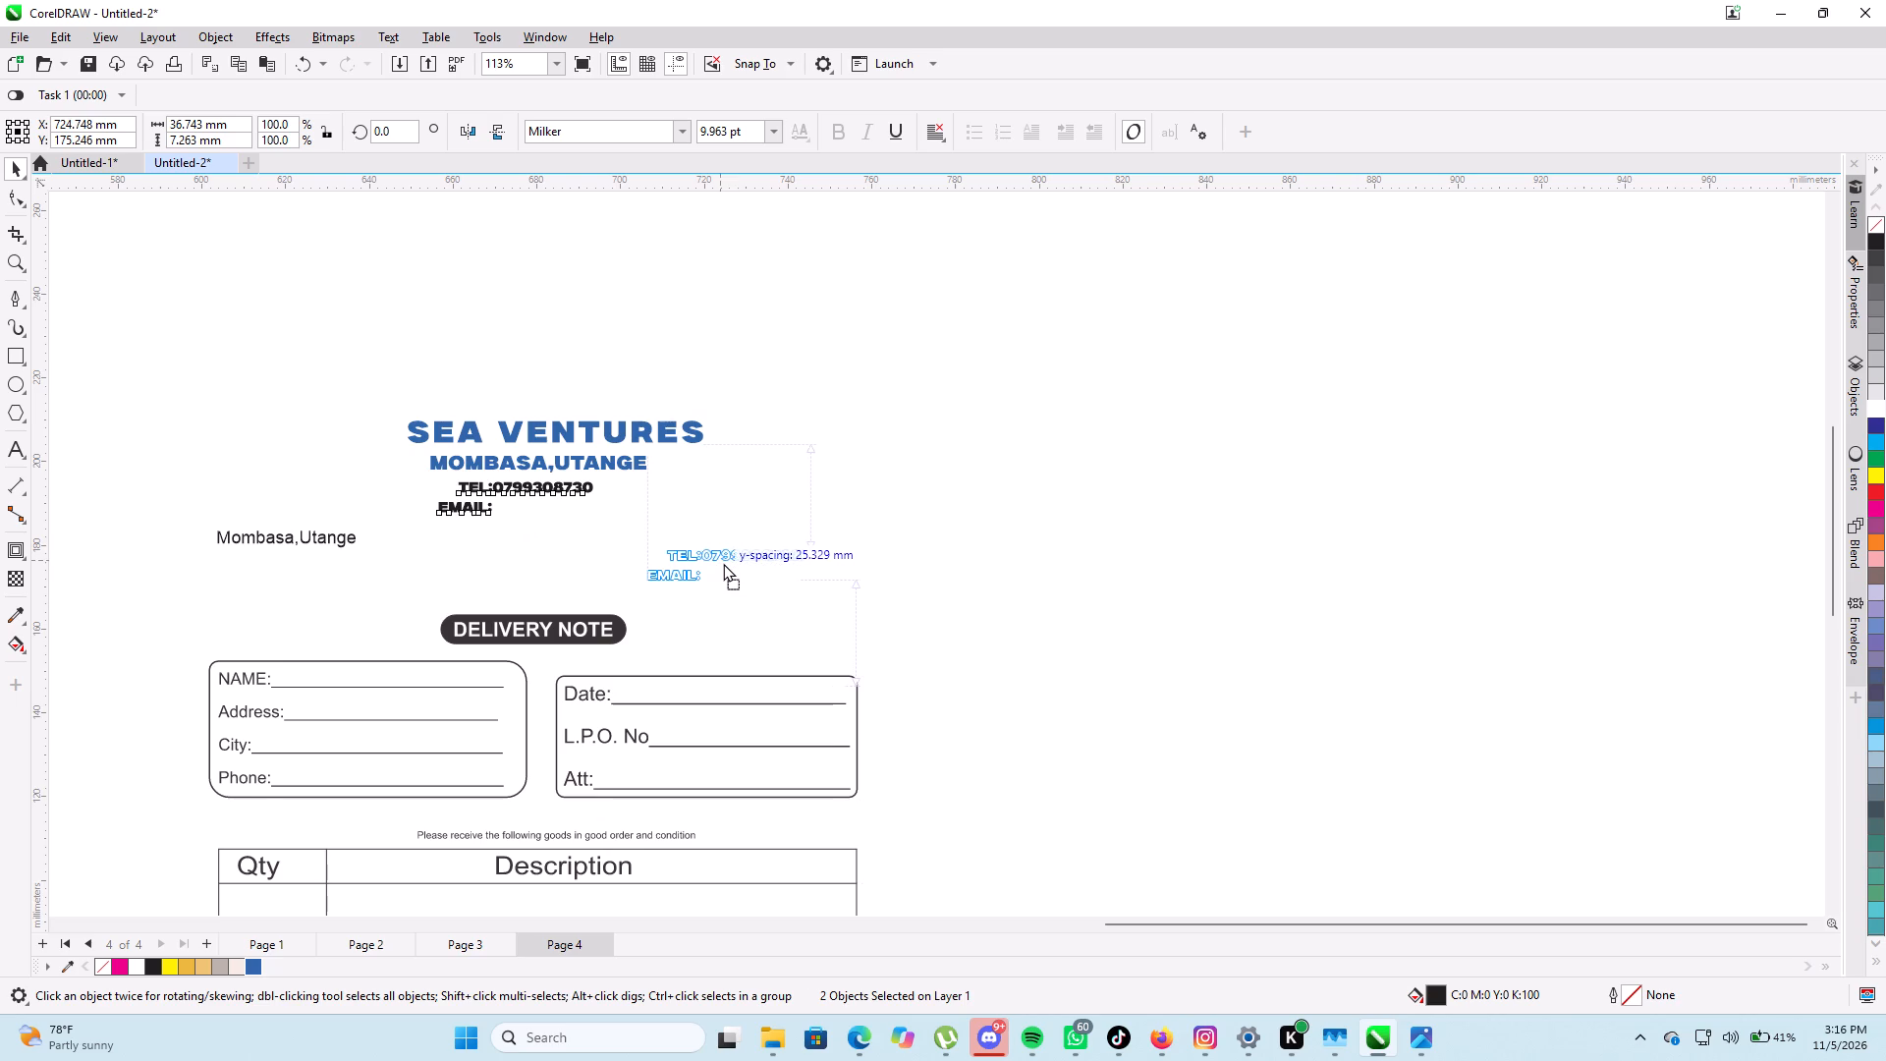
pyautogui.moveTo(723, 563); pyautogui.dragTo(731, 563)
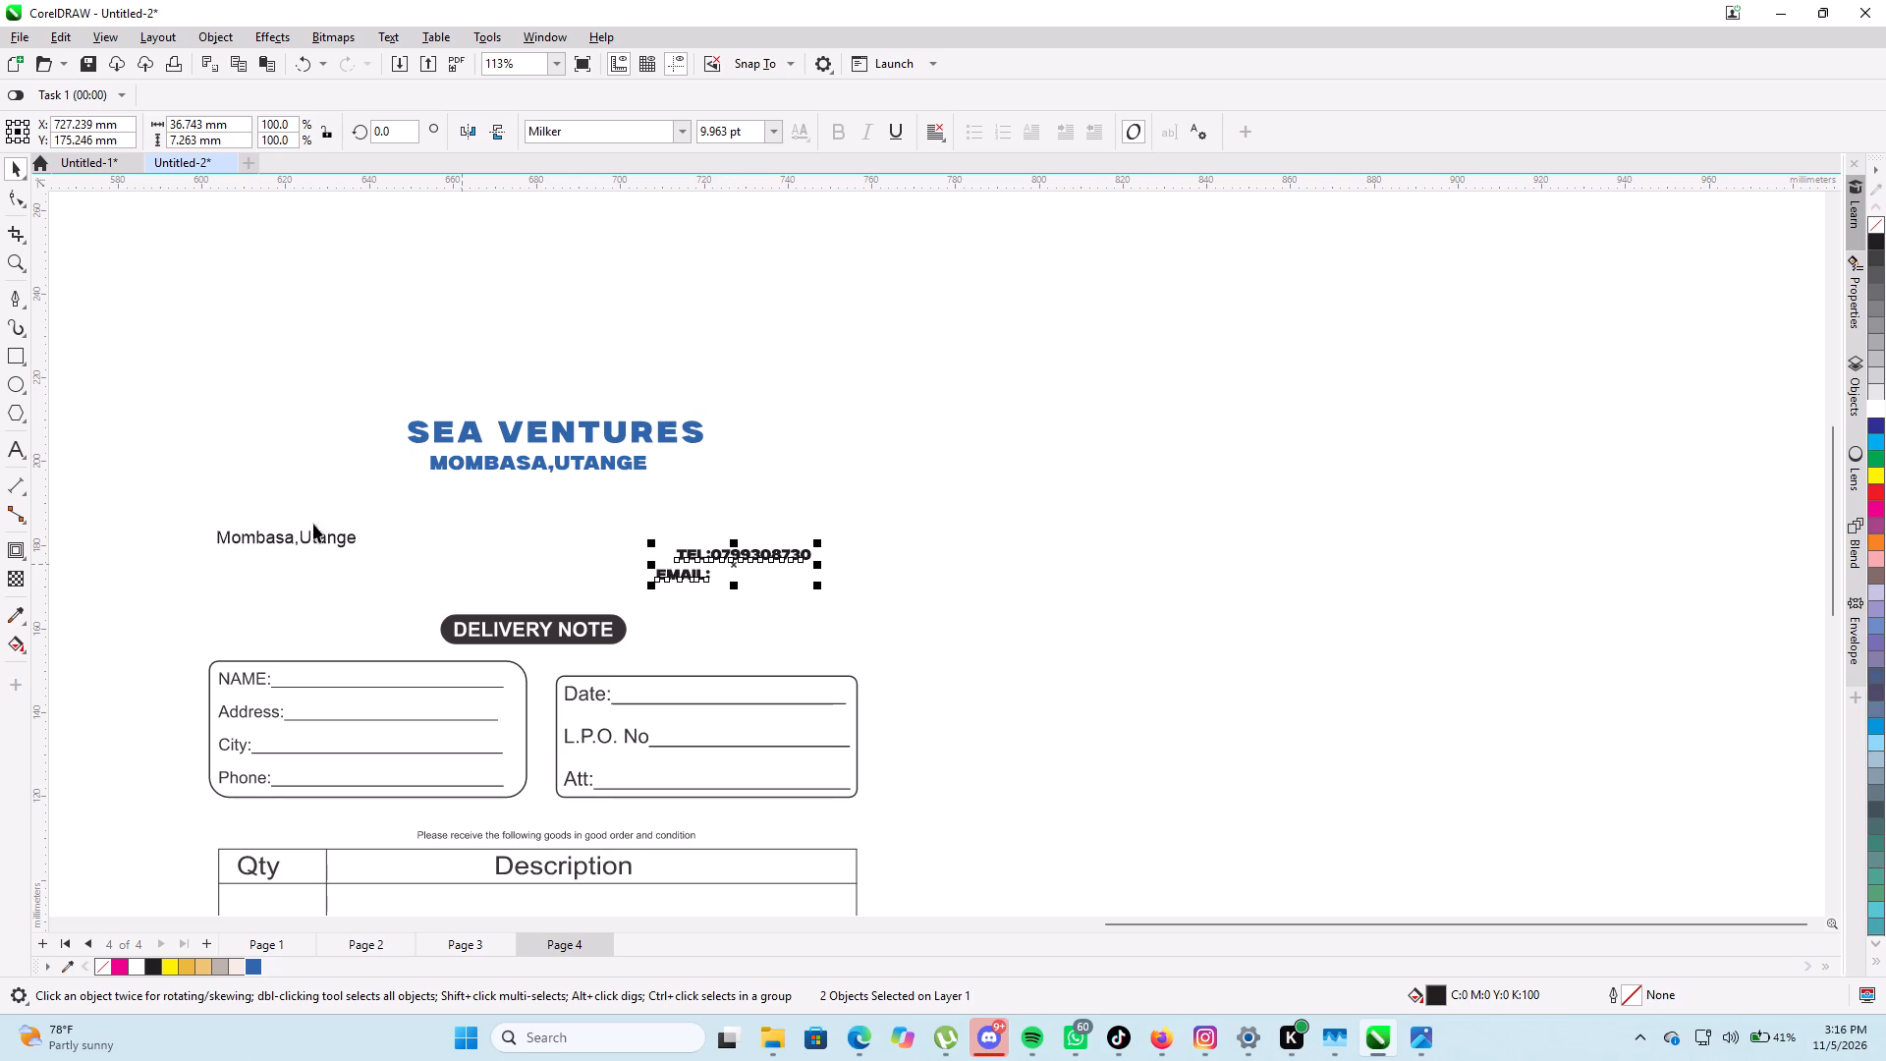
# Delete the blue MOMBASA,UTANGE line beneath the SEA VENTURES heading.
pyautogui.click(321, 536)
pyautogui.doubleClick(343, 534)
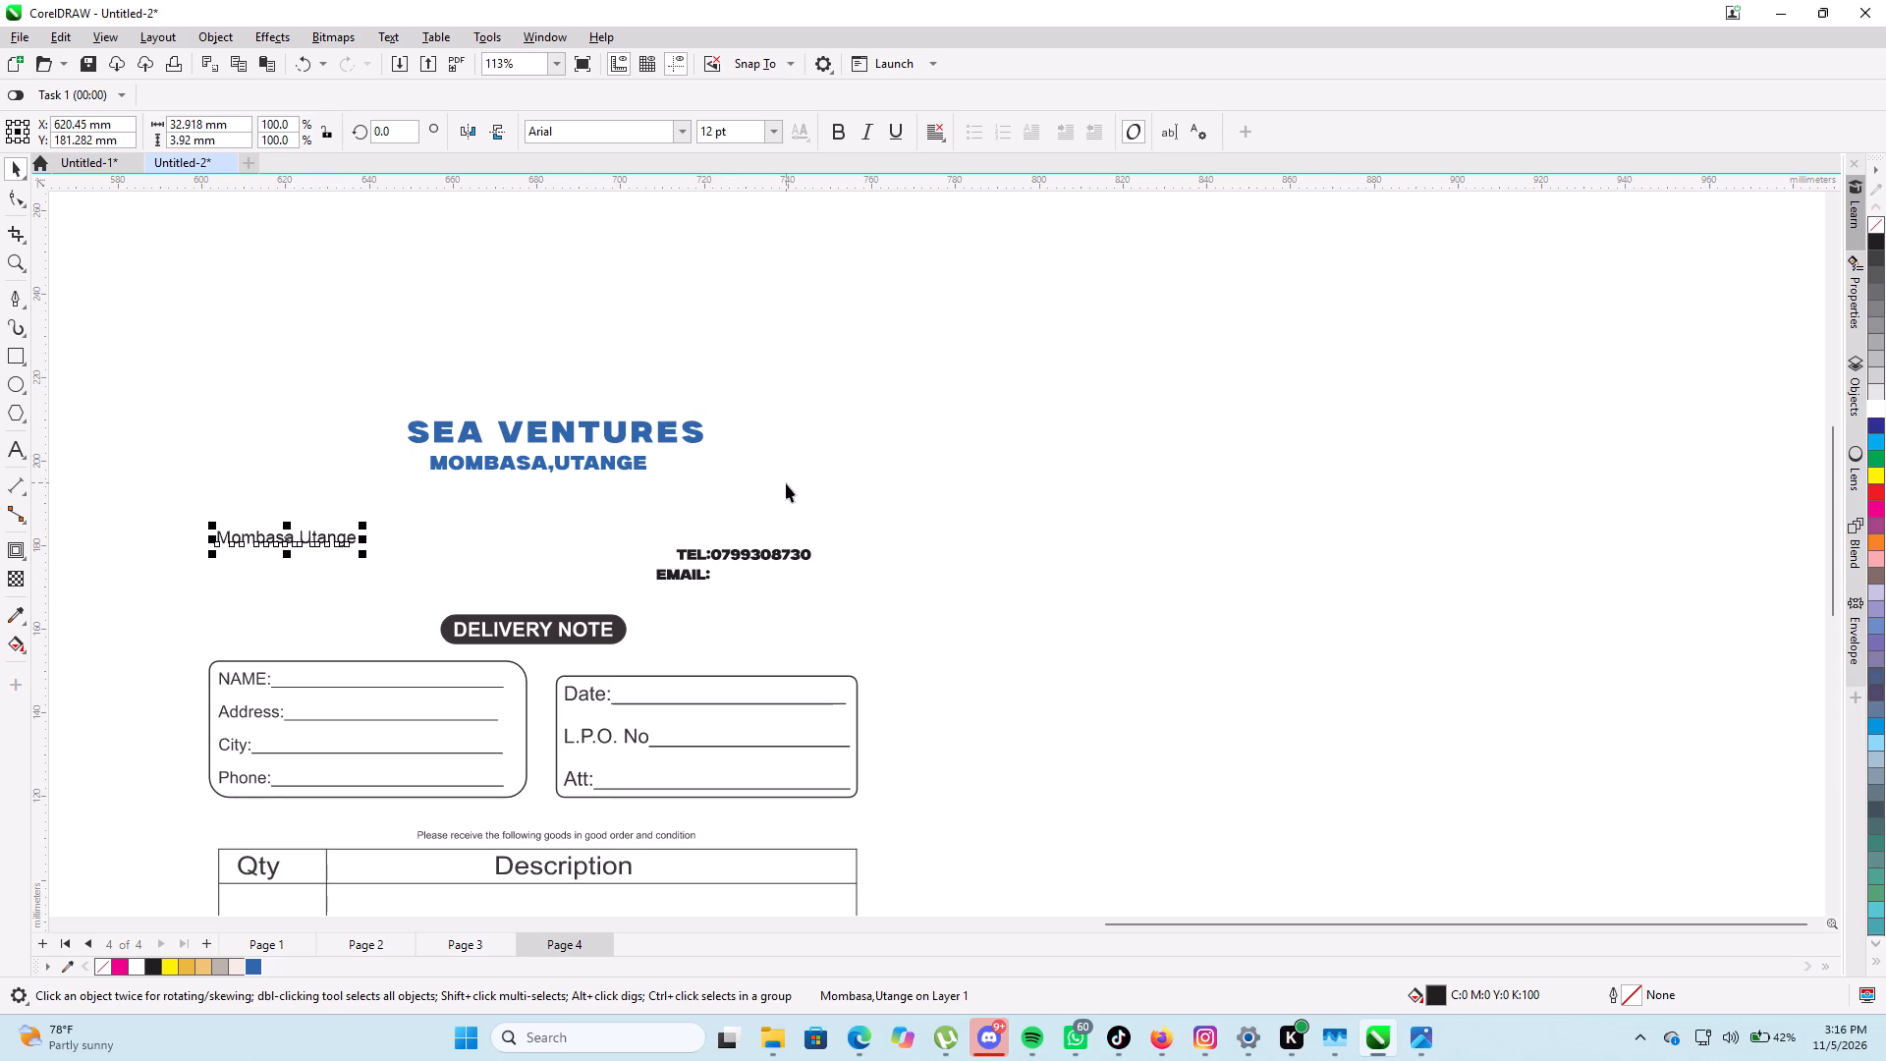
pyautogui.moveTo(365, 392); pyautogui.dragTo(730, 486)
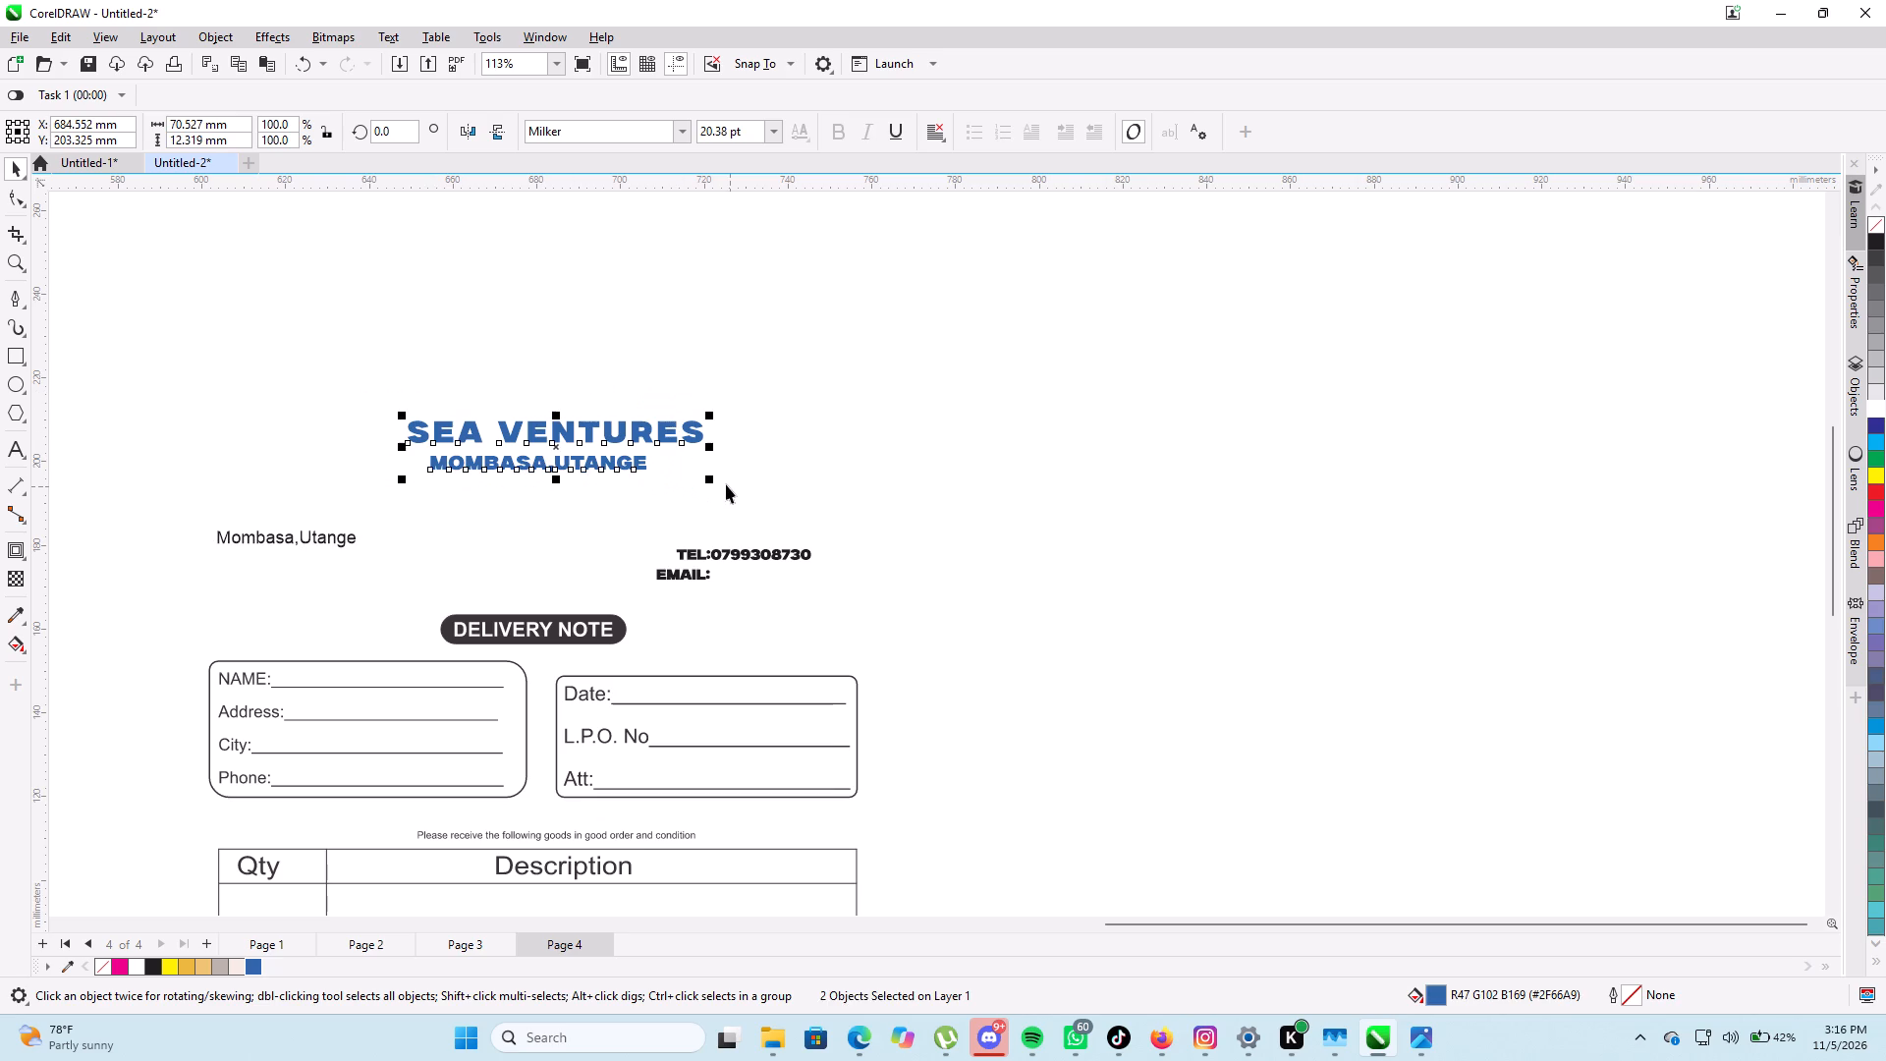
pyautogui.click(598, 471)
pyautogui.click(873, 494)
pyautogui.click(584, 461)
pyautogui.press('Delete')
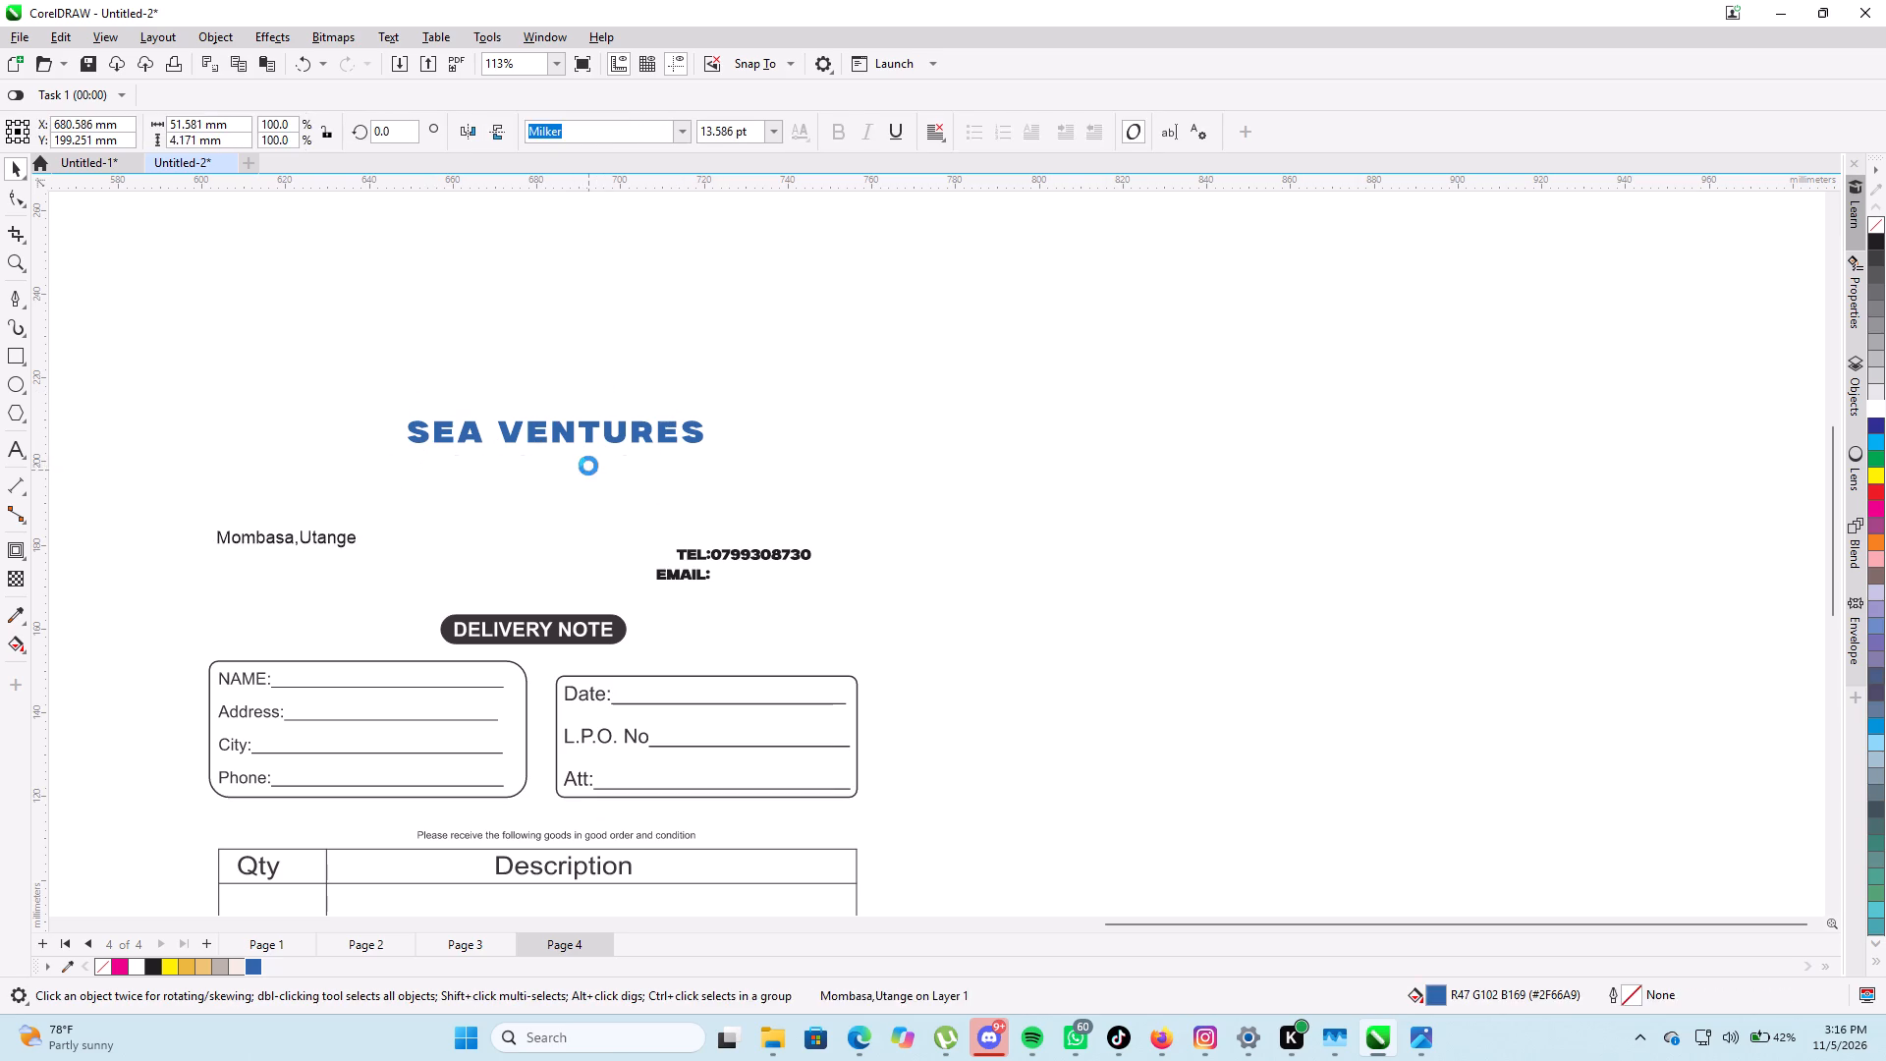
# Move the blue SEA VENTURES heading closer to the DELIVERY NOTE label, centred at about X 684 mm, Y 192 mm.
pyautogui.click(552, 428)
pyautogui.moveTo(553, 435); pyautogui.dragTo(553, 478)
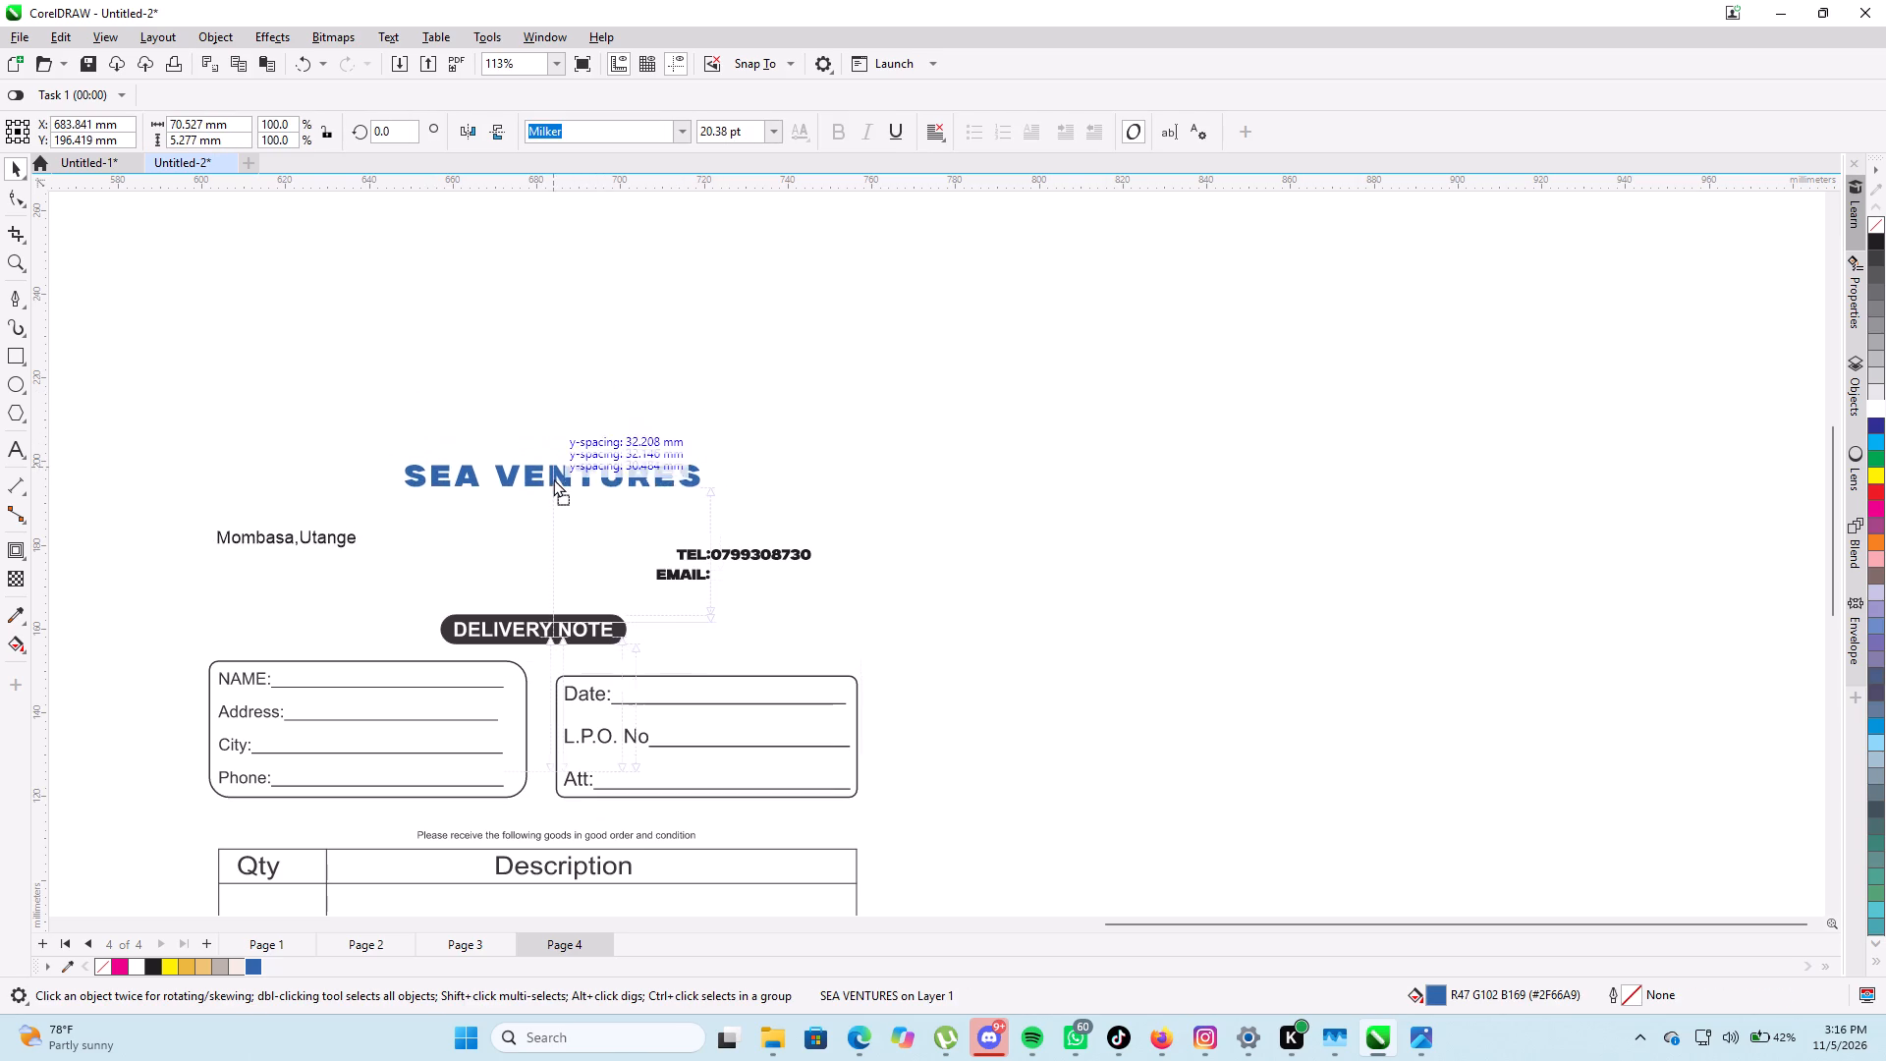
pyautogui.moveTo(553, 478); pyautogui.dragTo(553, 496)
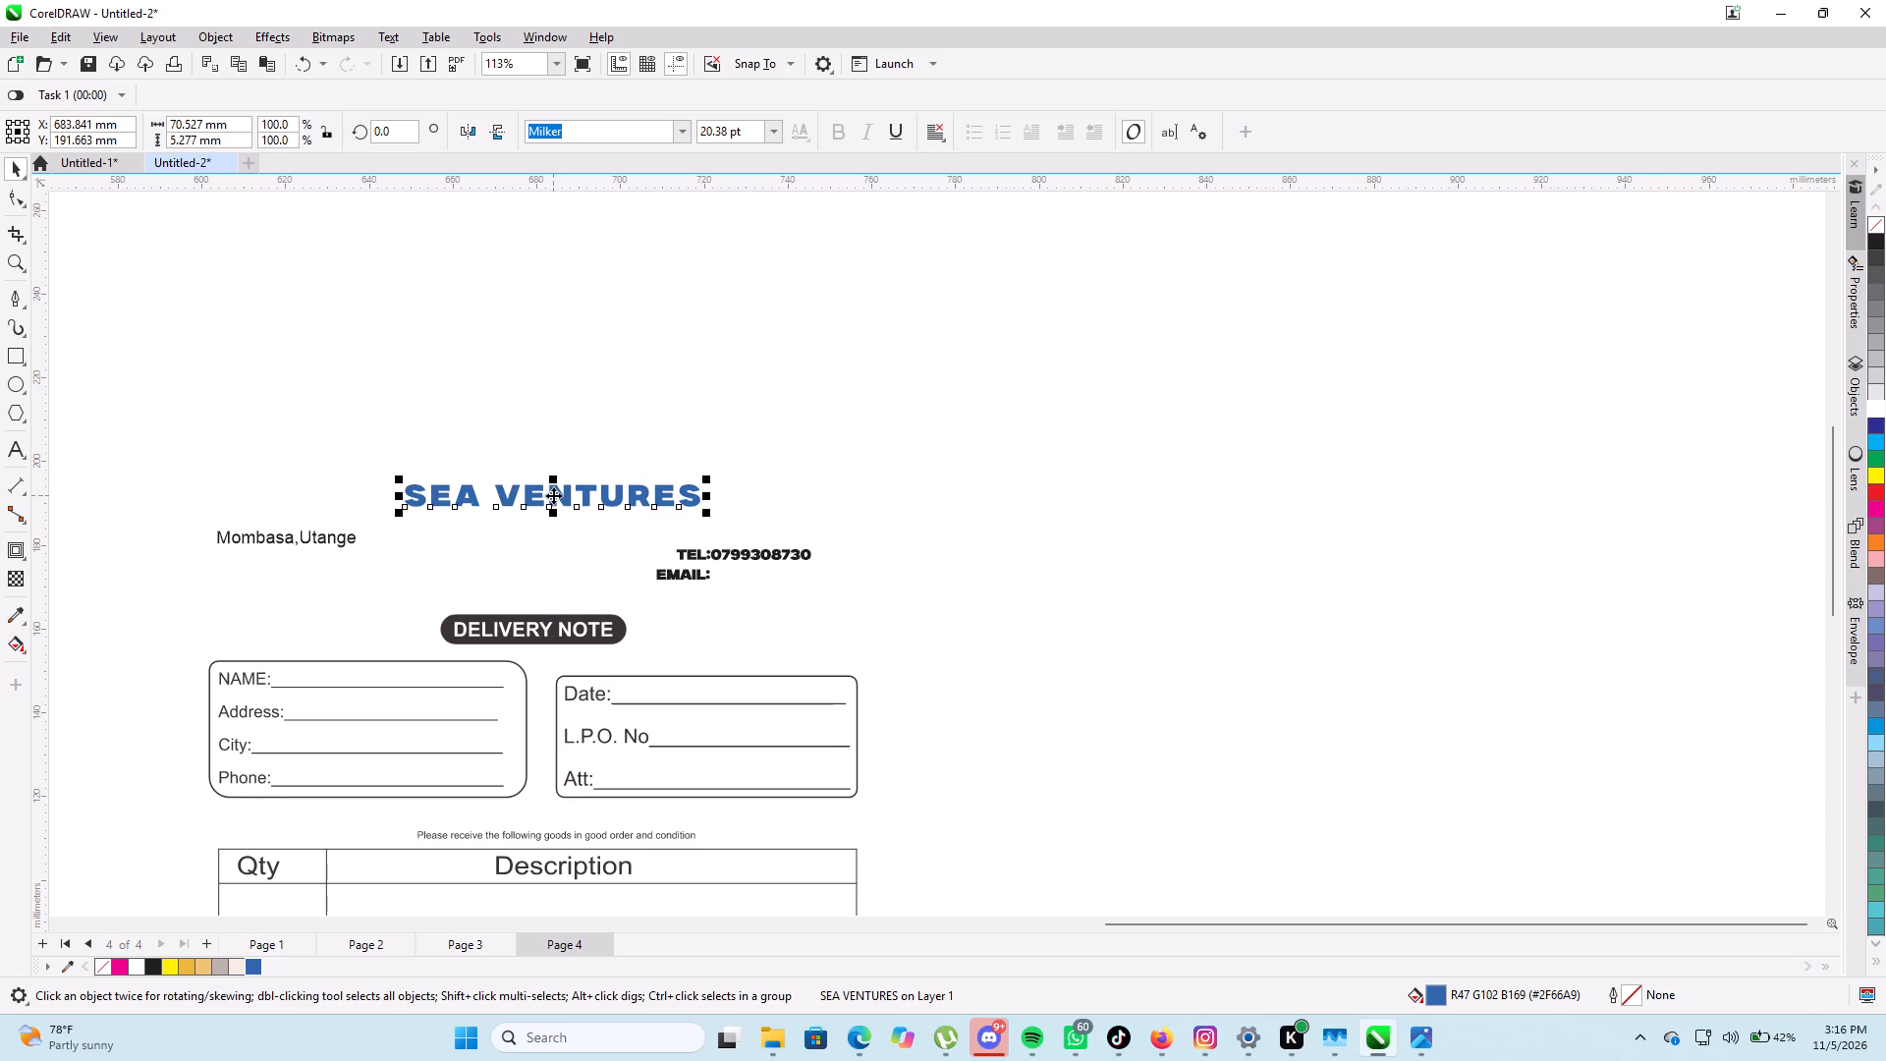
# Copy the horizontal SEA VENTURES logo with its CRAFTING FEED FROM FISHWASTE tagline from above the receipt on Page 3.
pyautogui.click(481, 947)
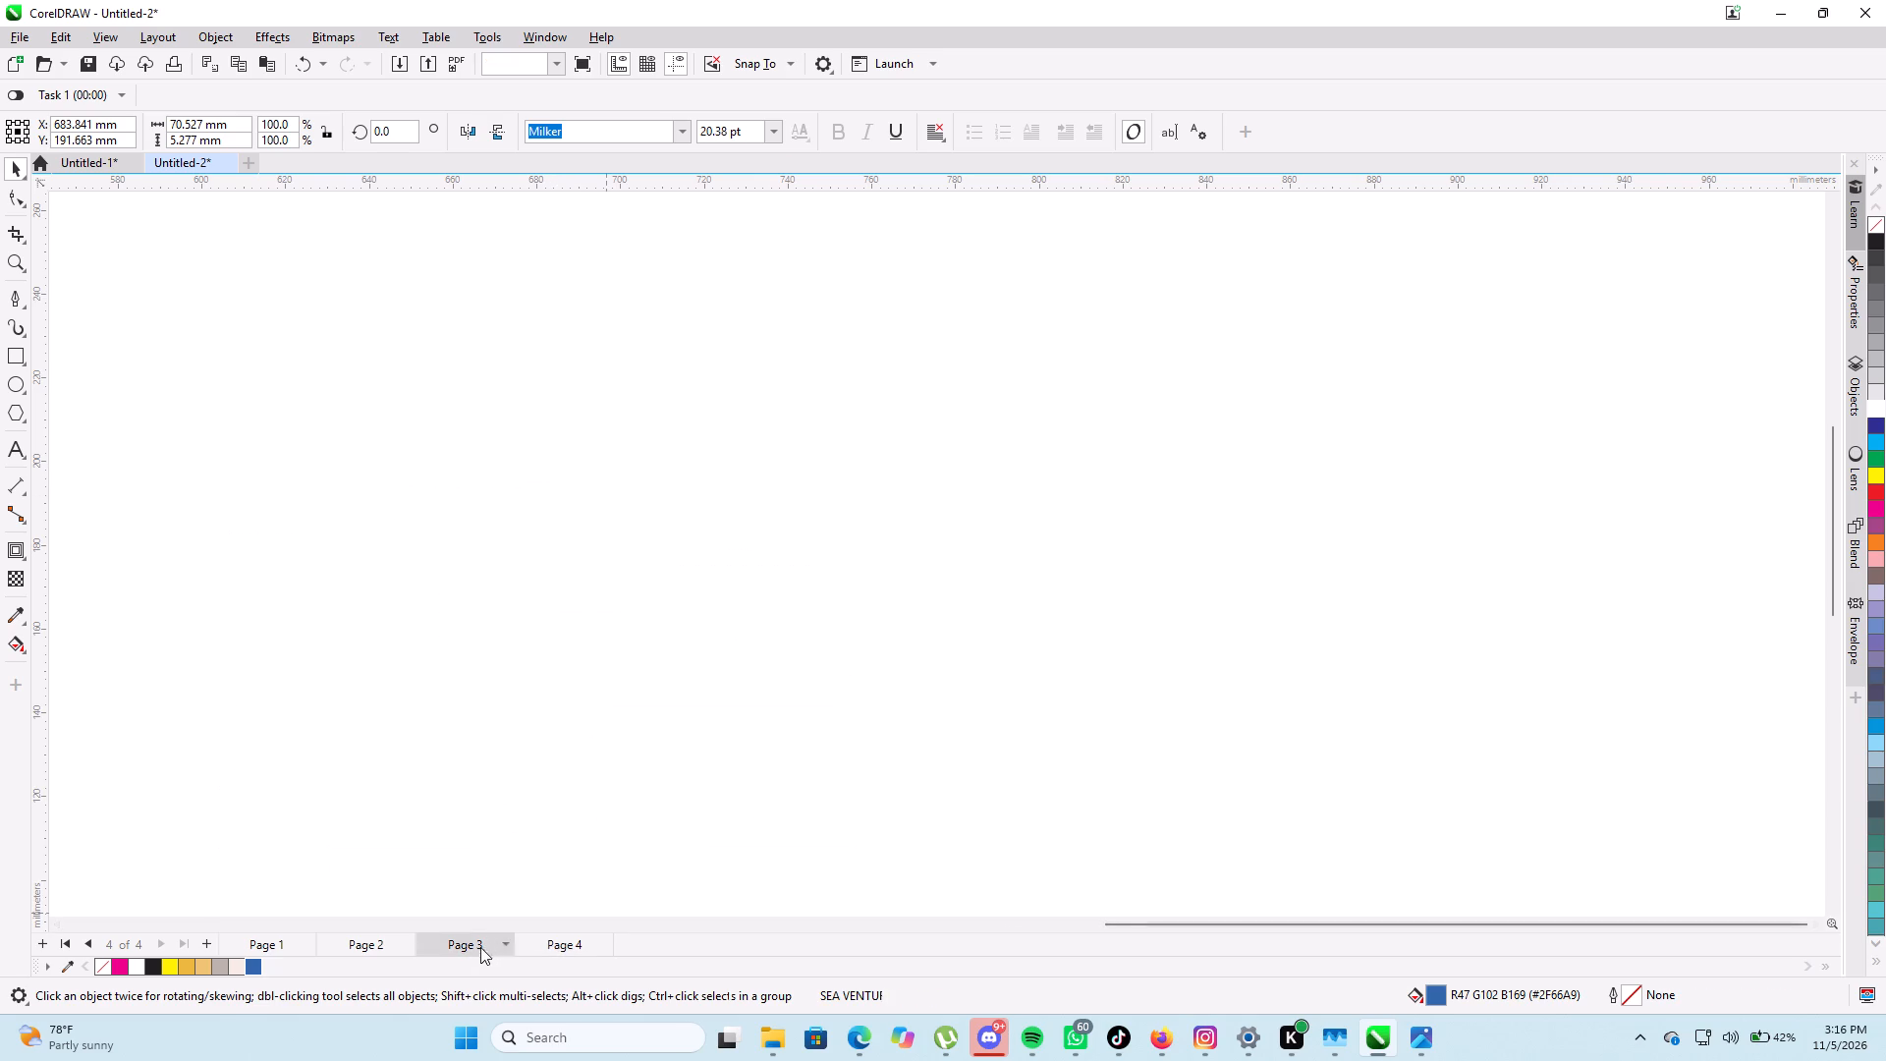
pyautogui.scroll(-7, 562, 782)
pyautogui.scroll(-4, 630, 727)
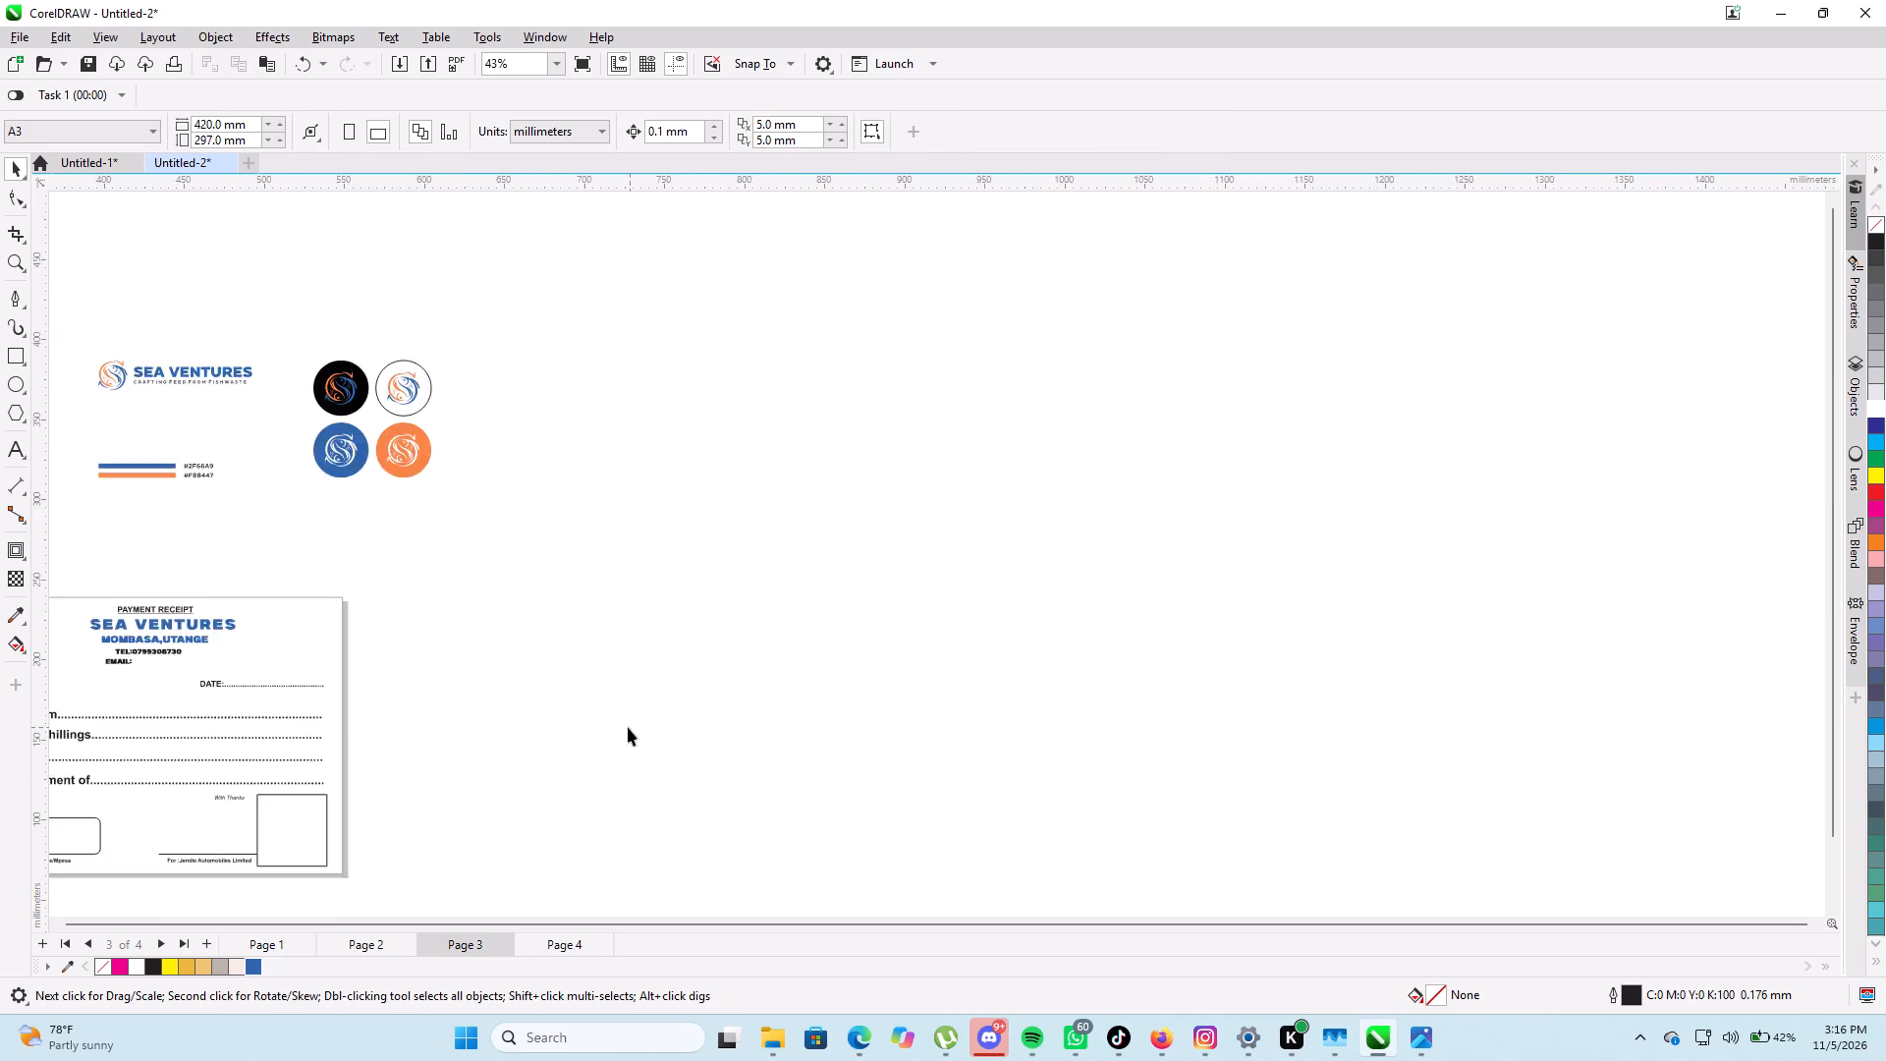
pyautogui.scroll(-2, 628, 727)
pyautogui.scroll(2, 317, 606)
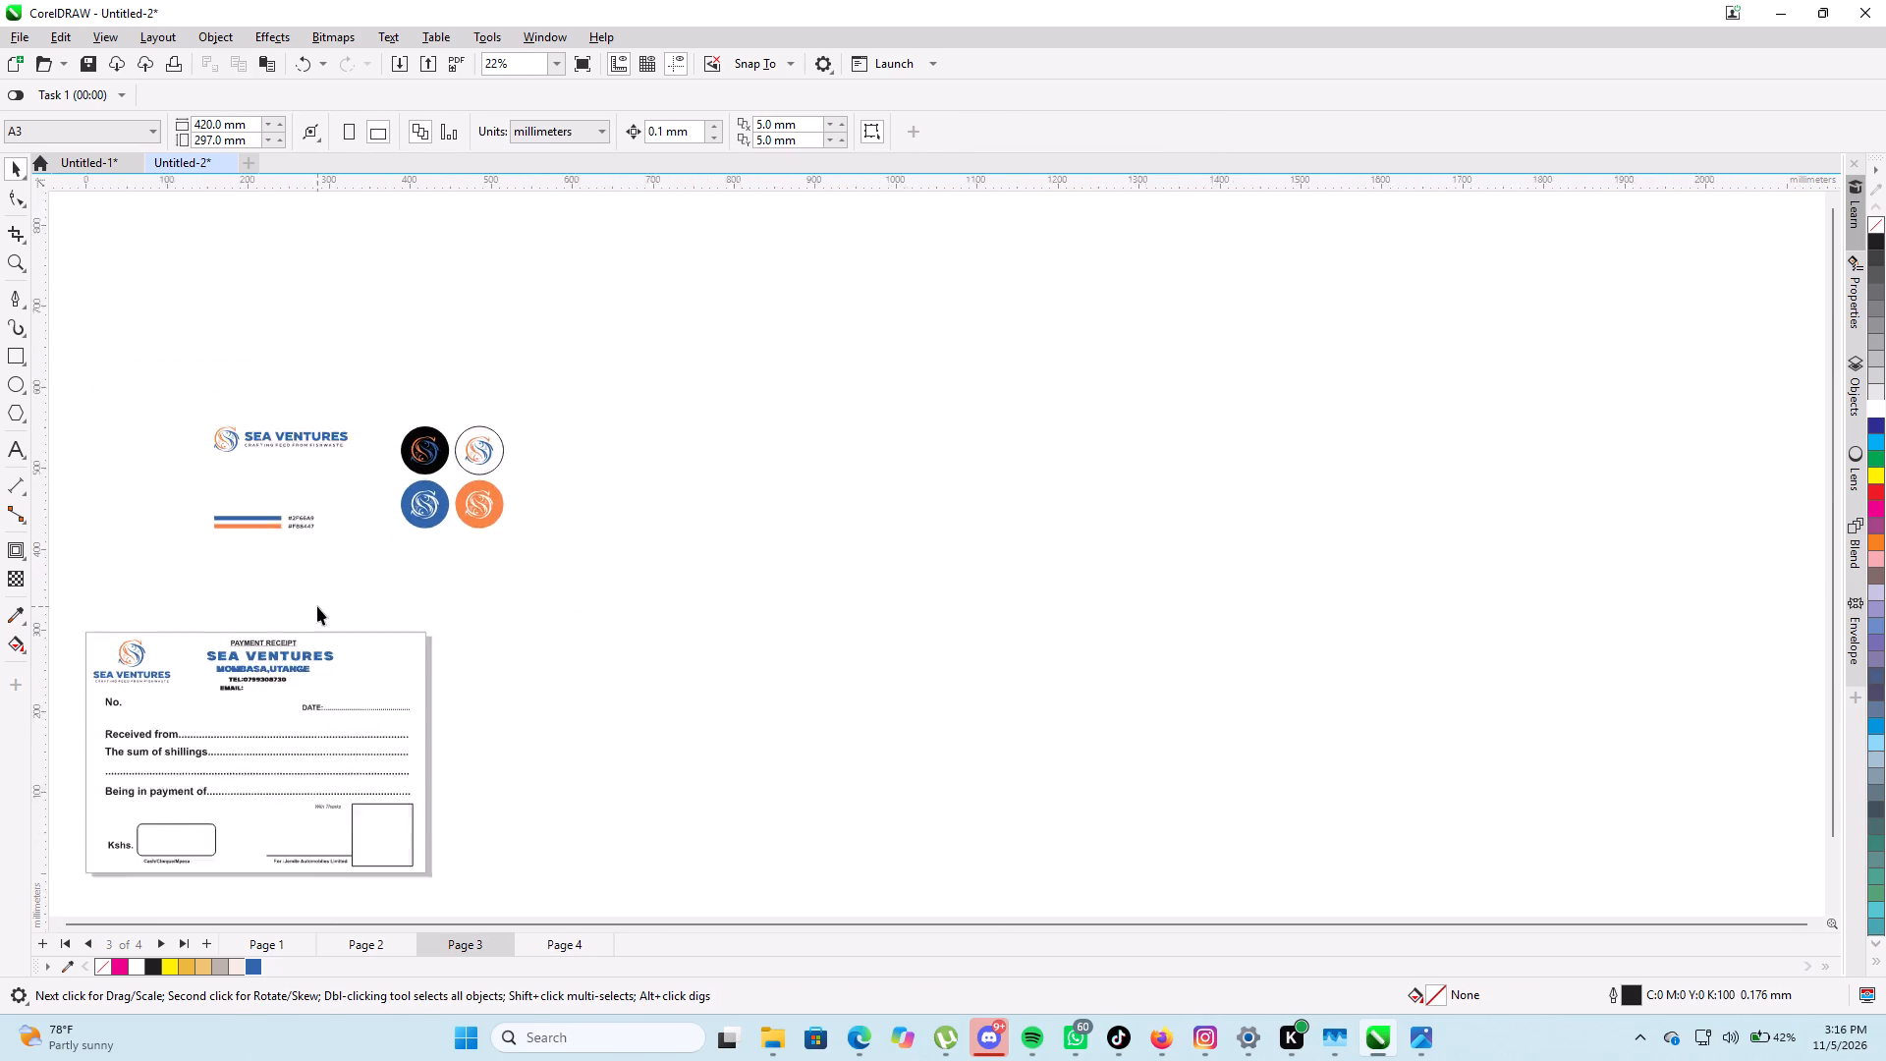
pyautogui.scroll(2, 317, 606)
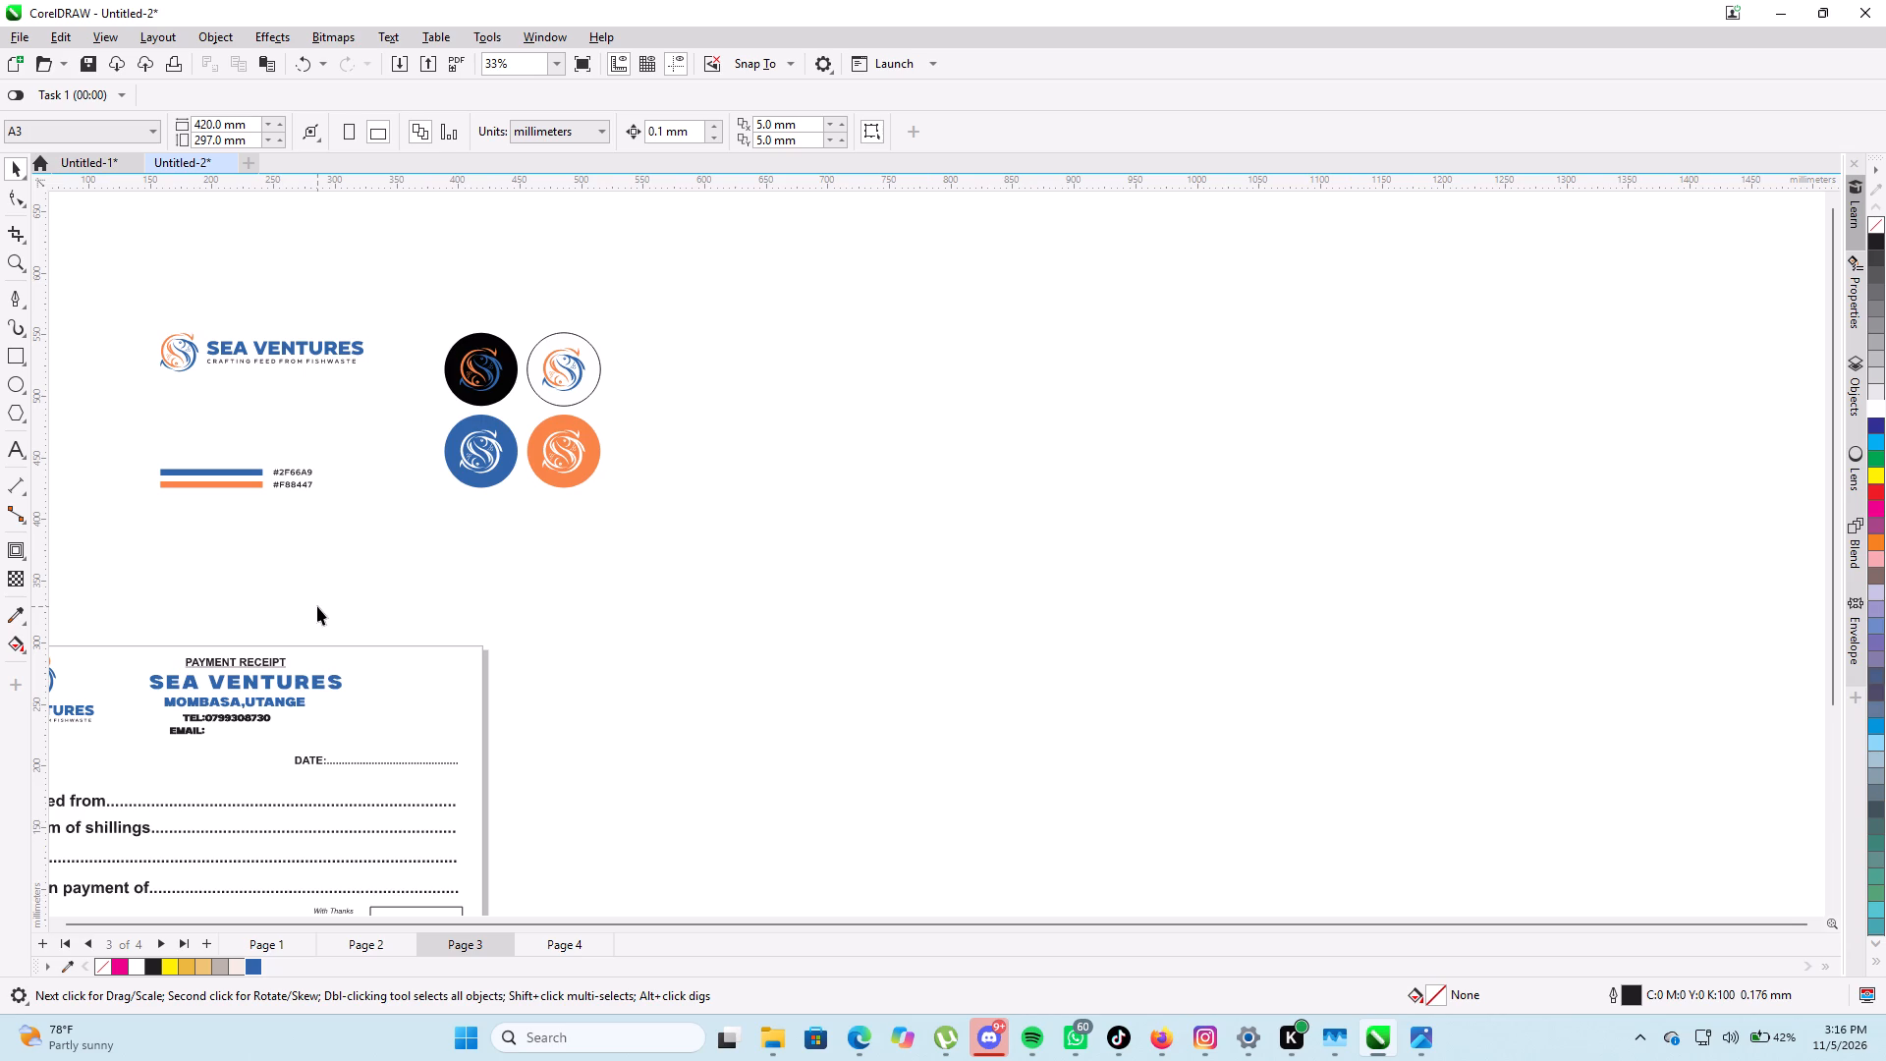
pyautogui.scroll(-2, 317, 606)
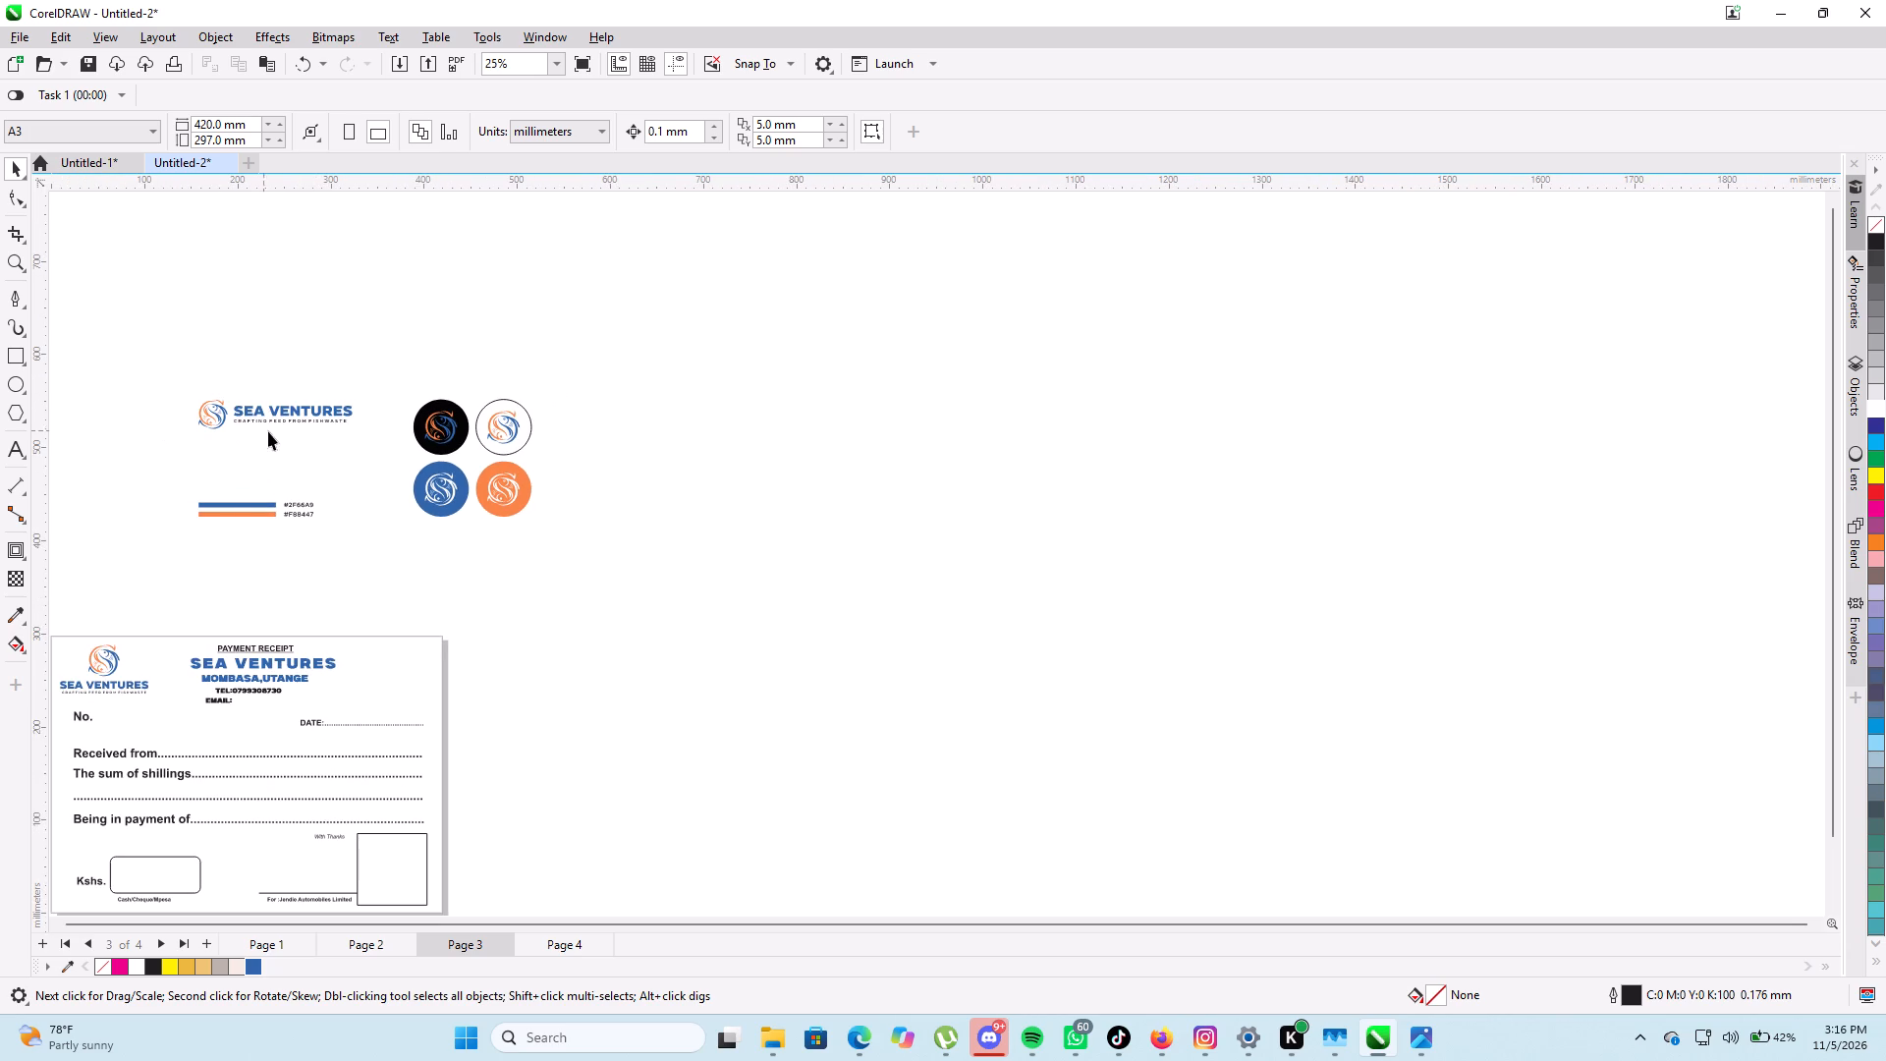
pyautogui.click(239, 412)
pyautogui.rightClick(267, 416)
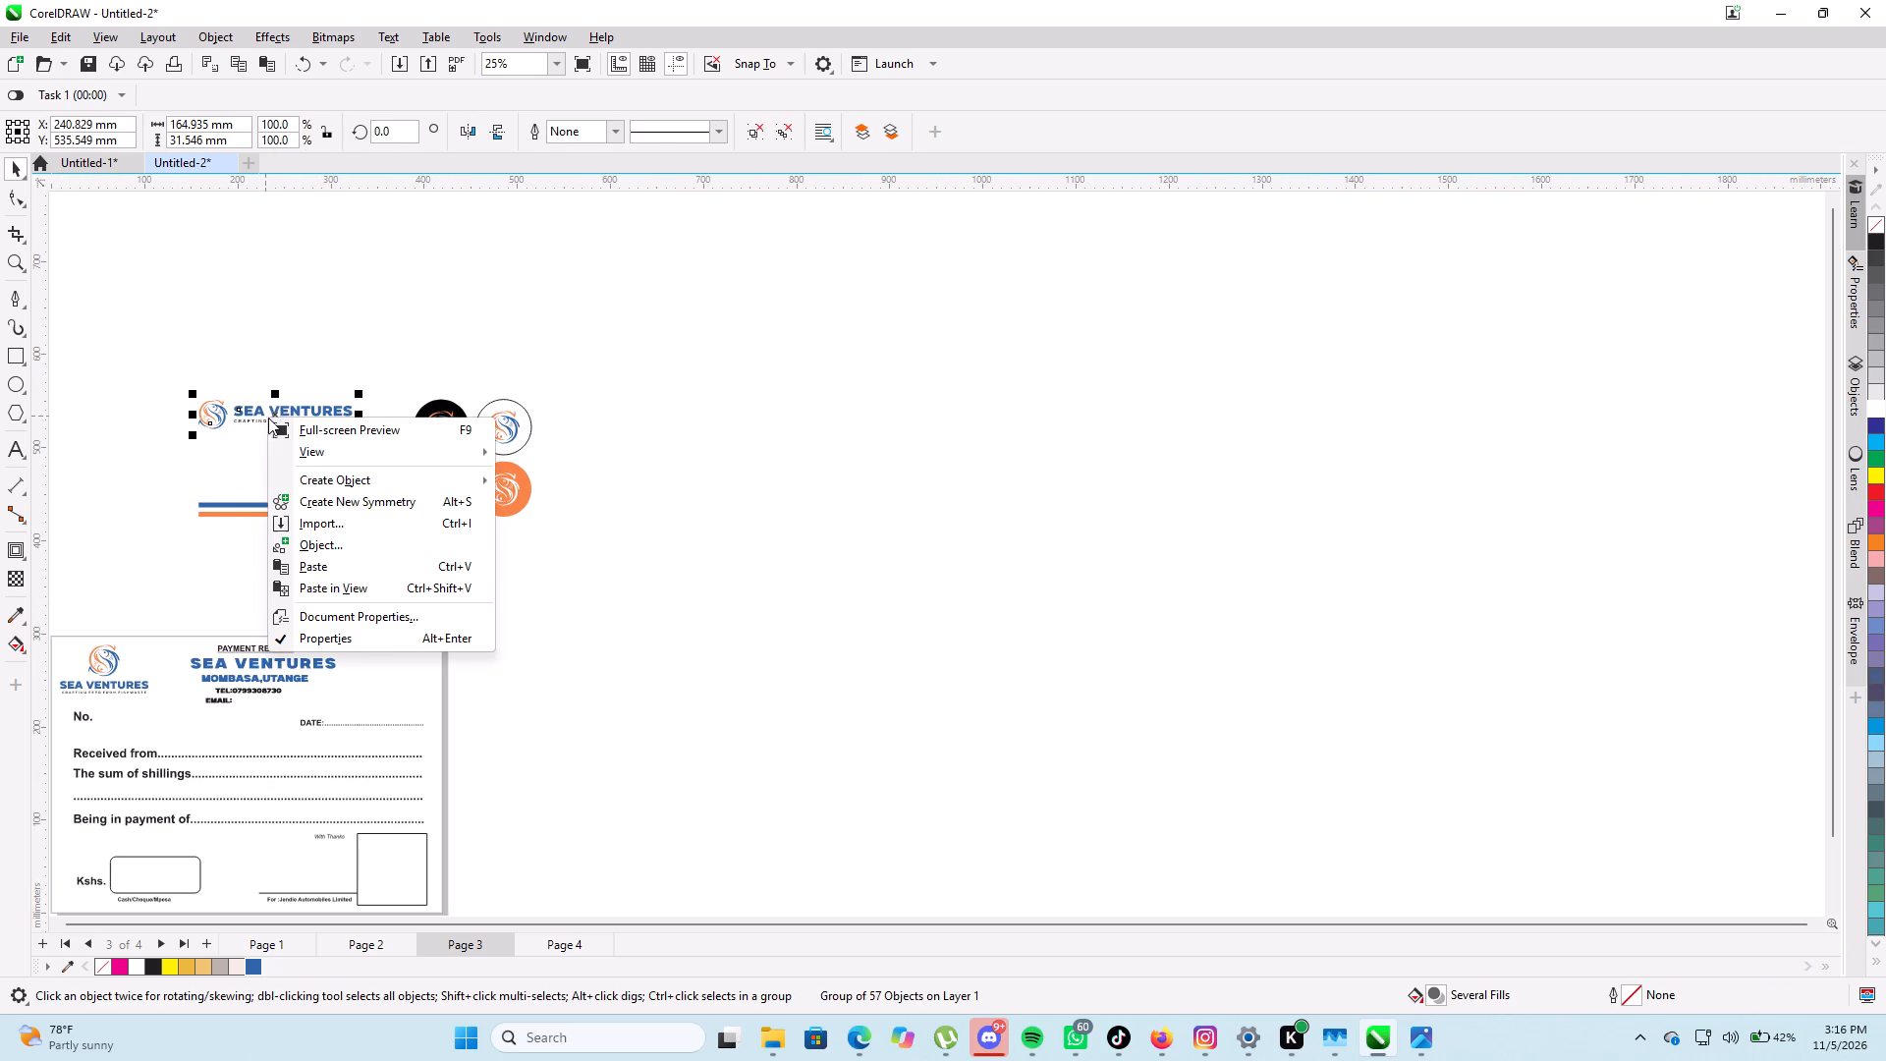
pyautogui.rightClick(219, 412)
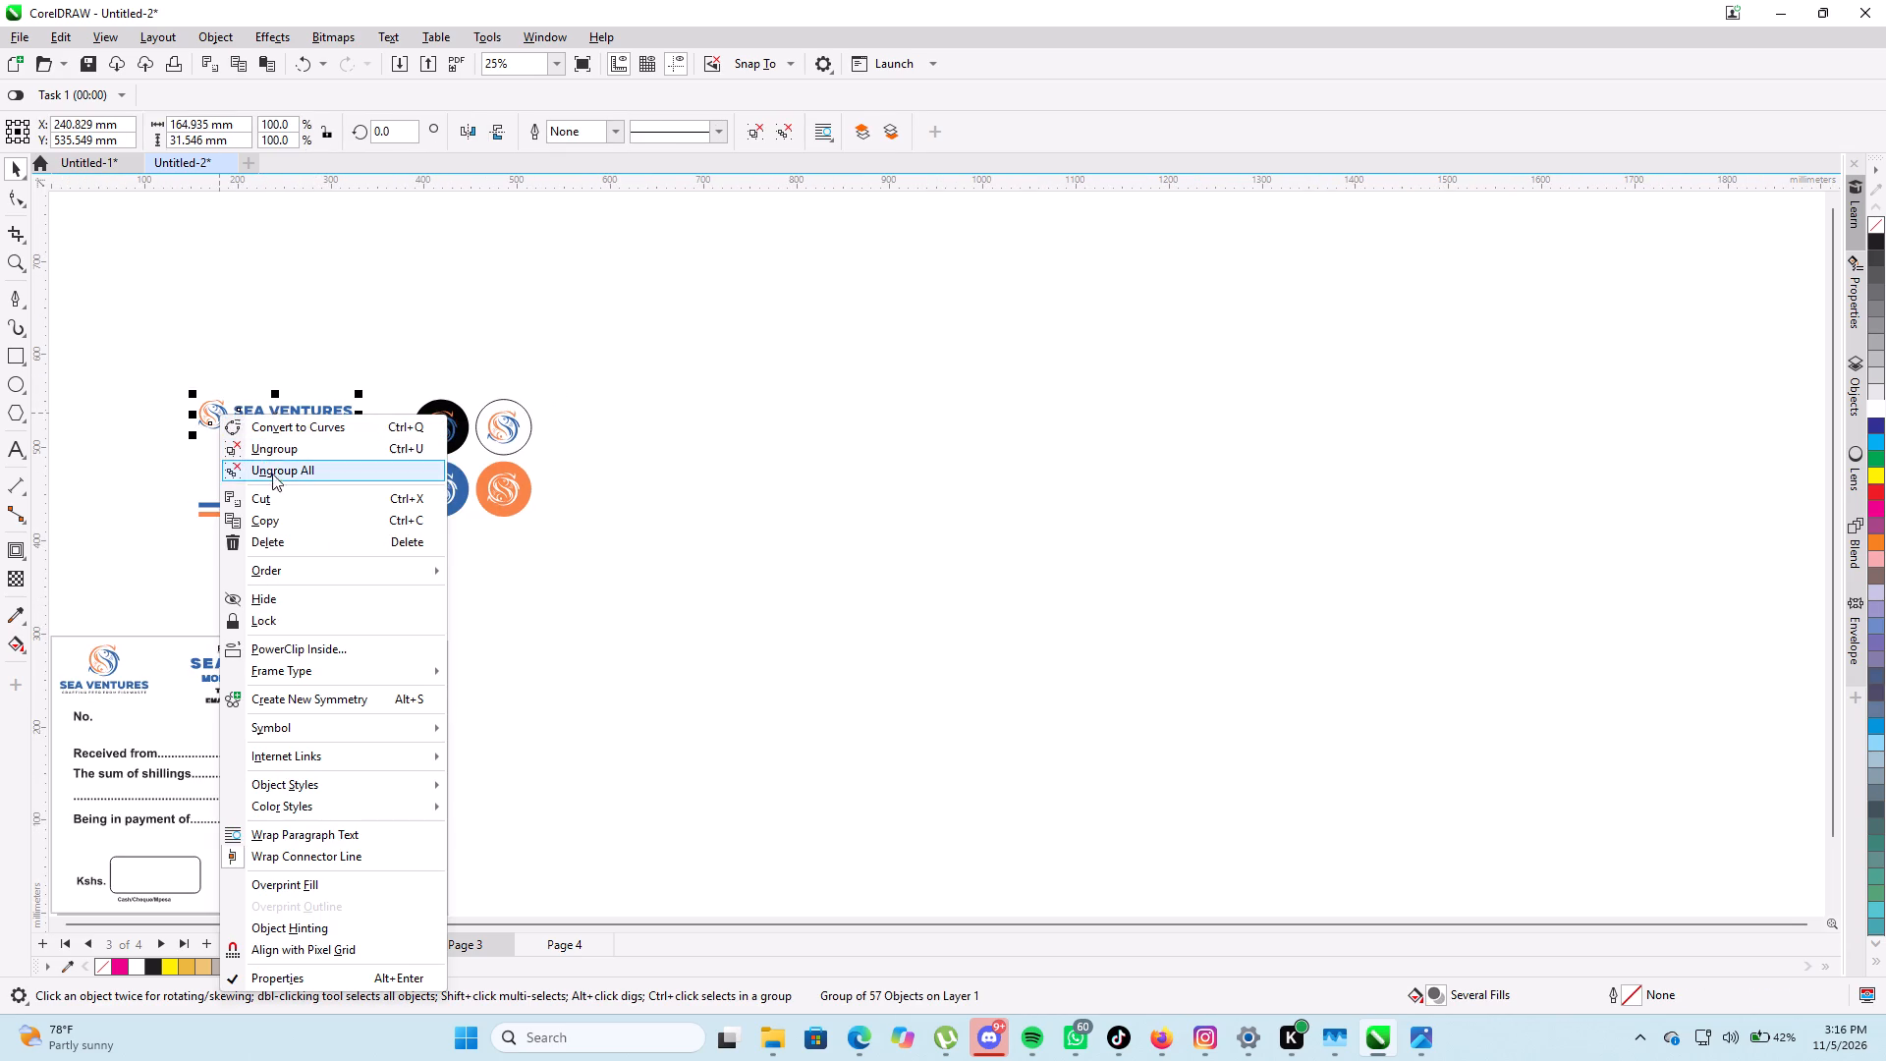
pyautogui.click(281, 514)
# Delete the blue SEA VENTURES text heading above the DELIVERY NOTE label on Page 4.
pyautogui.click(556, 934)
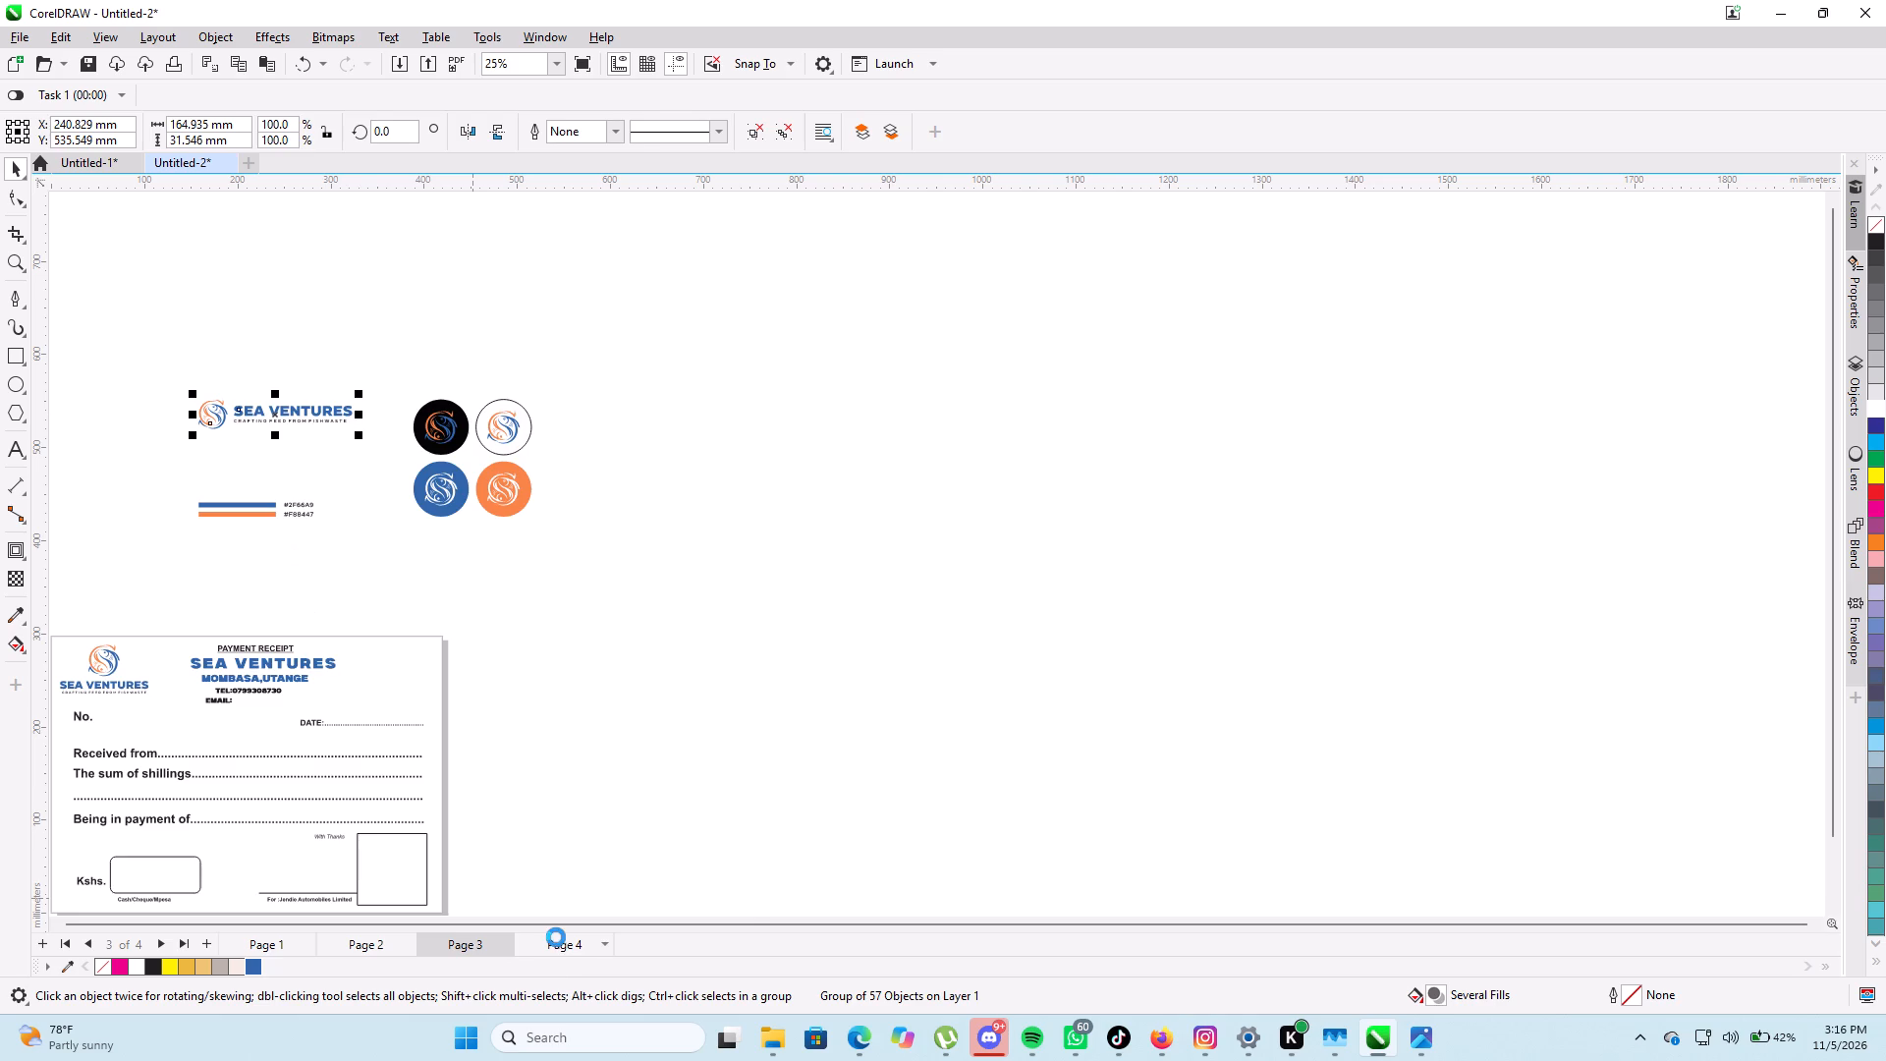
pyautogui.scroll(5, 721, 643)
pyautogui.moveTo(705, 747); pyautogui.dragTo(699, 536, button='middle')
pyautogui.moveTo(570, 582); pyautogui.dragTo(728, 626)
pyautogui.press('Delete')
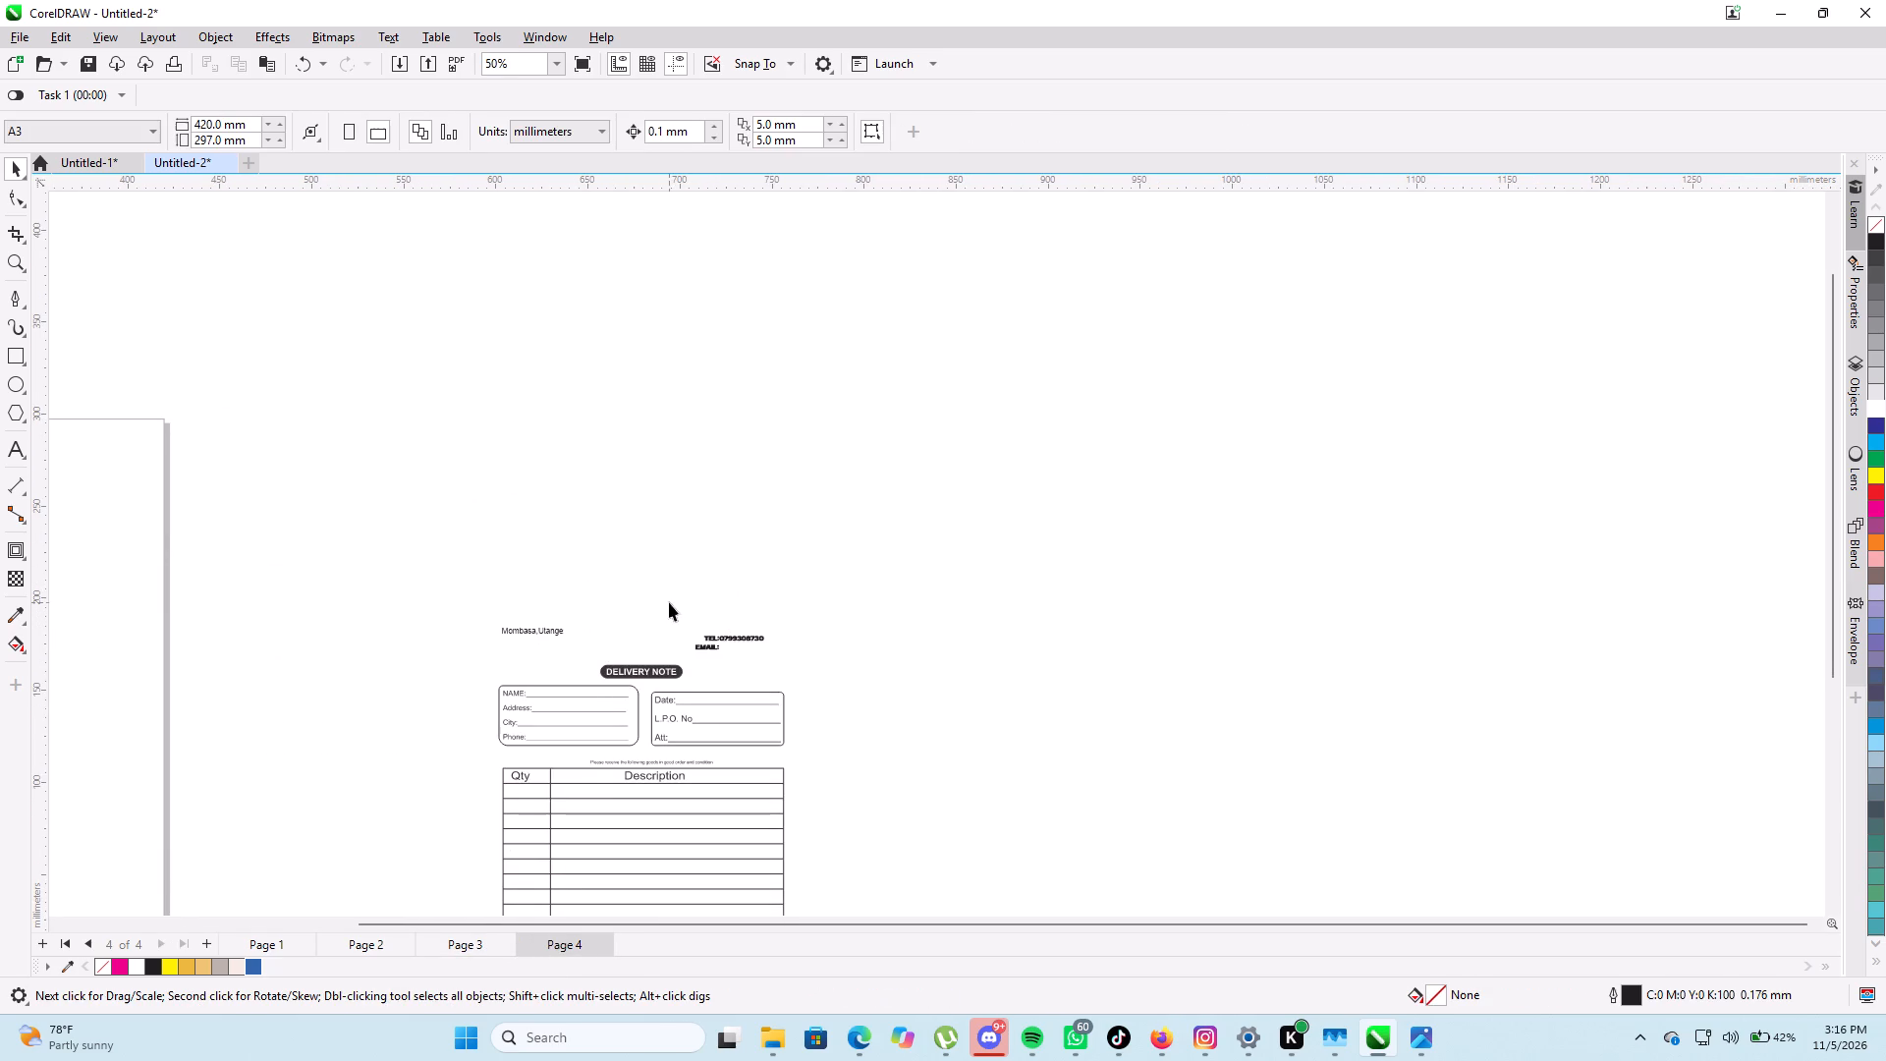
# Paste the SEA VENTURES logo onto Page 4 and move it above the delivery note, centred at about X 656 mm, Y 224 mm.
pyautogui.rightClick(603, 576)
pyautogui.click(682, 731)
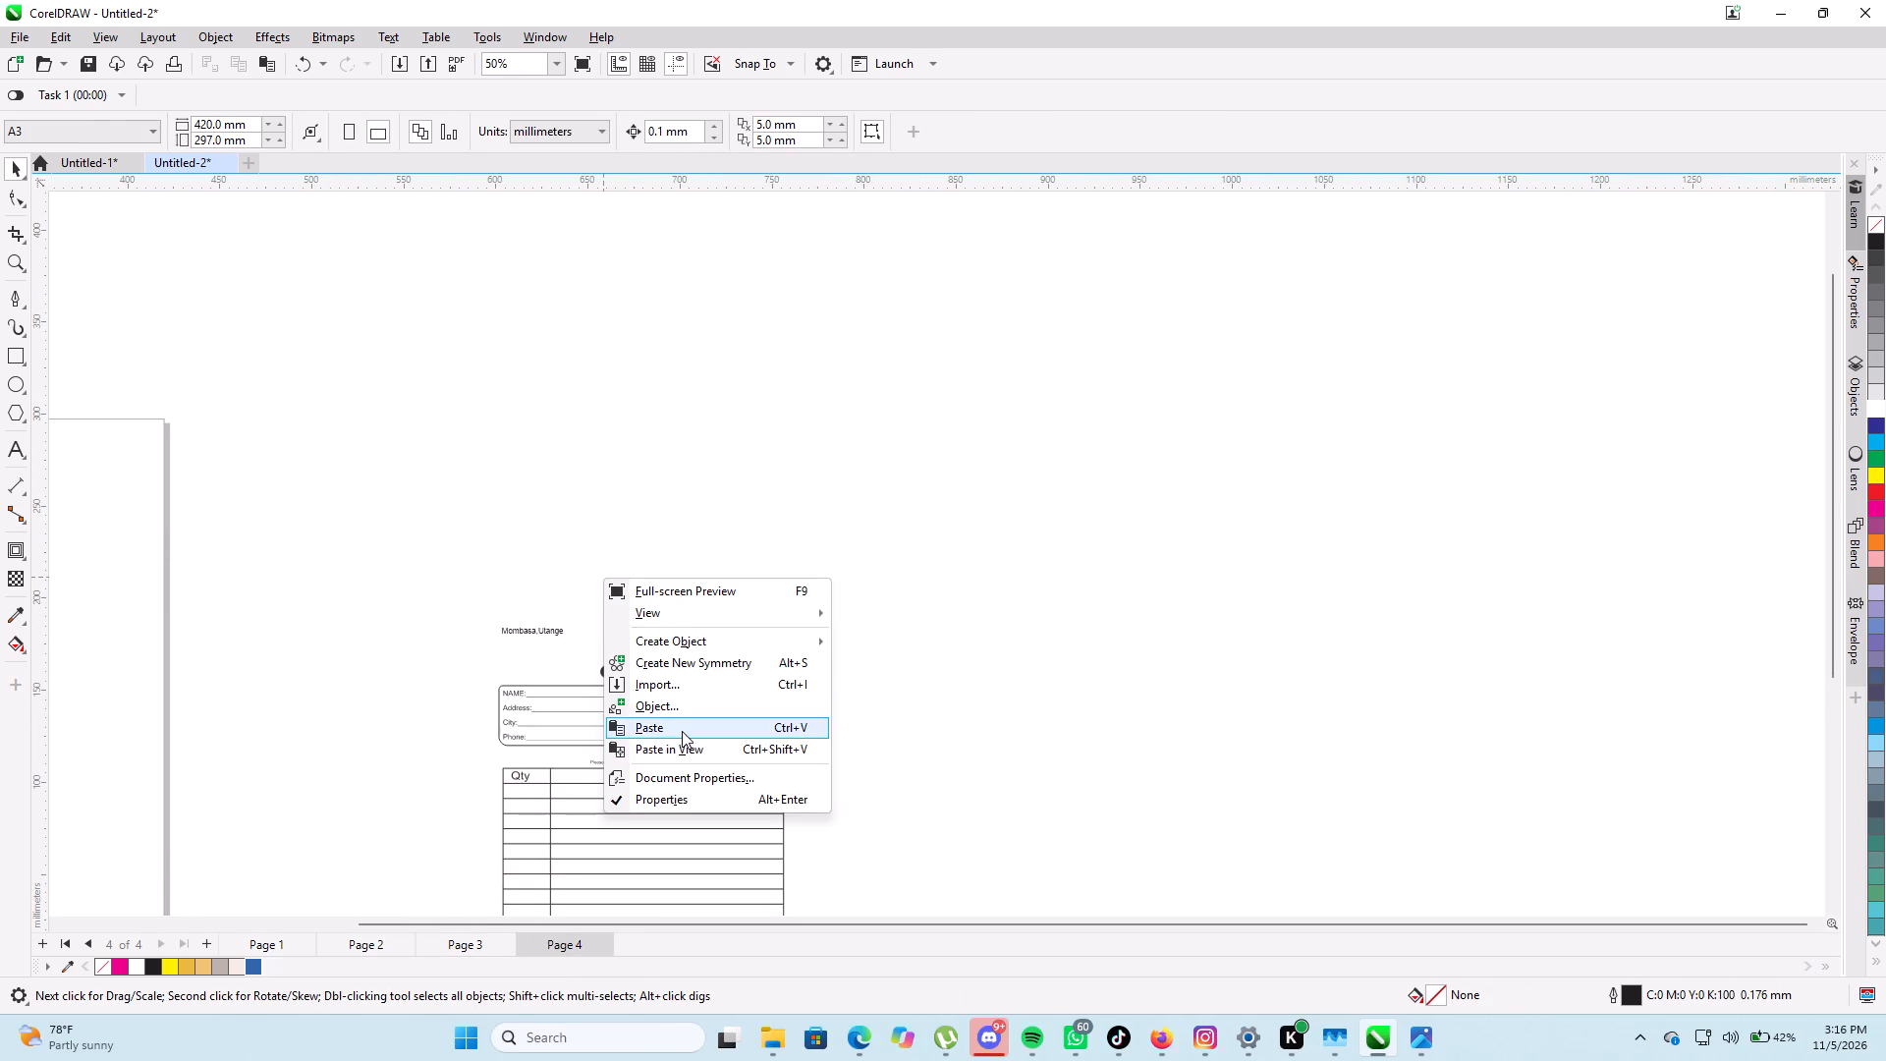
pyautogui.scroll(-9, 738, 612)
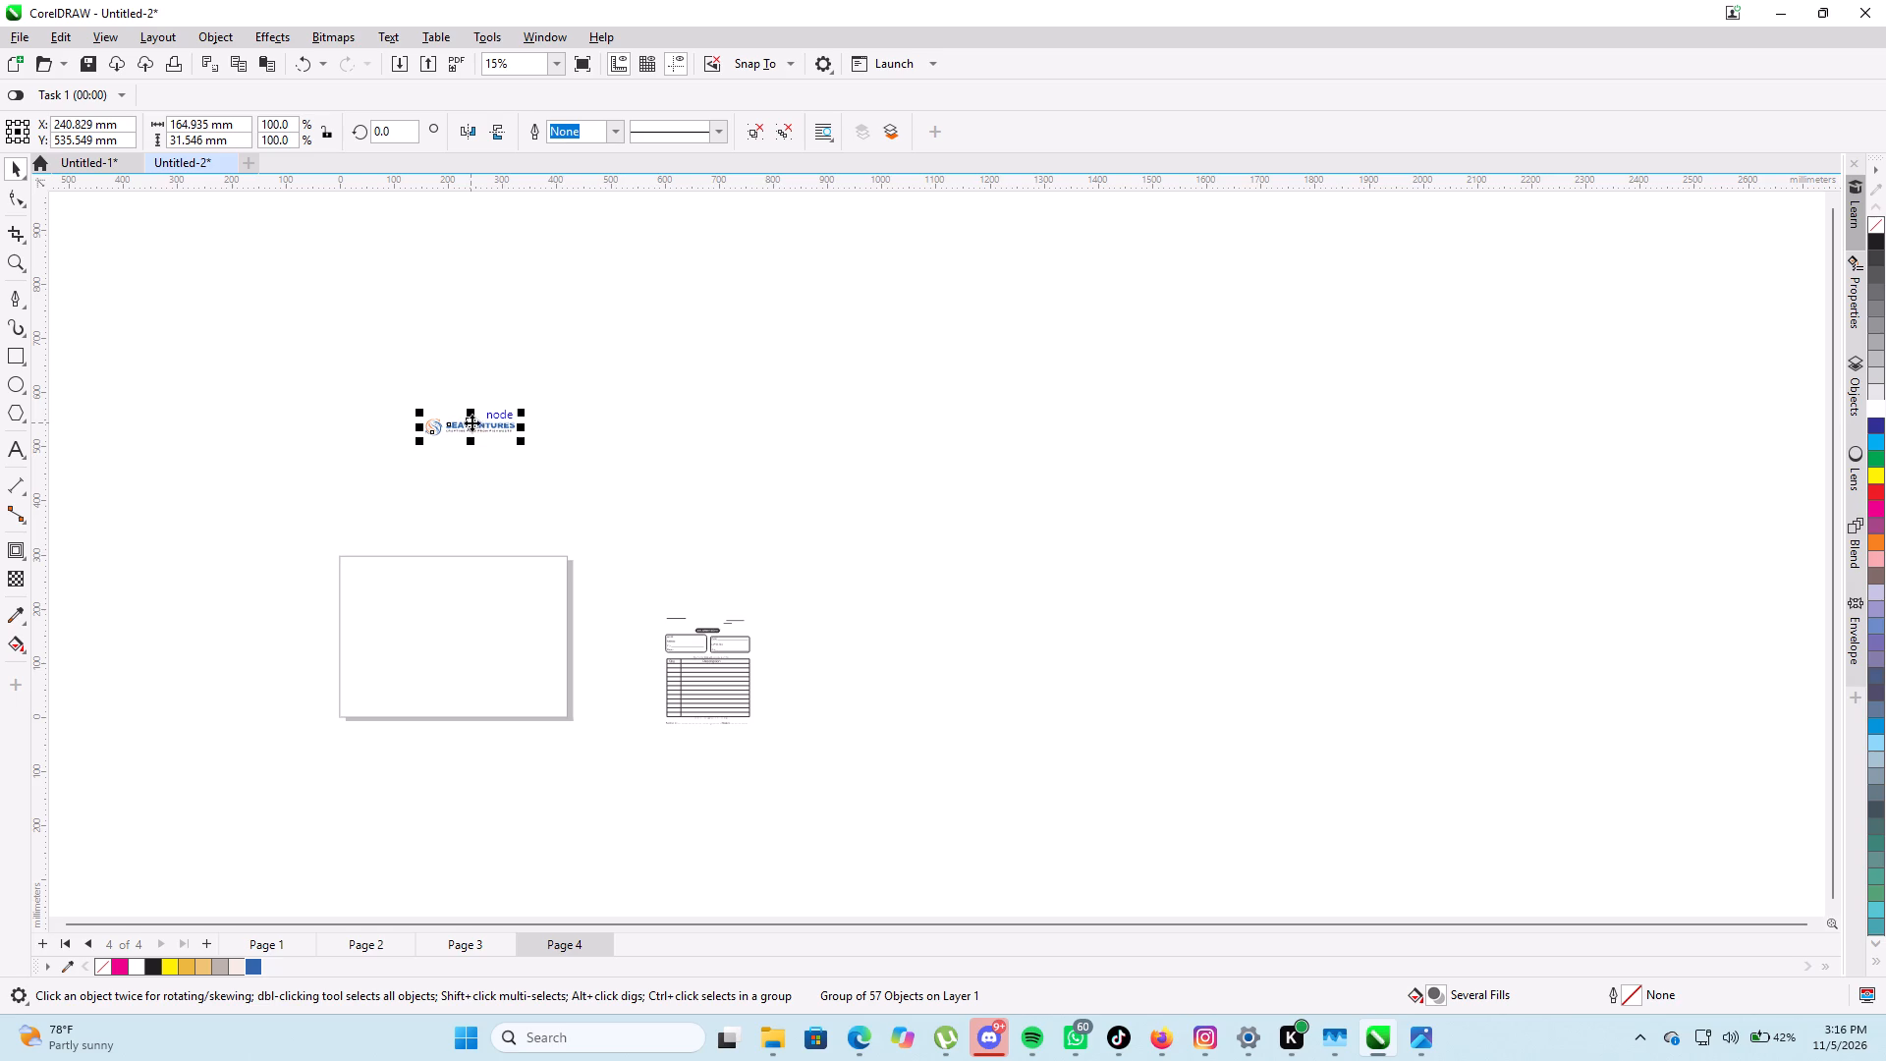
pyautogui.moveTo(471, 426); pyautogui.dragTo(696, 594)
# Scale the SEA VENTURES logo proportionally to about 65% and centre it above the DELIVERY NOTE label, at about X 678 mm, Y 207 mm.
pyautogui.scroll(2, 707, 583)
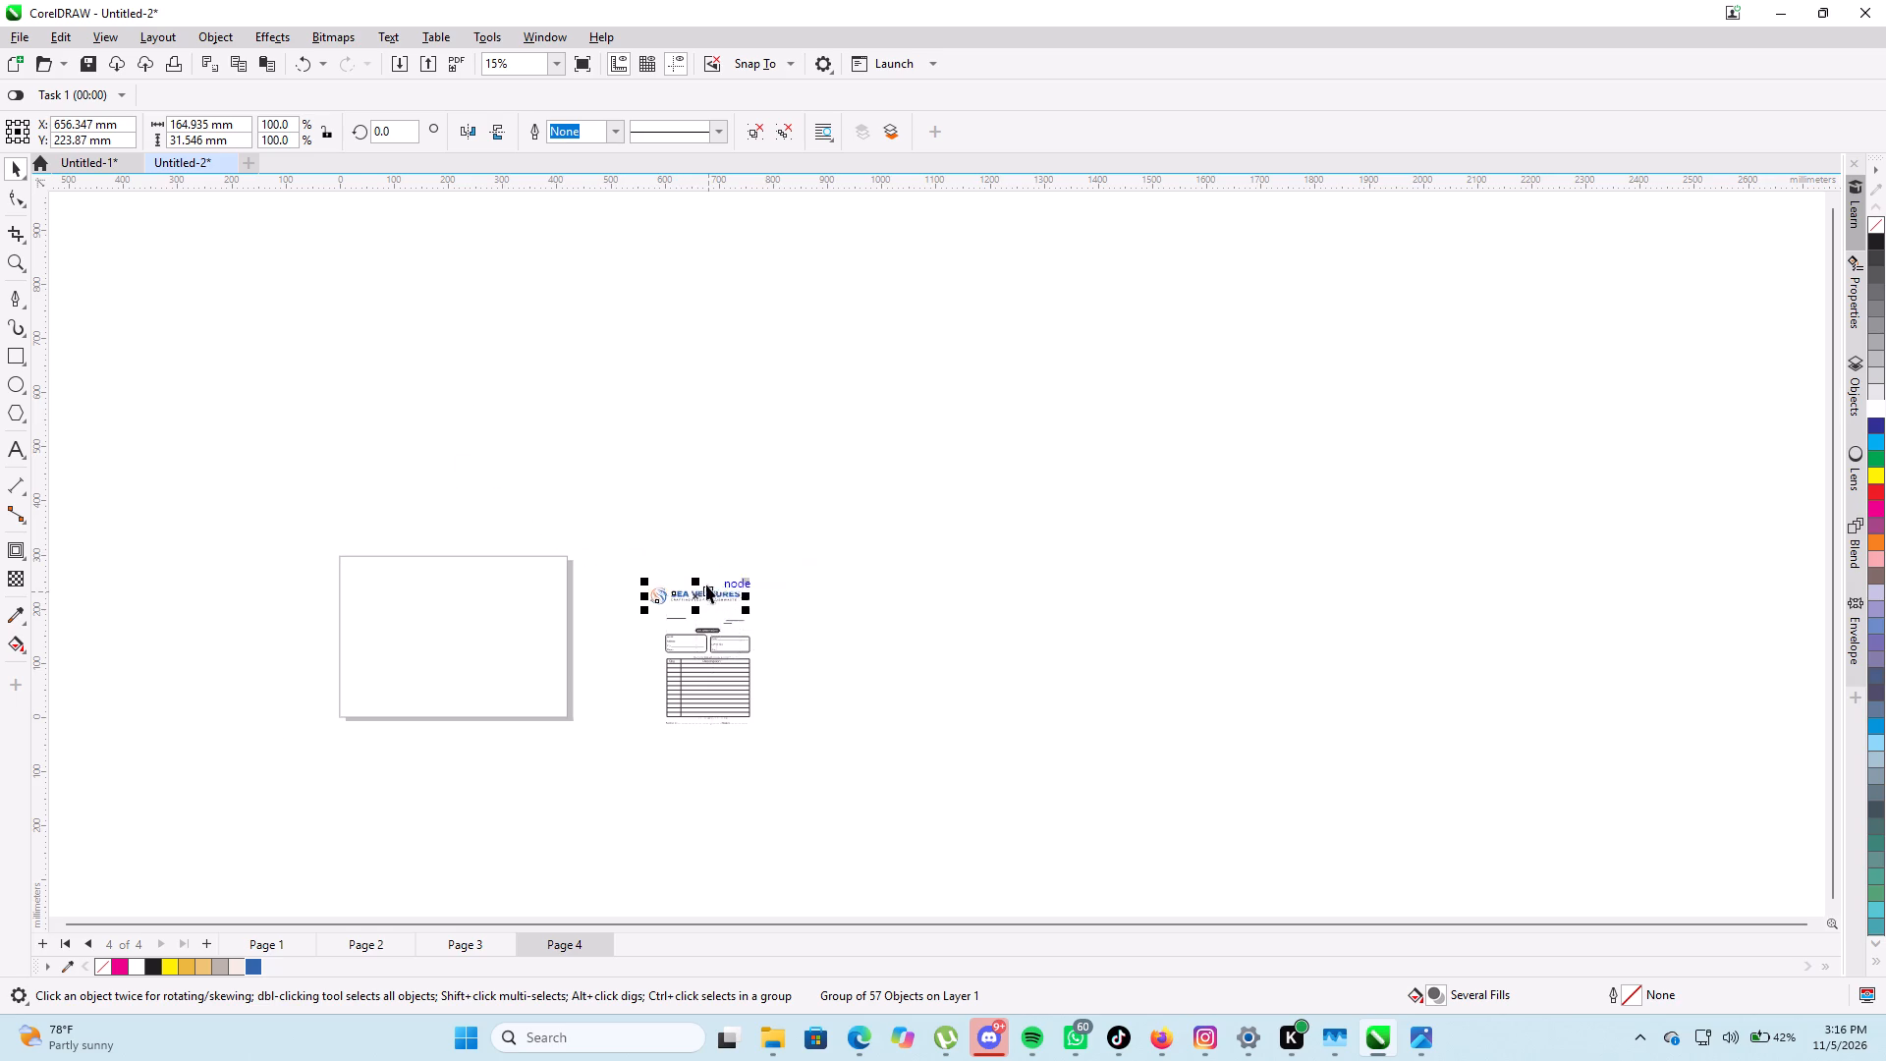
pyautogui.scroll(10, 706, 585)
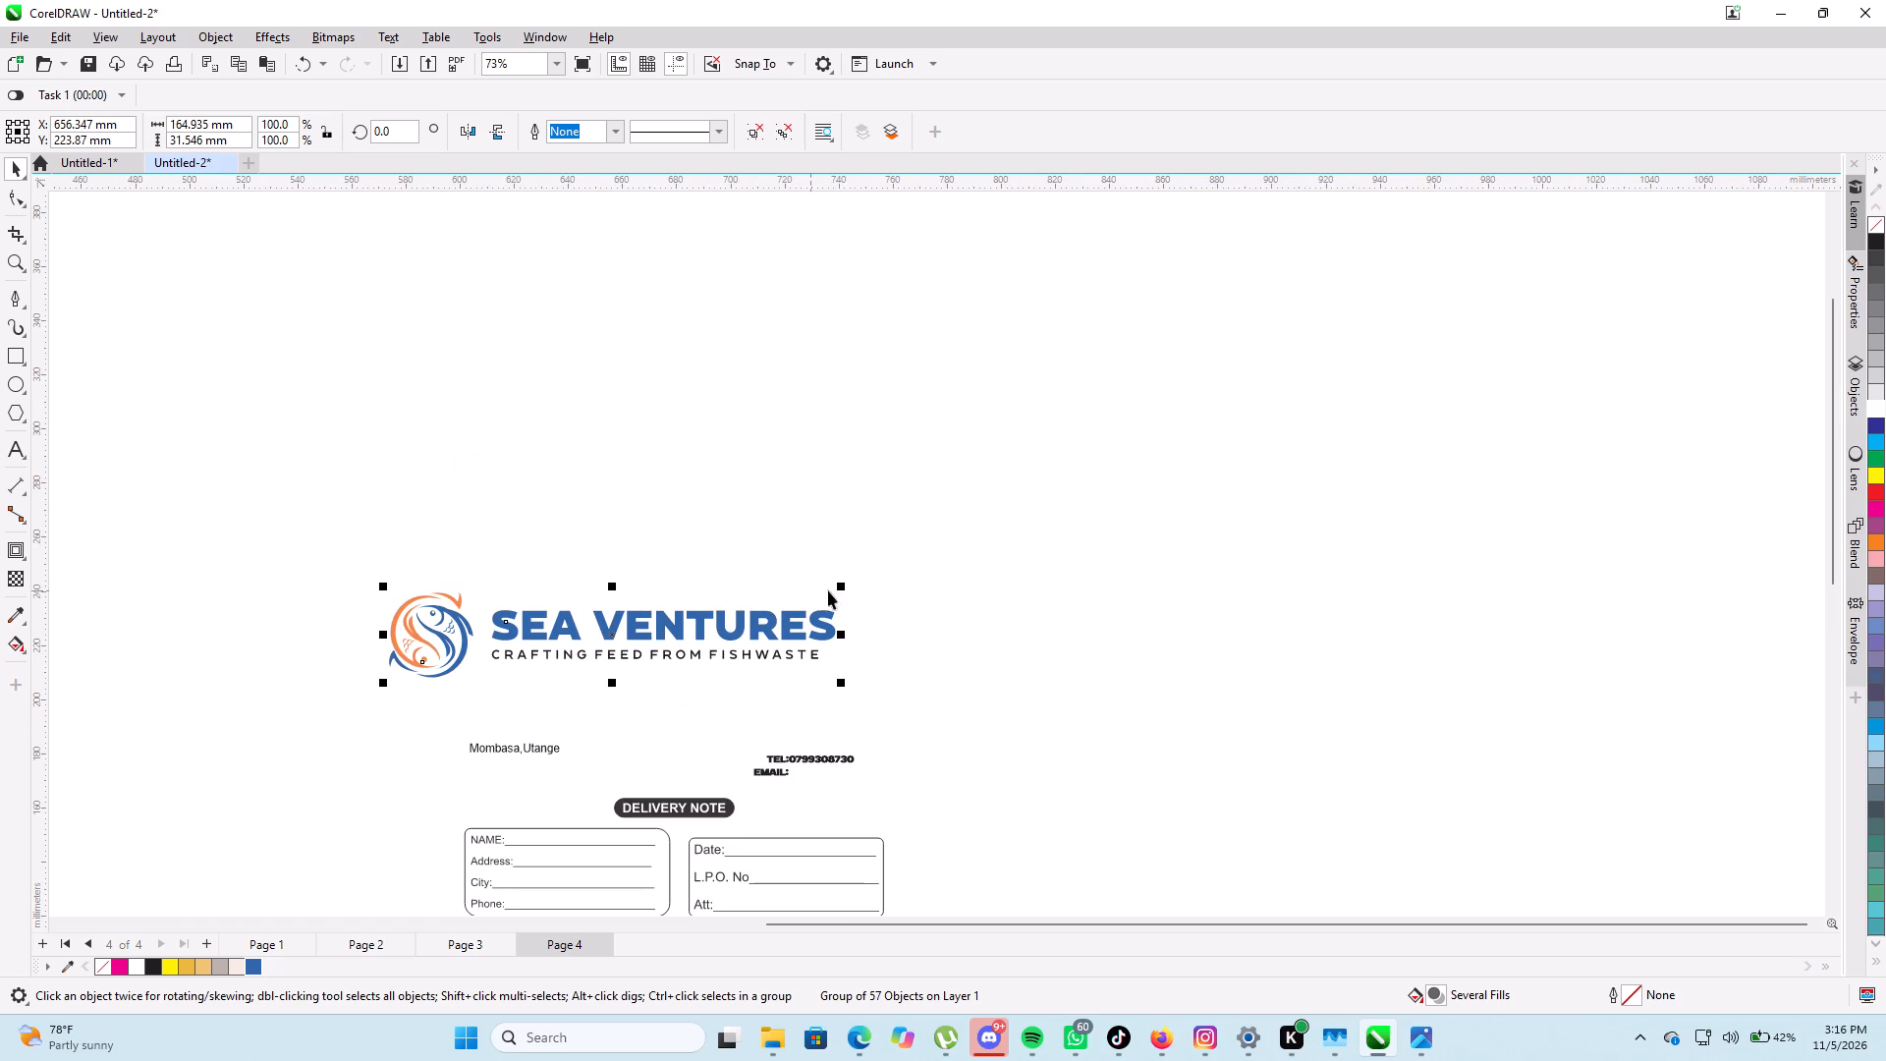
pyautogui.moveTo(844, 585); pyautogui.dragTo(807, 614)
pyautogui.moveTo(542, 660); pyautogui.dragTo(671, 691)
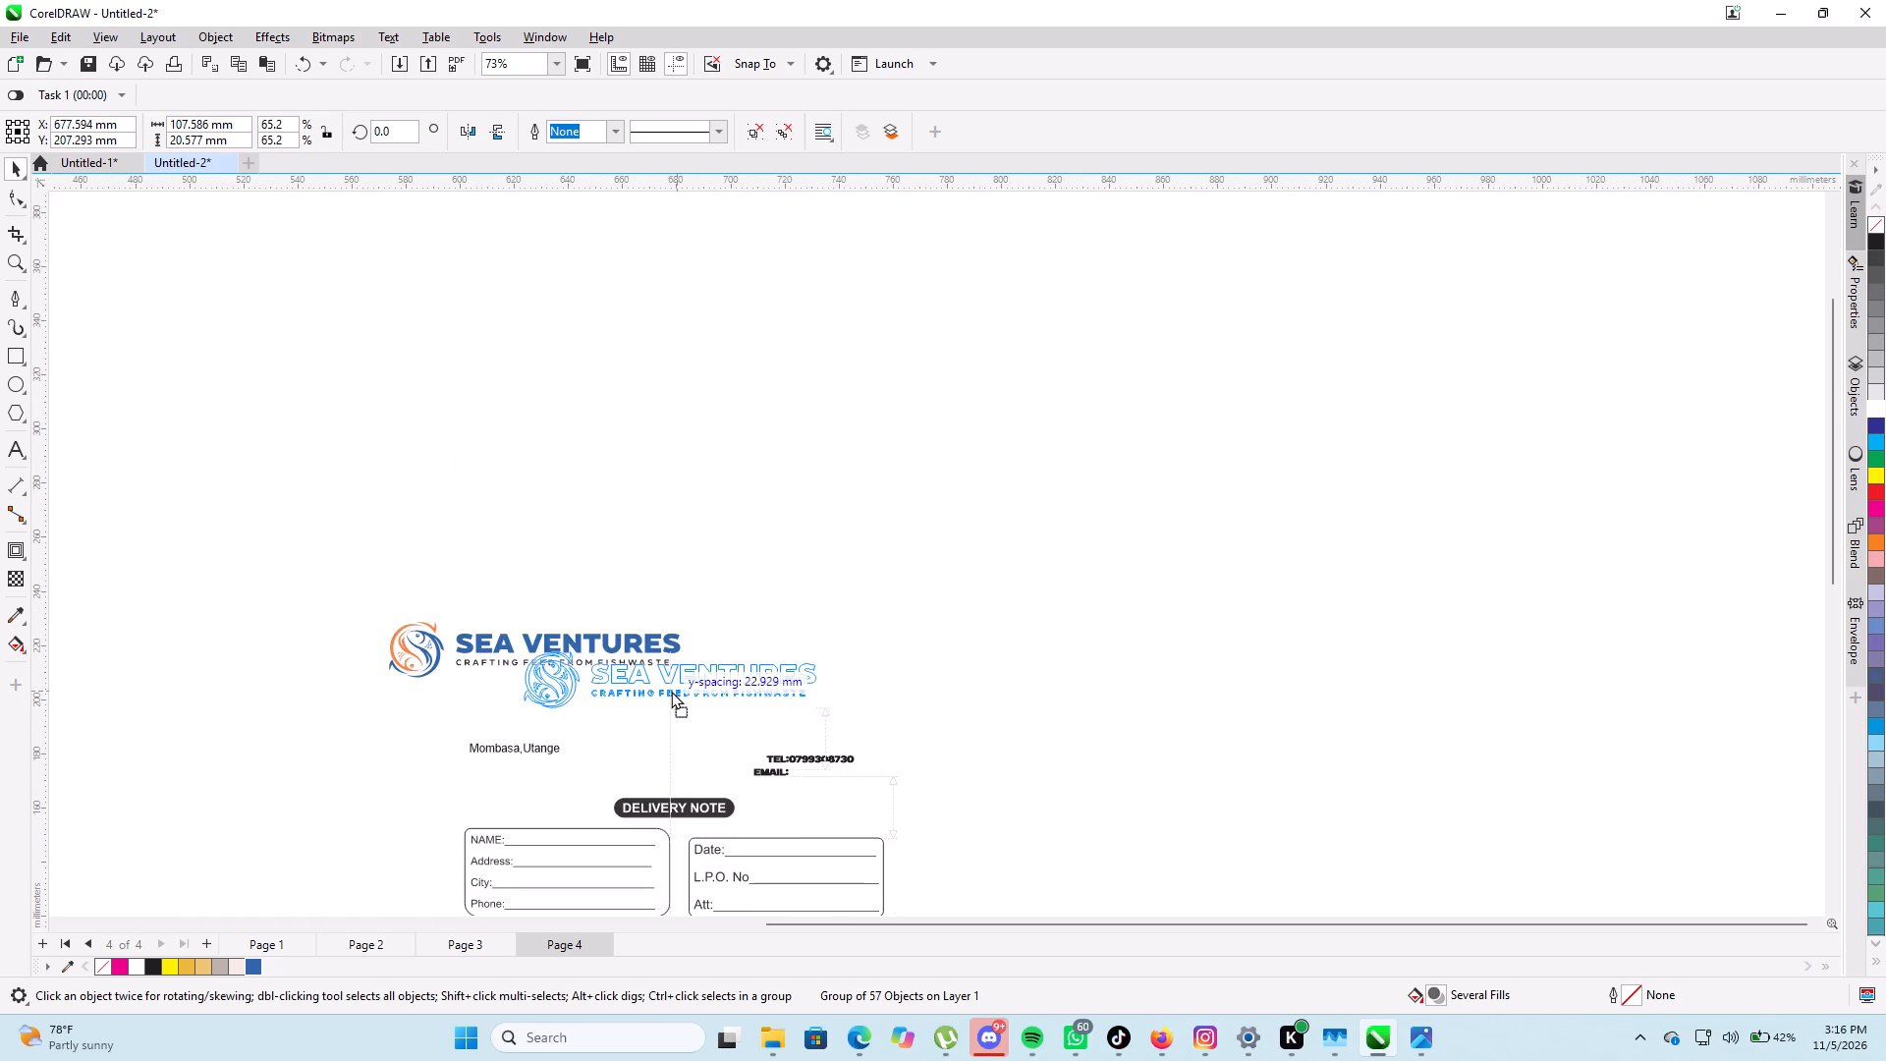
pyautogui.moveTo(671, 691); pyautogui.dragTo(671, 692)
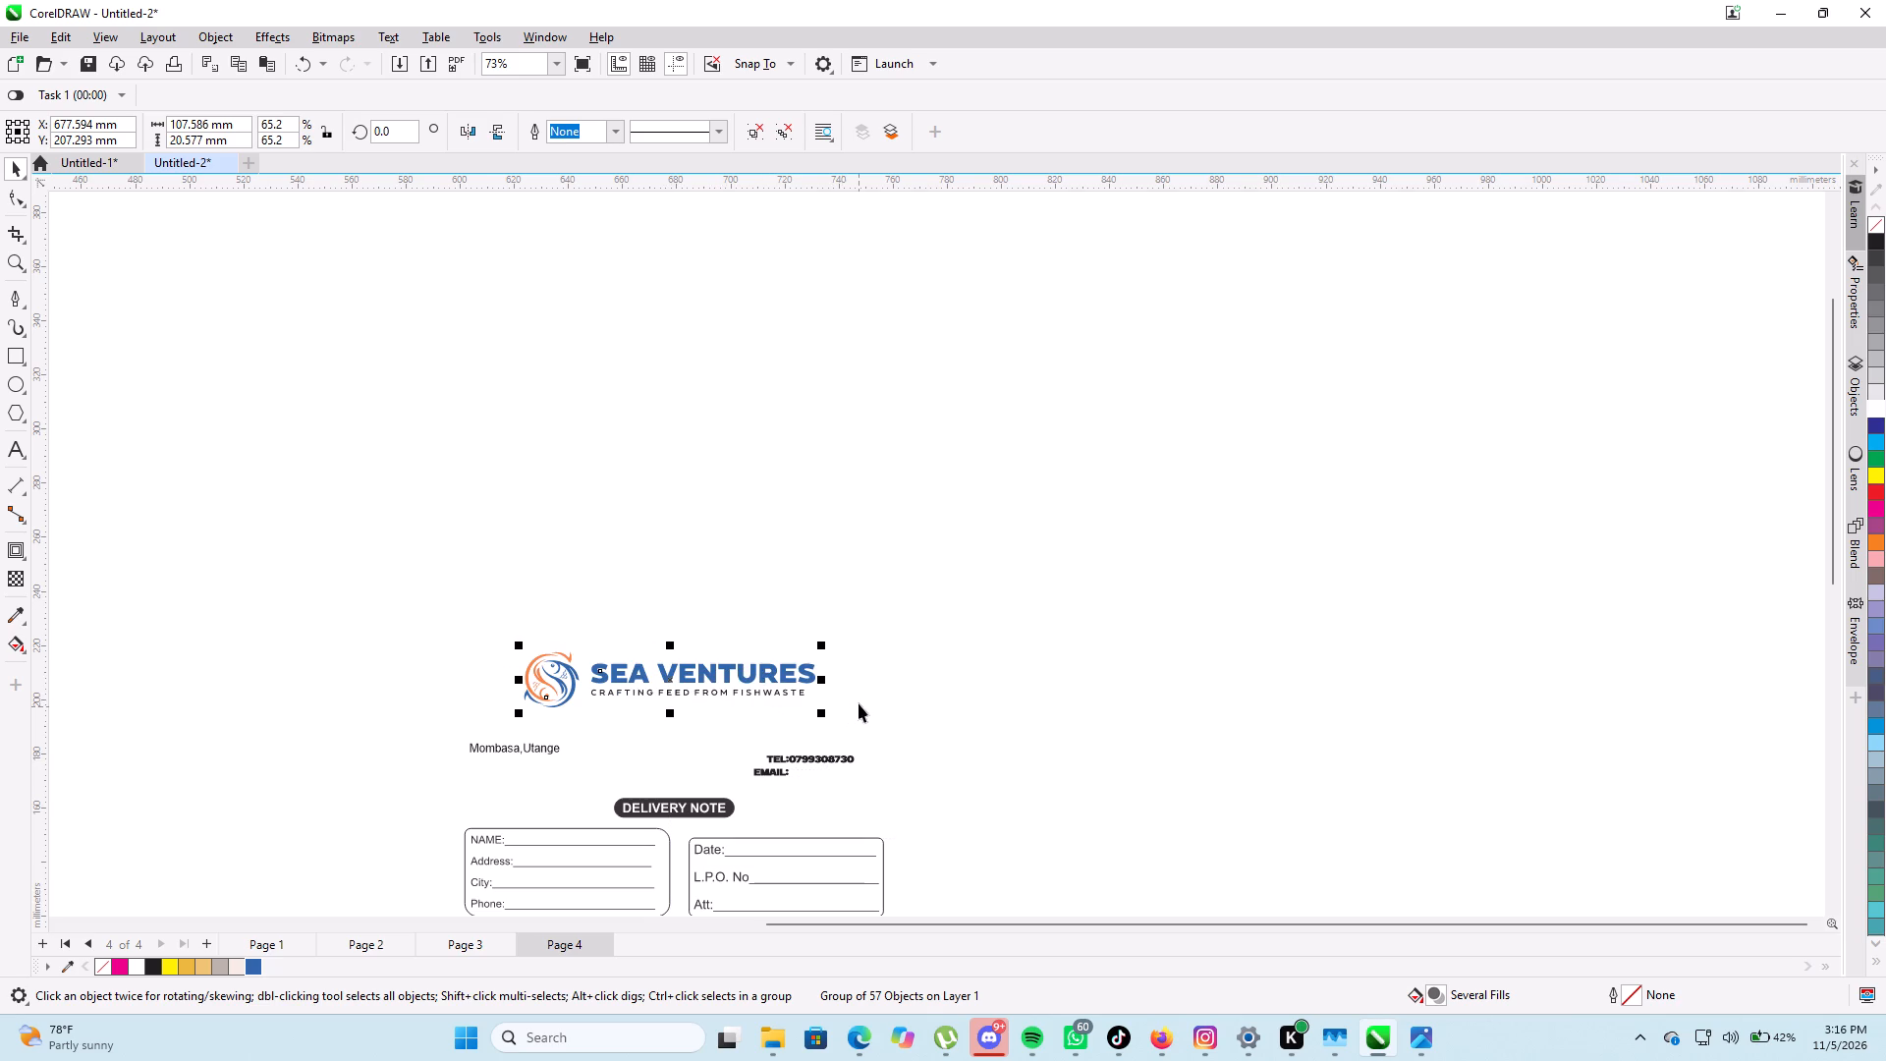
pyautogui.click(672, 680)
# Examine the delivery note's layout on Page 4, from the logo header down to the signature line.
pyautogui.moveTo(984, 687); pyautogui.dragTo(977, 521, button='middle')
pyautogui.scroll(-2, 972, 567)
pyautogui.scroll(3, 972, 570)
pyautogui.scroll(1, 475, 592)
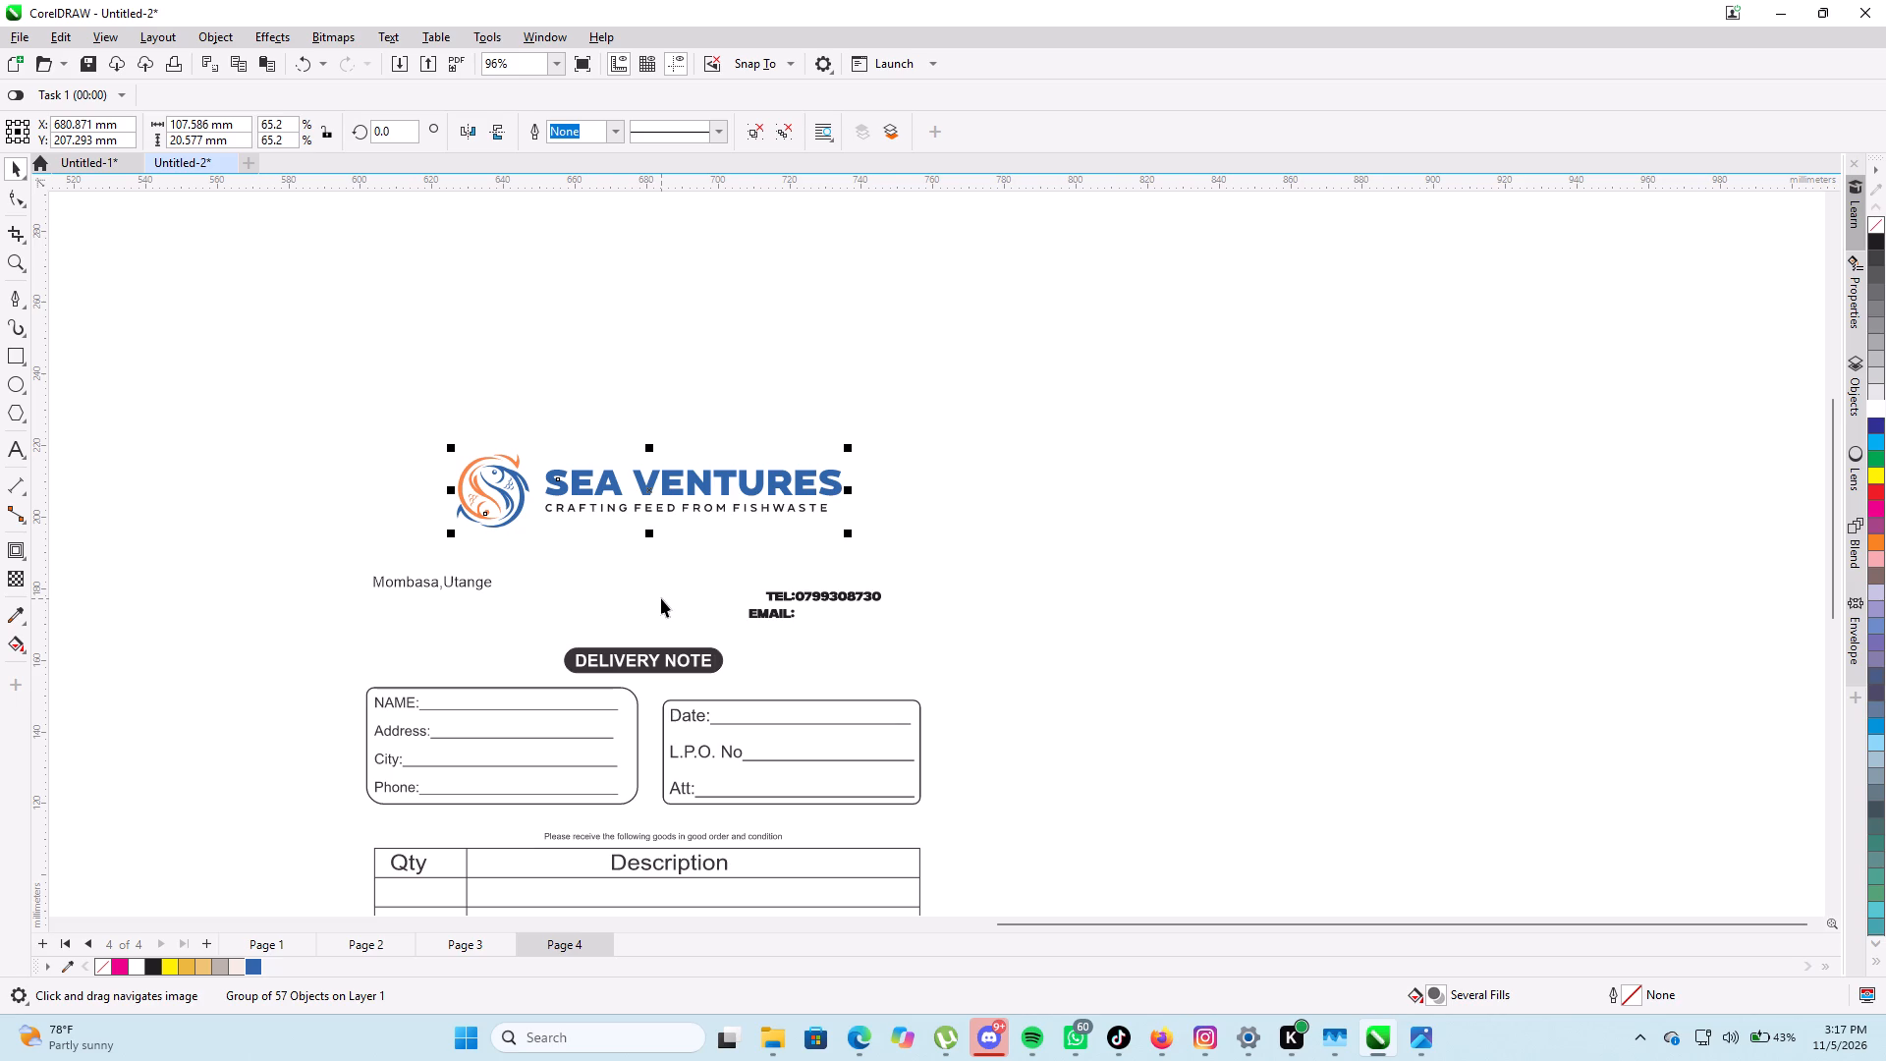
pyautogui.scroll(-5, 614, 484)
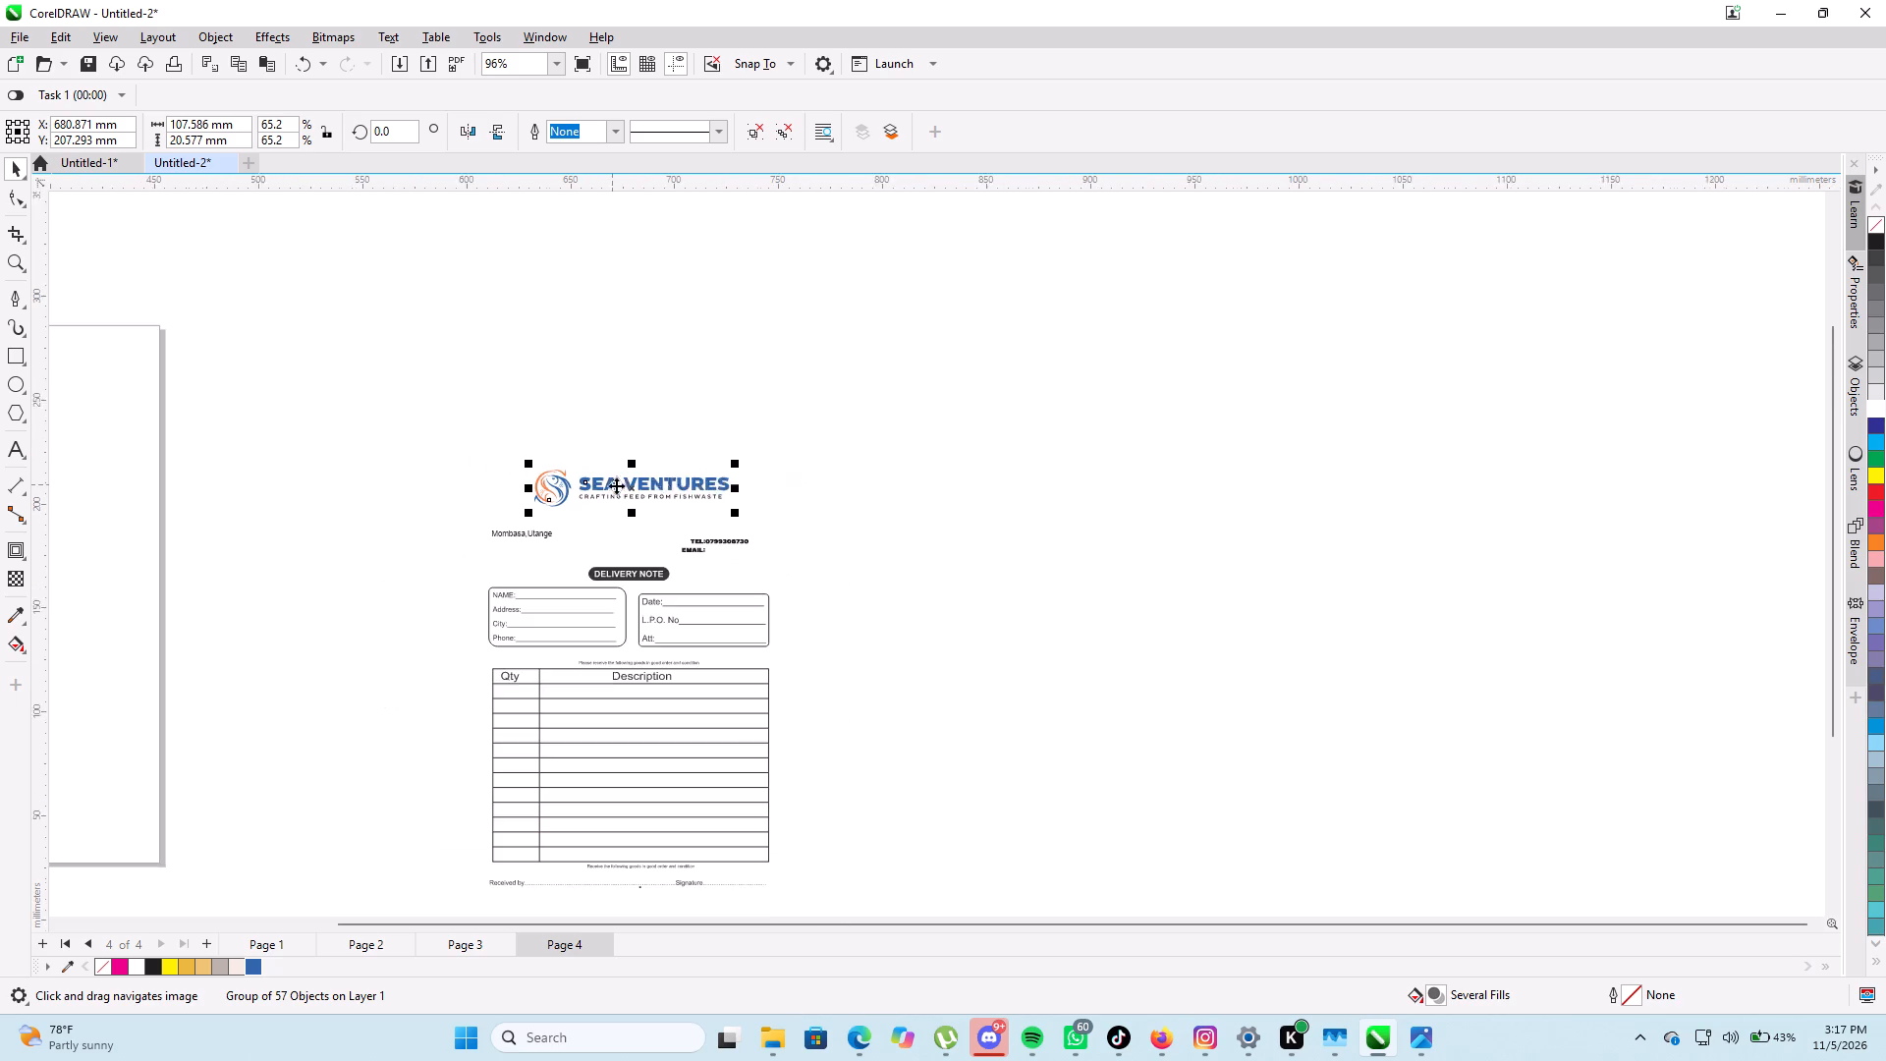
pyautogui.scroll(-3, 817, 630)
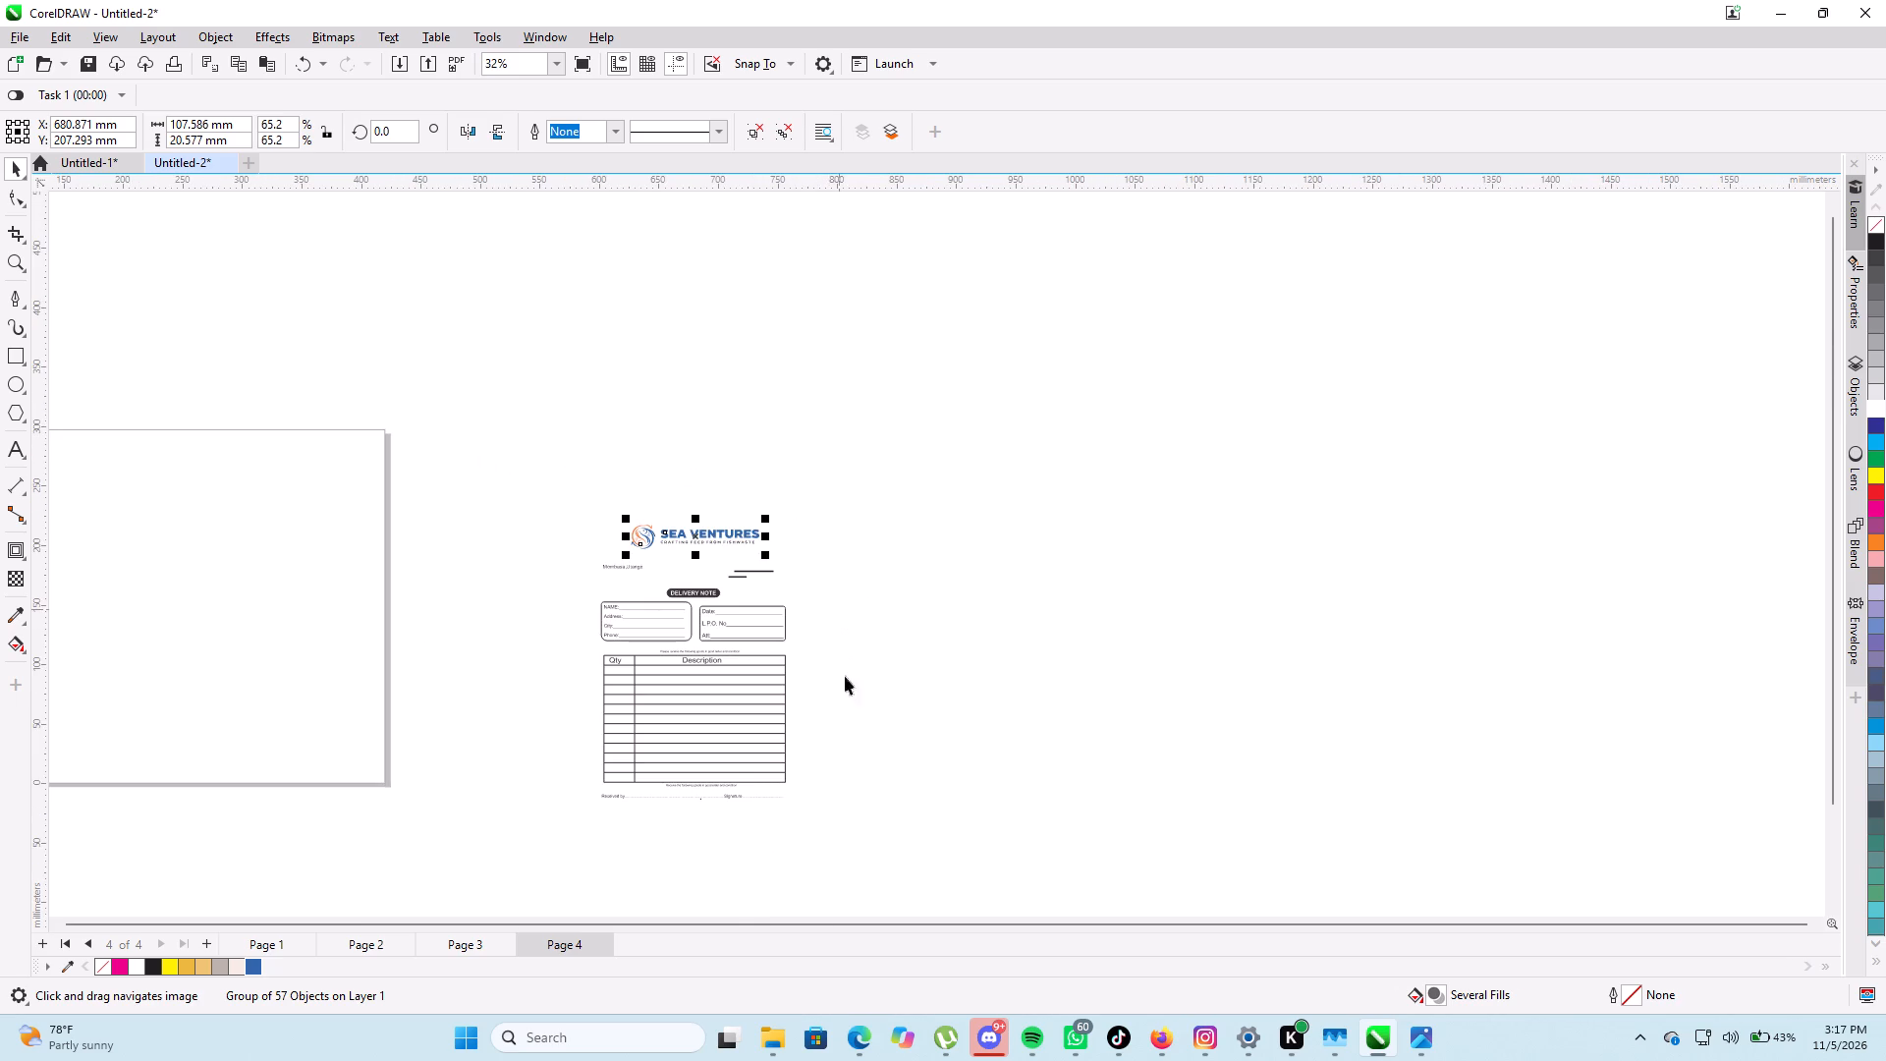
pyautogui.scroll(6, 838, 723)
pyautogui.middleClick(863, 819)
pyautogui.moveTo(864, 819); pyautogui.dragTo(867, 801, button='middle')
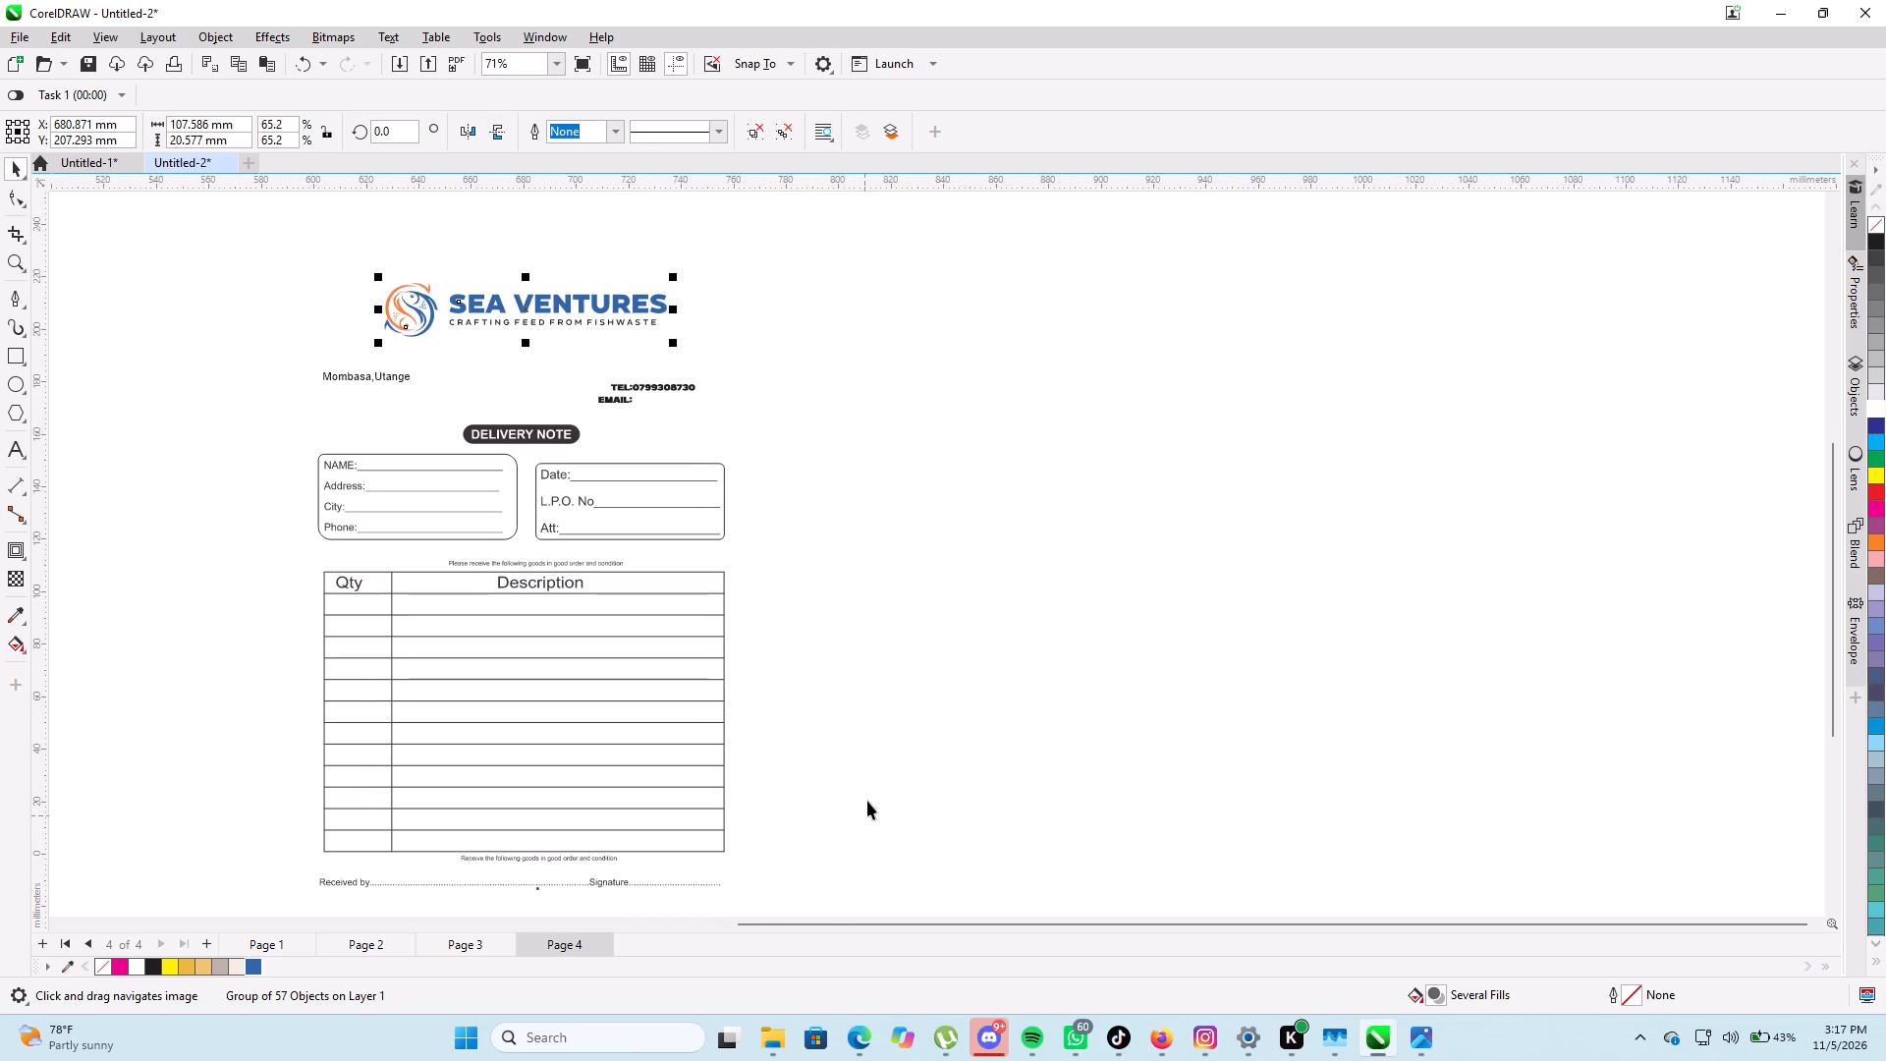
pyautogui.moveTo(867, 801); pyautogui.dragTo(874, 704, button='middle')
pyautogui.scroll(-2, 874, 711)
pyautogui.moveTo(967, 758); pyautogui.dragTo(1025, 486, button='middle')
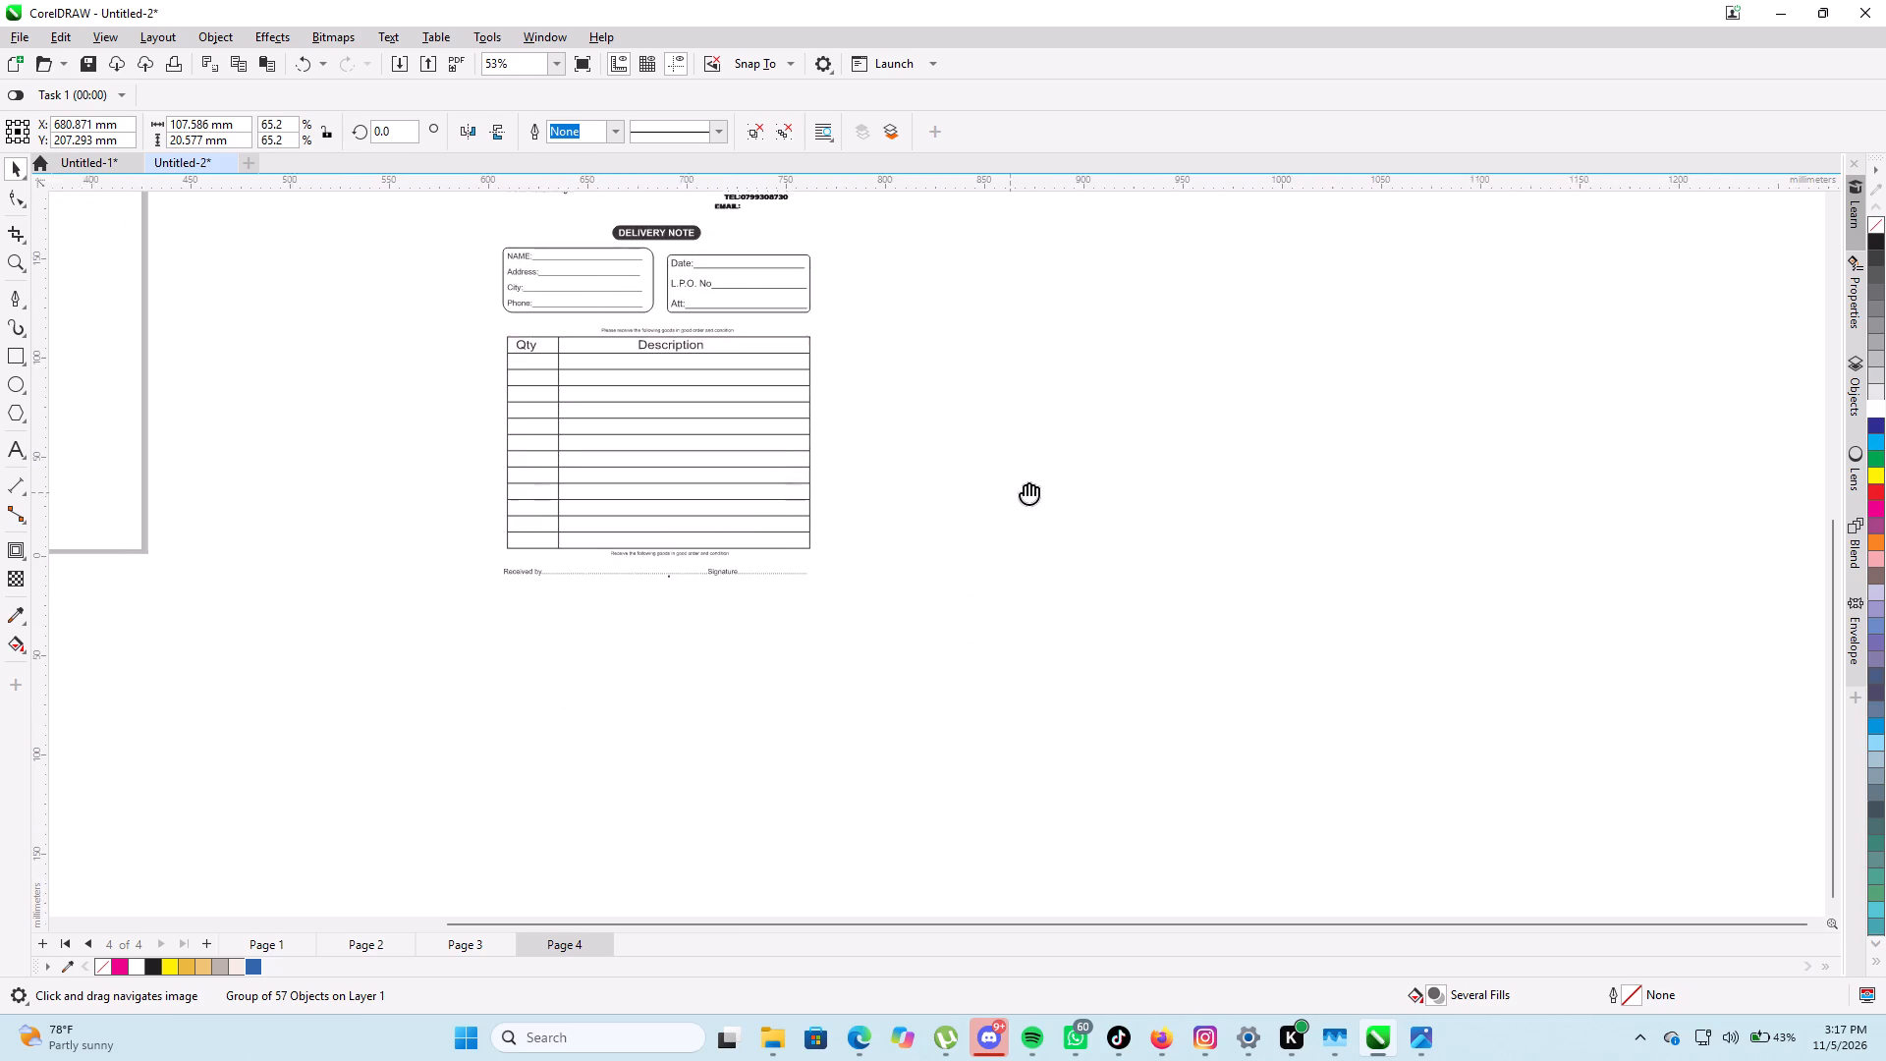
pyautogui.moveTo(1025, 486); pyautogui.dragTo(1026, 486, button='middle')
pyautogui.scroll(6, 841, 441)
pyautogui.scroll(1, 651, 641)
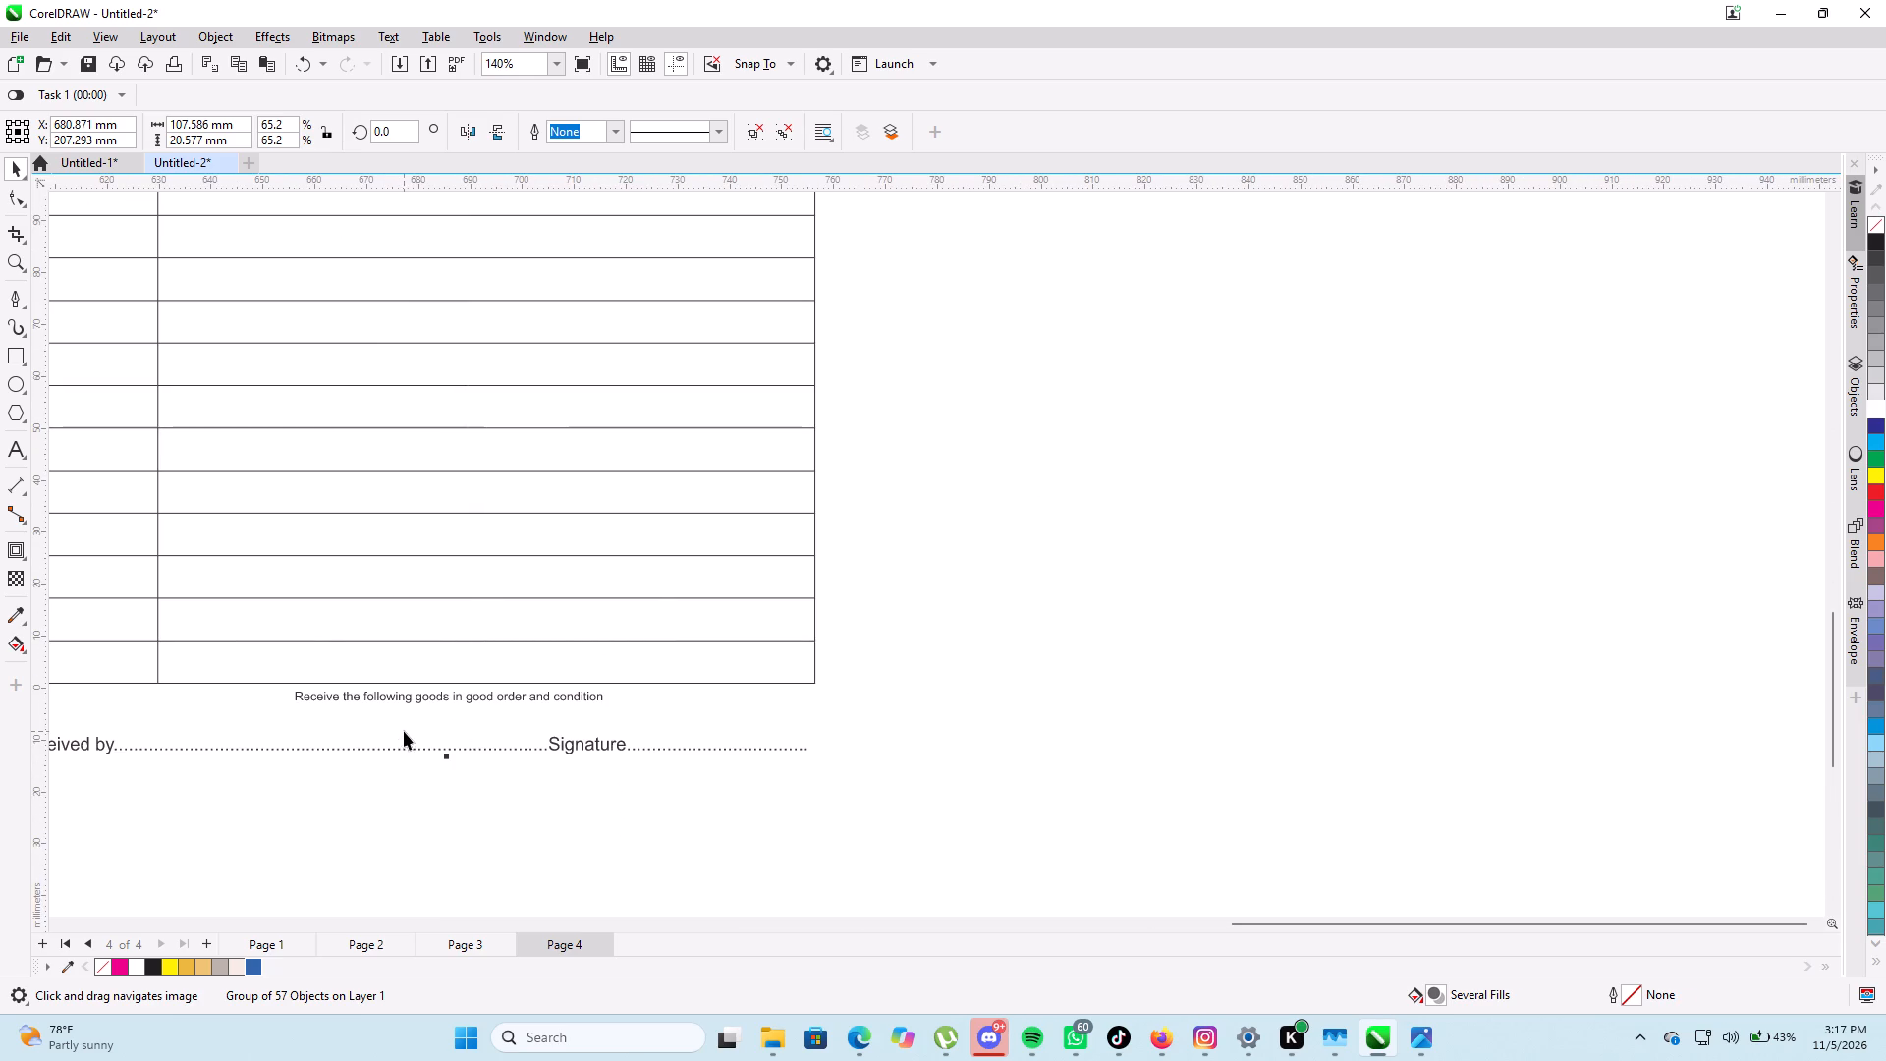
pyautogui.scroll(-2, 412, 724)
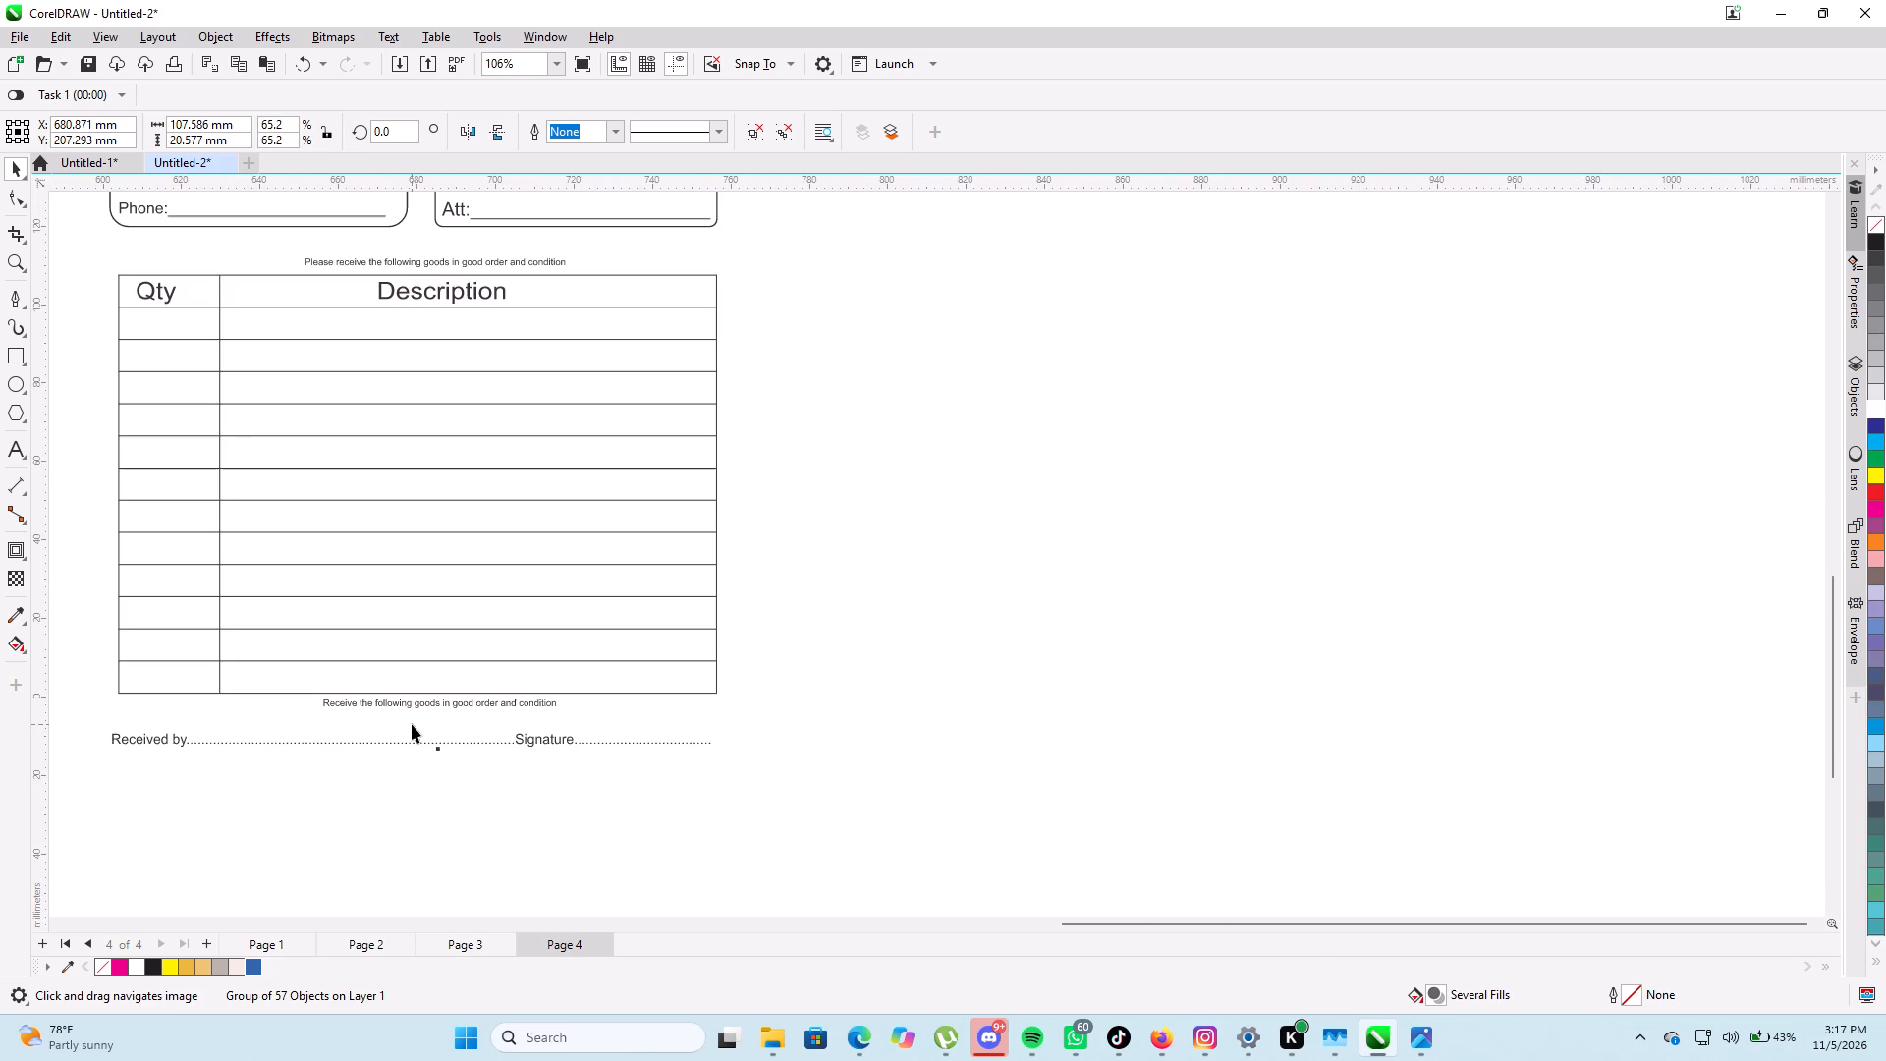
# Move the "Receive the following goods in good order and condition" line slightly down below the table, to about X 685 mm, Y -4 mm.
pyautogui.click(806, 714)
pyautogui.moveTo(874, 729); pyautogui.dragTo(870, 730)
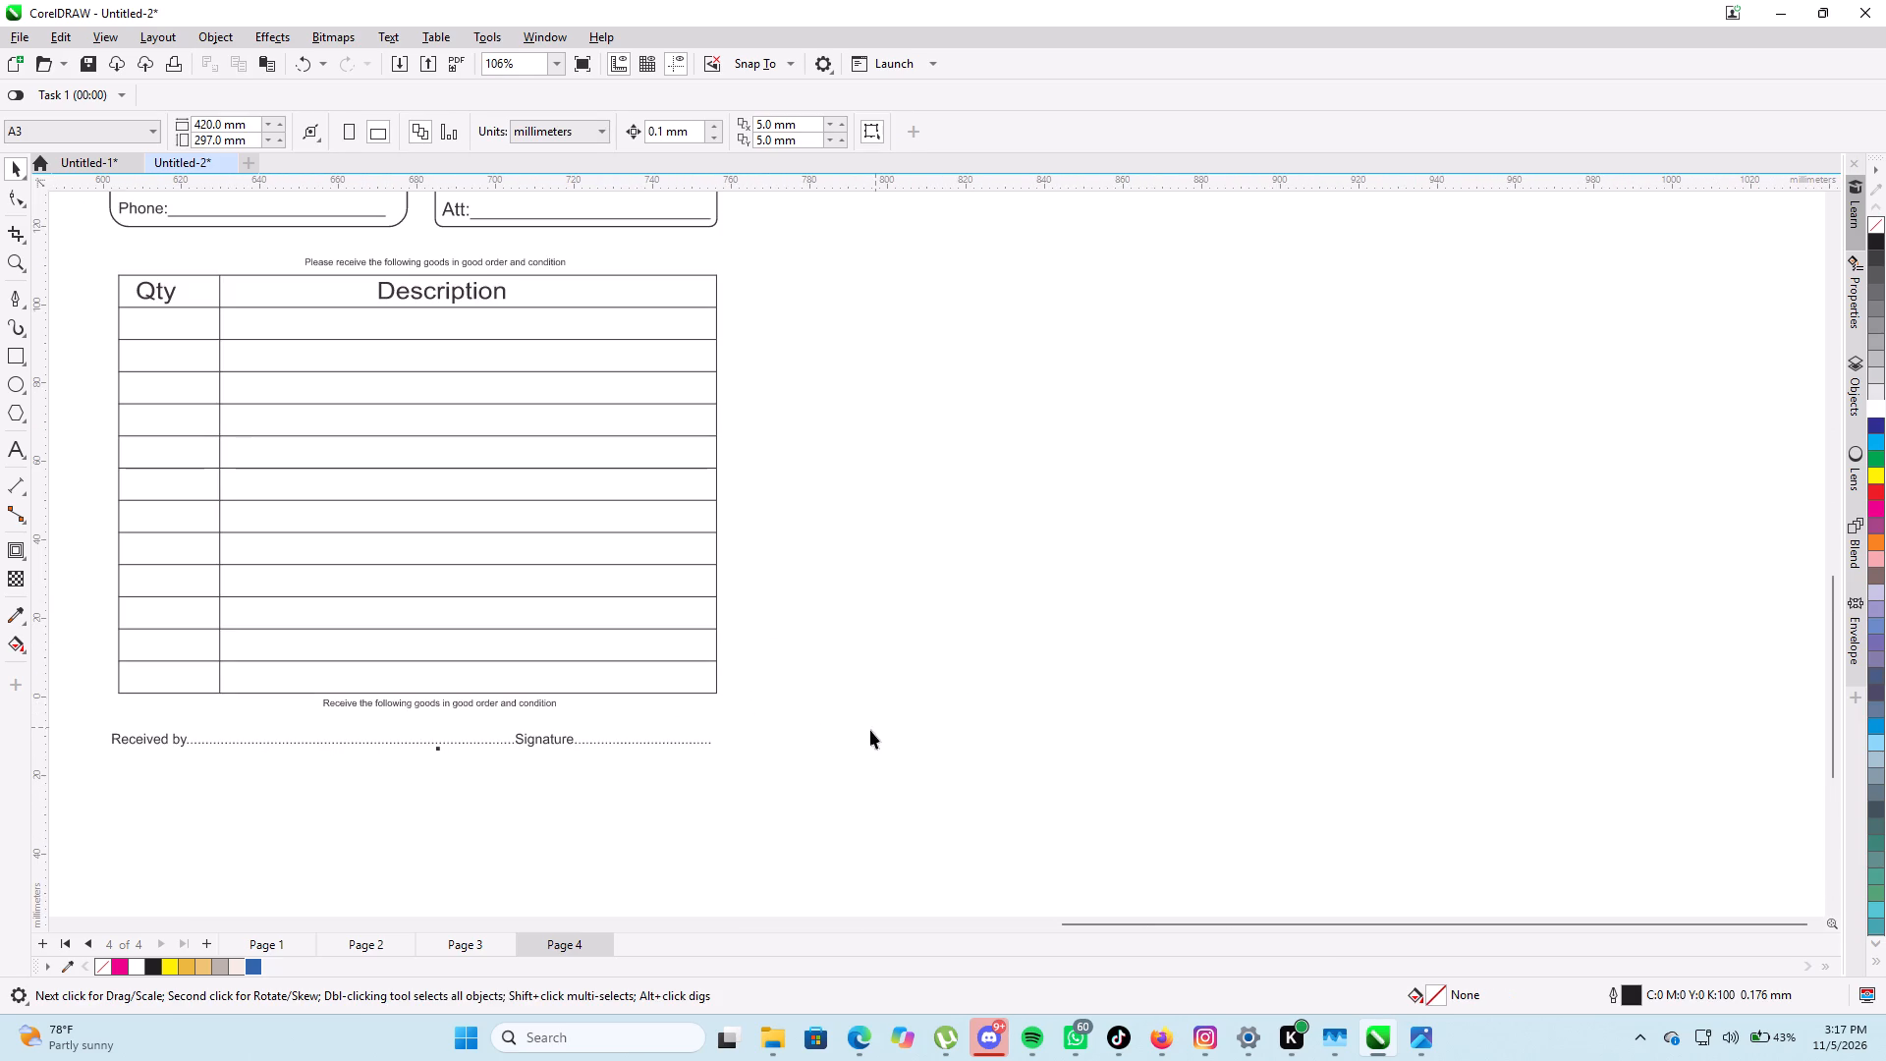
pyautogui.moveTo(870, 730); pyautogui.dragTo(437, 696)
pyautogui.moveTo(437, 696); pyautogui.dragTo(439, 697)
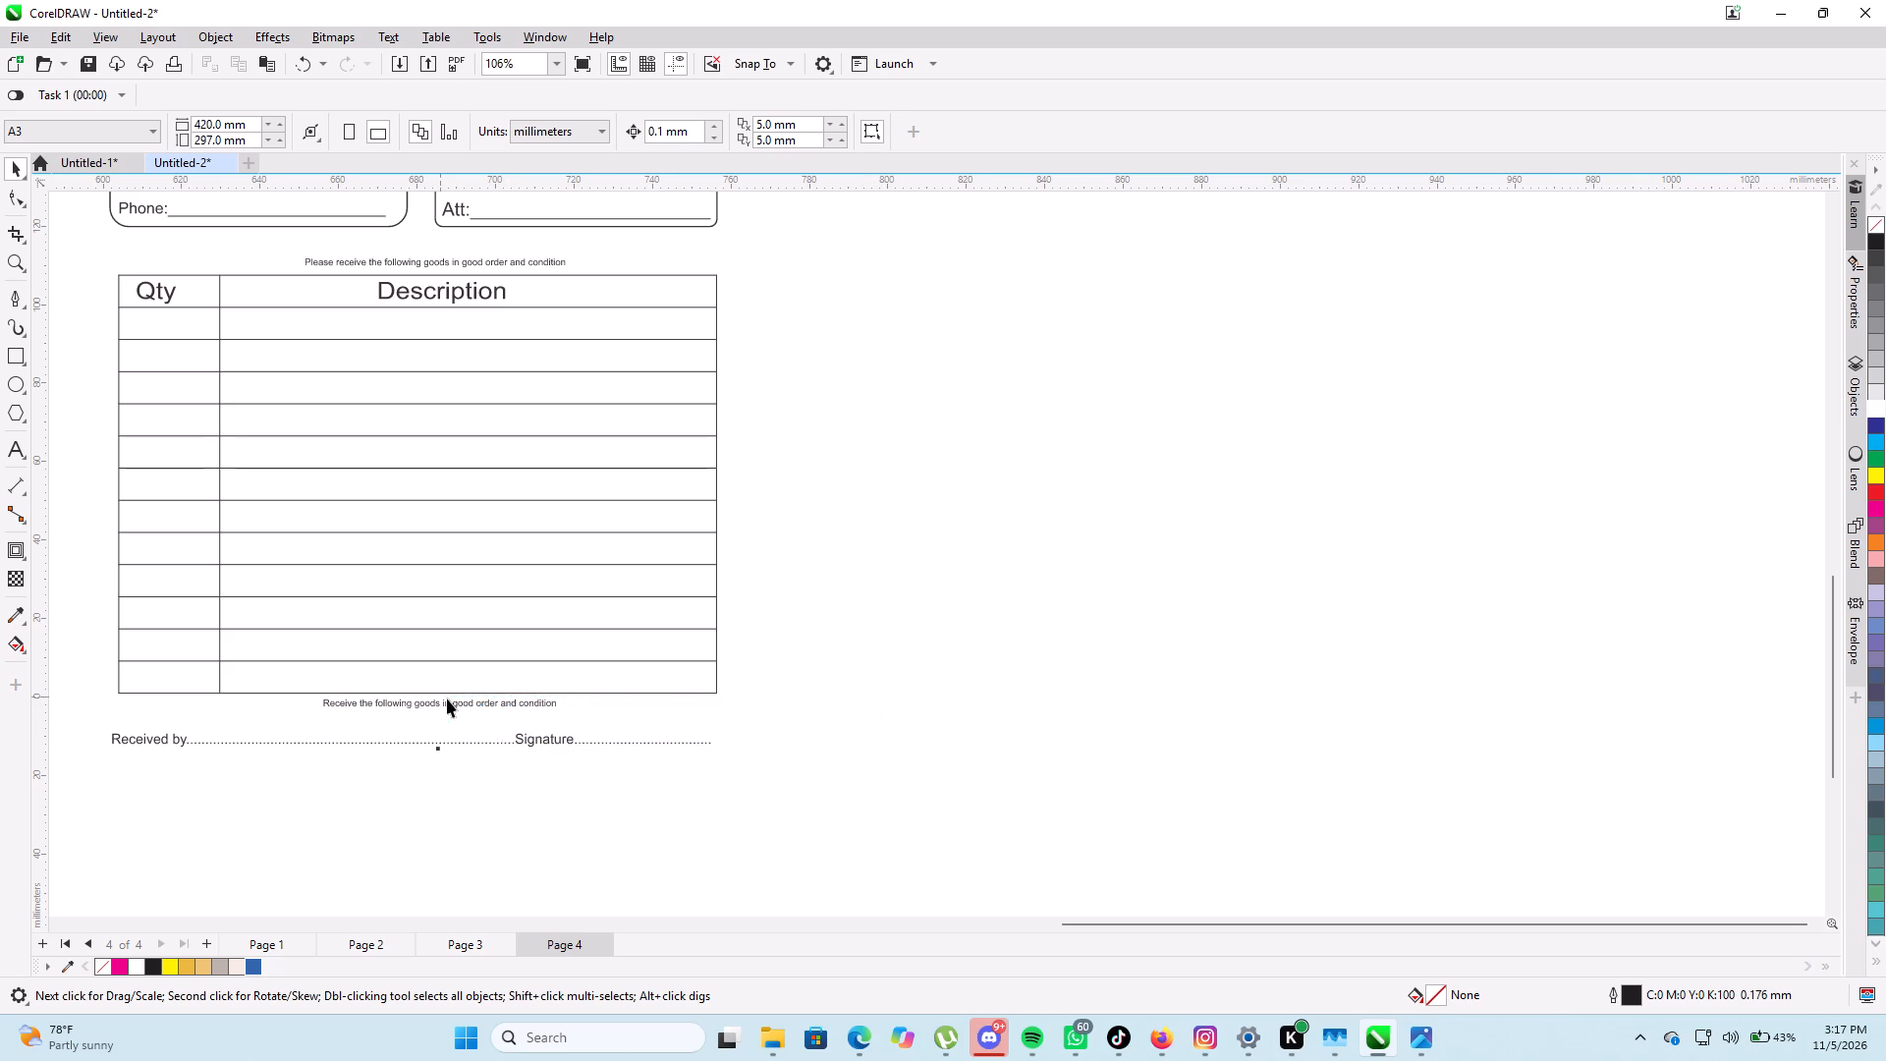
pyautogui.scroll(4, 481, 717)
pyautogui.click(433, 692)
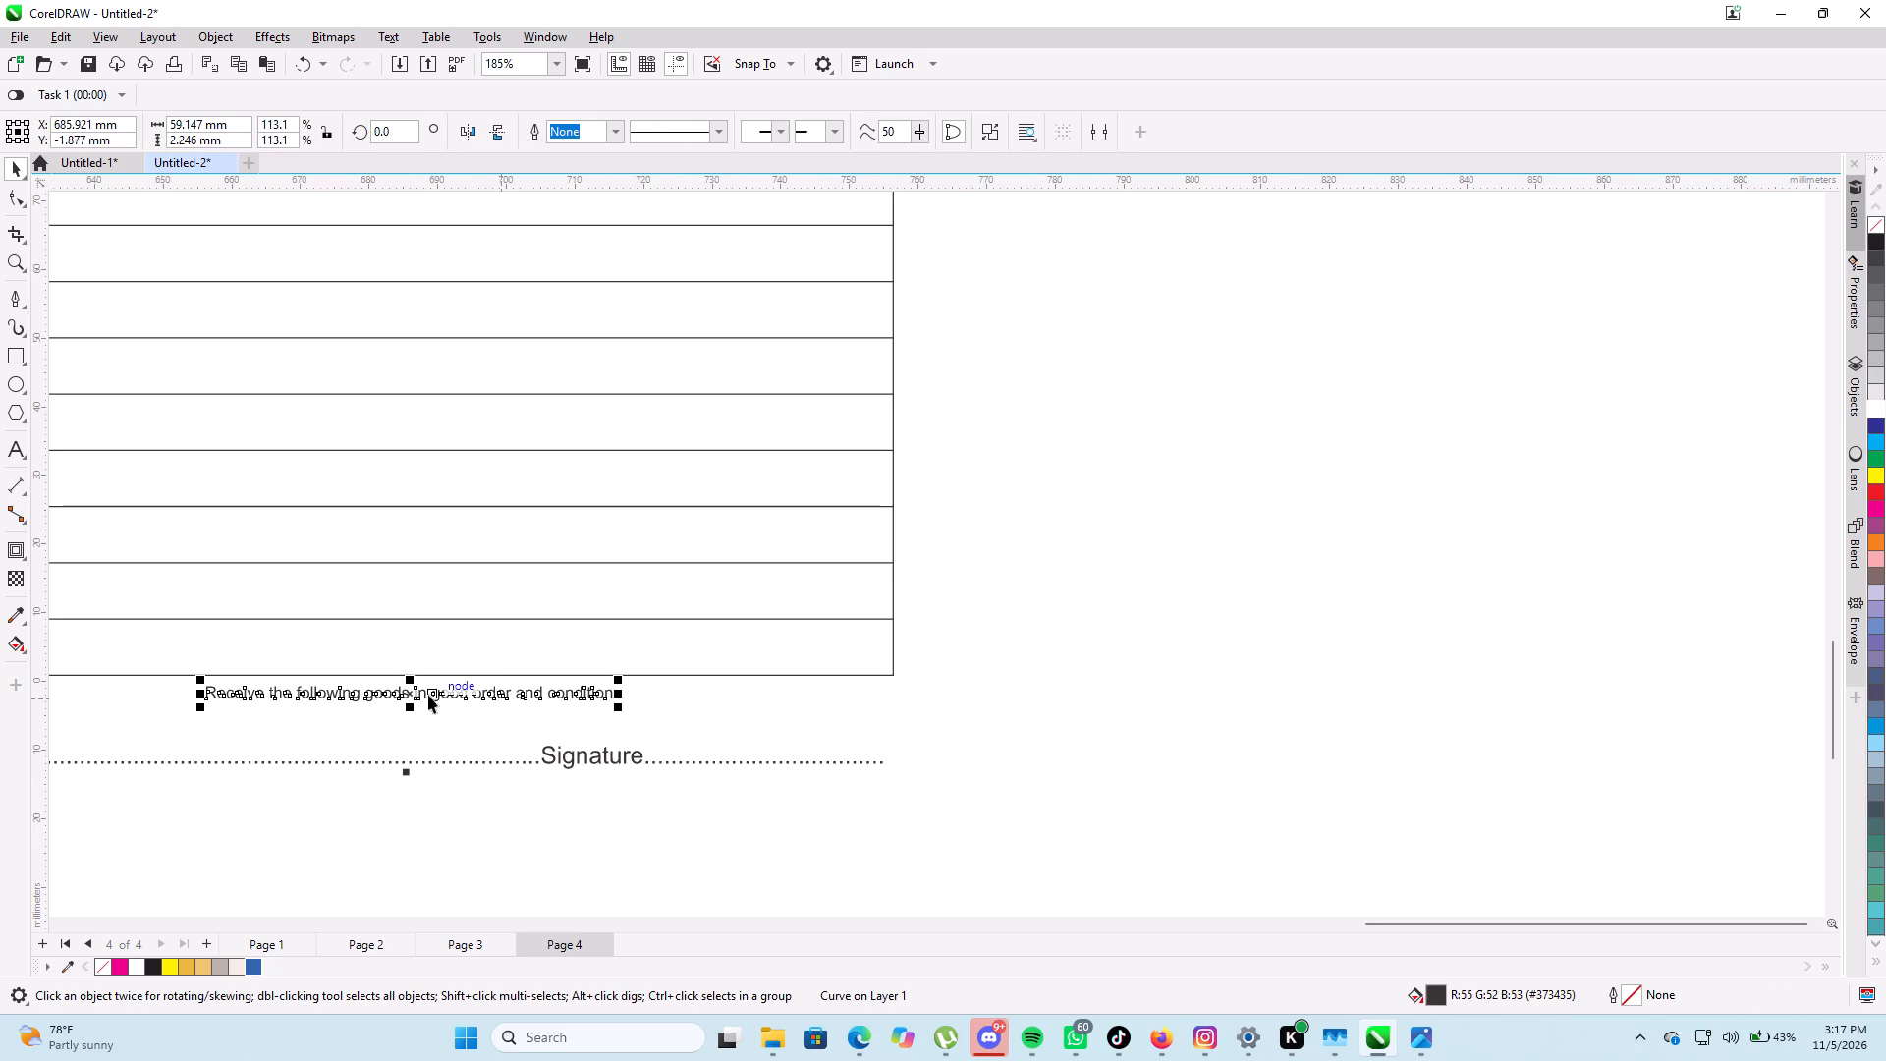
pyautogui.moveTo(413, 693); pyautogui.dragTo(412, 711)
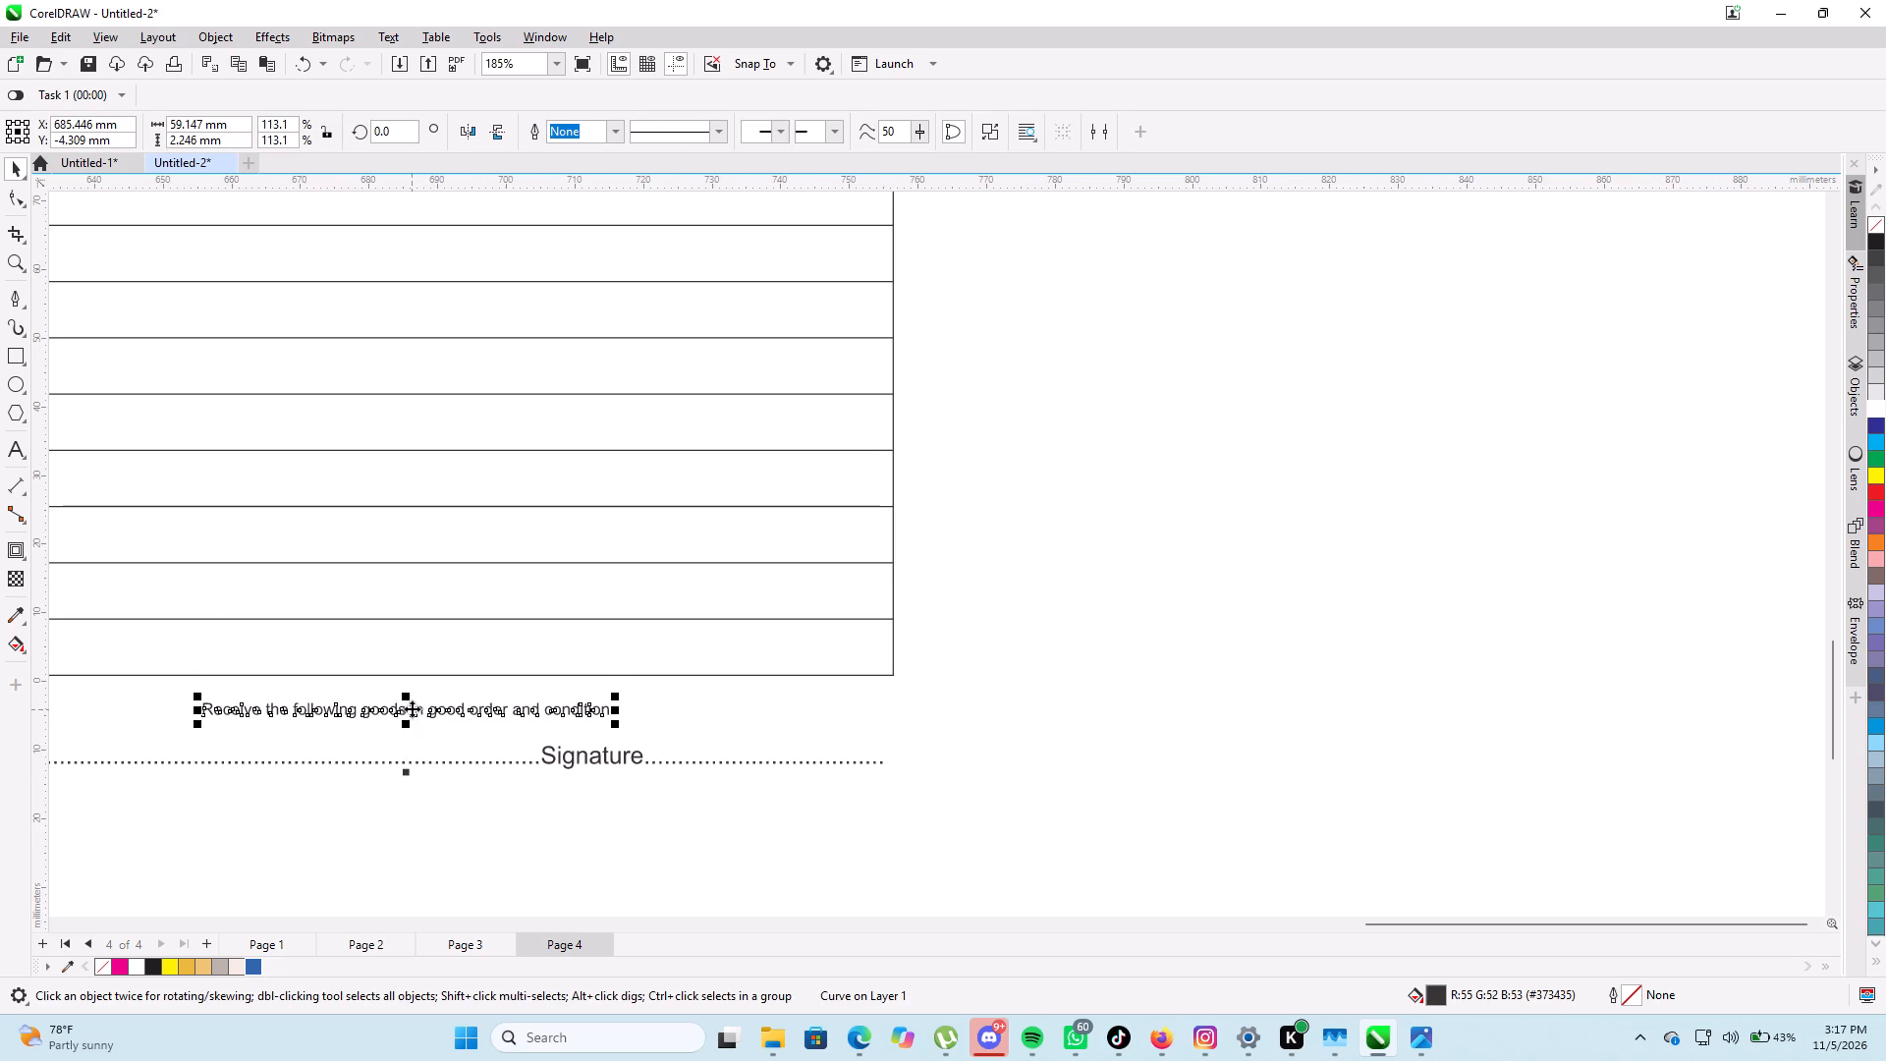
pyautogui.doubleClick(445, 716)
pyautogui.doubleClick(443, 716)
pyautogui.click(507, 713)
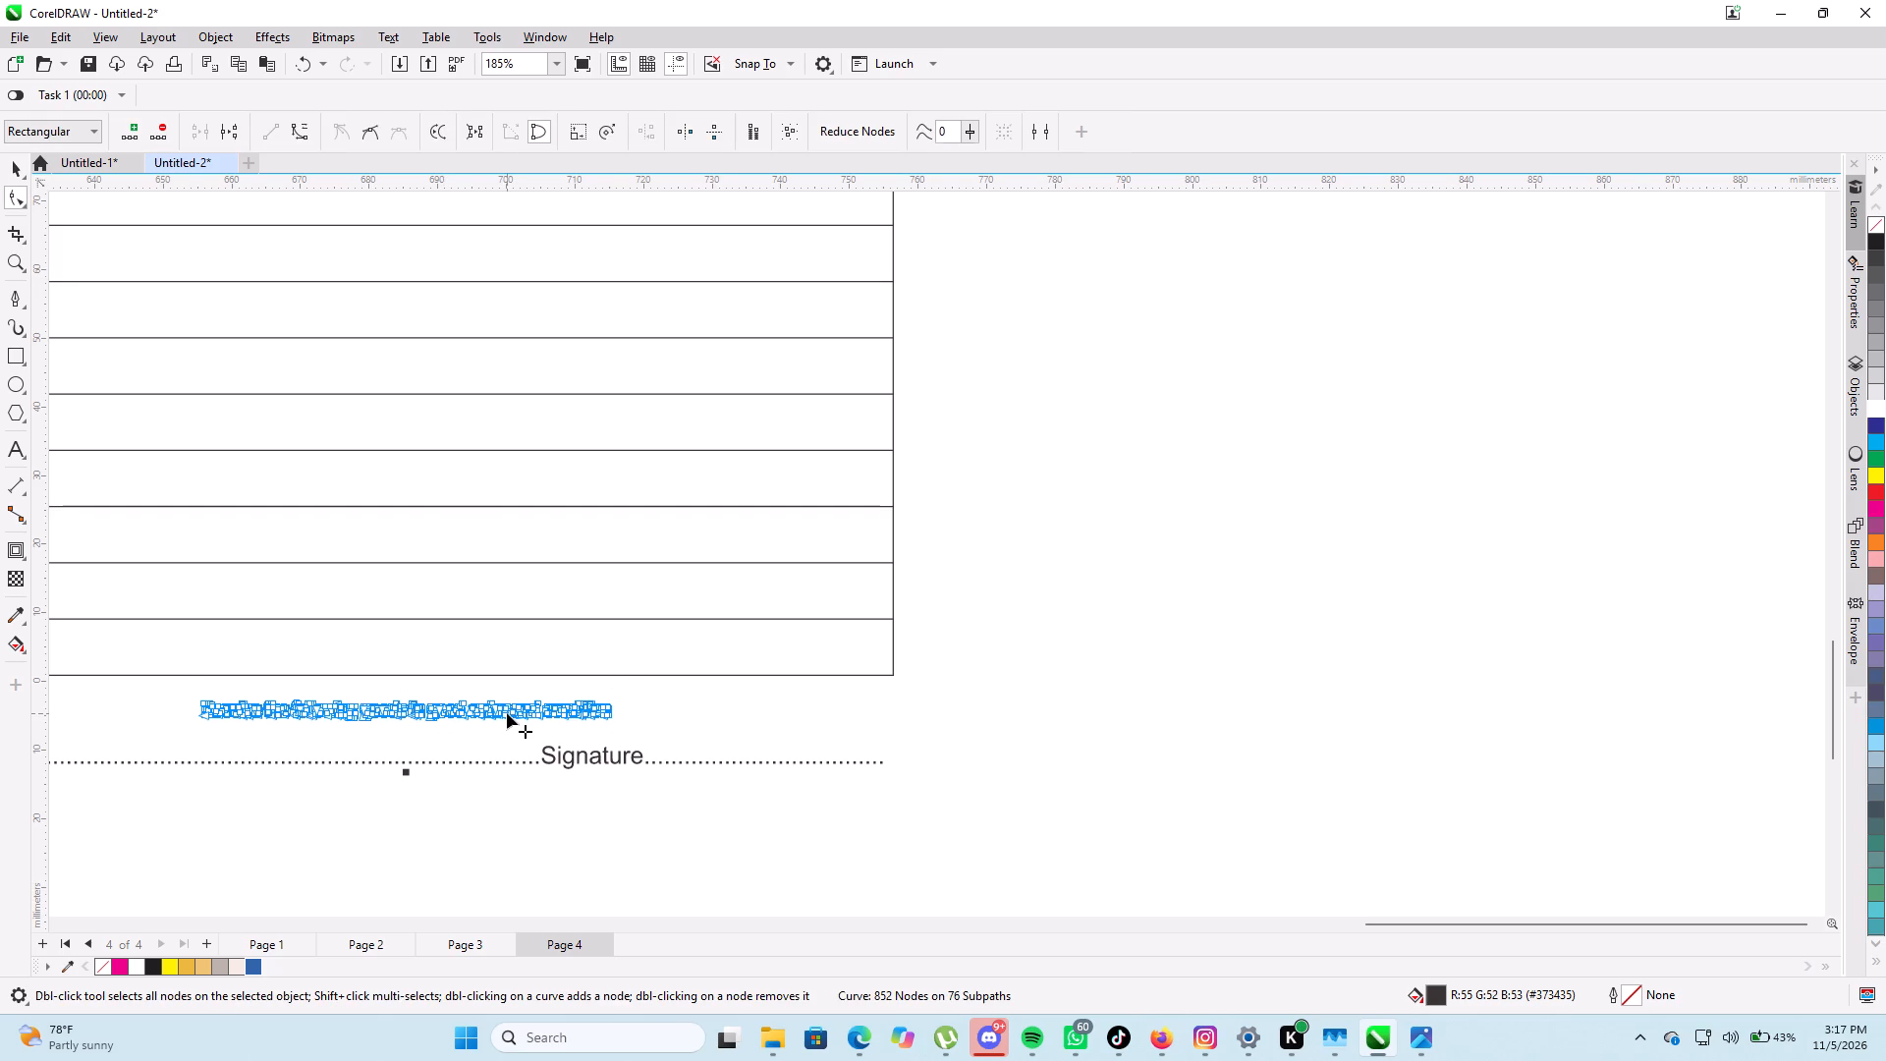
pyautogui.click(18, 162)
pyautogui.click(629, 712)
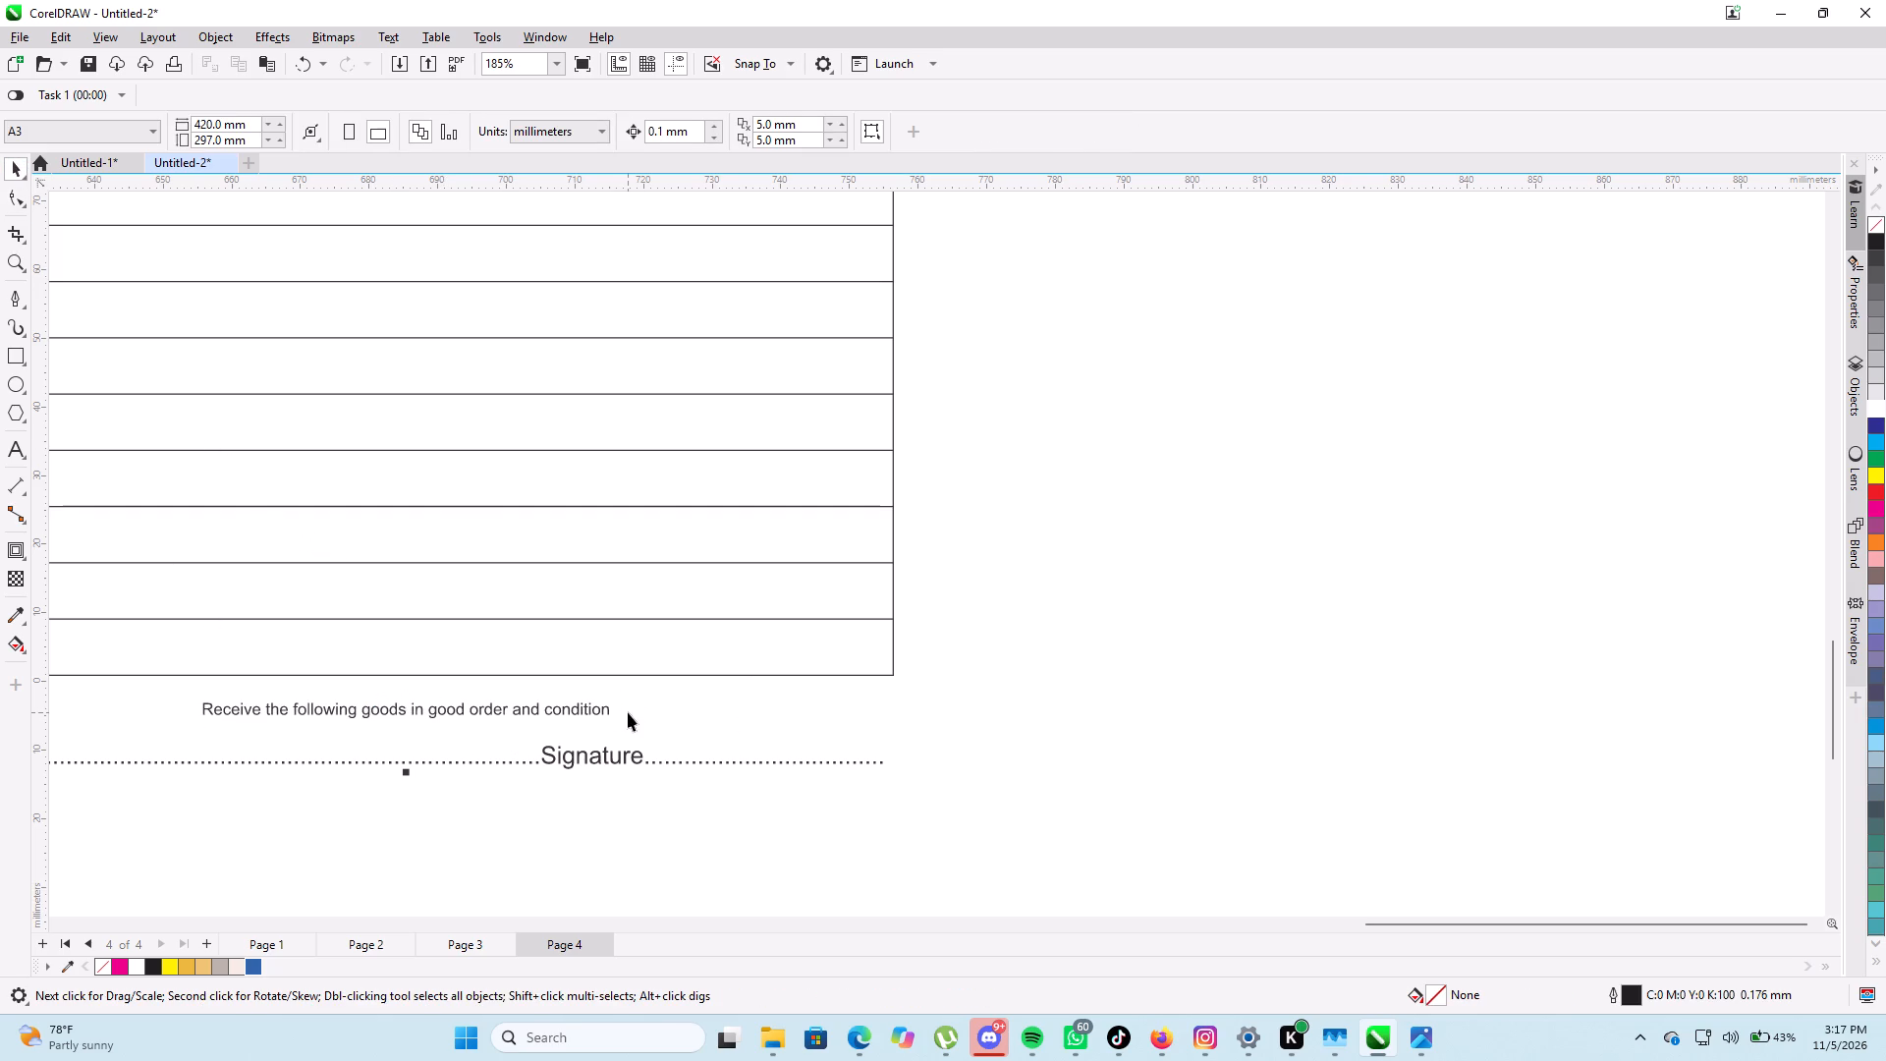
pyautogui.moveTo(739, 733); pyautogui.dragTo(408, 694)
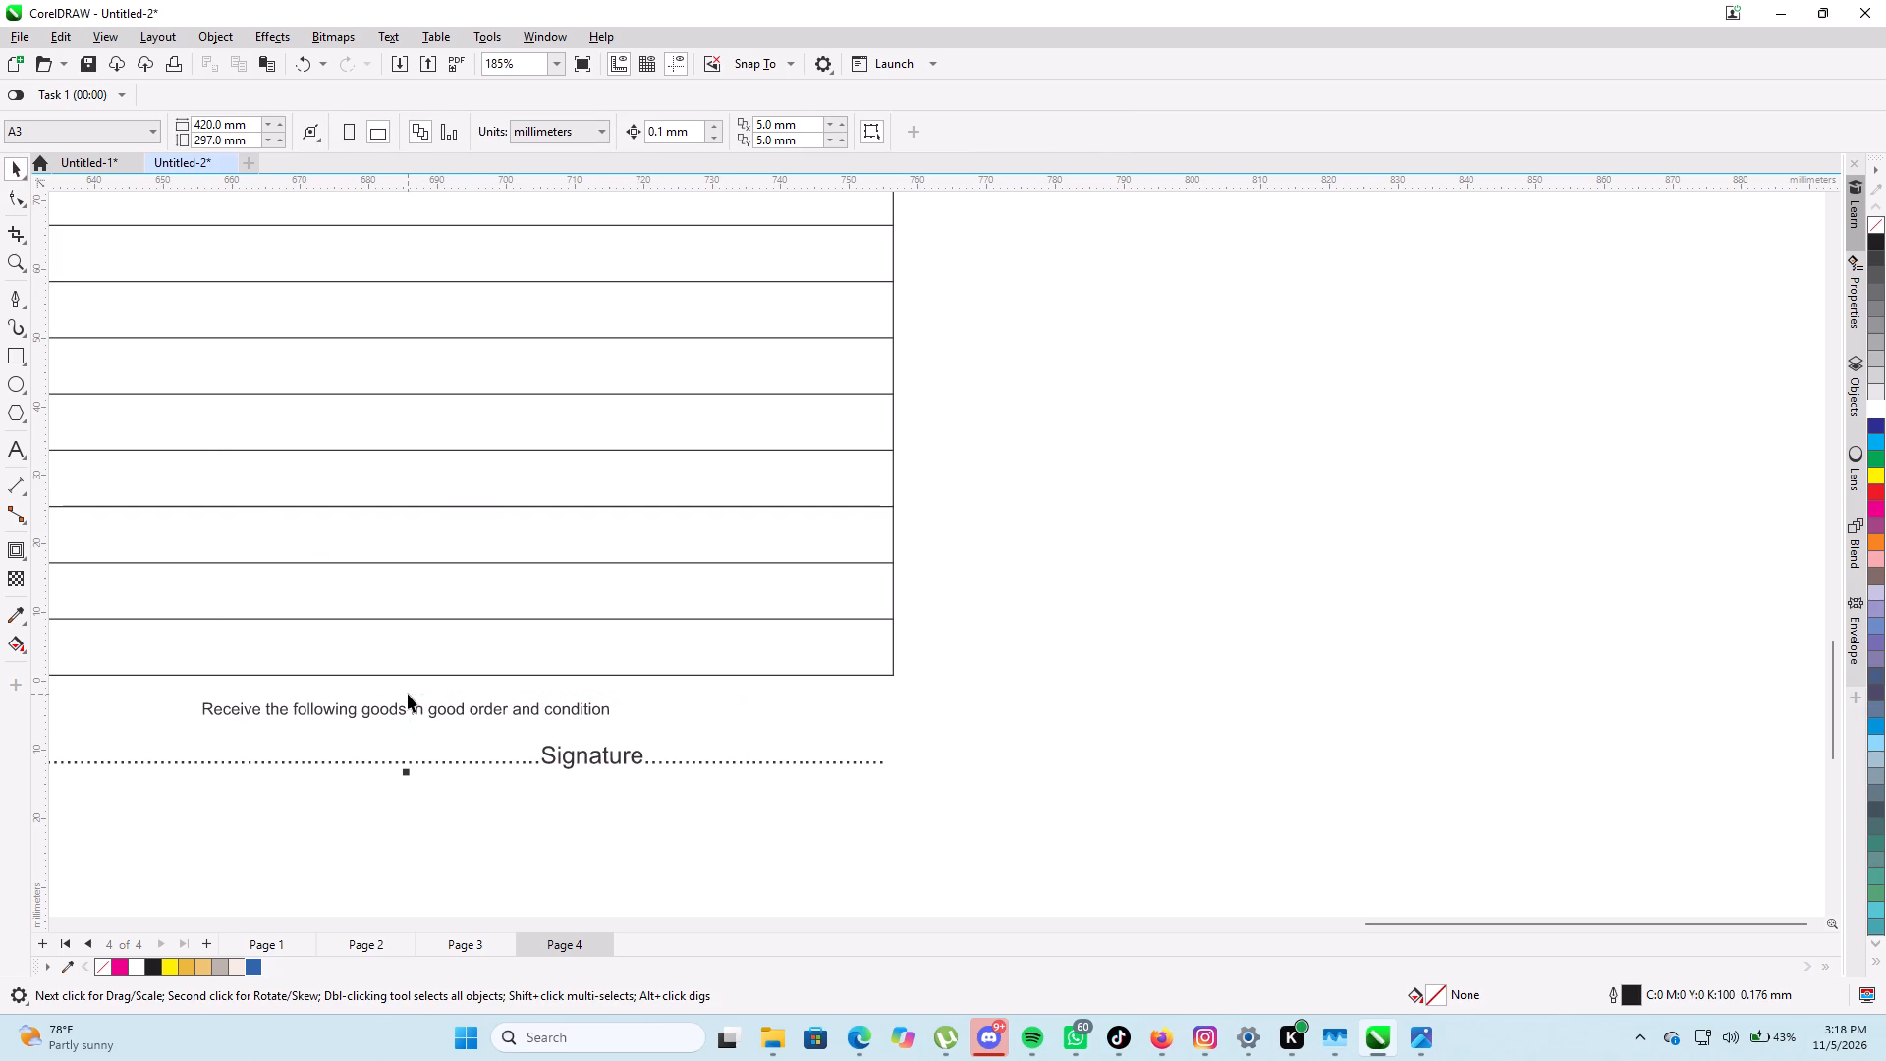
# Delete the "Receive the following goods in good order and condition" line between the table and the signature line.
pyautogui.click(412, 706)
pyautogui.scroll(-9, 412, 711)
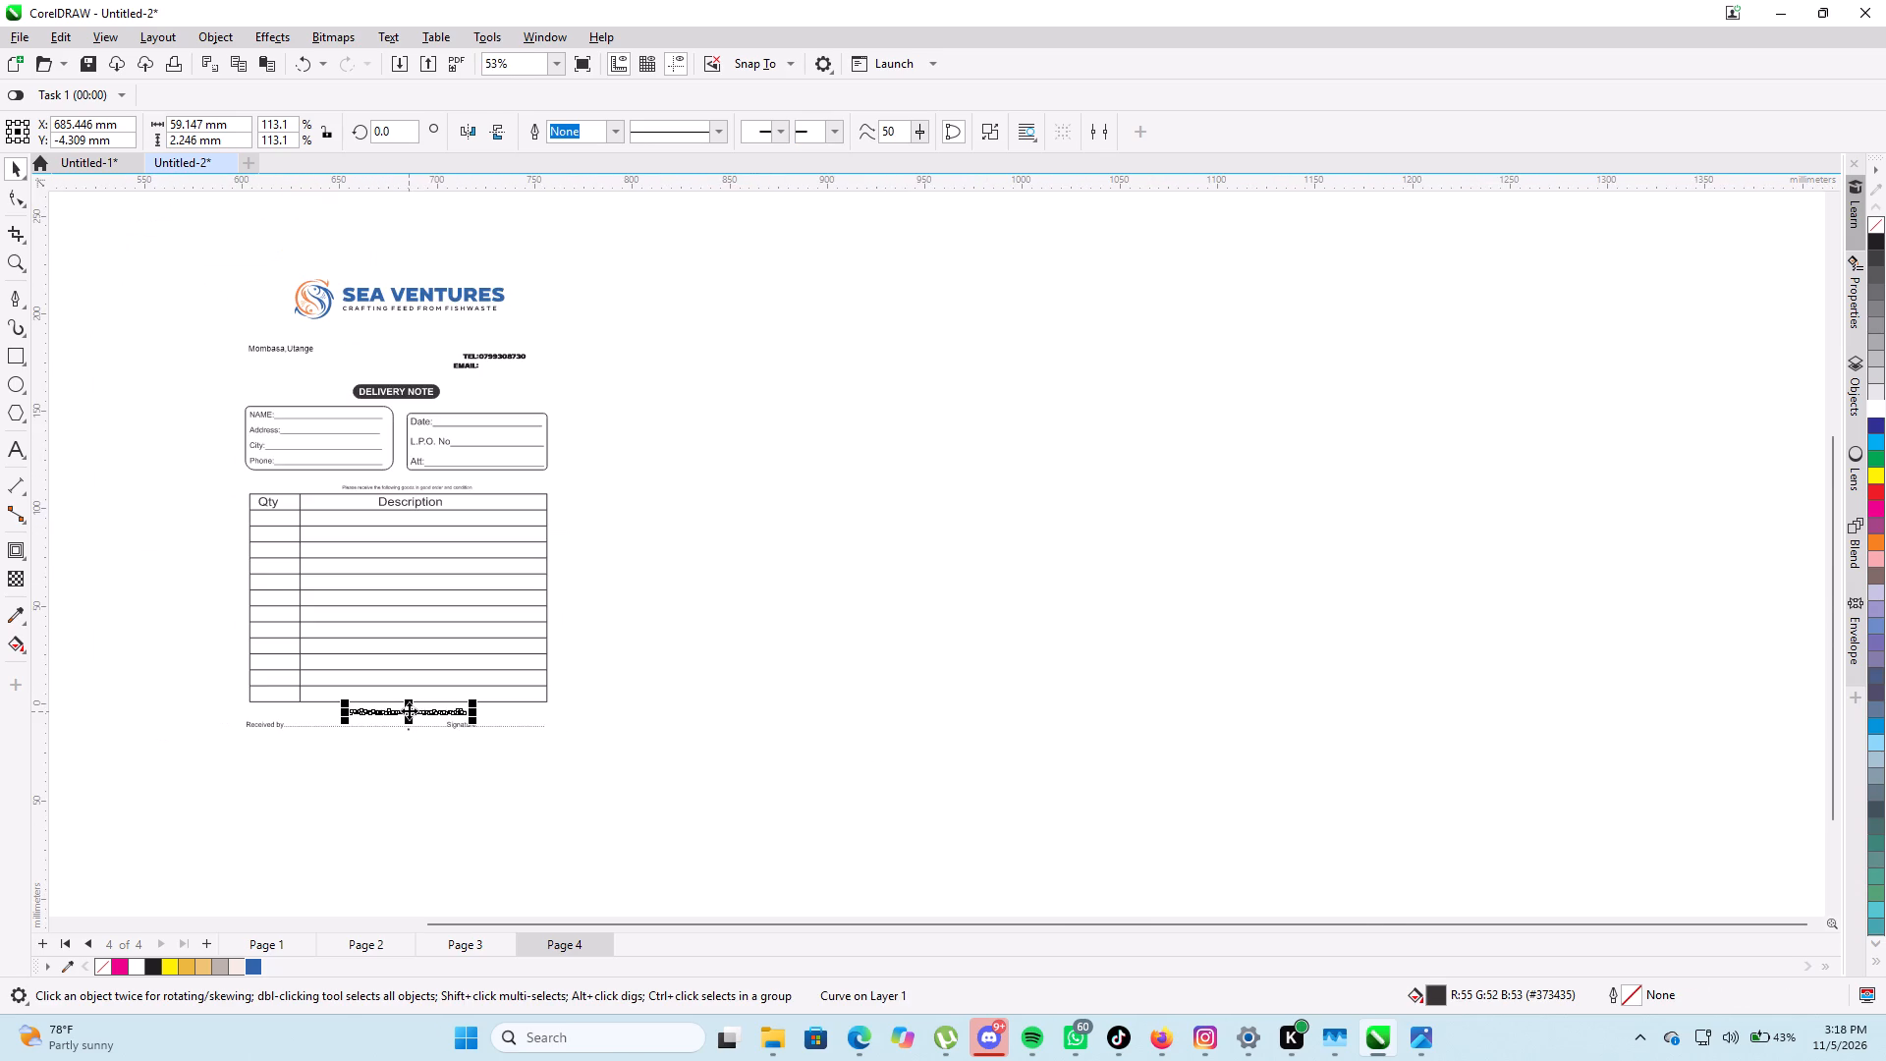
pyautogui.scroll(10, 367, 718)
pyautogui.scroll(-5, 373, 709)
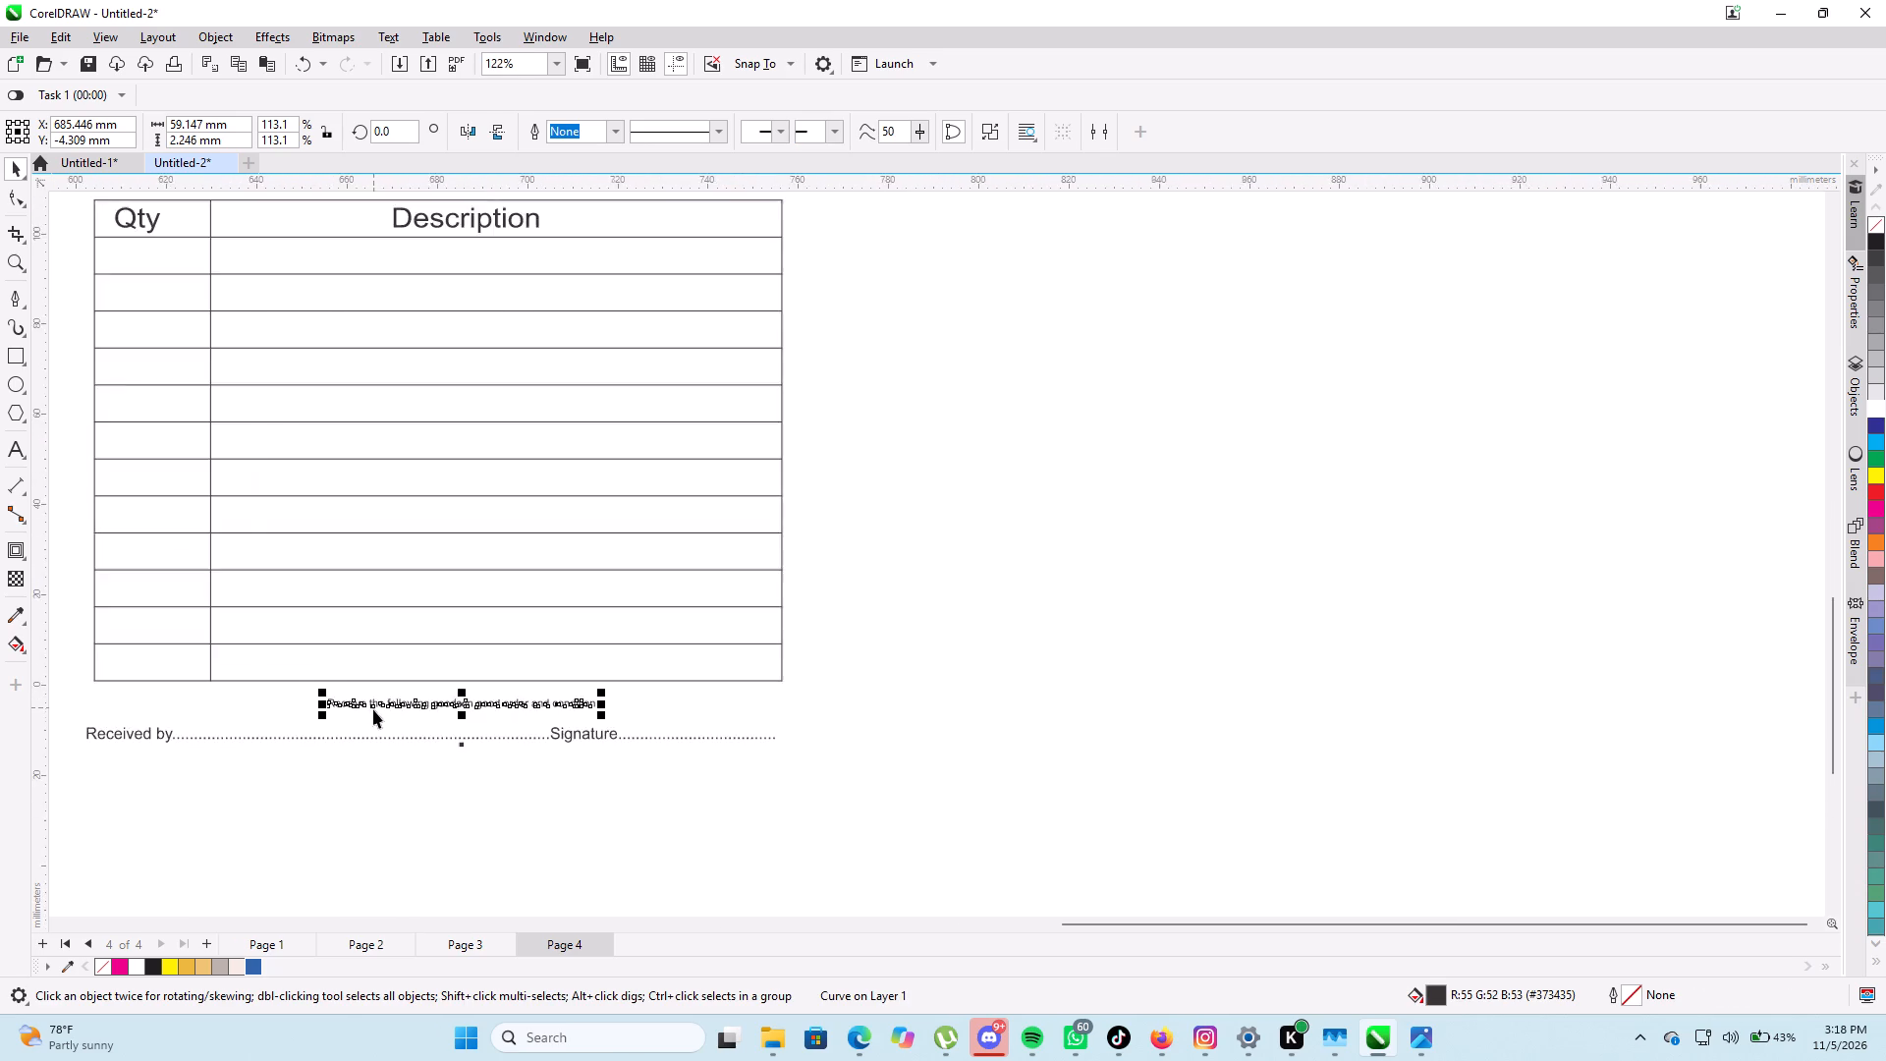
pyautogui.scroll(-2, 373, 709)
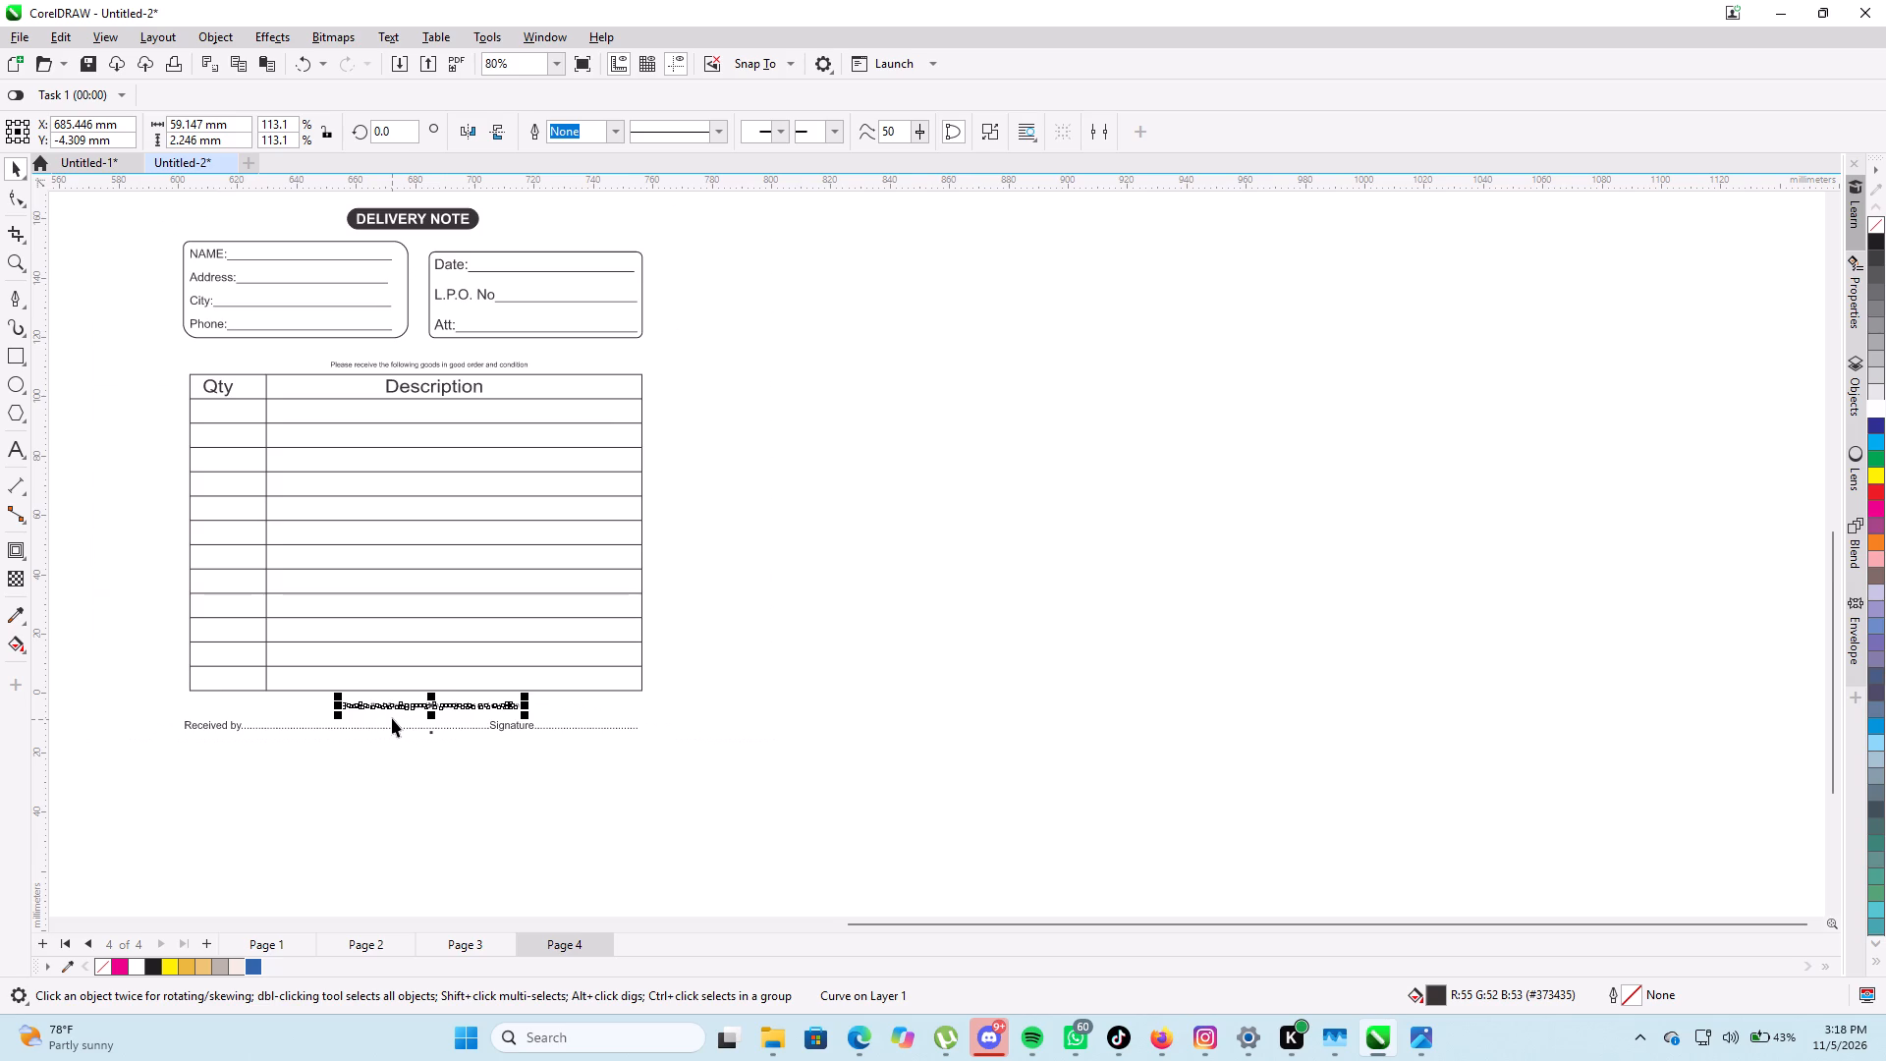
pyautogui.scroll(4, 396, 331)
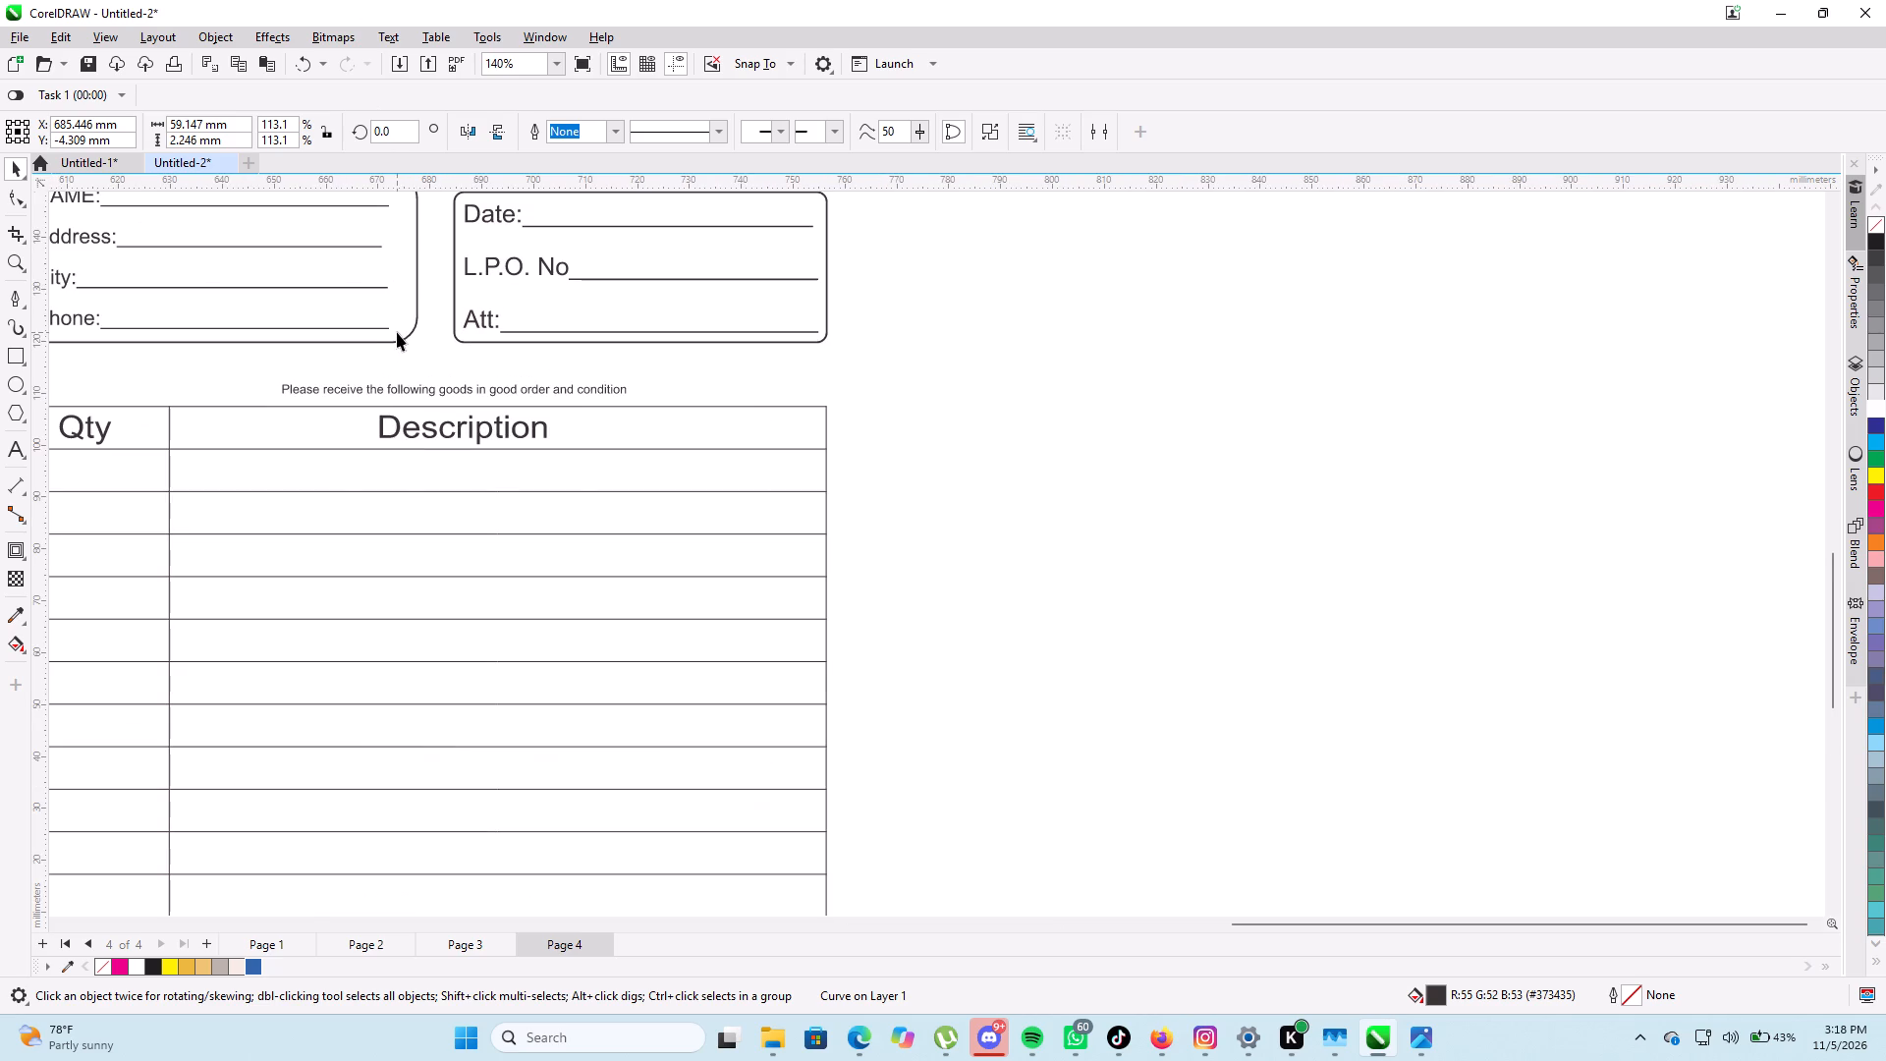
pyautogui.scroll(-5, 397, 332)
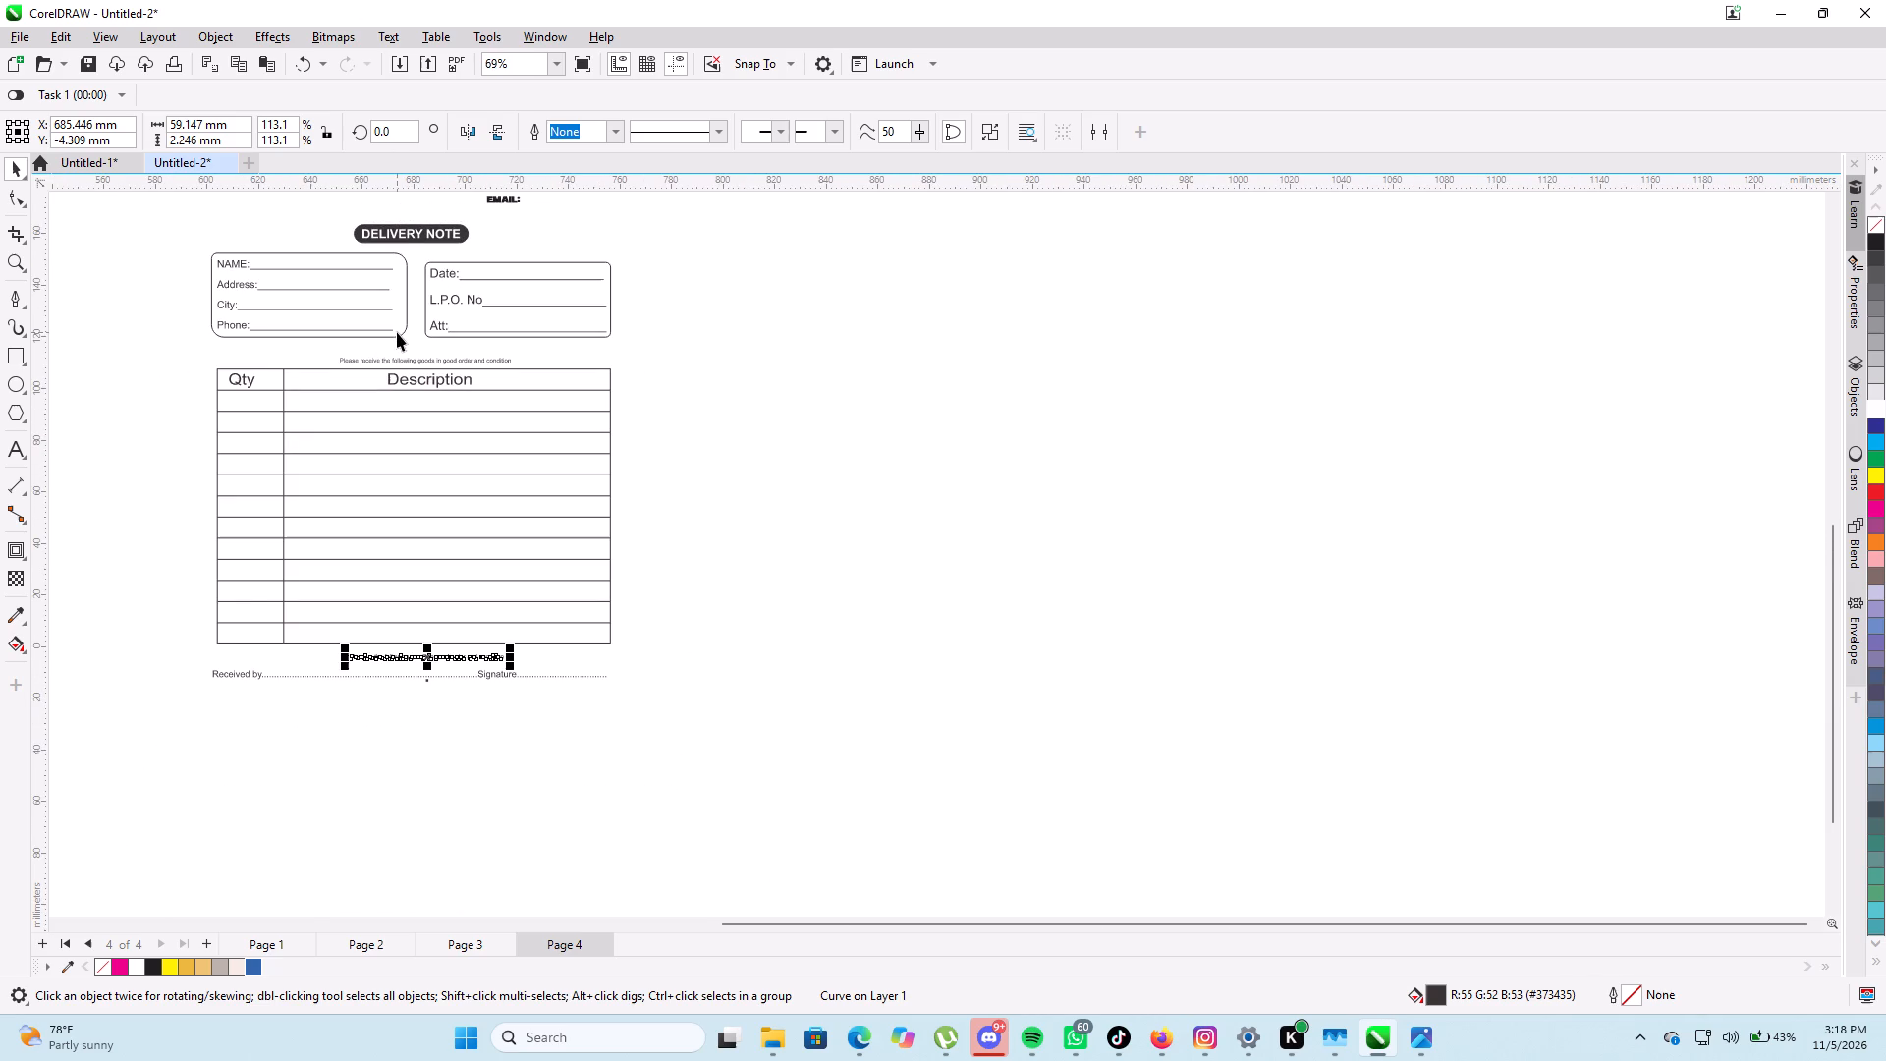
pyautogui.press('Delete')
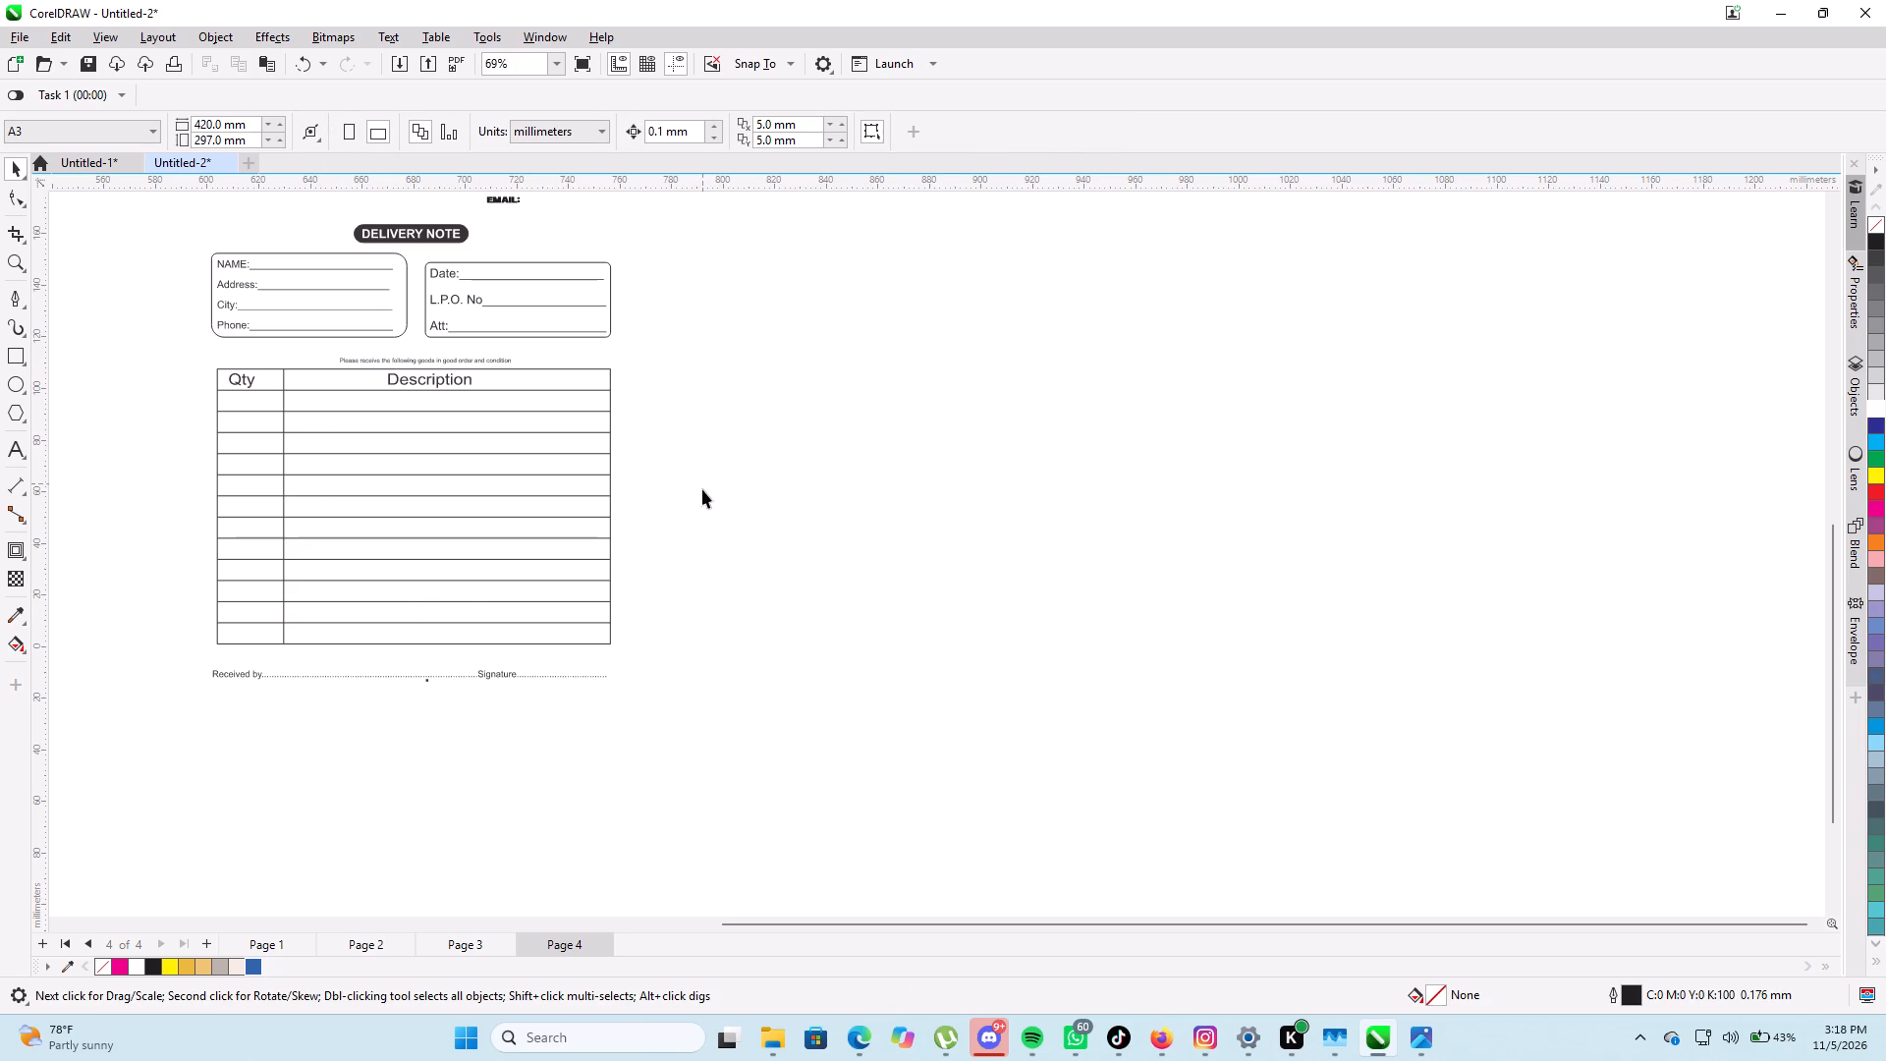
# Move the DELIVERY NOTE label slightly up and enlarge it proportionally to about 46.7 × 7.3 mm.
pyautogui.moveTo(702, 496); pyautogui.dragTo(737, 698, button='middle')
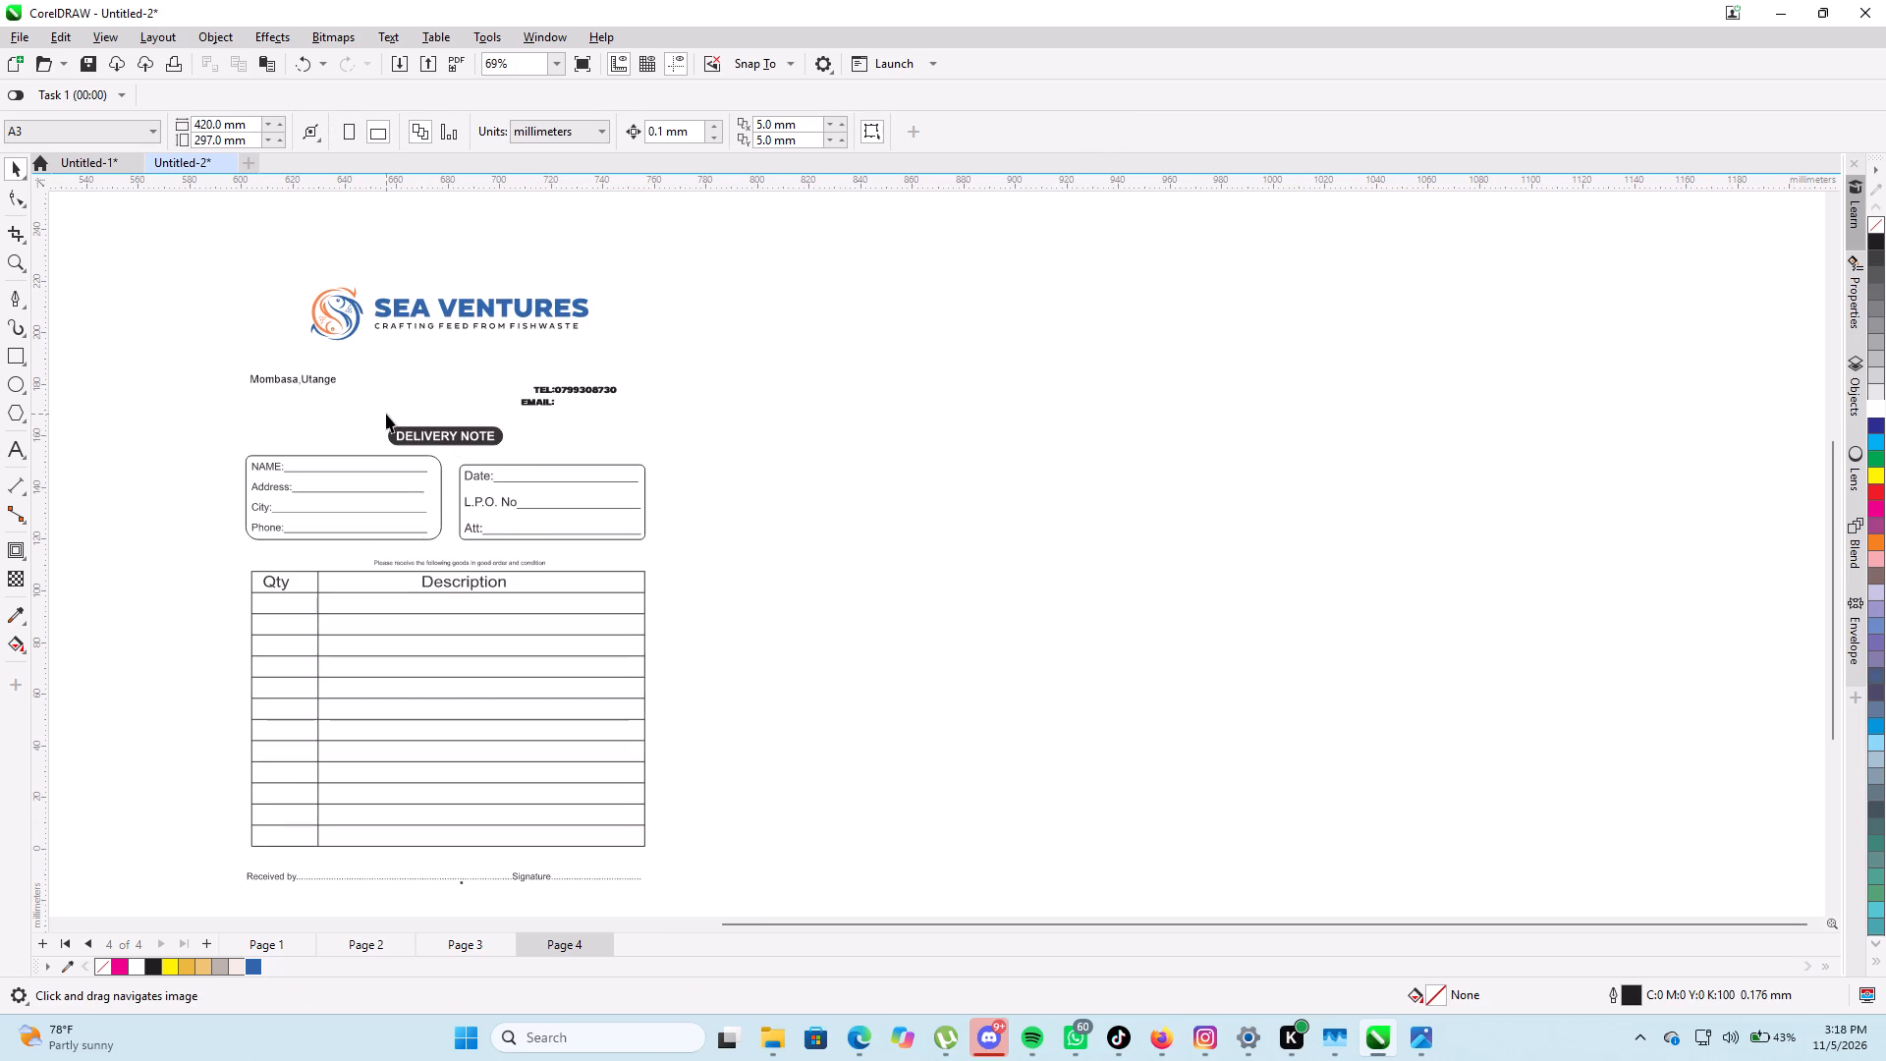
pyautogui.click(388, 416)
pyautogui.moveTo(350, 413); pyautogui.dragTo(526, 451)
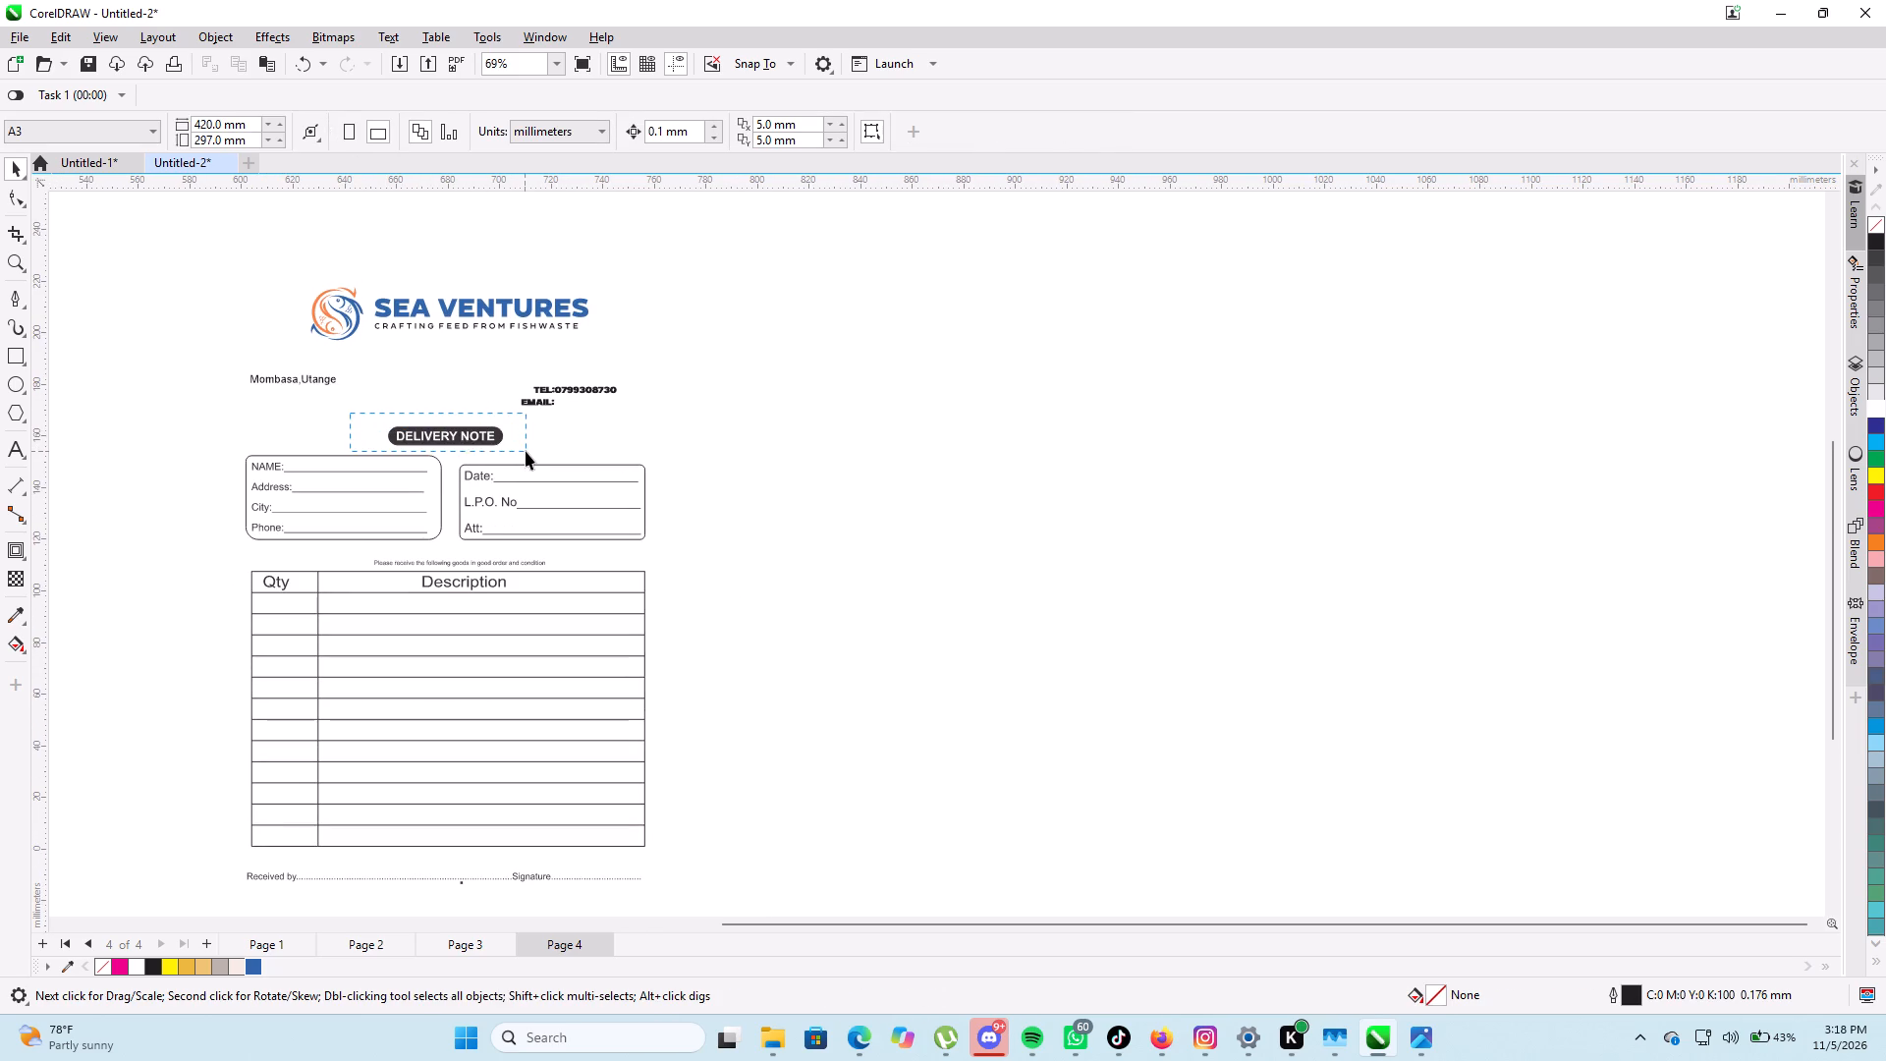
pyautogui.moveTo(526, 451); pyautogui.dragTo(527, 451)
pyautogui.click(451, 438)
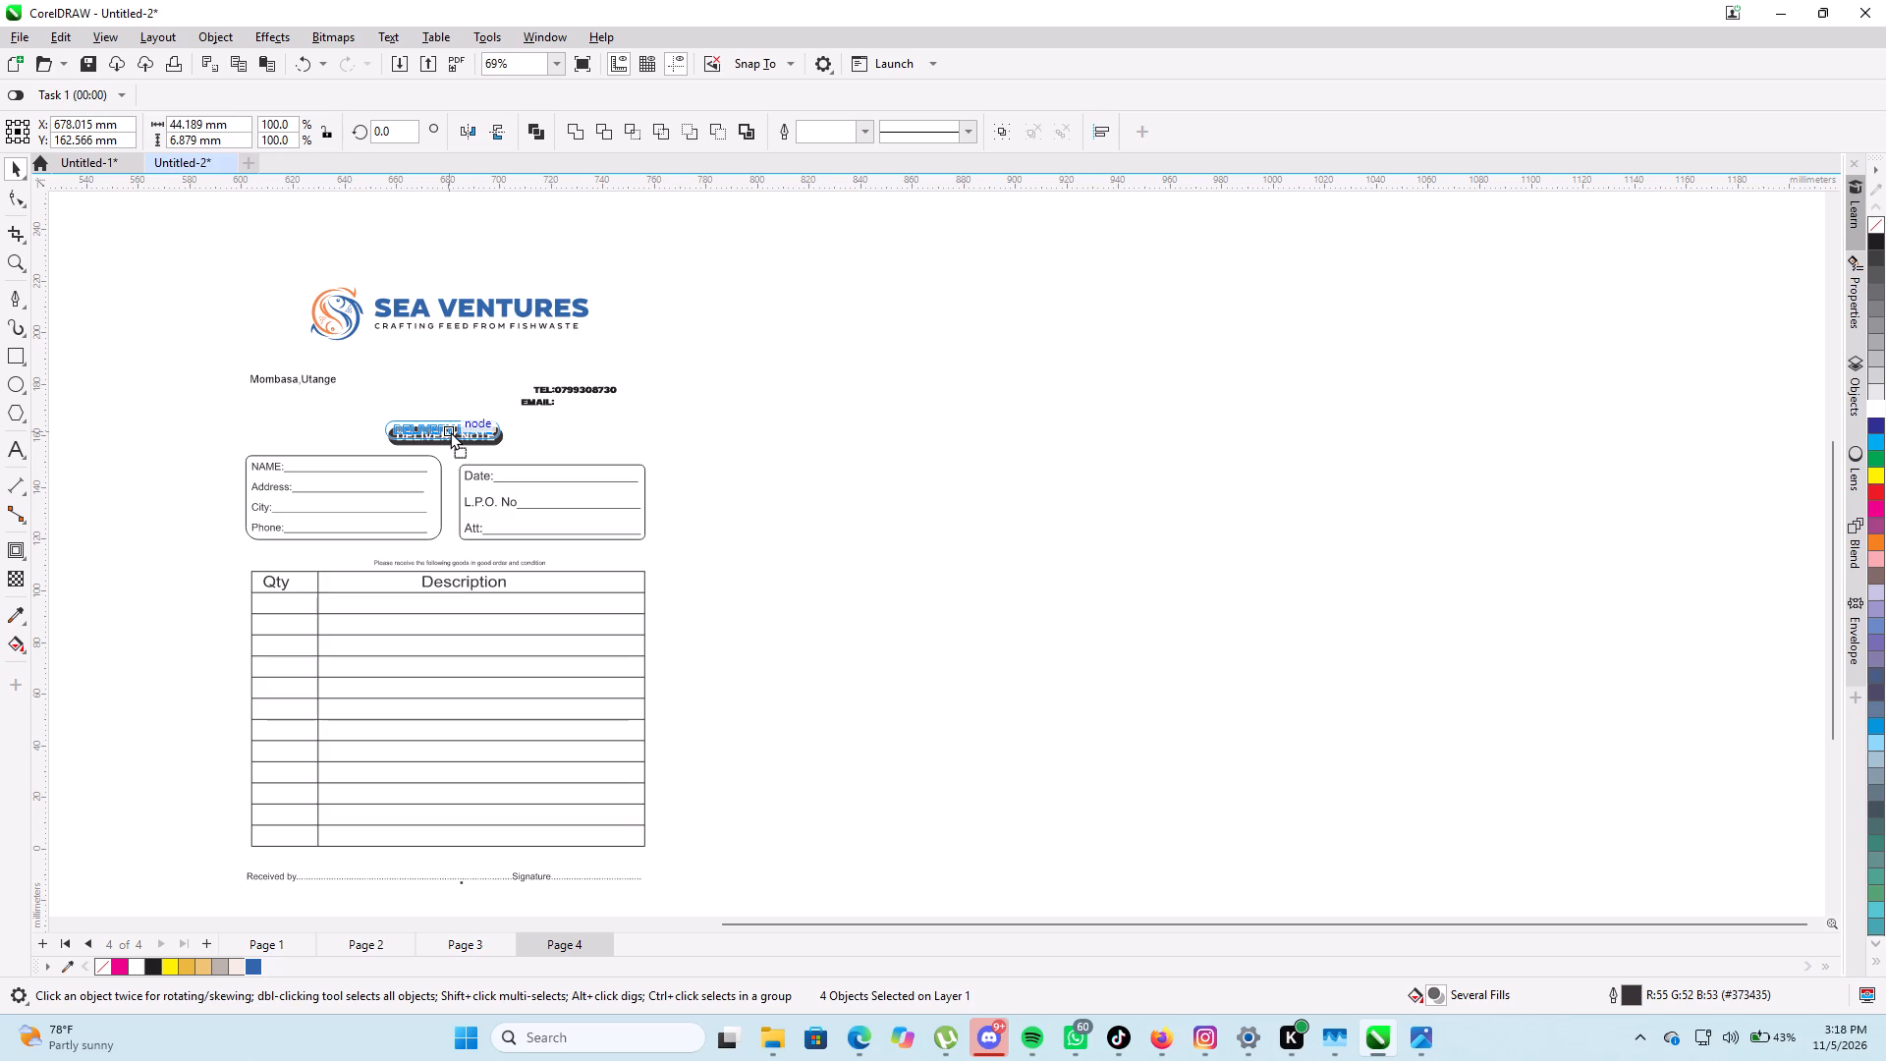
pyautogui.moveTo(509, 410); pyautogui.dragTo(510, 408)
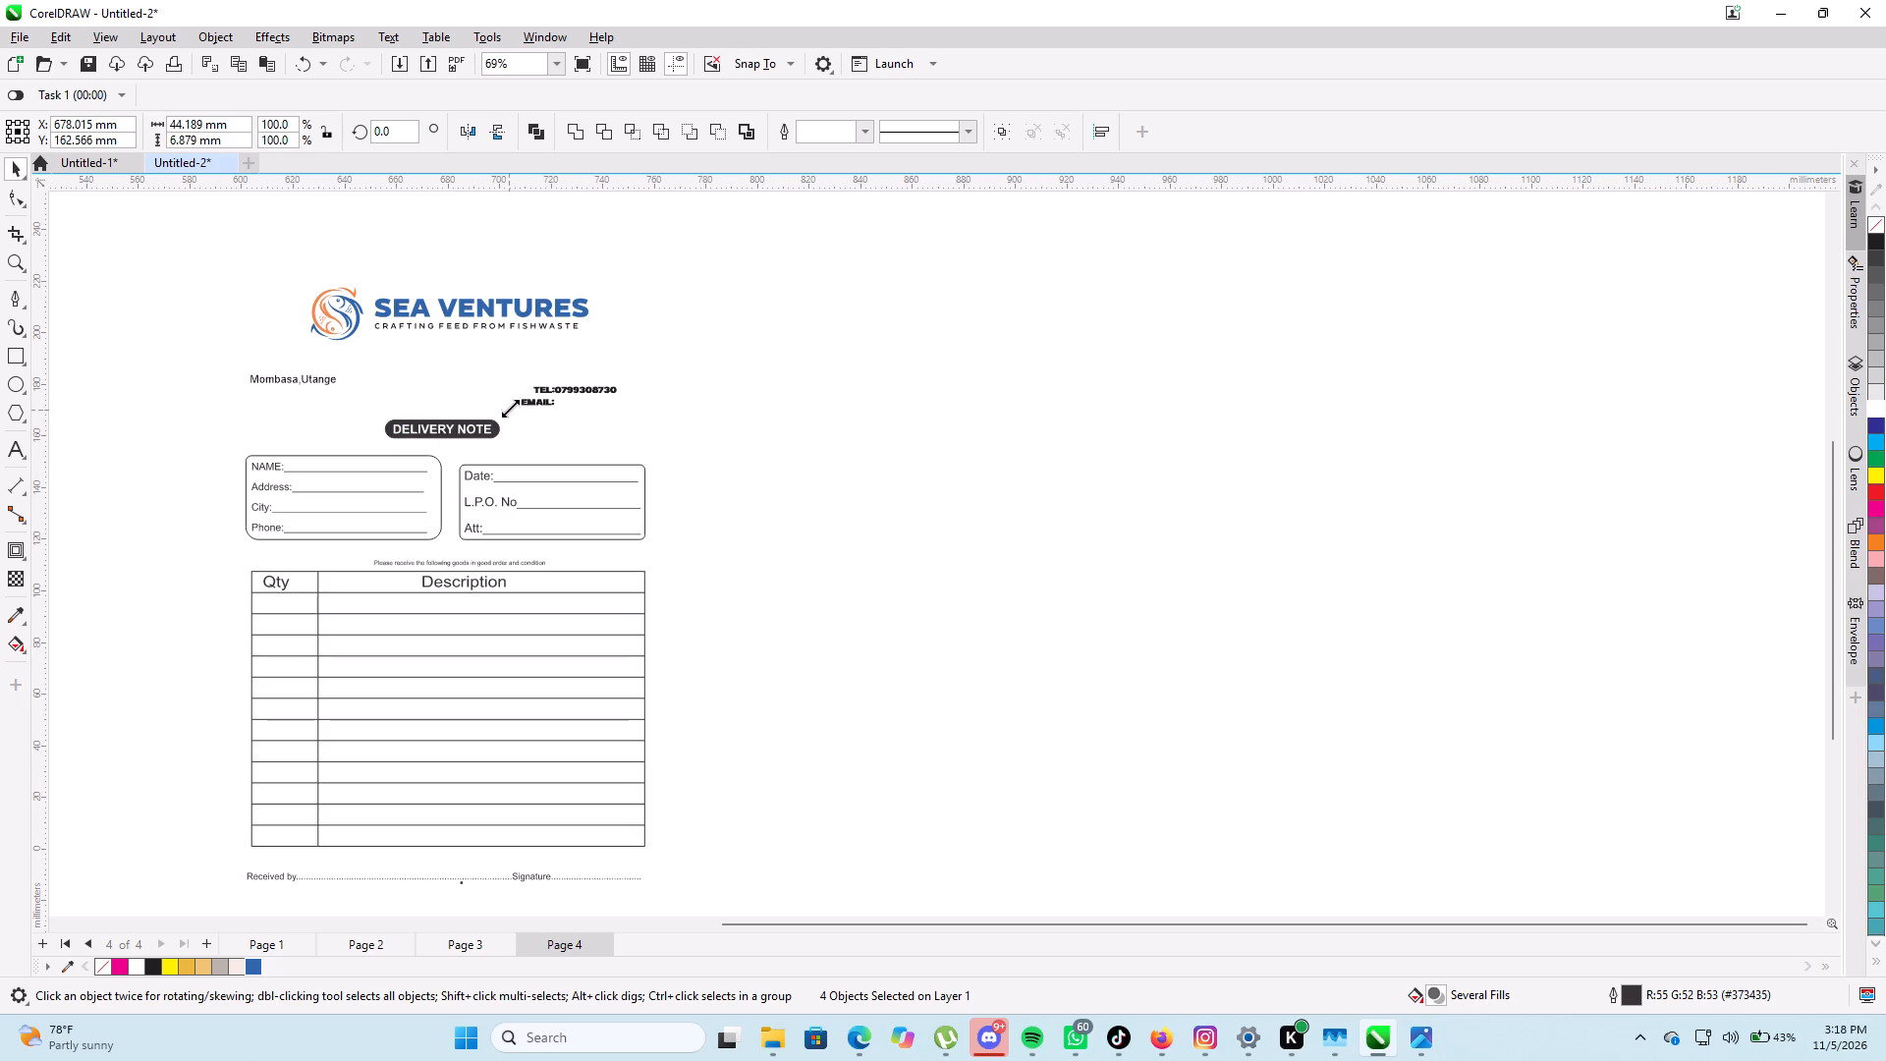
pyautogui.moveTo(510, 408); pyautogui.dragTo(519, 402)
pyautogui.scroll(3, 585, 396)
pyautogui.scroll(-2, 585, 396)
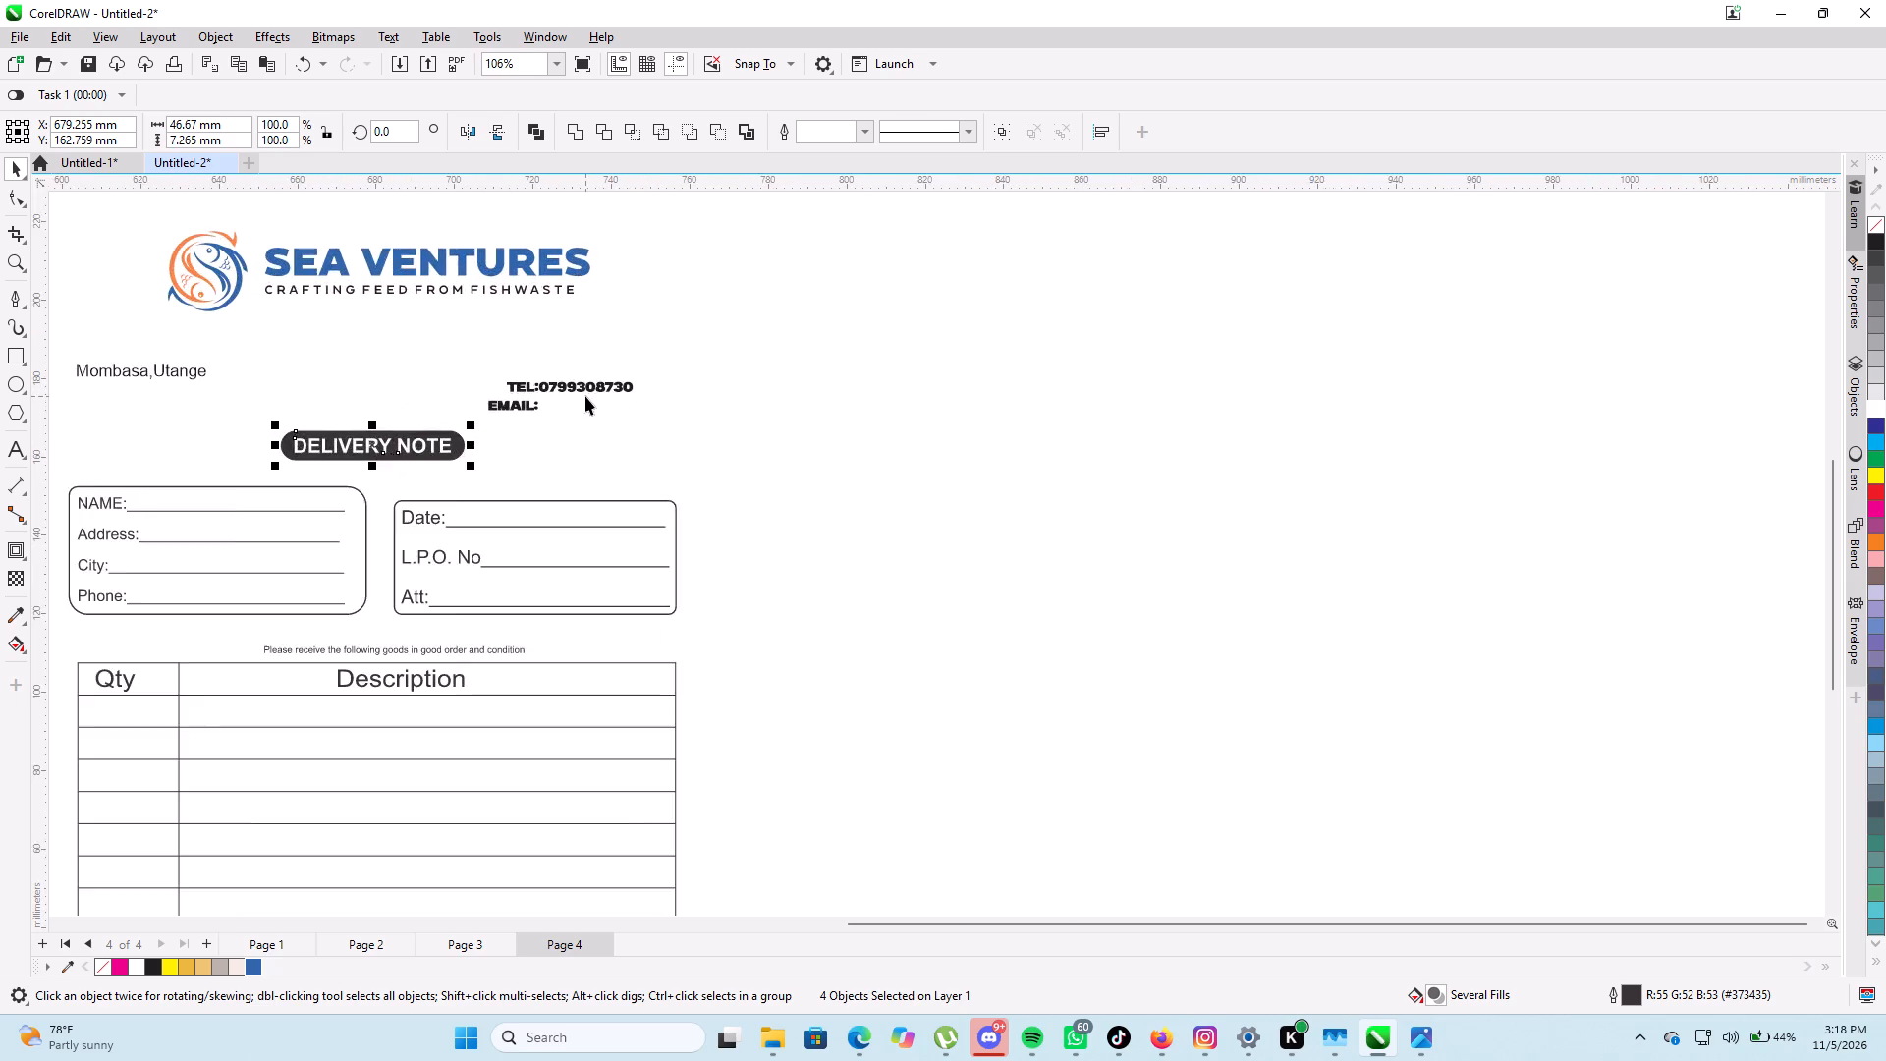
# Change the font of the "Mombasa,Utange" text below the logo to Milker.
pyautogui.doubleClick(272, 376)
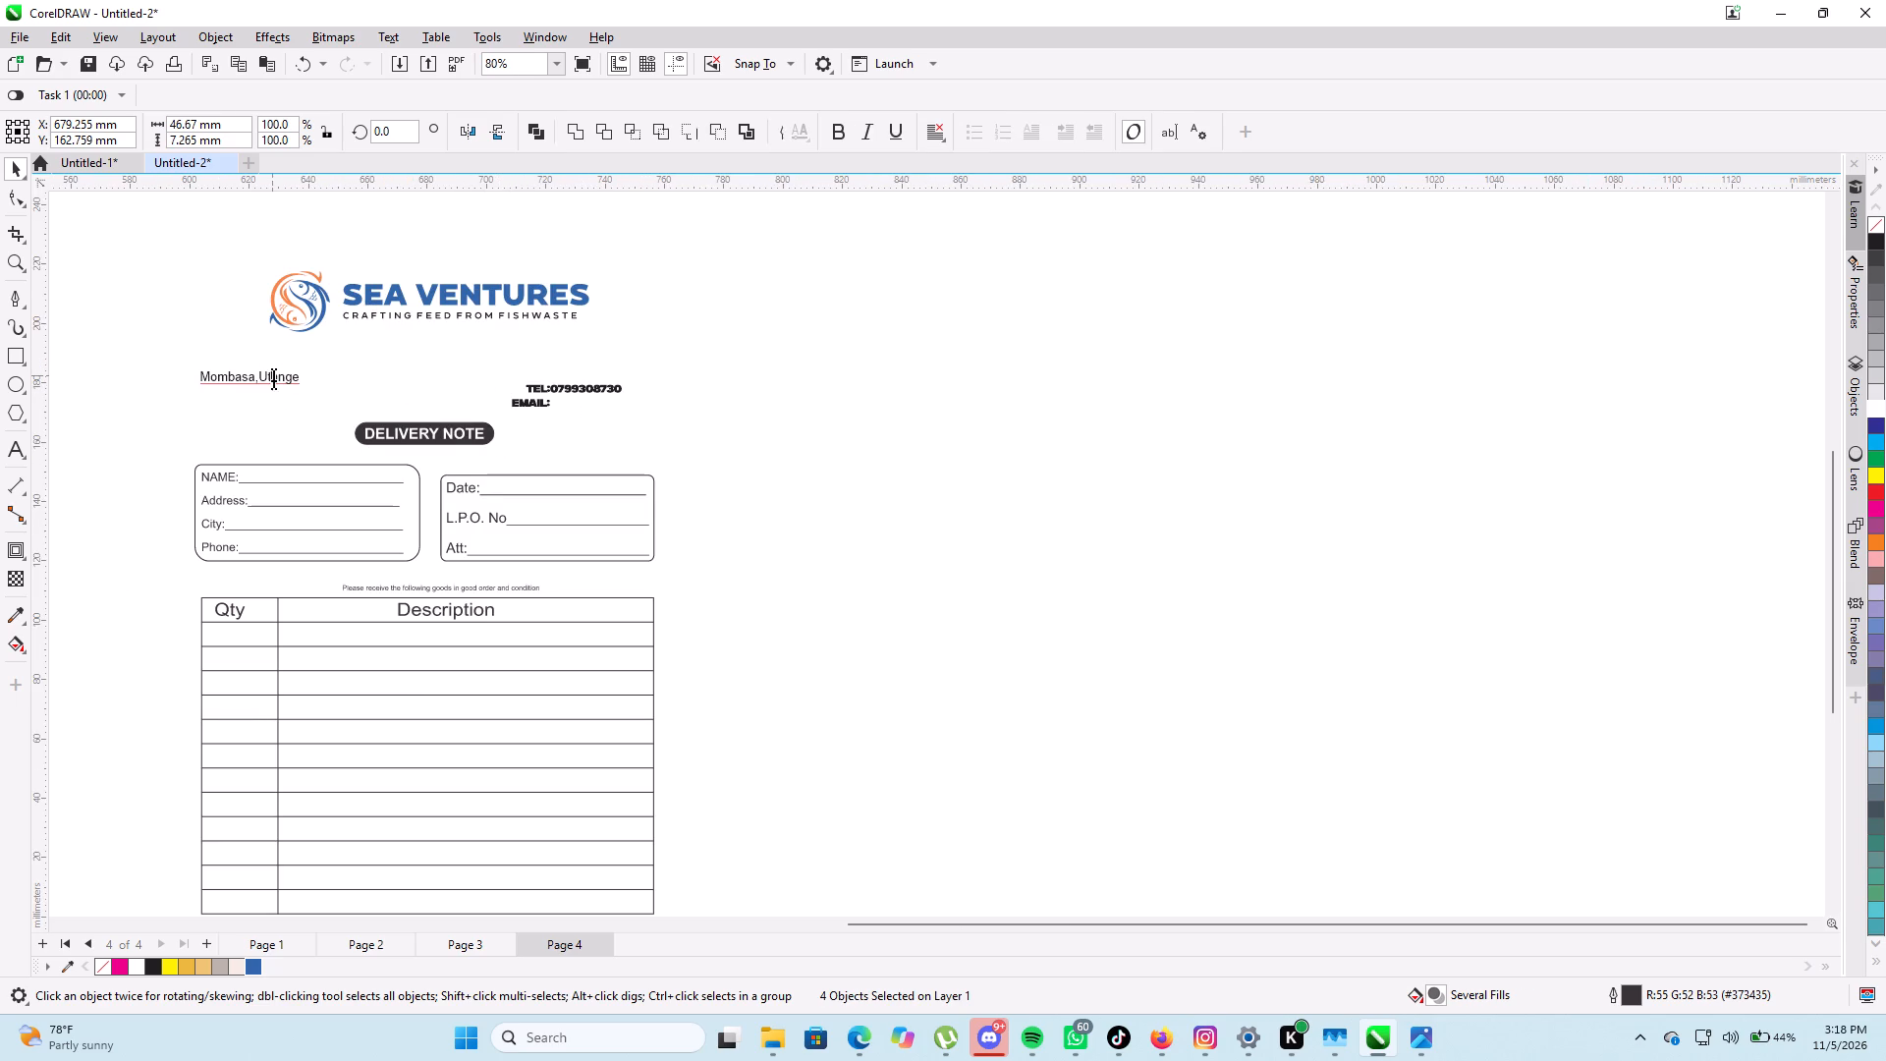
pyautogui.moveTo(298, 375); pyautogui.dragTo(166, 368)
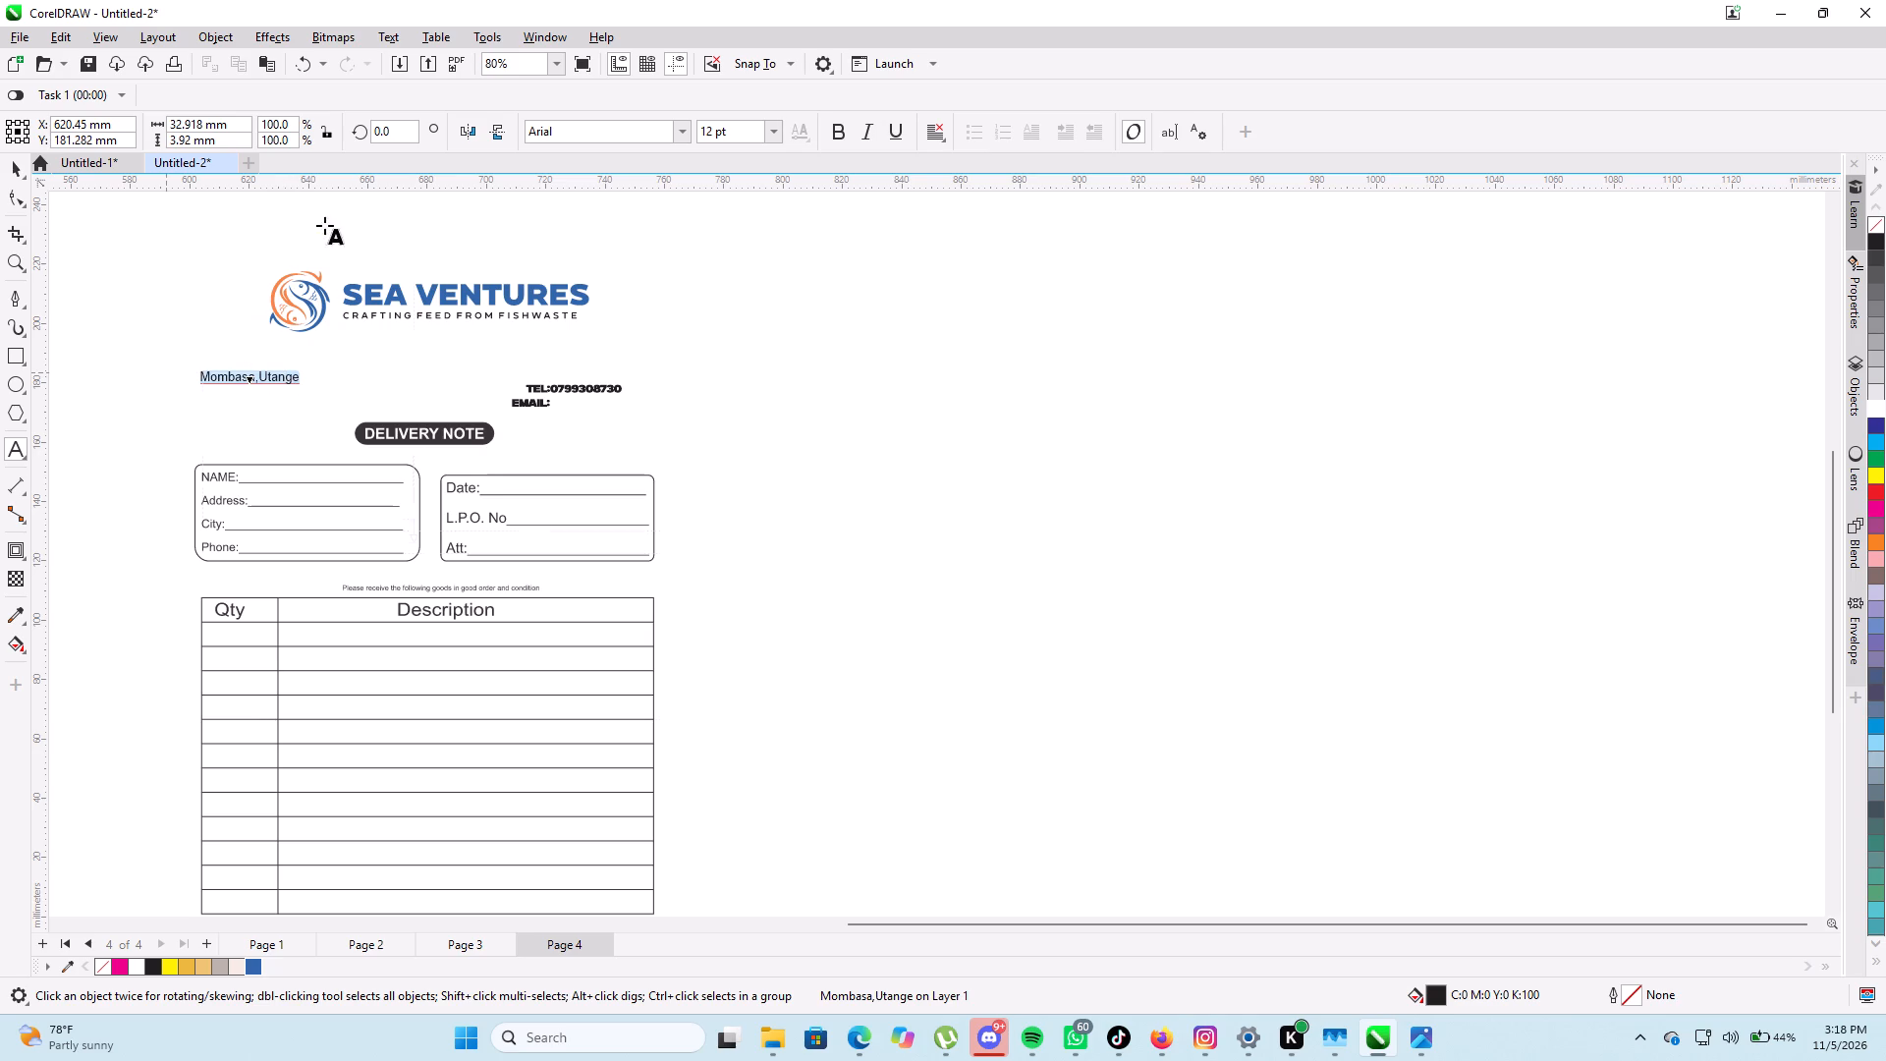
pyautogui.click(685, 138)
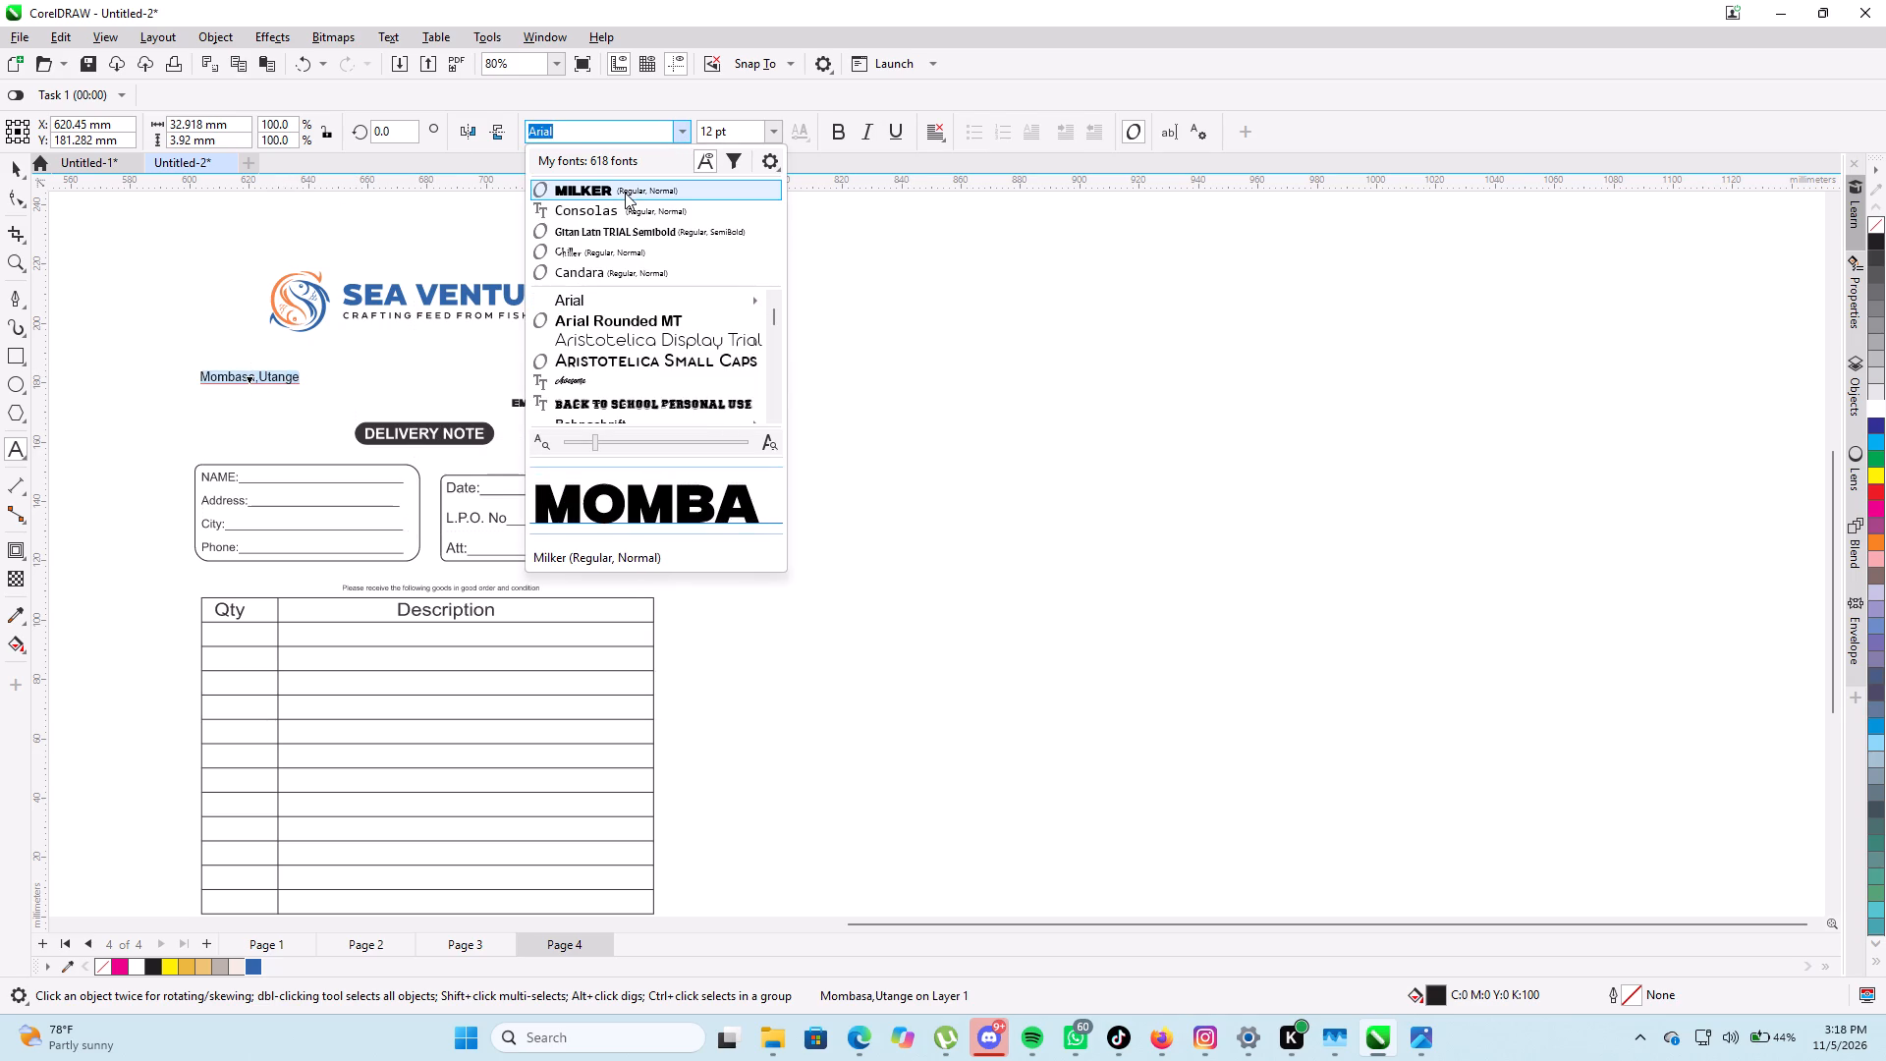
pyautogui.click(625, 193)
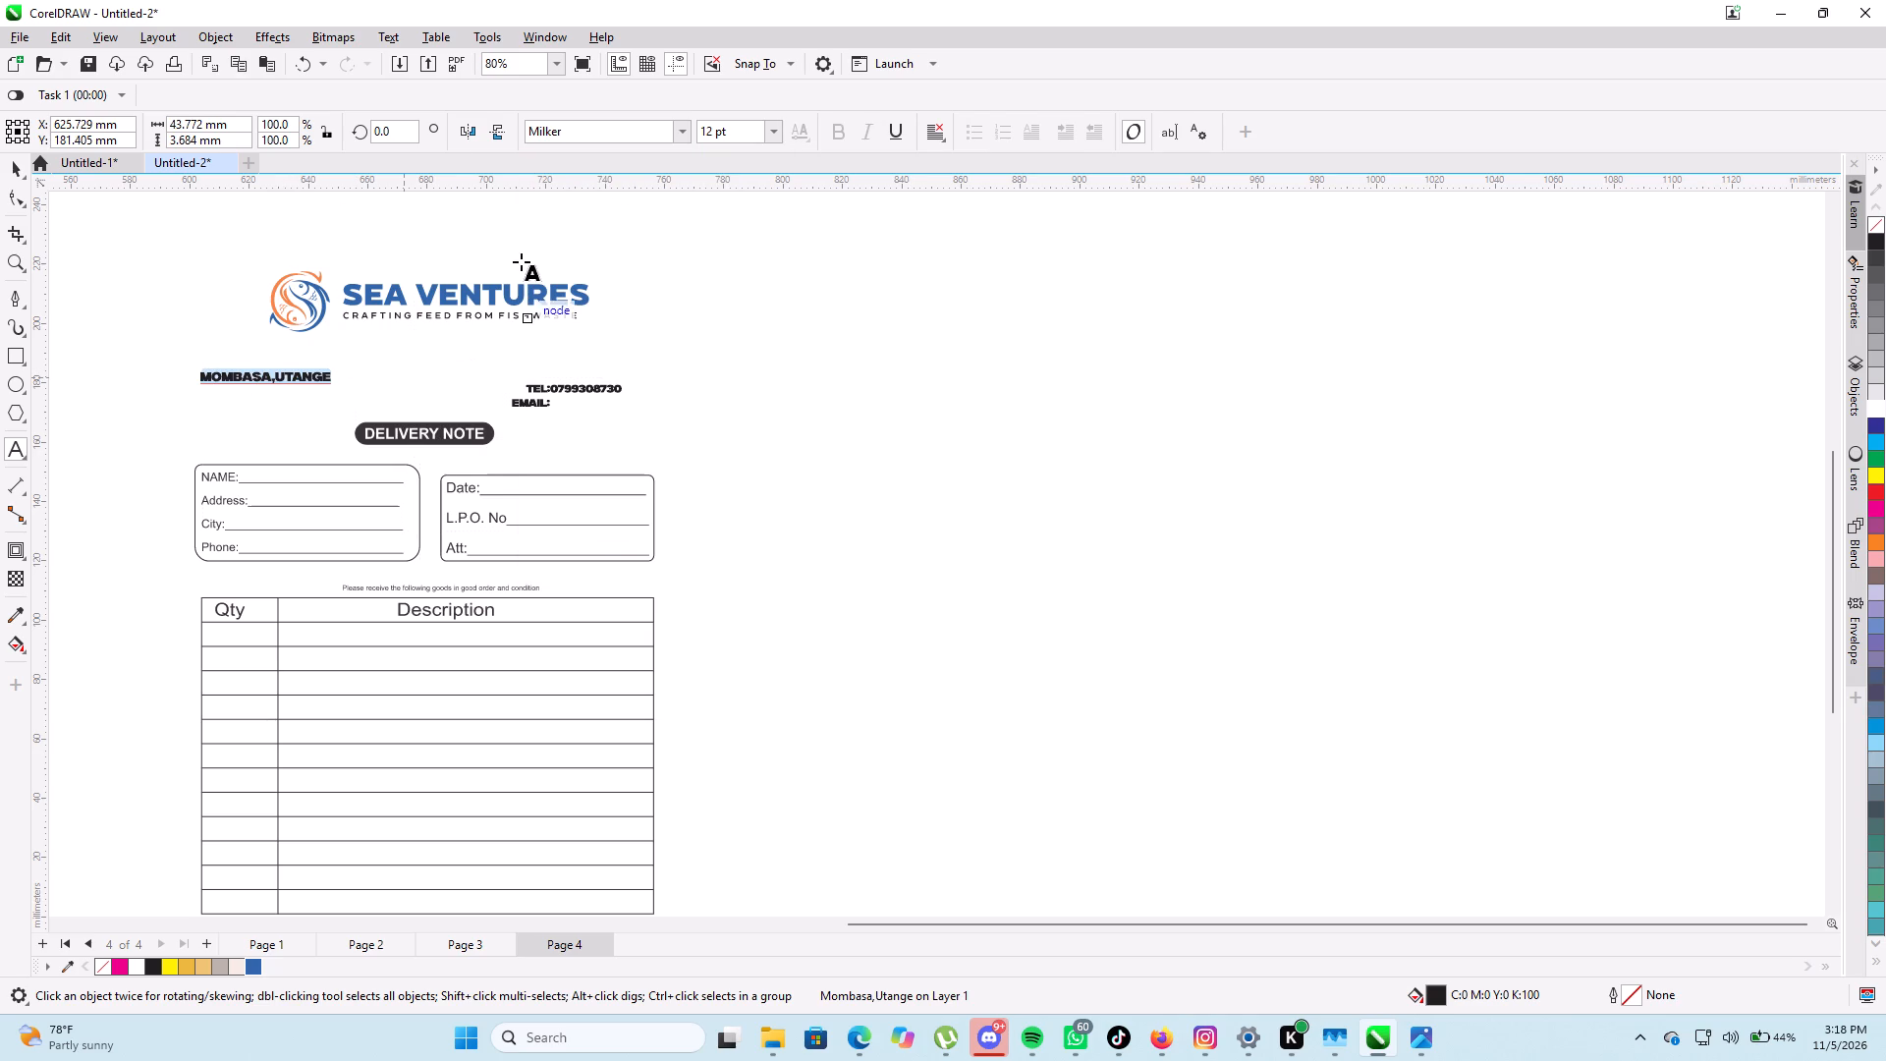
pyautogui.click(15, 168)
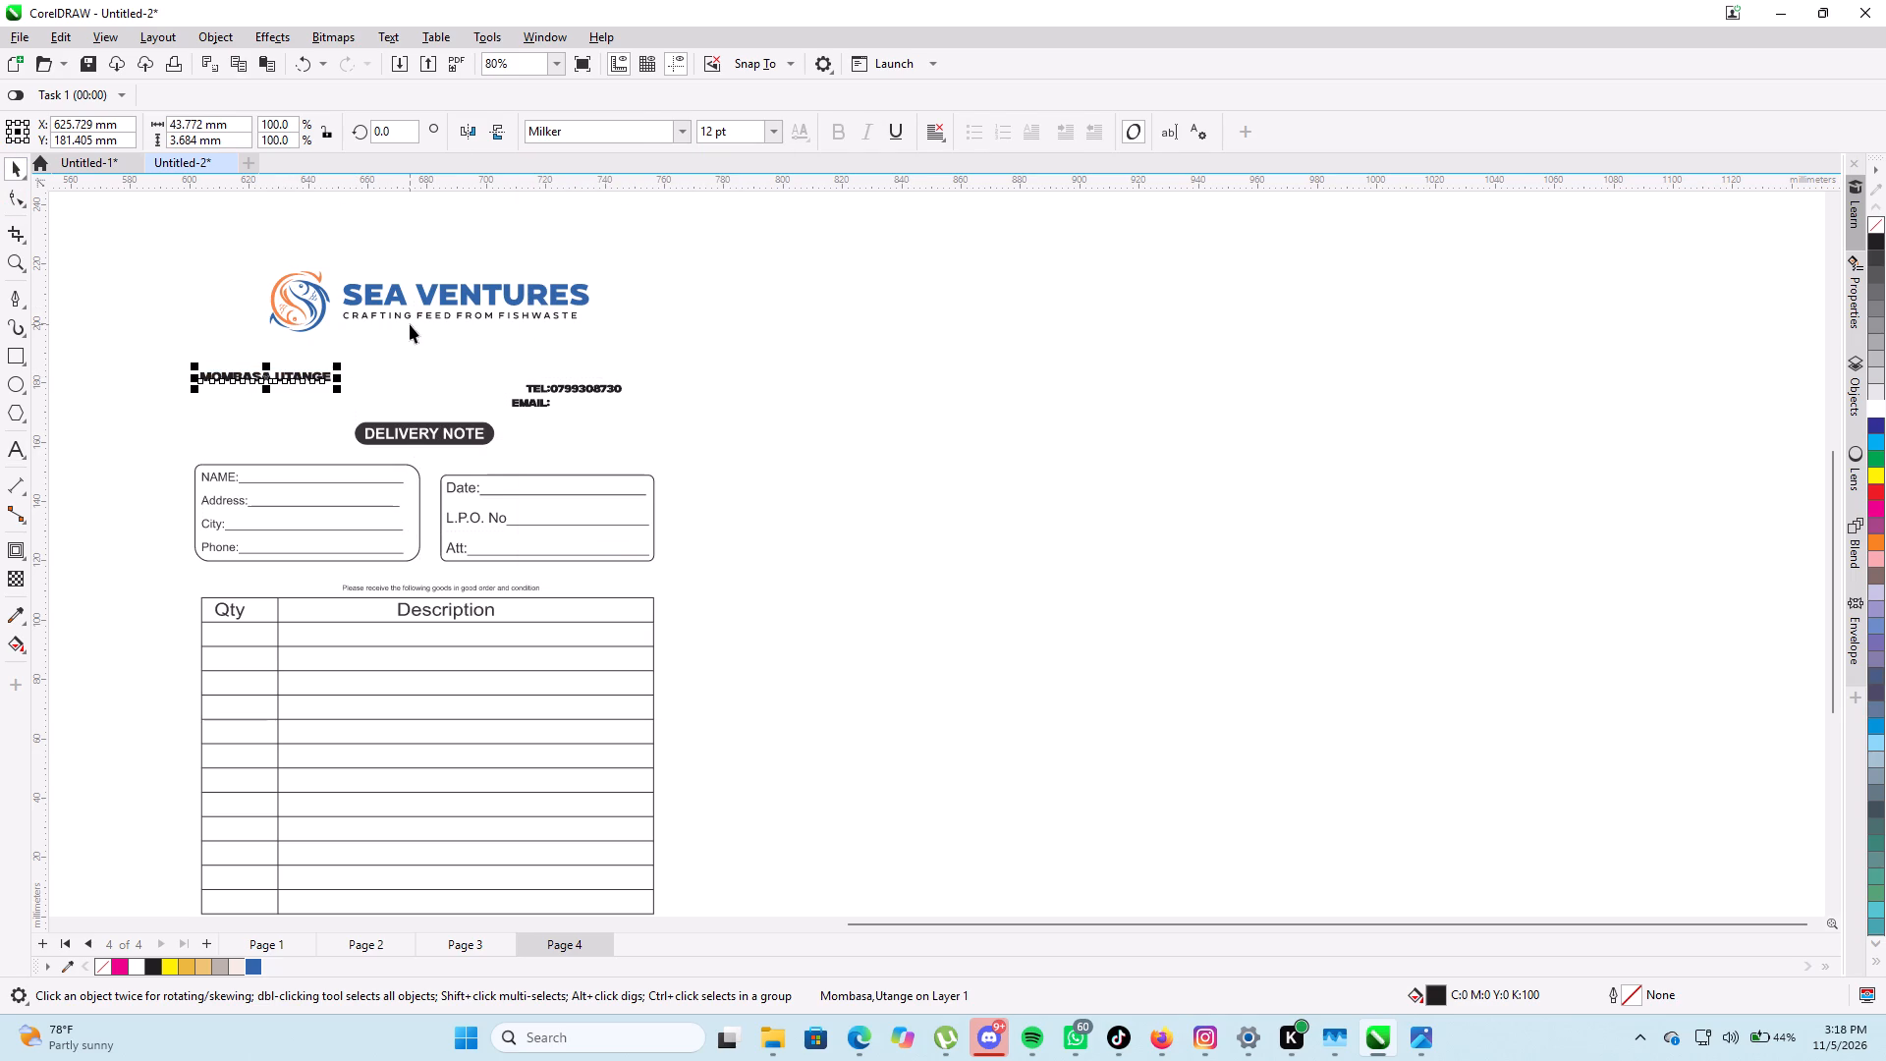
pyautogui.click(410, 326)
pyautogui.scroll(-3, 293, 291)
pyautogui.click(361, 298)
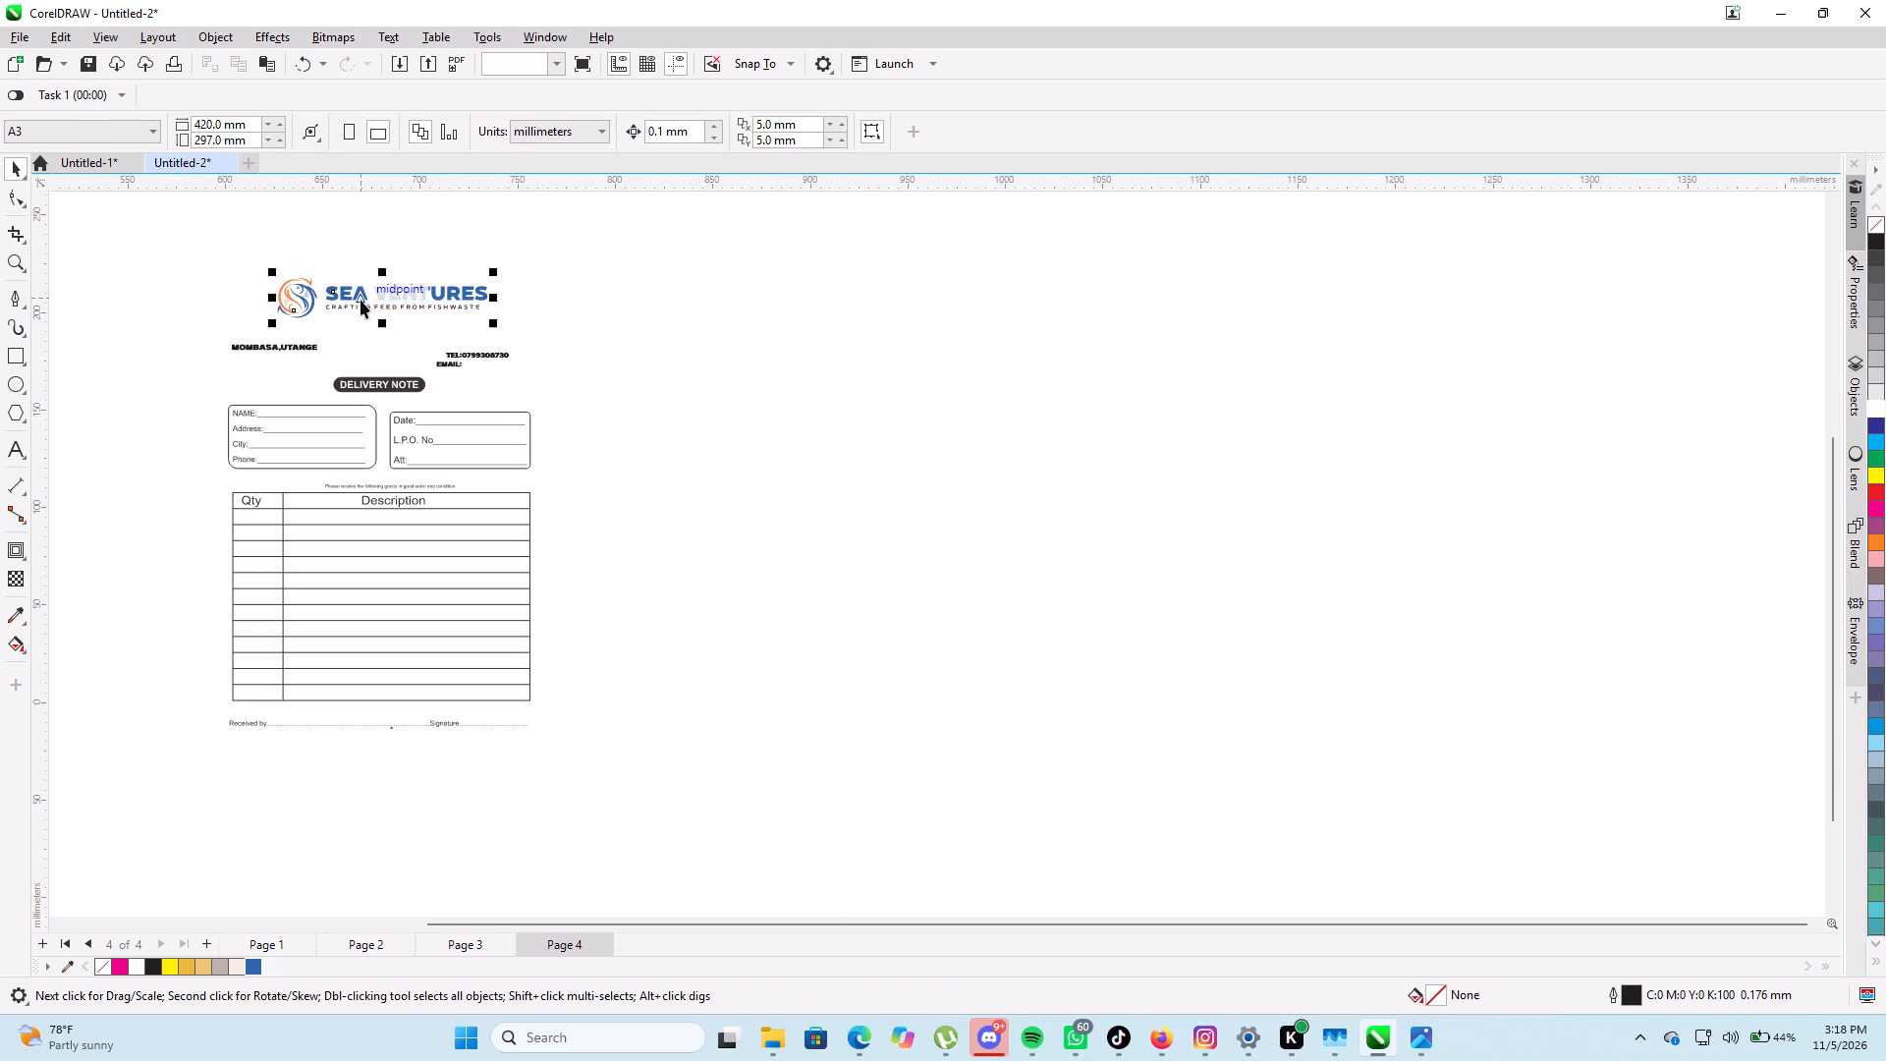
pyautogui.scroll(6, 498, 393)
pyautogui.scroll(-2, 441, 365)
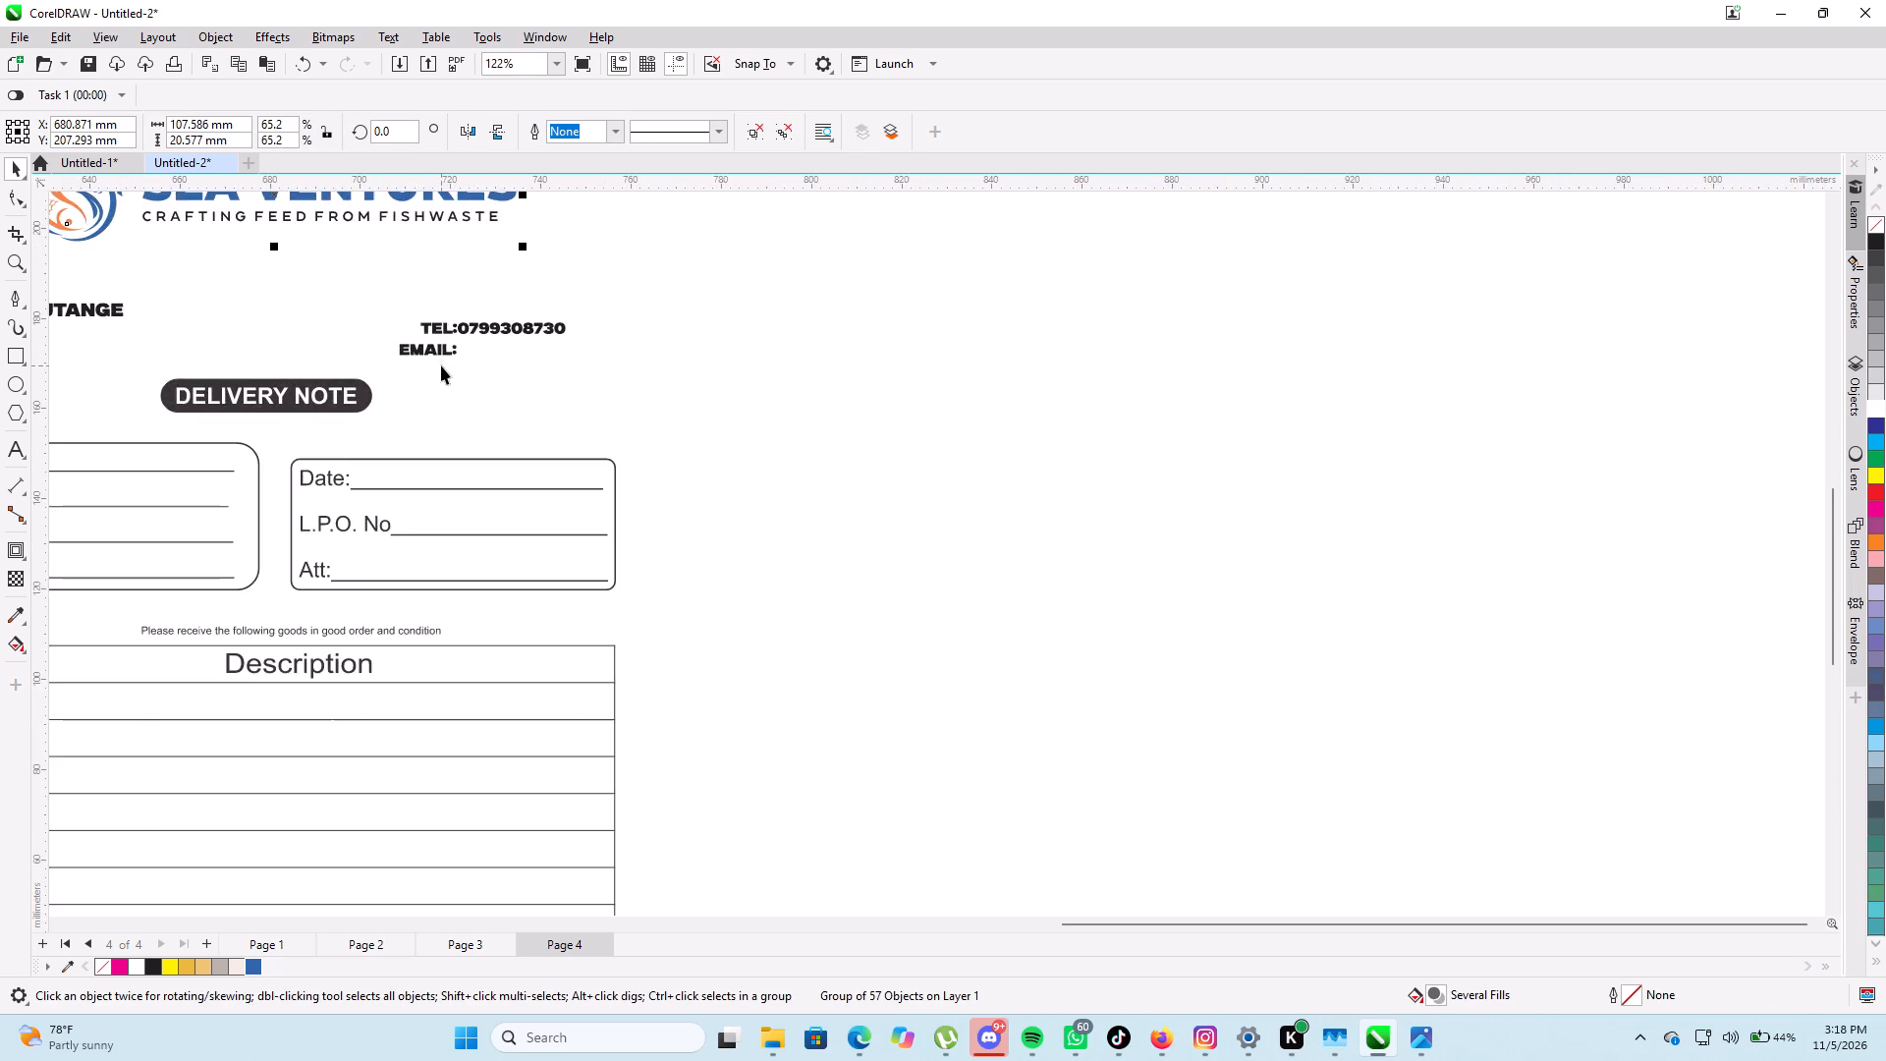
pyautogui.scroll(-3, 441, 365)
# Select the TEL and EMAIL lines together and move them slightly up and left, to about X 724 mm.
pyautogui.click(606, 340)
pyautogui.moveTo(578, 372); pyautogui.dragTo(464, 373)
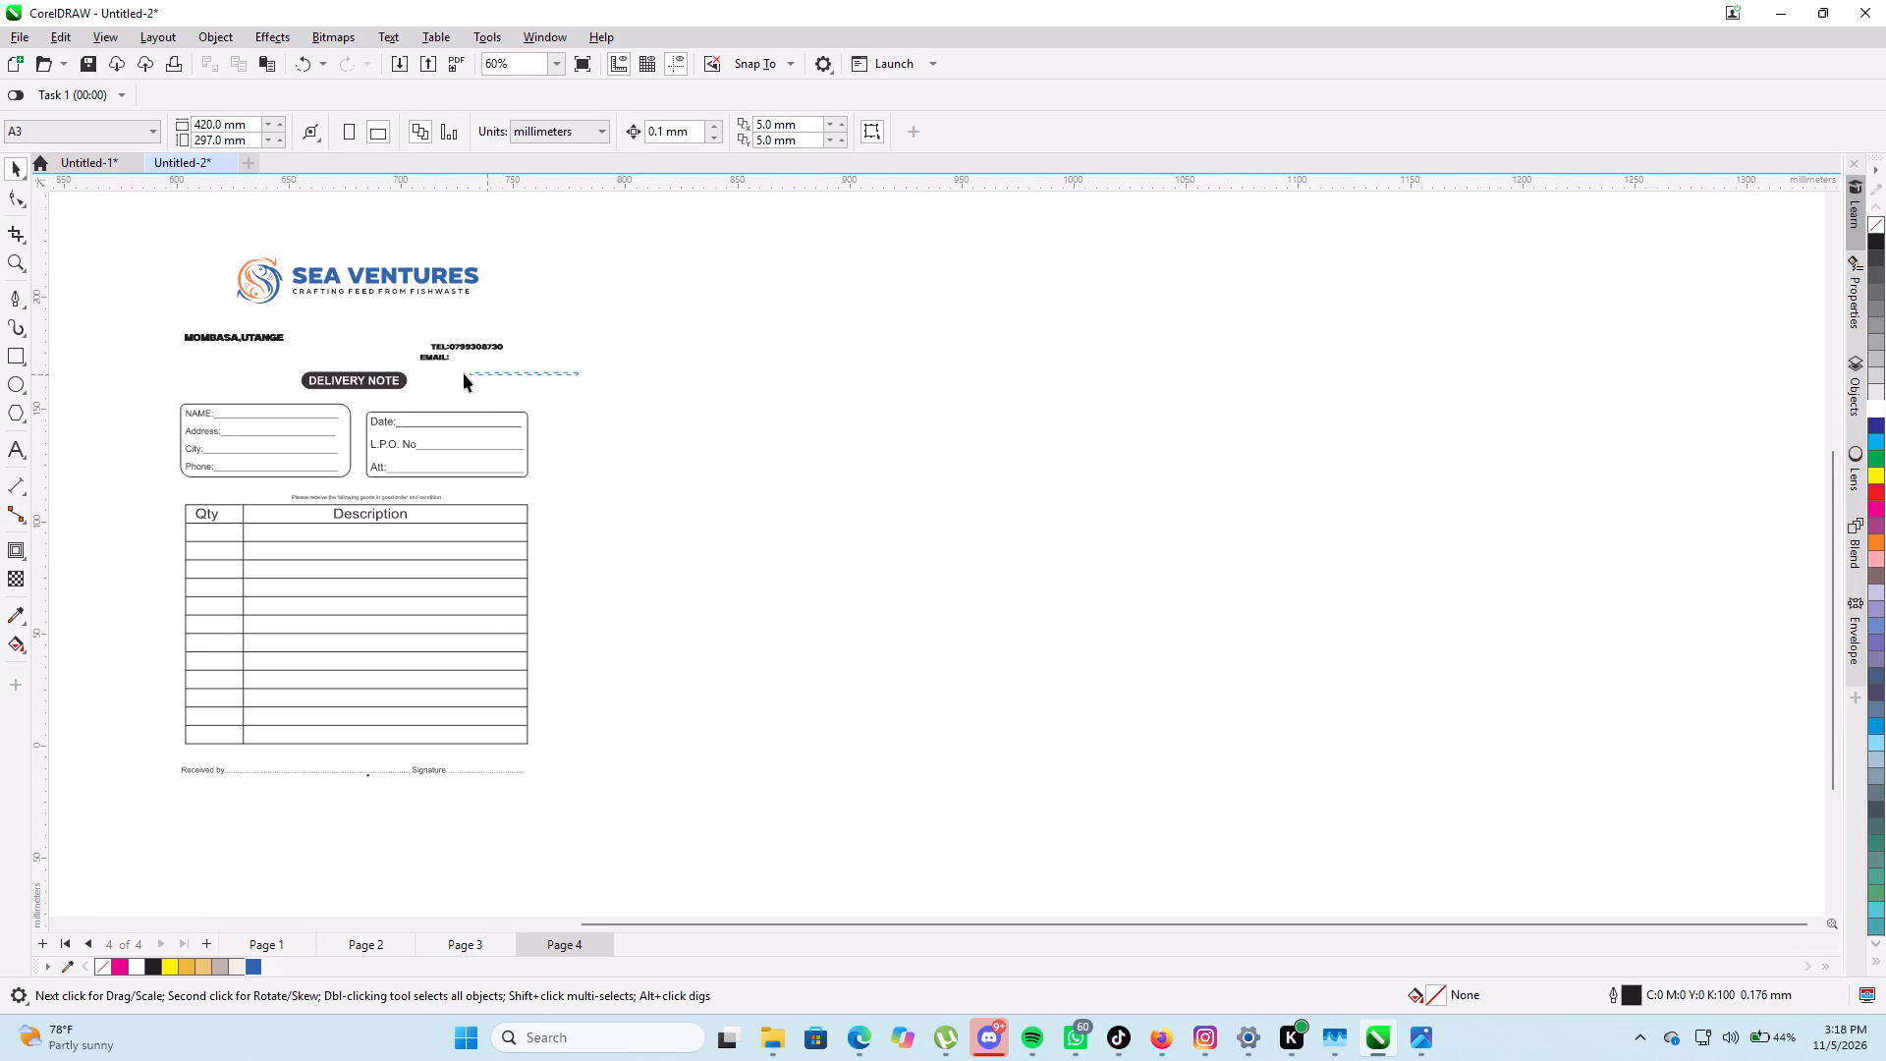
pyautogui.moveTo(464, 373); pyautogui.dragTo(403, 335)
pyautogui.moveTo(462, 356); pyautogui.dragTo(462, 350)
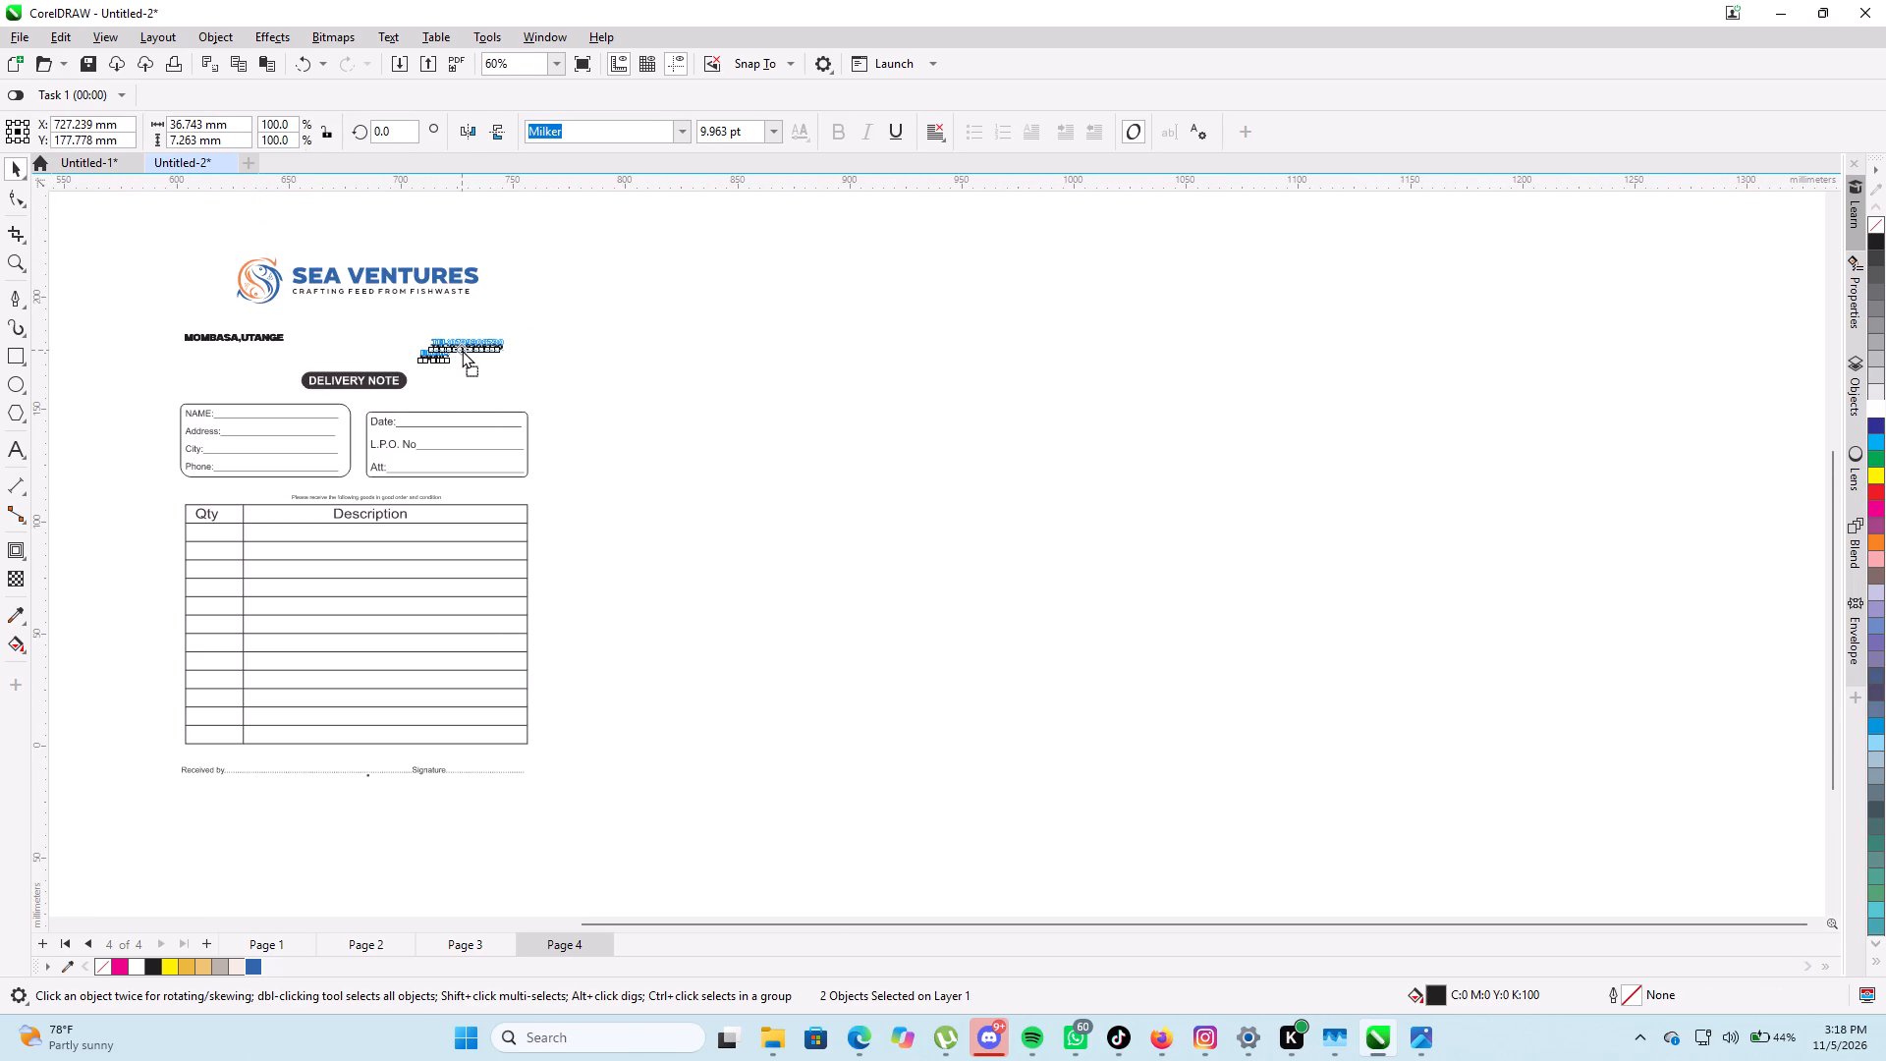
pyautogui.moveTo(462, 350); pyautogui.dragTo(458, 343)
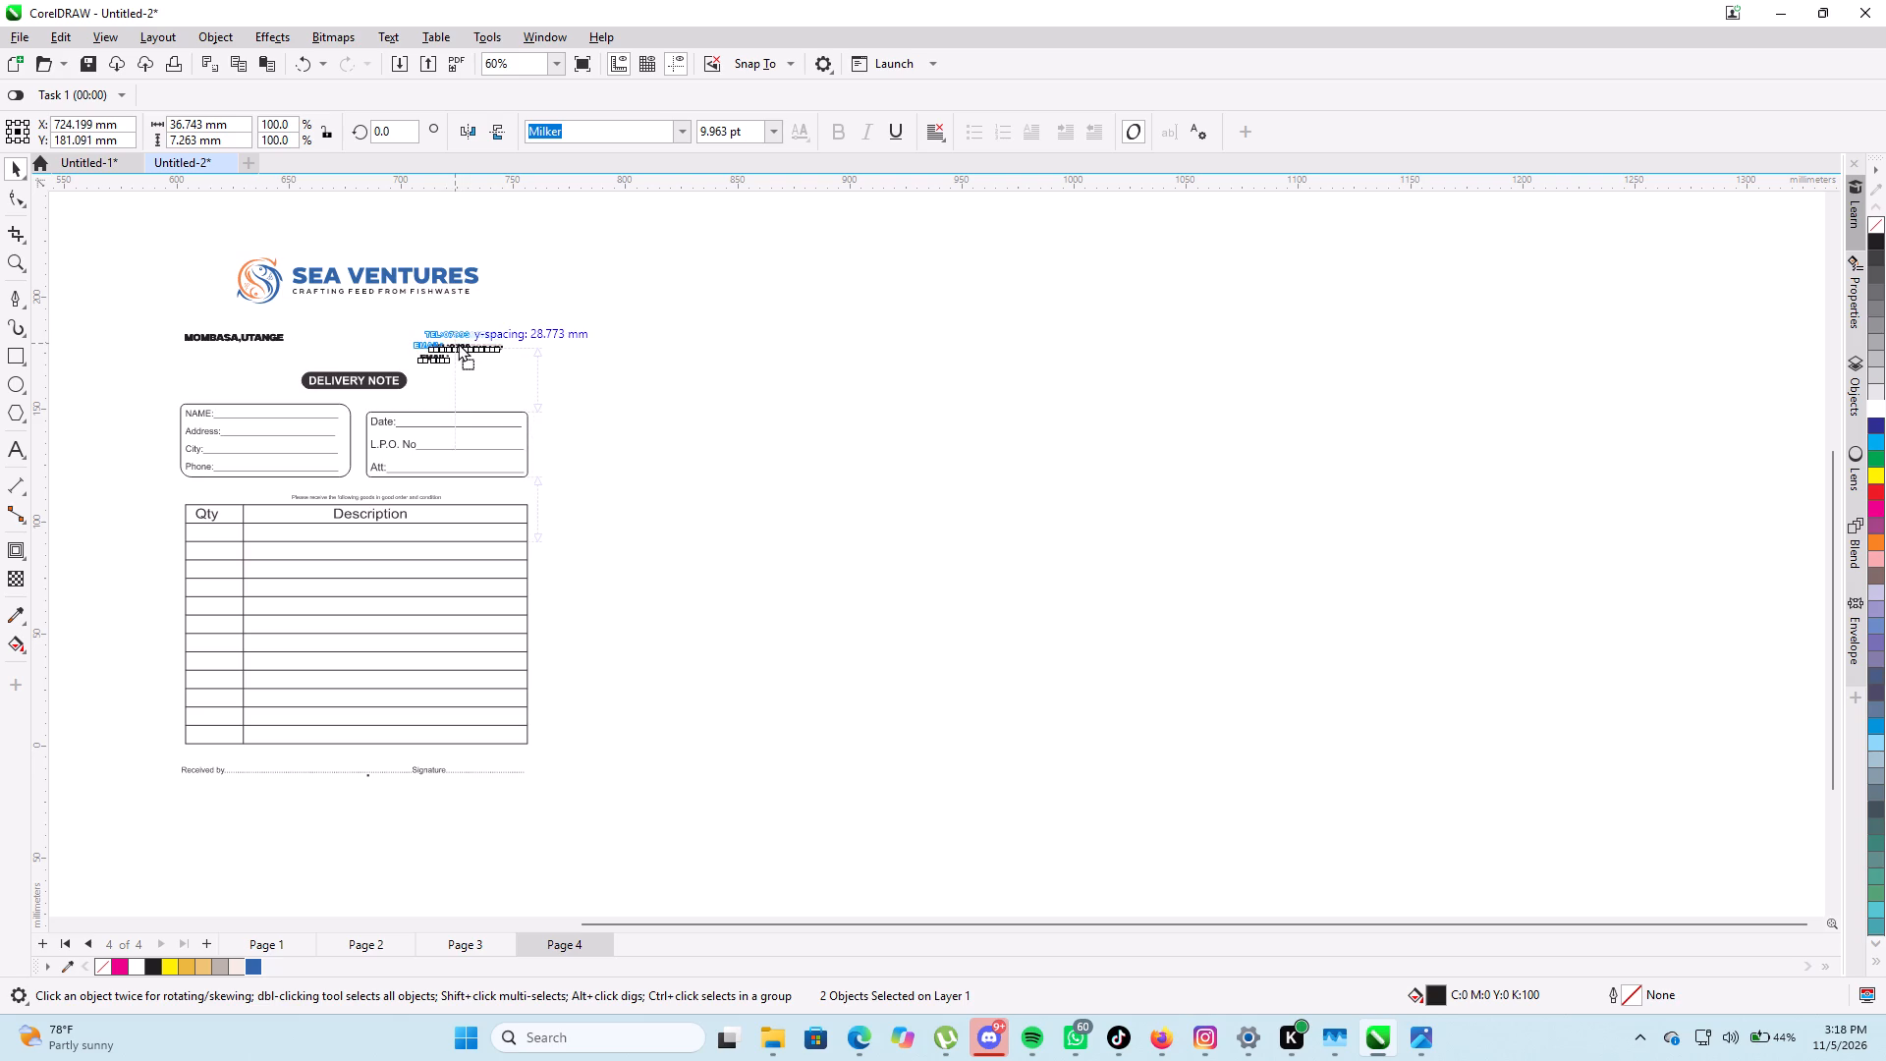
pyautogui.moveTo(458, 343); pyautogui.dragTo(458, 344)
# Move the TEL and EMAIL lines slightly down so TEL is level with "Mombasa,Utange", at about X 722.6 mm, Y 179.4 mm.
pyautogui.scroll(7, 458, 344)
pyautogui.scroll(-3, 666, 359)
pyautogui.moveTo(767, 395); pyautogui.dragTo(1275, 412, button='middle')
pyautogui.scroll(4, 1084, 307)
pyautogui.moveTo(1060, 404); pyautogui.dragTo(1057, 419)
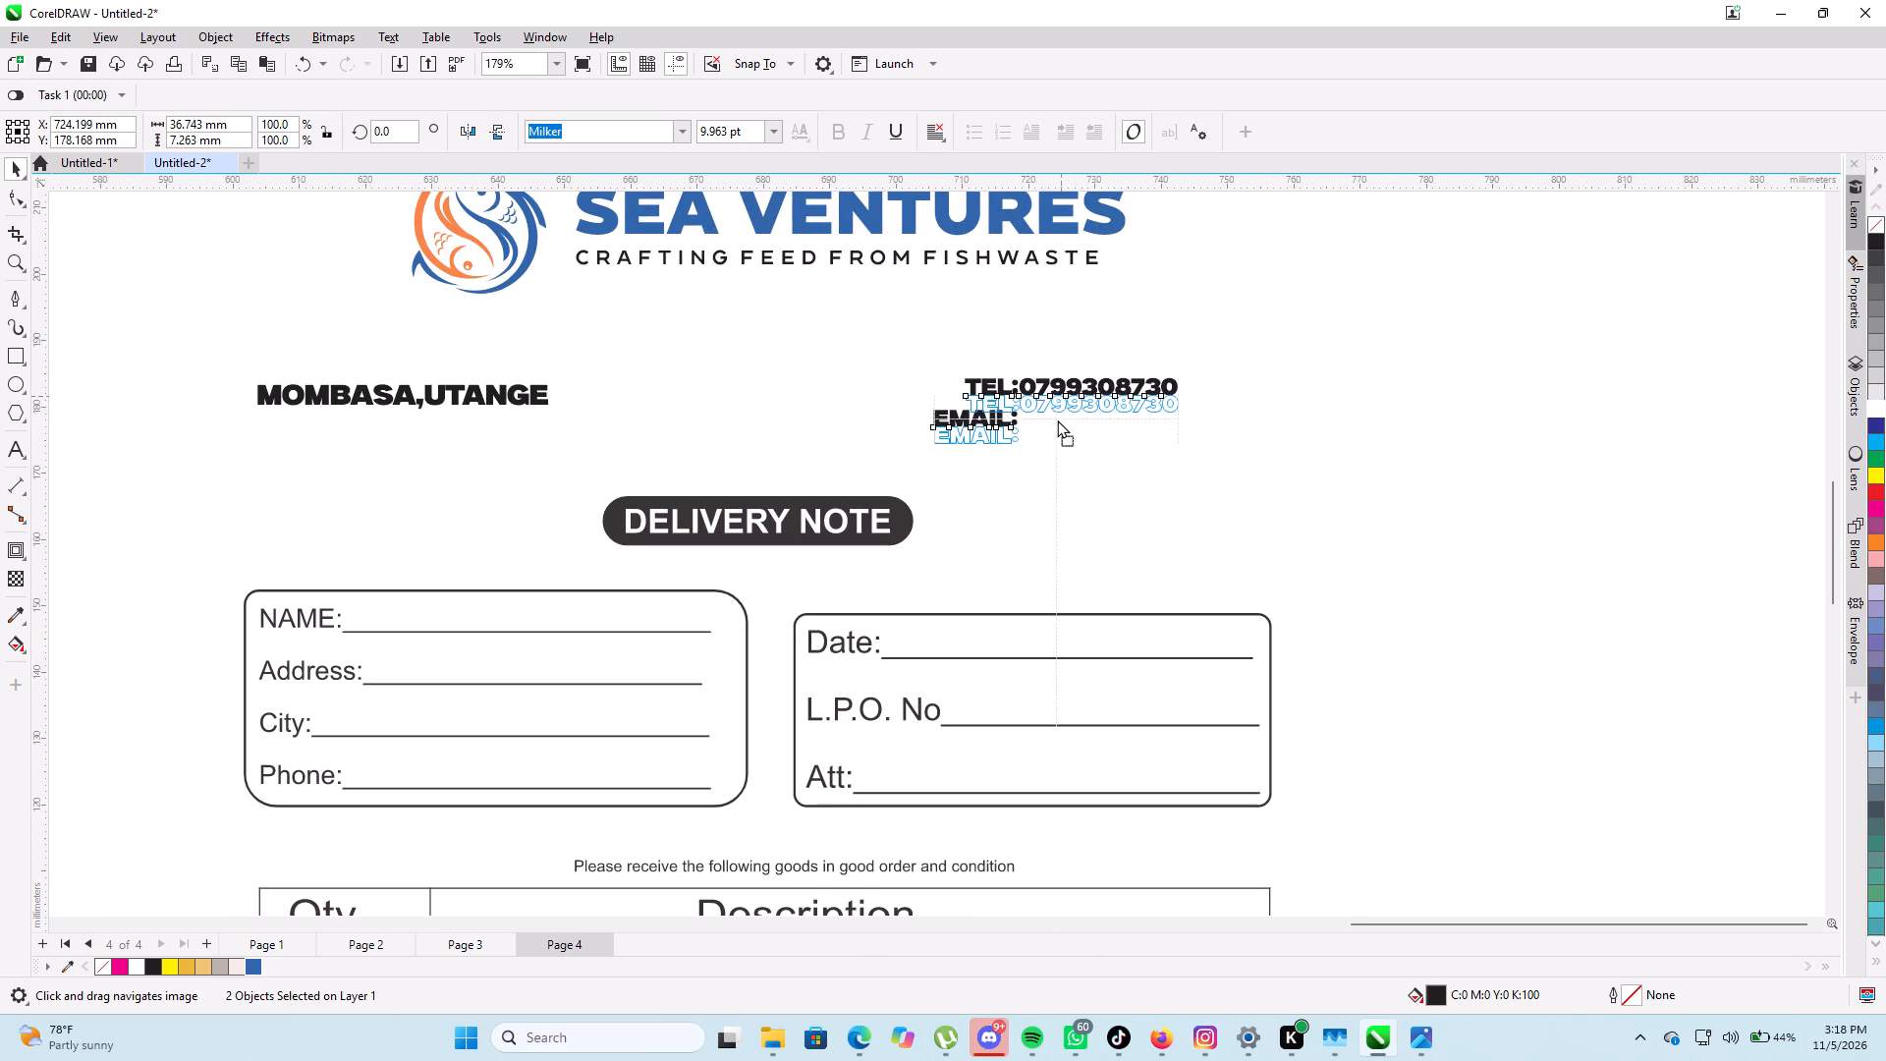
pyautogui.moveTo(1057, 419); pyautogui.dragTo(607, 410)
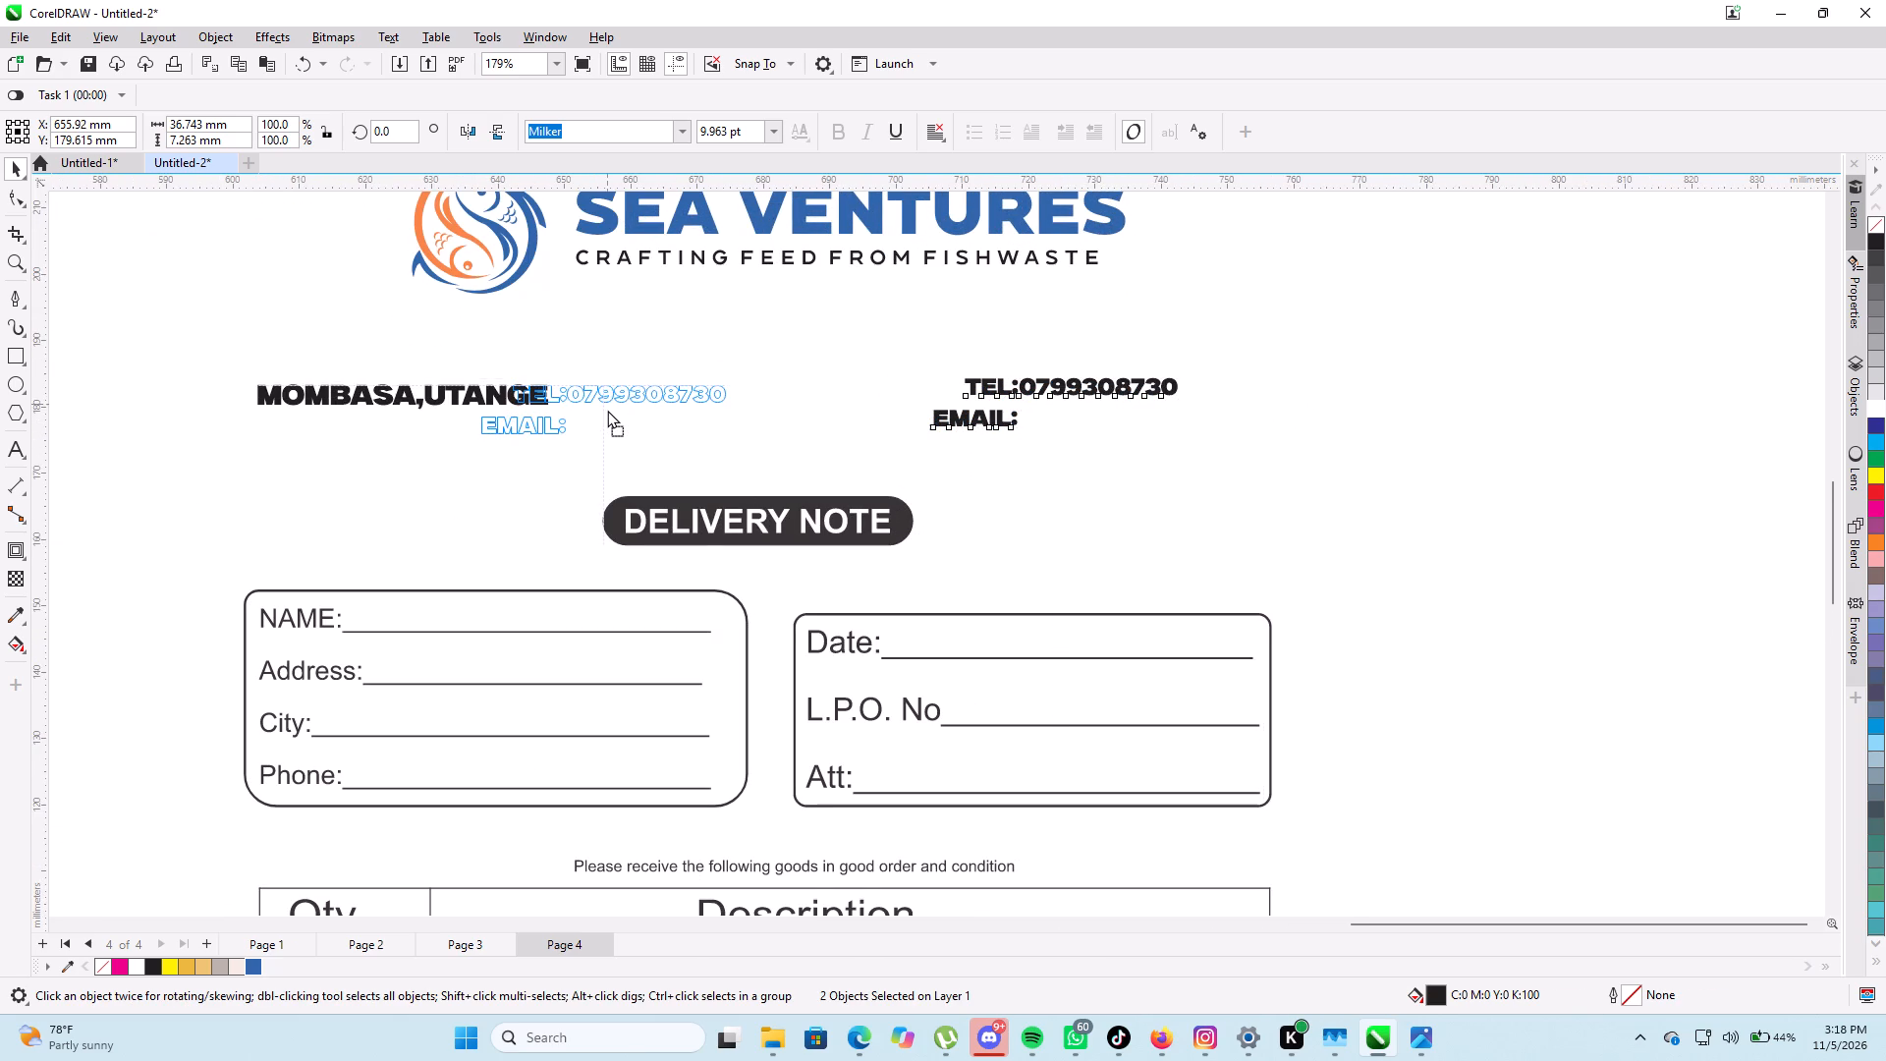
pyautogui.moveTo(607, 410); pyautogui.dragTo(670, 414)
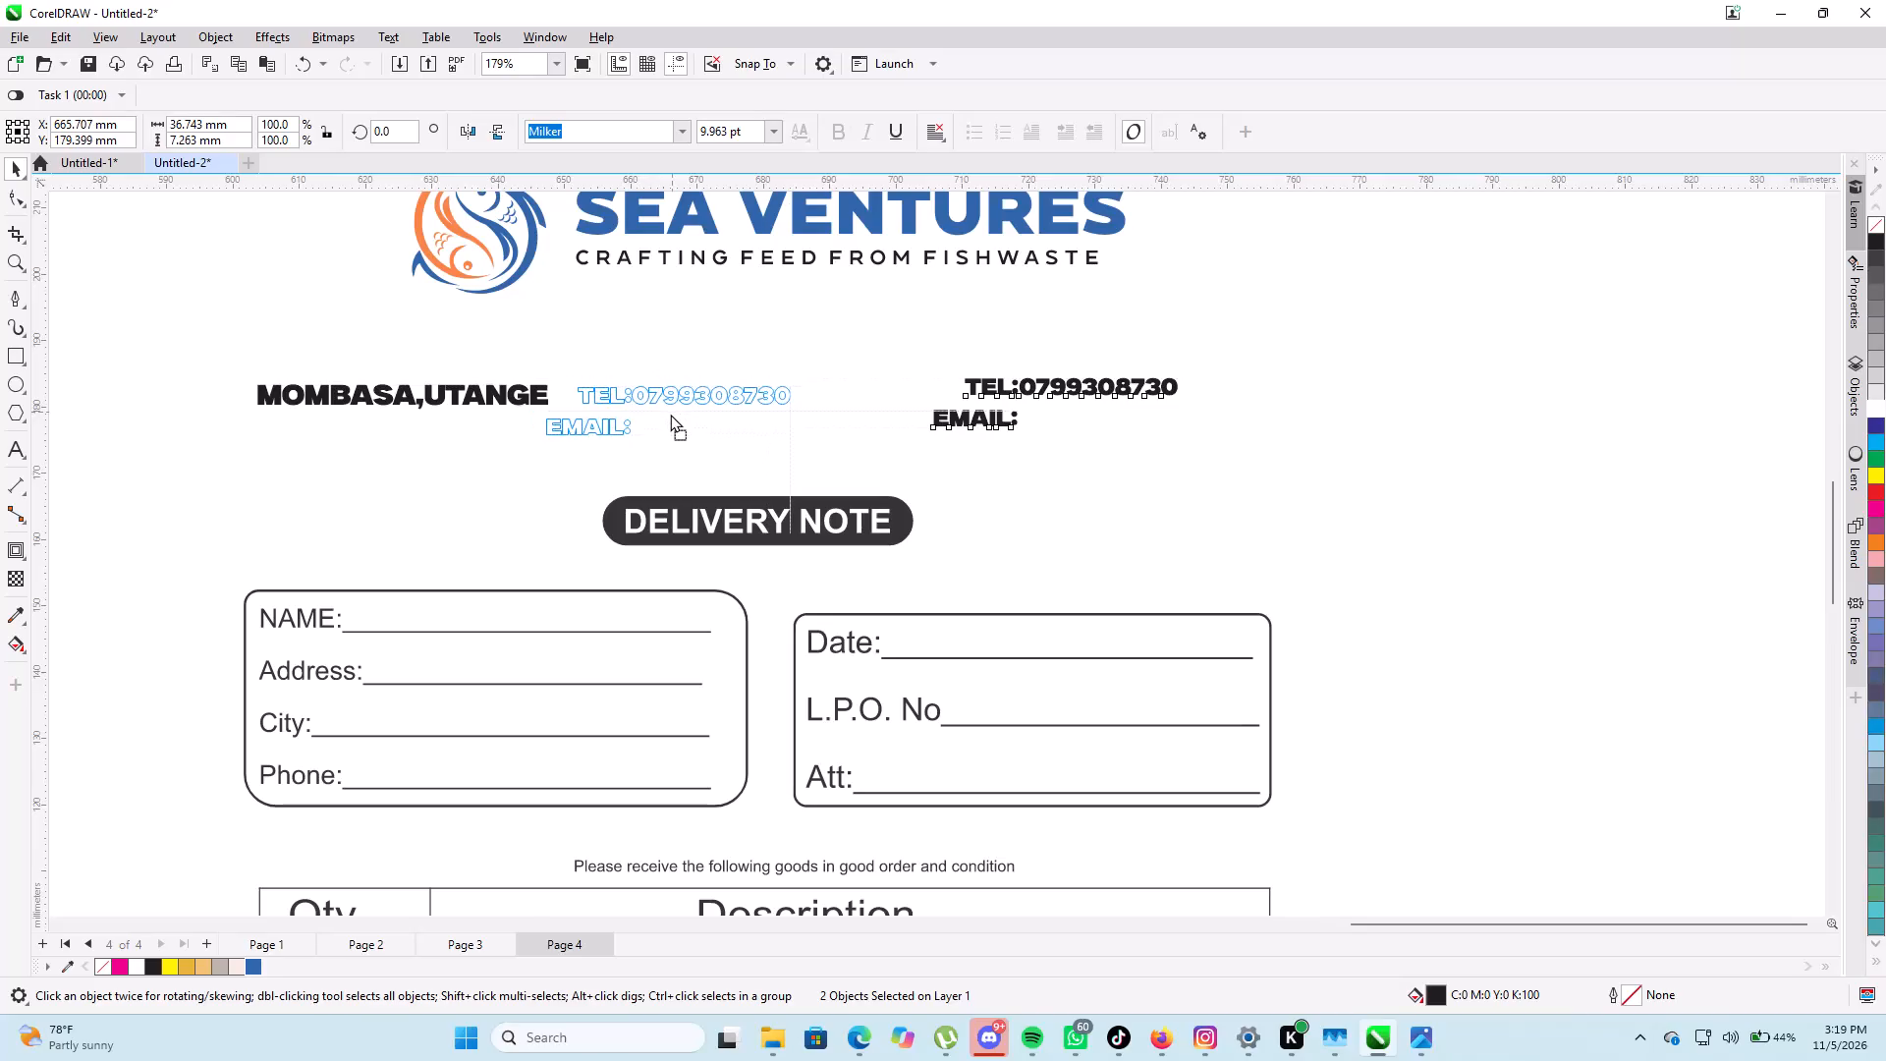
pyautogui.moveTo(670, 414); pyautogui.dragTo(935, 408)
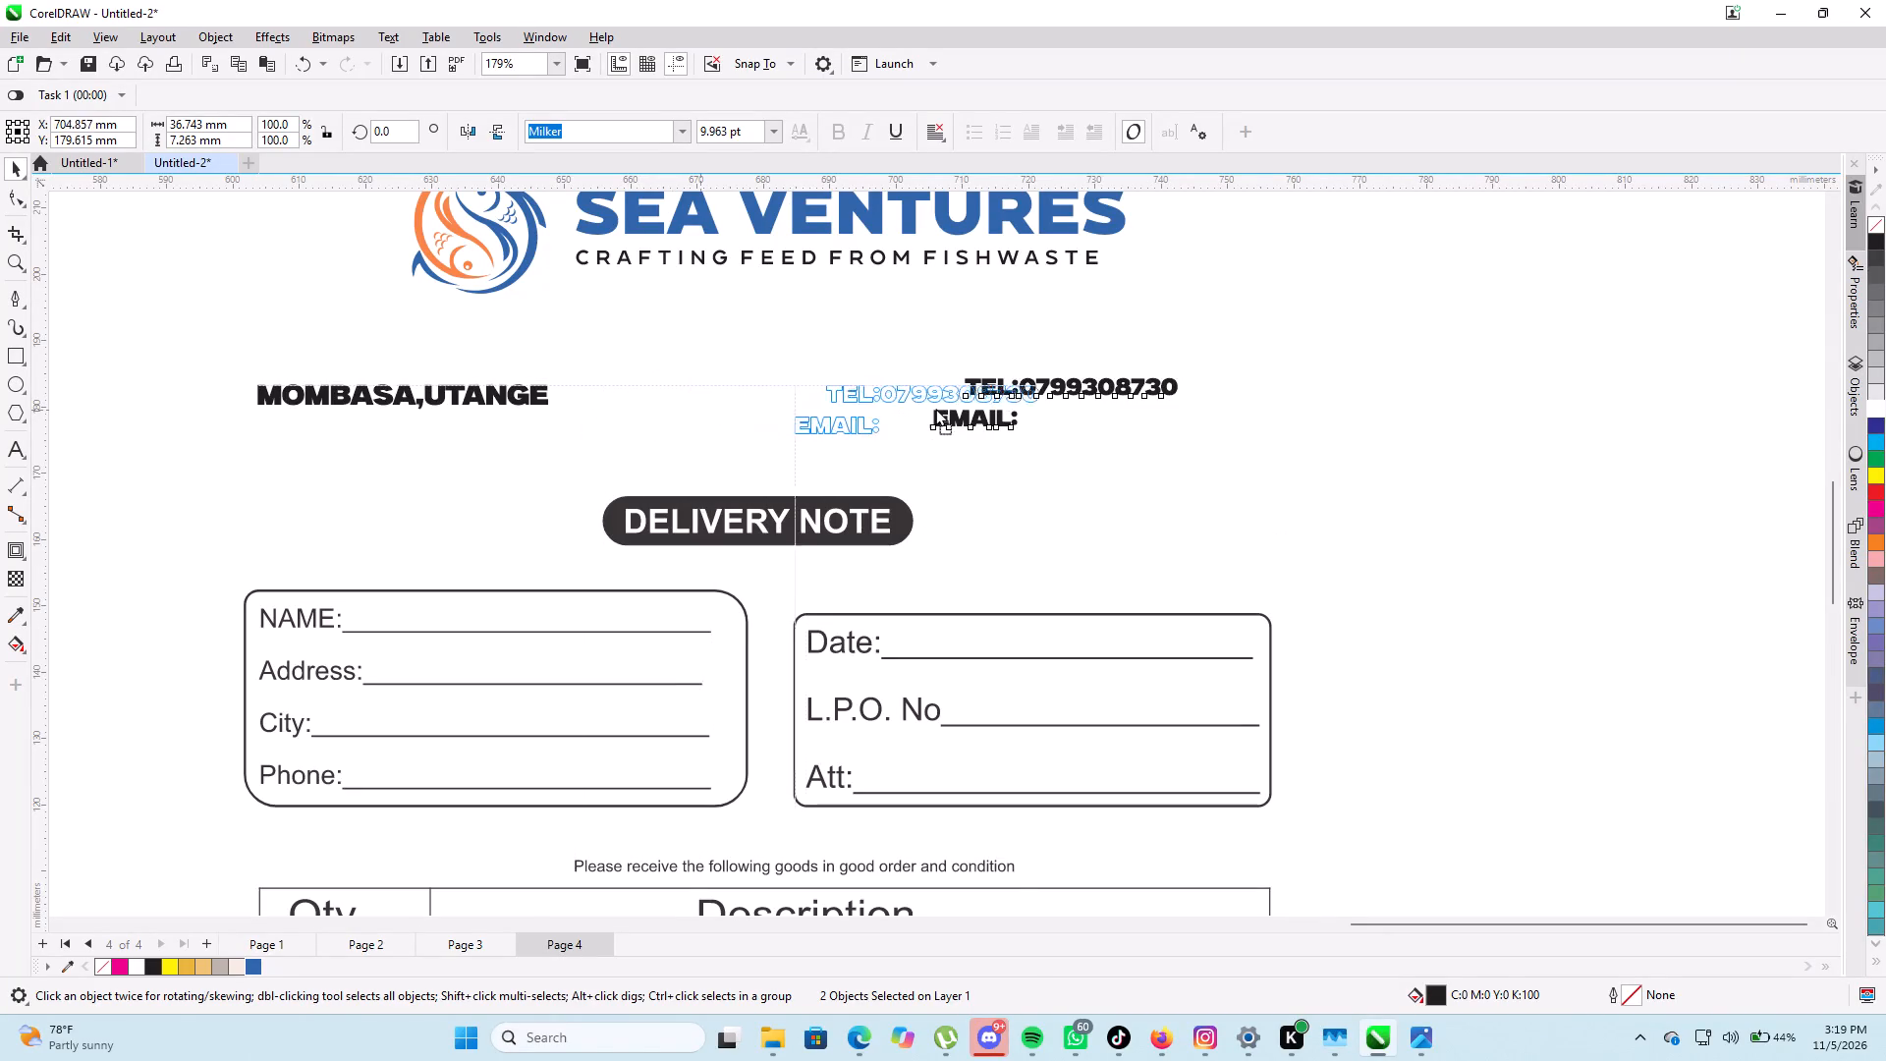
pyautogui.moveTo(935, 408); pyautogui.dragTo(968, 412)
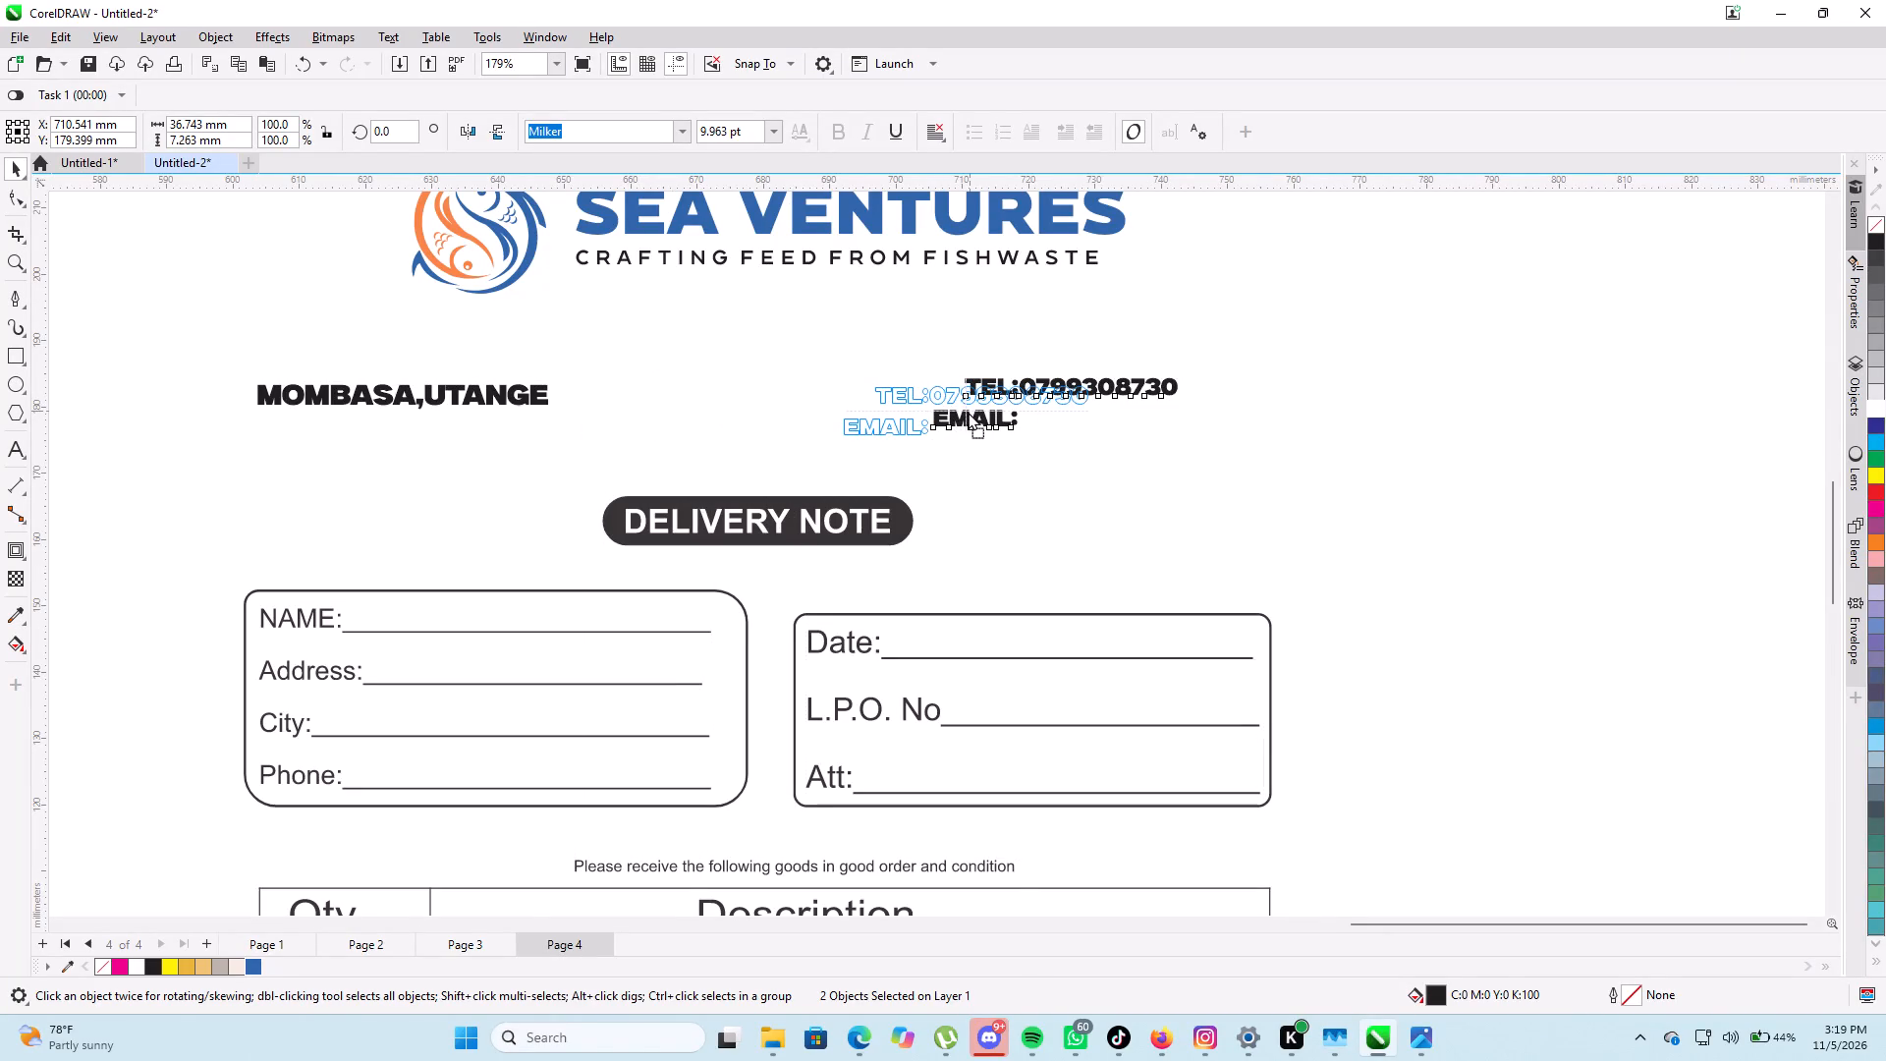
pyautogui.moveTo(968, 412); pyautogui.dragTo(984, 409)
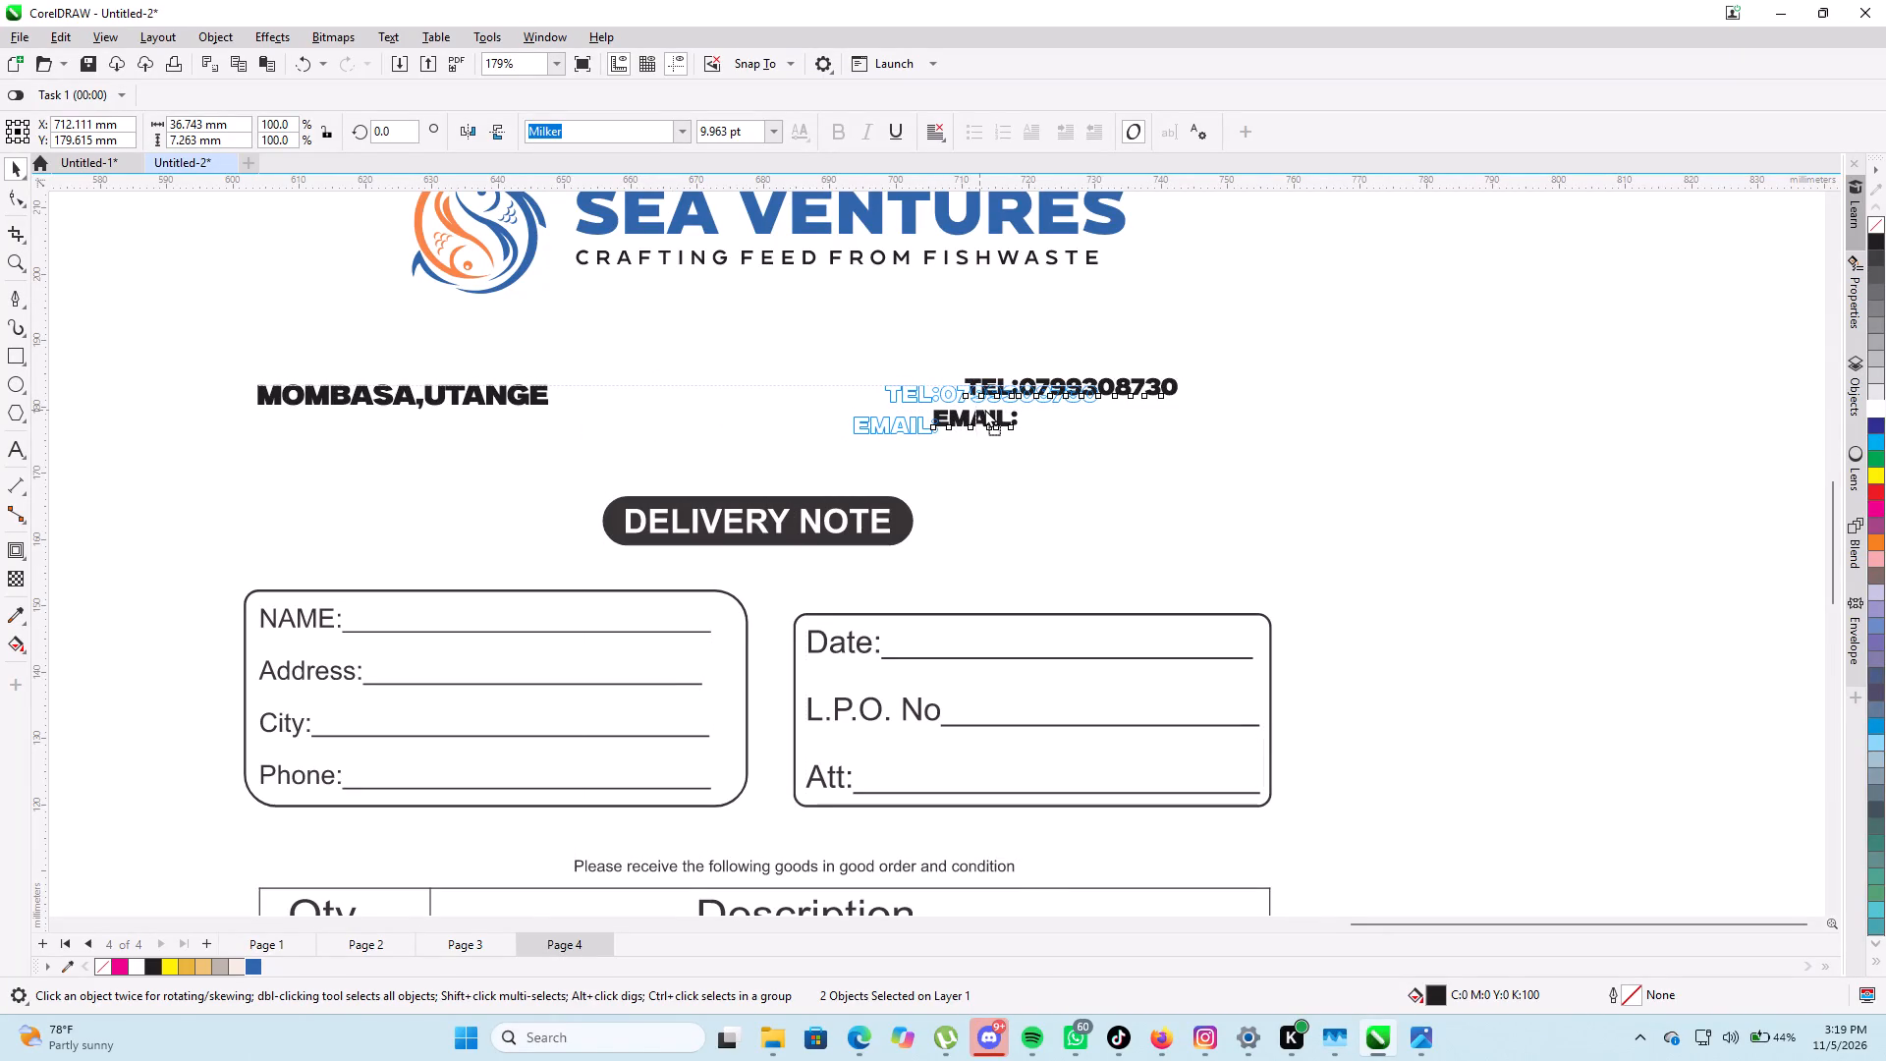
pyautogui.moveTo(984, 409); pyautogui.dragTo(1049, 412)
# Shift the TEL and EMAIL lines slightly right to about X 727.3 mm, Y 179.6 mm, keeping TEL level with the "Mombasa,Utange" text.
pyautogui.scroll(3, 1041, 410)
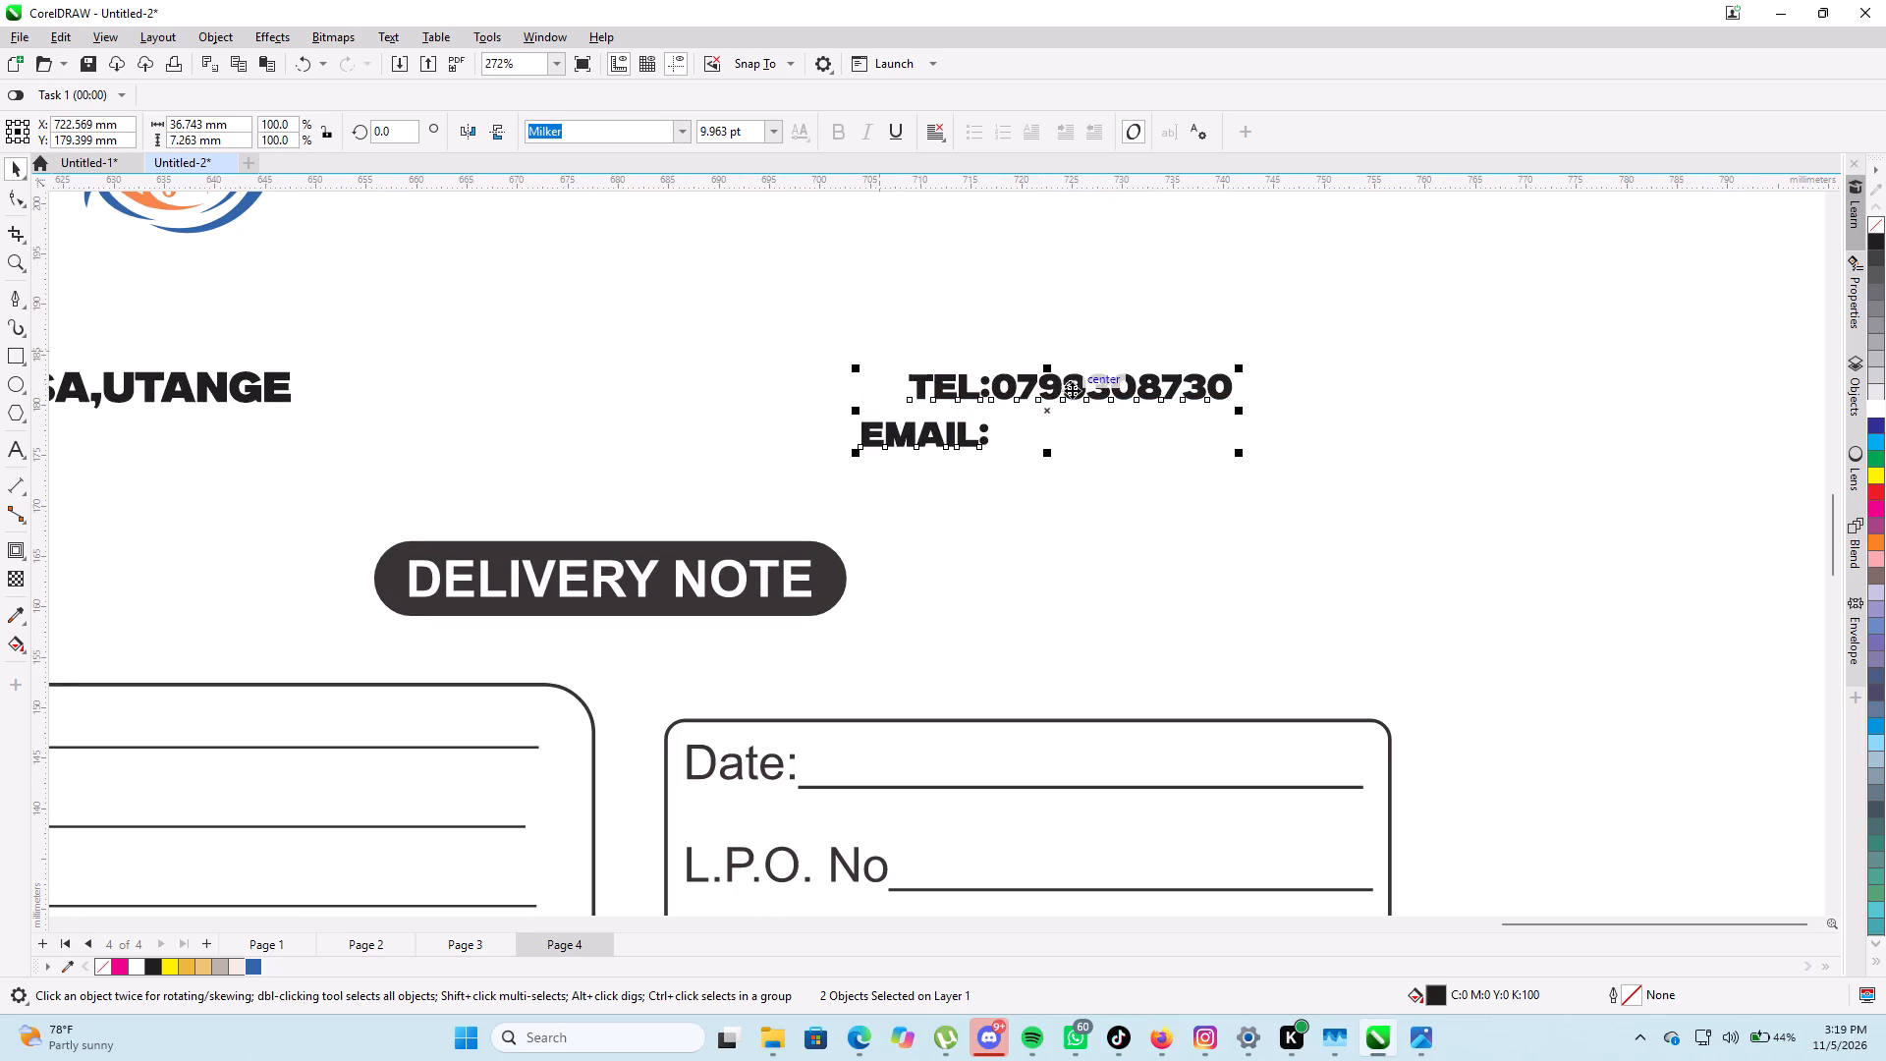
pyautogui.moveTo(1048, 411); pyautogui.dragTo(1054, 402)
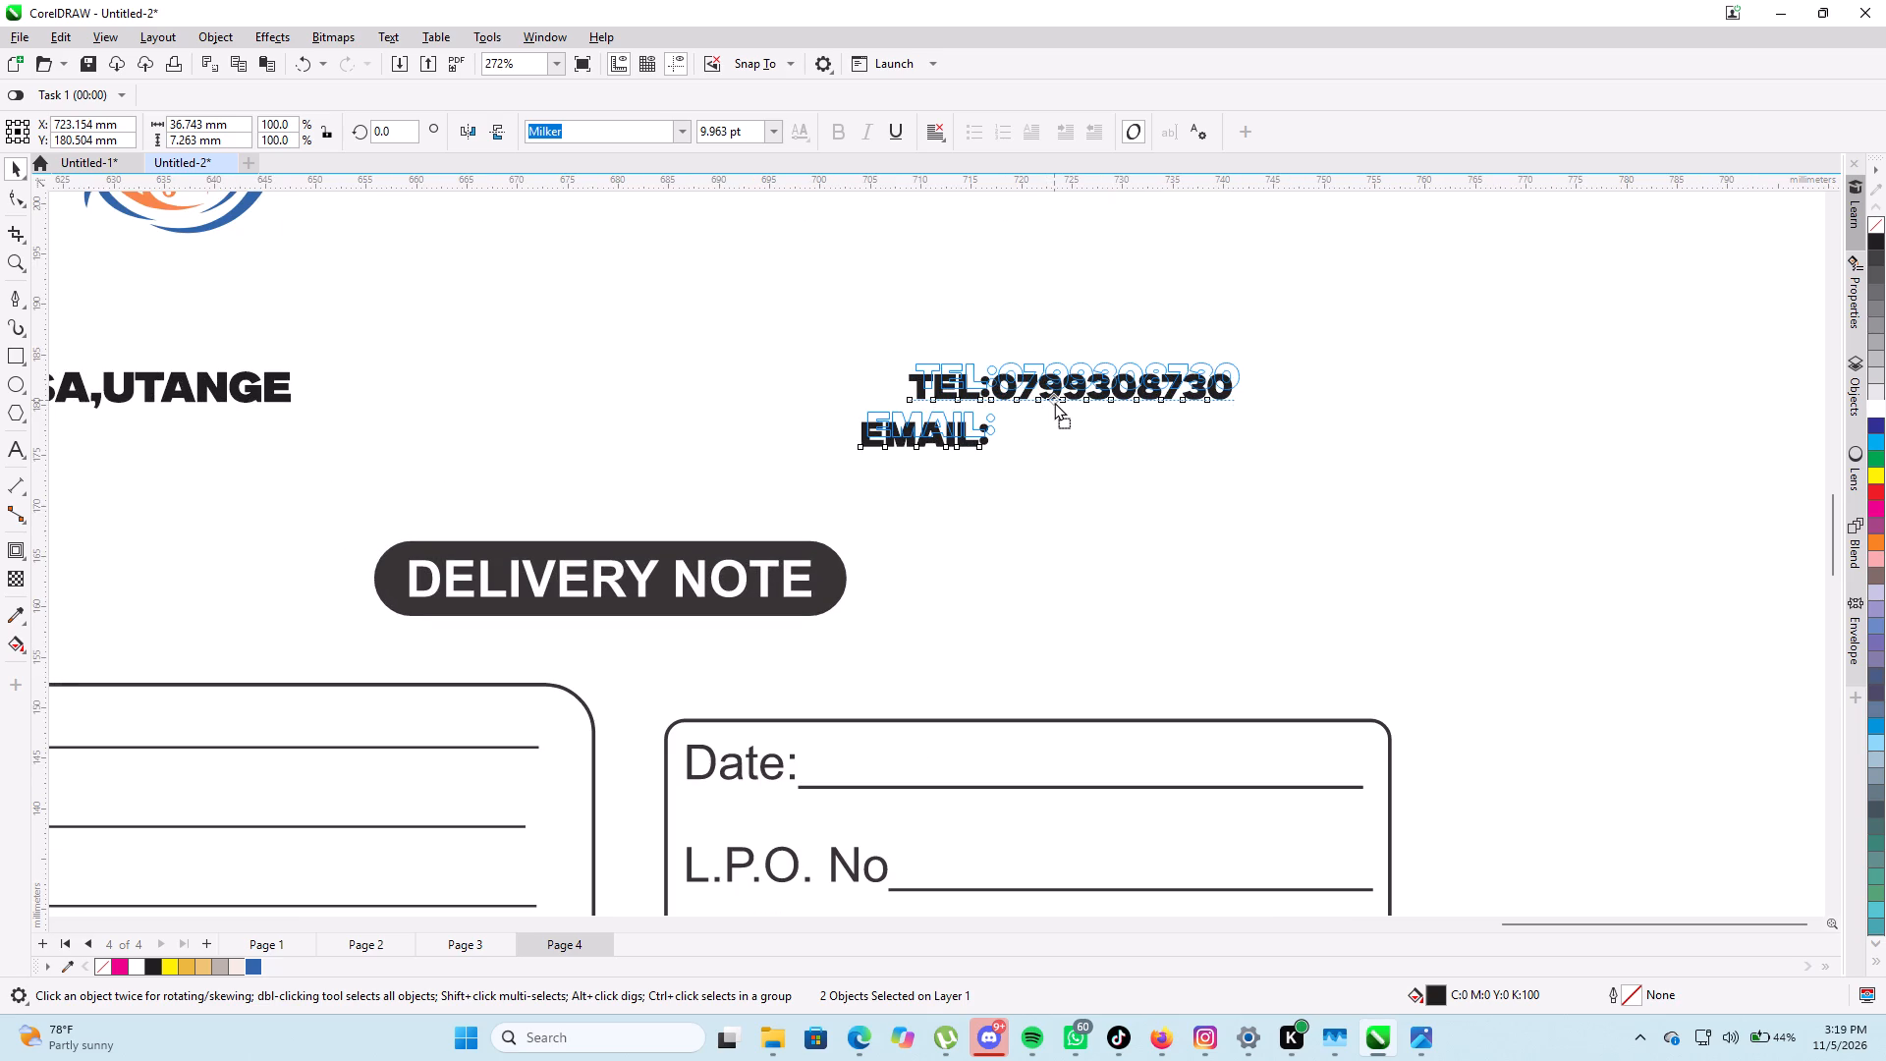
pyautogui.moveTo(1054, 402); pyautogui.dragTo(1059, 405)
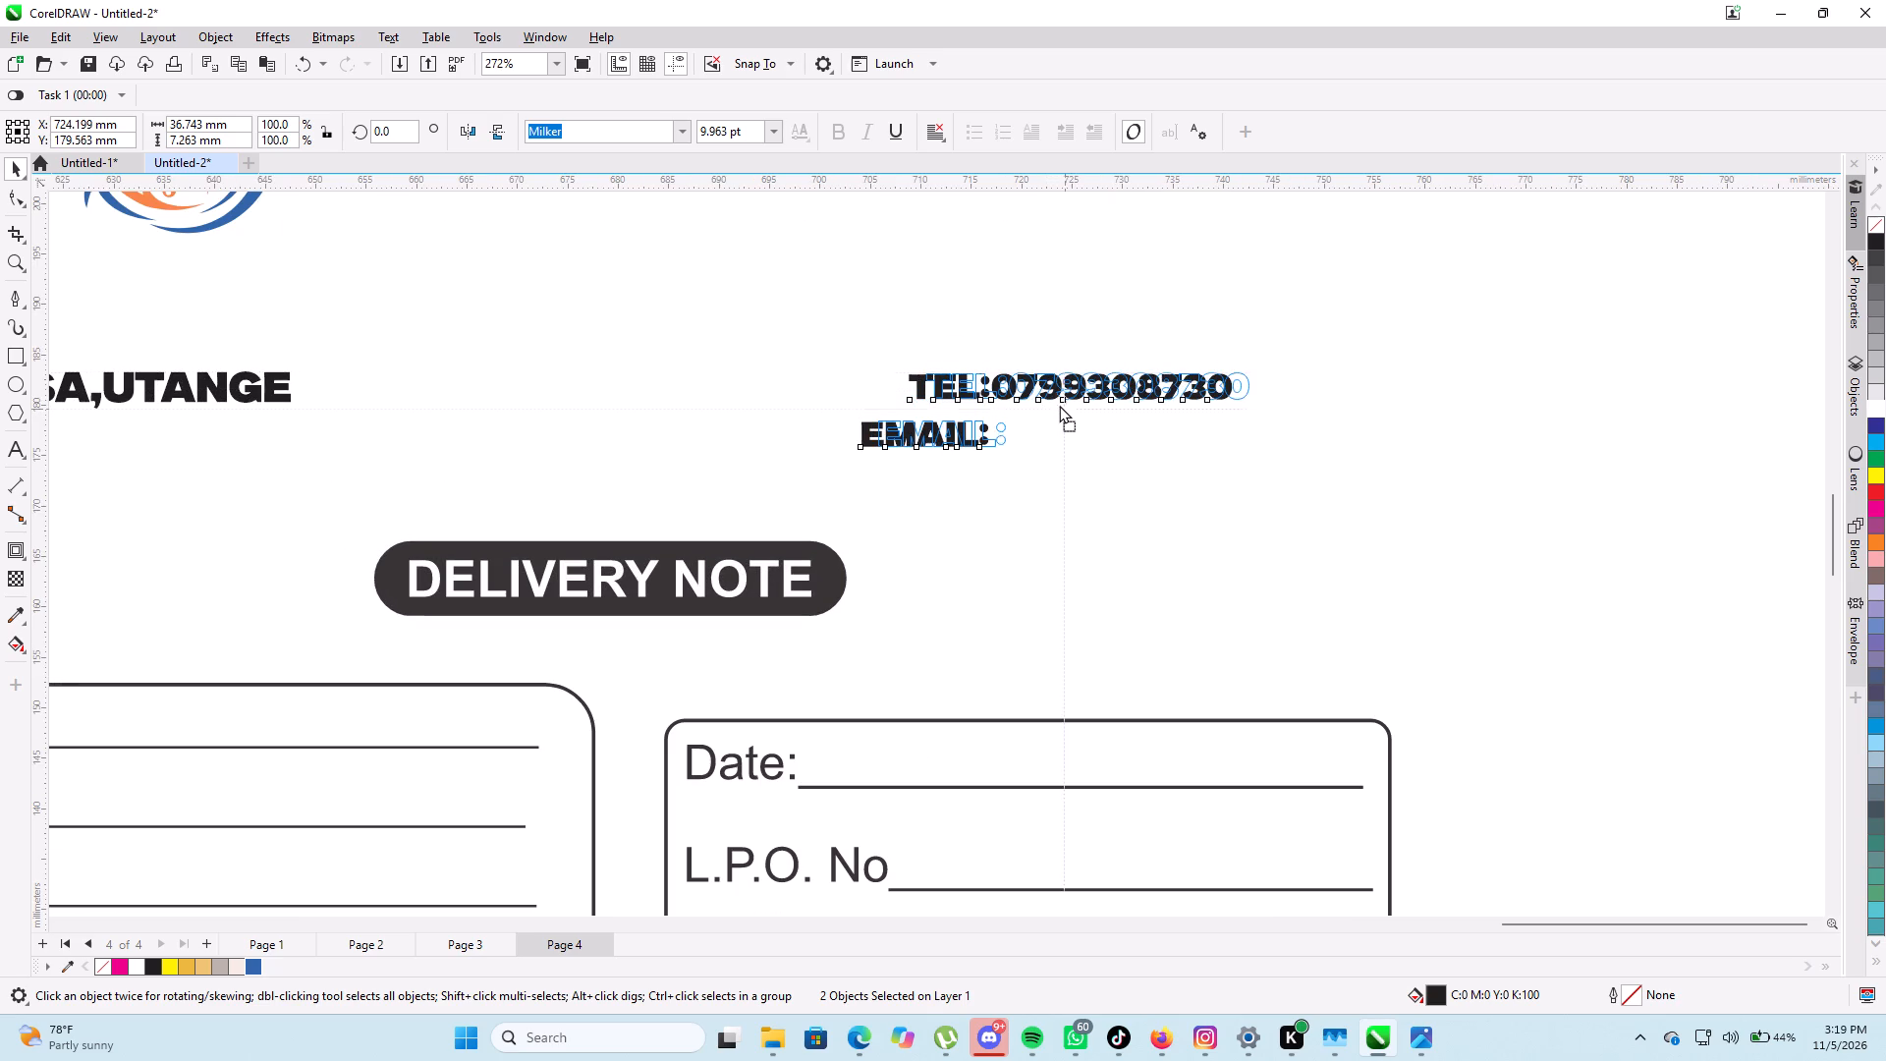
pyautogui.moveTo(1059, 405); pyautogui.dragTo(1059, 406)
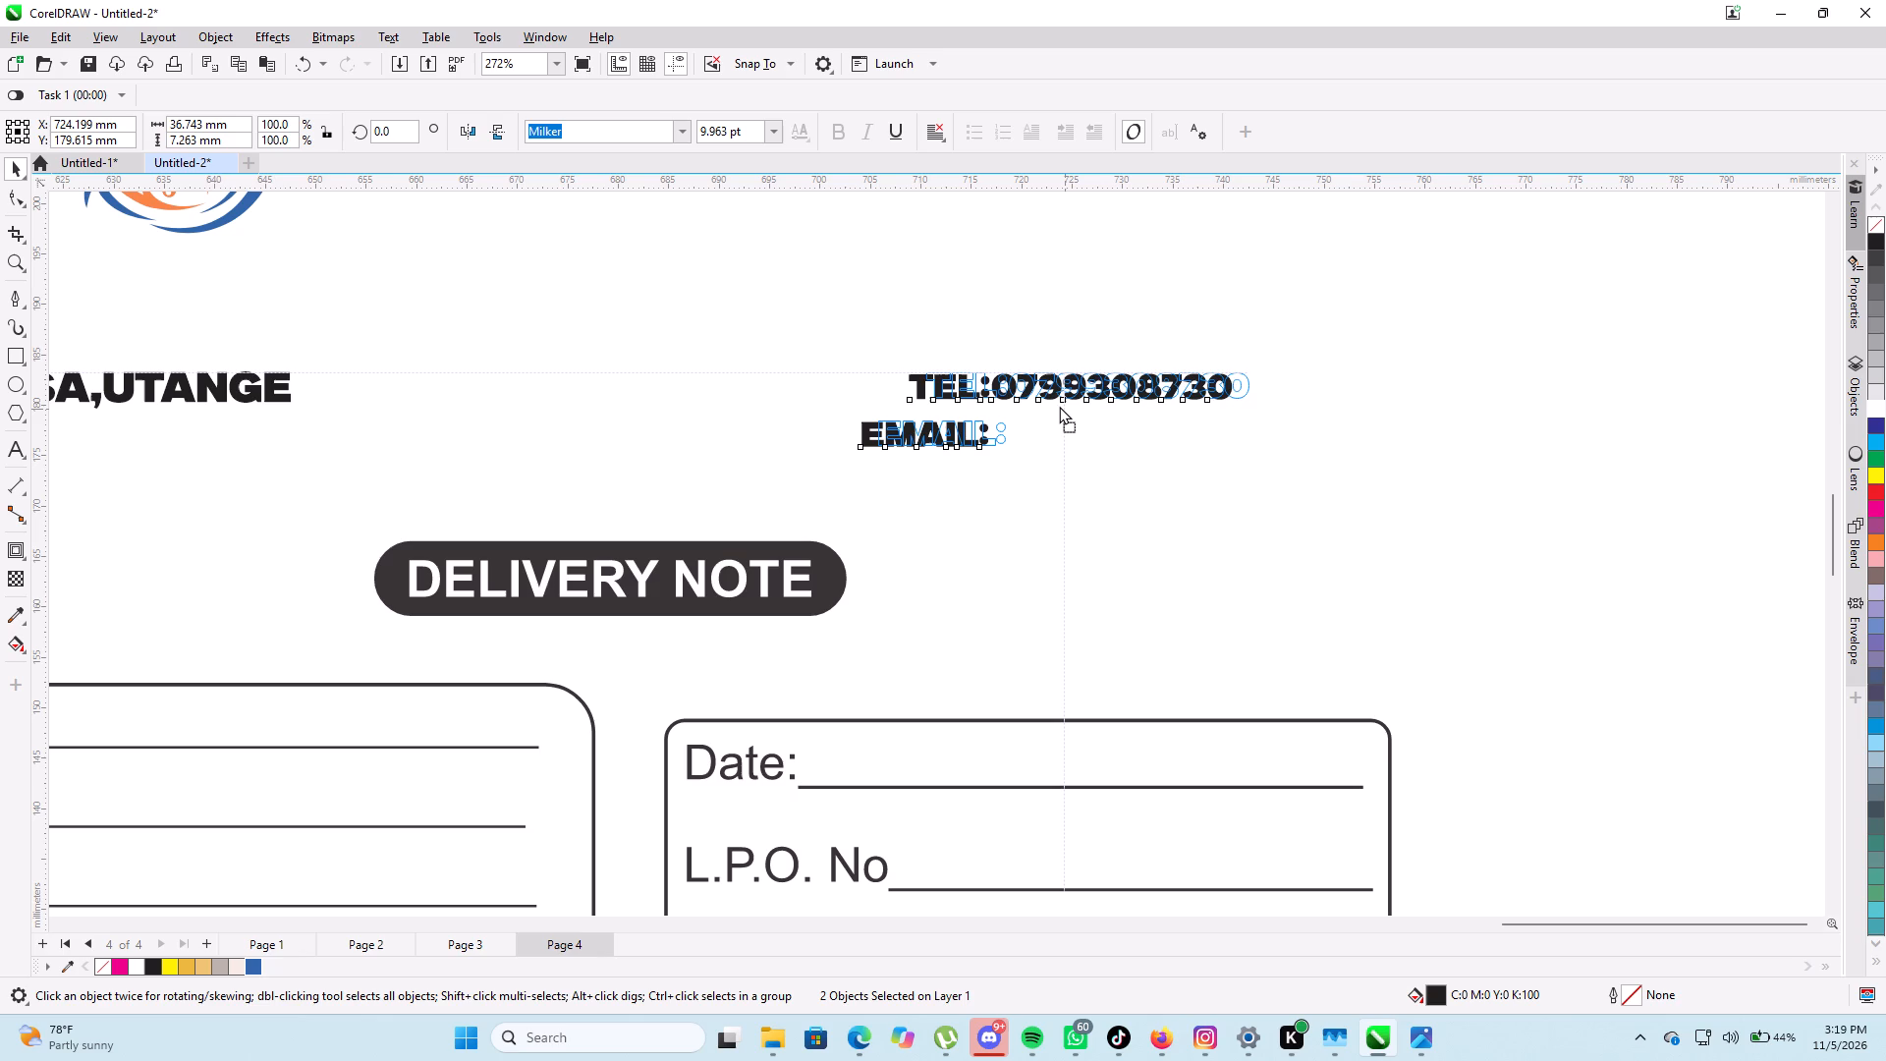
pyautogui.moveTo(1059, 406); pyautogui.dragTo(1087, 408)
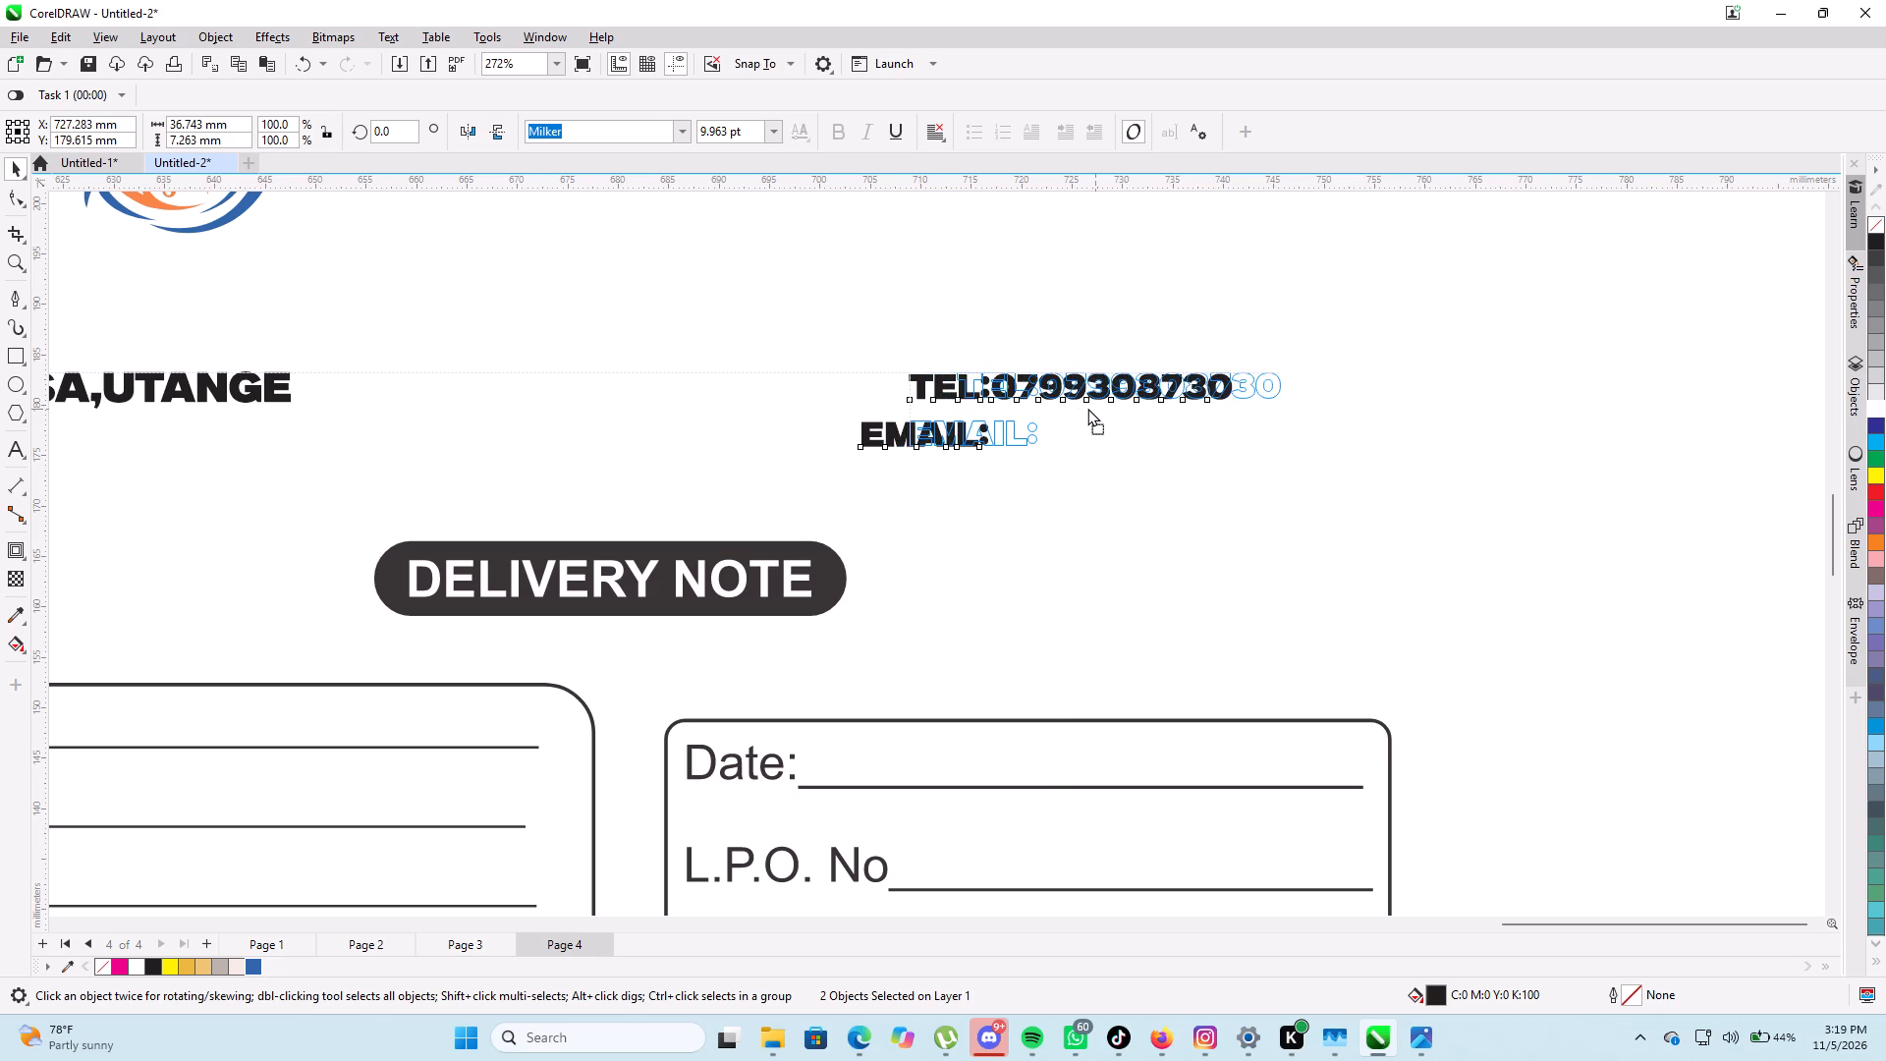
pyautogui.moveTo(1087, 408); pyautogui.dragTo(1087, 407)
# Enlarge the Sea Ventures logo proportionally about its centre to about 129.6 × 24.8 mm.
pyautogui.scroll(-8, 909, 353)
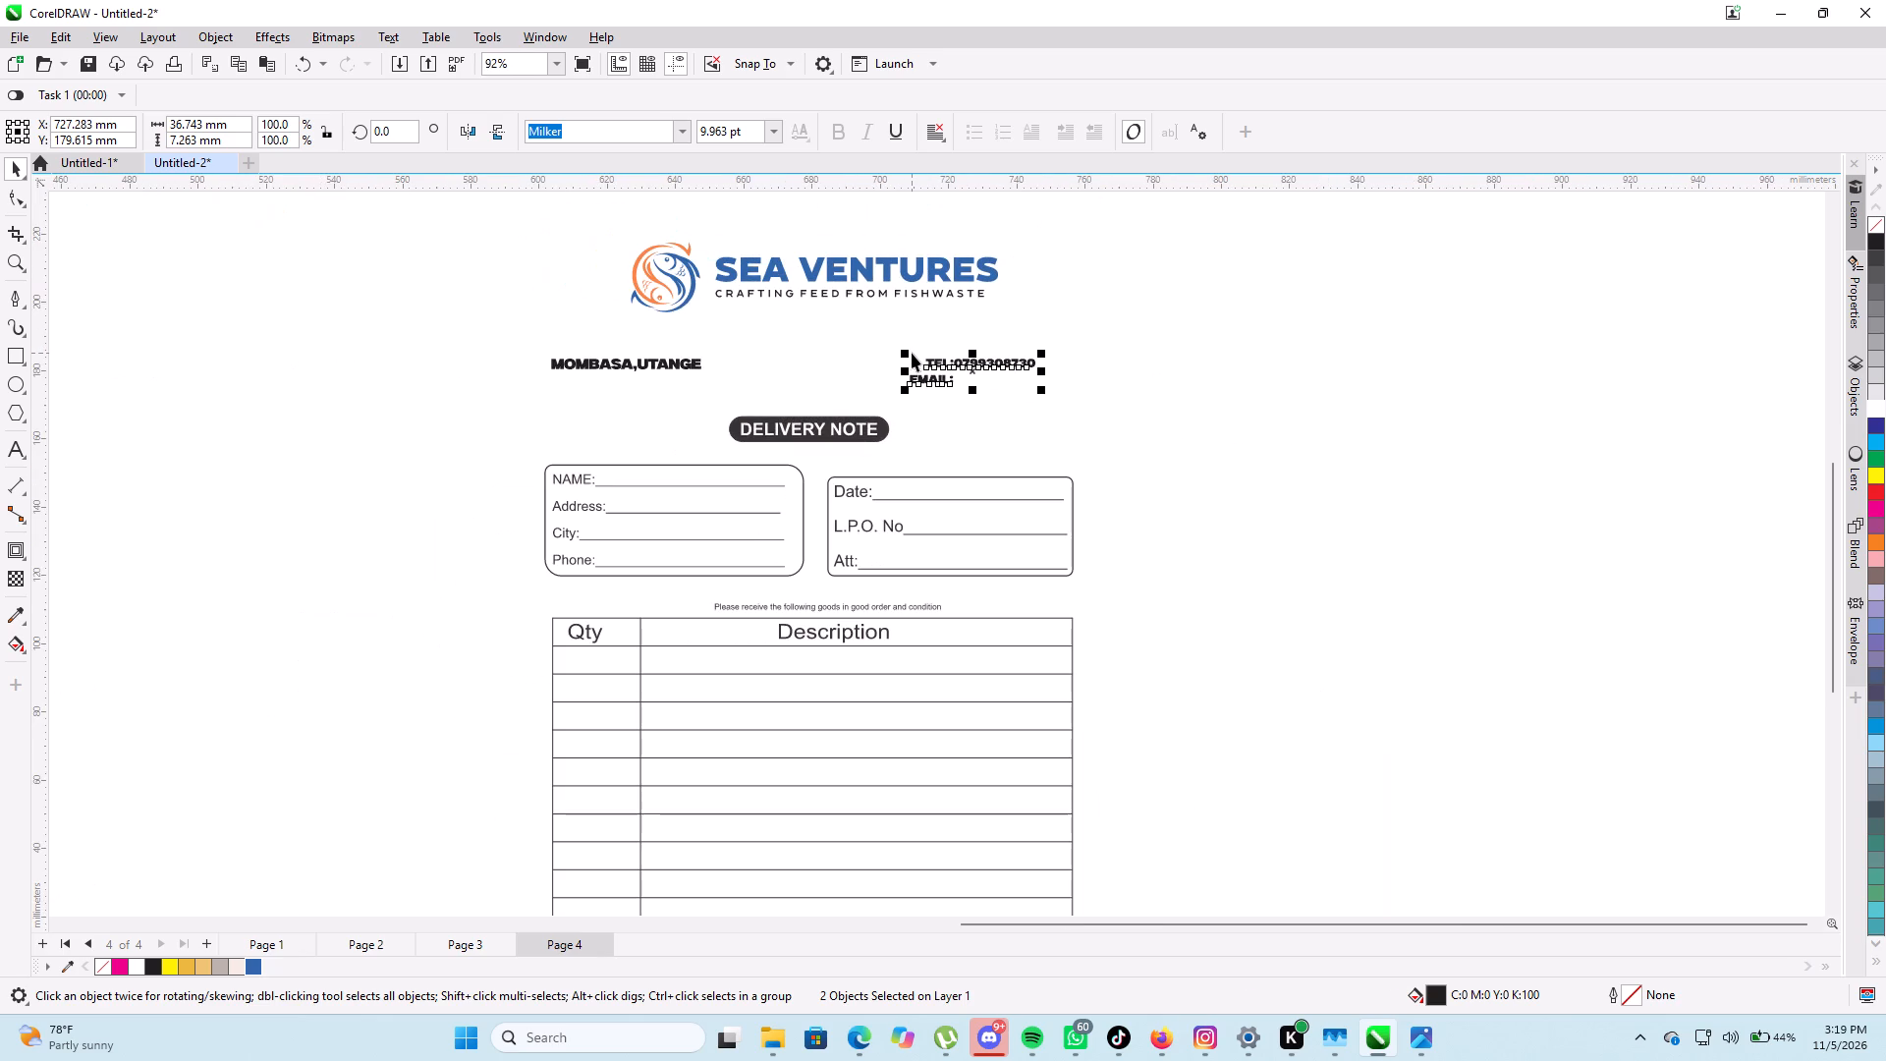
pyautogui.scroll(-2, 740, 462)
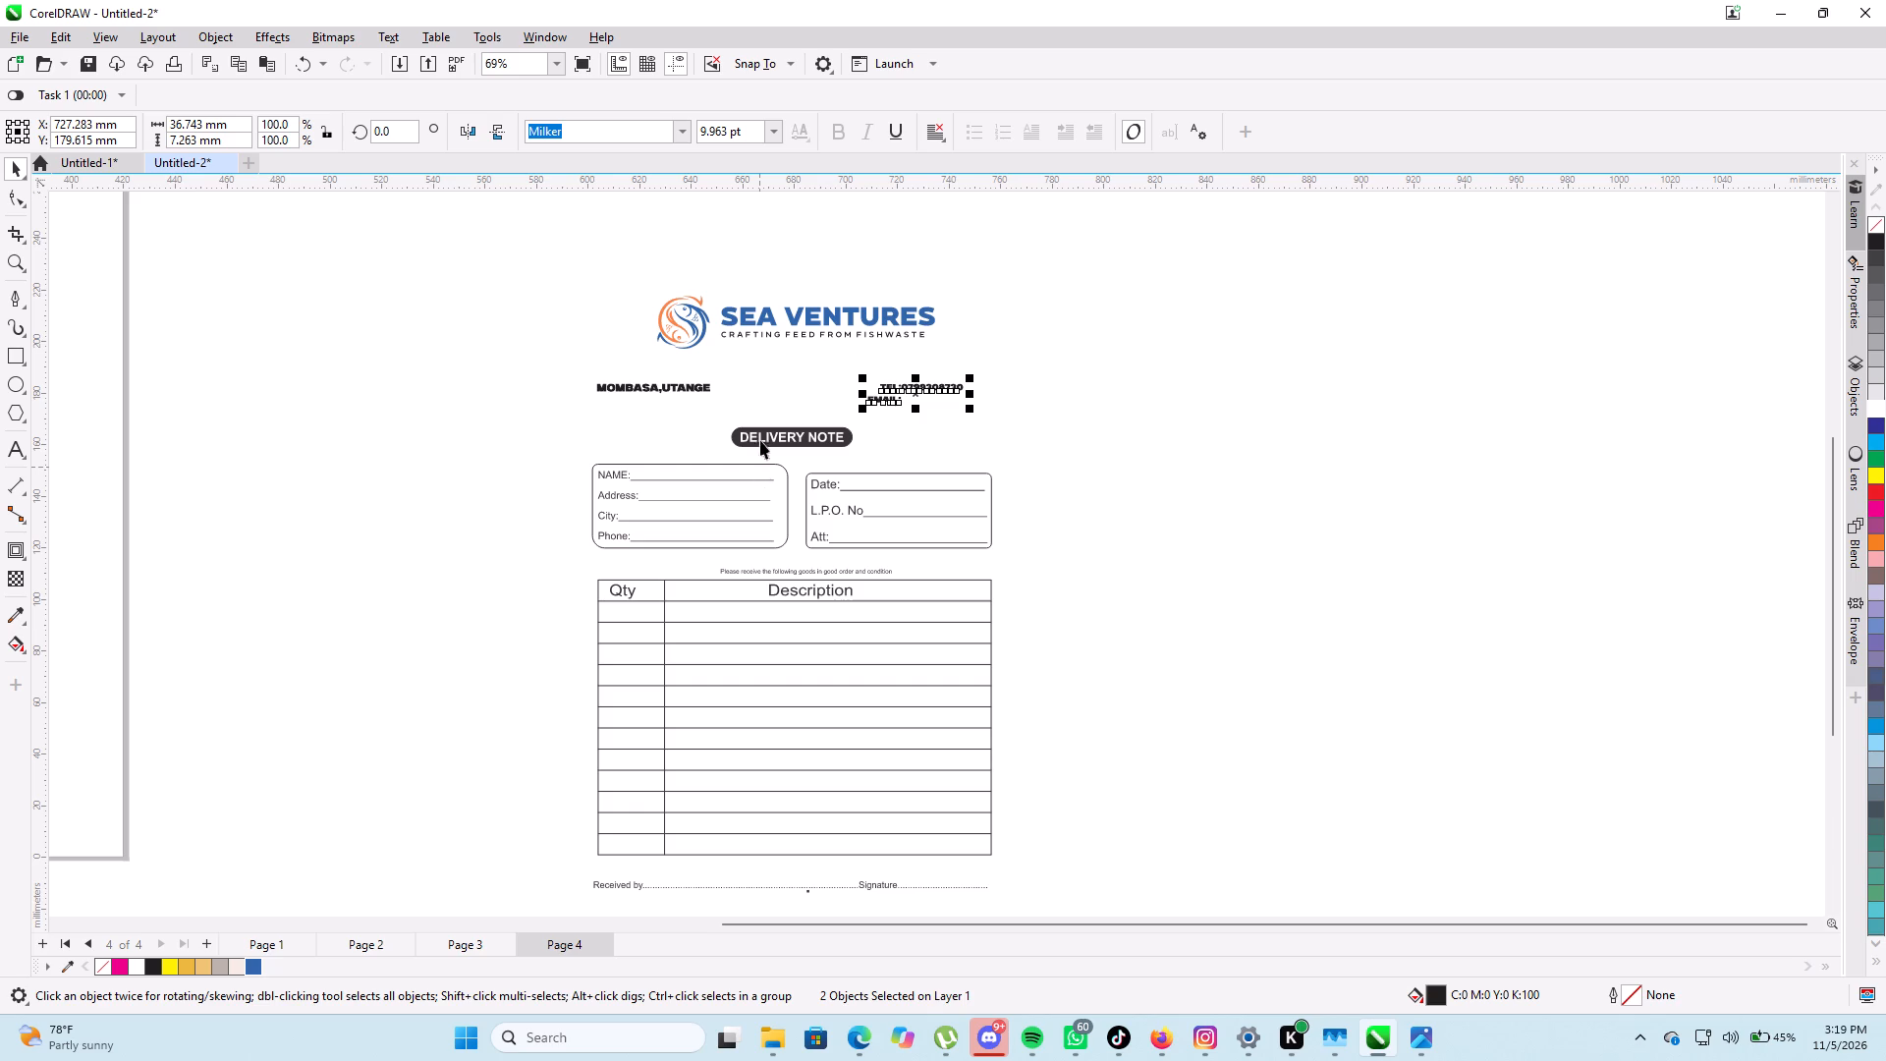
pyautogui.click(894, 313)
pyautogui.moveTo(941, 285); pyautogui.dragTo(954, 278)
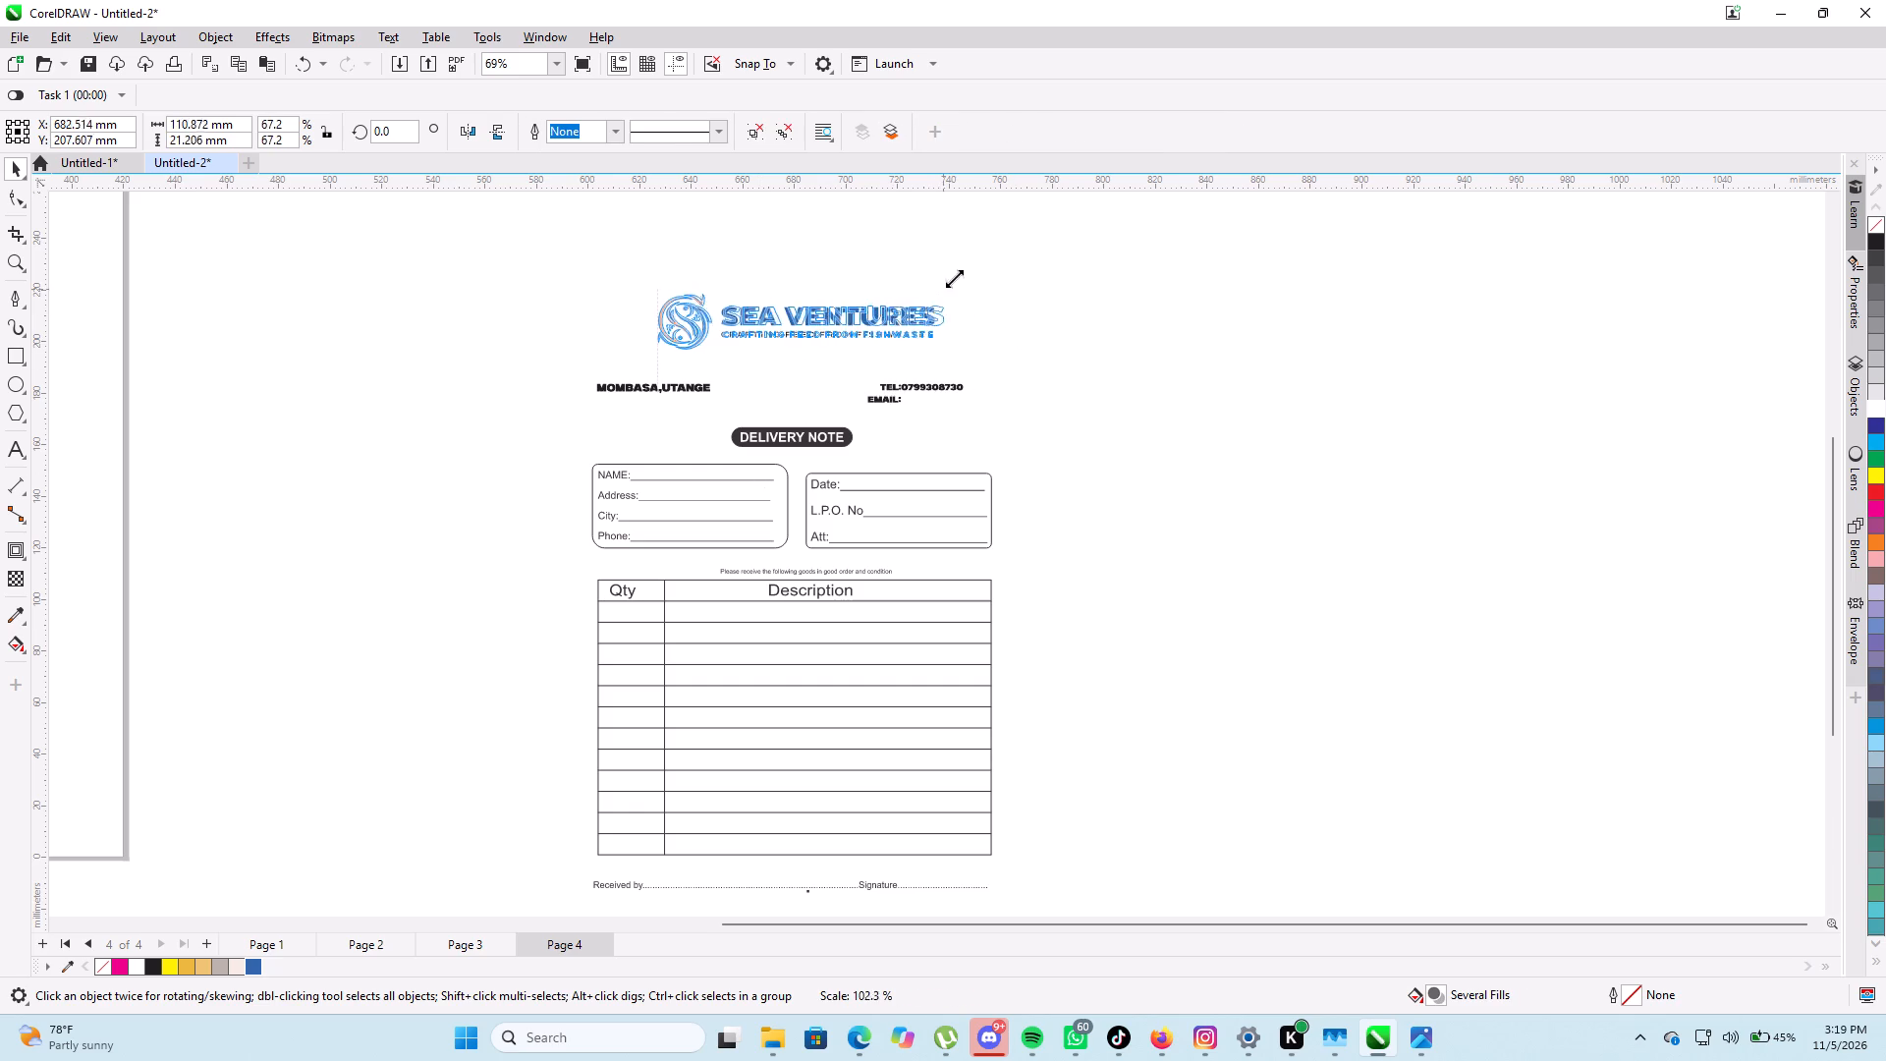
pyautogui.moveTo(954, 278); pyautogui.dragTo(986, 261)
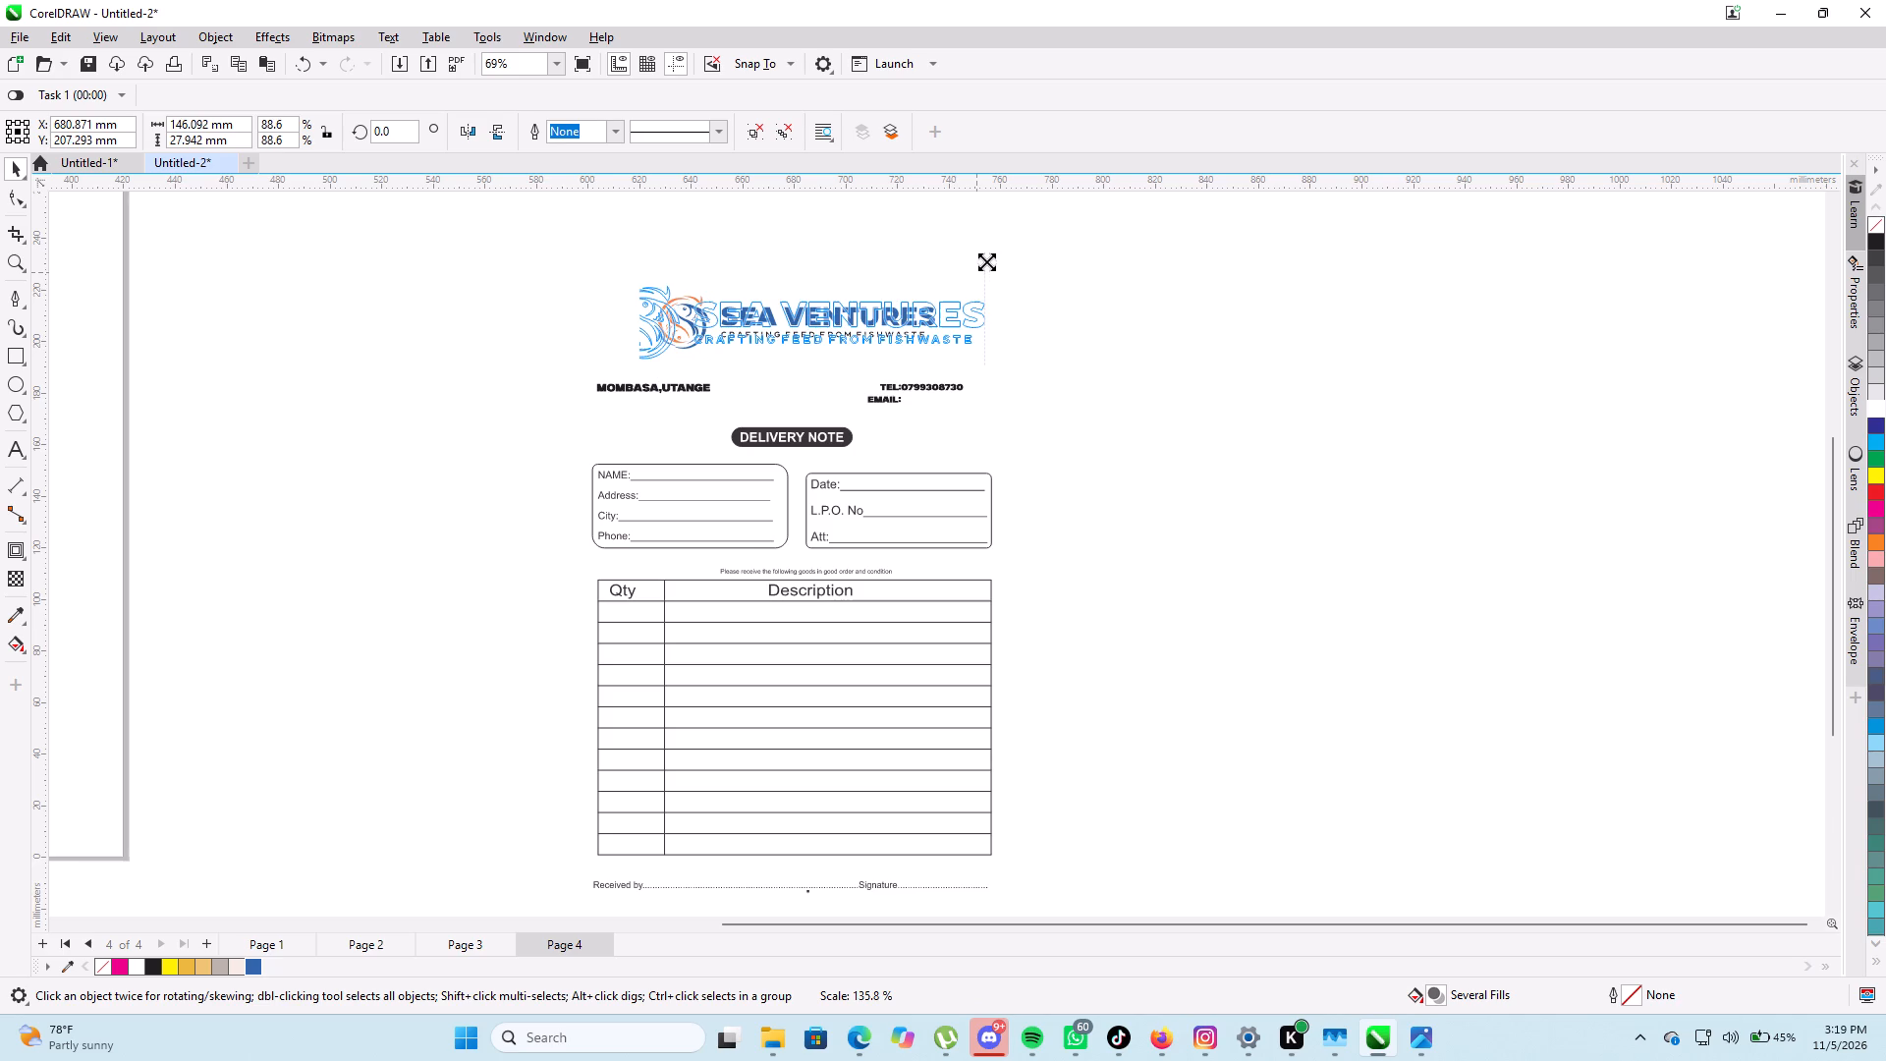
pyautogui.moveTo(986, 261); pyautogui.dragTo(971, 275)
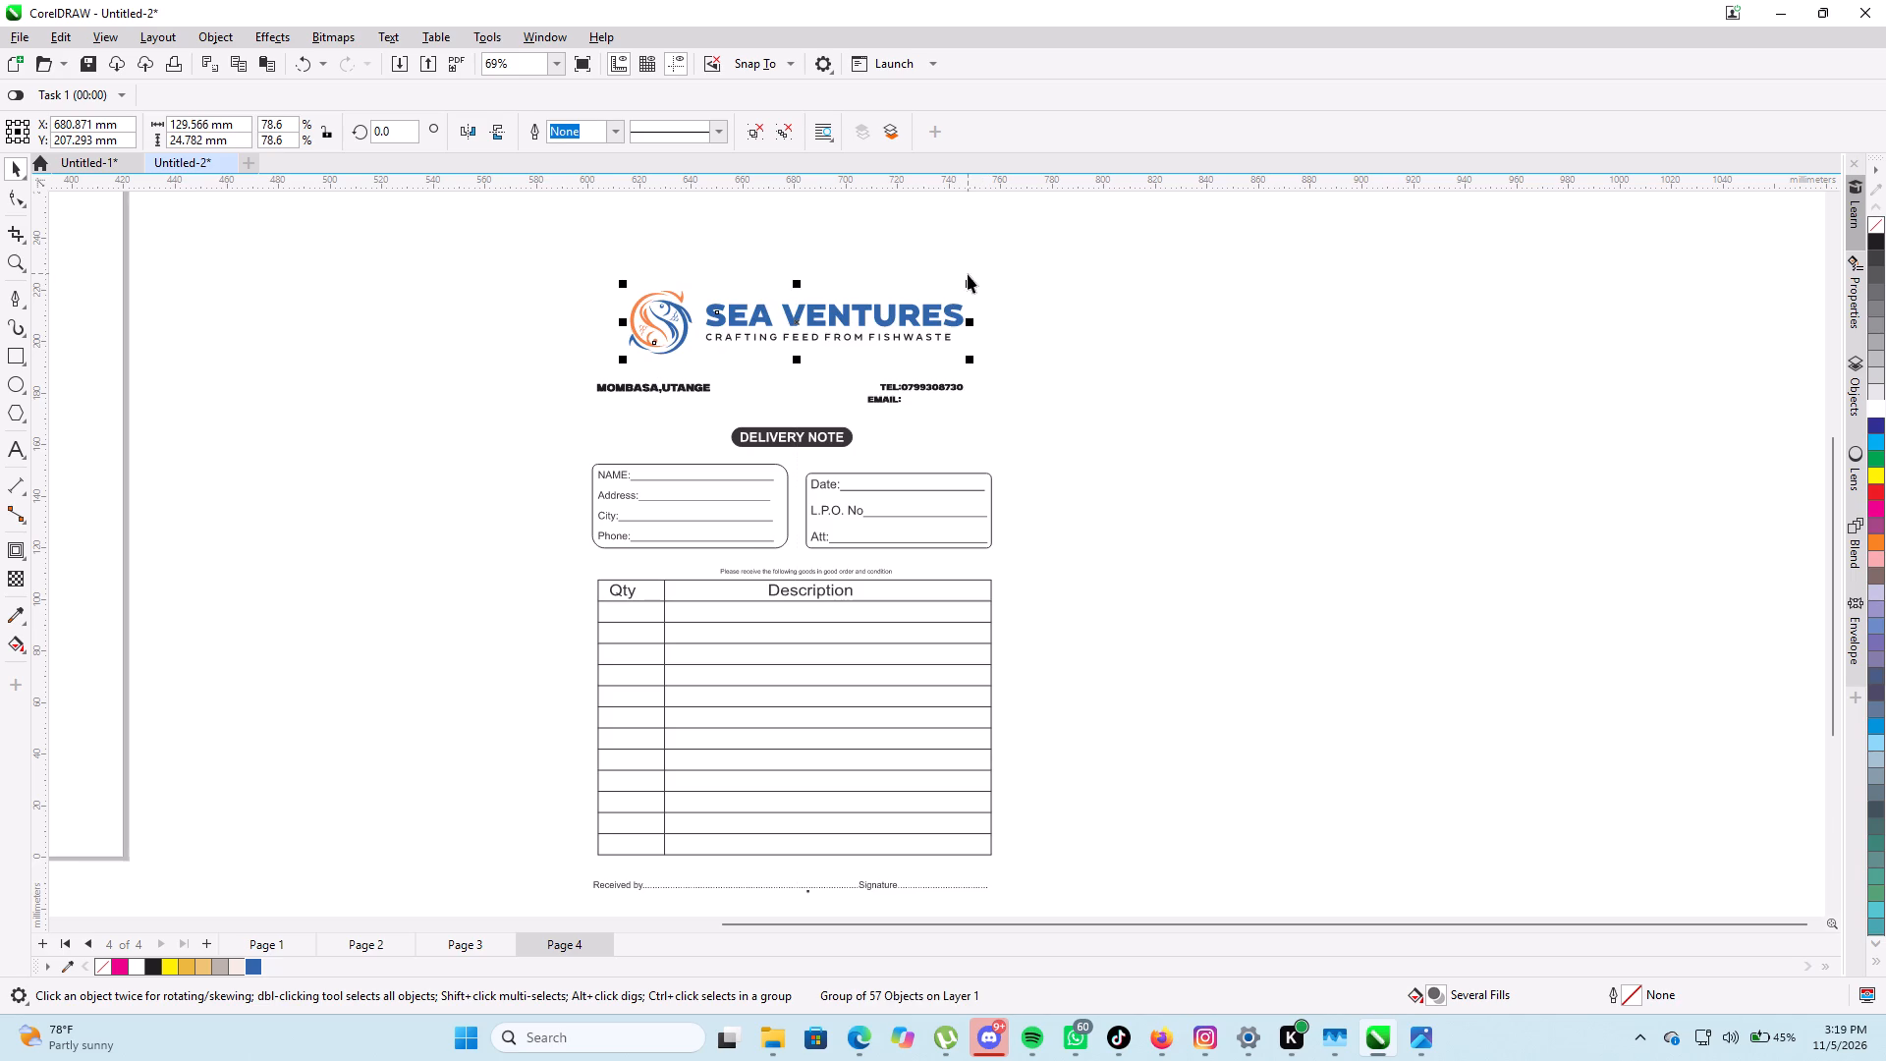
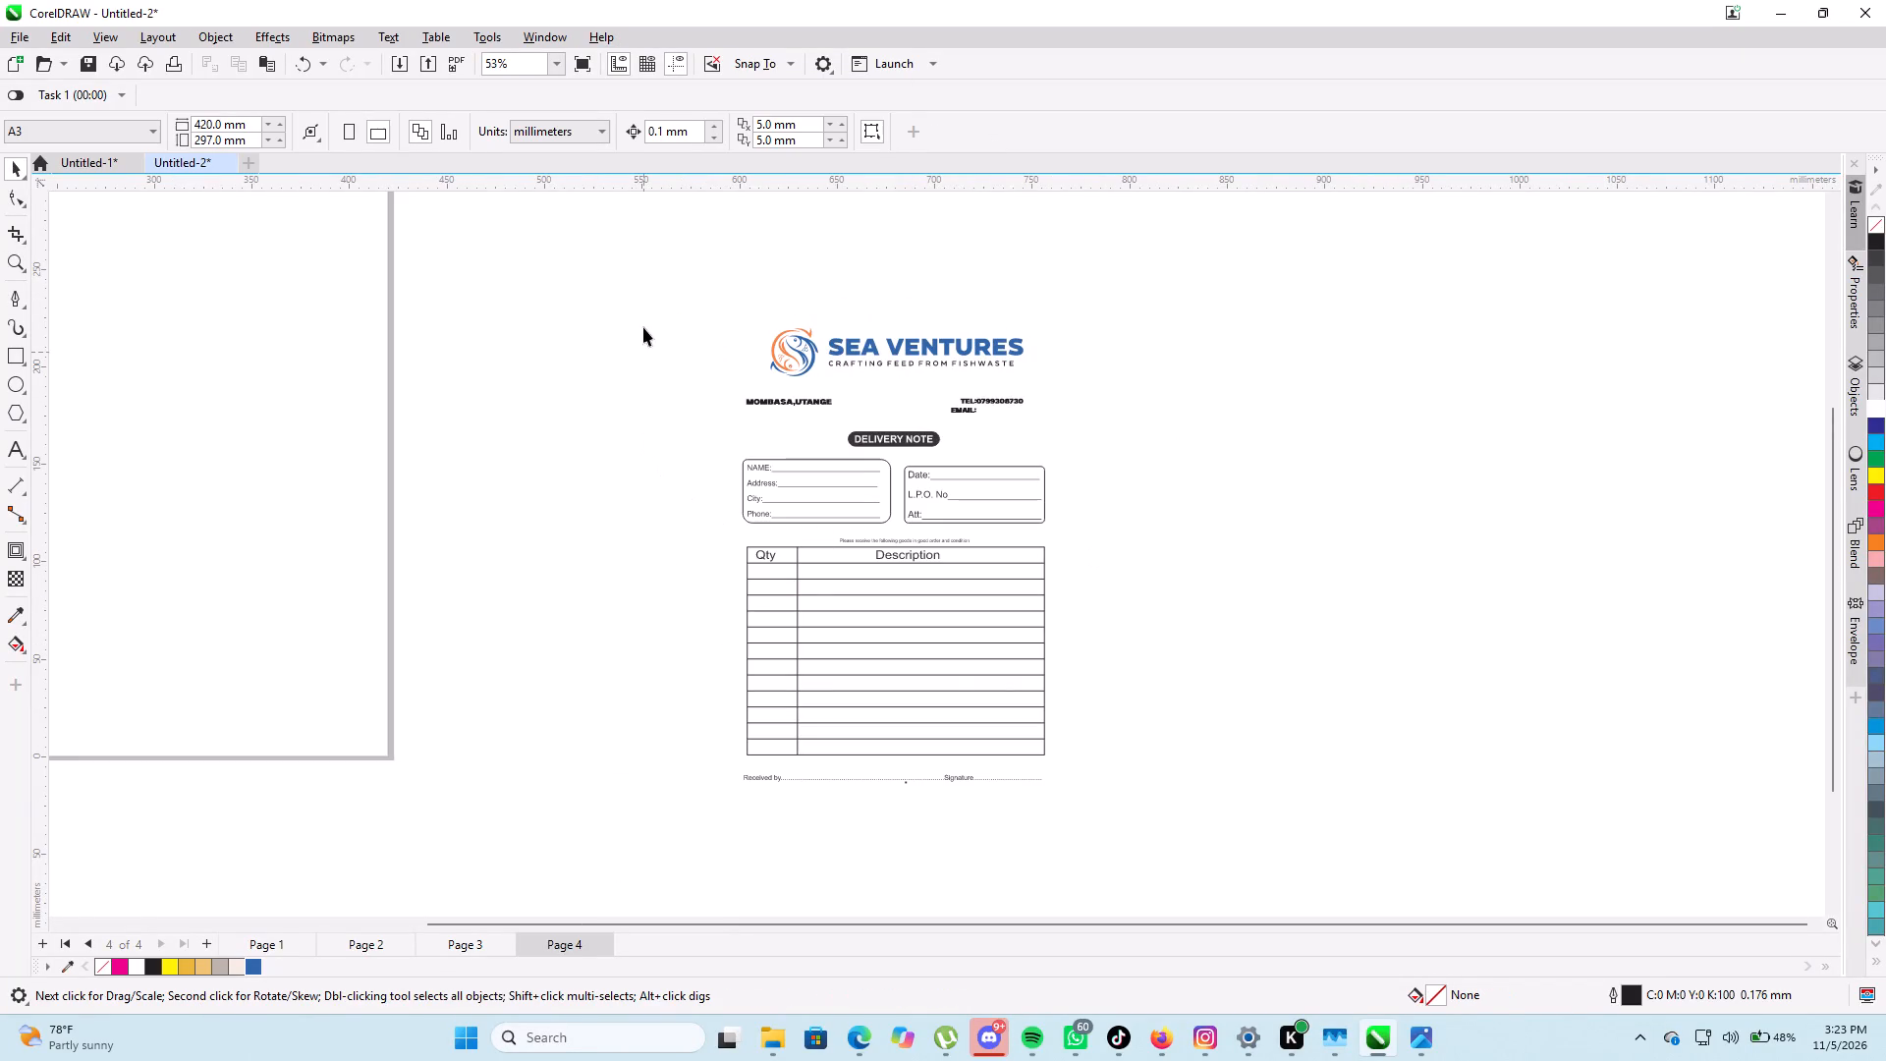
# Select the whole Page 4 delivery note, start exporting the selection, and go to the Documents folder.
pyautogui.moveTo(638, 241); pyautogui.dragTo(1129, 817)
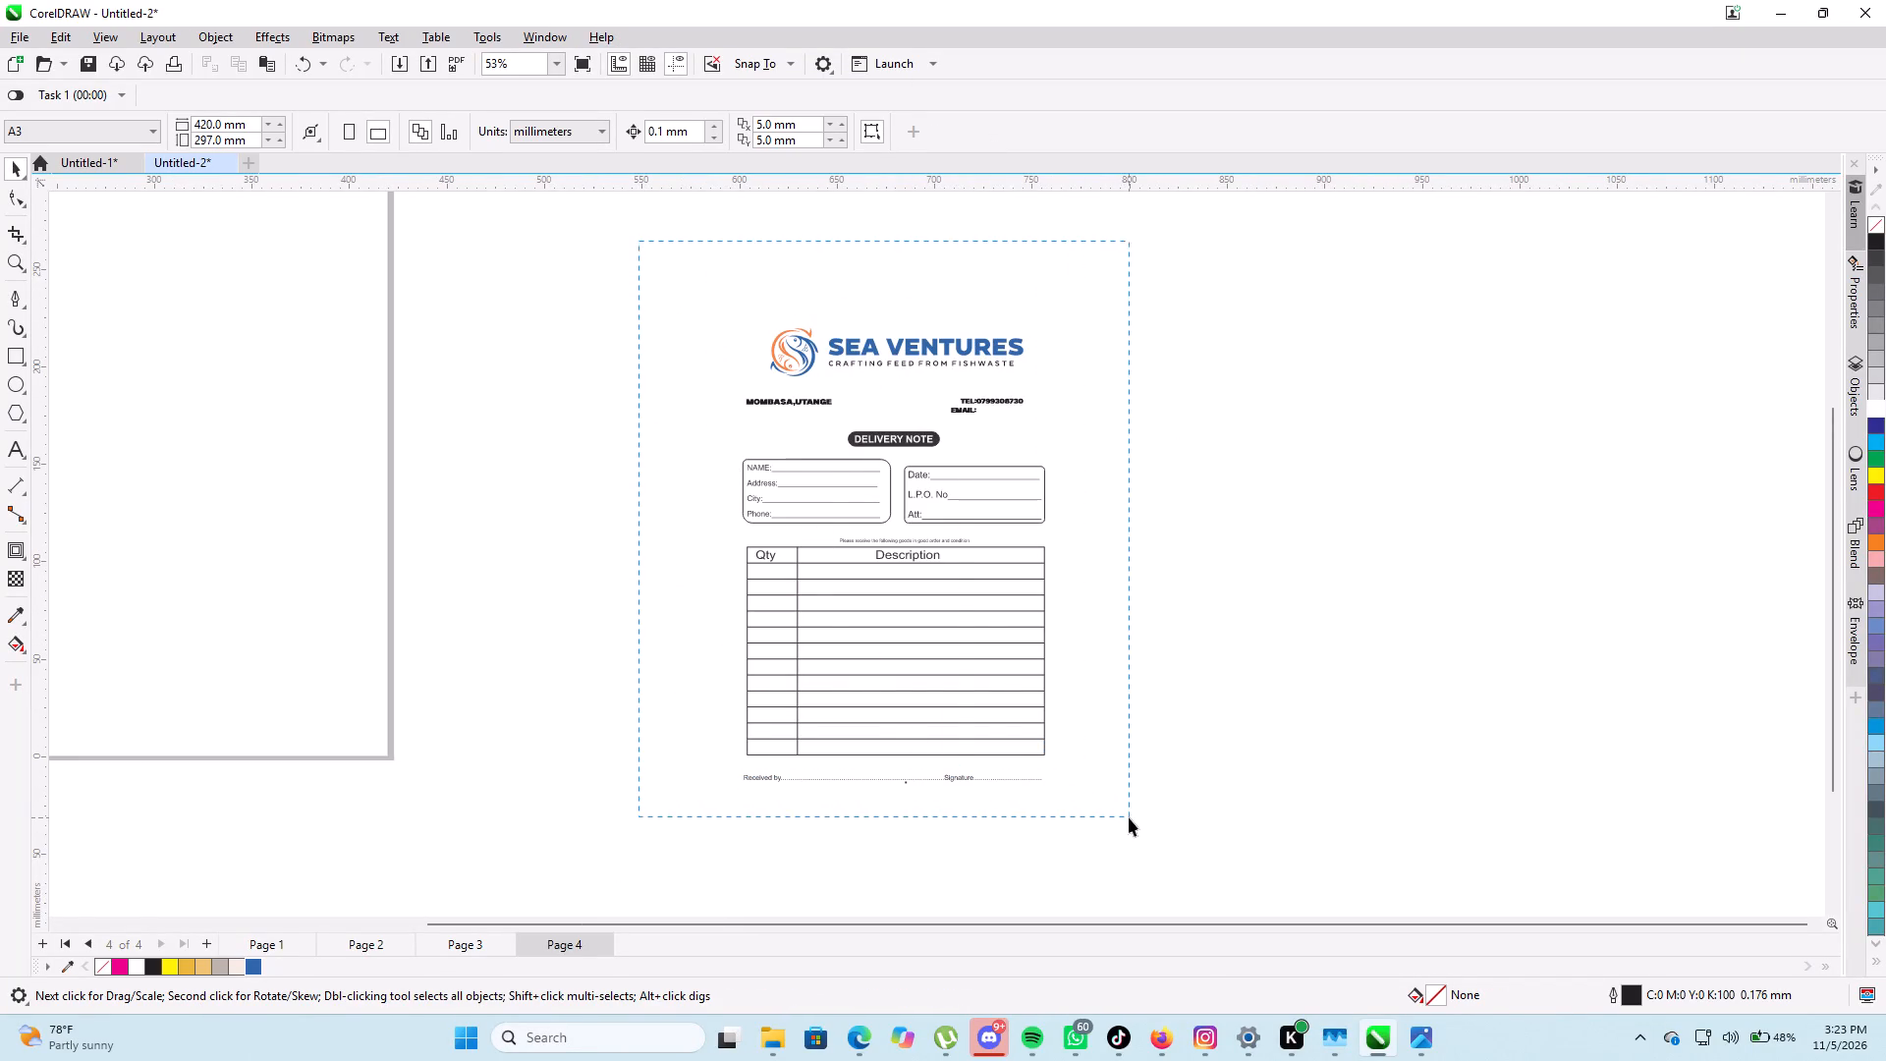
pyautogui.moveTo(1129, 817); pyautogui.dragTo(1130, 817)
pyautogui.click(30, 32)
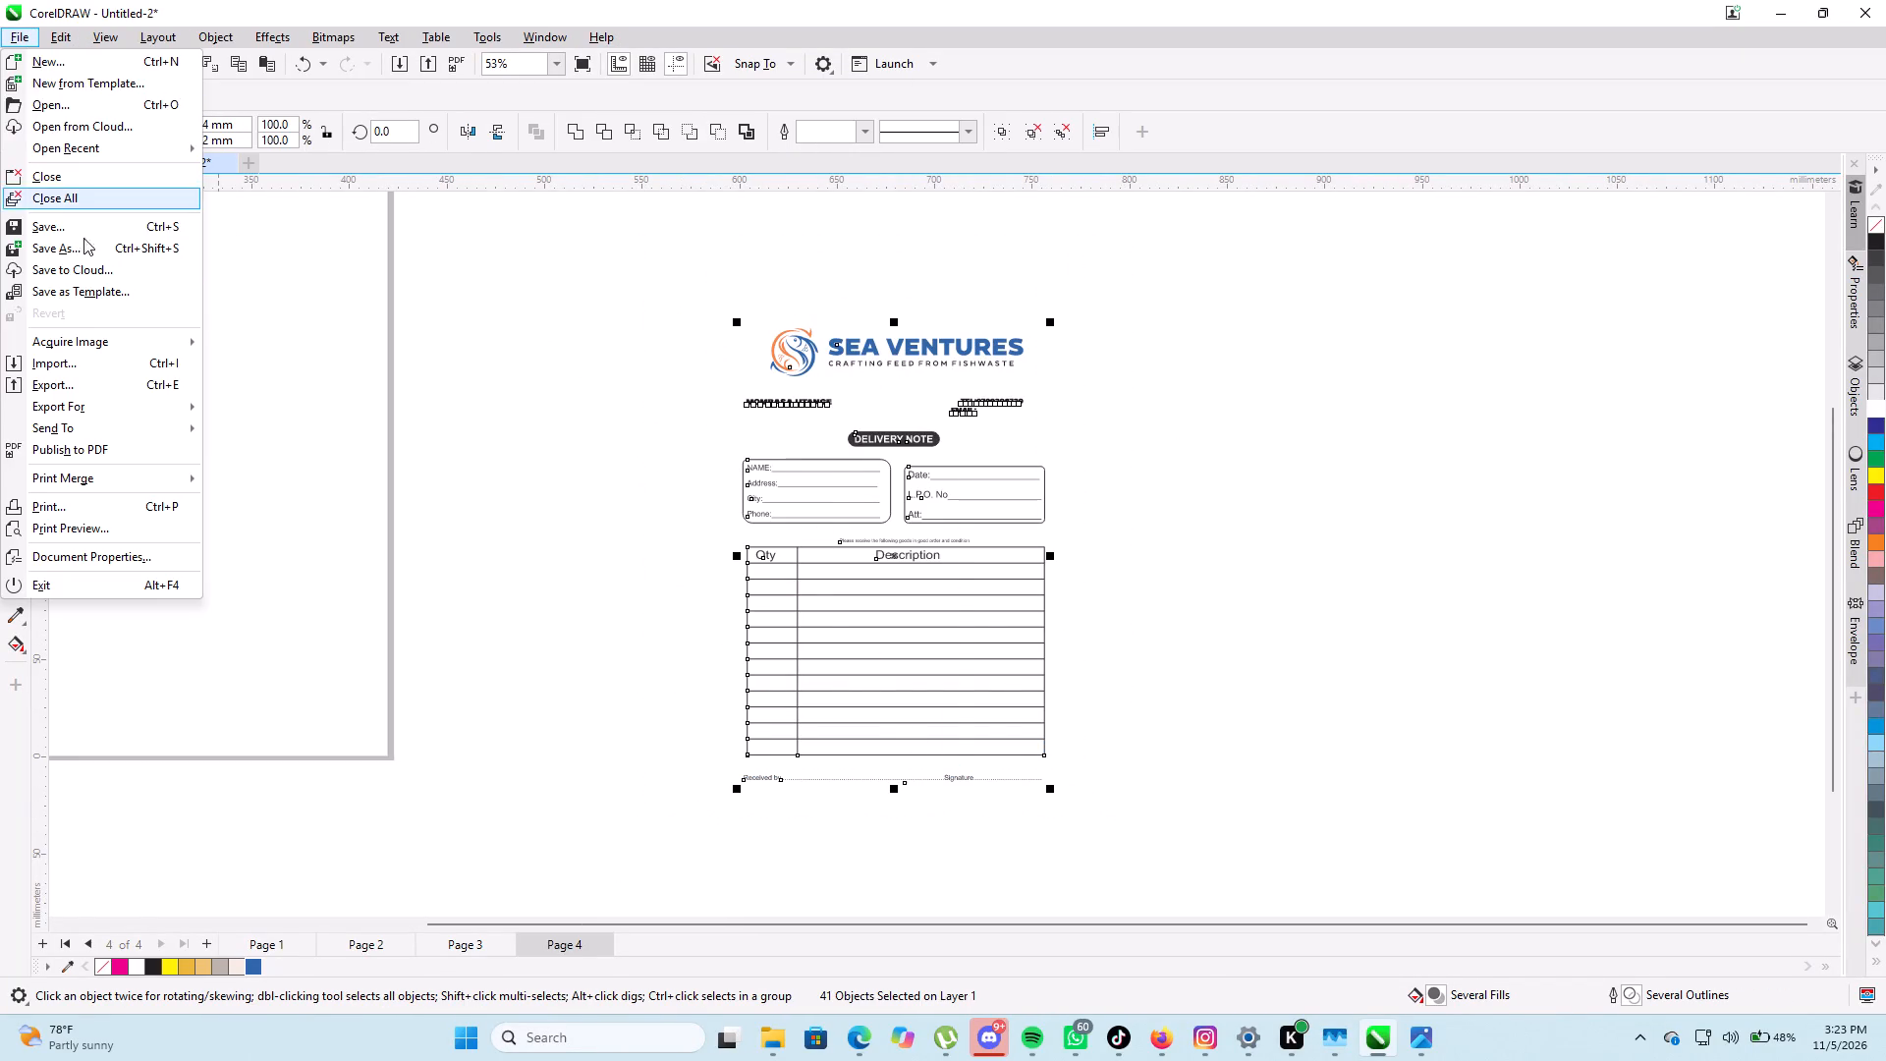
pyautogui.click(83, 391)
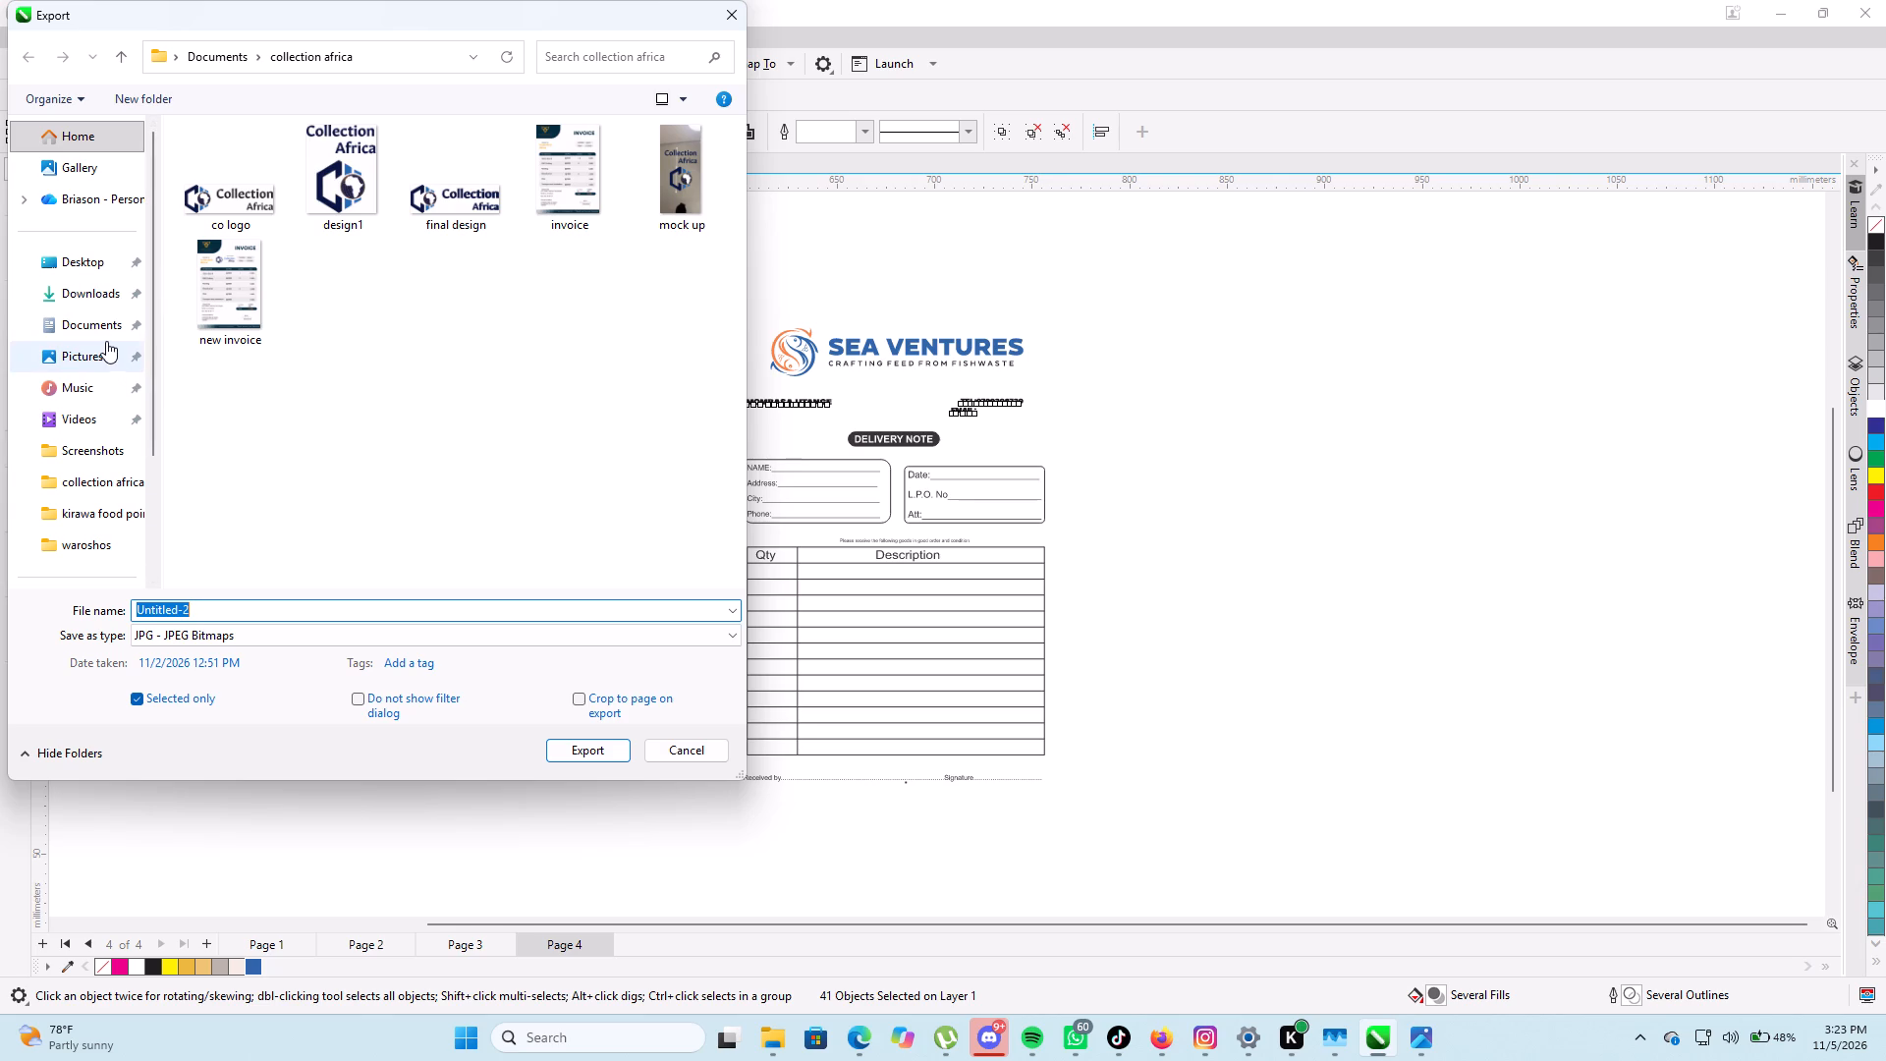
pyautogui.click(93, 310)
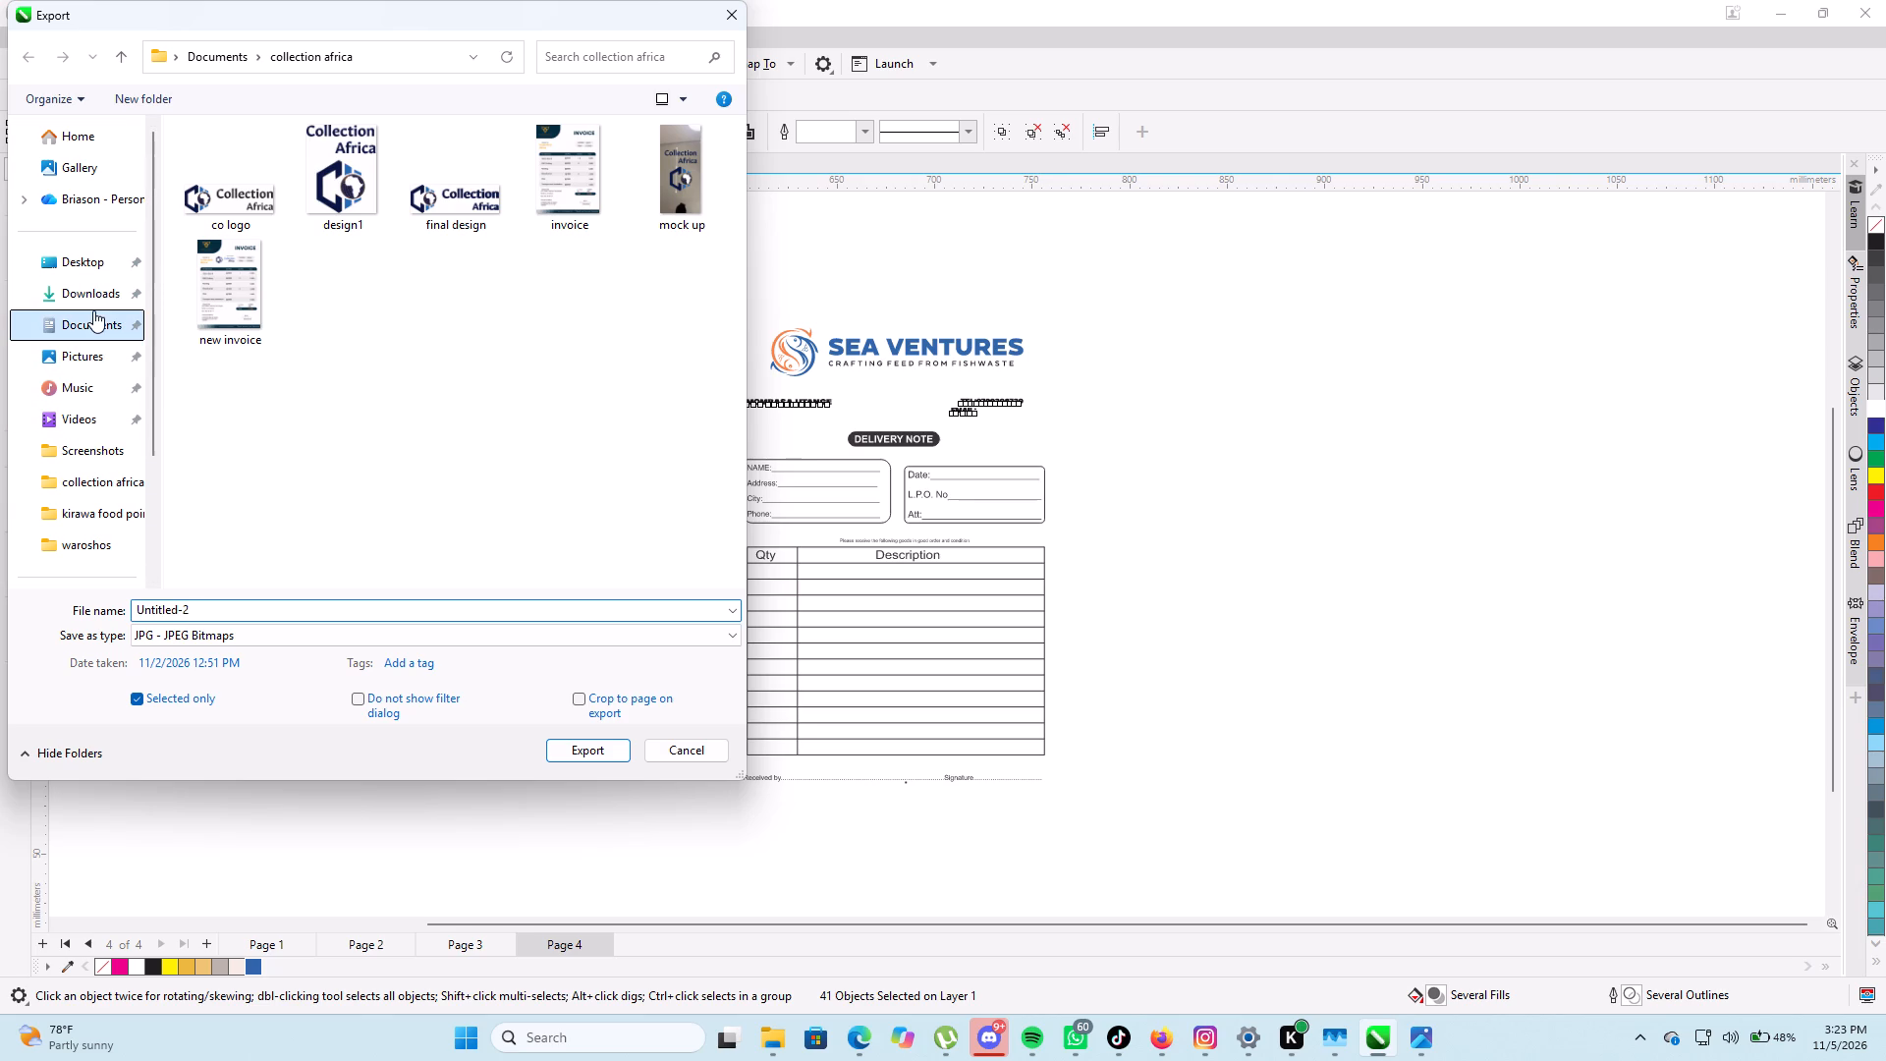
# Search the Documents folder for "sea", look through the matches, and return to the folder listing.
pyautogui.click(596, 57)
pyautogui.write('sea')
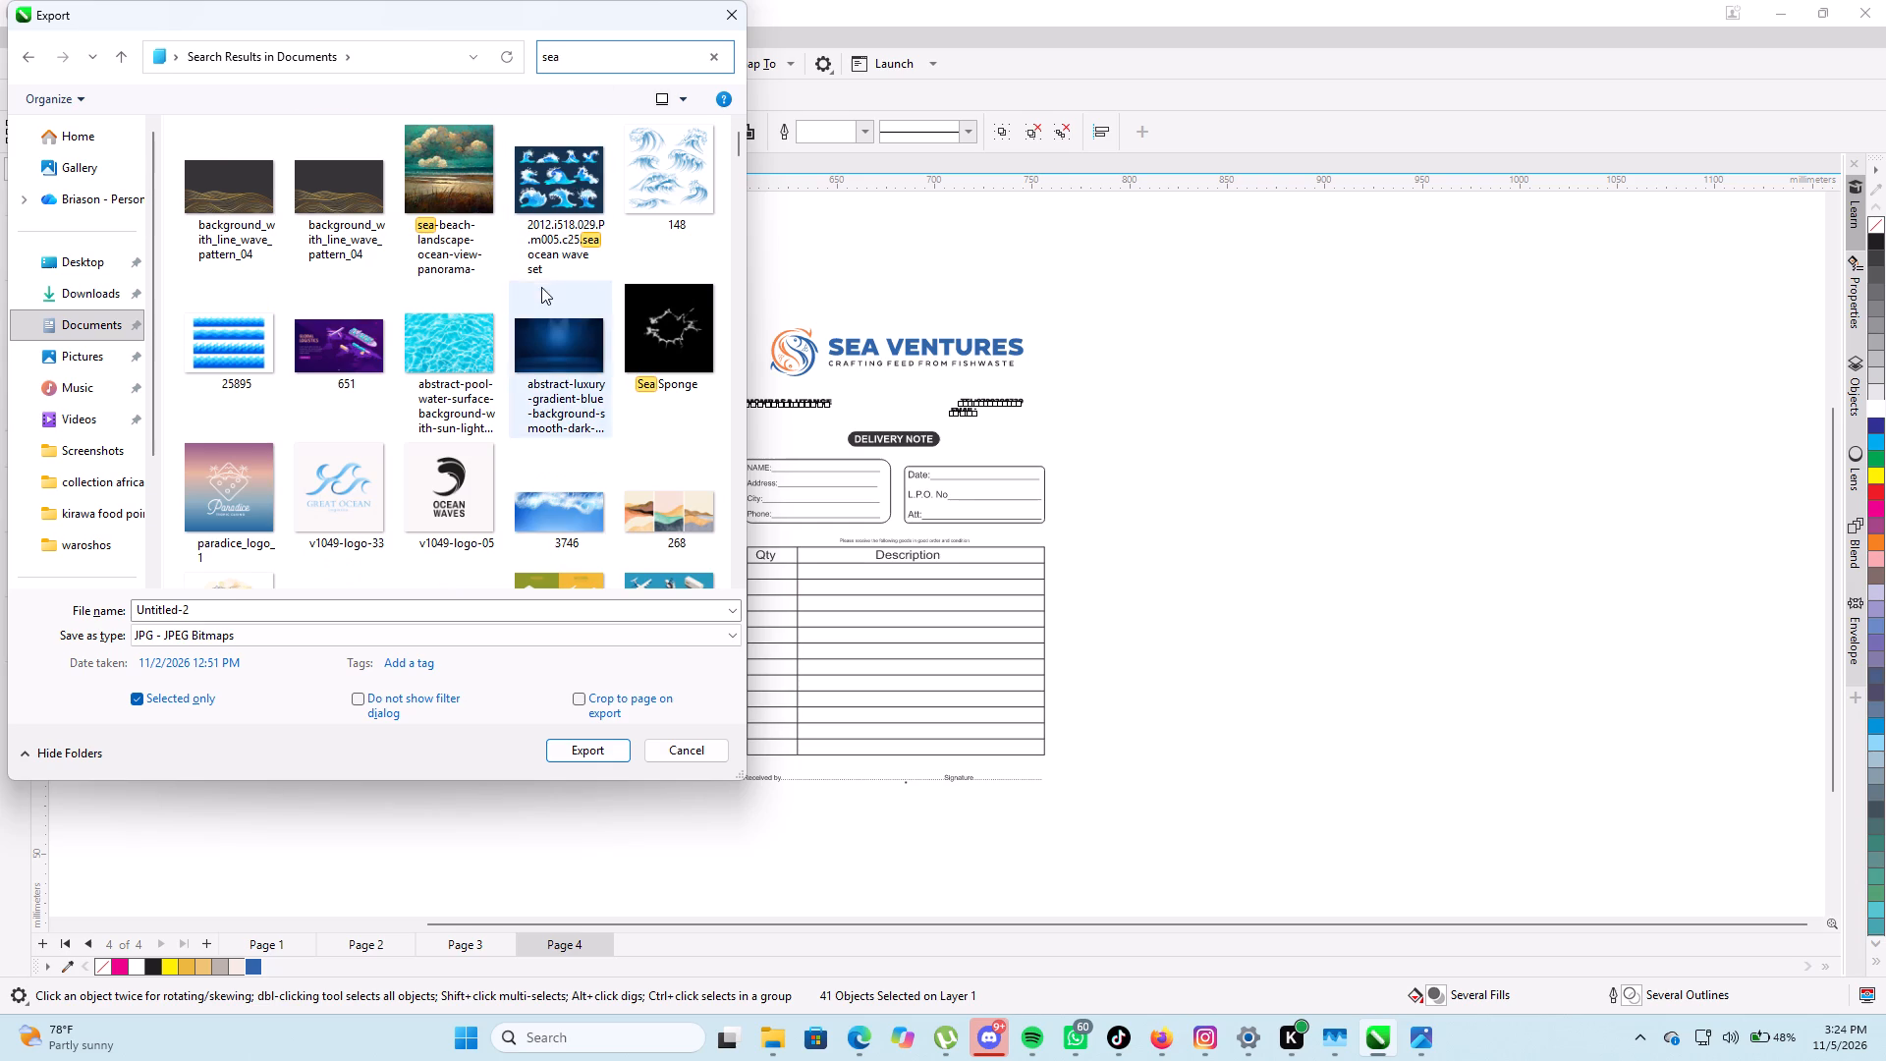
pyautogui.scroll(-6, 541, 287)
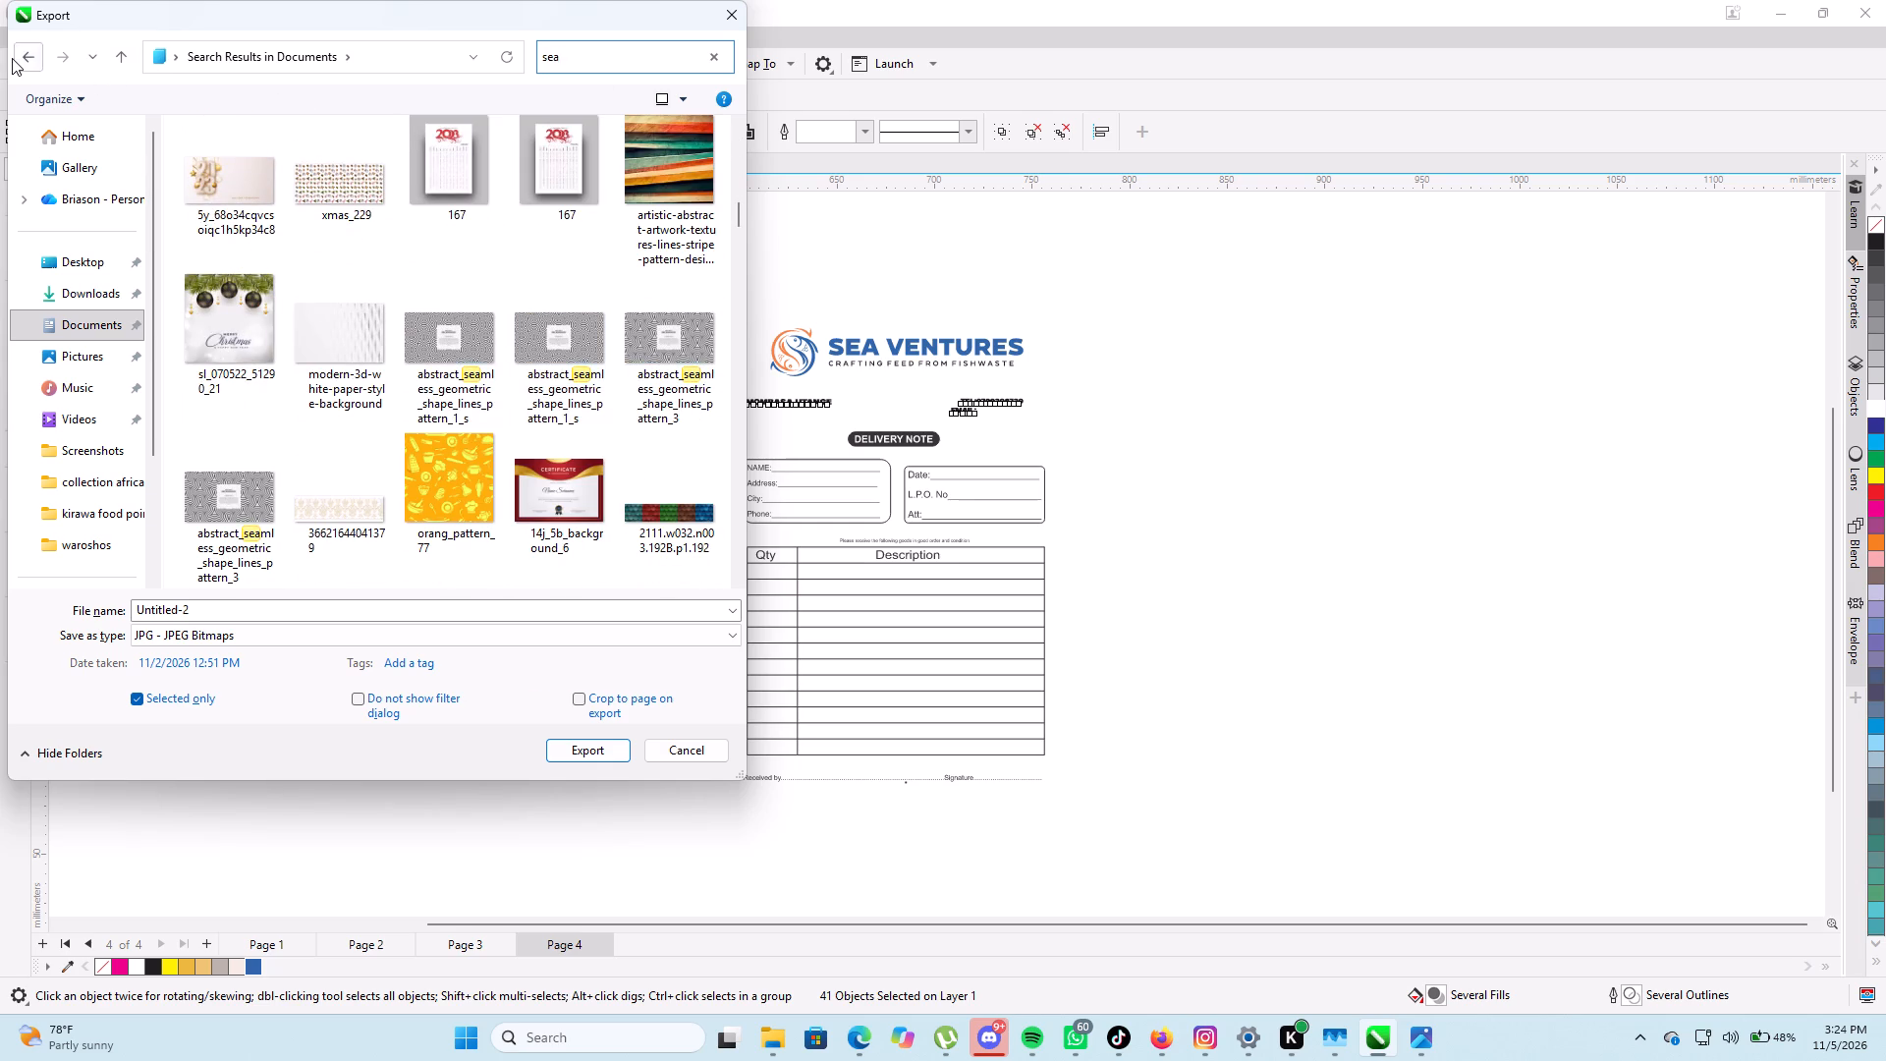
pyautogui.click(12, 58)
# Create a new folder named "sea ventures" in Documents and open it as the export destination.
pyautogui.rightClick(283, 231)
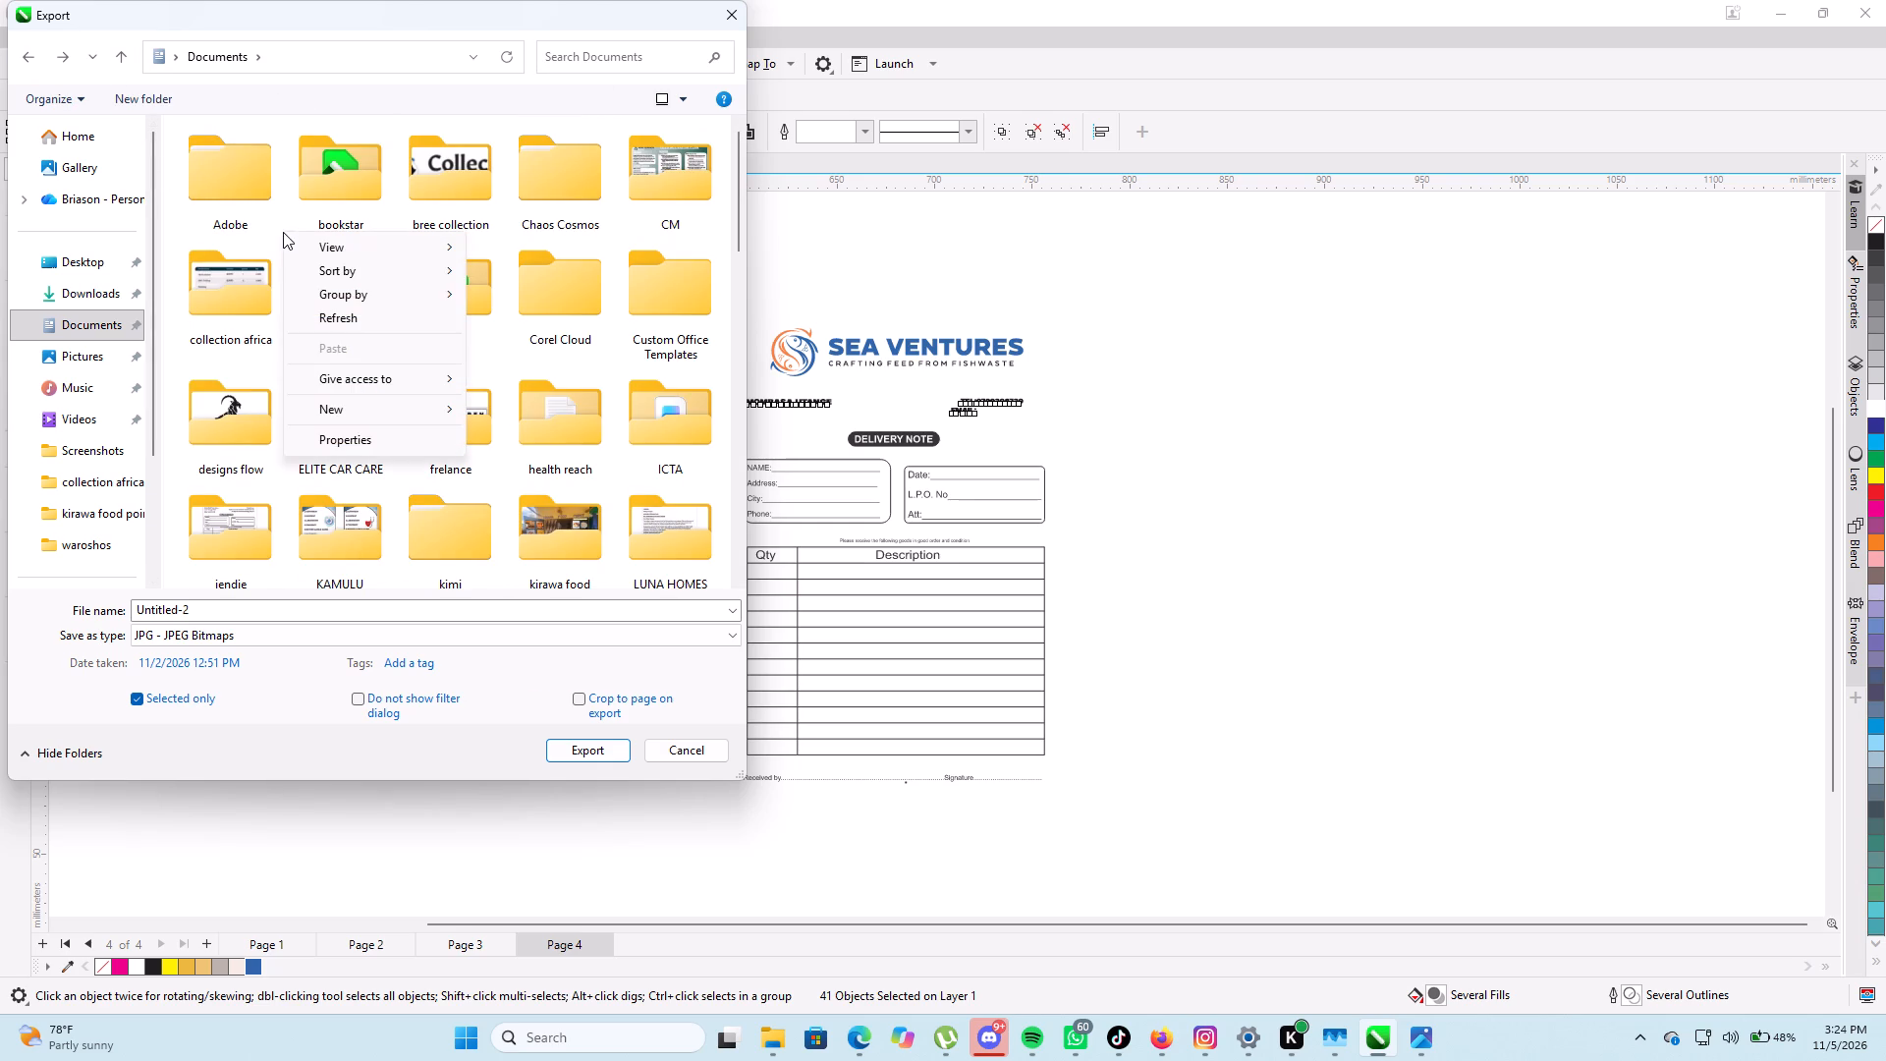
pyautogui.click(351, 402)
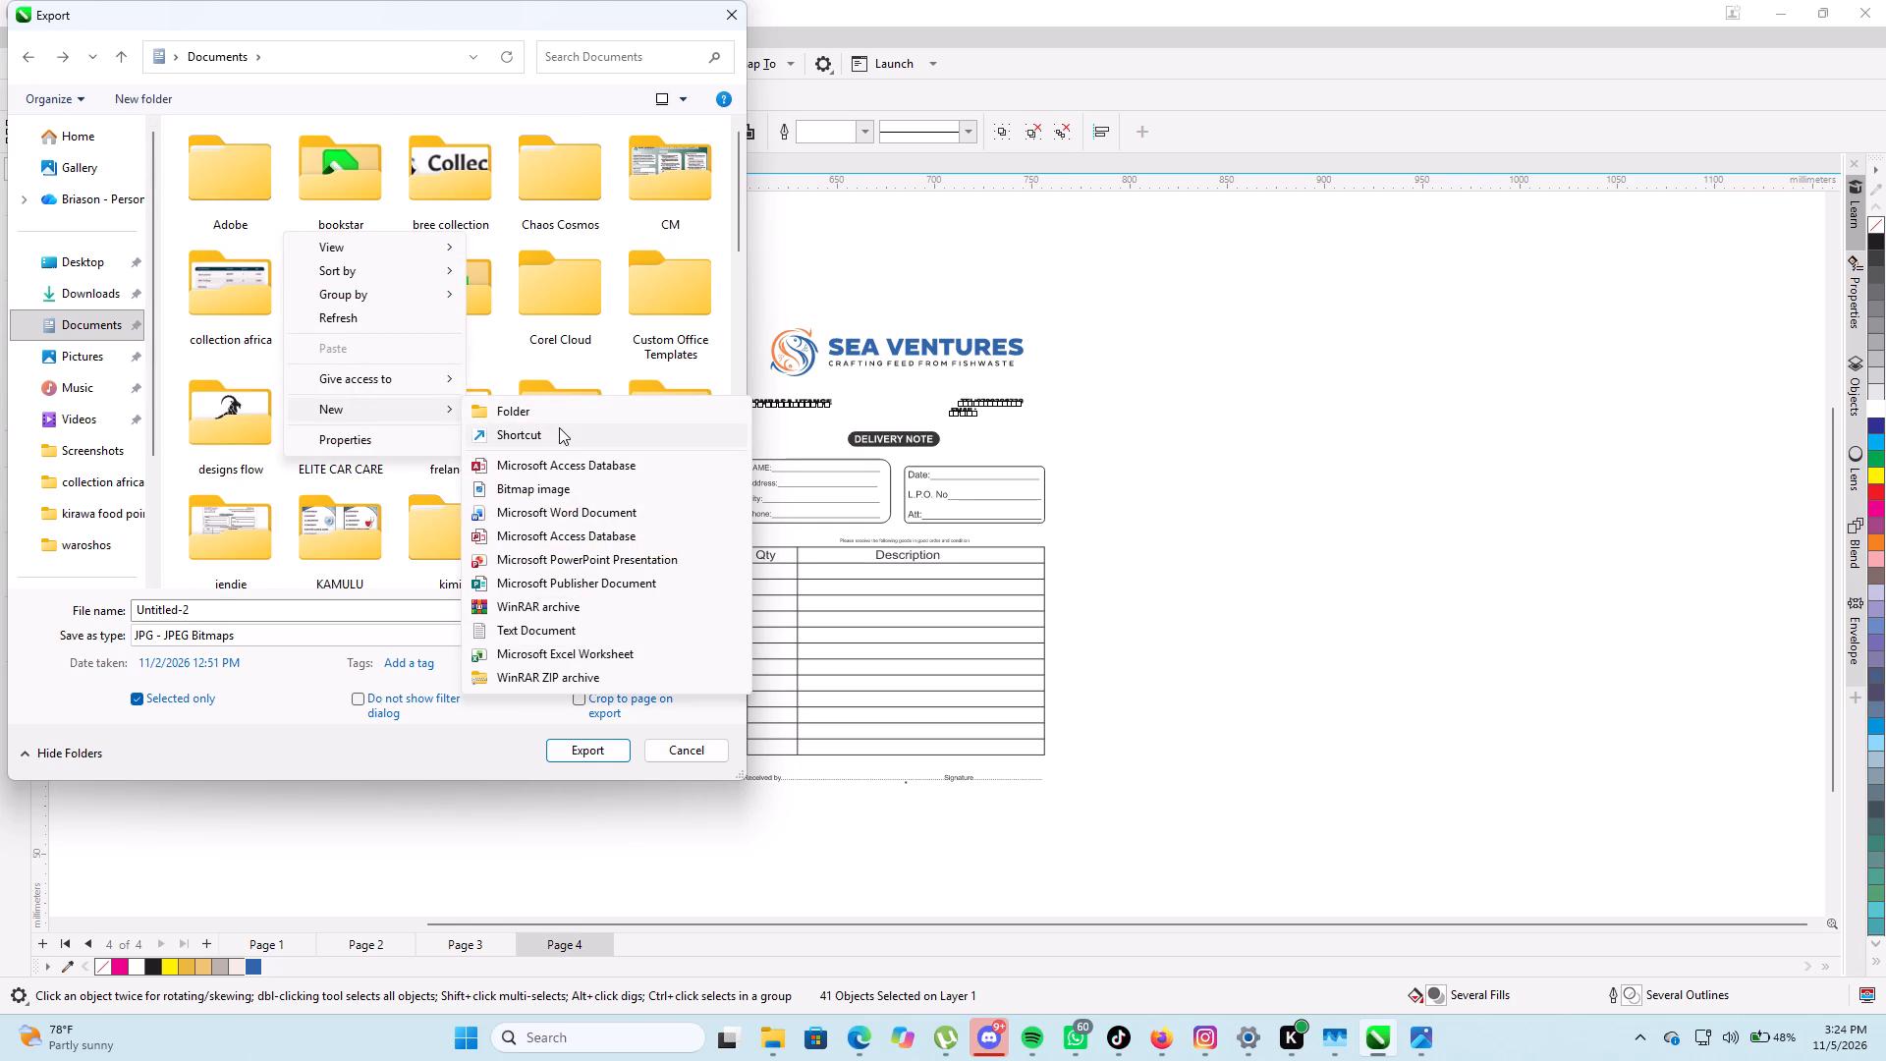
pyautogui.click(559, 419)
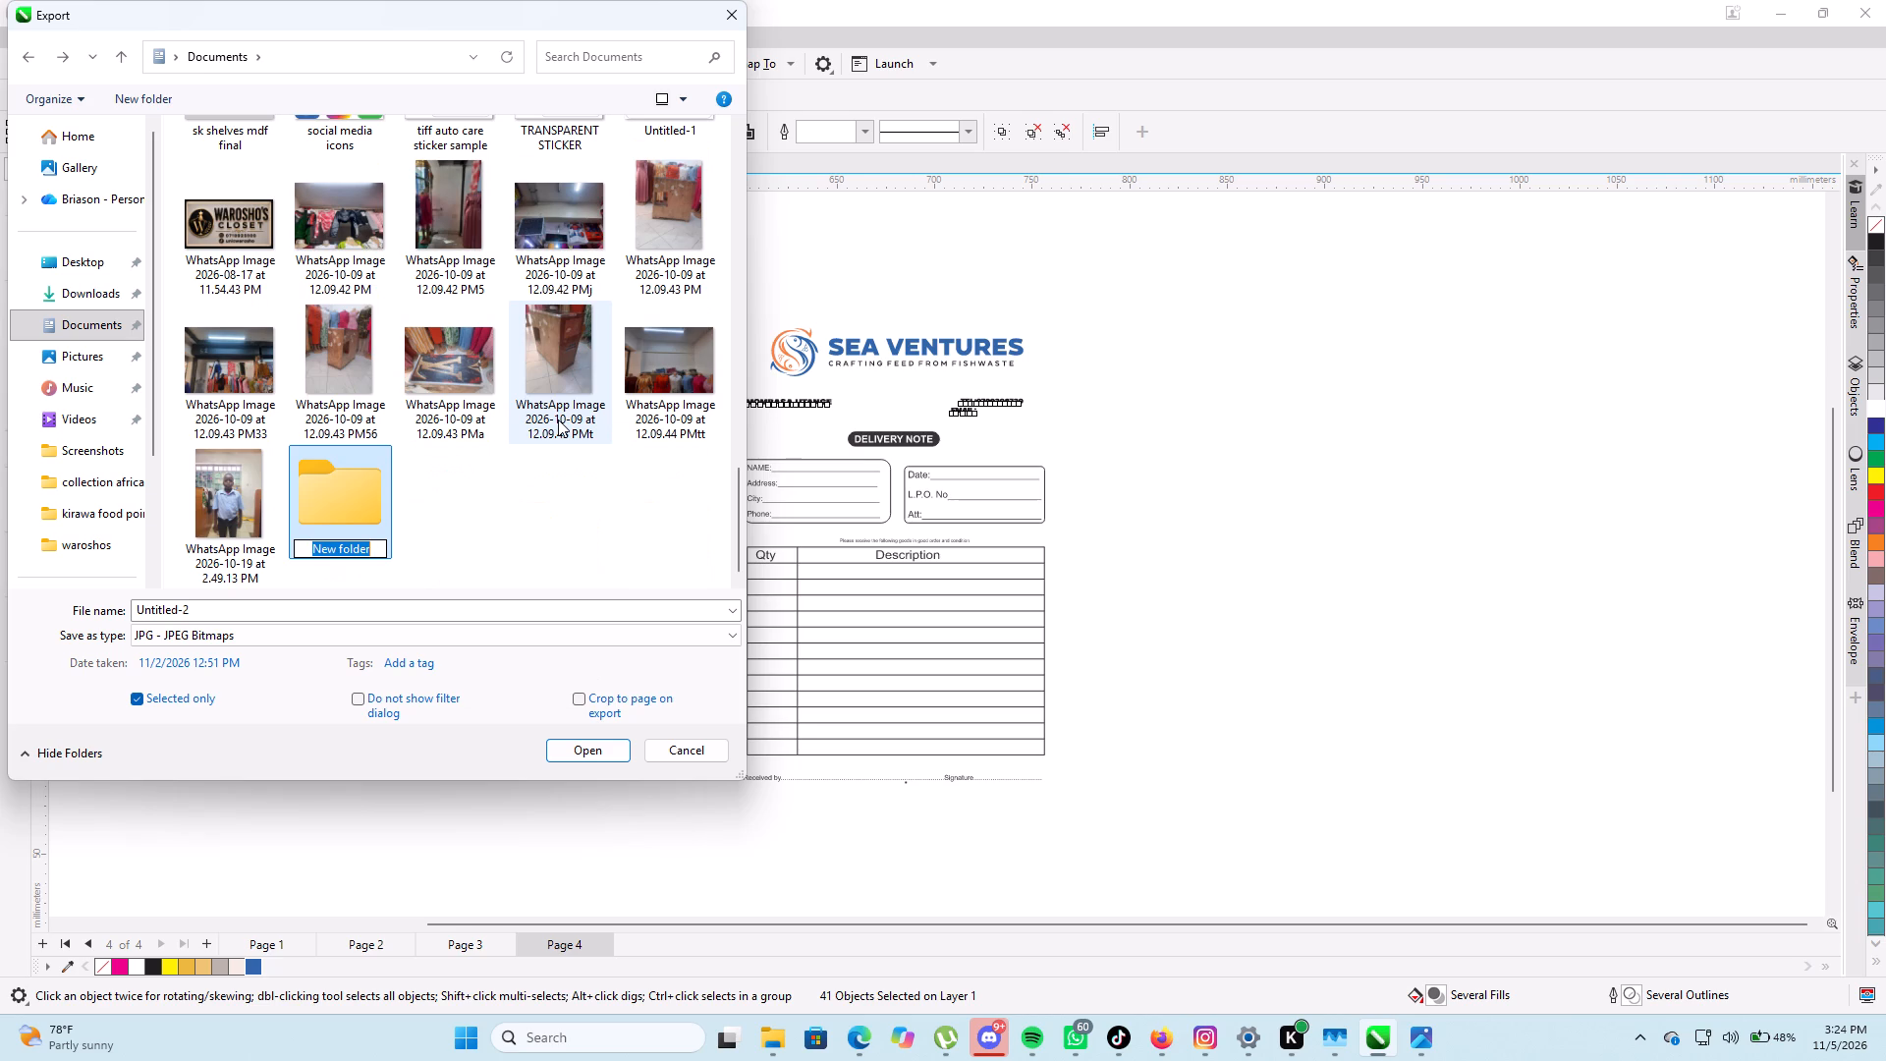
pyautogui.write('sea ventures')
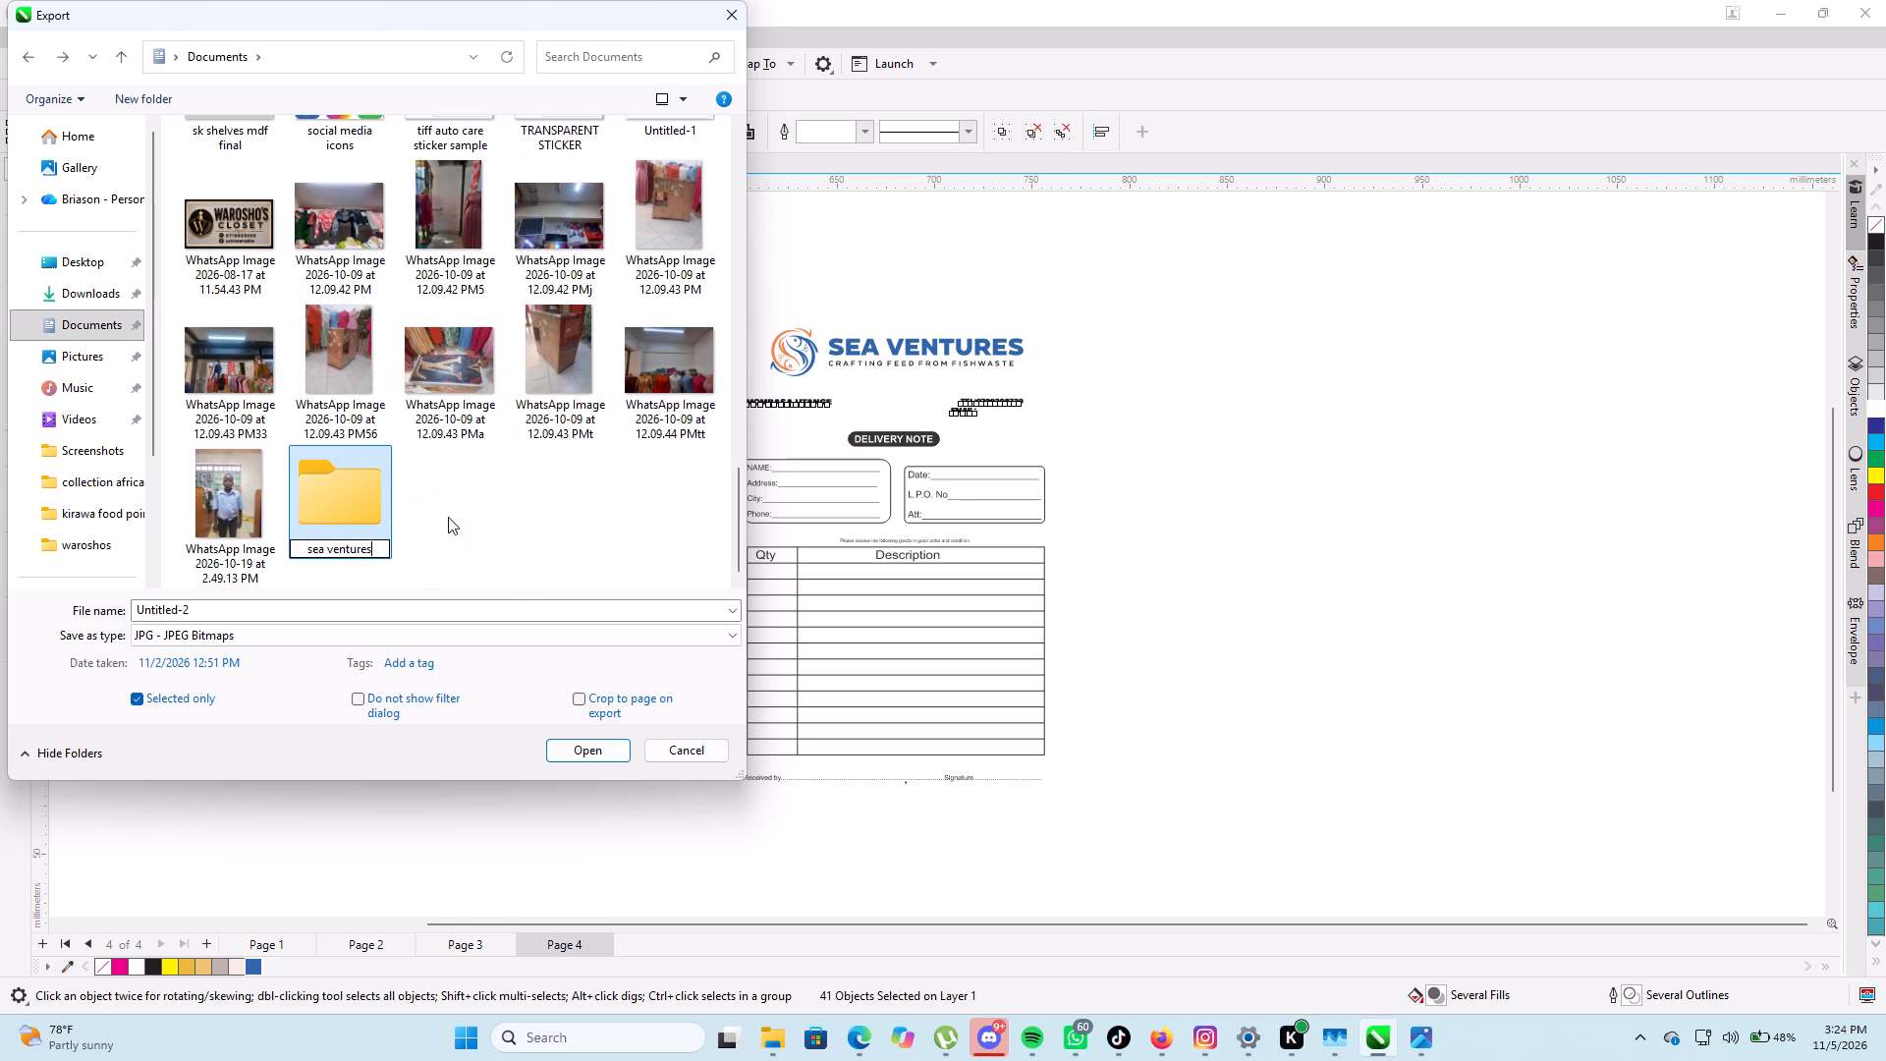
pyautogui.click(596, 754)
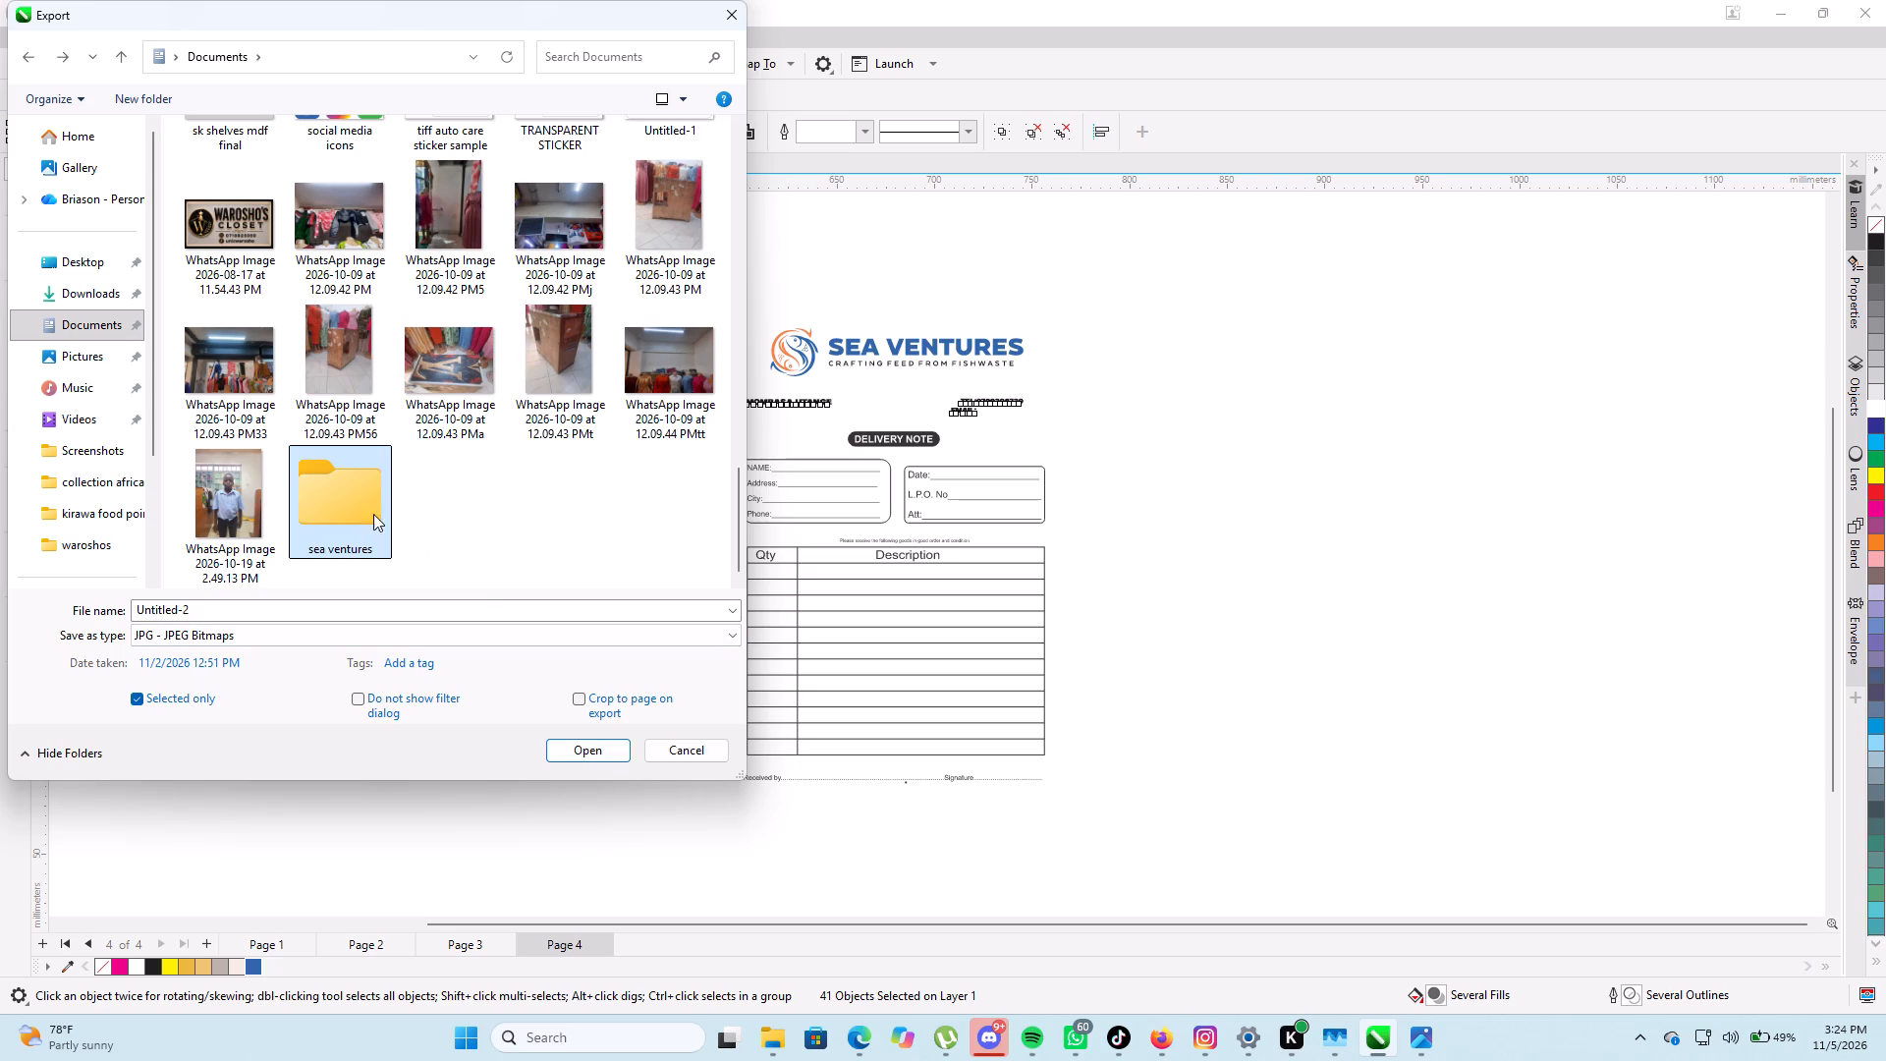
pyautogui.click(370, 521)
pyautogui.click(578, 754)
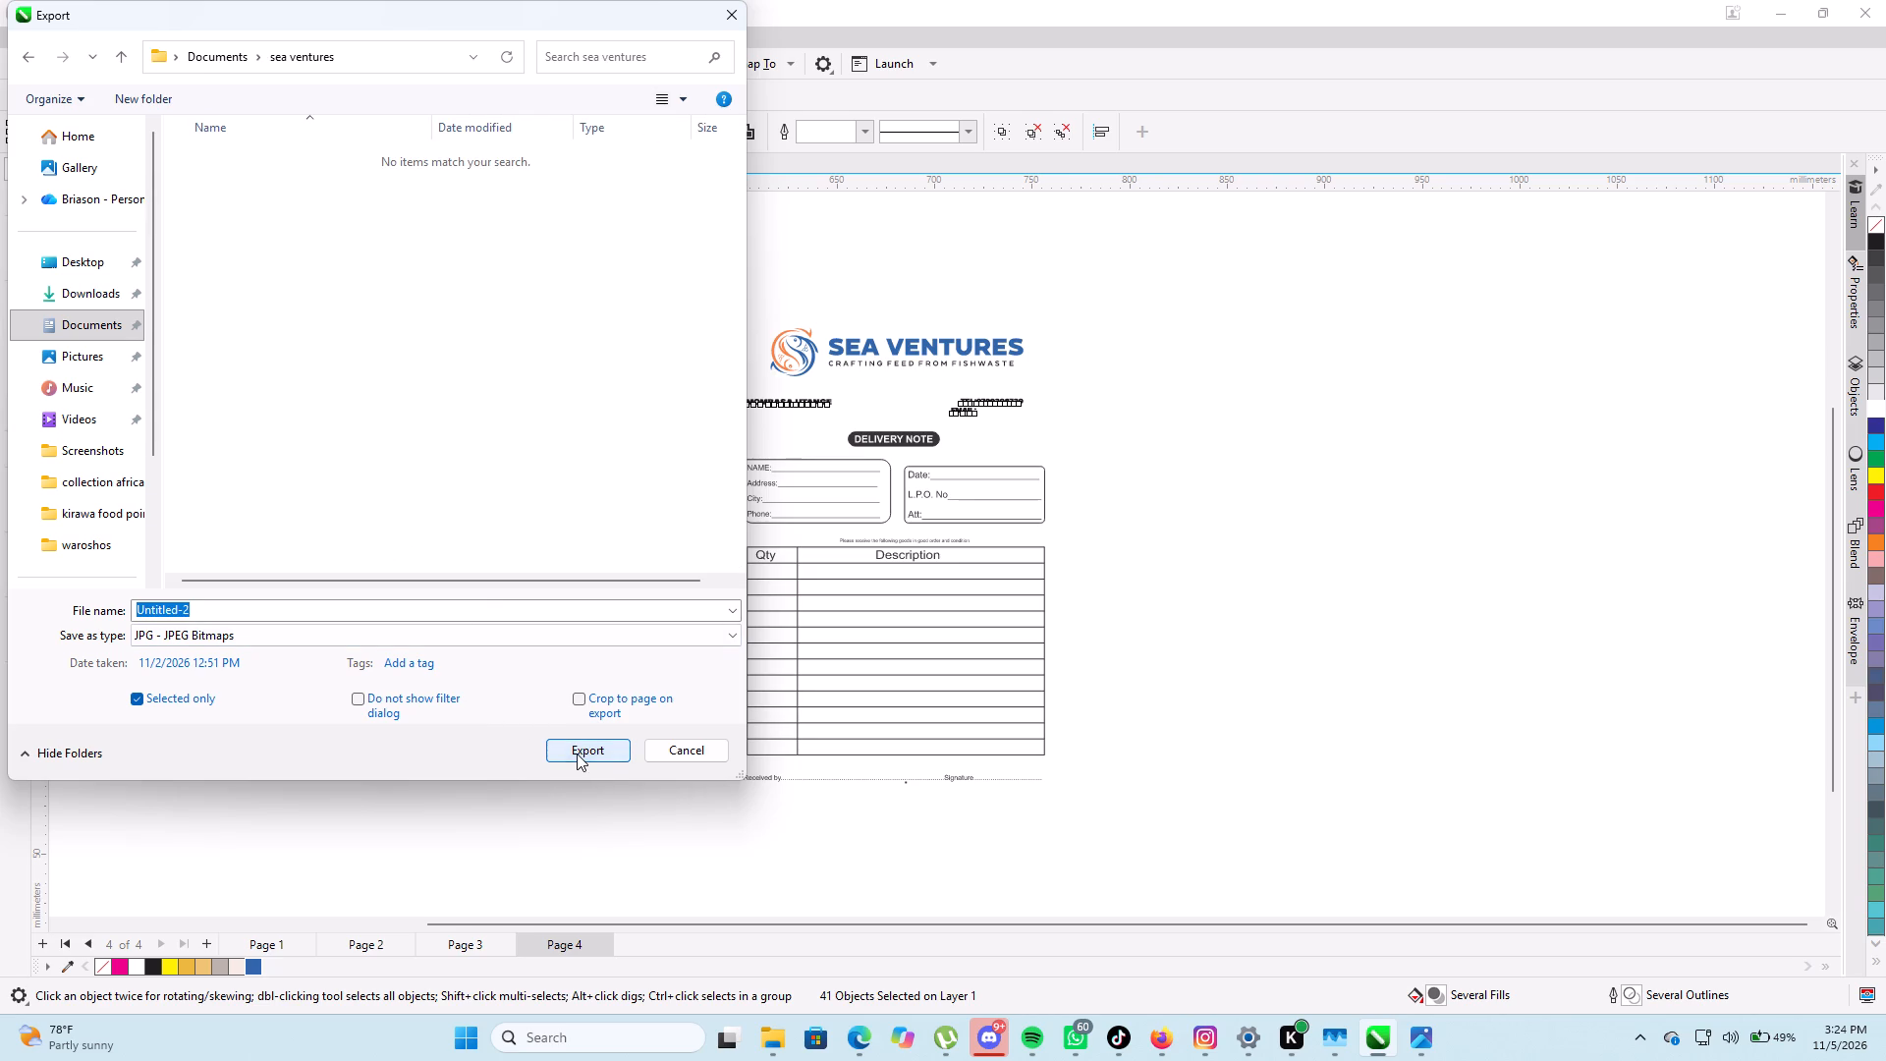
# Export the selected delivery note as a JPEG named "delivery note" with the existing CMYK, 80% quality settings.
pyautogui.click(388, 611)
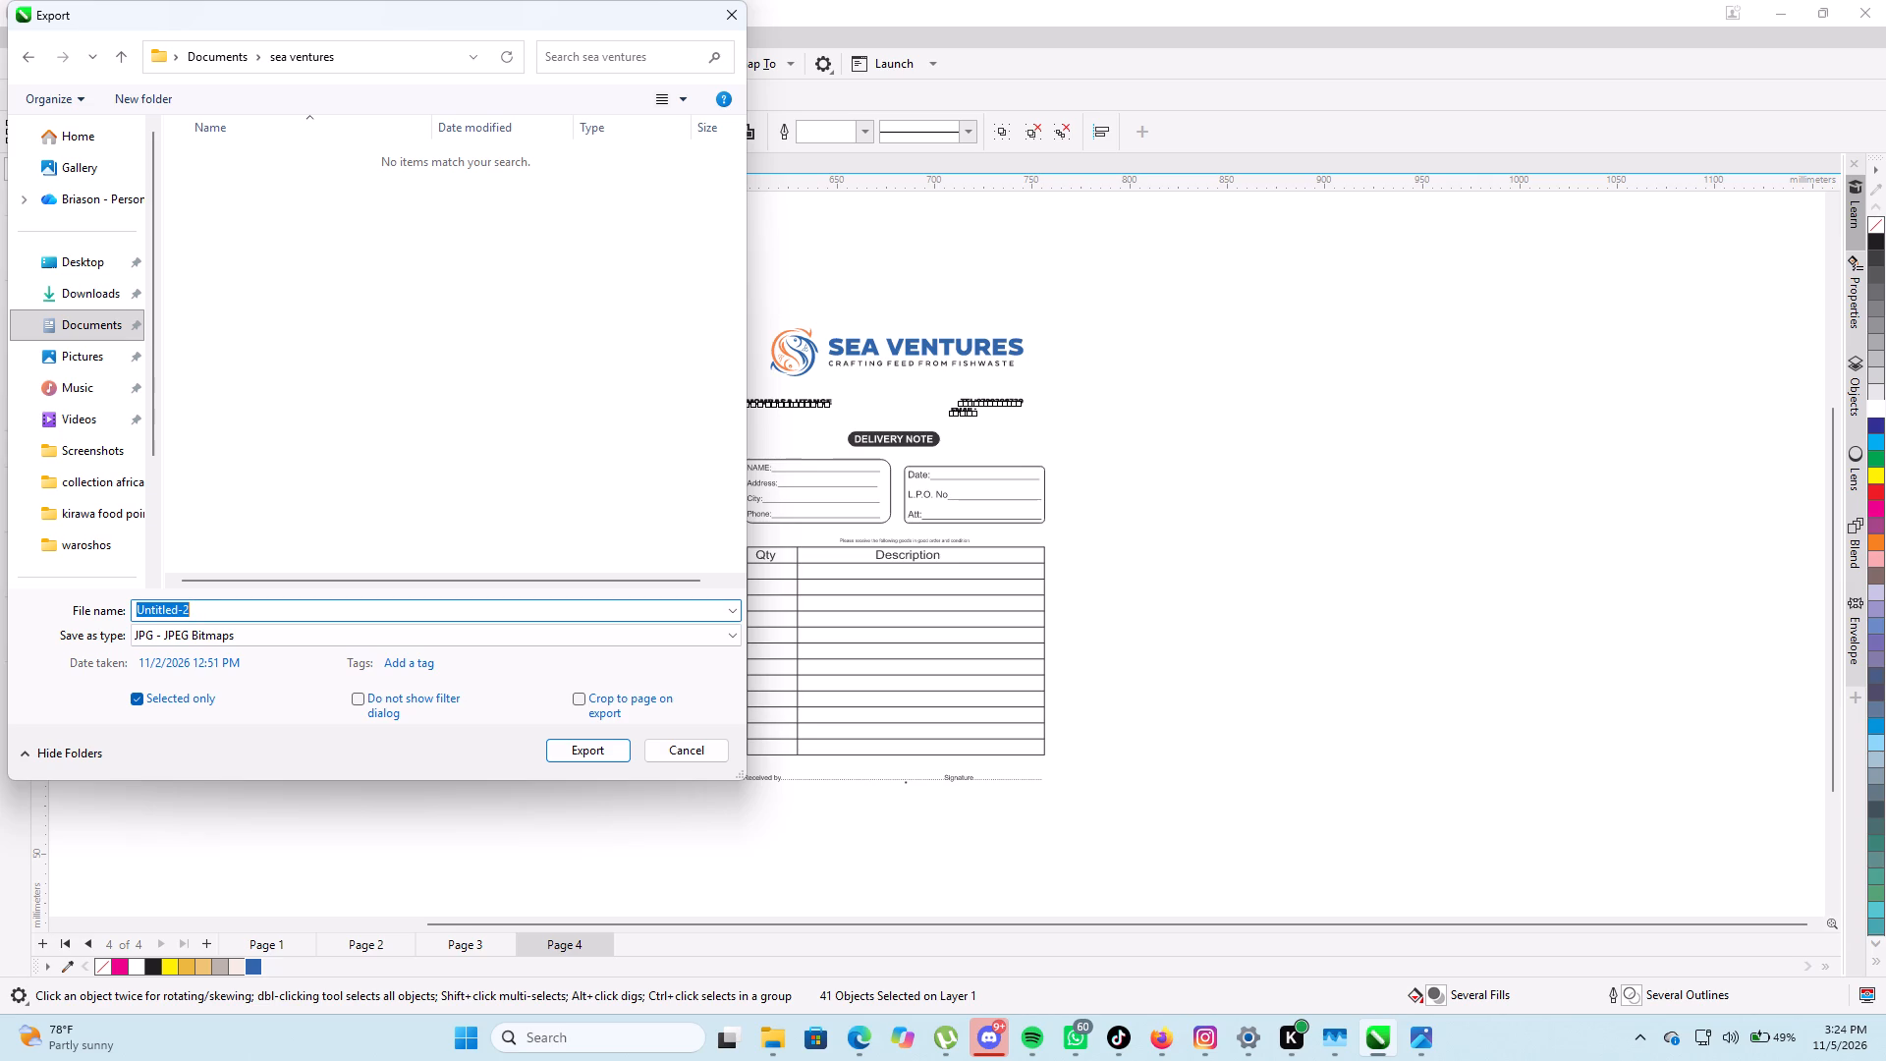
pyautogui.write('de')
pyautogui.write('livery')
pyautogui.press('space')
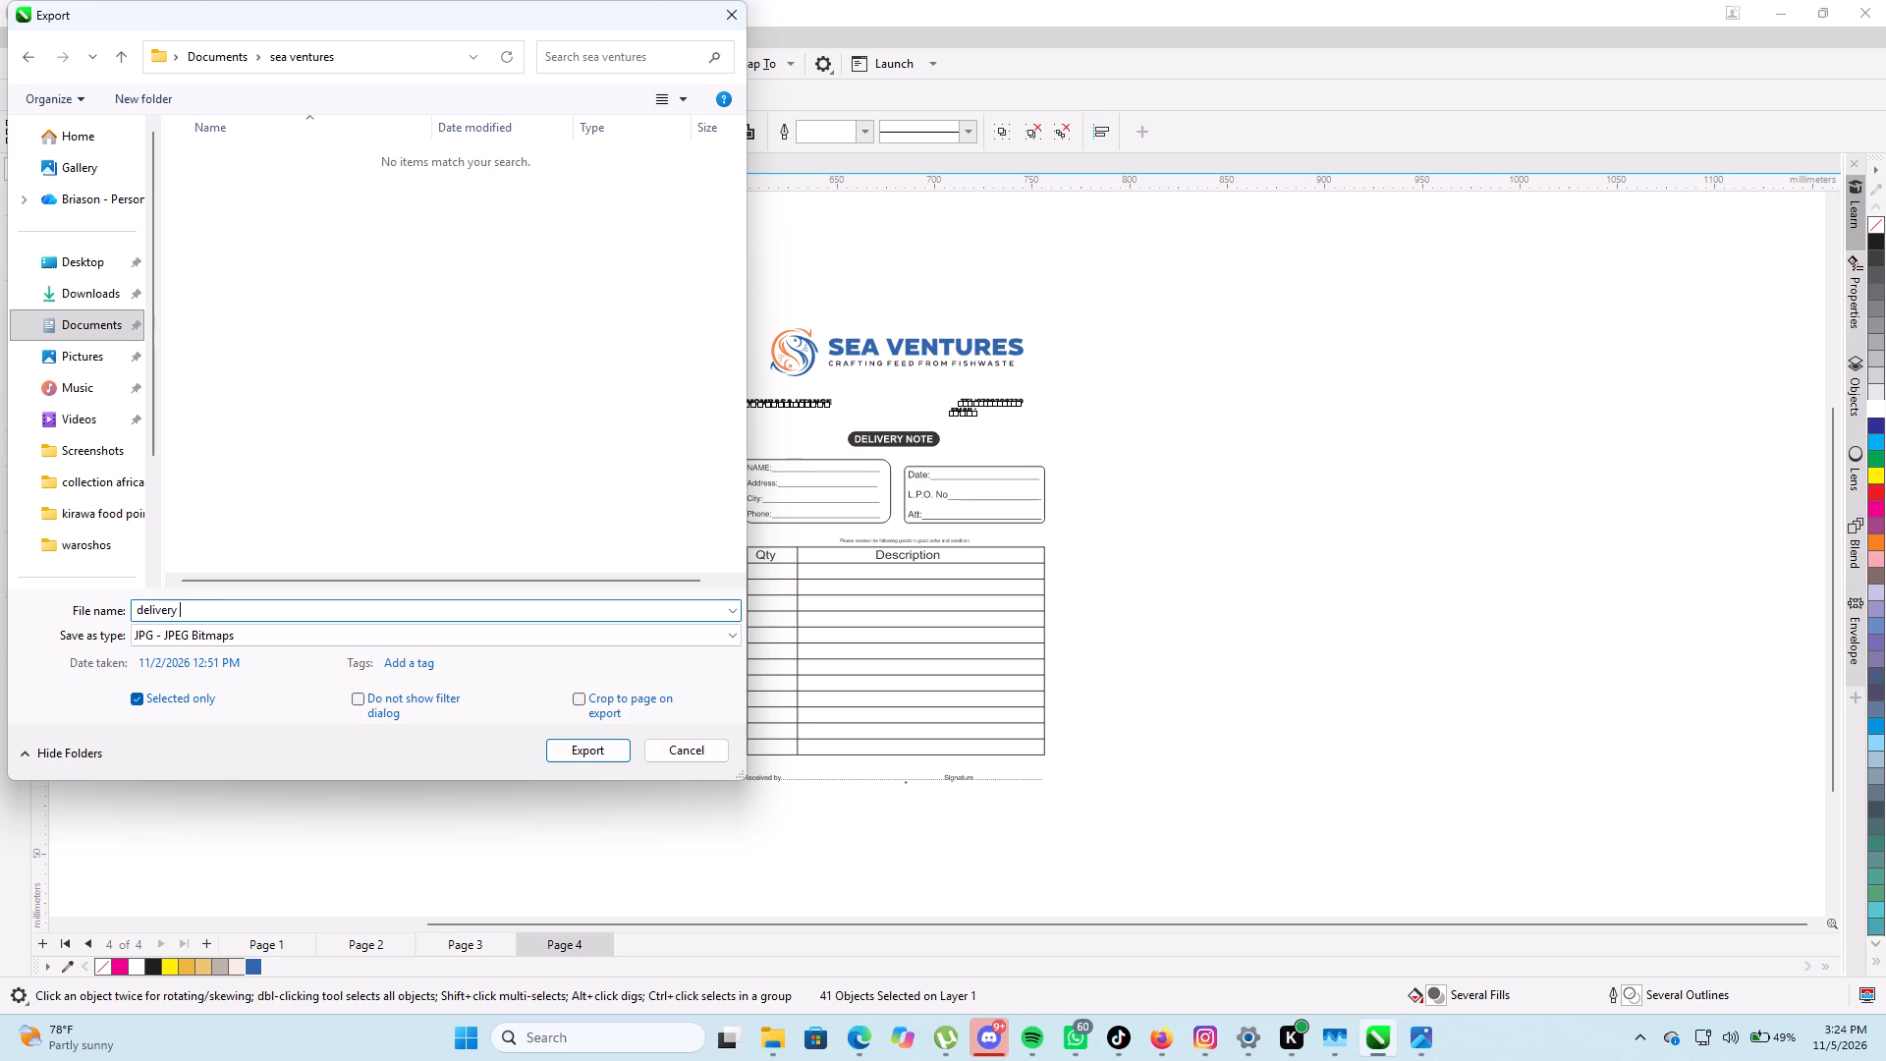
pyautogui.write('no')
pyautogui.write('te')
pyautogui.click(566, 749)
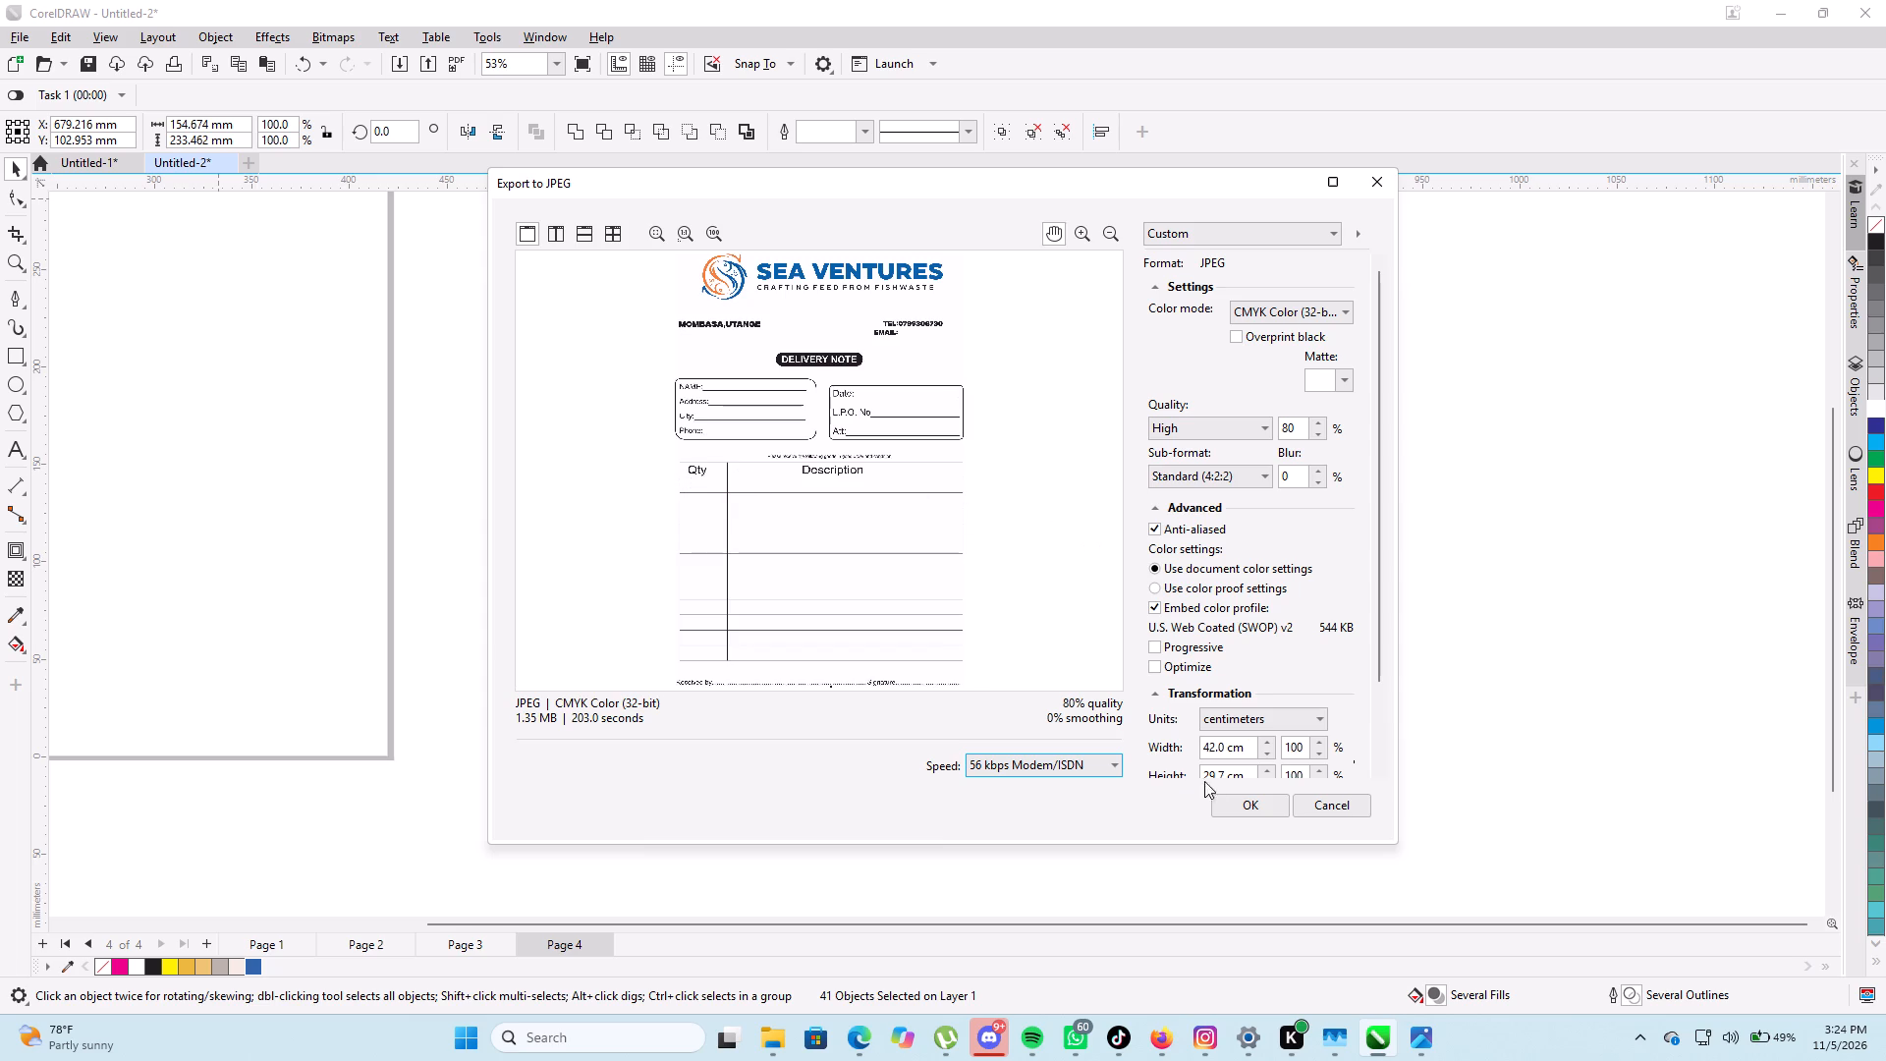
pyautogui.click(1229, 799)
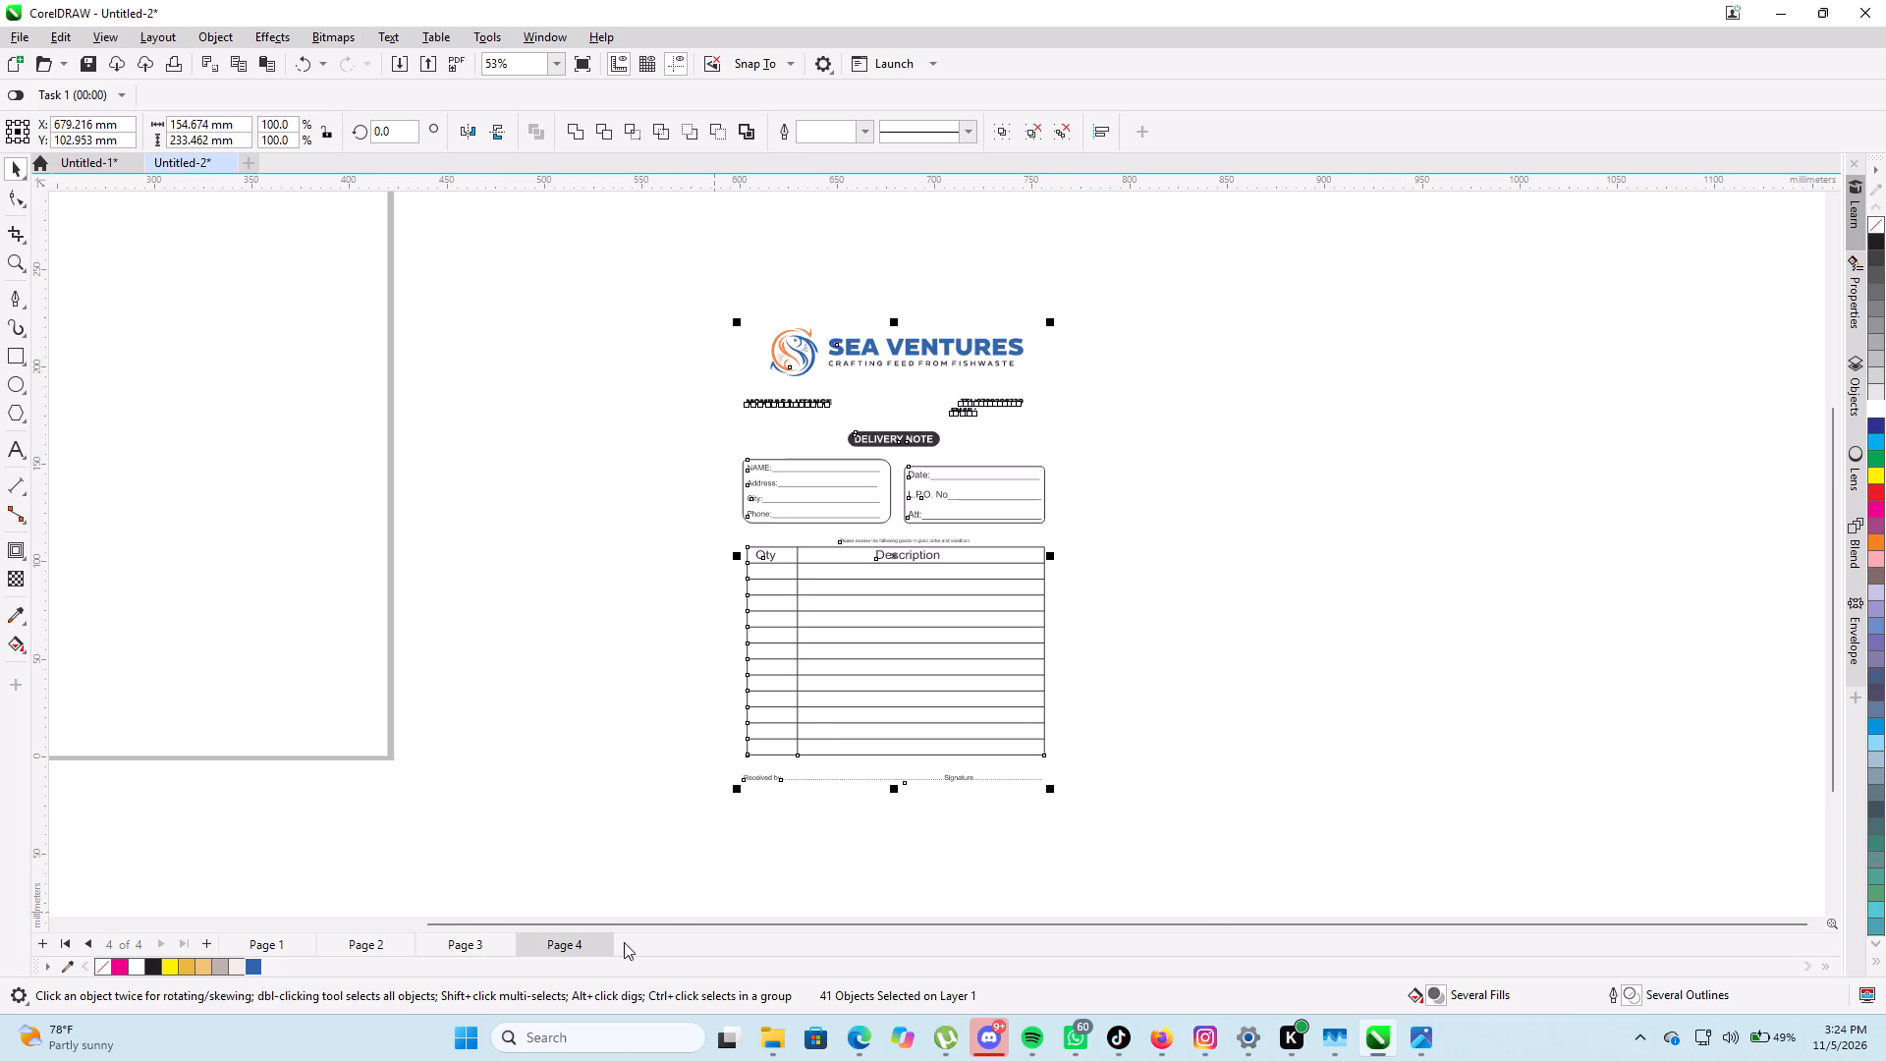
# On Page 3, delete the "Automobiles Limited" text below the payment receipt's signature line.
pyautogui.click(461, 952)
pyautogui.scroll(-5, 513, 720)
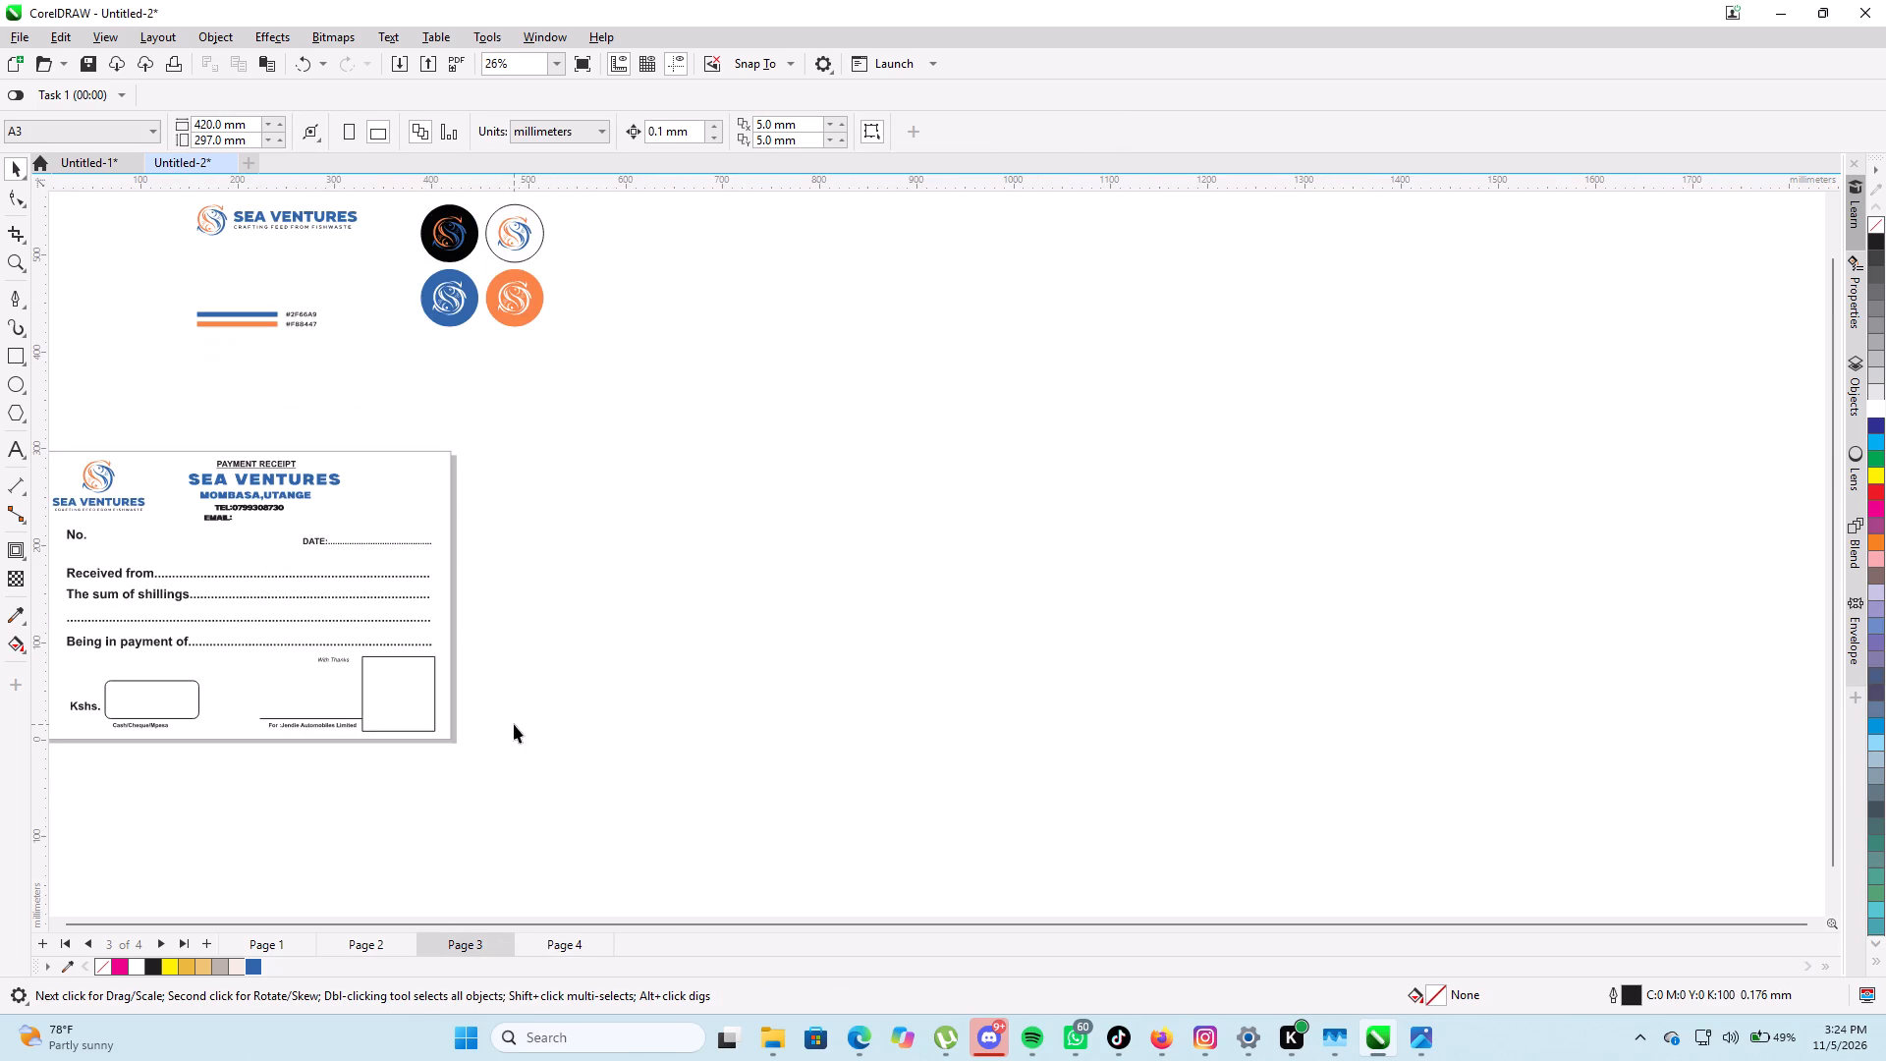
pyautogui.moveTo(547, 727); pyautogui.dragTo(732, 747, button='middle')
pyautogui.scroll(2, 433, 570)
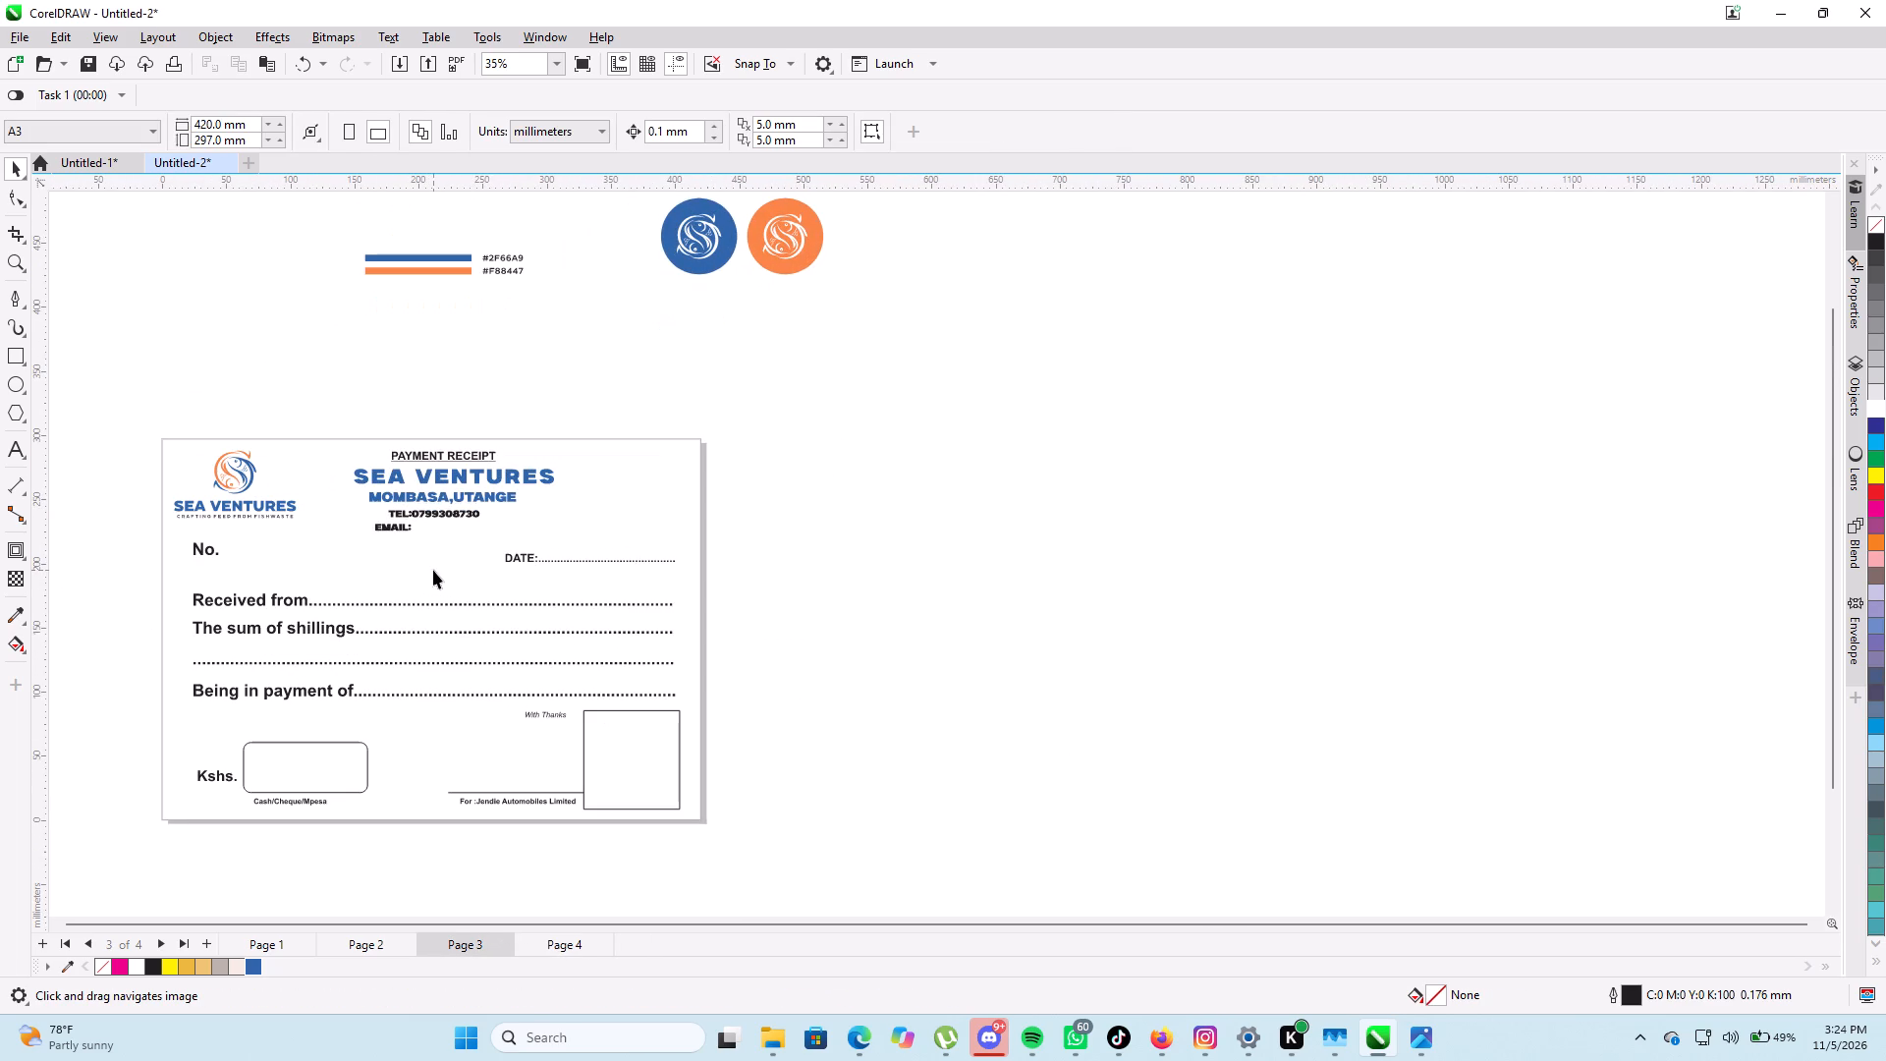
pyautogui.scroll(-1, 433, 570)
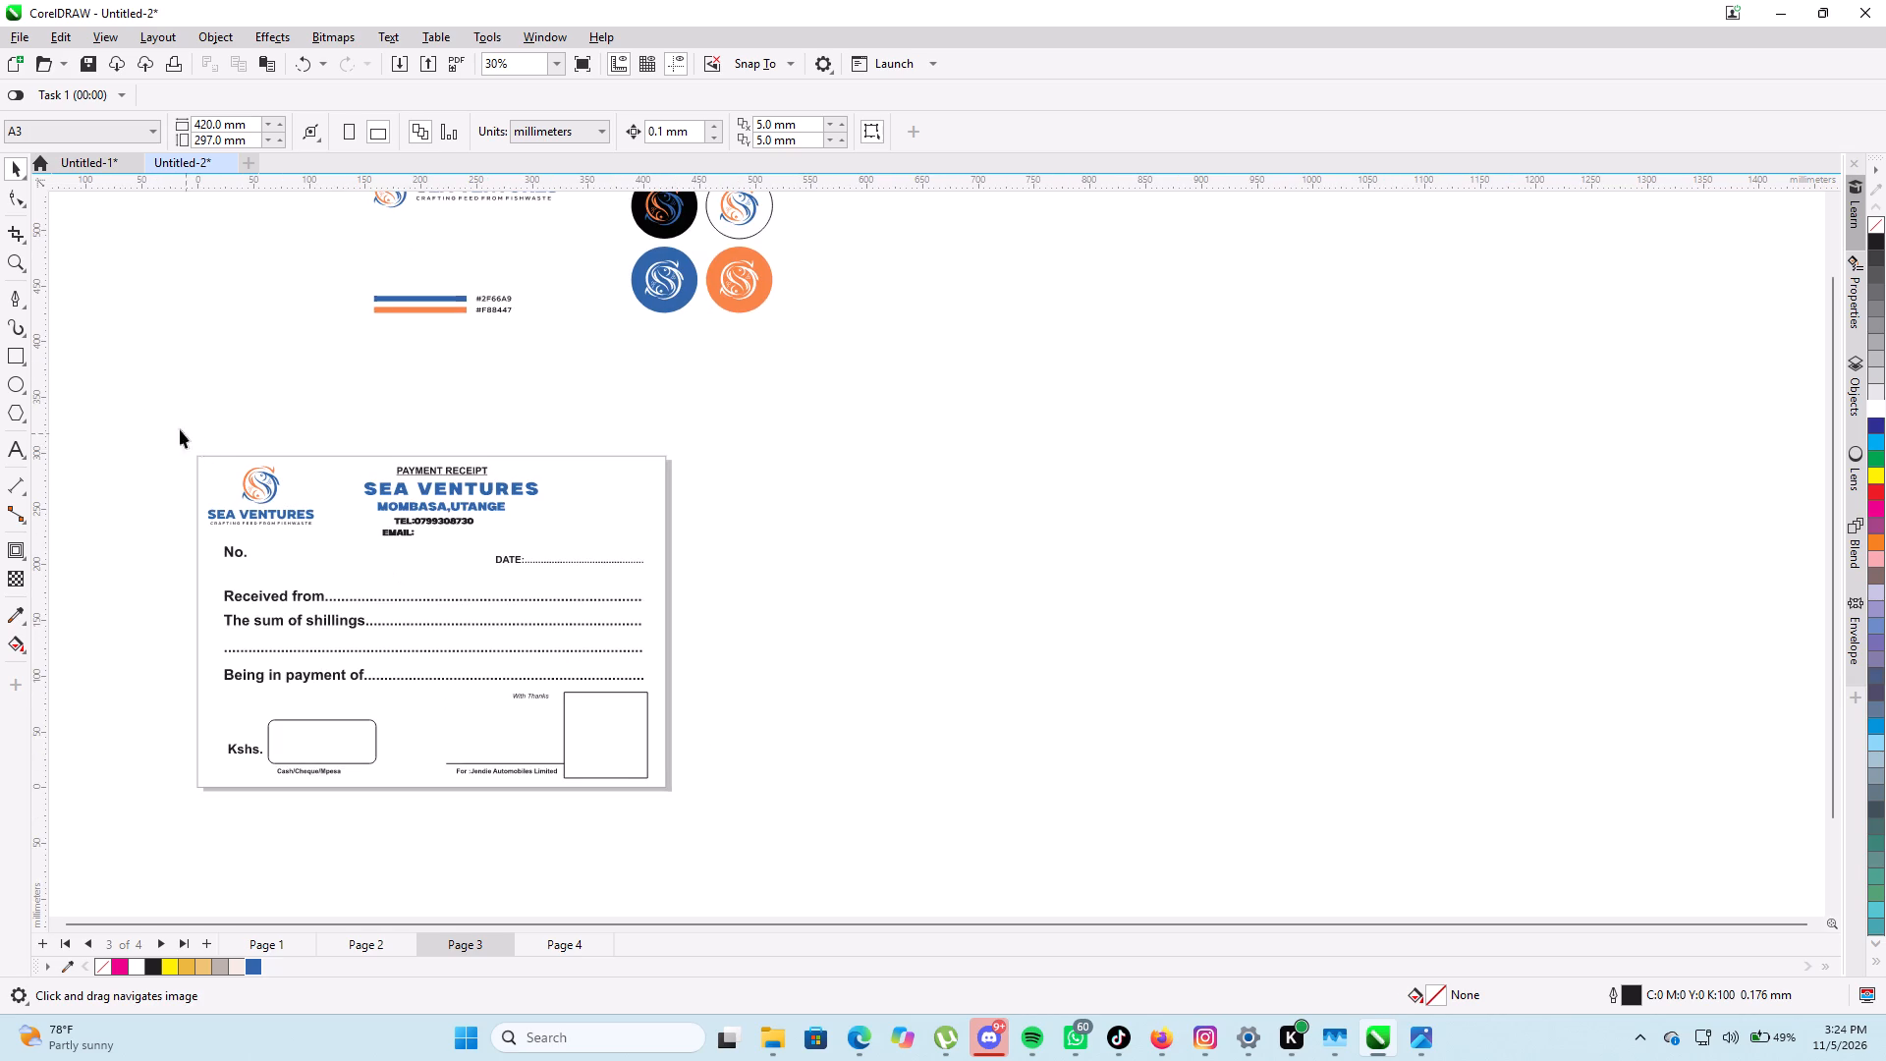
pyautogui.scroll(4, 487, 760)
pyautogui.doubleClick(555, 790)
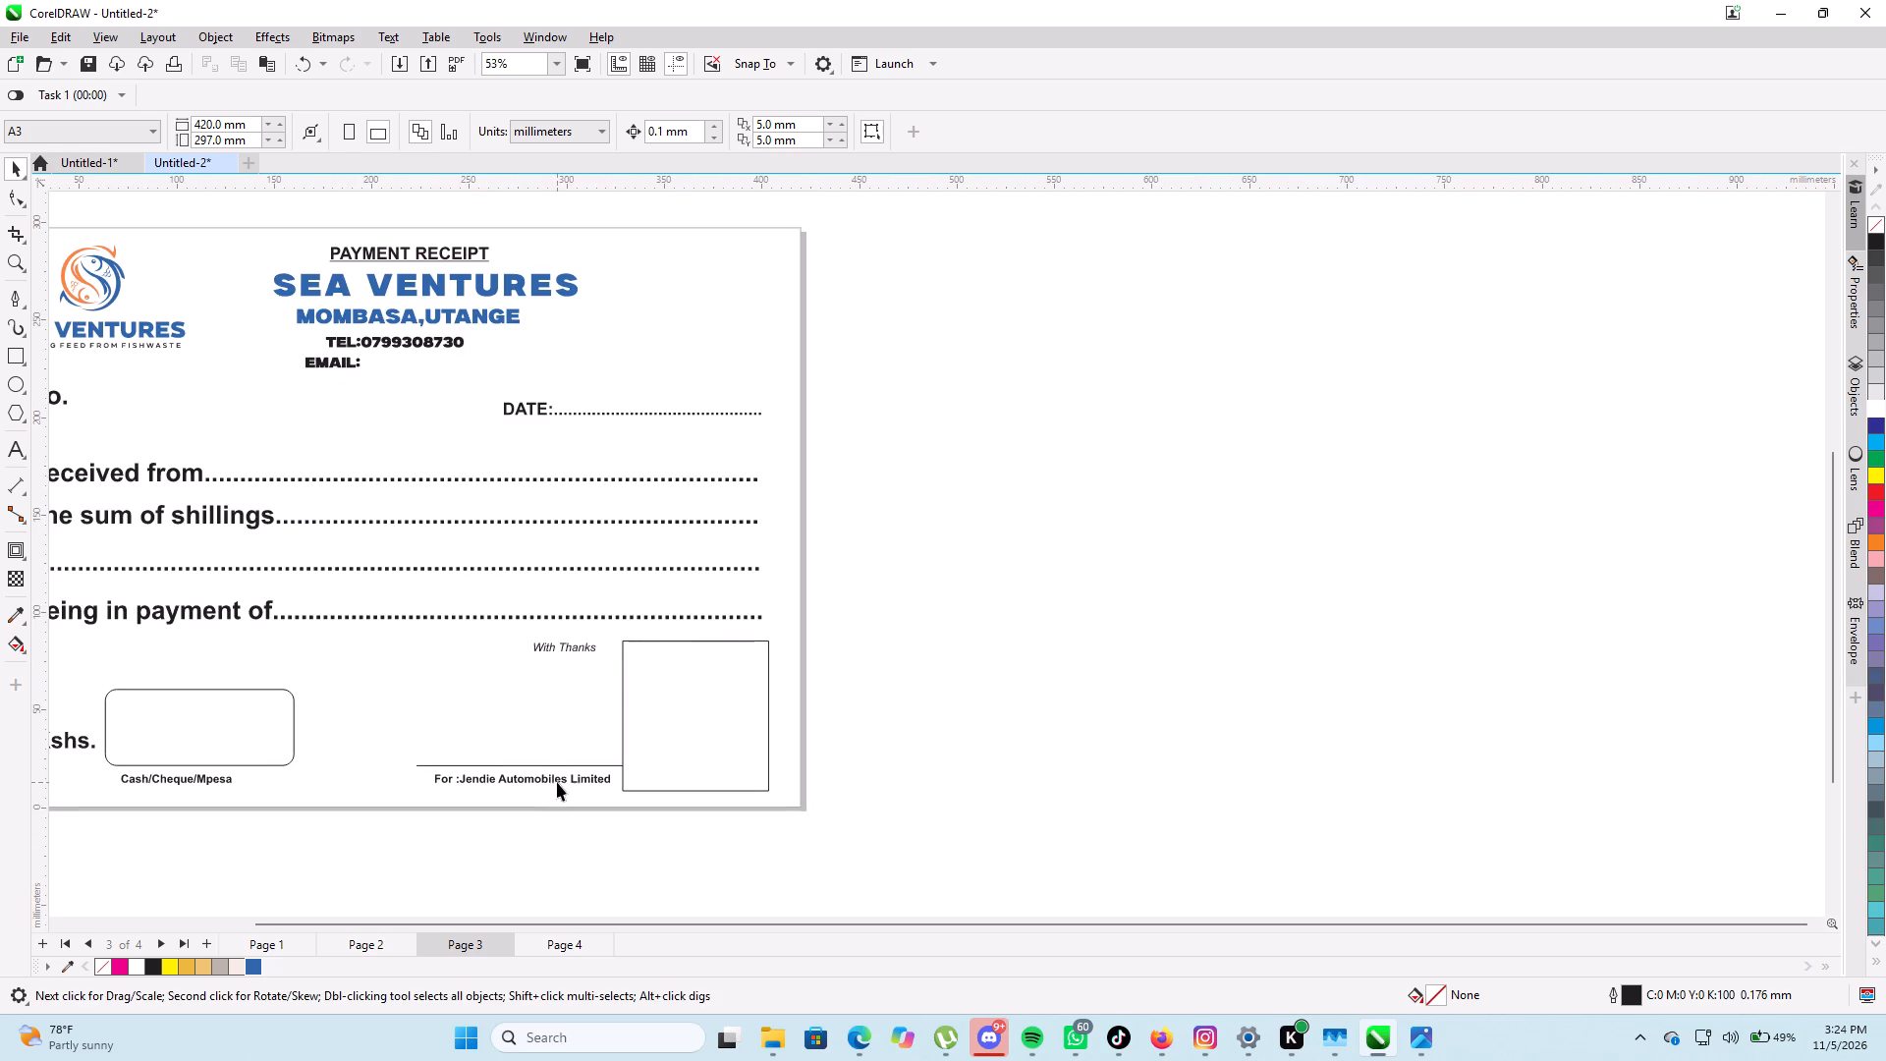
pyautogui.click(557, 782)
pyautogui.click(646, 828)
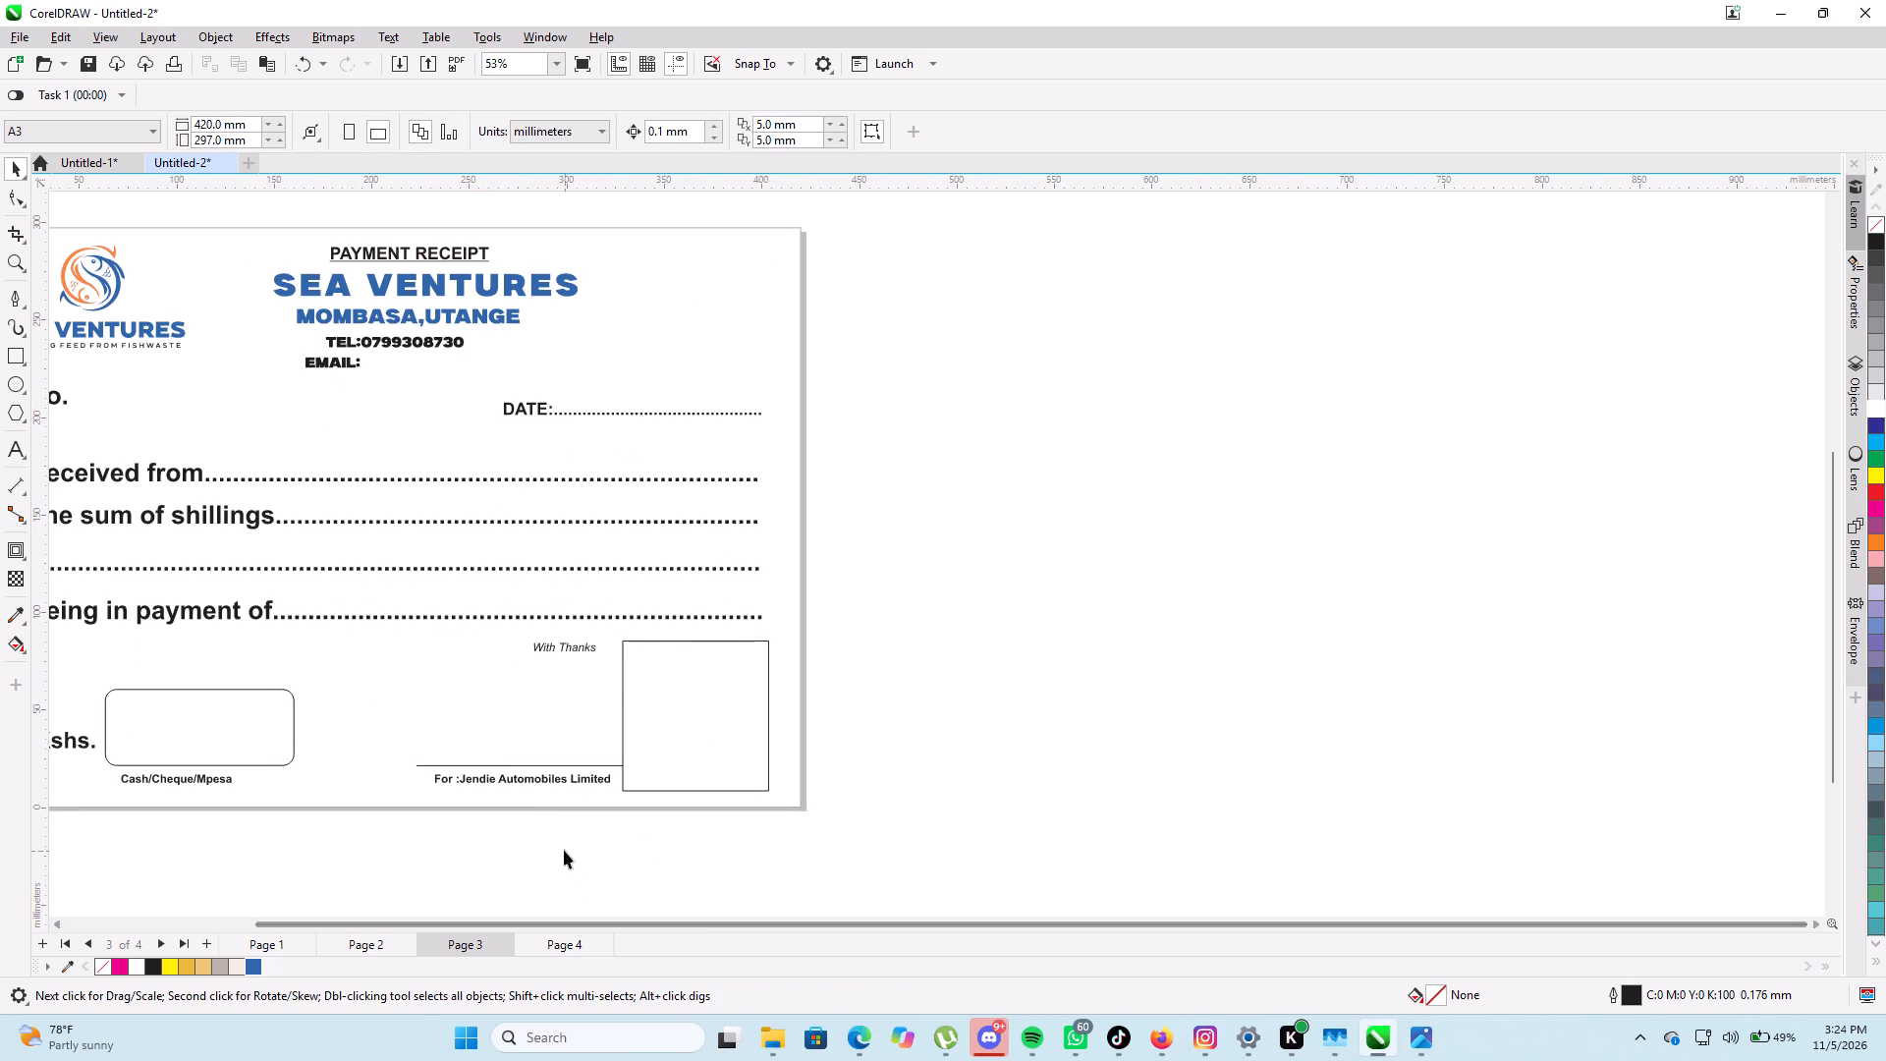
pyautogui.moveTo(610, 847); pyautogui.dragTo(610, 785)
pyautogui.moveTo(613, 857); pyautogui.dragTo(612, 772)
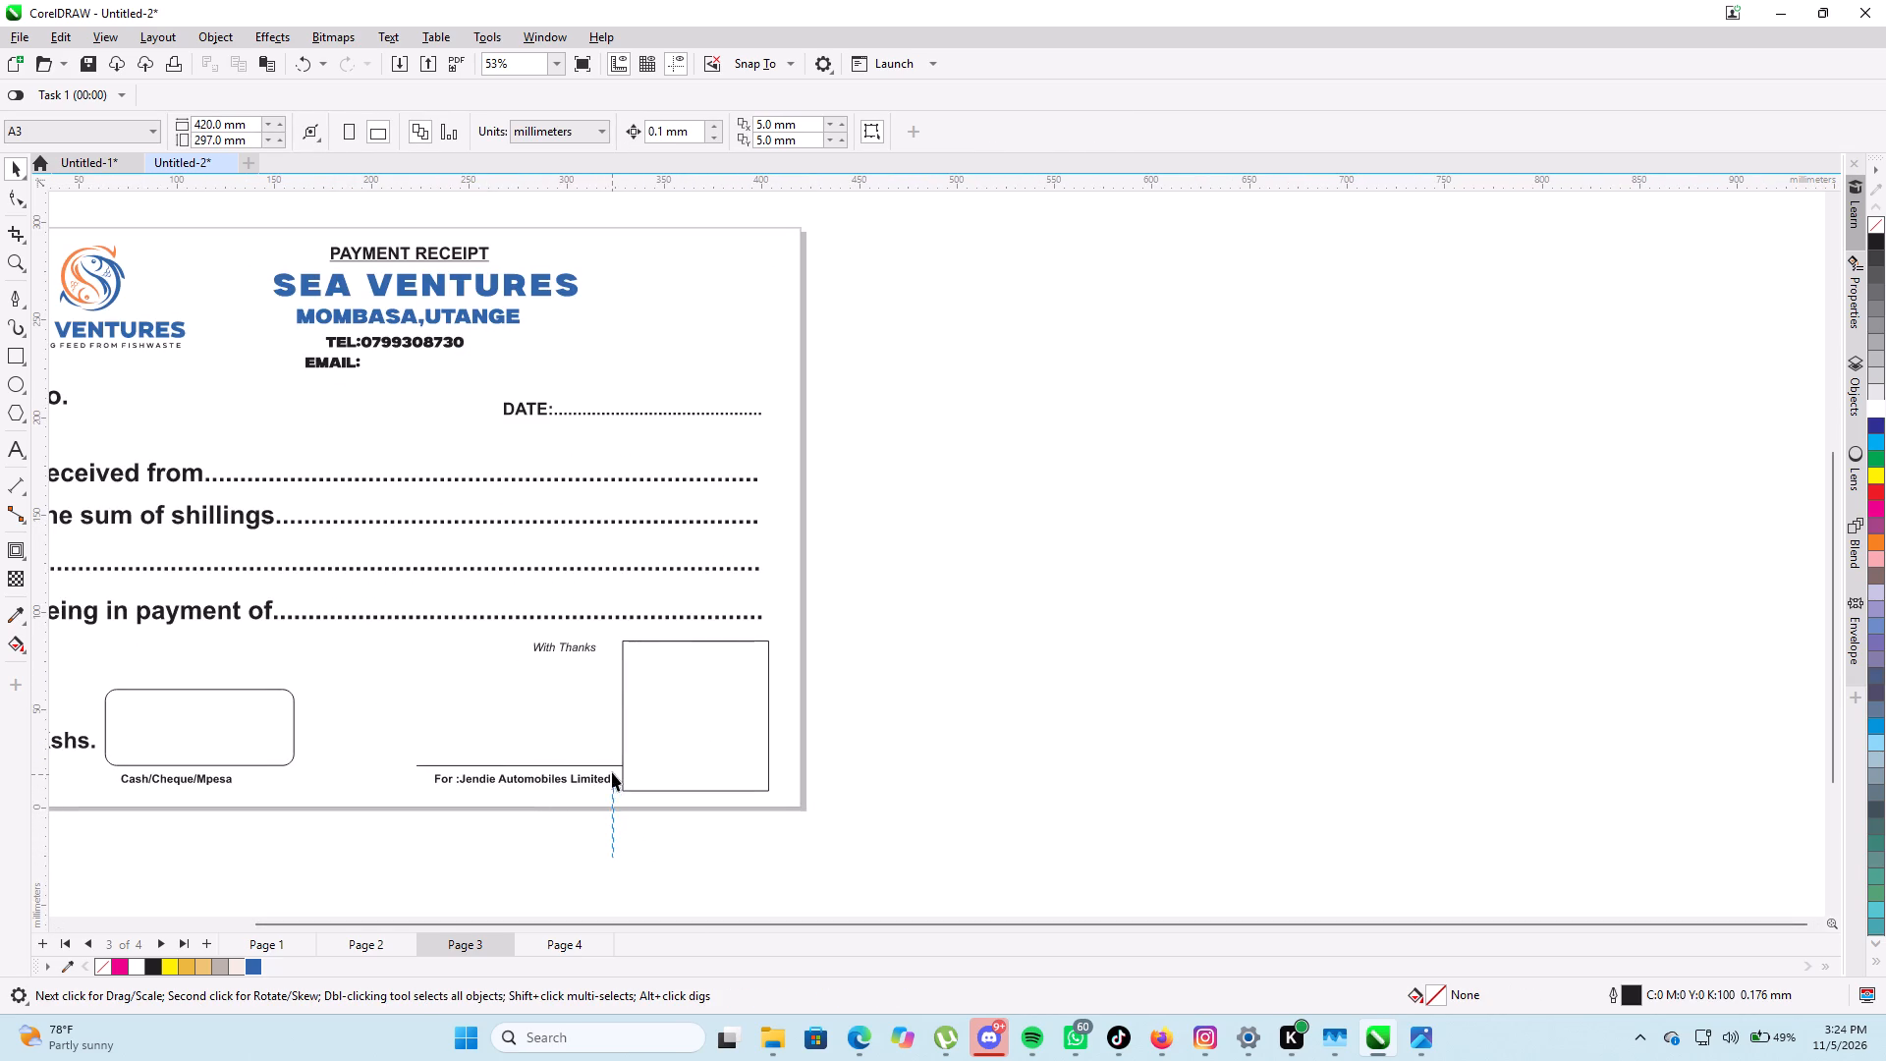
pyautogui.moveTo(612, 772); pyautogui.dragTo(461, 767)
pyautogui.scroll(5, 480, 802)
pyautogui.scroll(3, 551, 767)
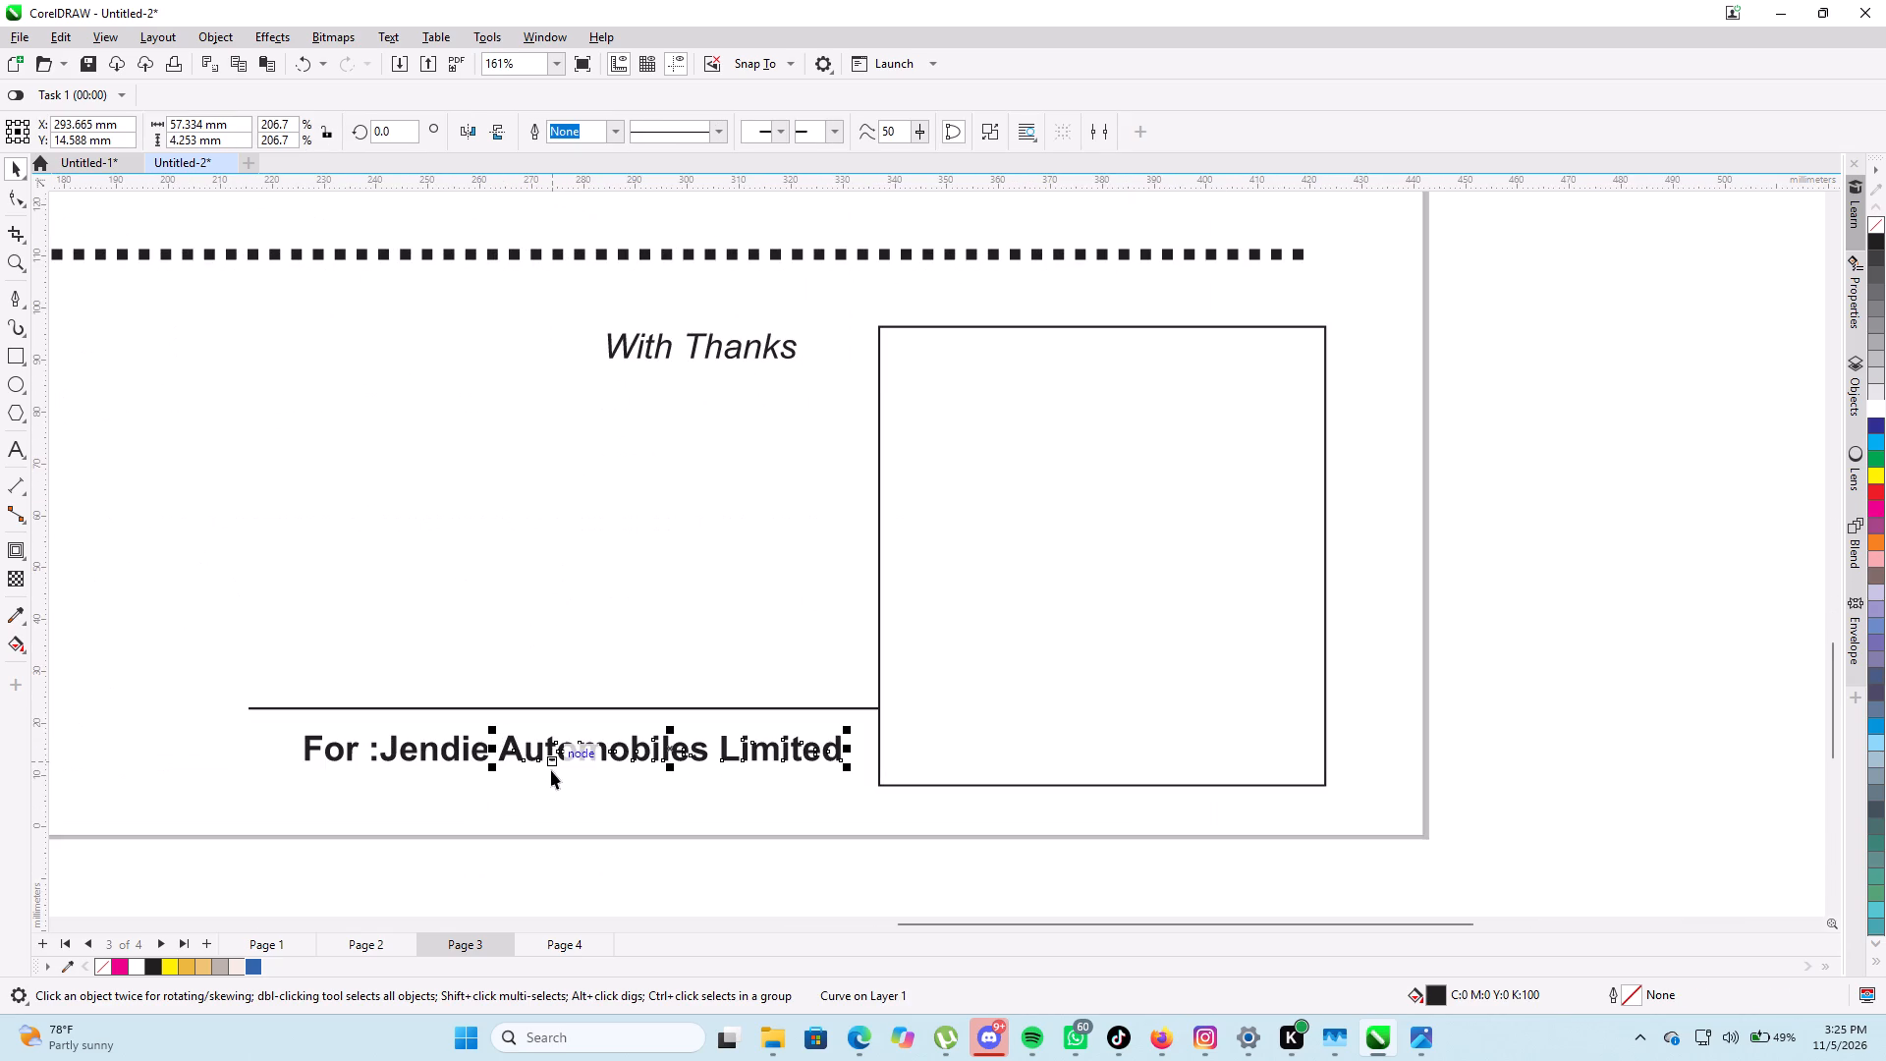
pyautogui.press('Delete')
# Delete the remaining "For :Jendie" text below the receipt's signature line.
pyautogui.click(474, 754)
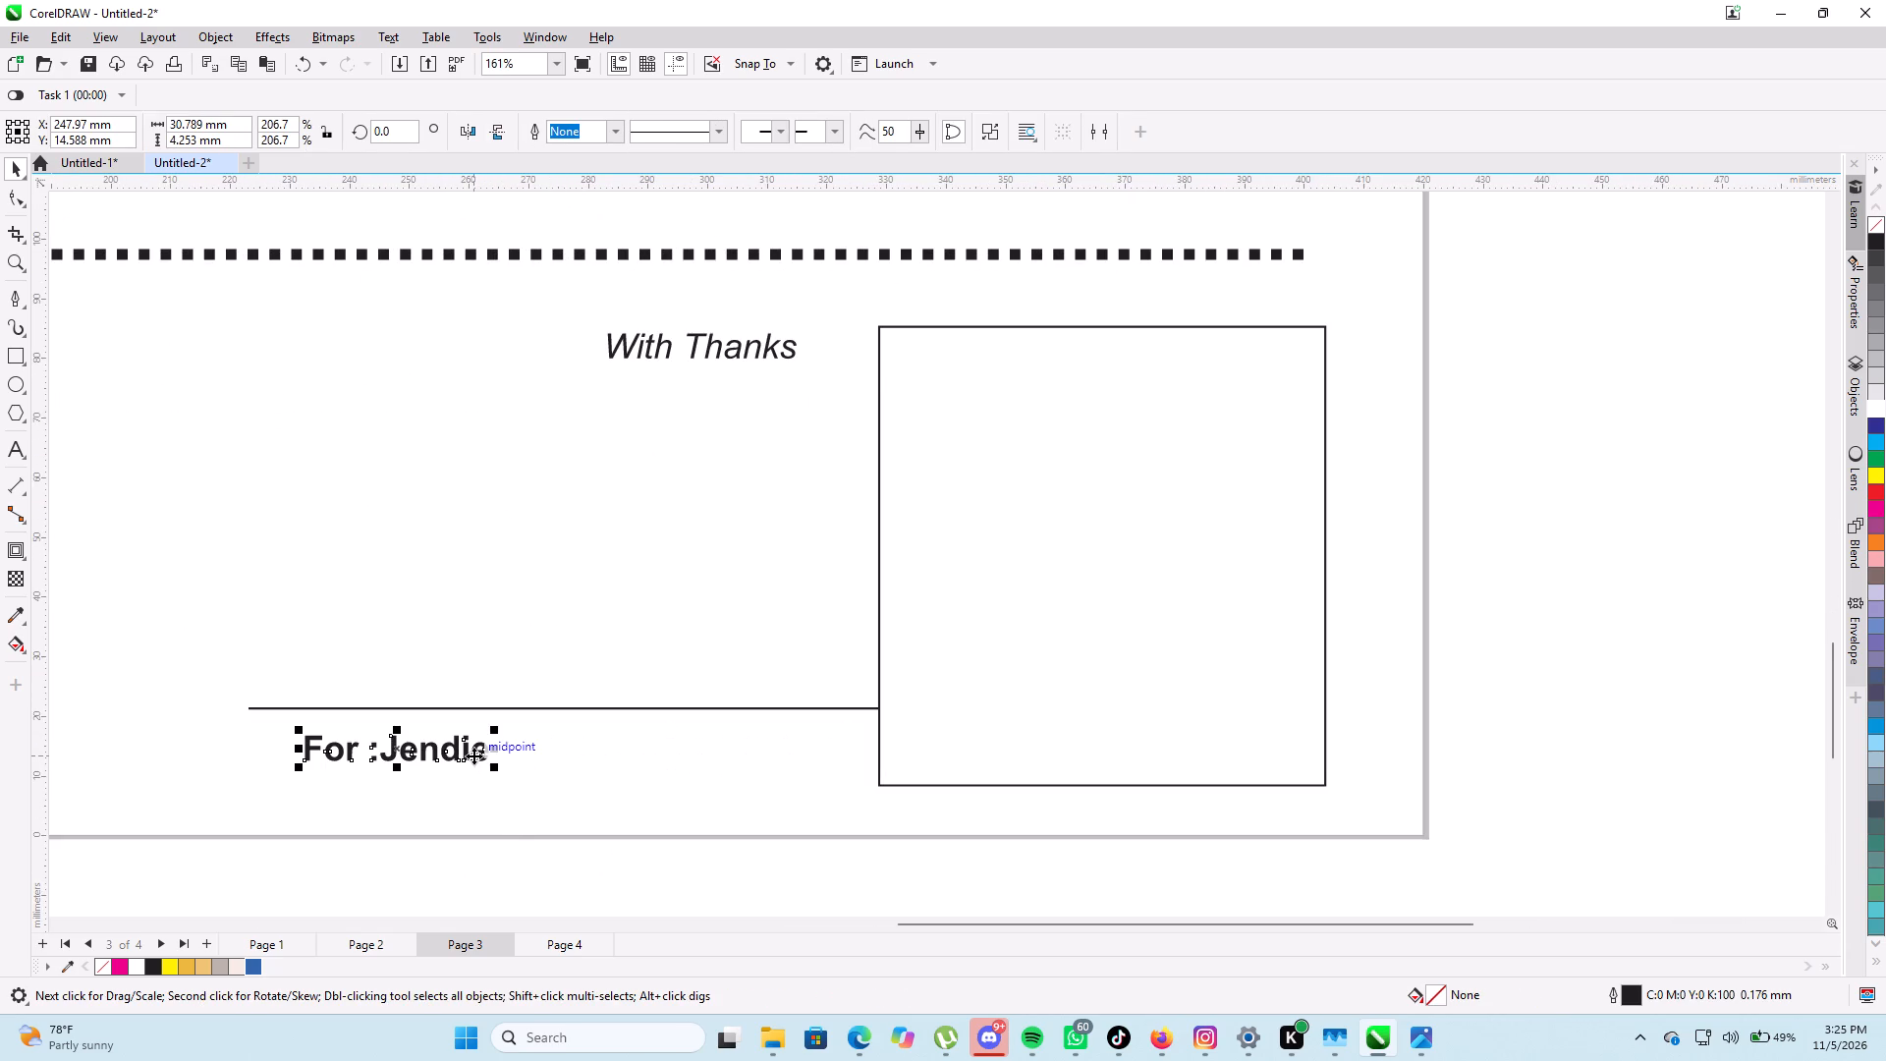
pyautogui.click(518, 865)
pyautogui.moveTo(524, 879); pyautogui.dragTo(397, 720)
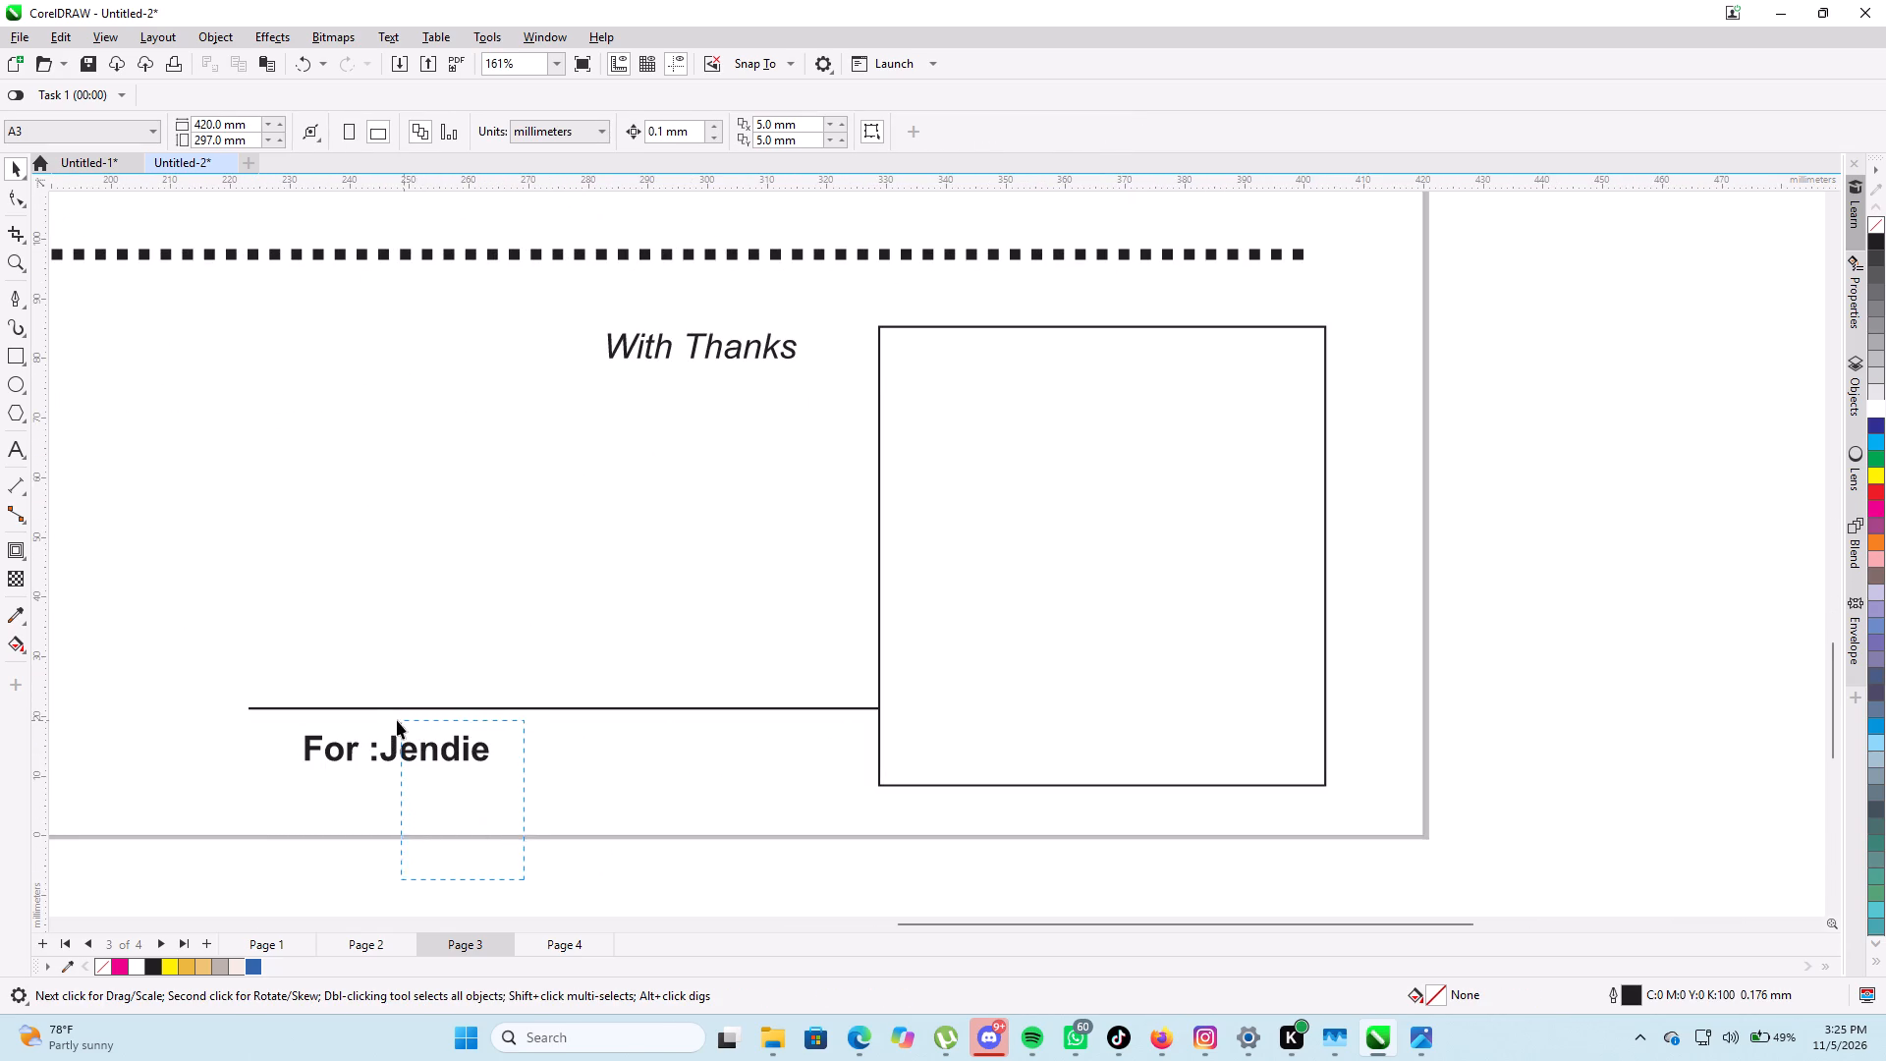
pyautogui.moveTo(397, 720); pyautogui.dragTo(375, 721)
pyautogui.click(404, 743)
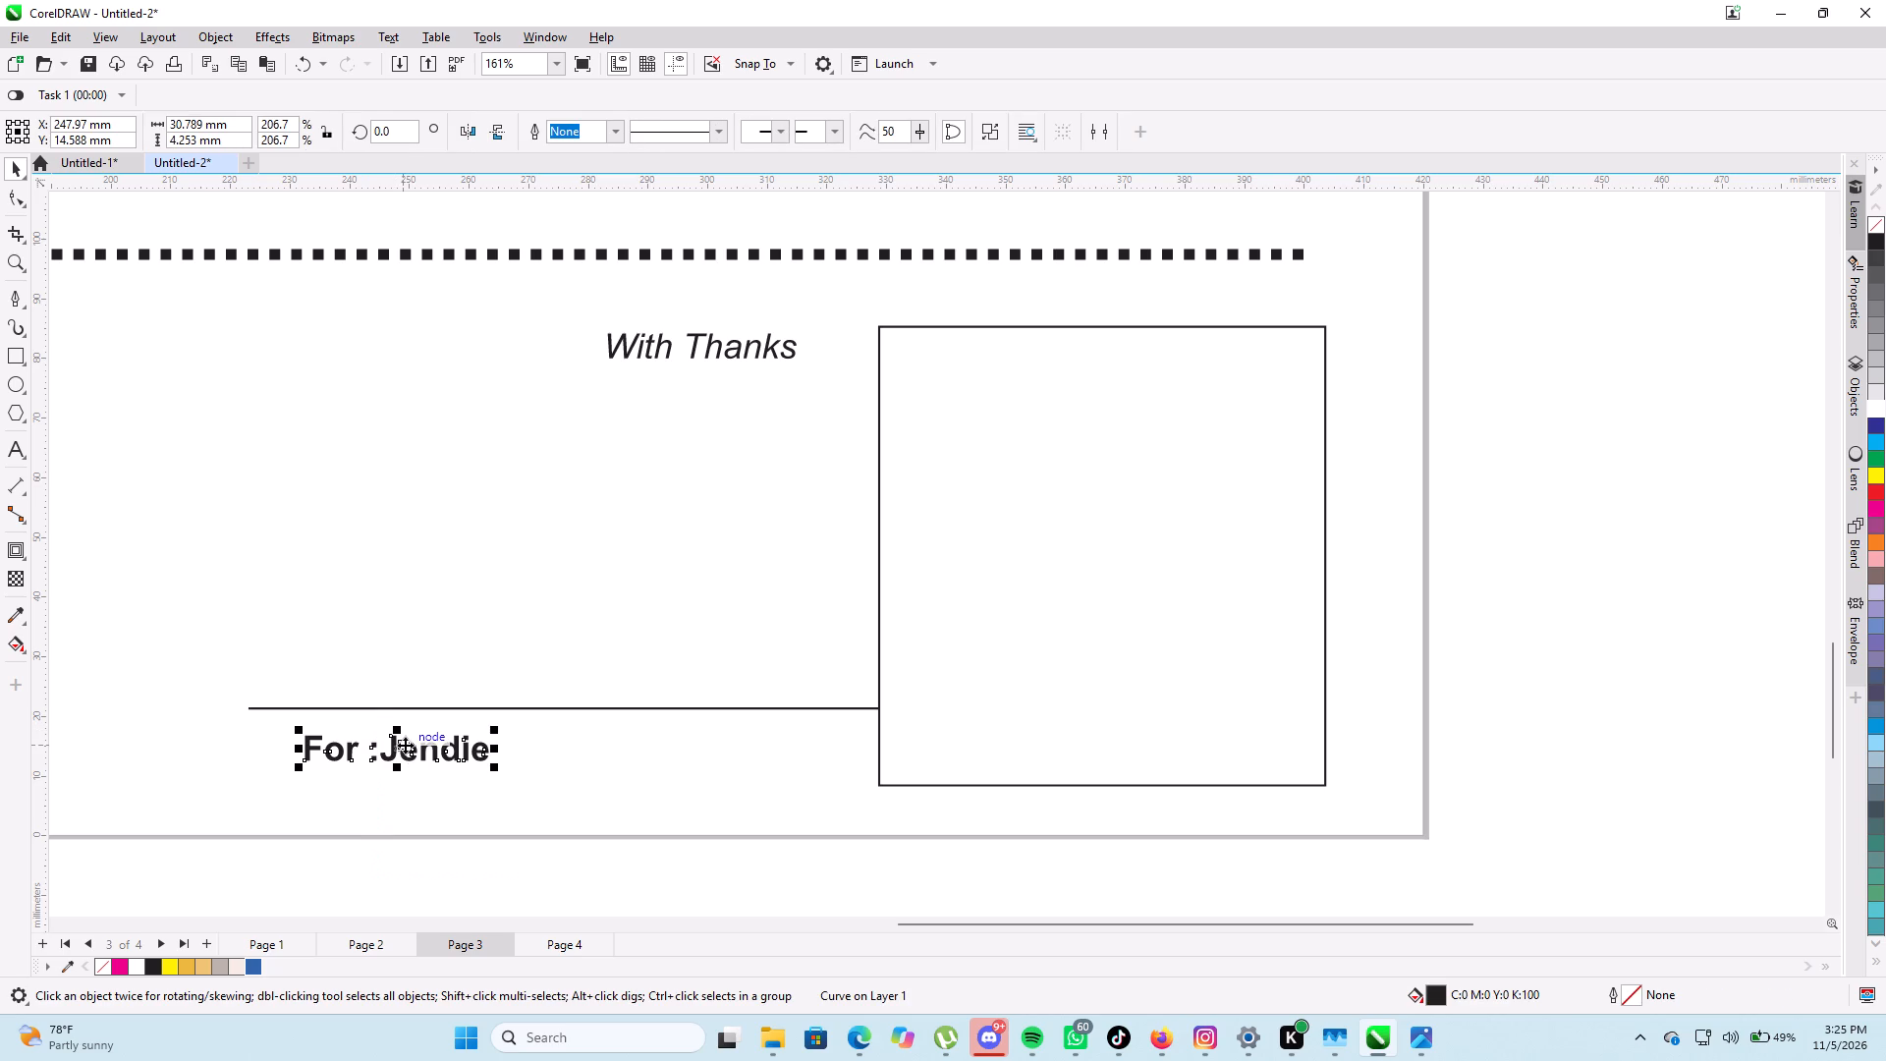
pyautogui.press('Delete')
# Duplicate the receipt's TEL line and place the copy just below the signature line, at about X 258.5 mm, Y 13.9 mm.
pyautogui.scroll(-11, 438, 743)
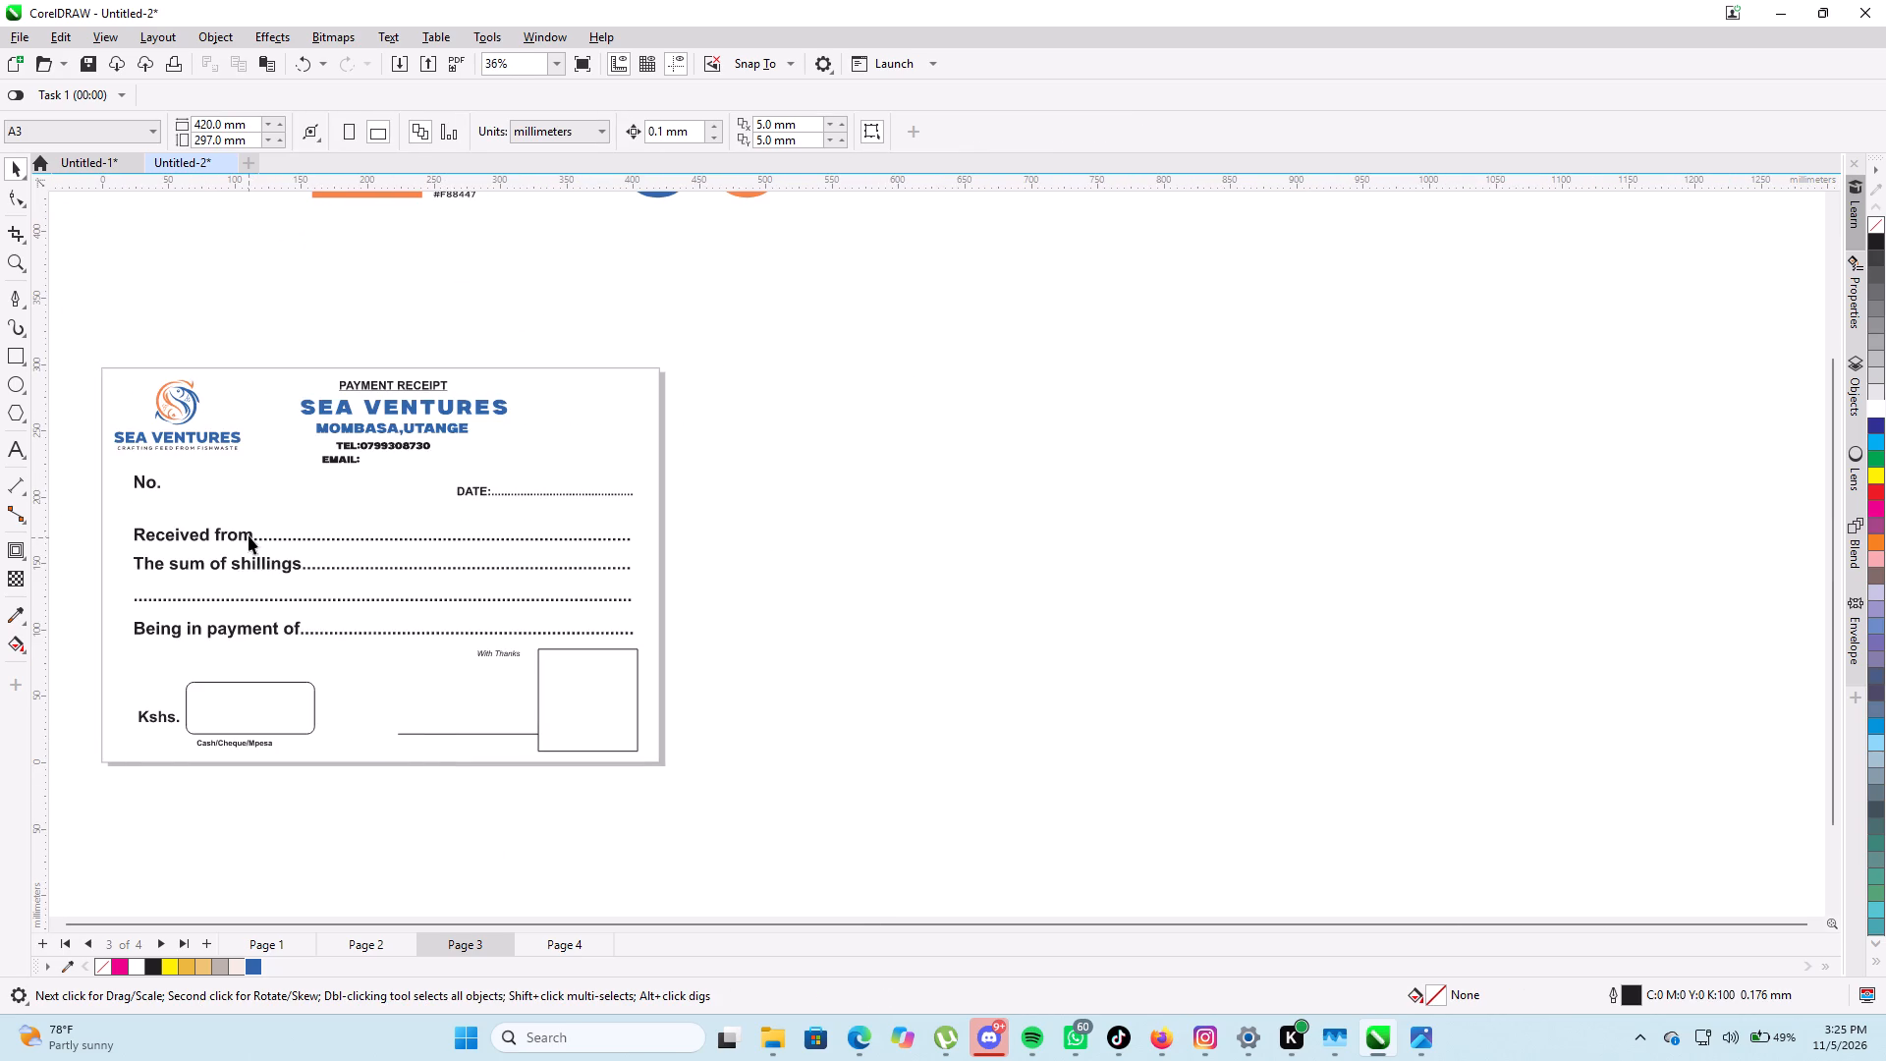
pyautogui.scroll(2, 301, 495)
pyautogui.click(409, 433)
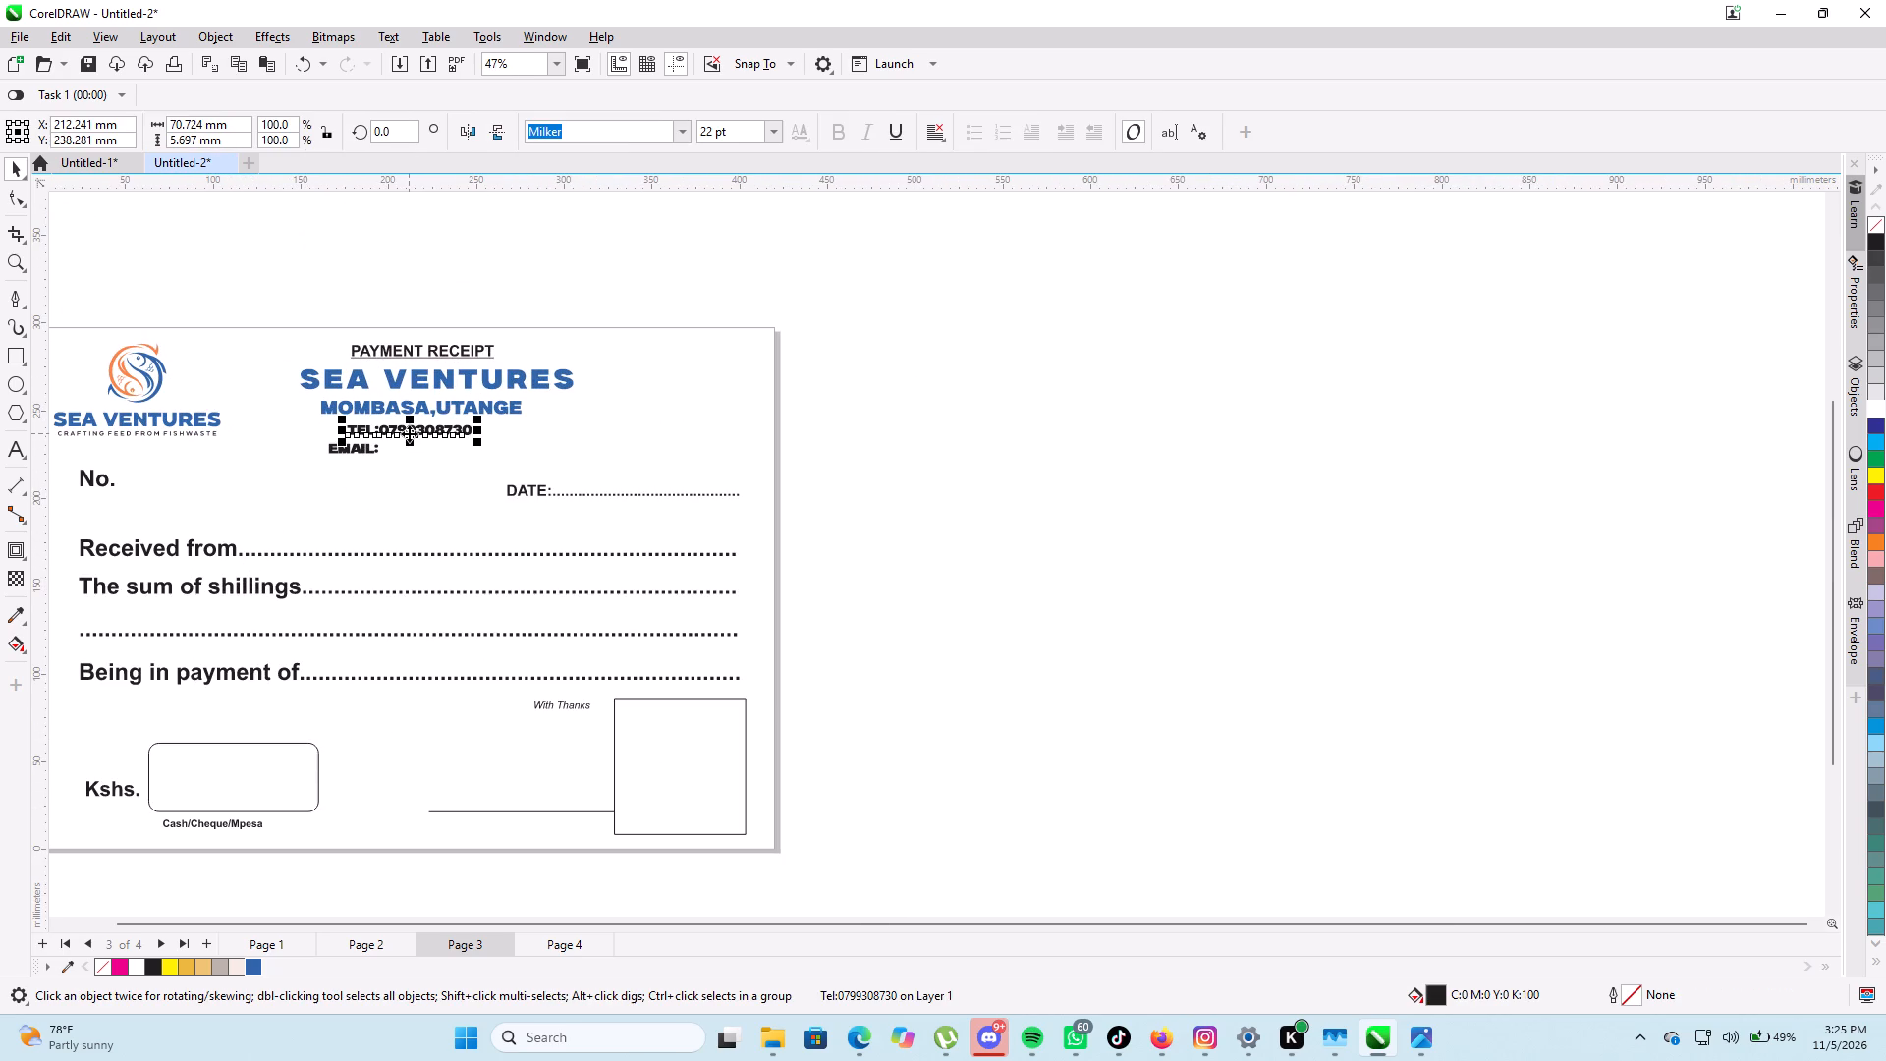
pyautogui.hotkey('ctrl', 'd')
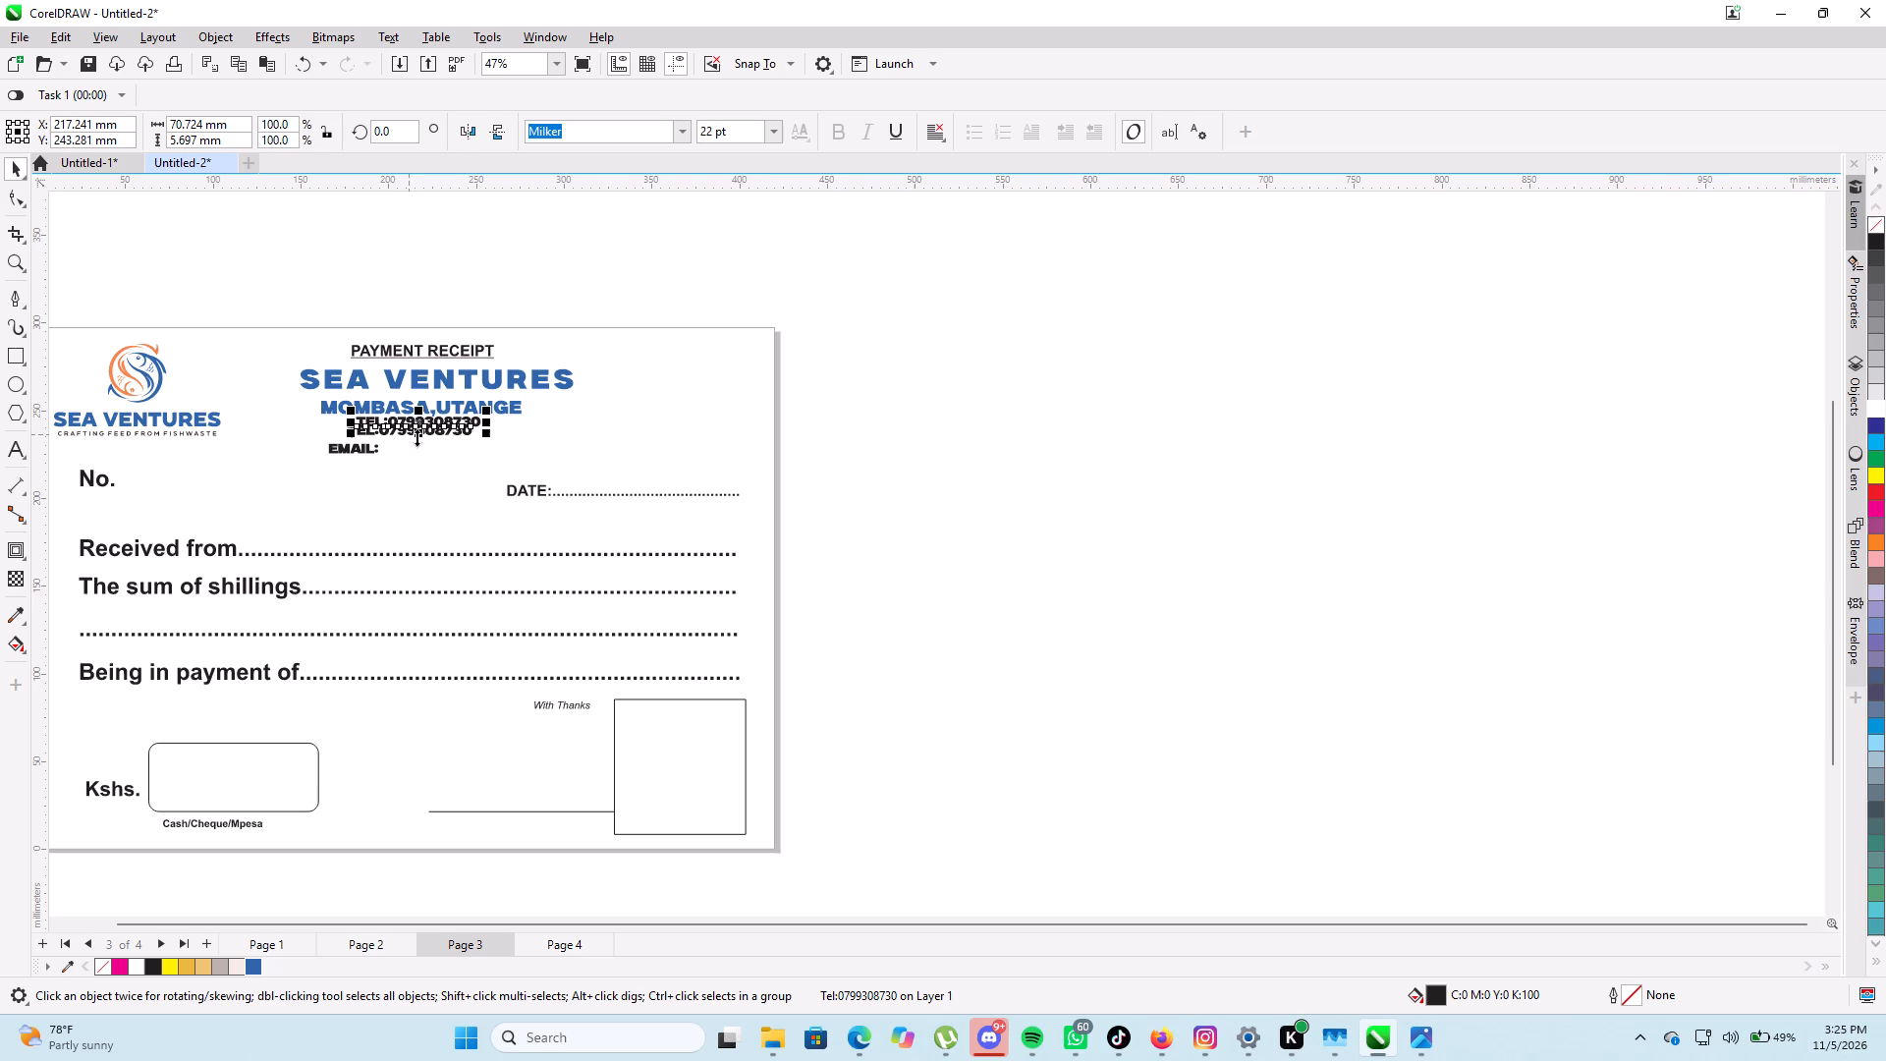
pyautogui.moveTo(421, 425); pyautogui.dragTo(491, 834)
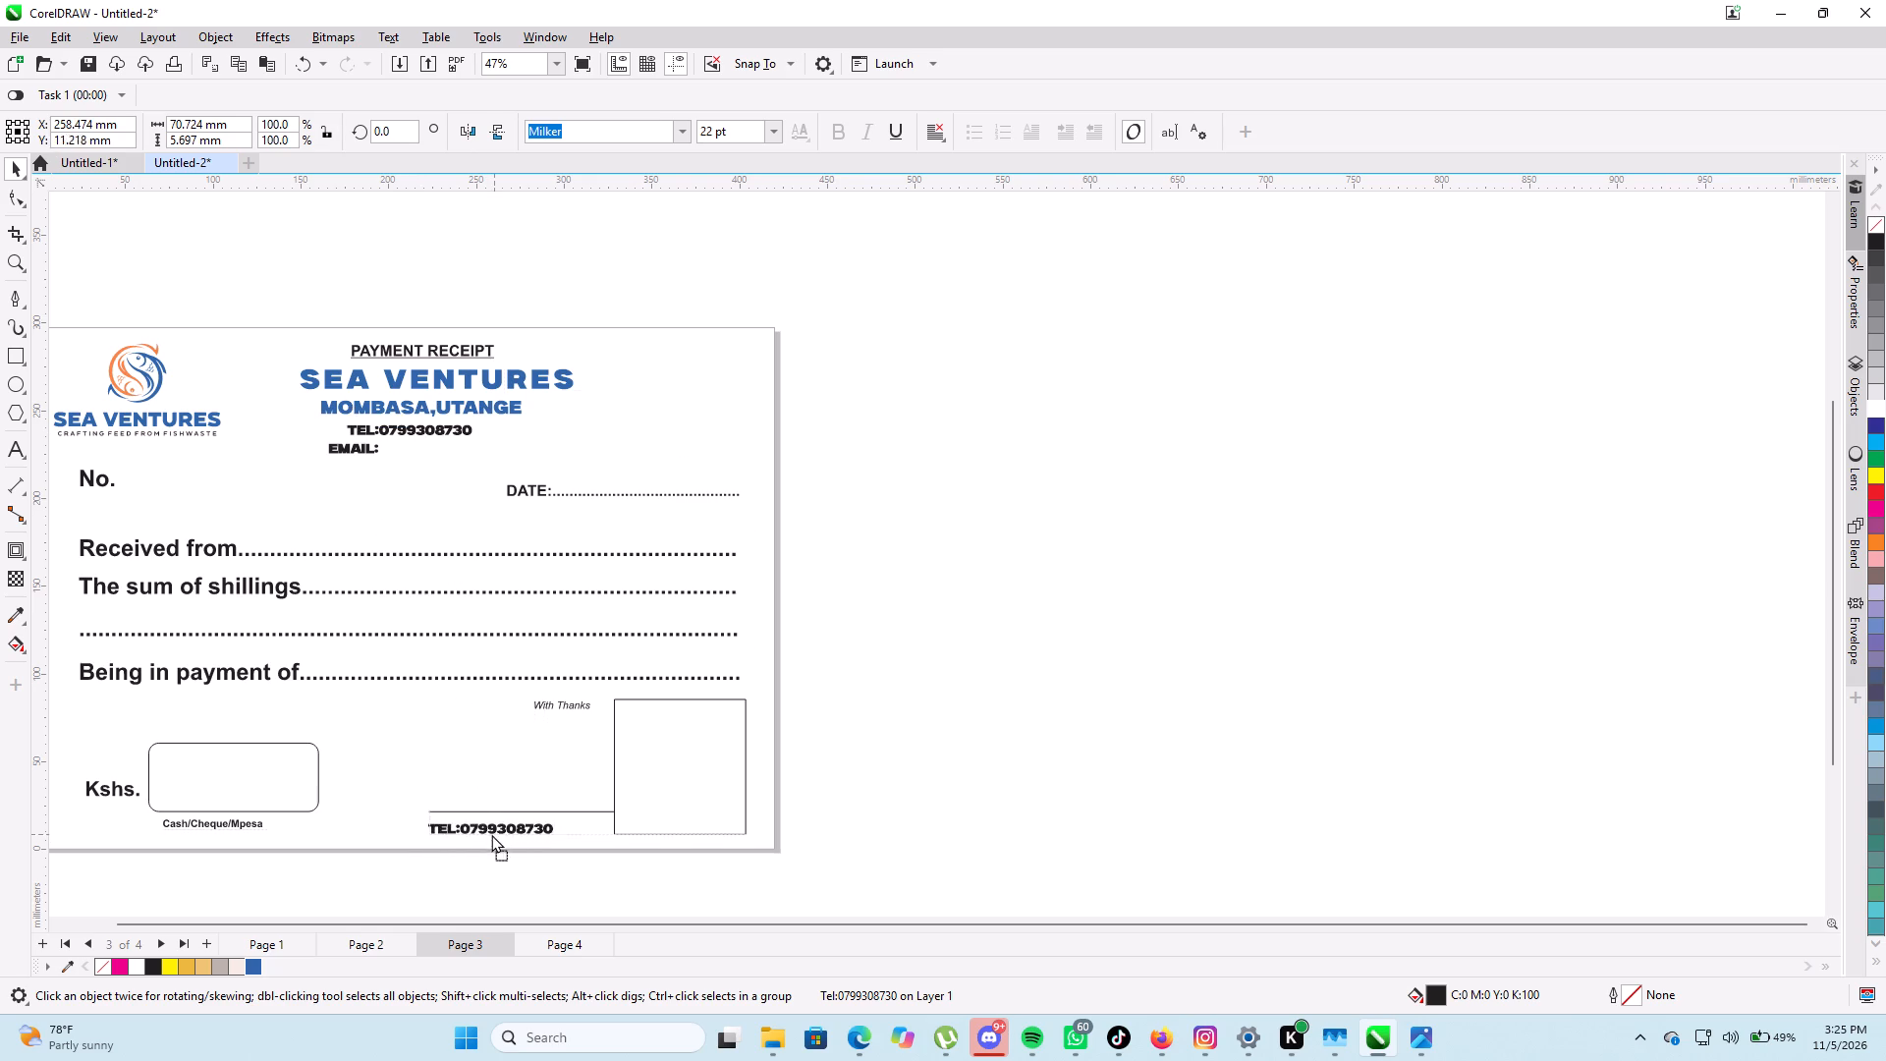
pyautogui.moveTo(491, 834); pyautogui.dragTo(491, 831)
# Replace the copied TEL text below the receipt's signature line with "for: sea ventures".
pyautogui.scroll(6, 490, 826)
pyautogui.doubleClick(489, 826)
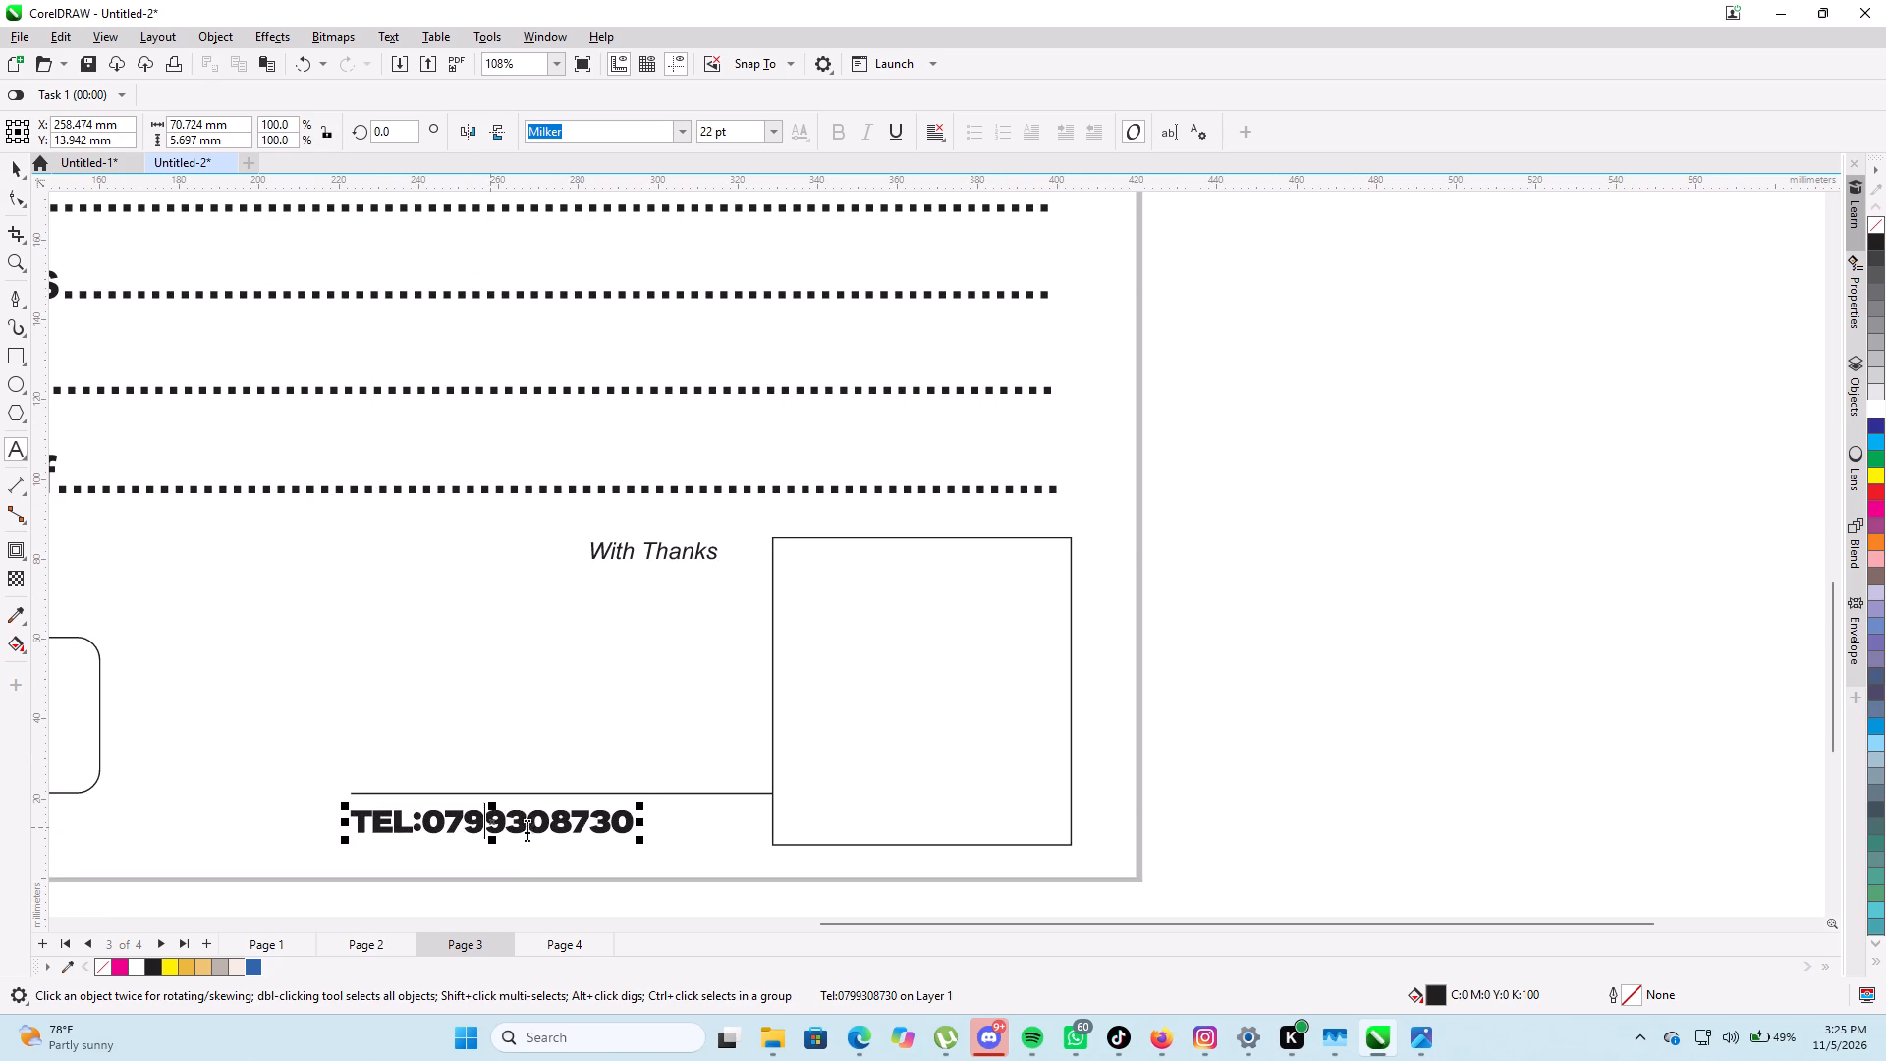
pyautogui.doubleClick(546, 829)
pyautogui.moveTo(634, 826); pyautogui.dragTo(326, 807)
pyautogui.write('for')
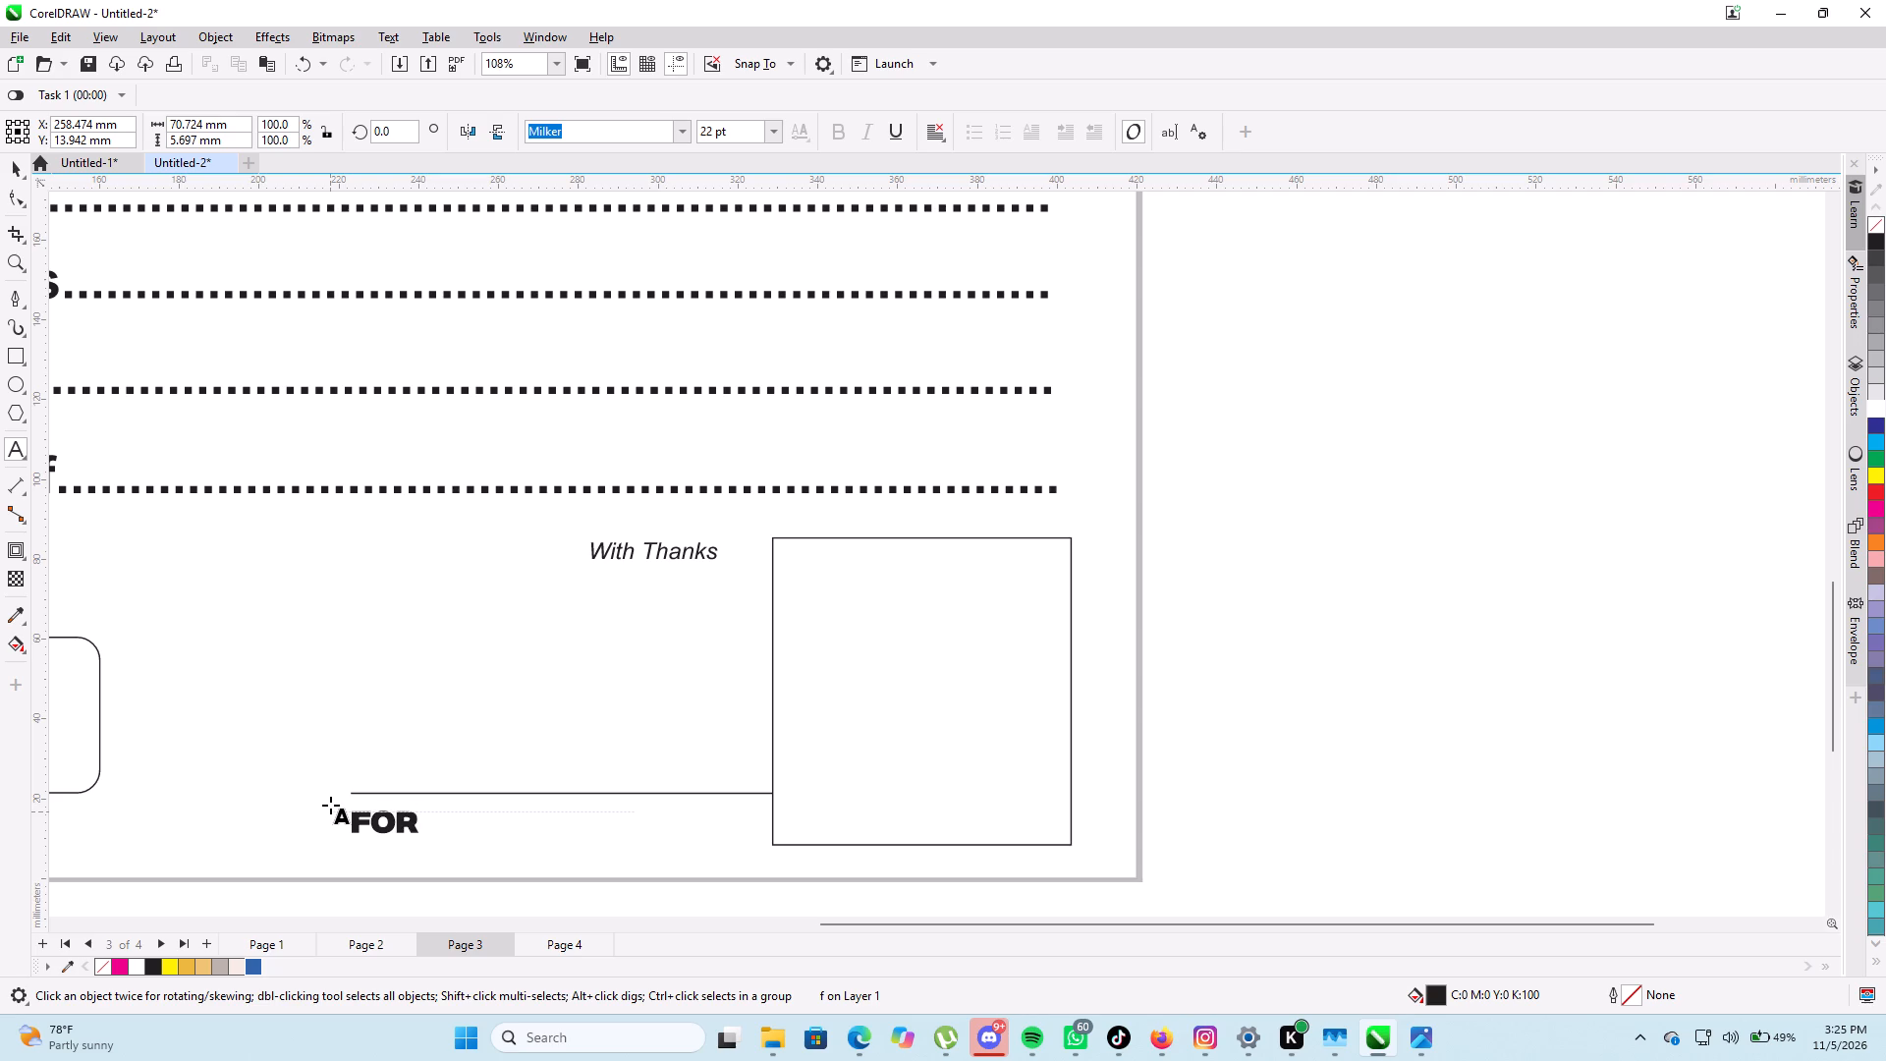
pyautogui.hotkey('shift', ':')
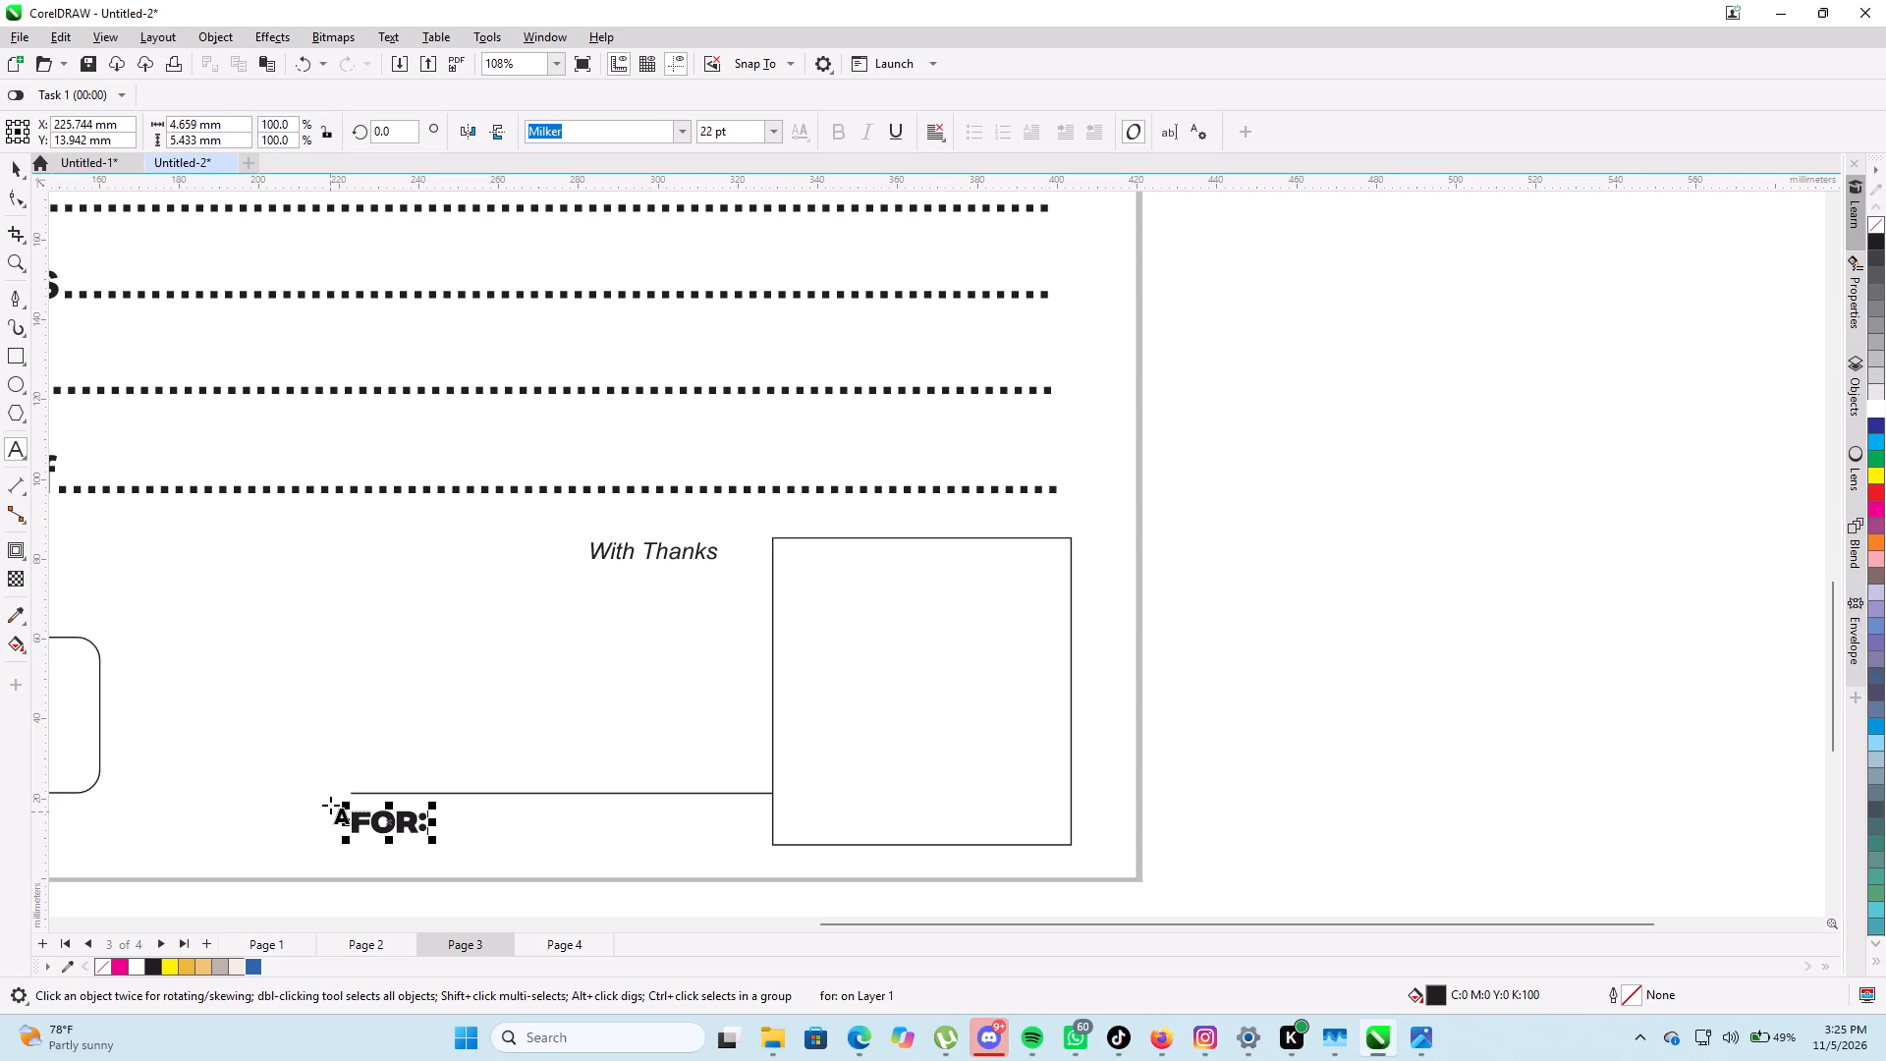
pyautogui.write('sea')
pyautogui.press('space')
pyautogui.write('ventures')
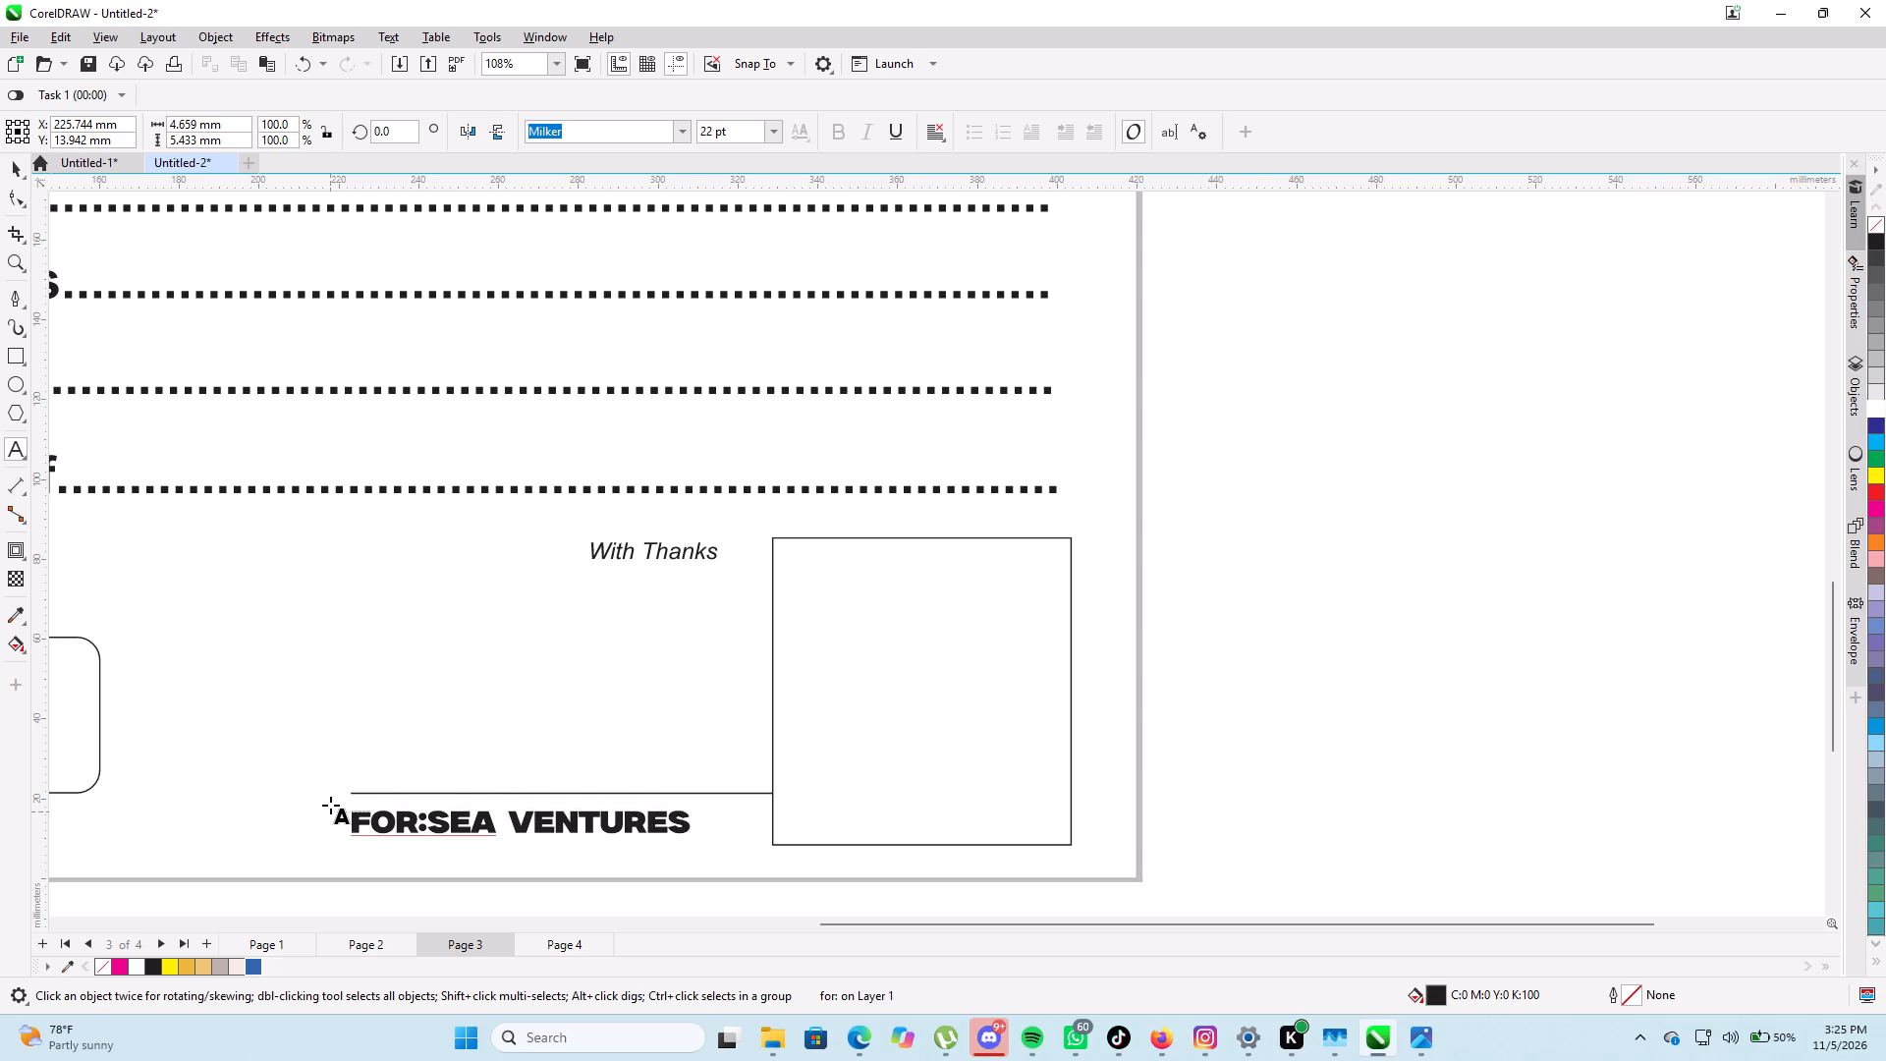
pyautogui.press('space')
pyautogui.click(424, 816)
pyautogui.press('space')
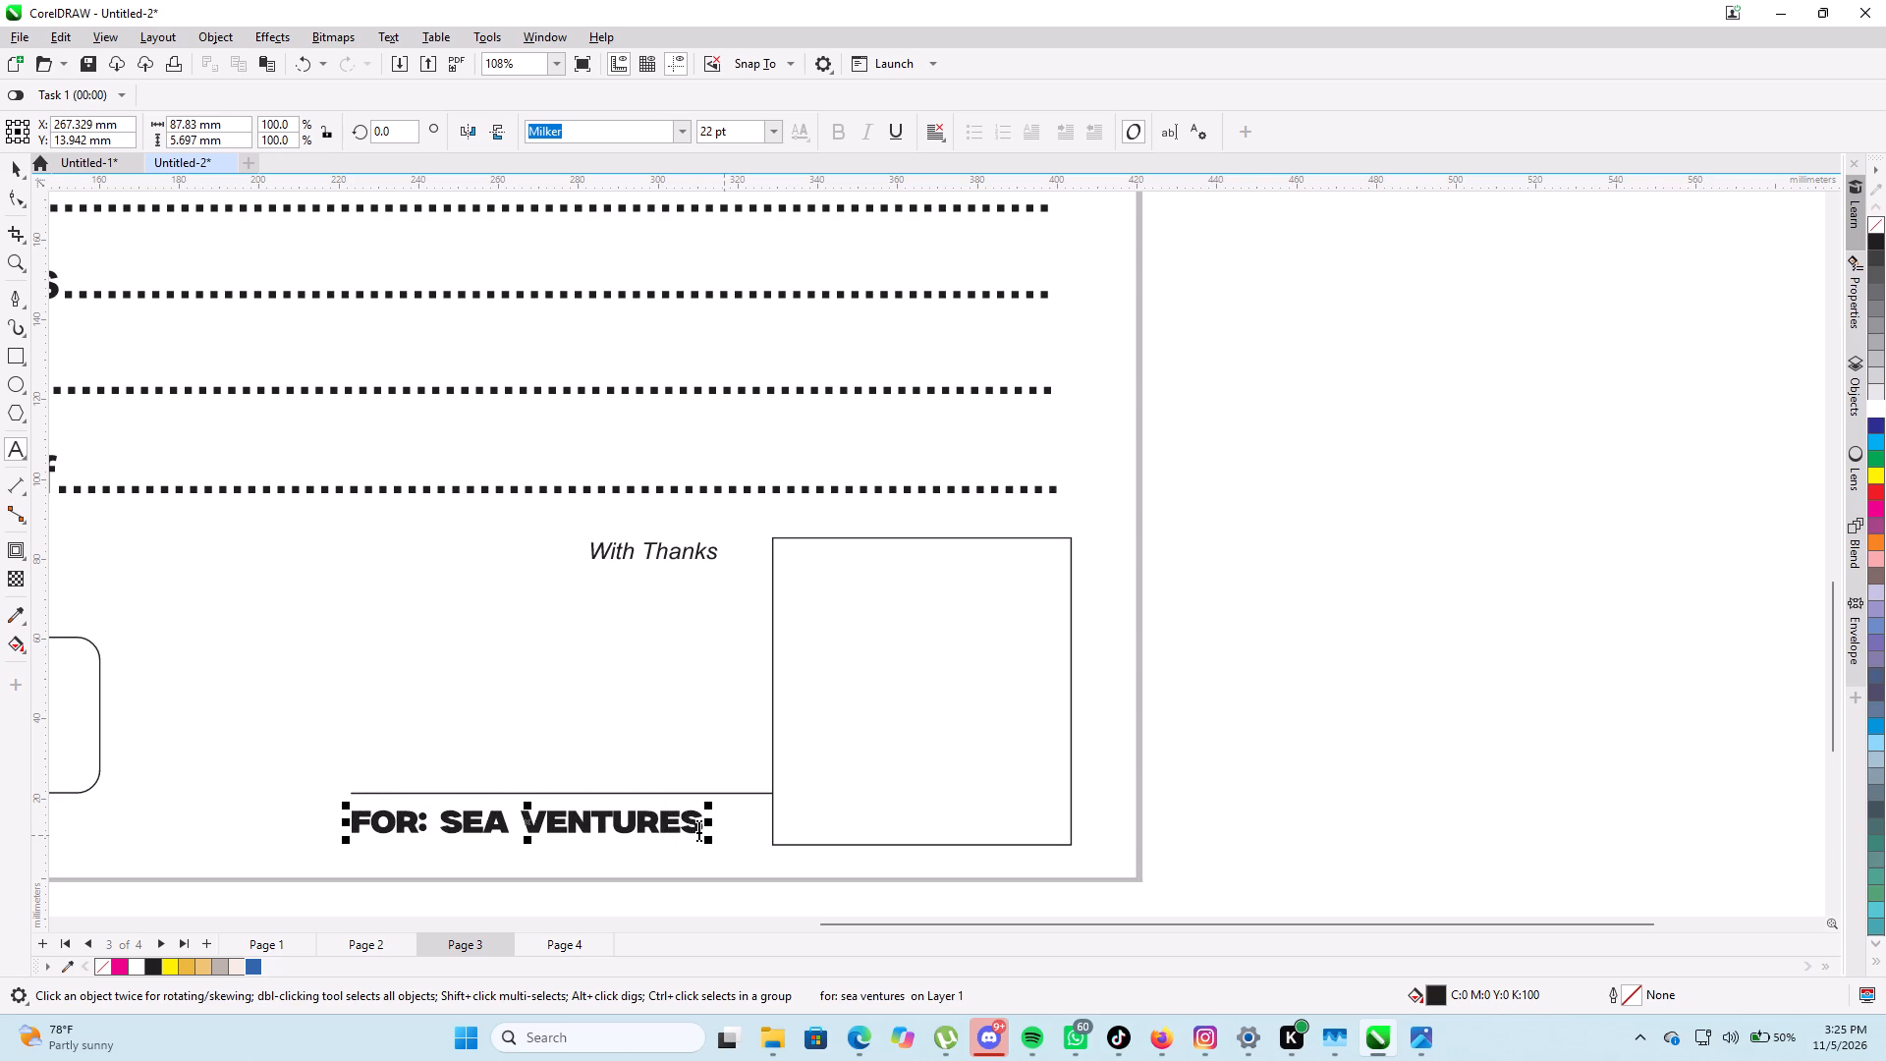
# Change the font of the "for: sea ventures" signature text to Corbel.
pyautogui.moveTo(700, 828); pyautogui.dragTo(305, 835)
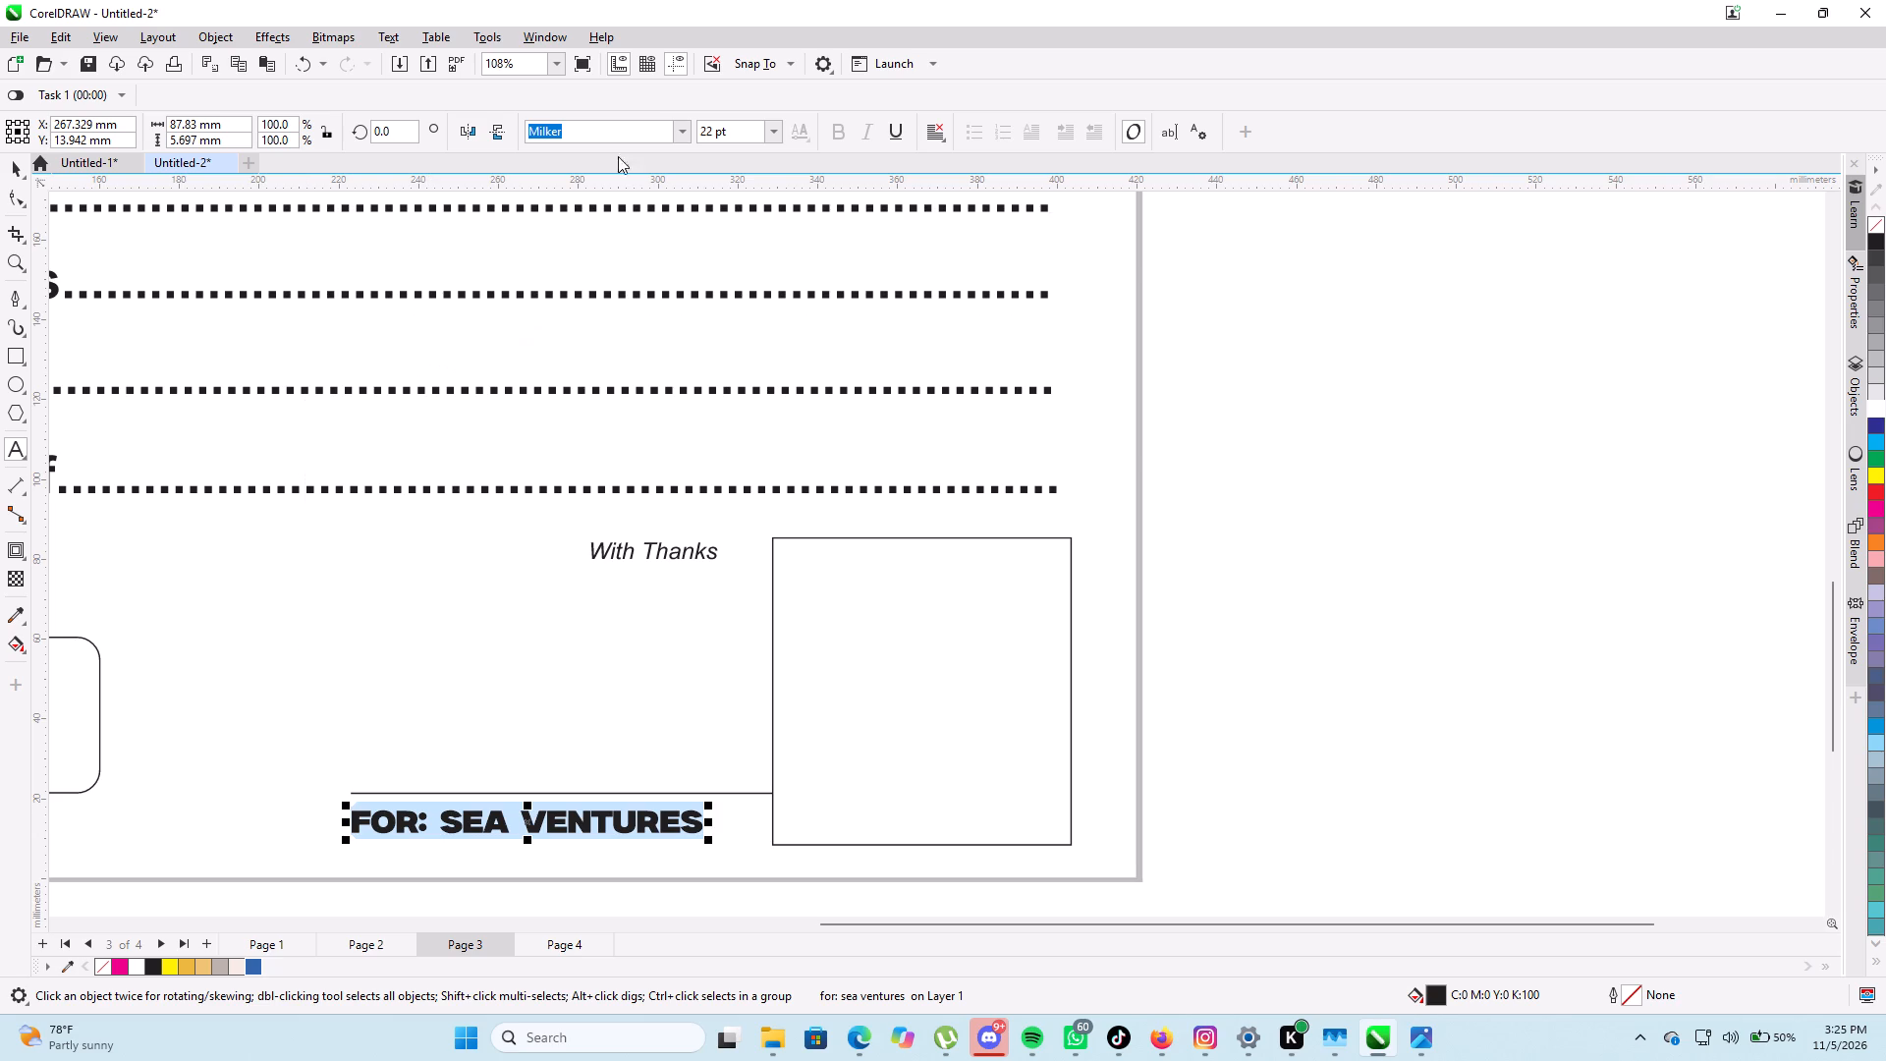
pyautogui.click(678, 136)
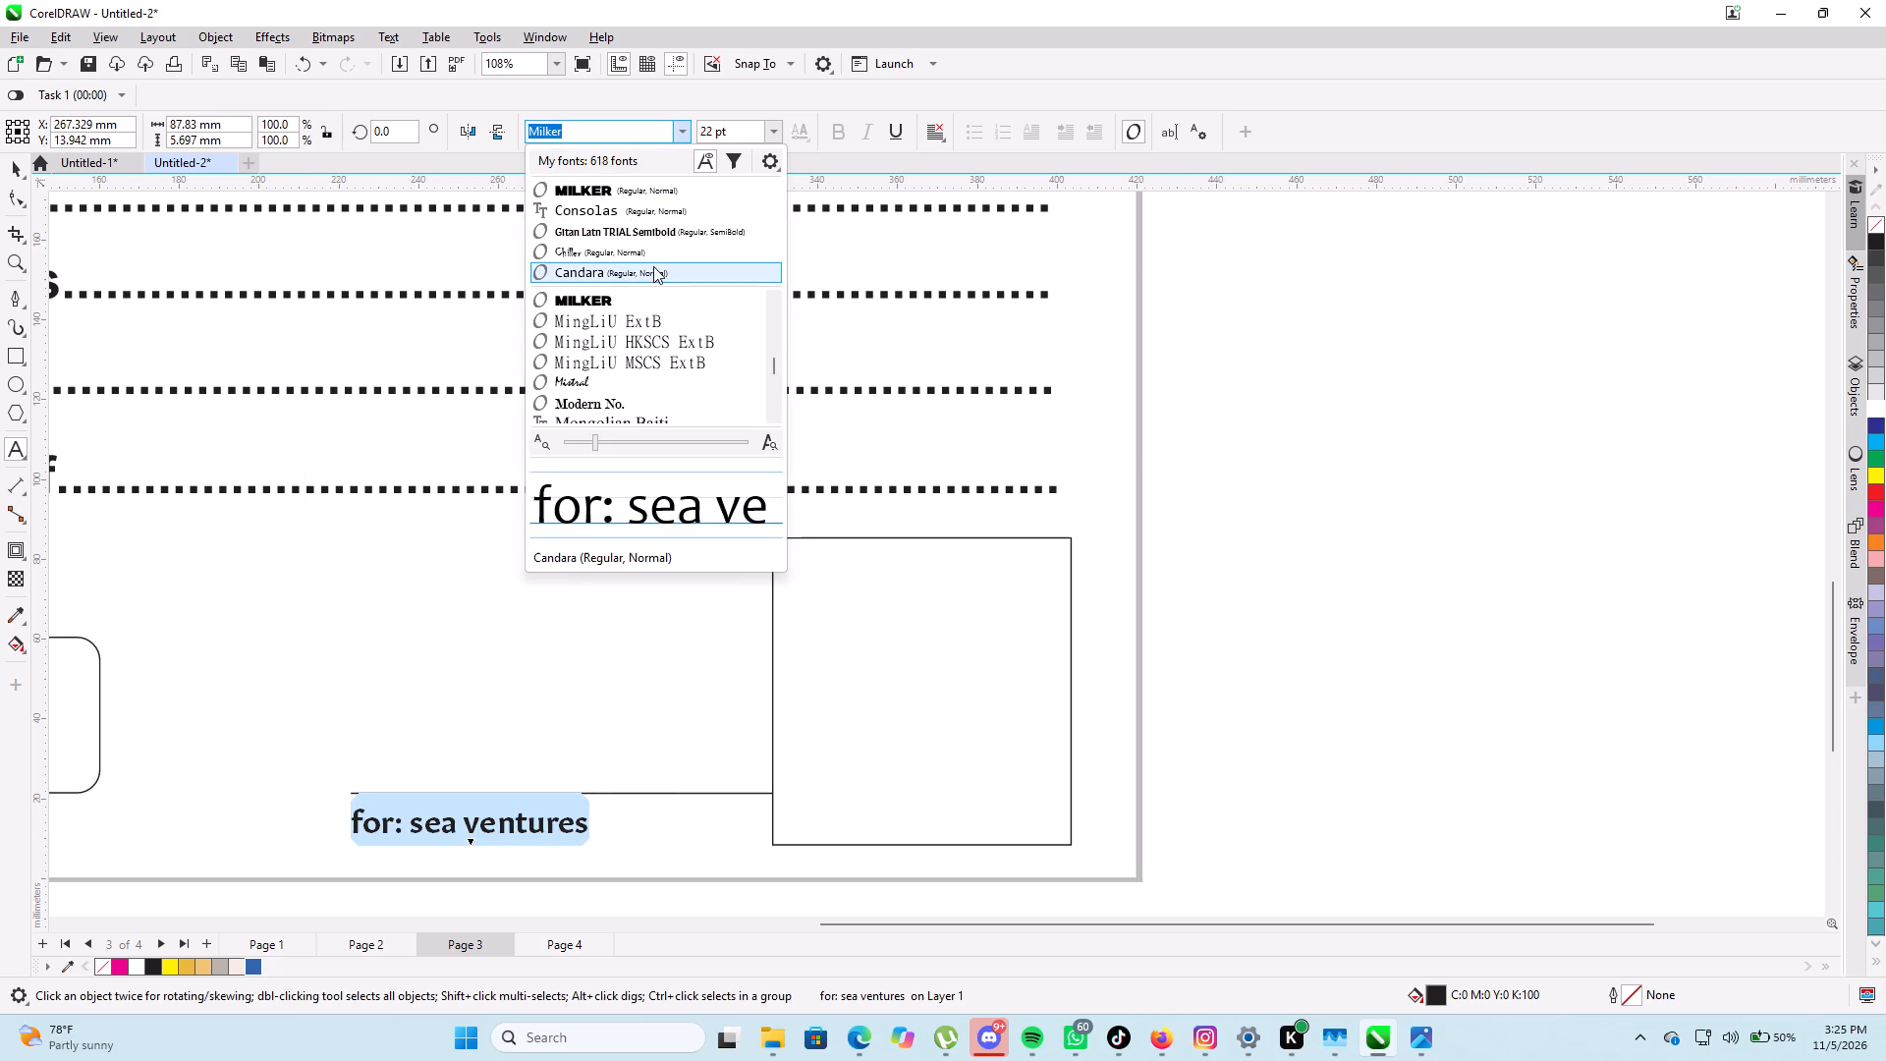
pyautogui.scroll(-7, 653, 266)
pyautogui.scroll(2, 663, 332)
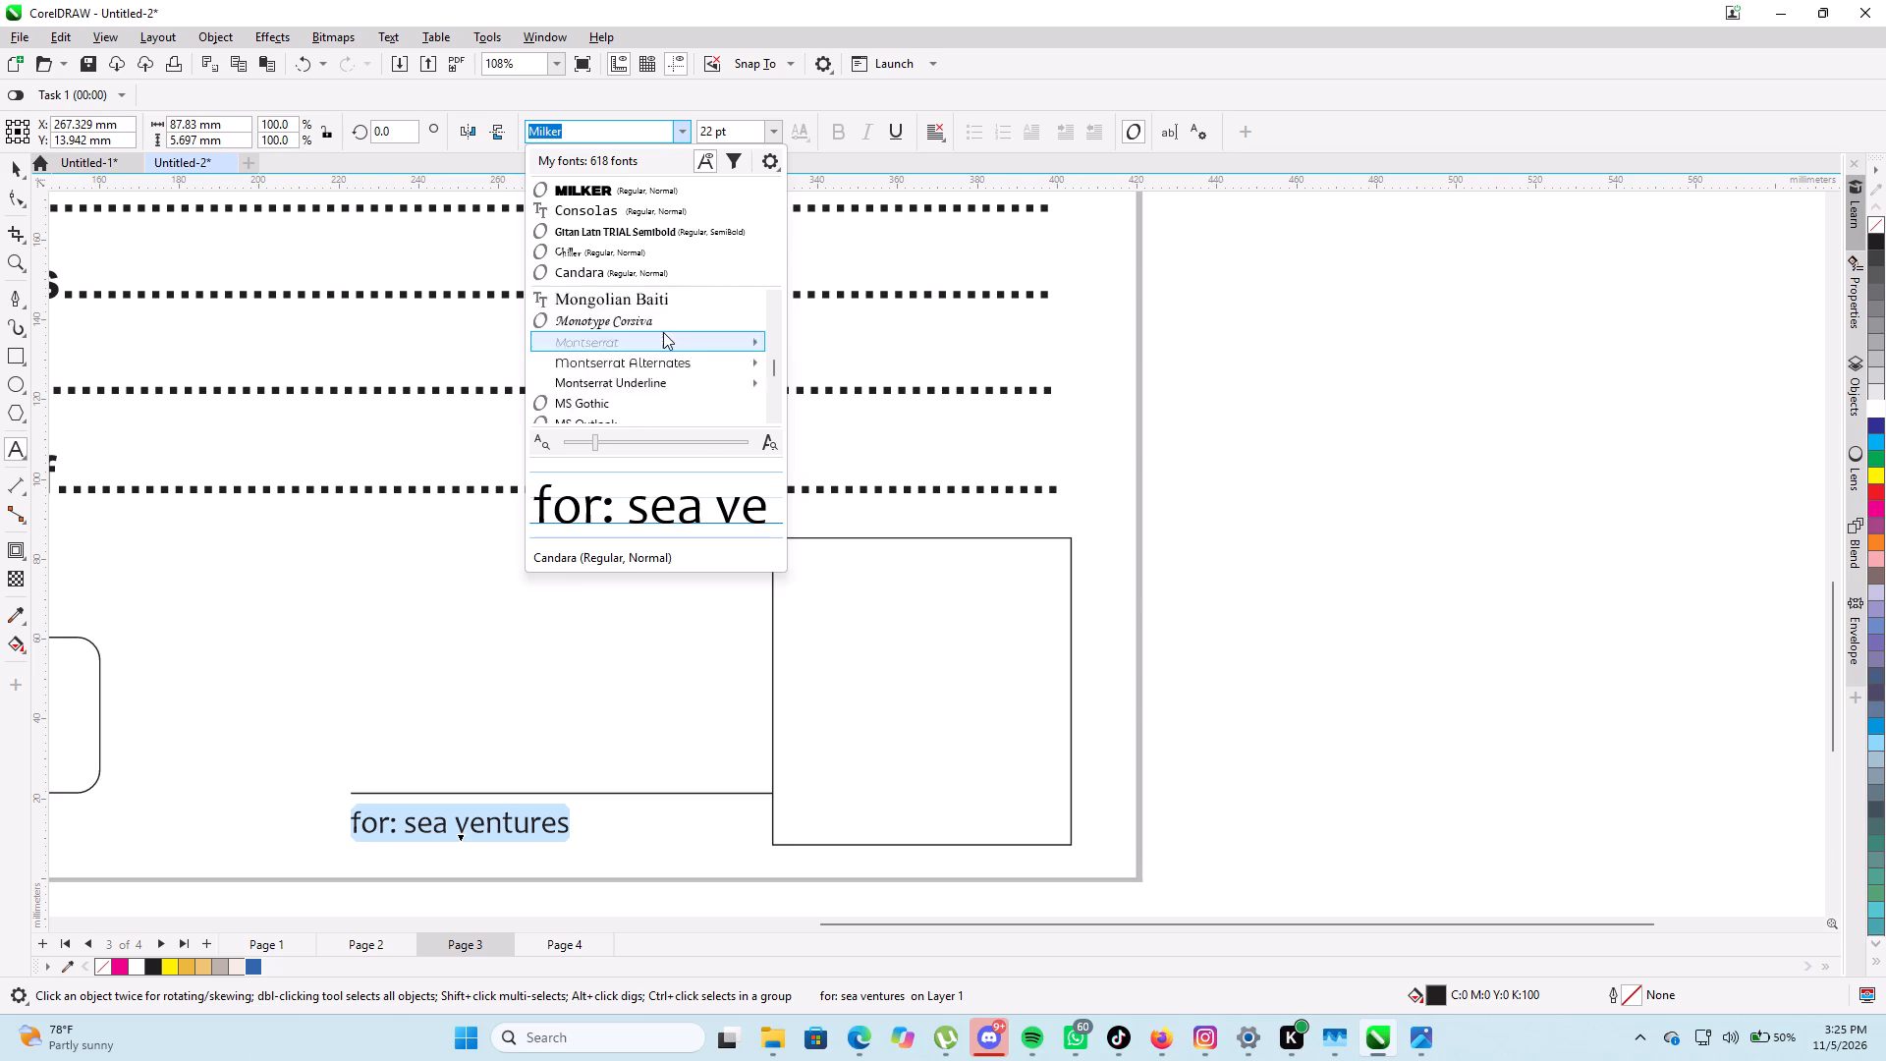
pyautogui.scroll(14, 663, 332)
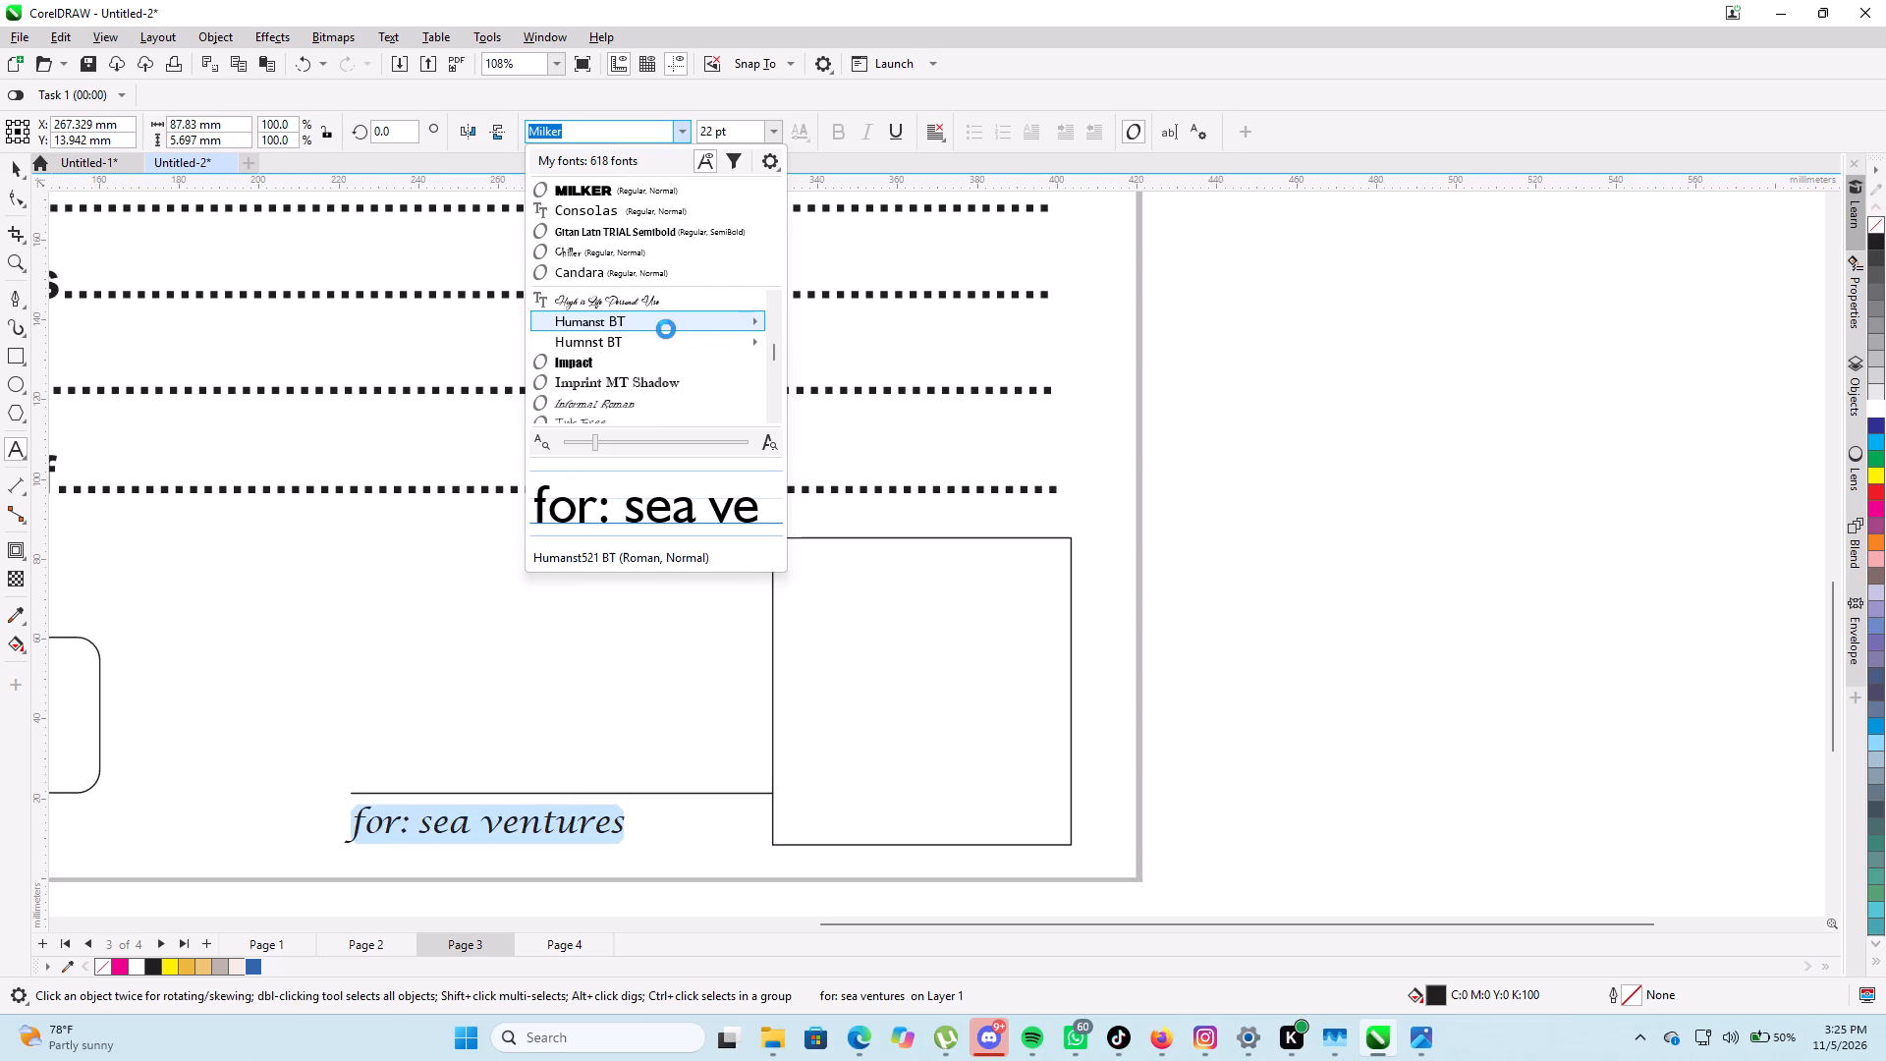
pyautogui.scroll(5, 666, 329)
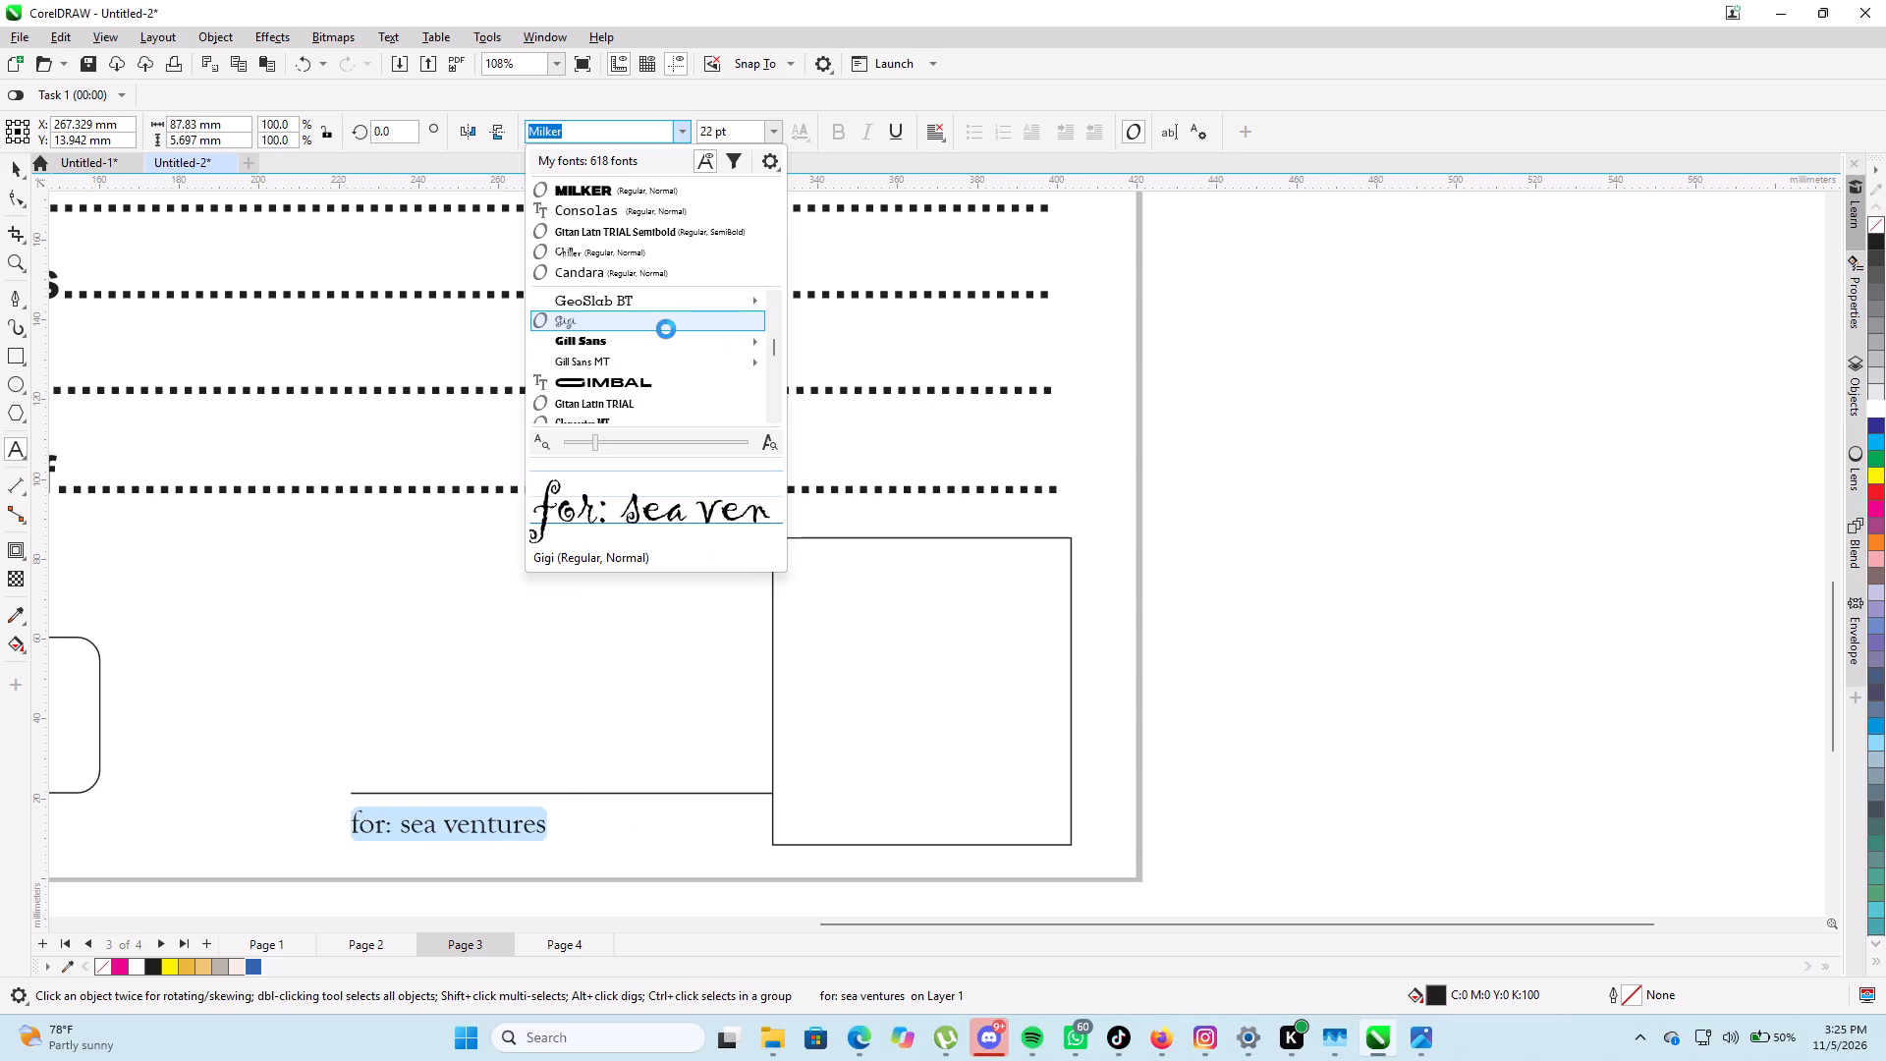
pyautogui.scroll(4, 666, 329)
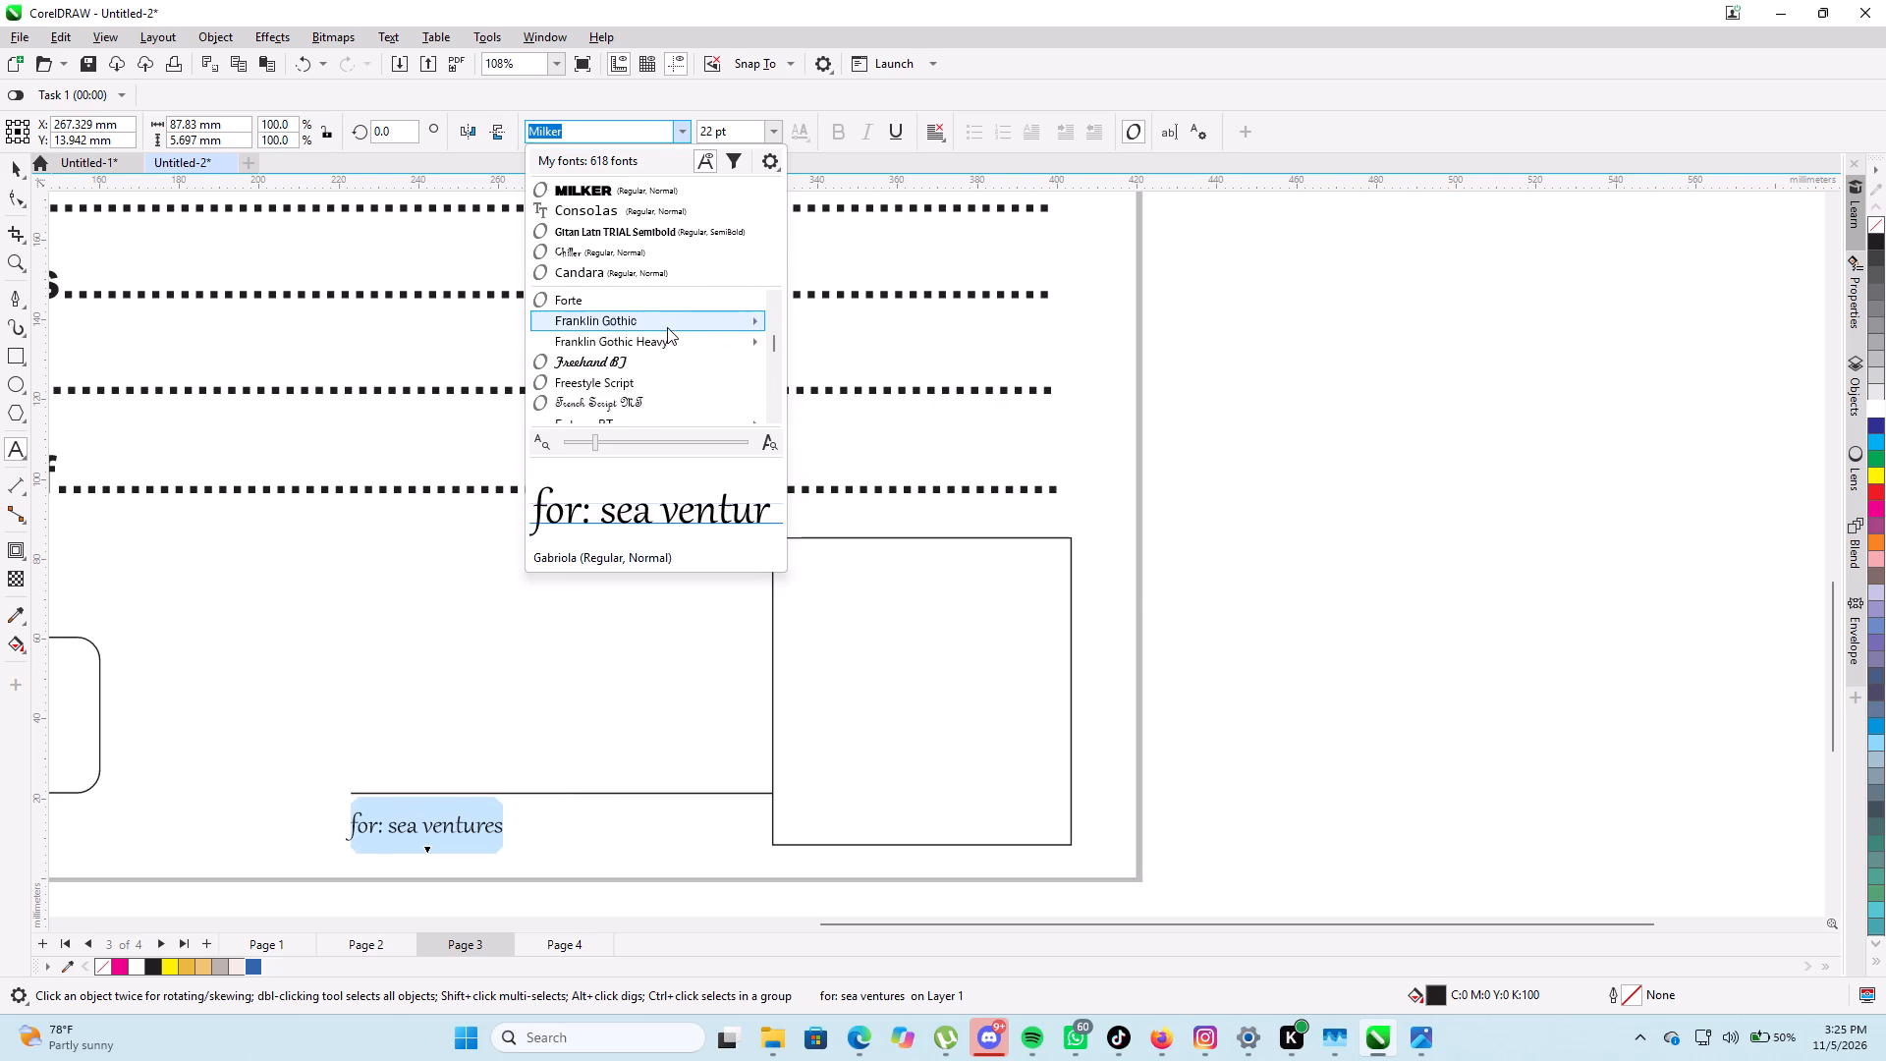
pyautogui.scroll(1, 667, 327)
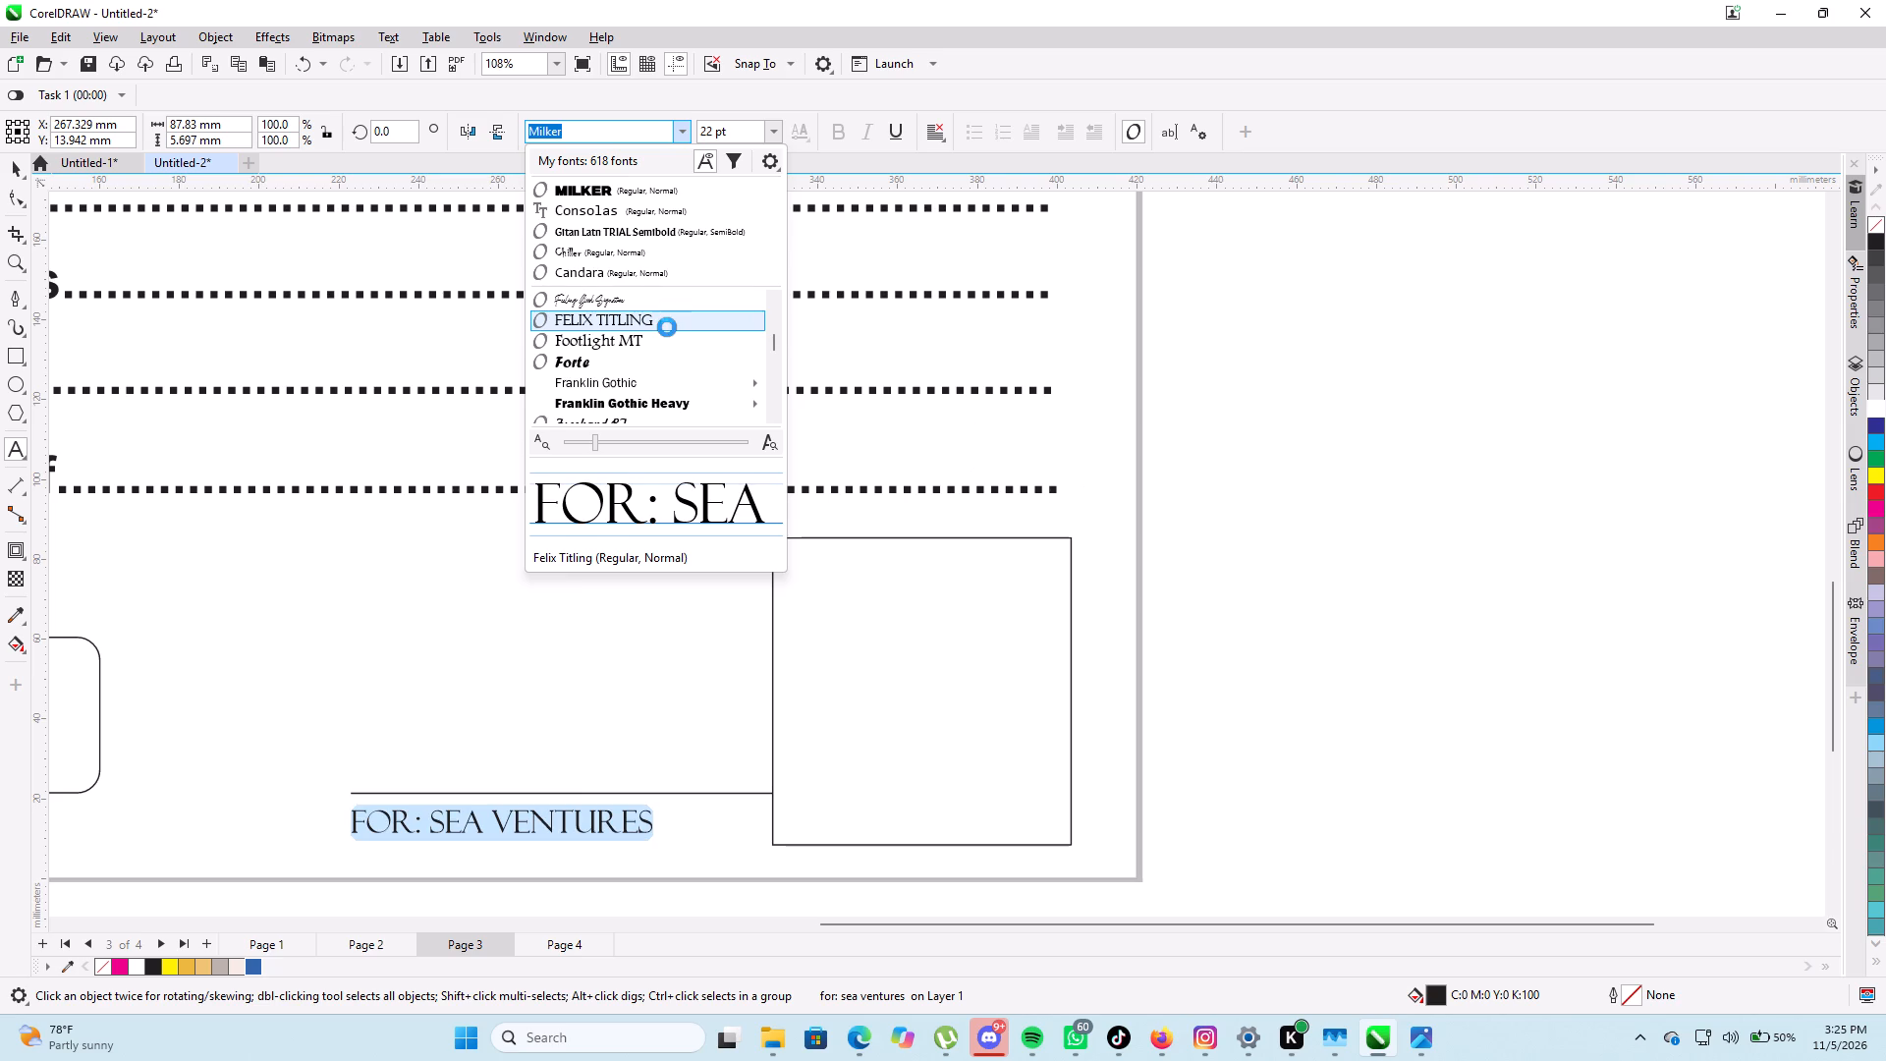
pyautogui.scroll(1, 667, 327)
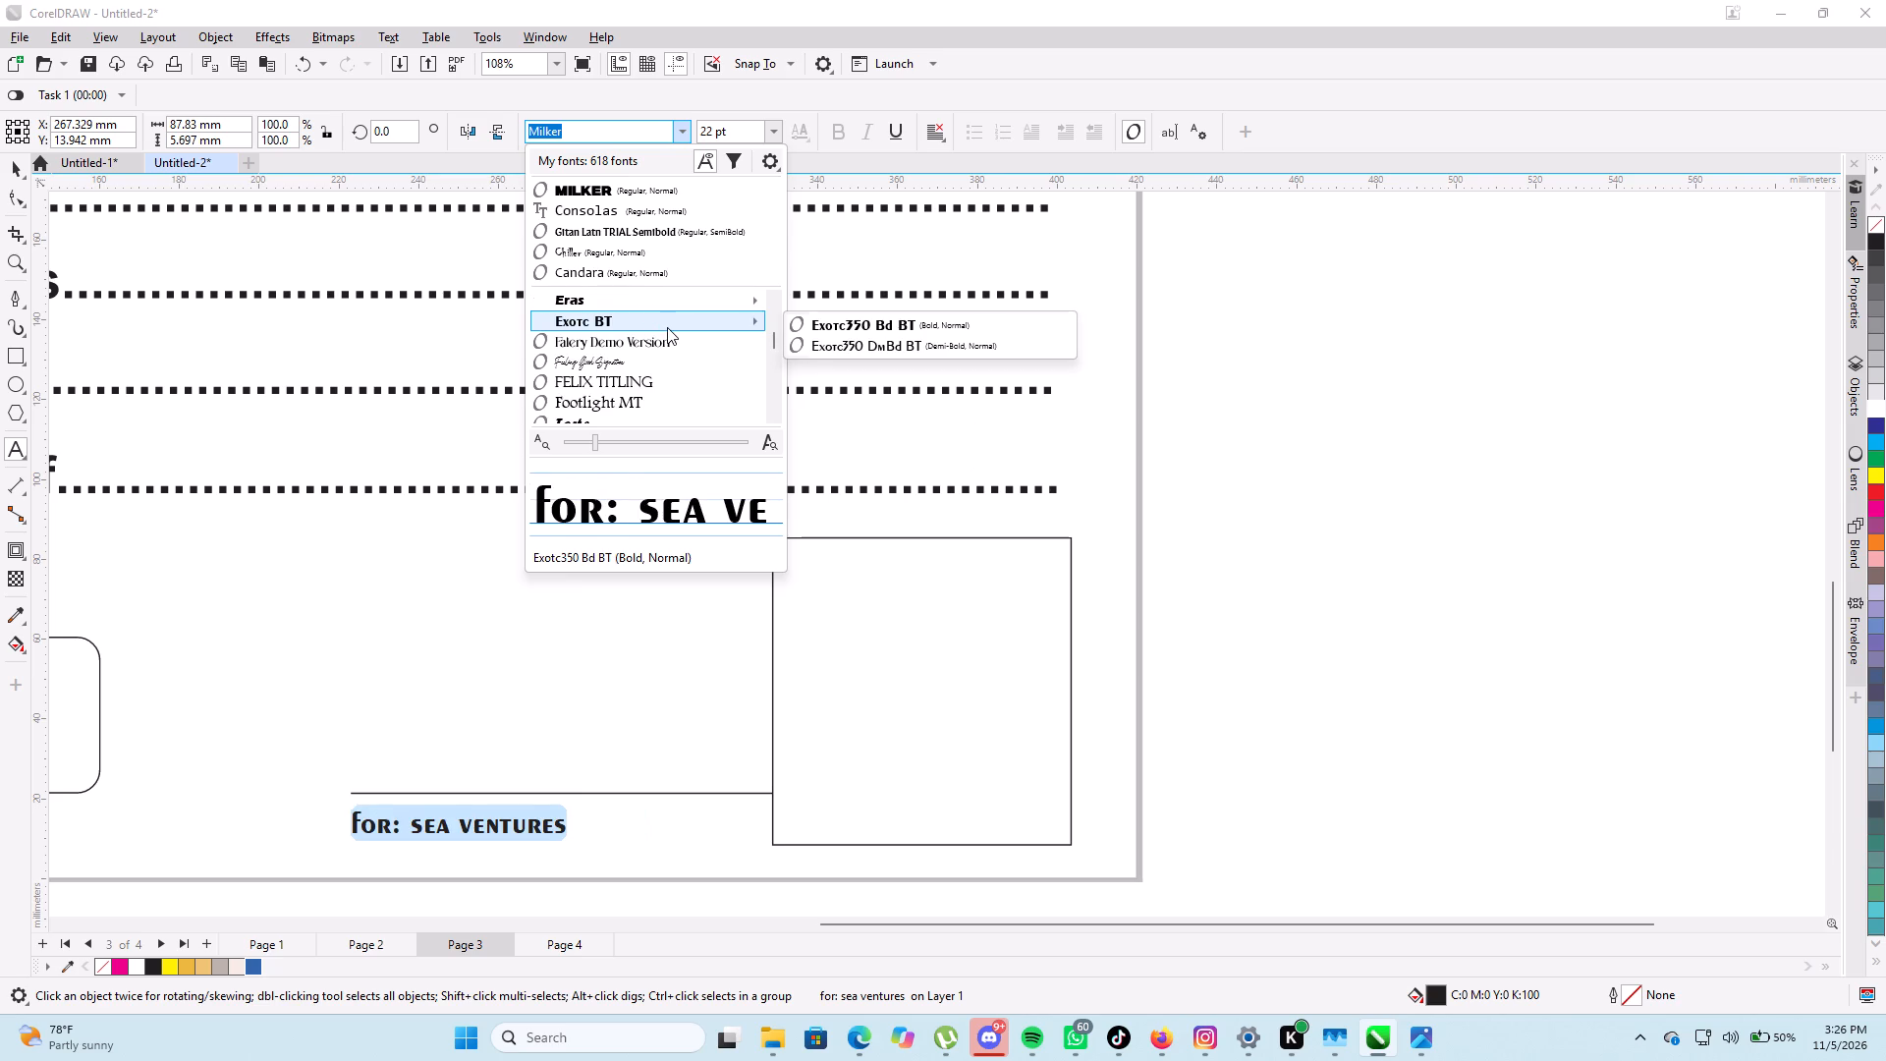
pyautogui.scroll(1, 667, 327)
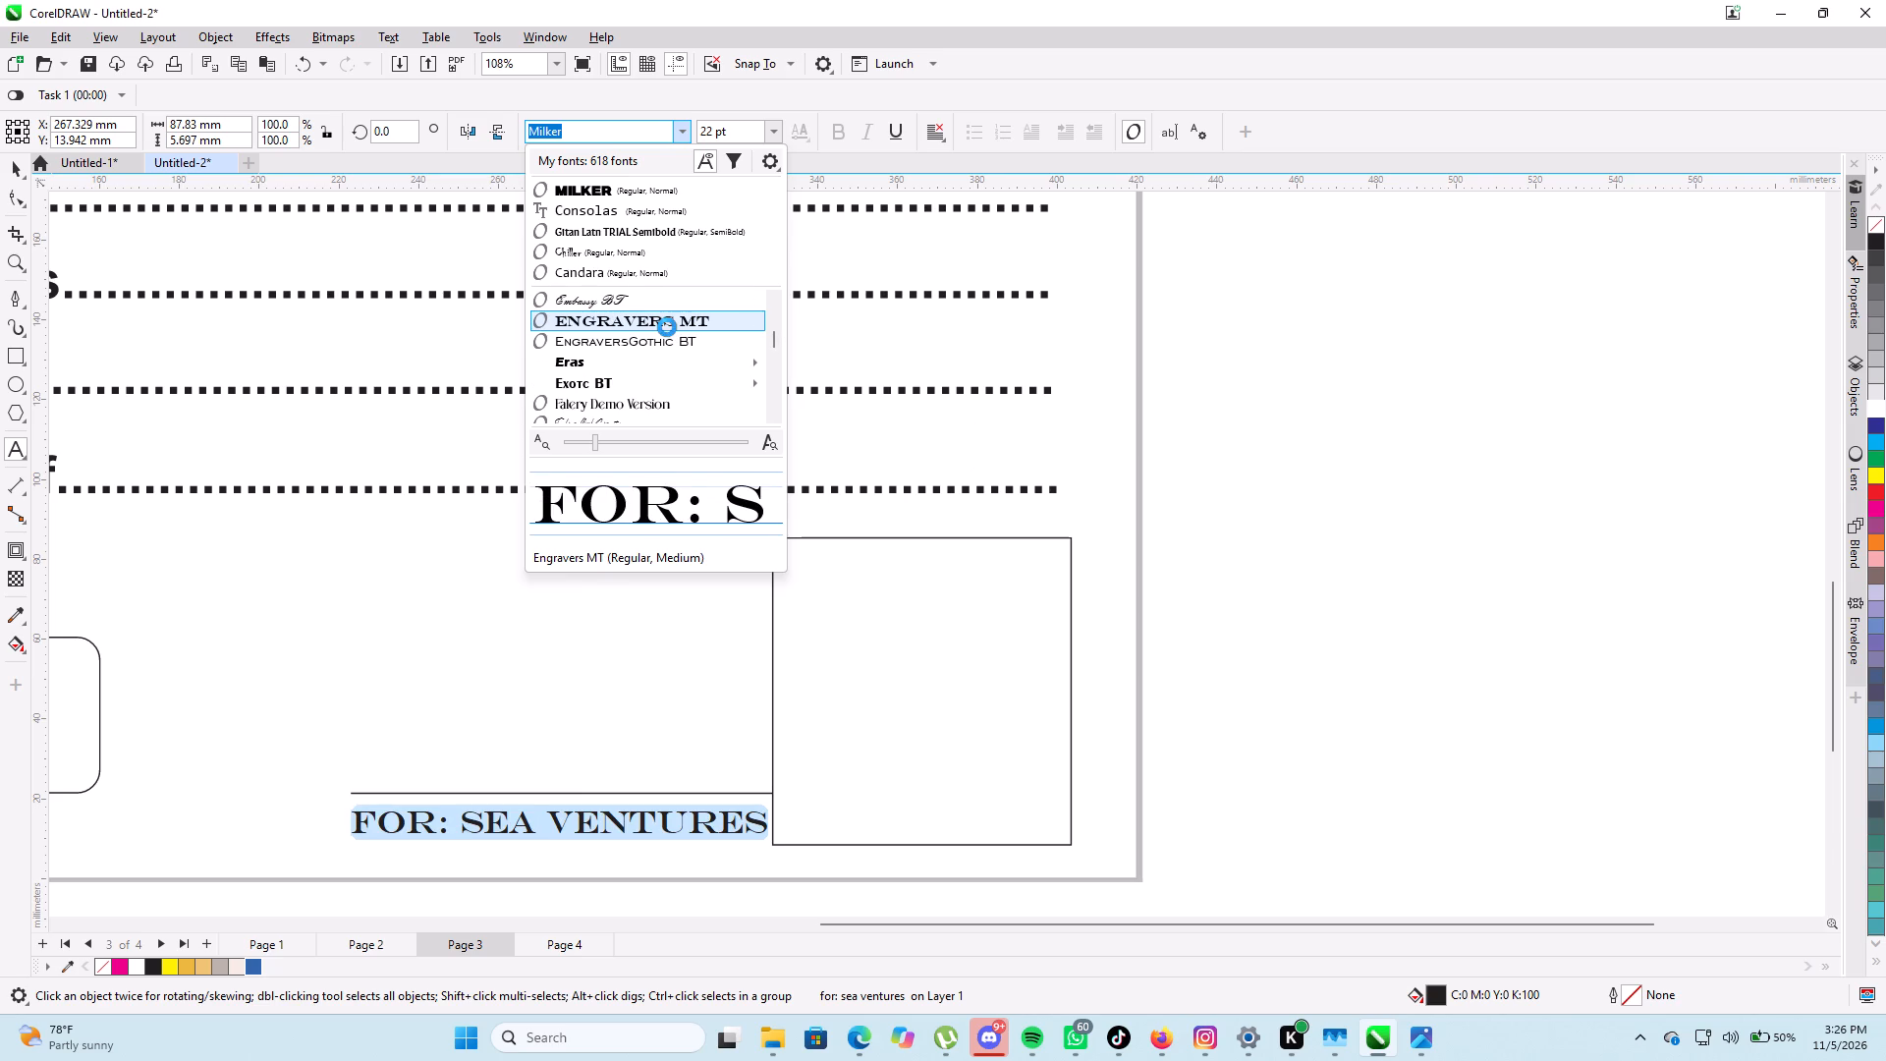
pyautogui.scroll(-1, 667, 327)
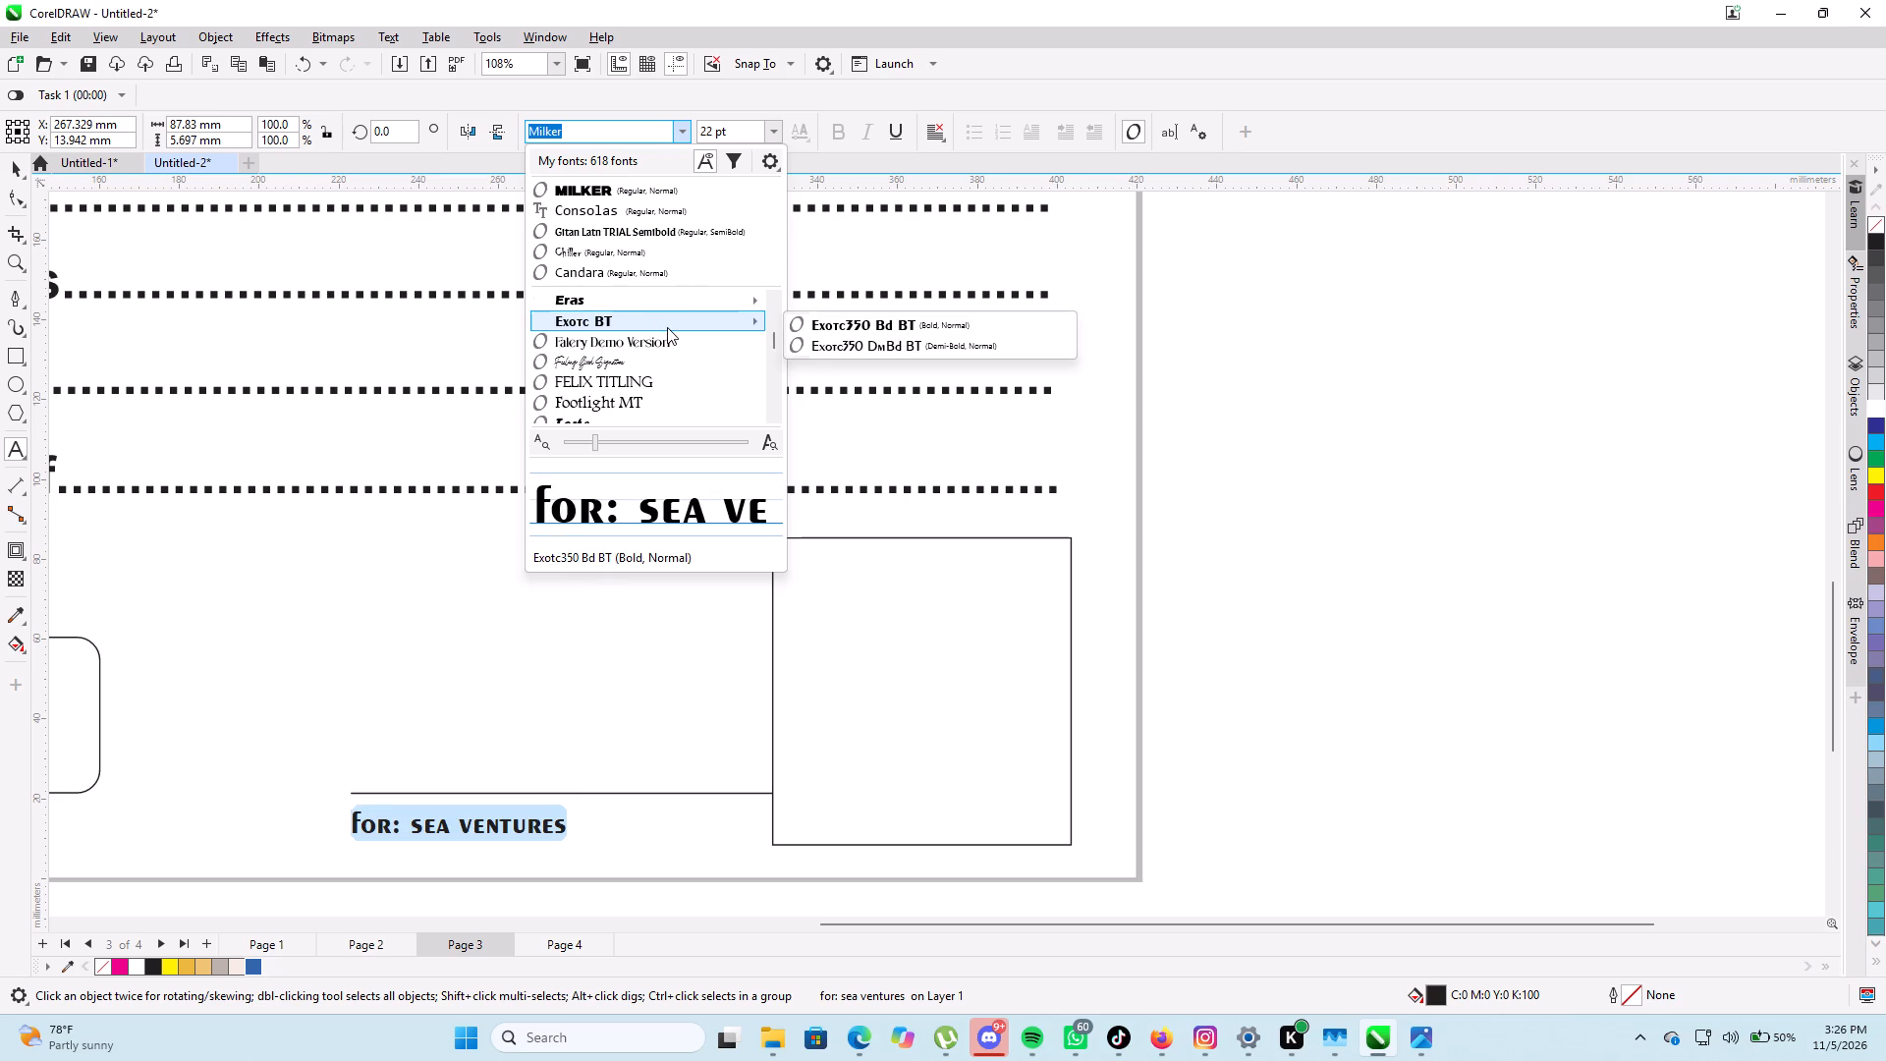
pyautogui.scroll(2, 667, 327)
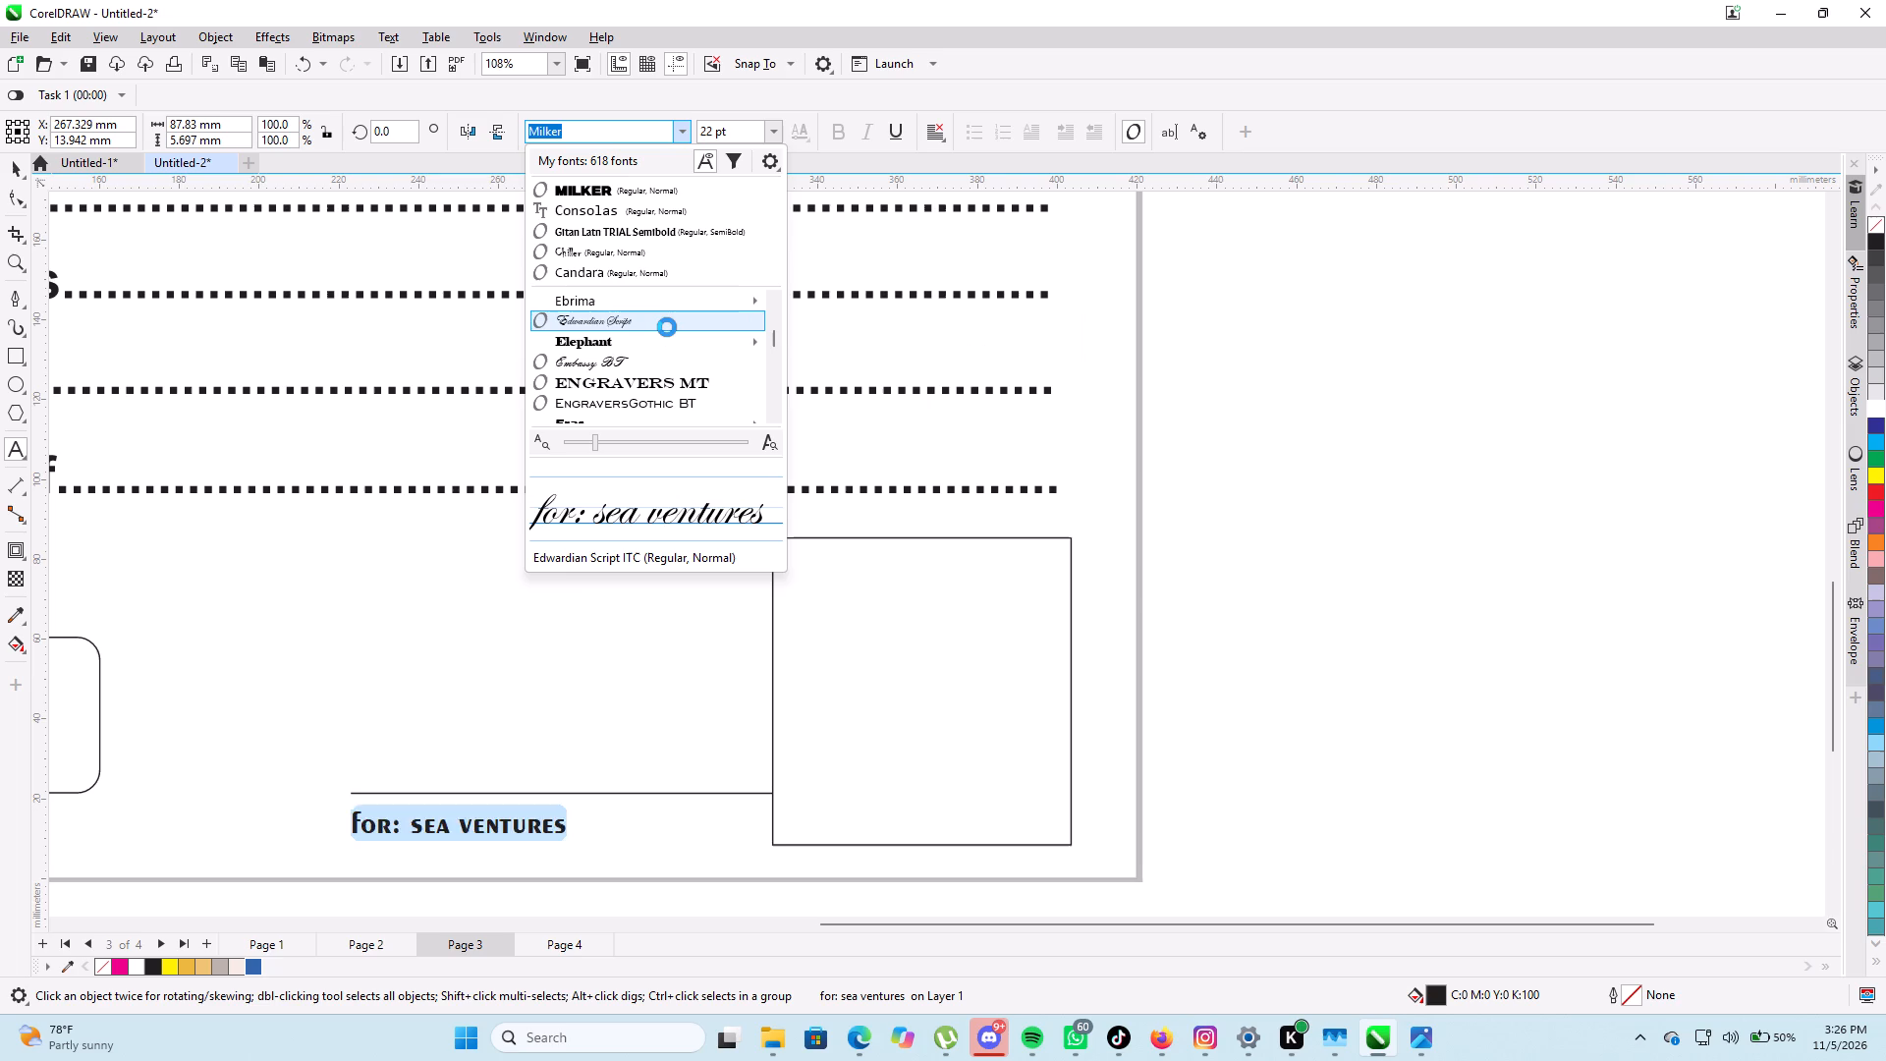
pyautogui.scroll(3, 667, 327)
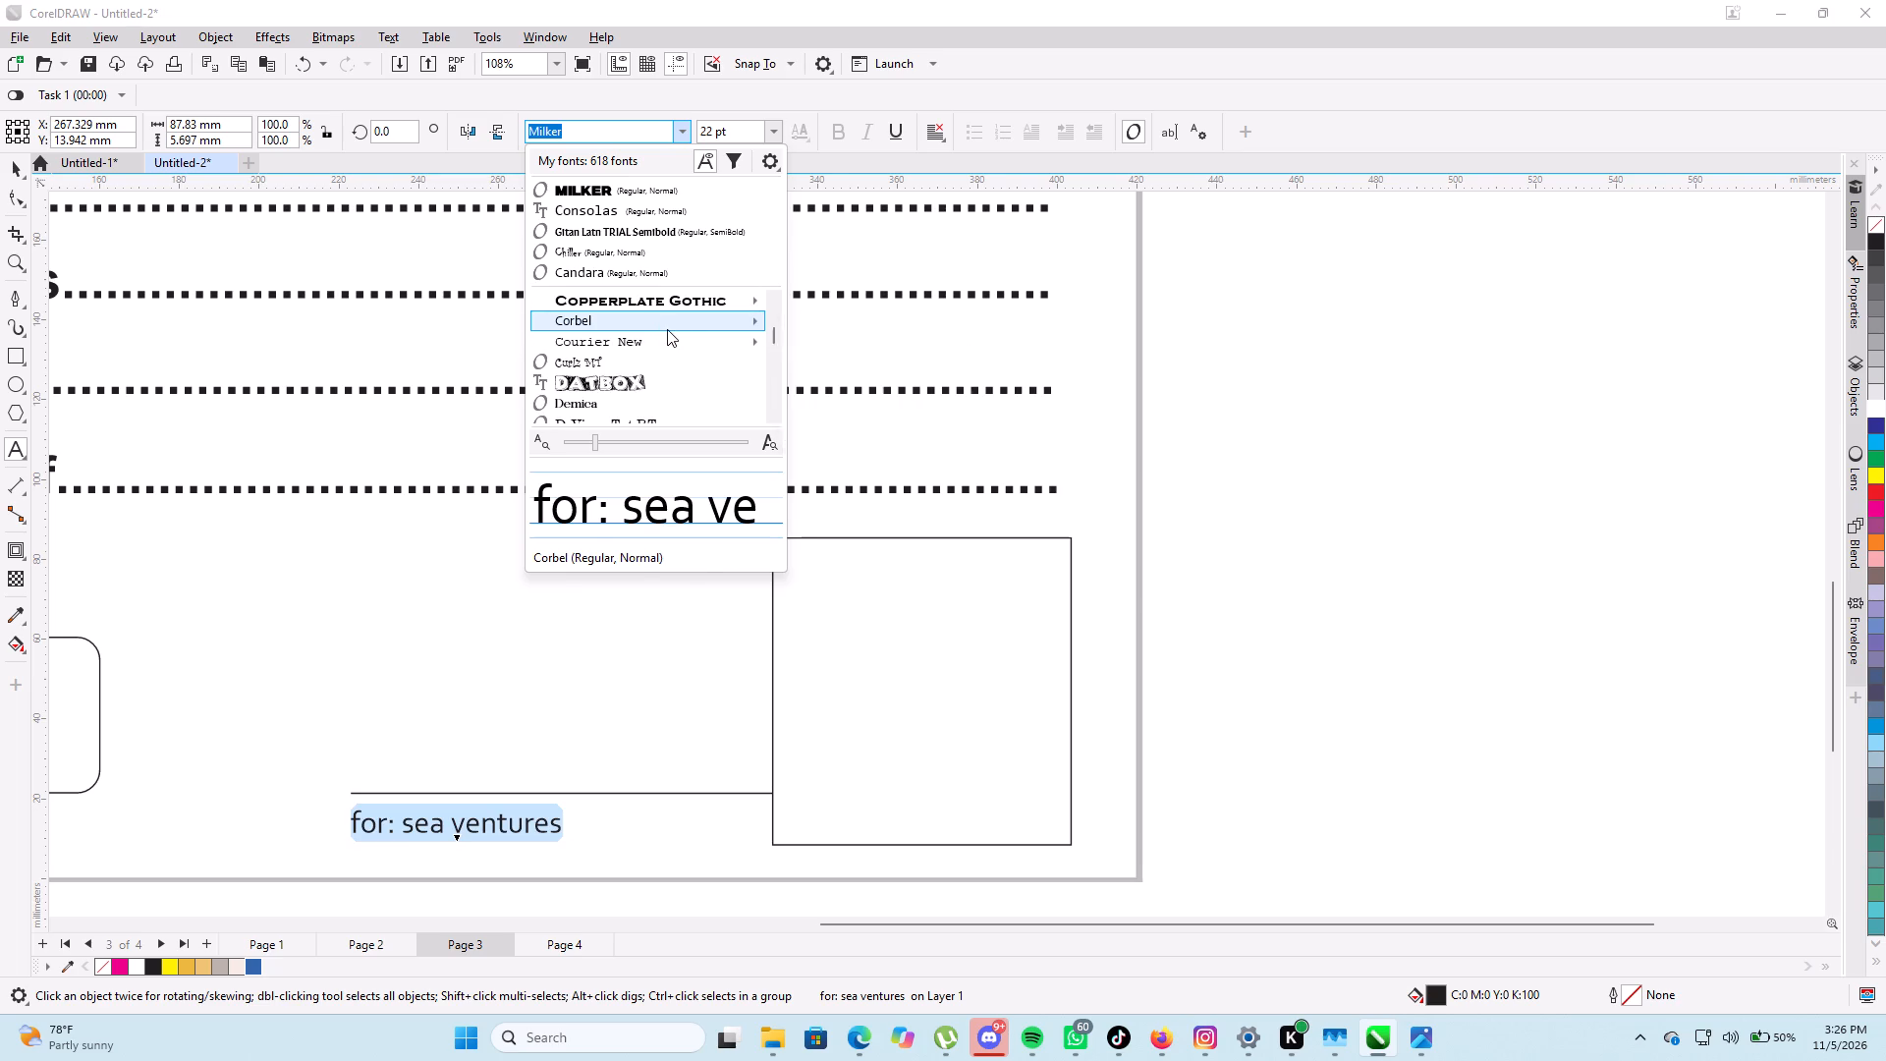
pyautogui.click(362, 840)
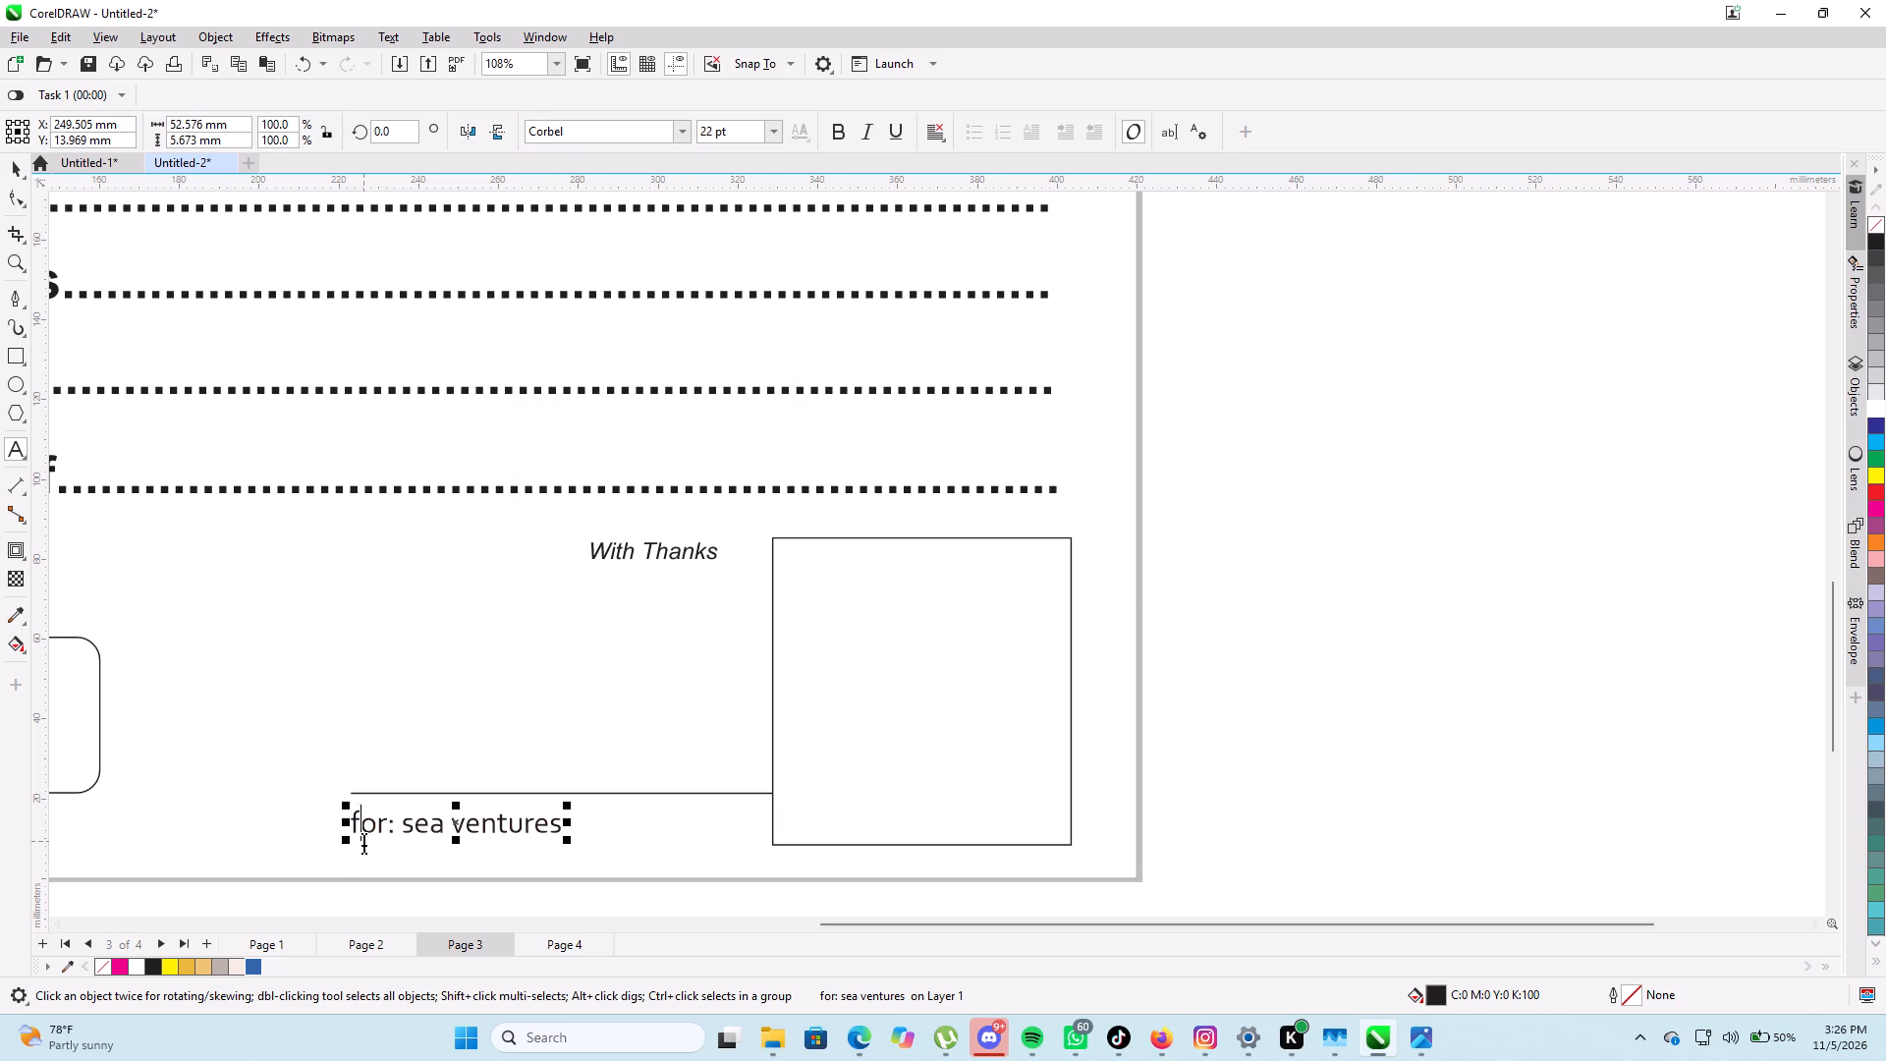
# Capitalise the initials of the signature text so that it reads "For: Sea Ventures".
pyautogui.press('BackSpace')
pyautogui.hotkey('shift', 'f')
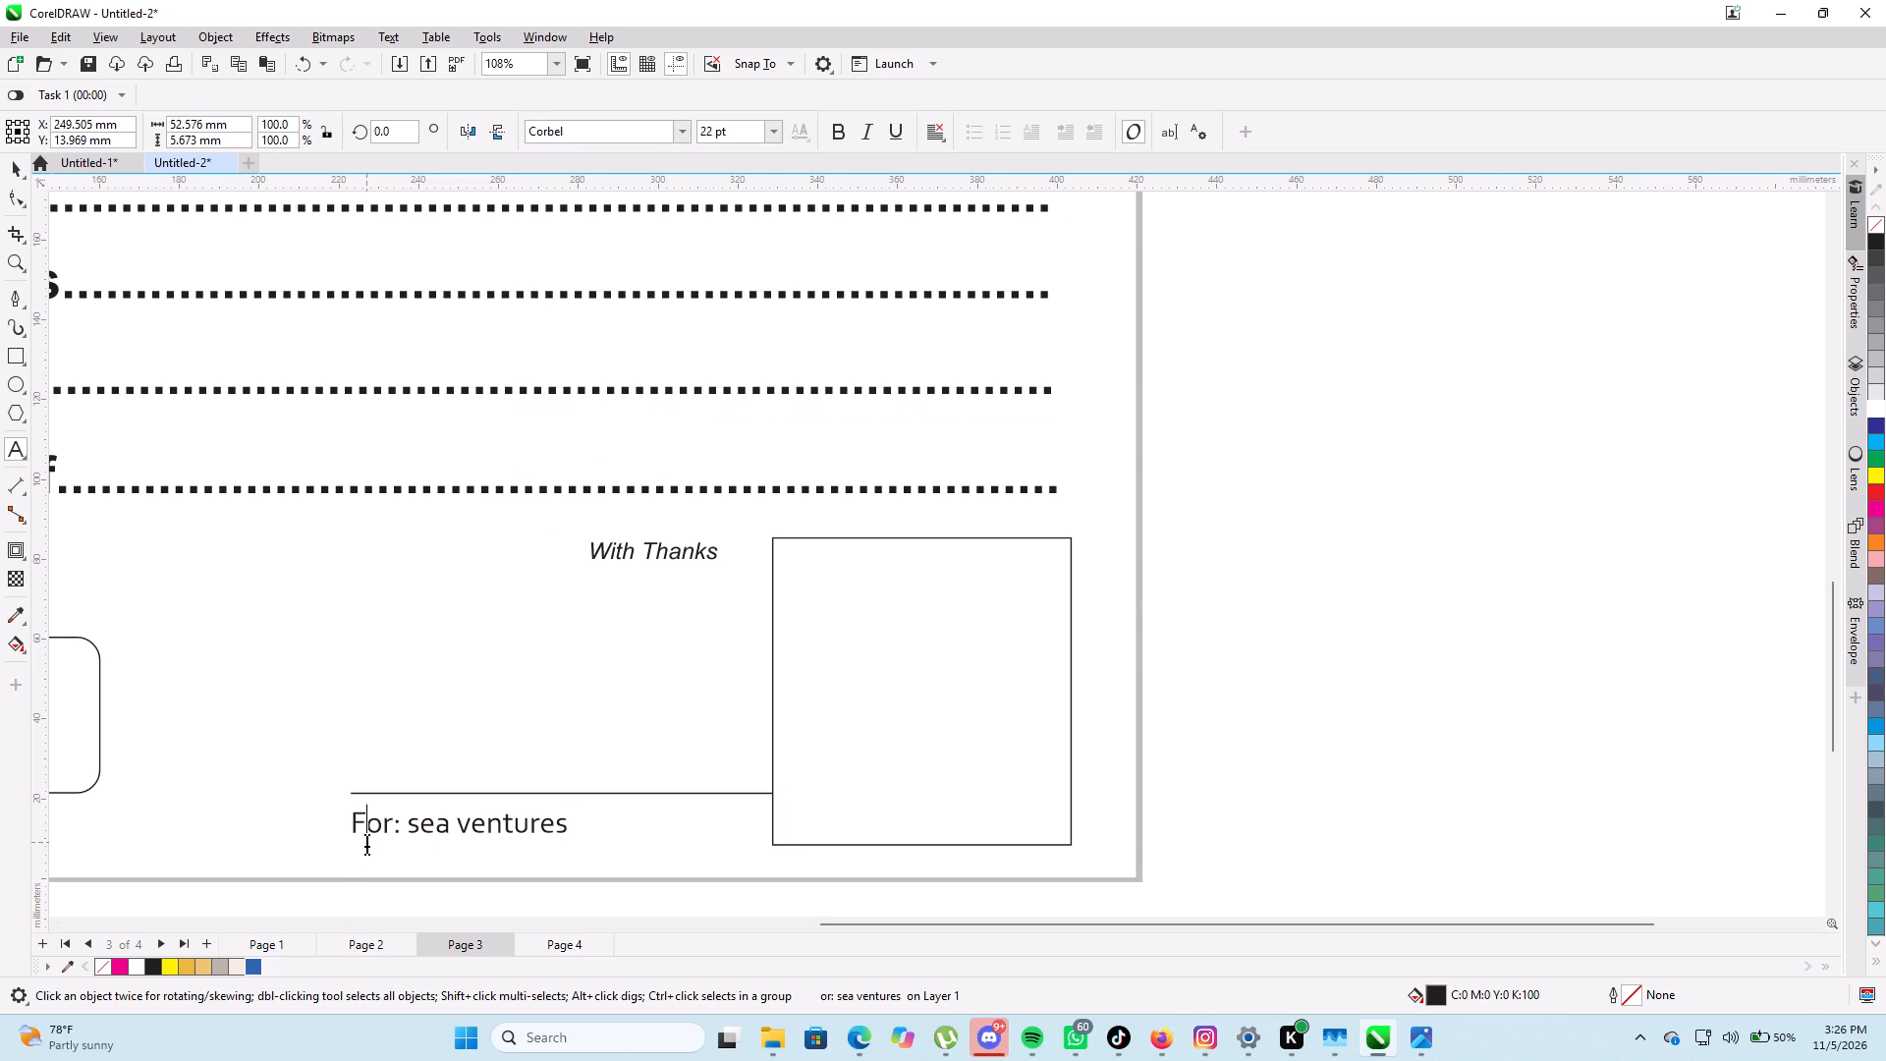
pyautogui.click(417, 830)
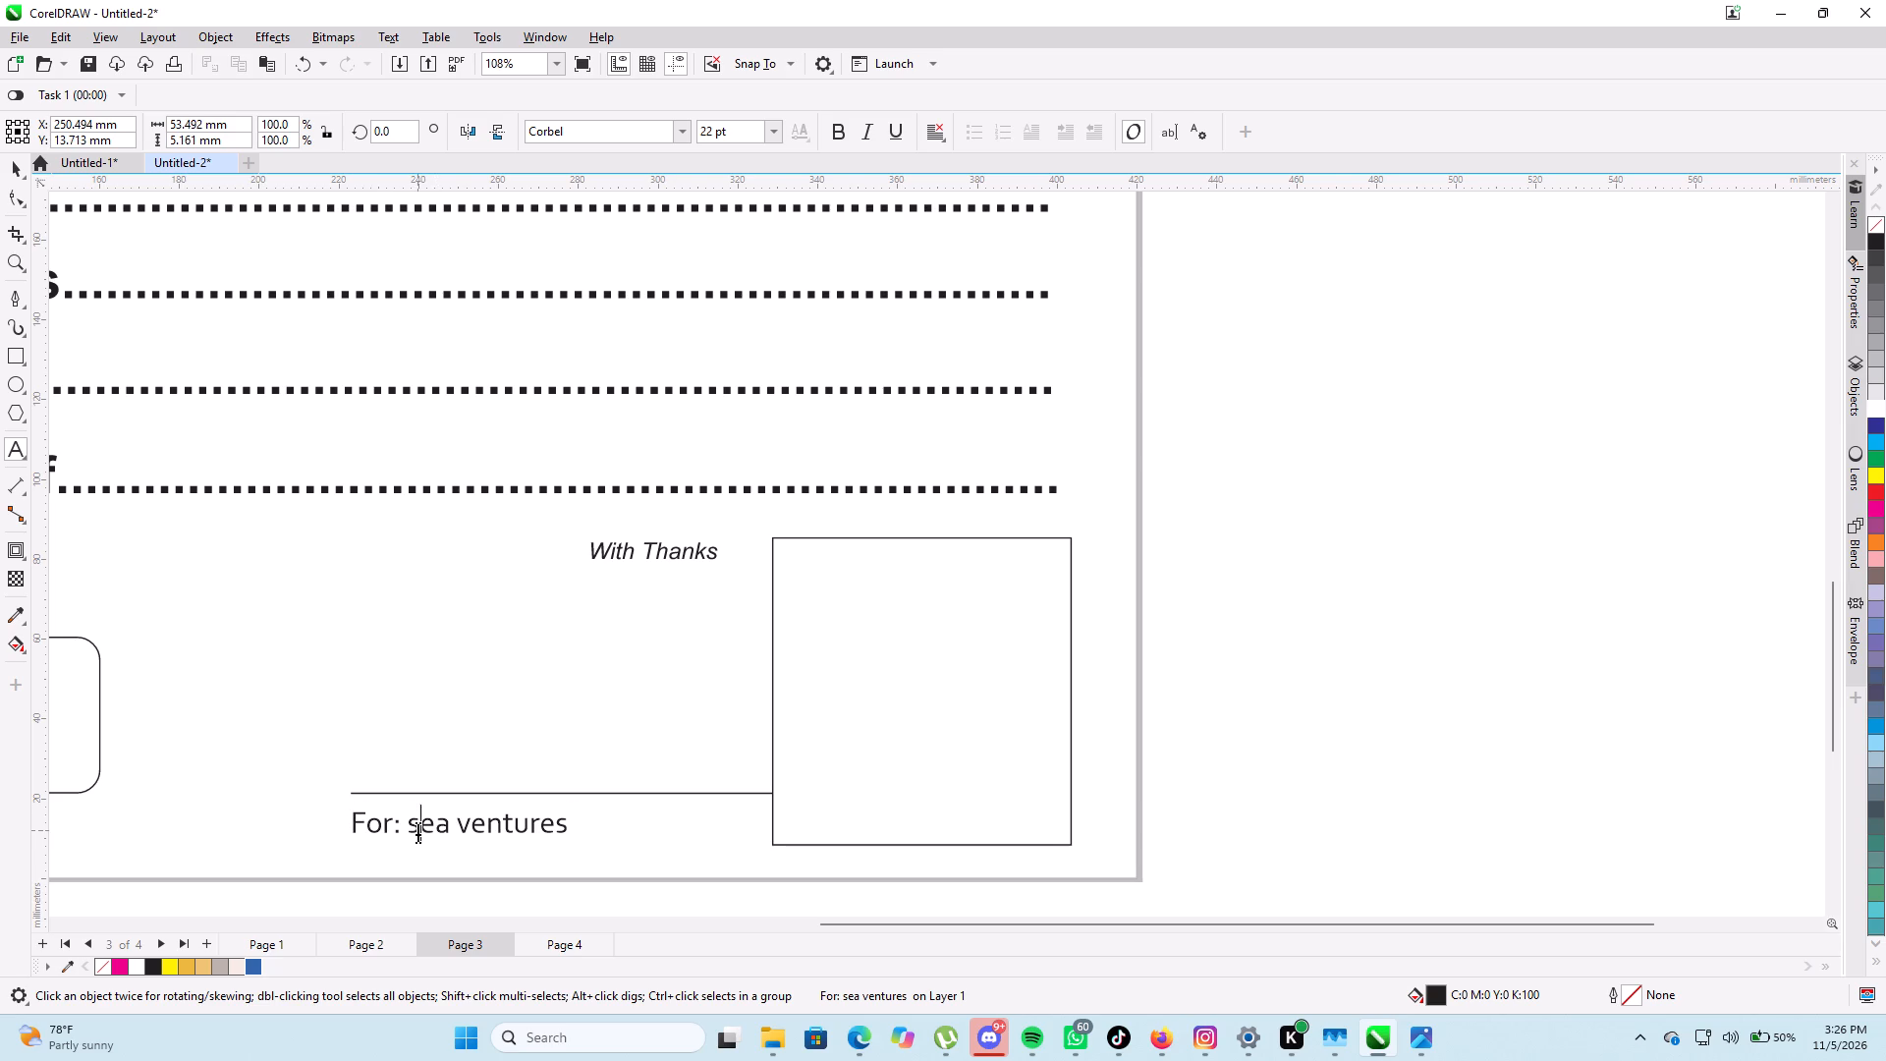
pyautogui.press('BackSpace')
pyautogui.hotkey('shift', 's')
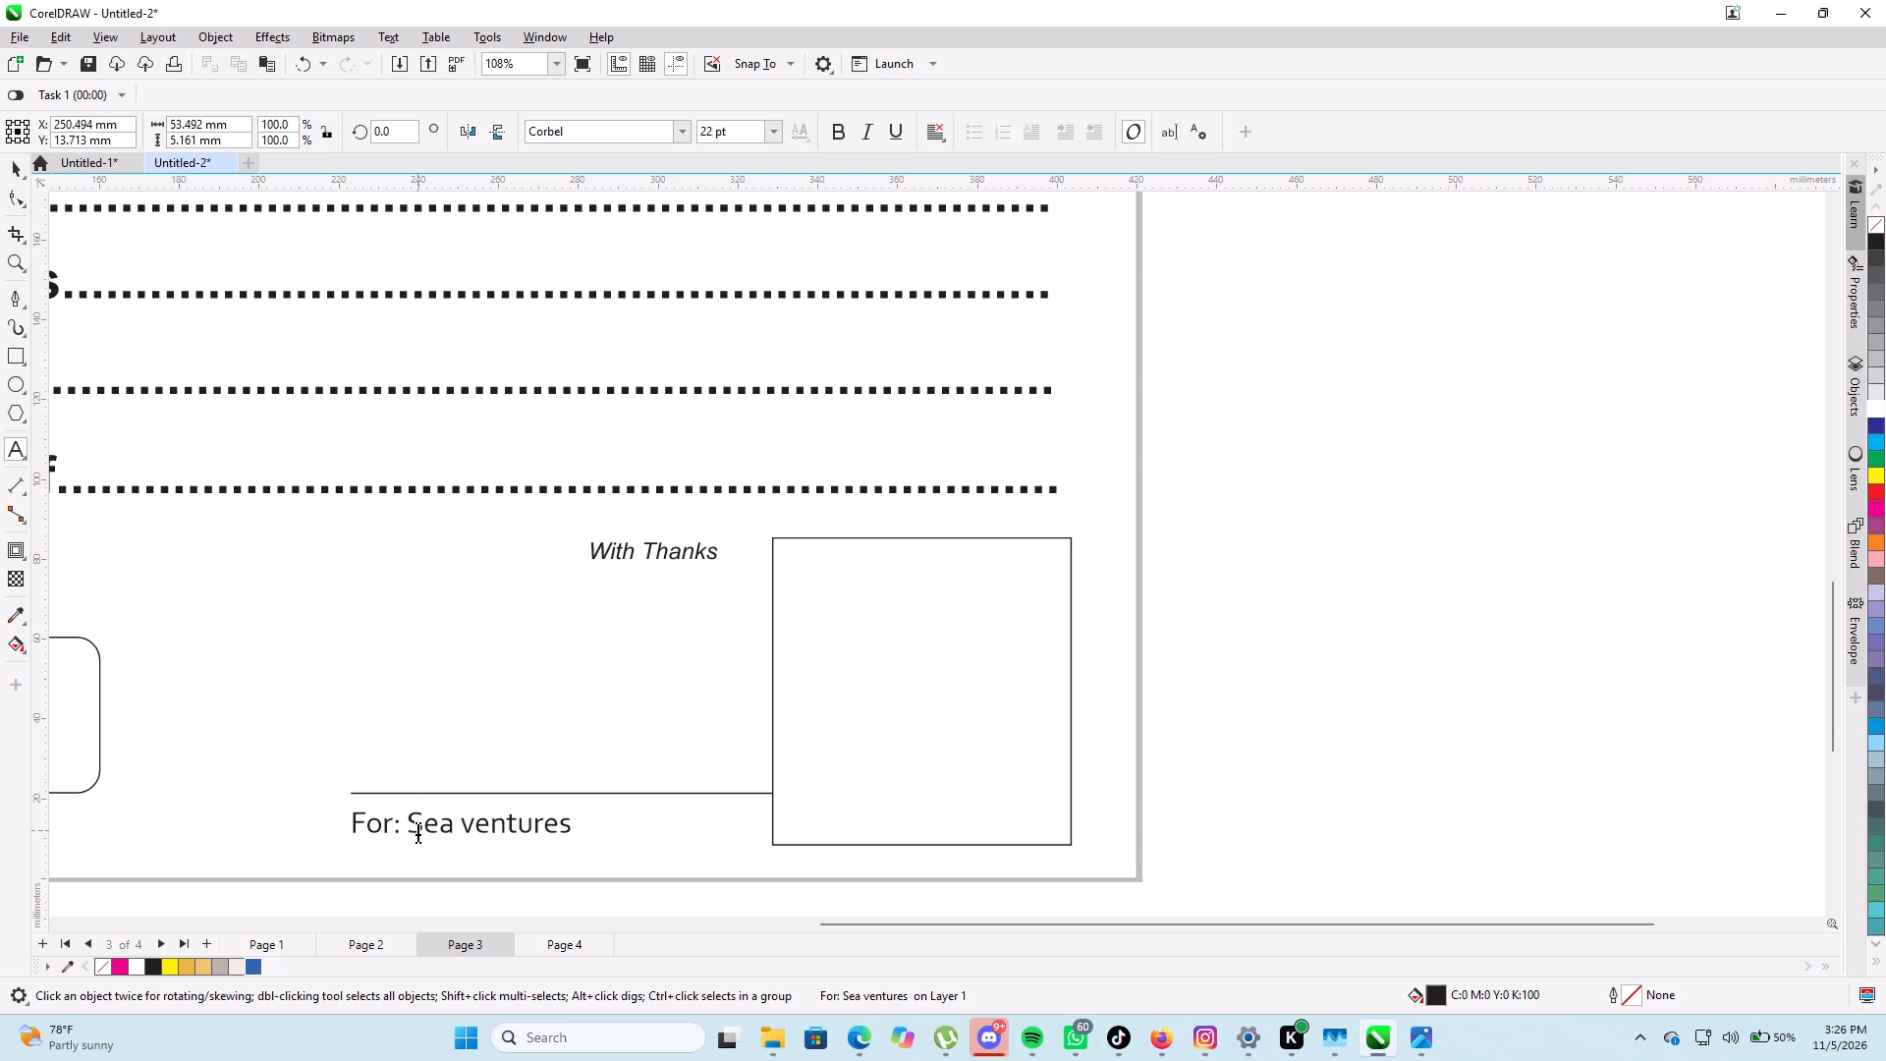
pyautogui.click(486, 815)
pyautogui.click(479, 820)
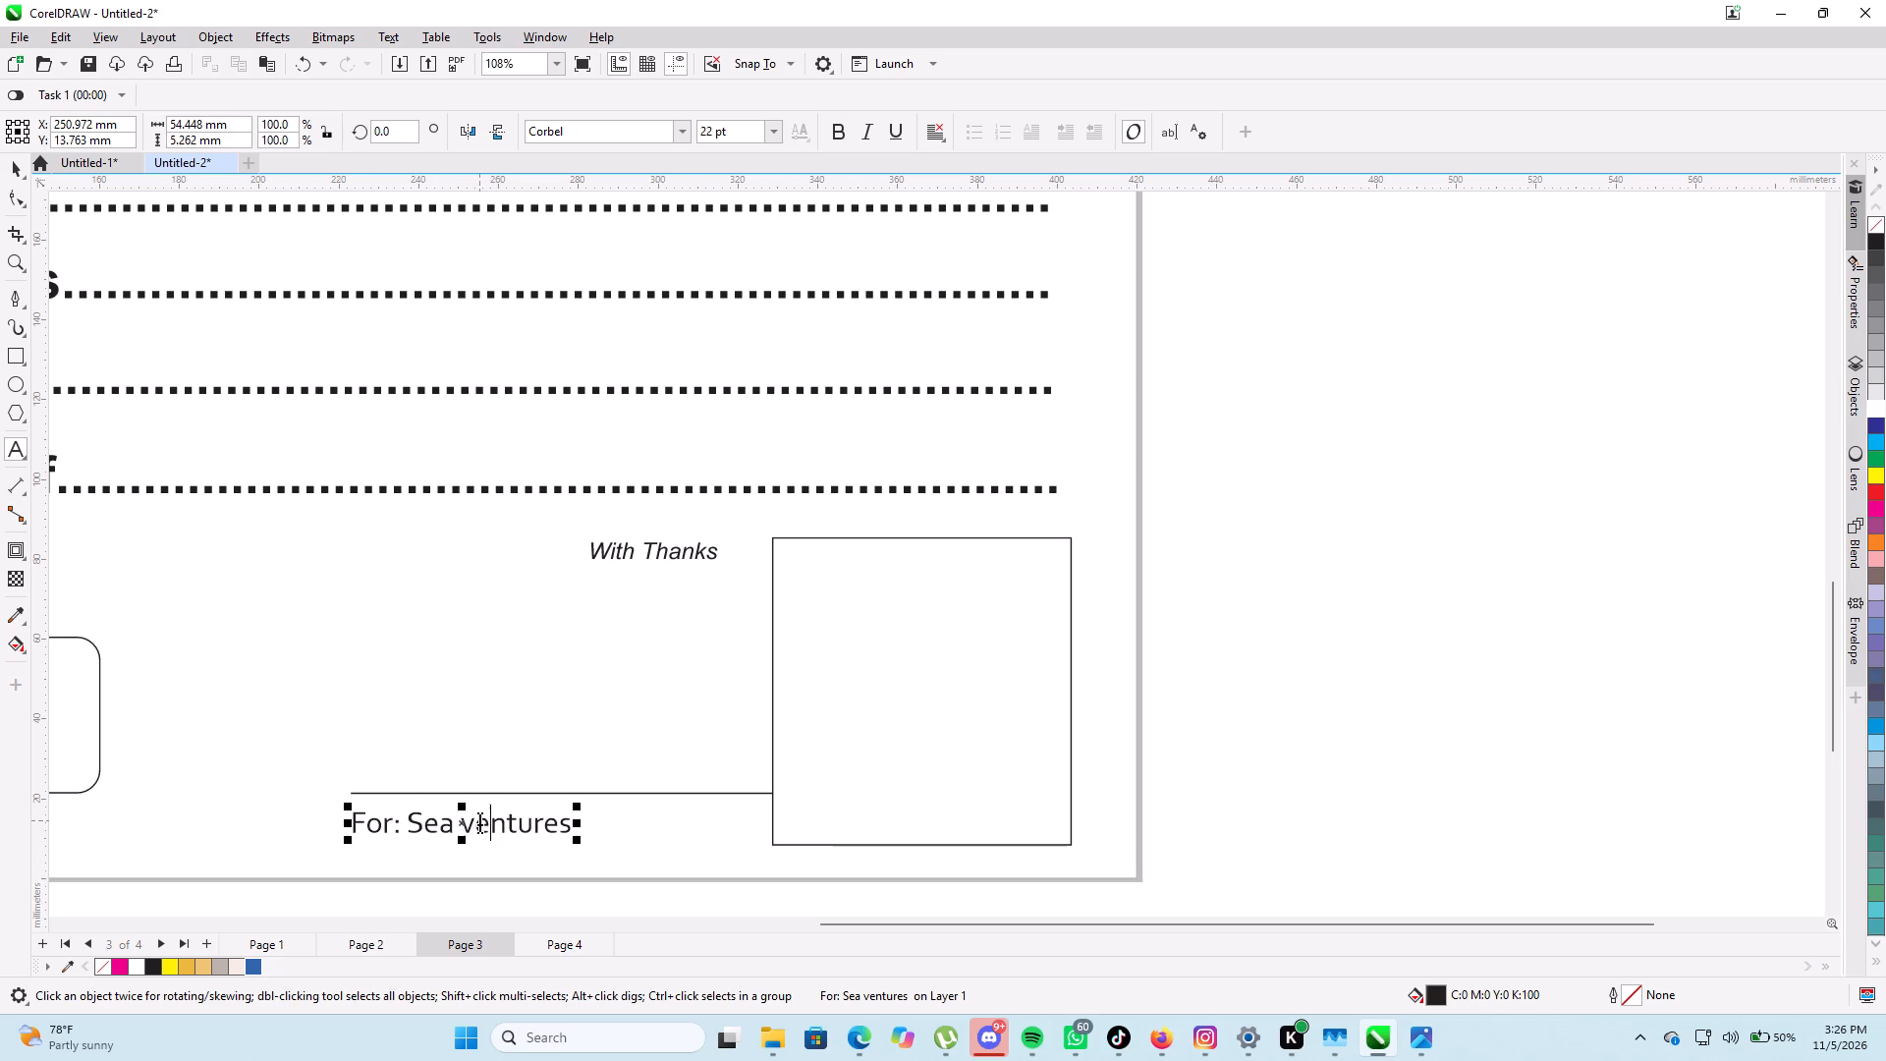
pyautogui.press('BackSpace')
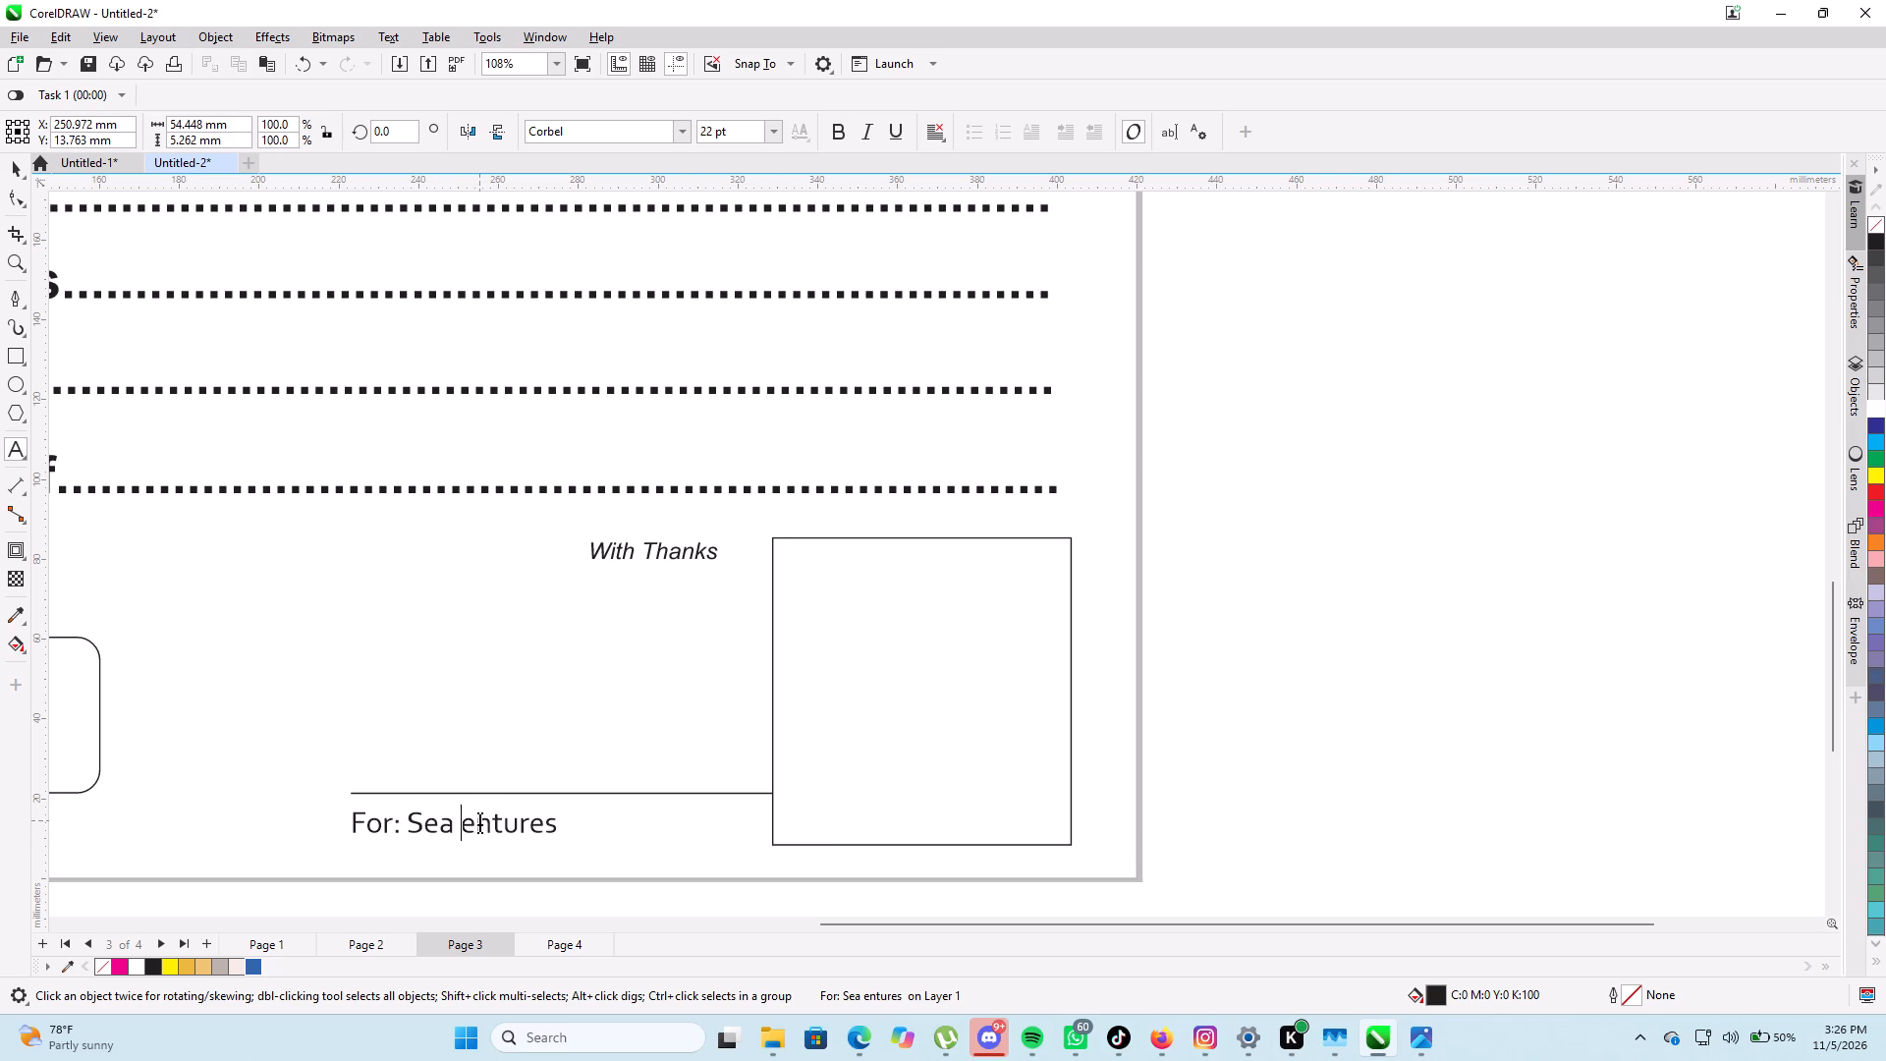
pyautogui.hotkey('shift', 'v')
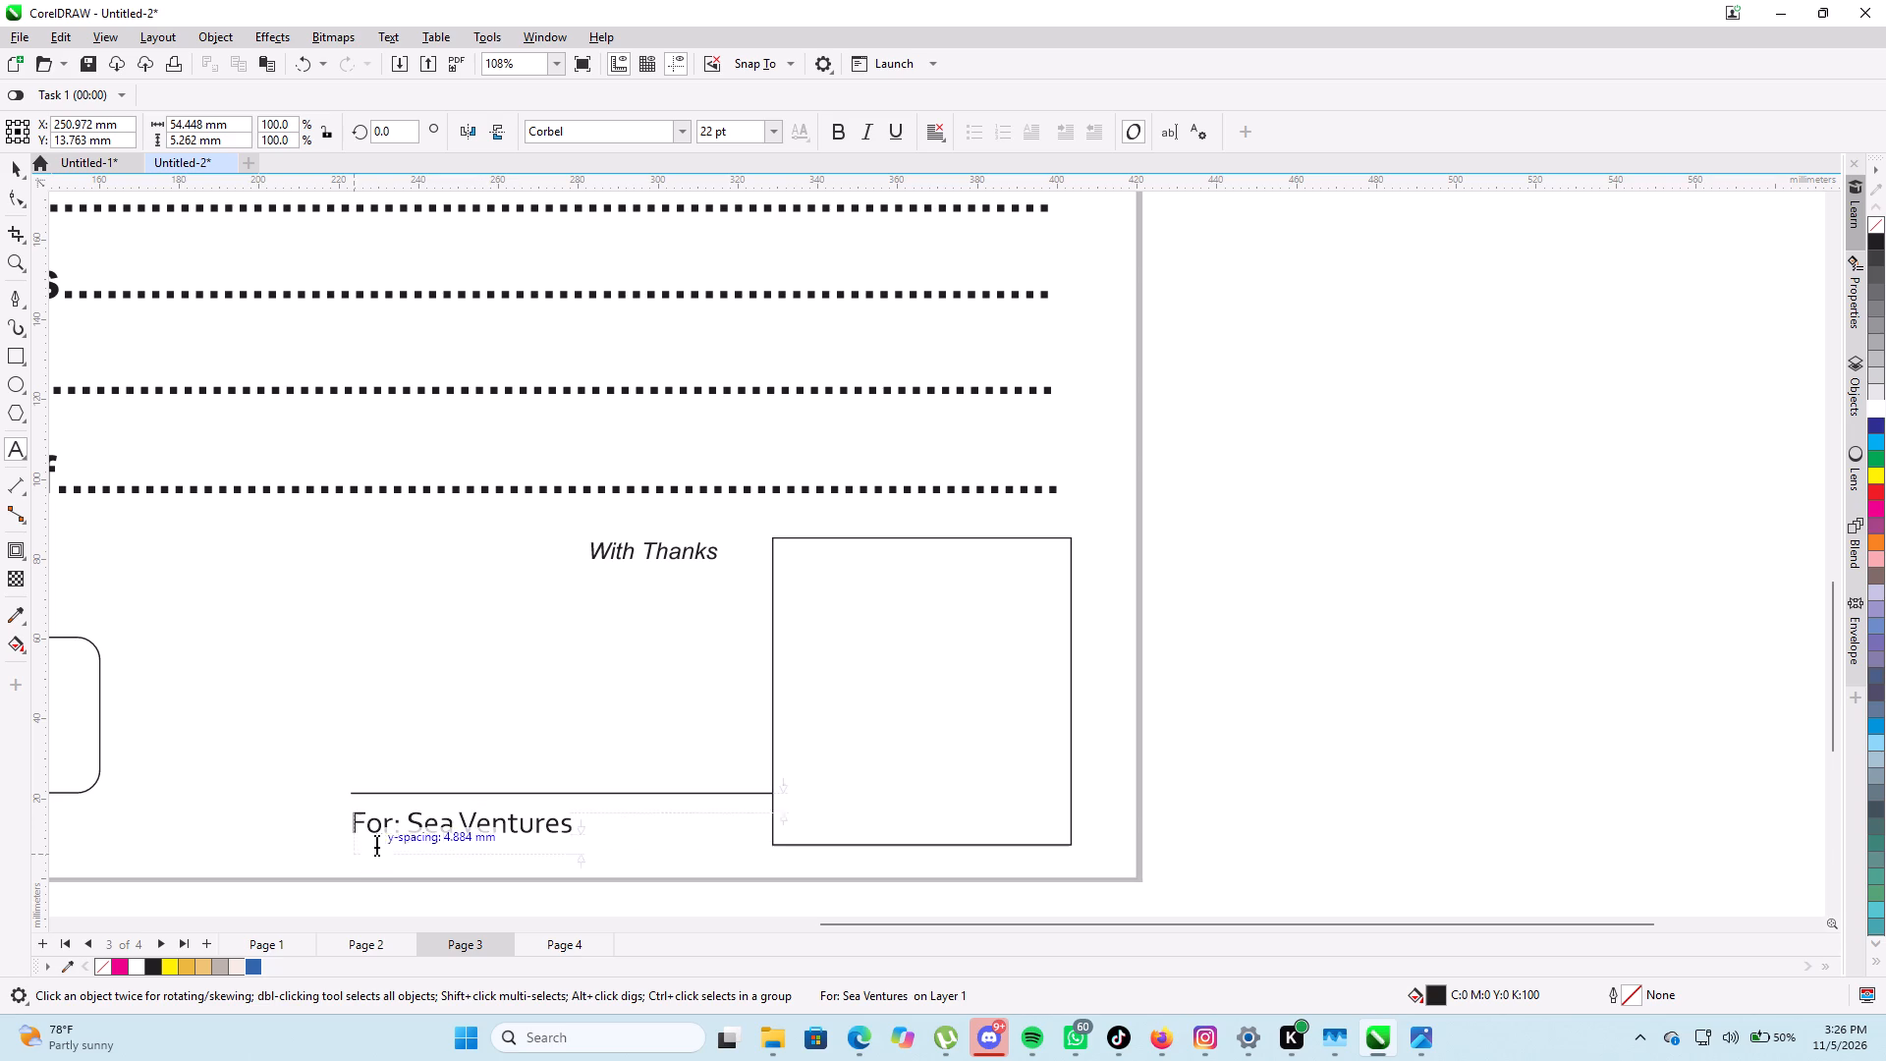
# Move the "For: Sea Ventures" text slightly along the signature line, to about X 255.9 mm, Y 14.2 mm.
pyautogui.scroll(-5, 1068, 821)
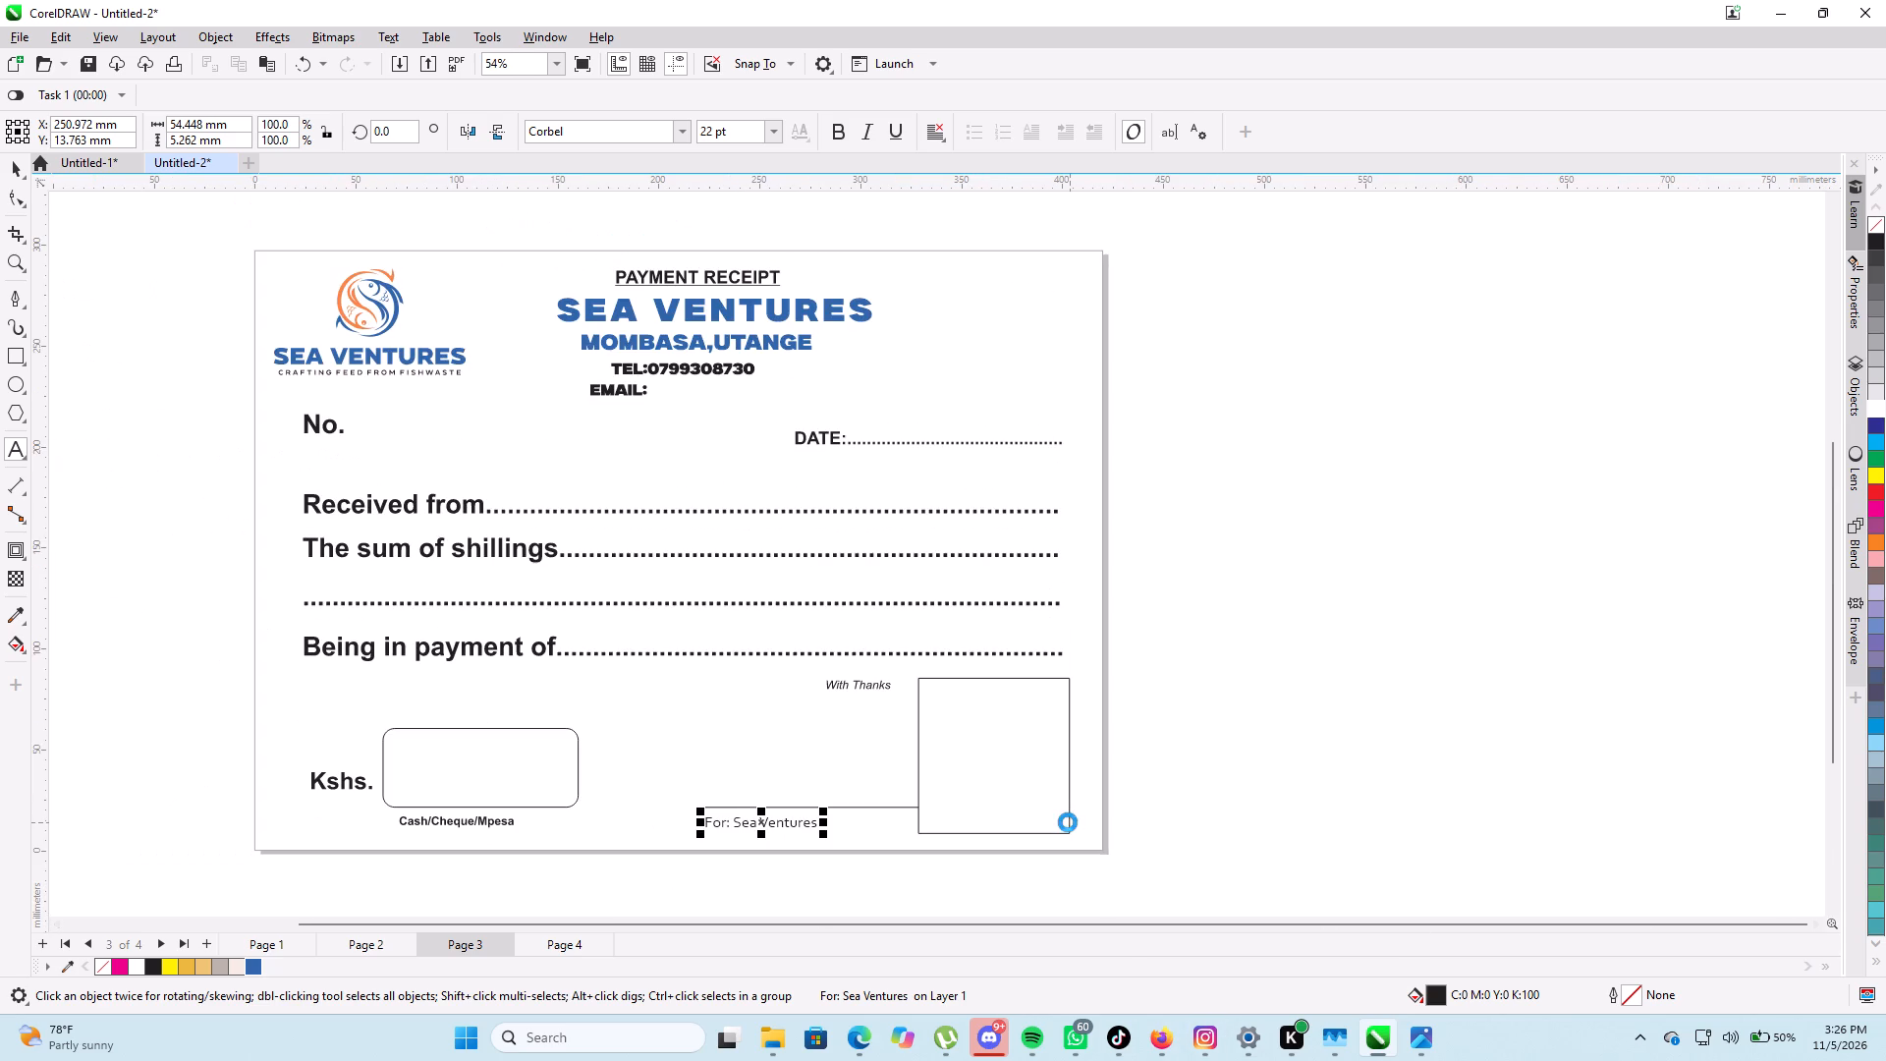
pyautogui.scroll(6, 788, 813)
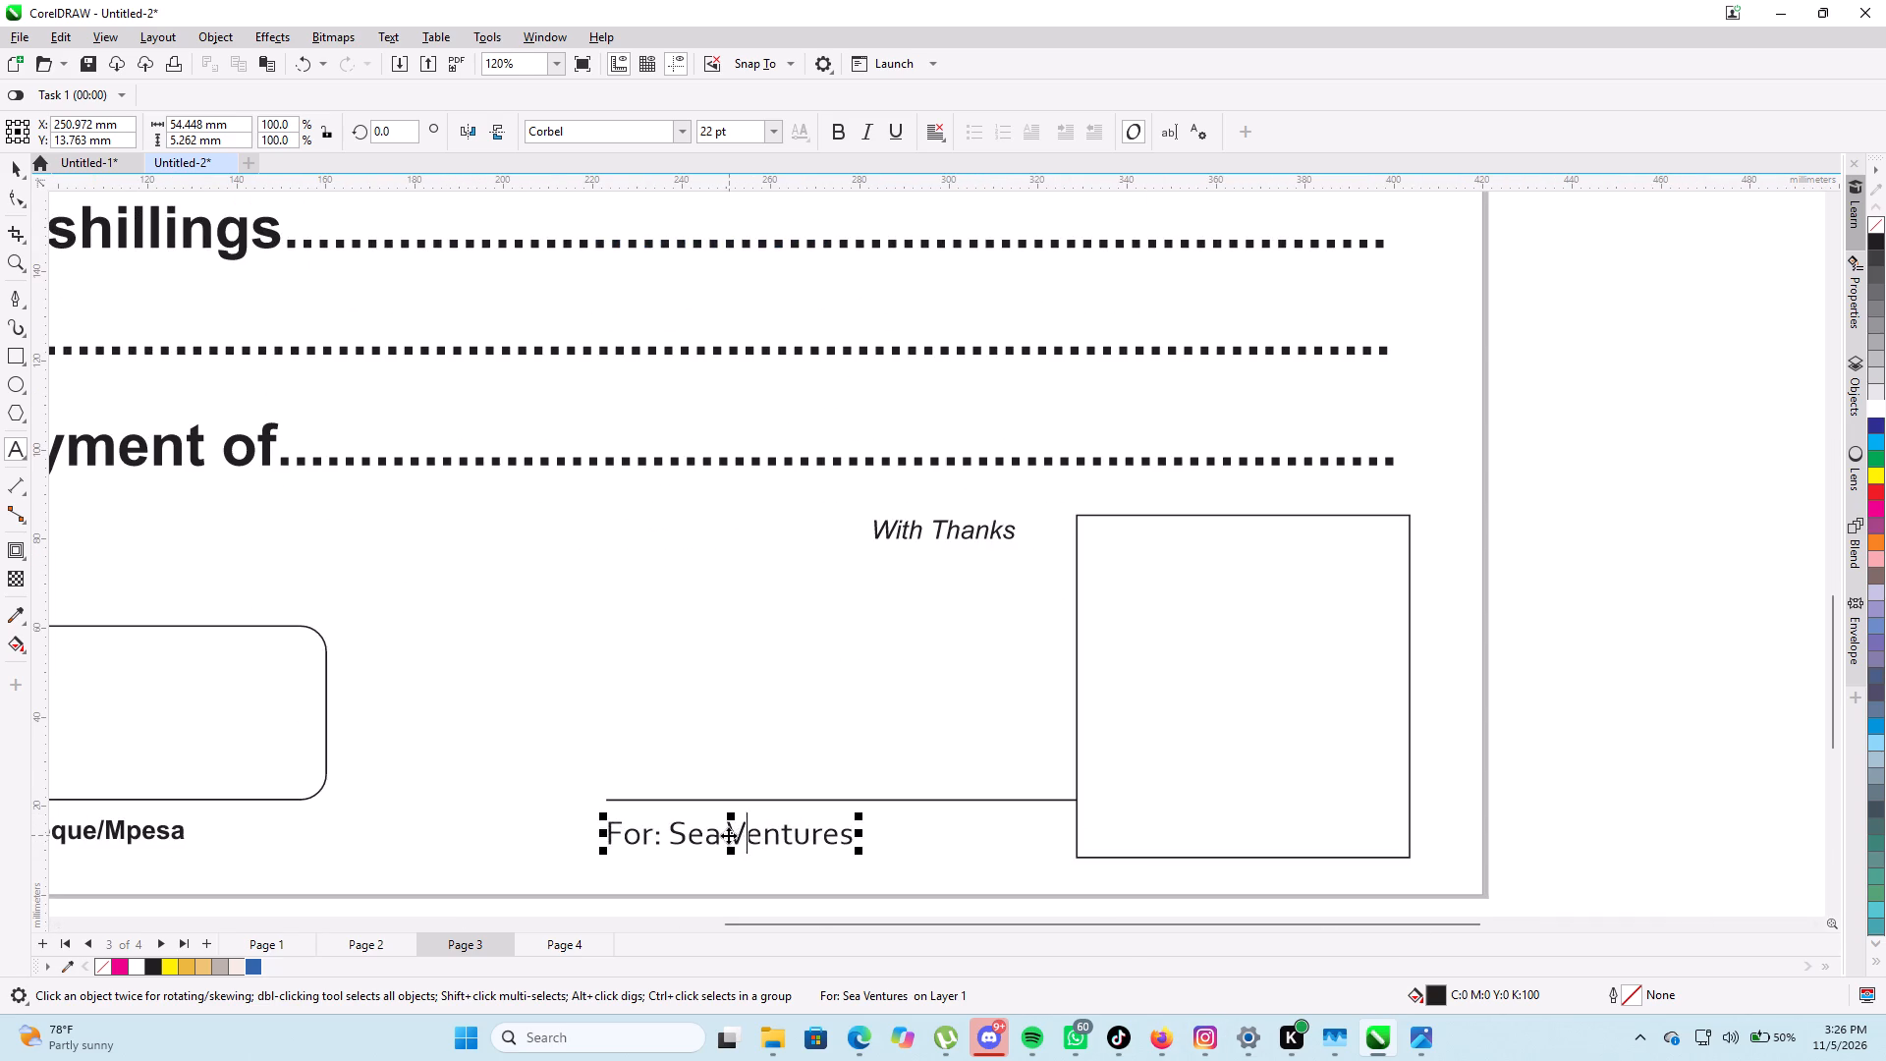
pyautogui.moveTo(728, 835); pyautogui.dragTo(756, 830)
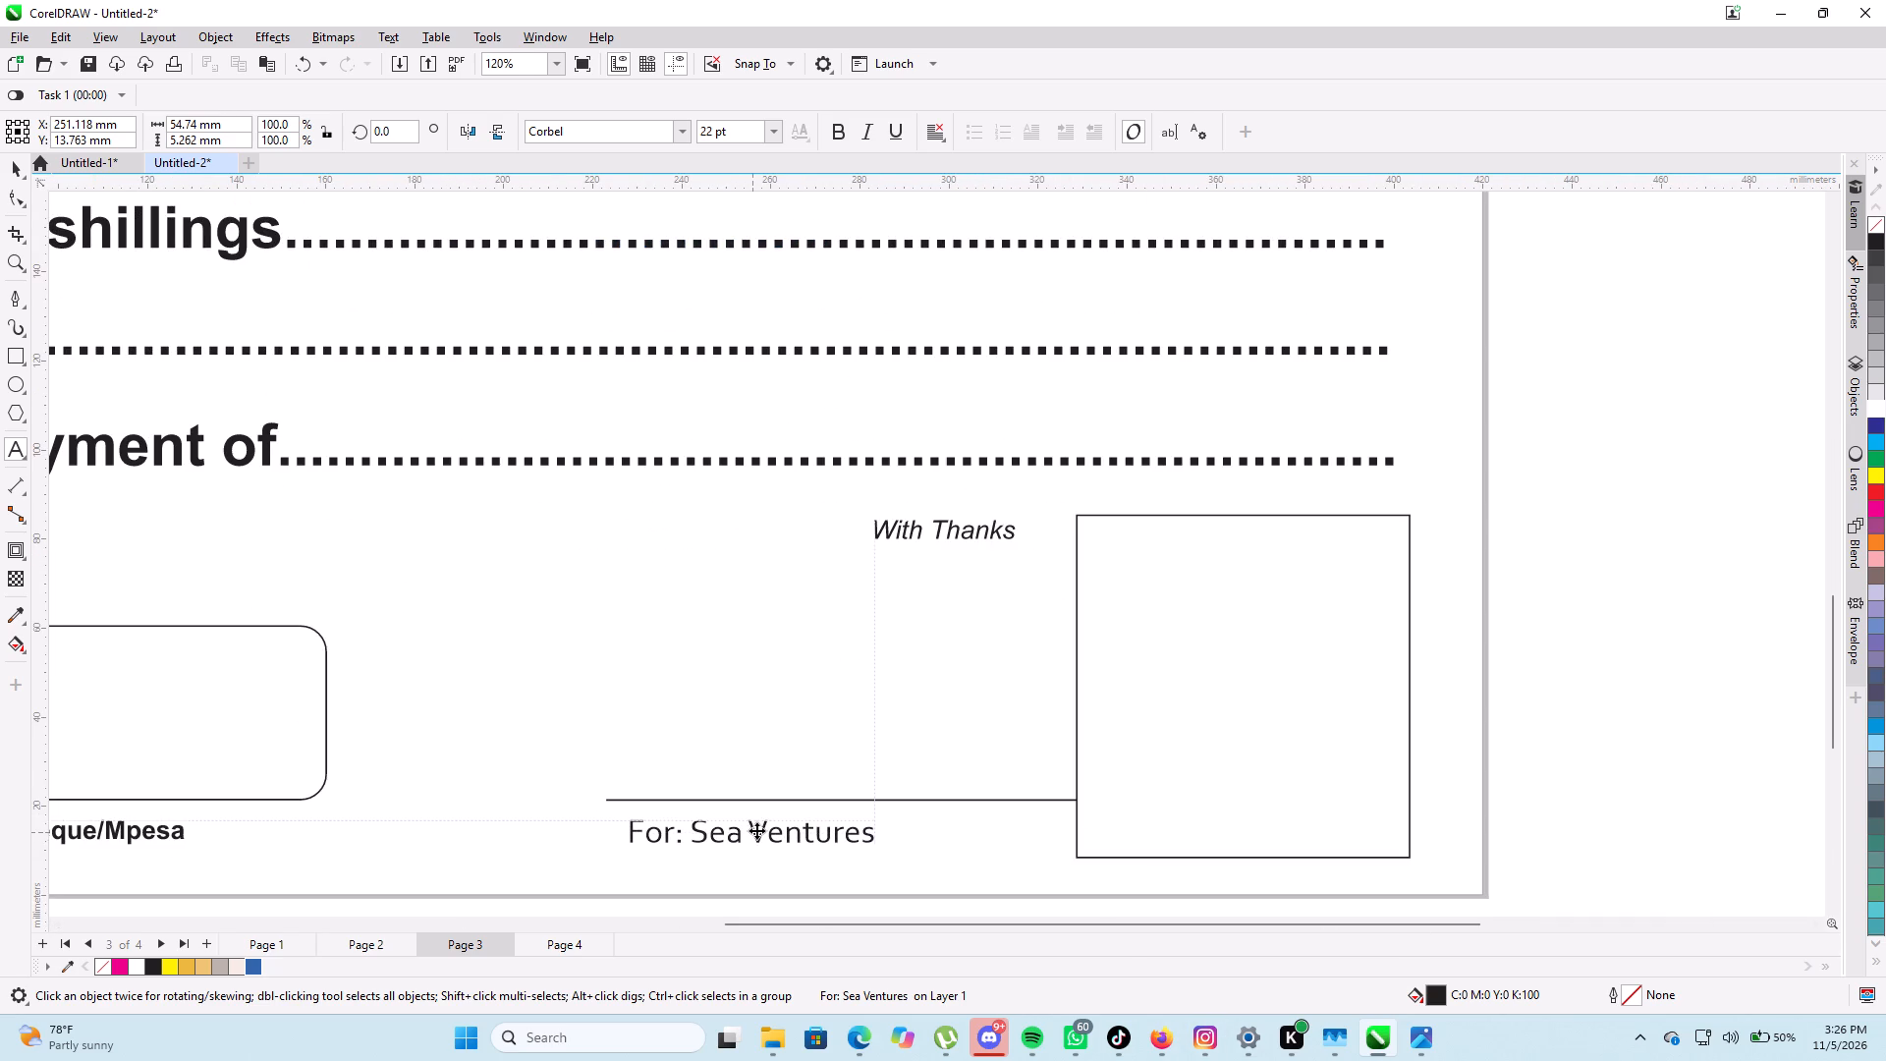
pyautogui.moveTo(756, 830); pyautogui.dragTo(756, 832)
# Make the whole "For: Sea Ventures" signature text bold.
pyautogui.moveTo(875, 834); pyautogui.dragTo(824, 832)
pyautogui.moveTo(824, 832); pyautogui.dragTo(595, 810)
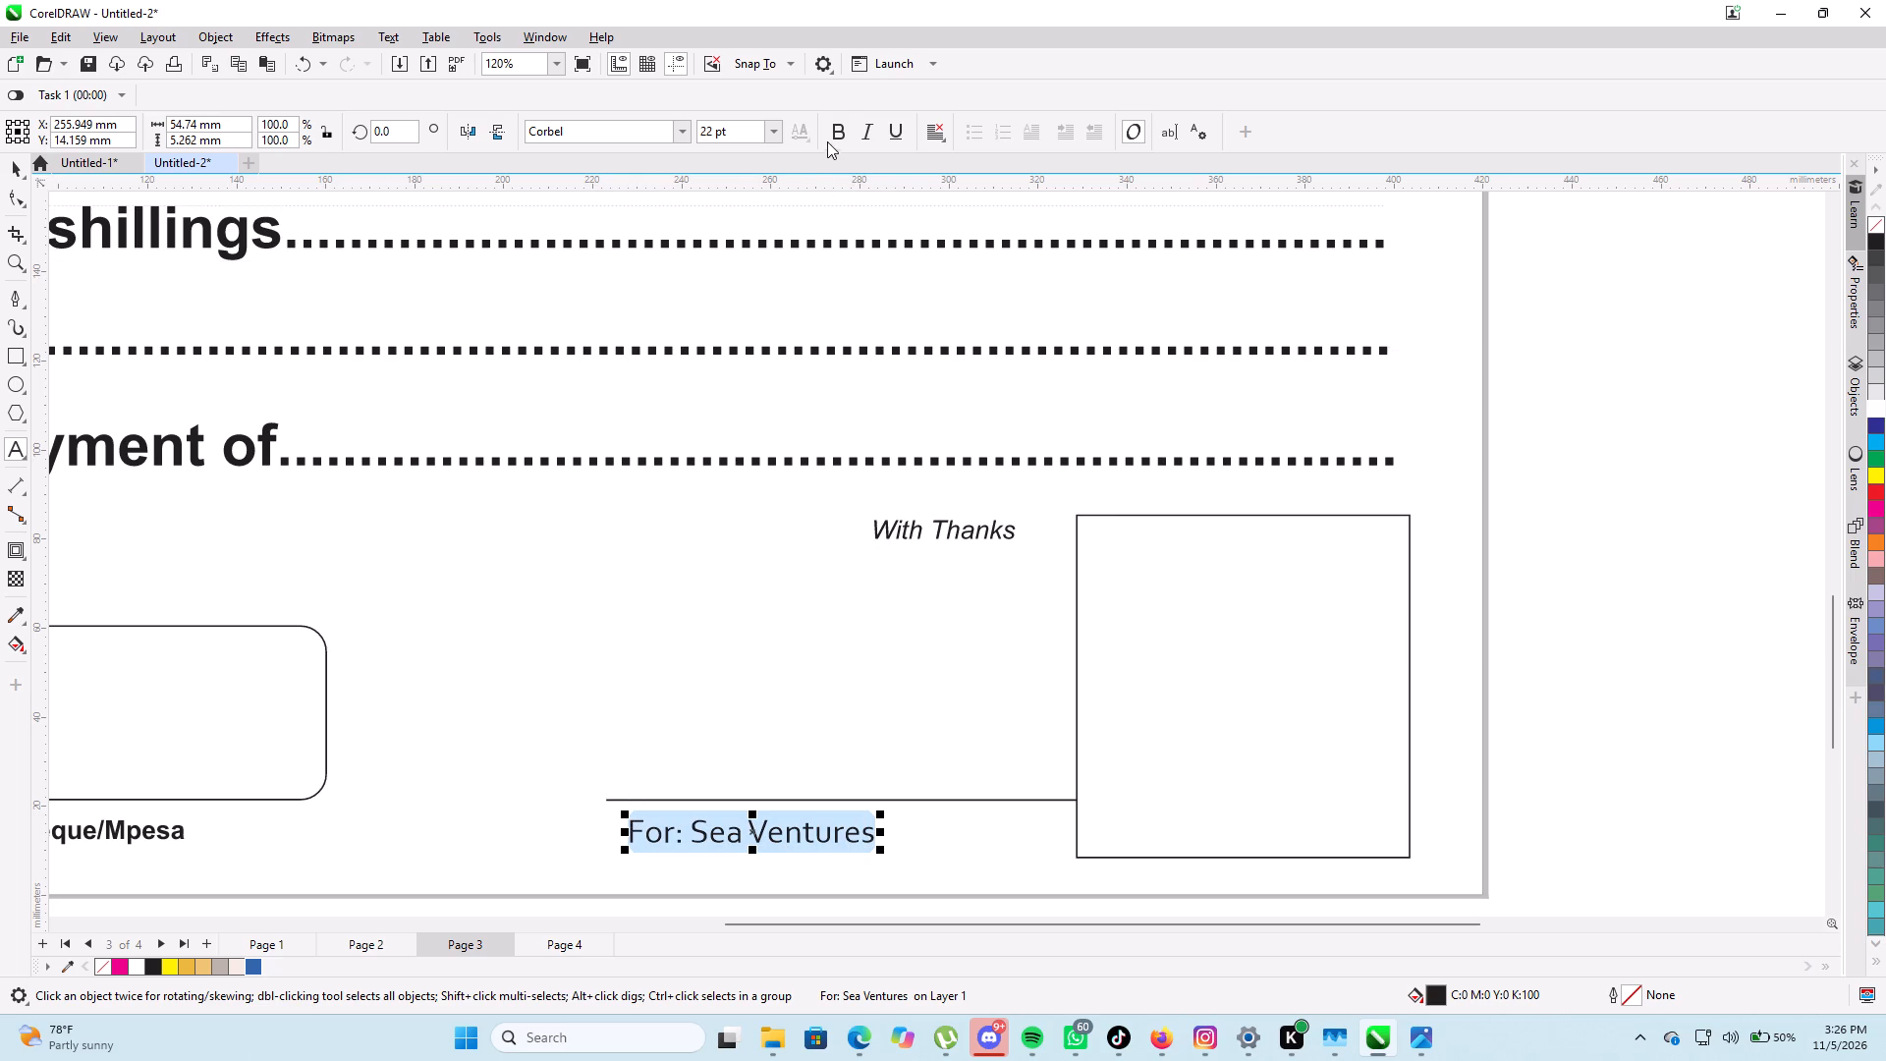
pyautogui.click(831, 139)
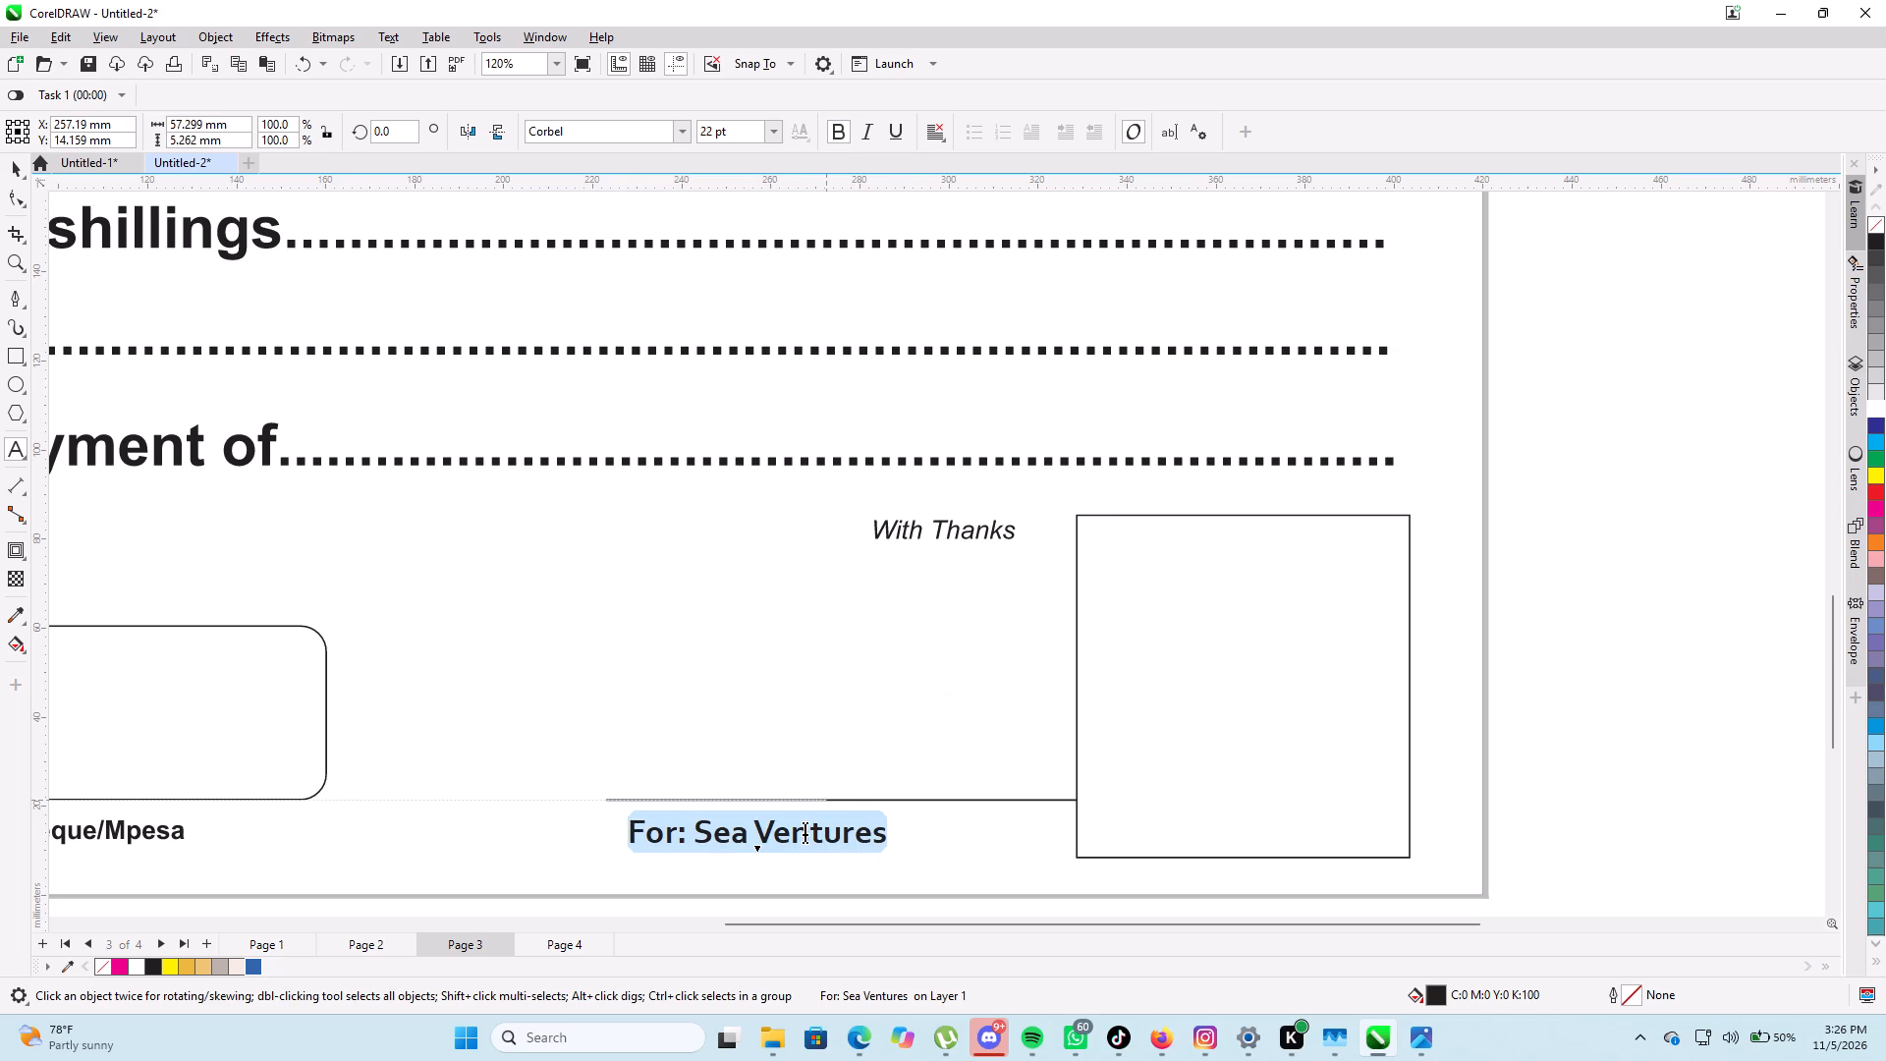
pyautogui.click(825, 831)
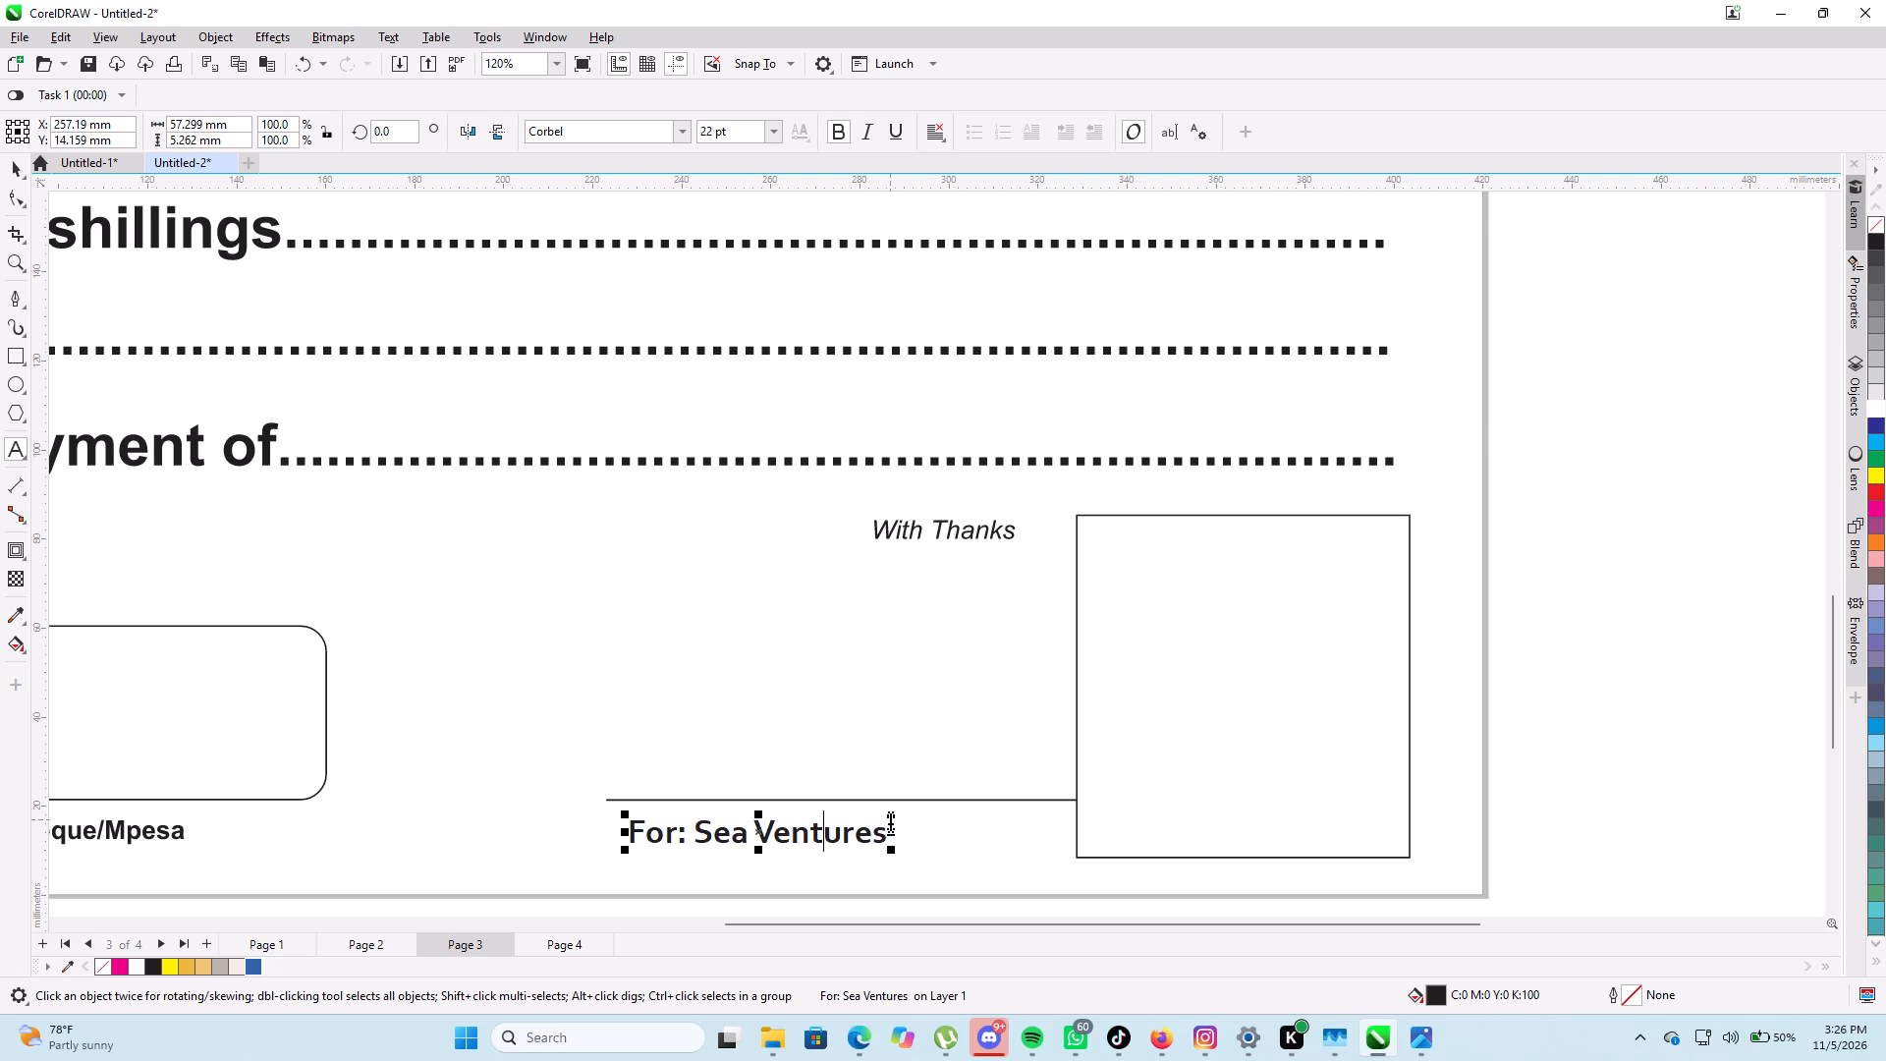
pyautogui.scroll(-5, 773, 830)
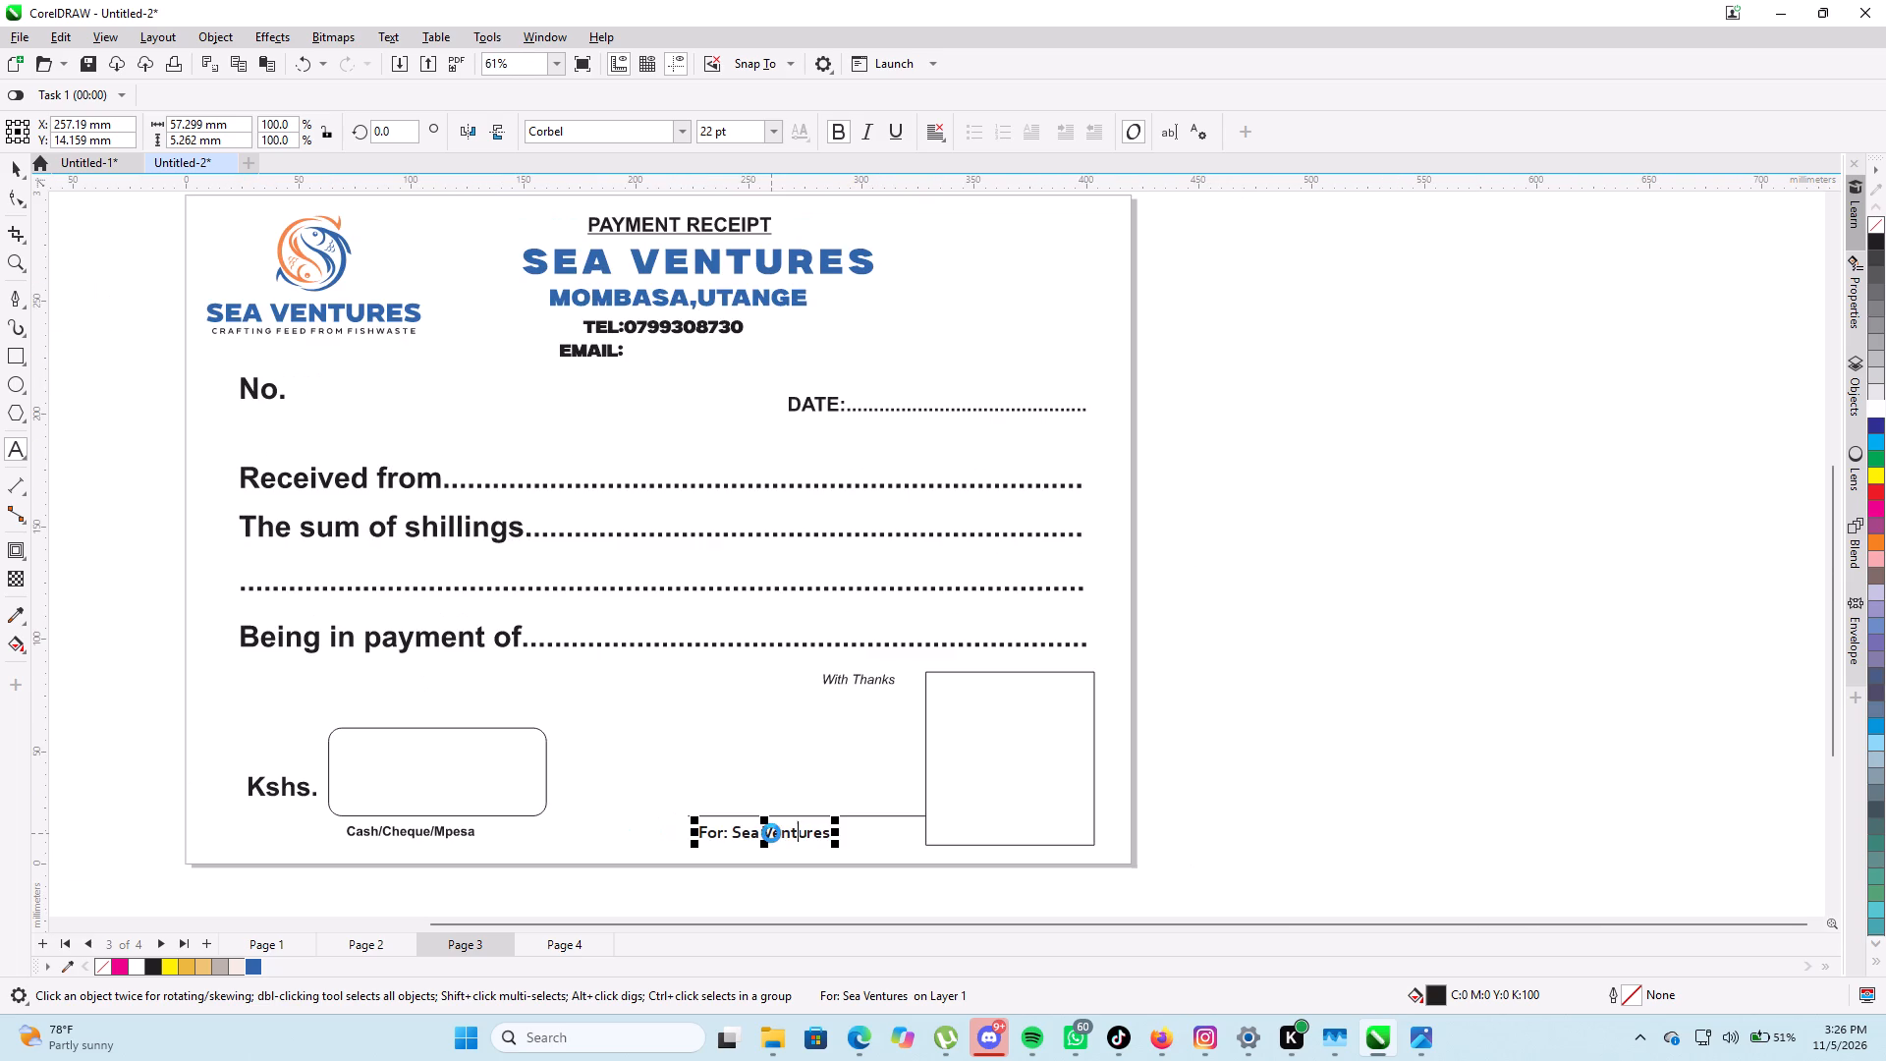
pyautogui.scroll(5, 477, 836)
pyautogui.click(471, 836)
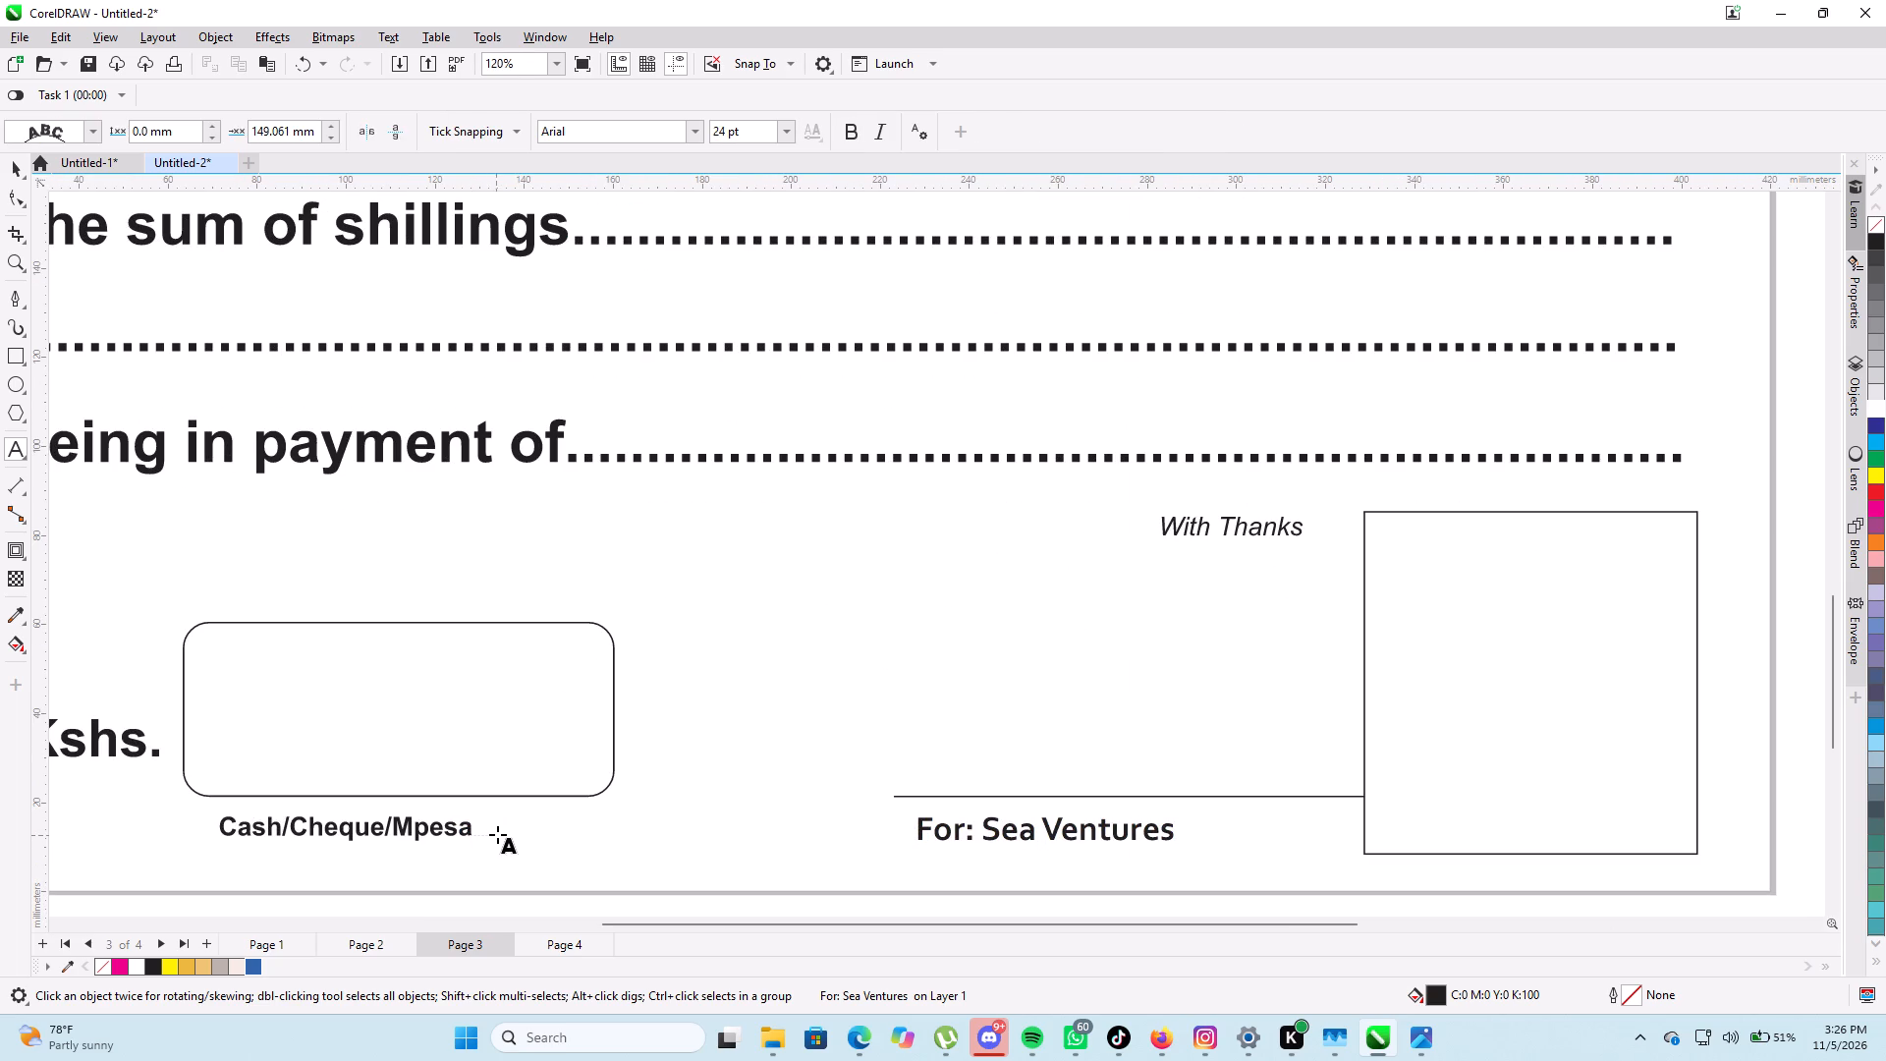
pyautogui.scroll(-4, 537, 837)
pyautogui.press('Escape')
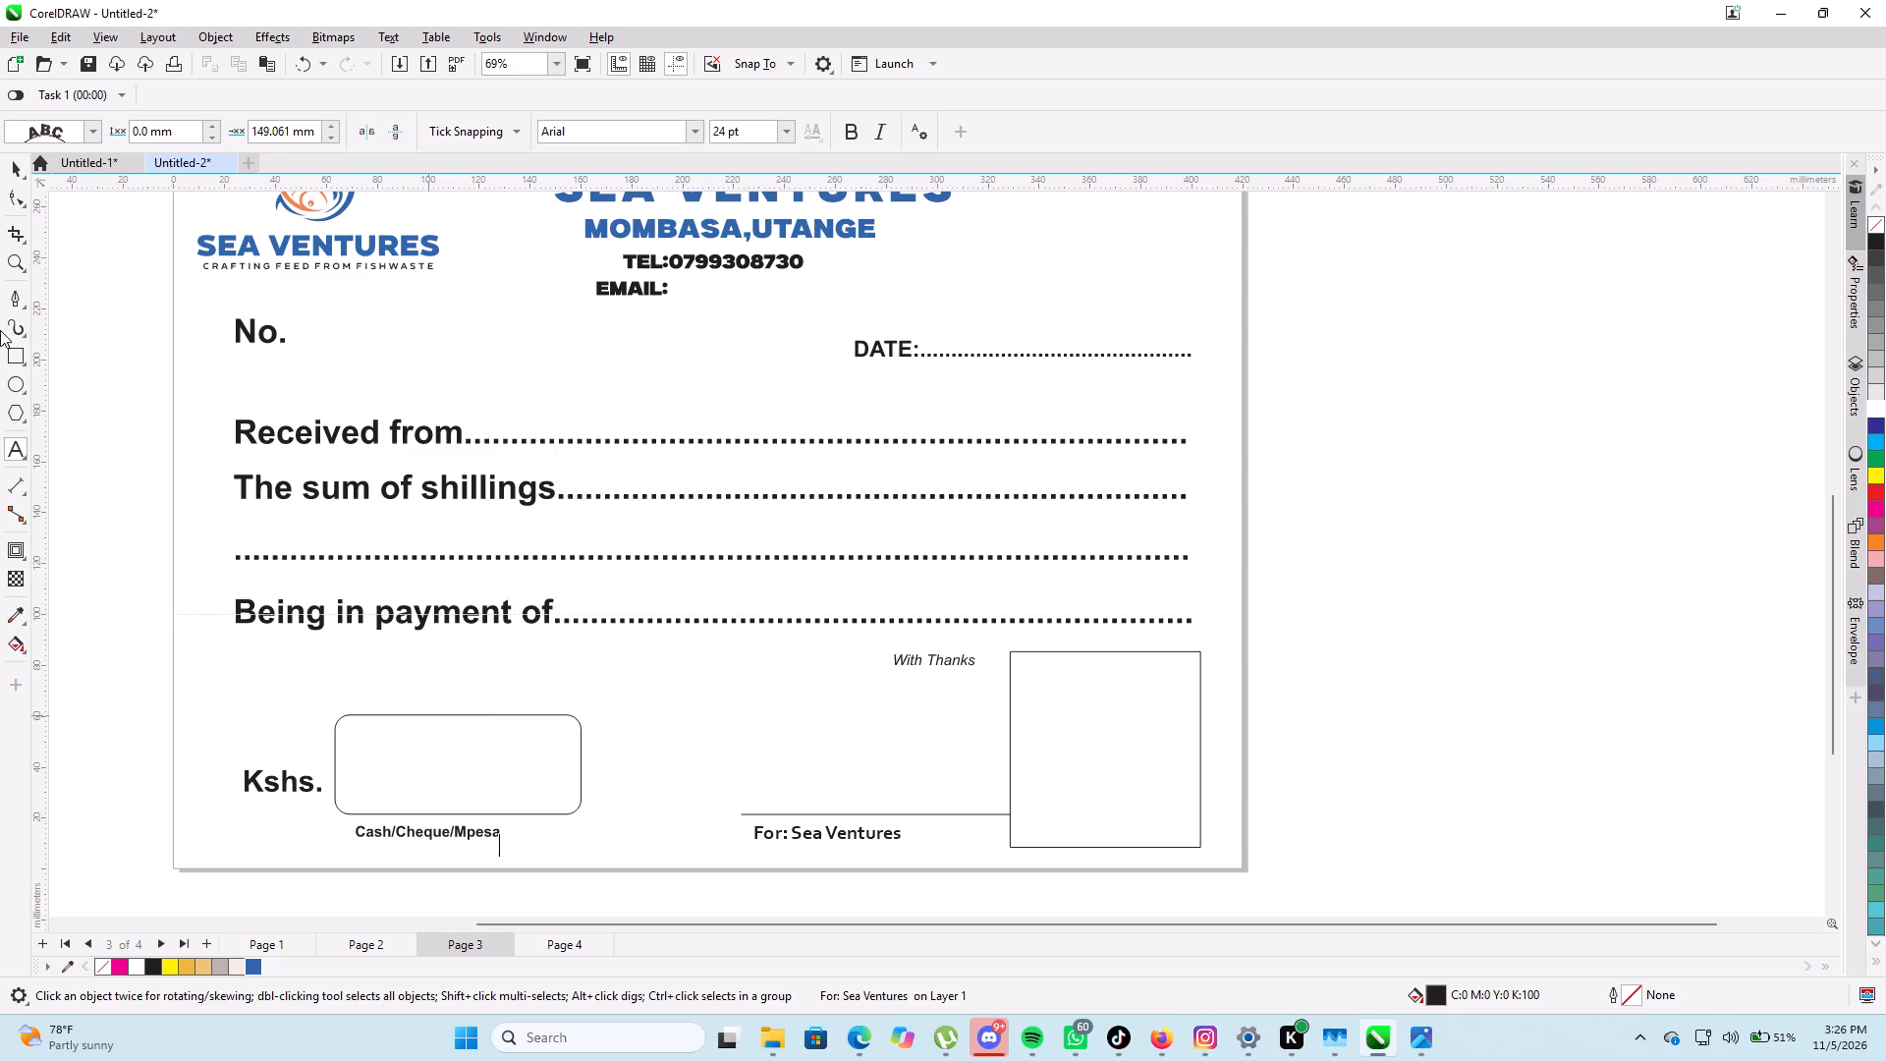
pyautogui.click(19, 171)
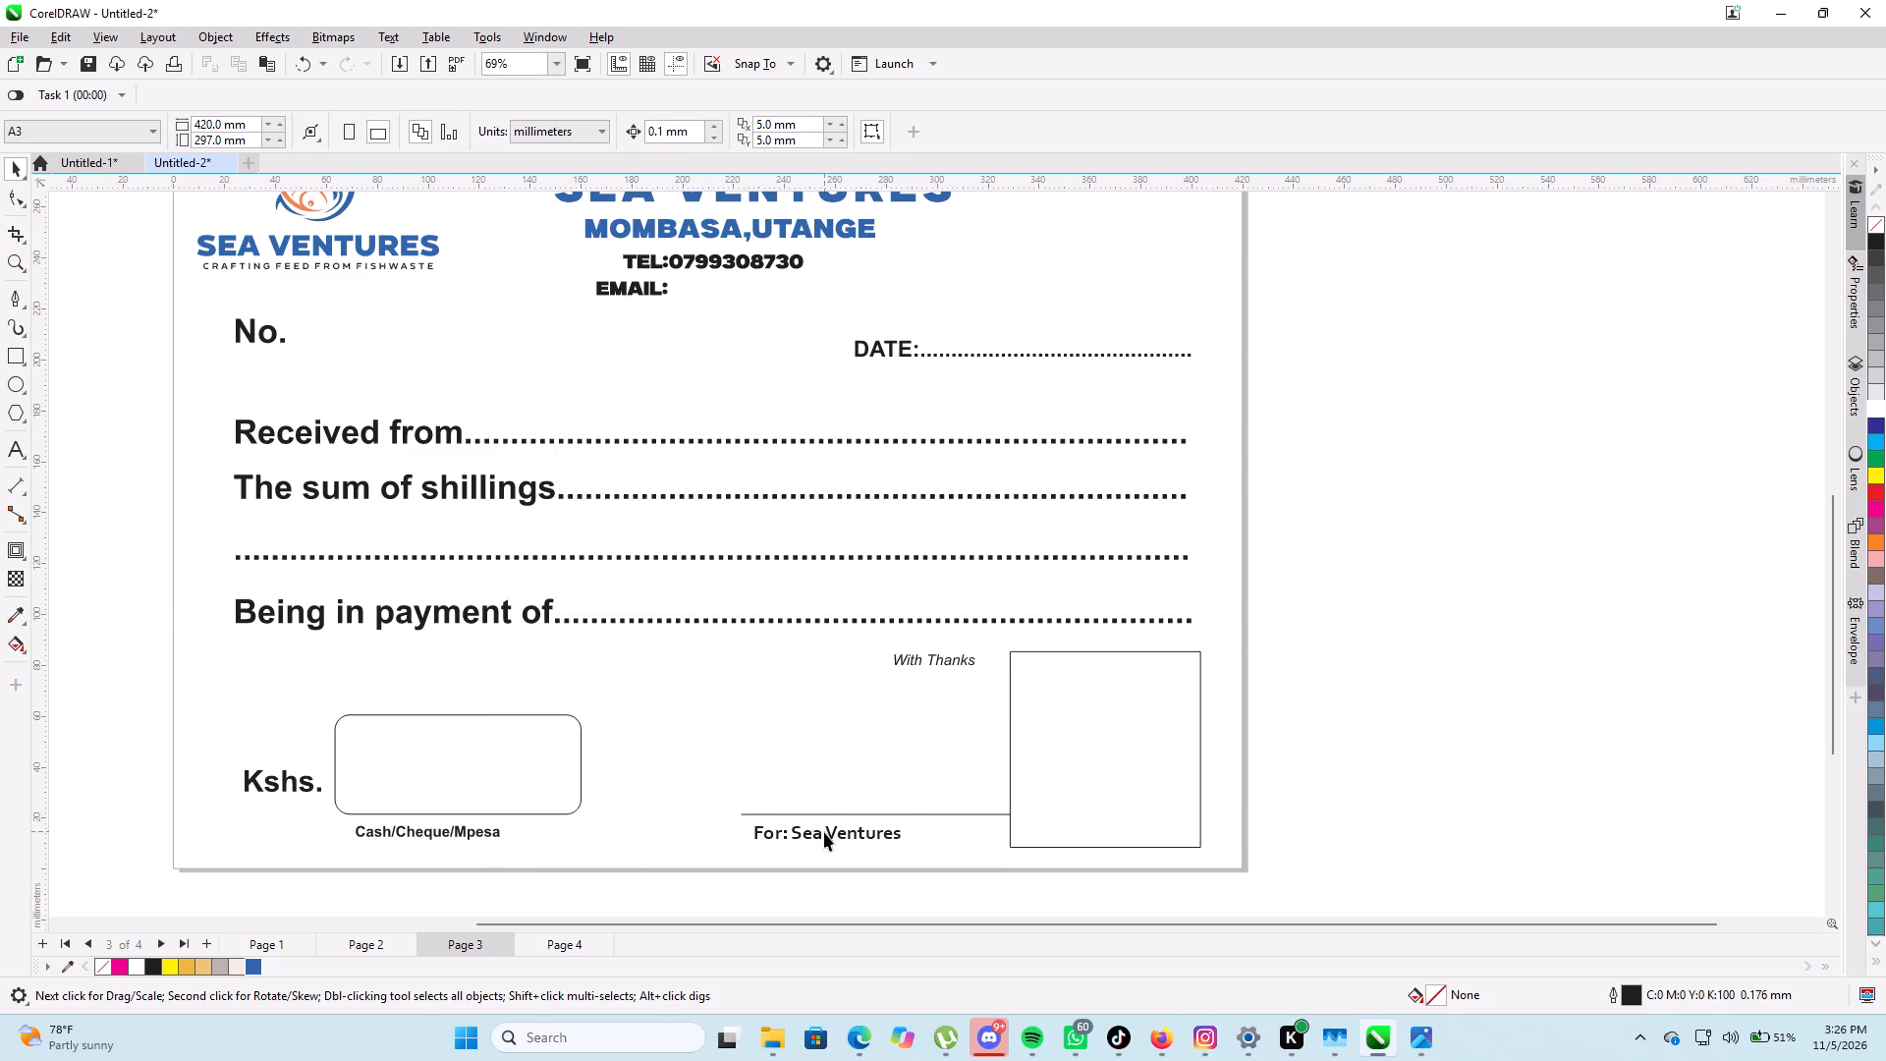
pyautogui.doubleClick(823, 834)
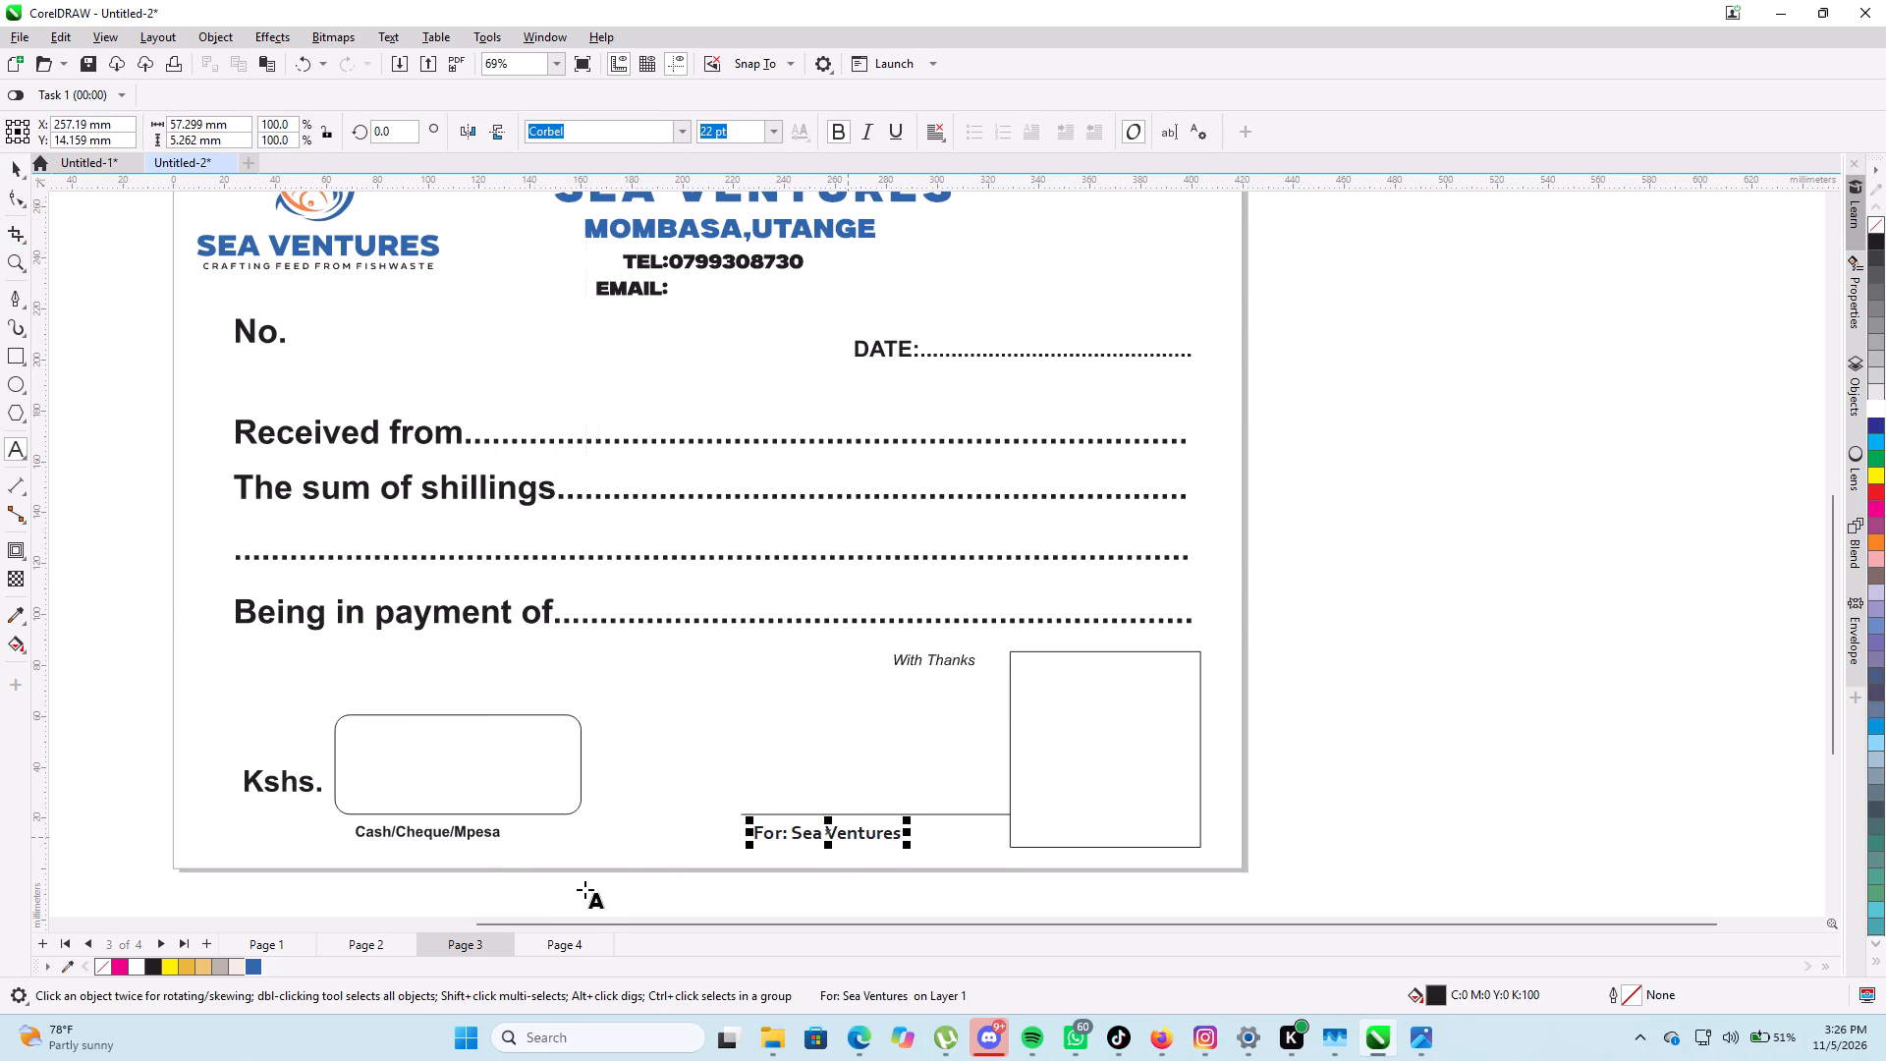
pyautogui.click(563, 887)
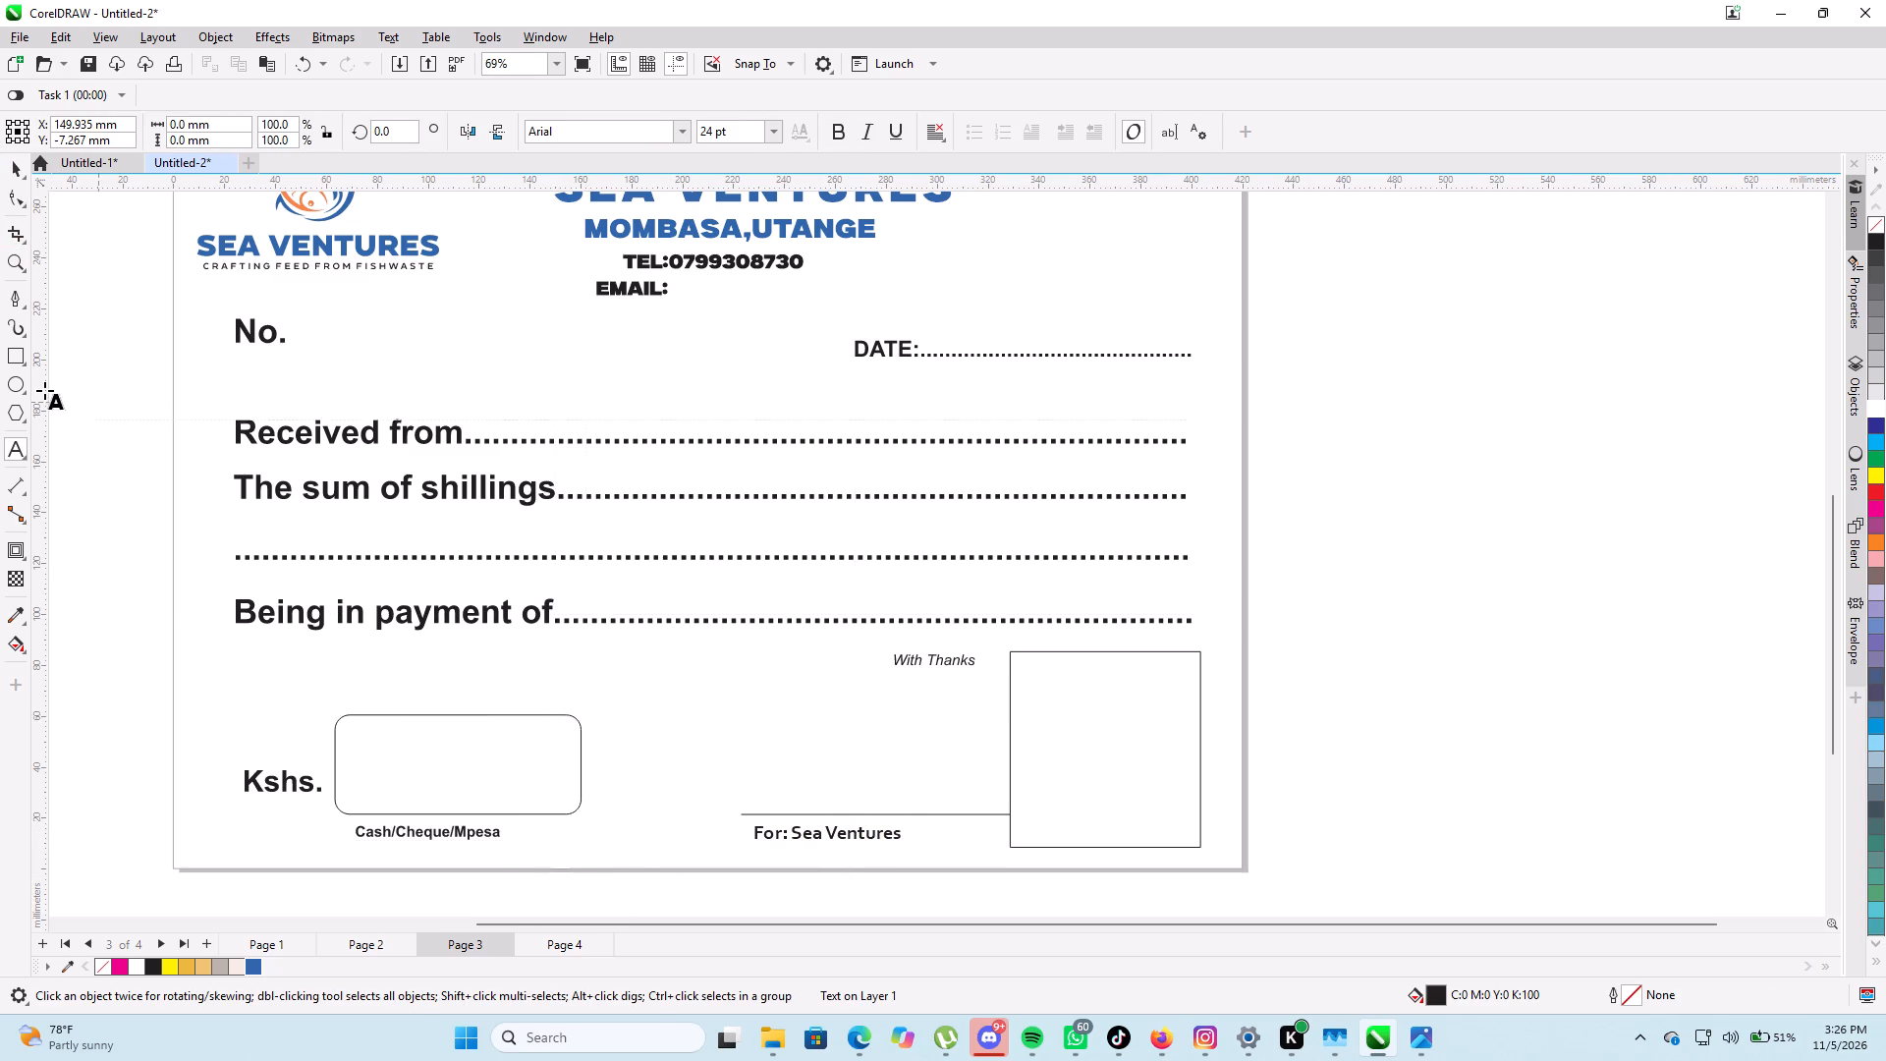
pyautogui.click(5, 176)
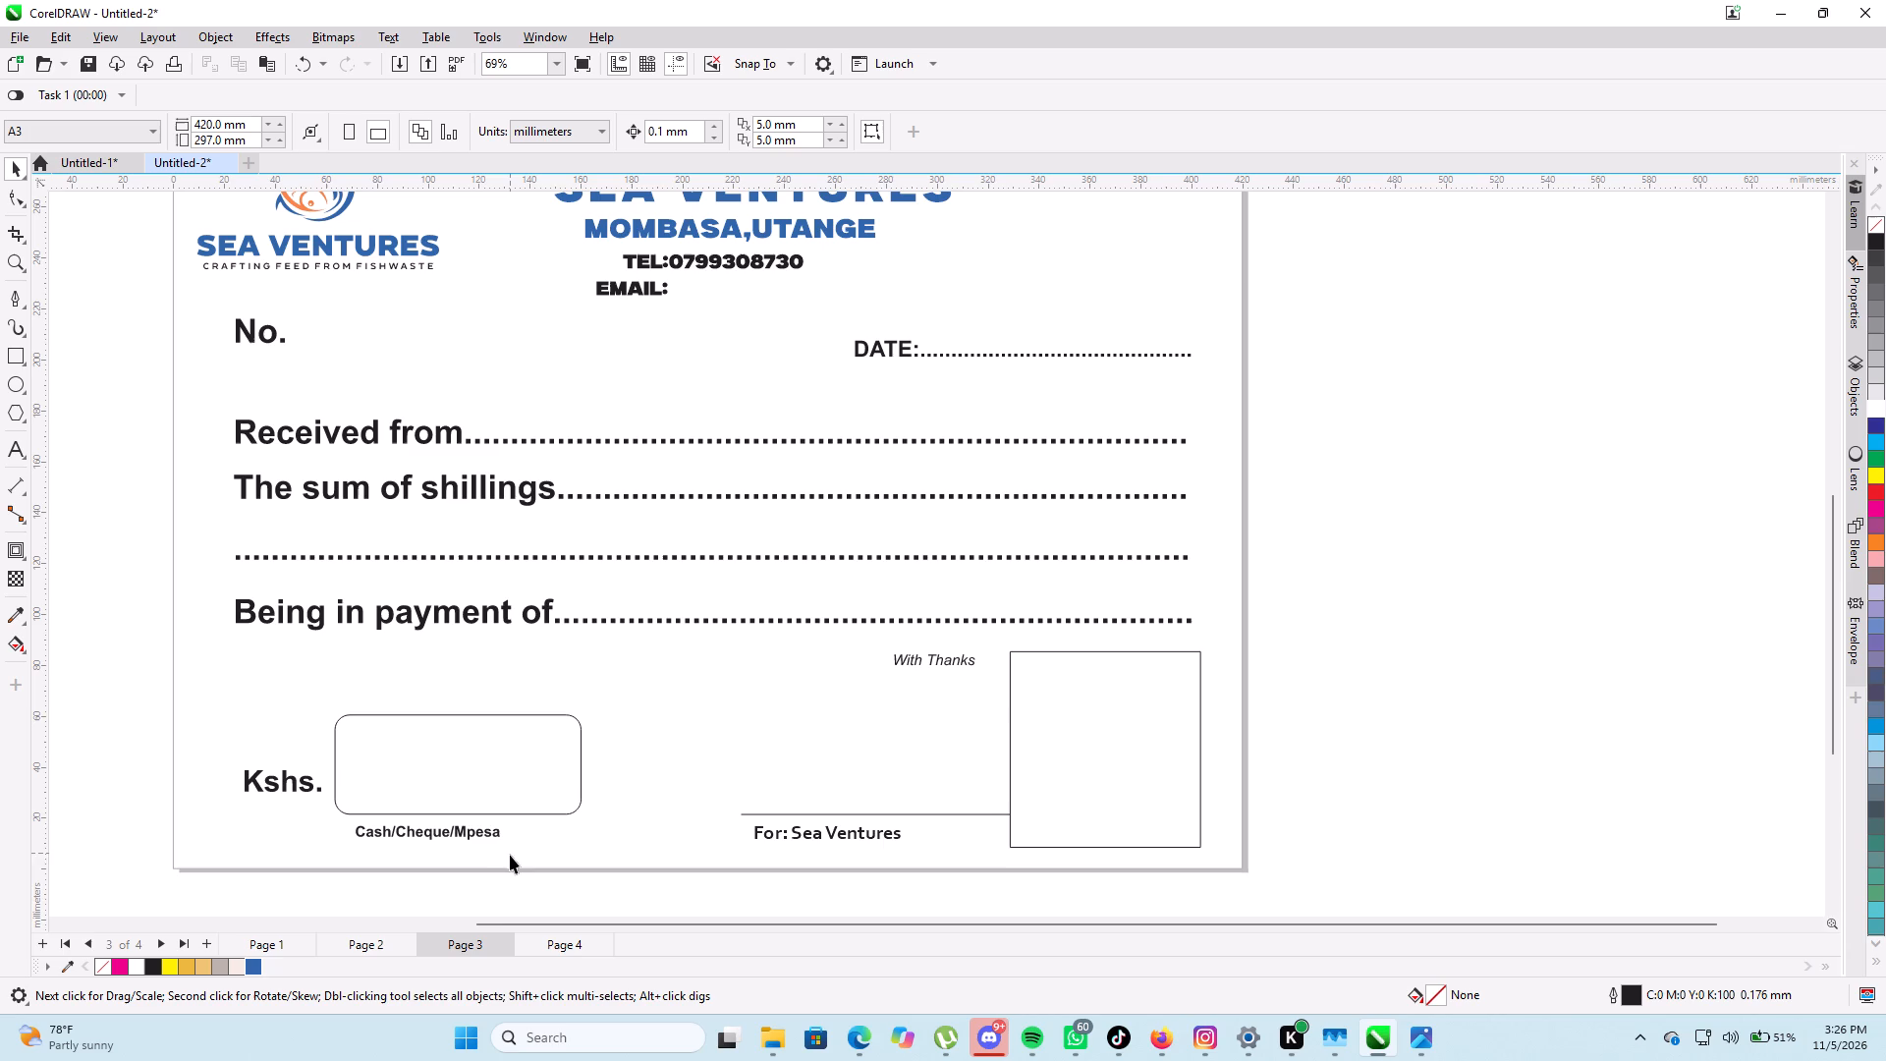
# Move the "Cash/Cheque/Mpesa" label slightly down below the amount box, to about X 101.1 mm, Y 12.2 mm.
pyautogui.moveTo(510, 890); pyautogui.dragTo(353, 817)
pyautogui.moveTo(426, 834); pyautogui.dragTo(426, 844)
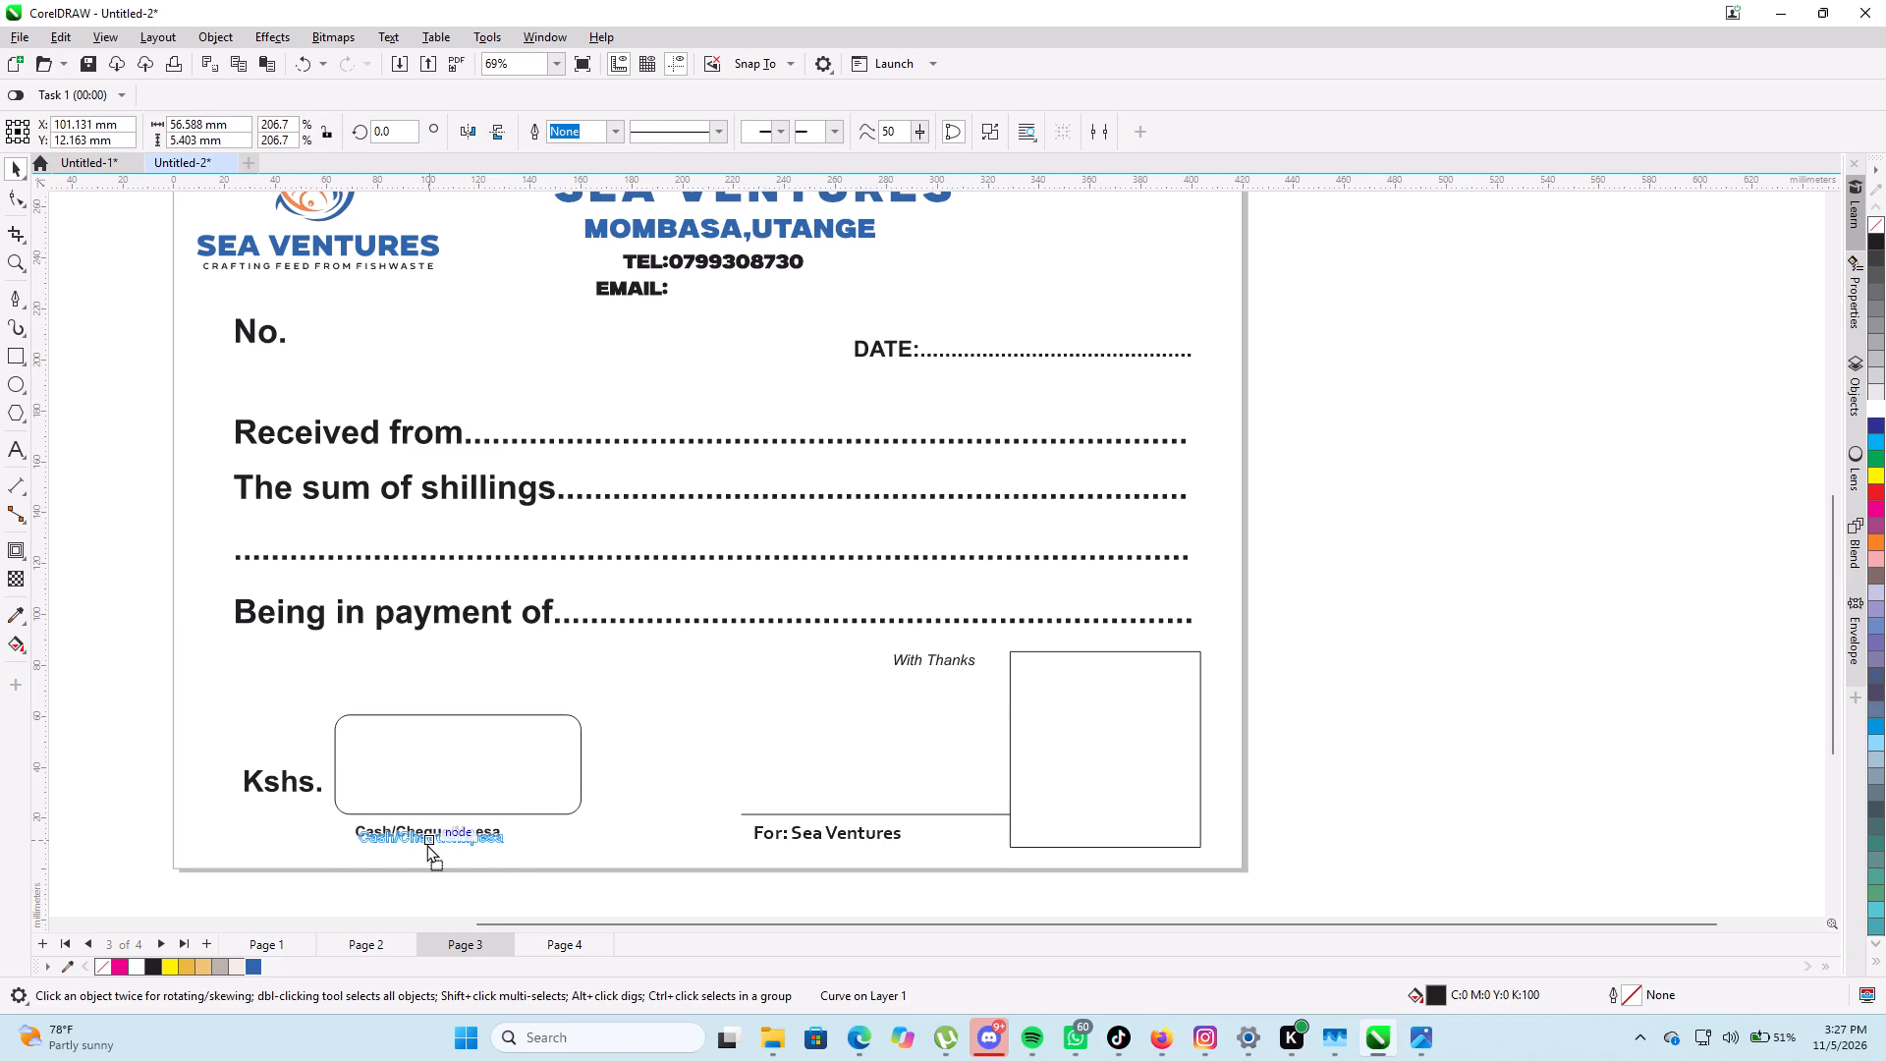
pyautogui.moveTo(426, 844); pyautogui.dragTo(428, 844)
pyautogui.scroll(3, 471, 840)
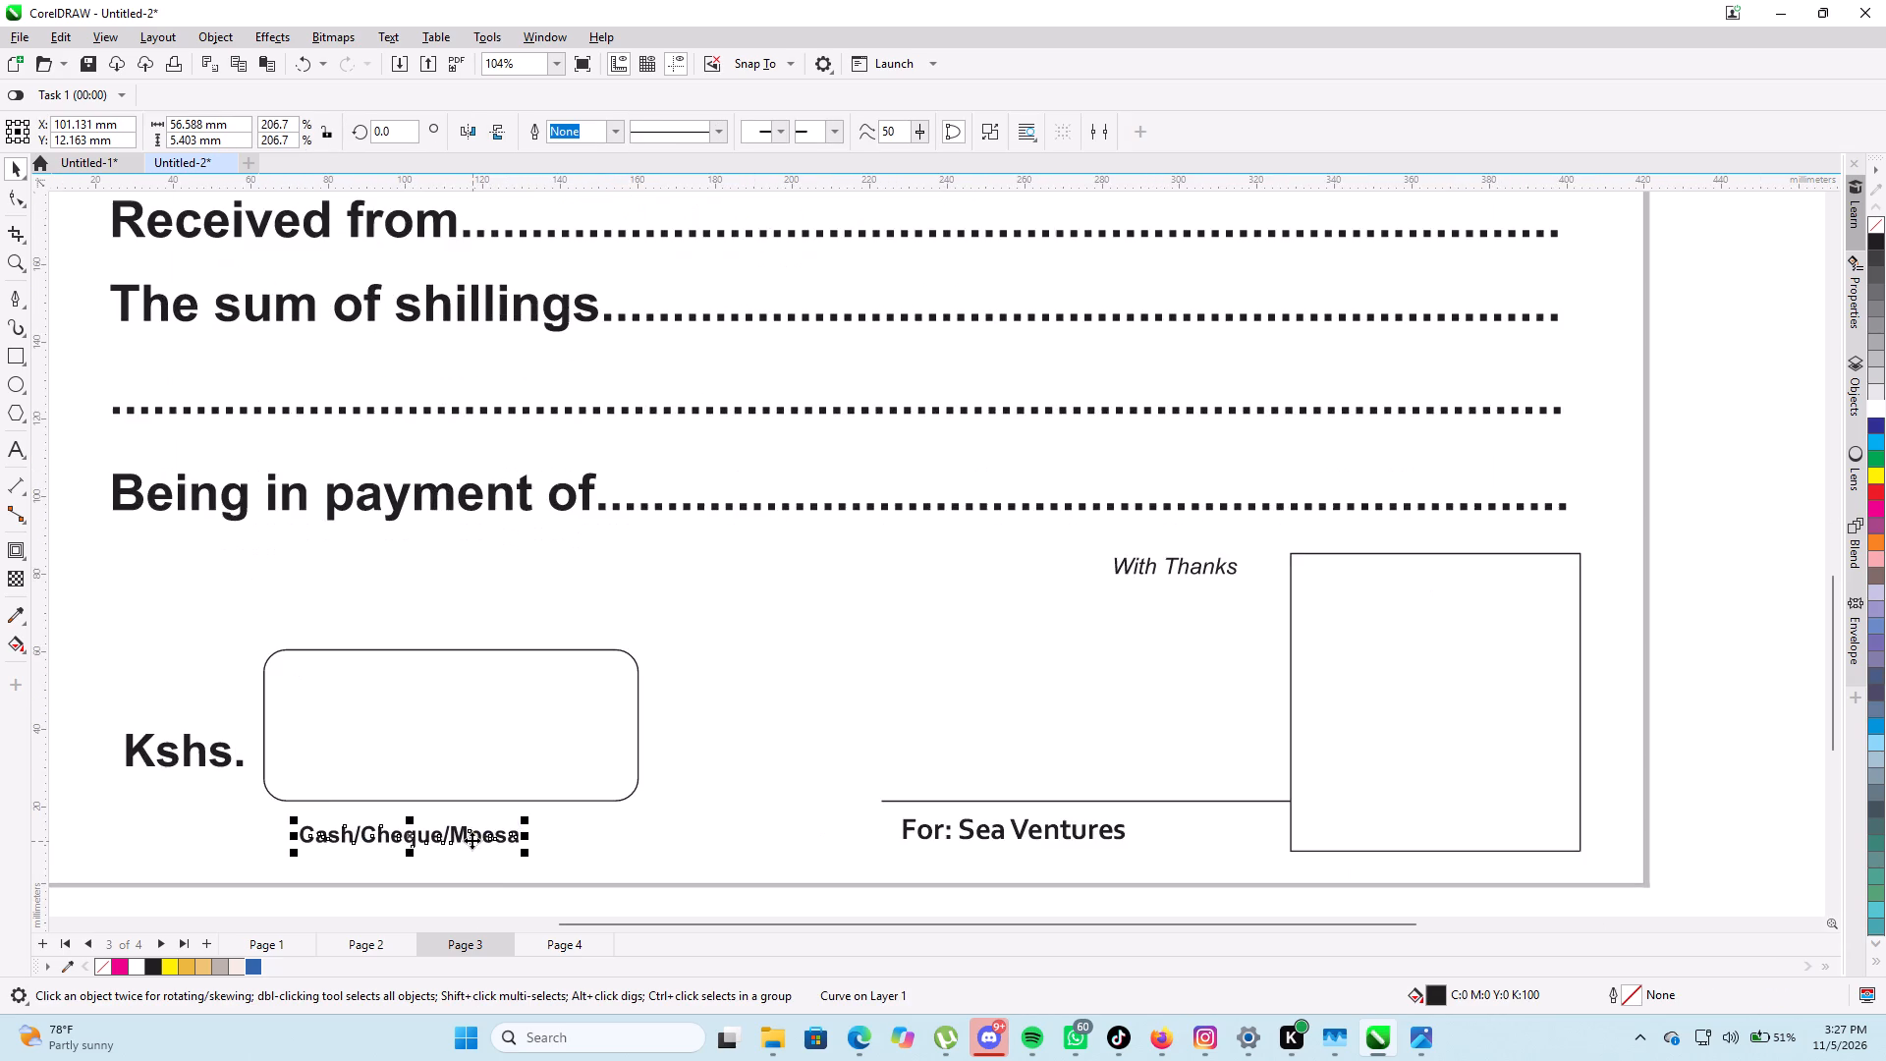
pyautogui.scroll(-4, 495, 846)
pyautogui.click(736, 871)
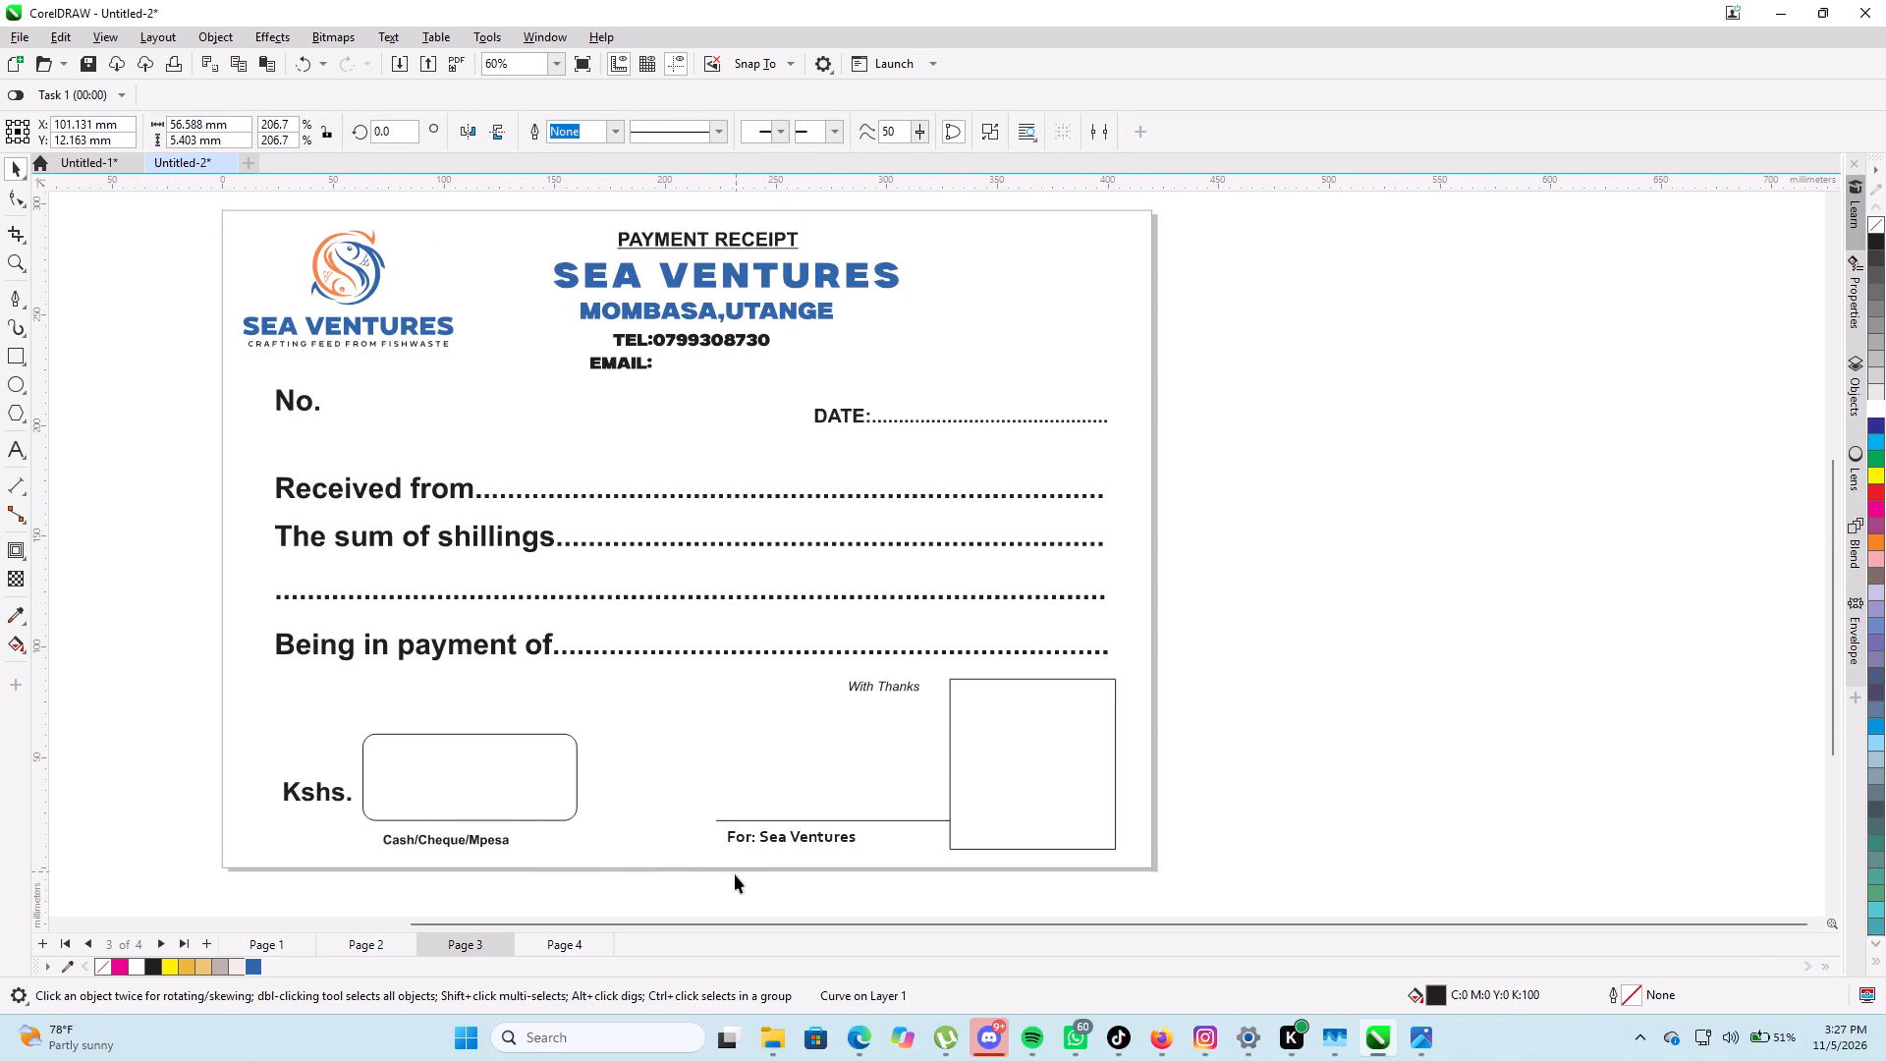
# Change the font of the whole "For: Sea Ventures" signature text to Arial Rounded MT Bold.
pyautogui.scroll(2, 471, 844)
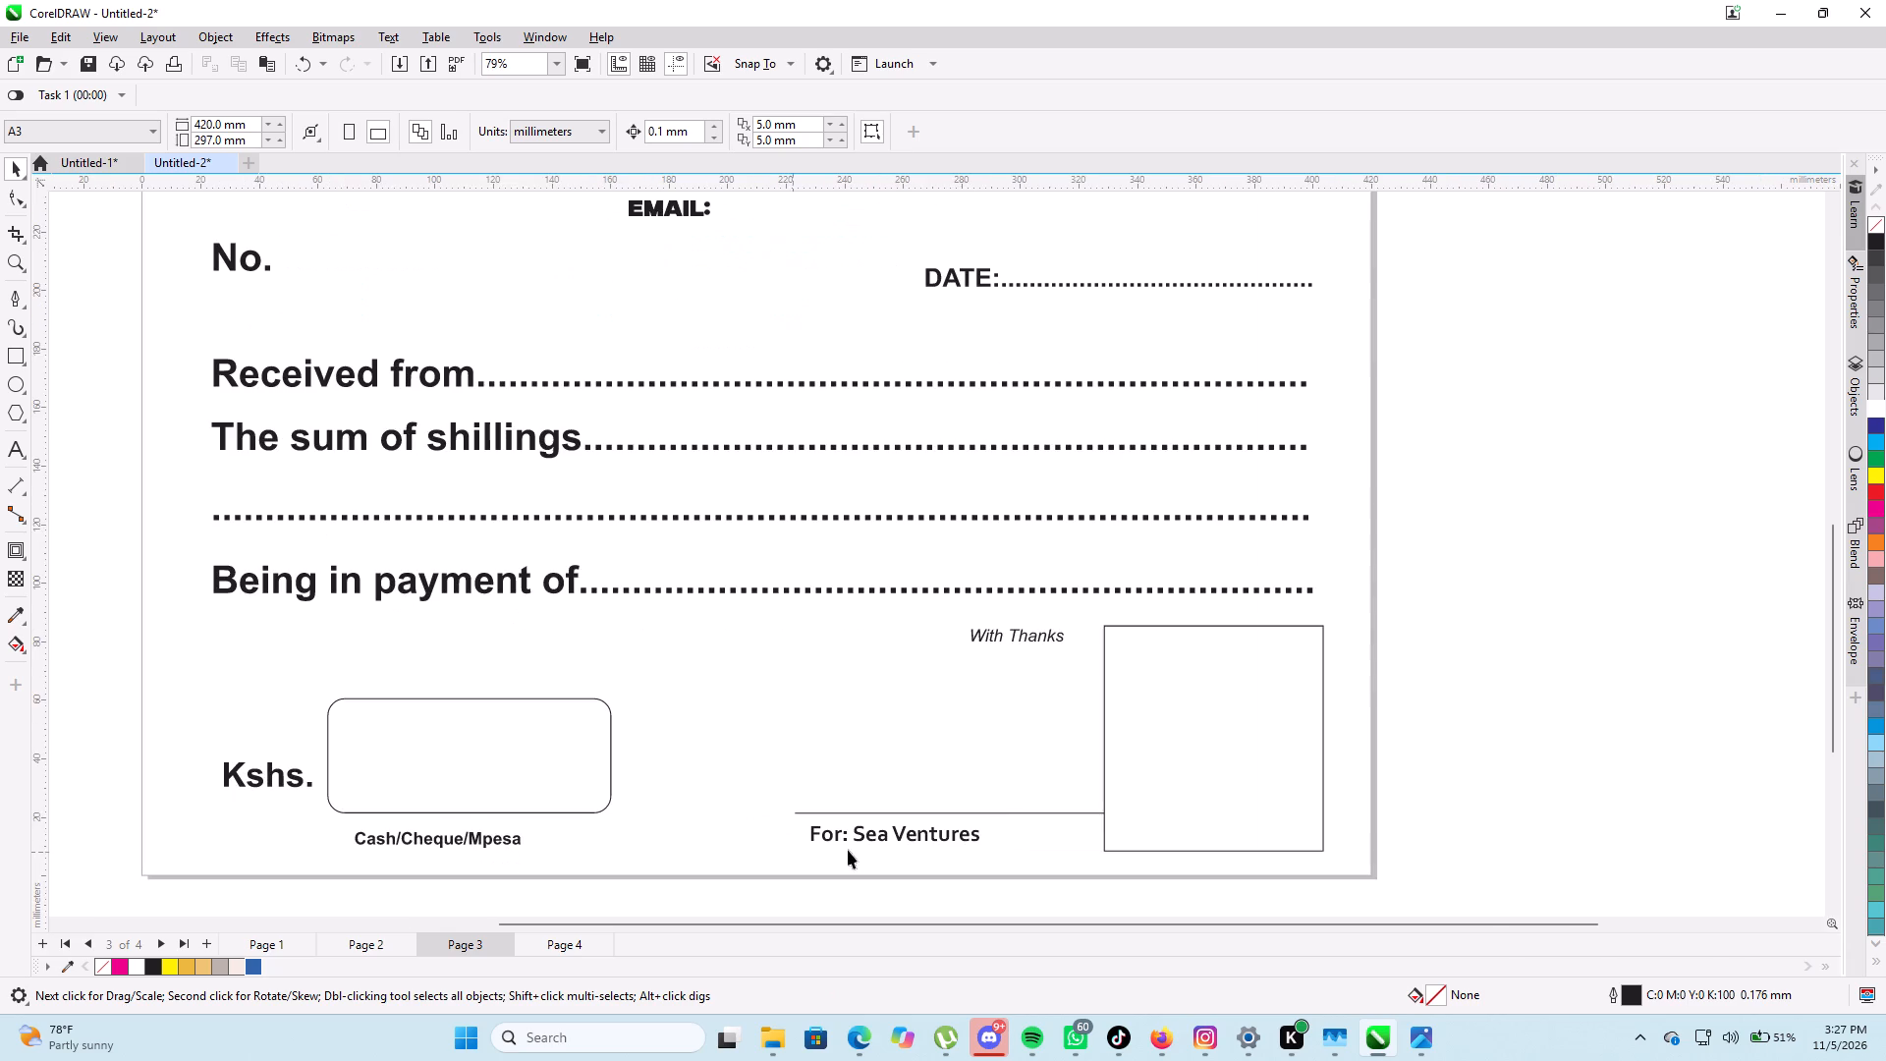
pyautogui.doubleClick(911, 829)
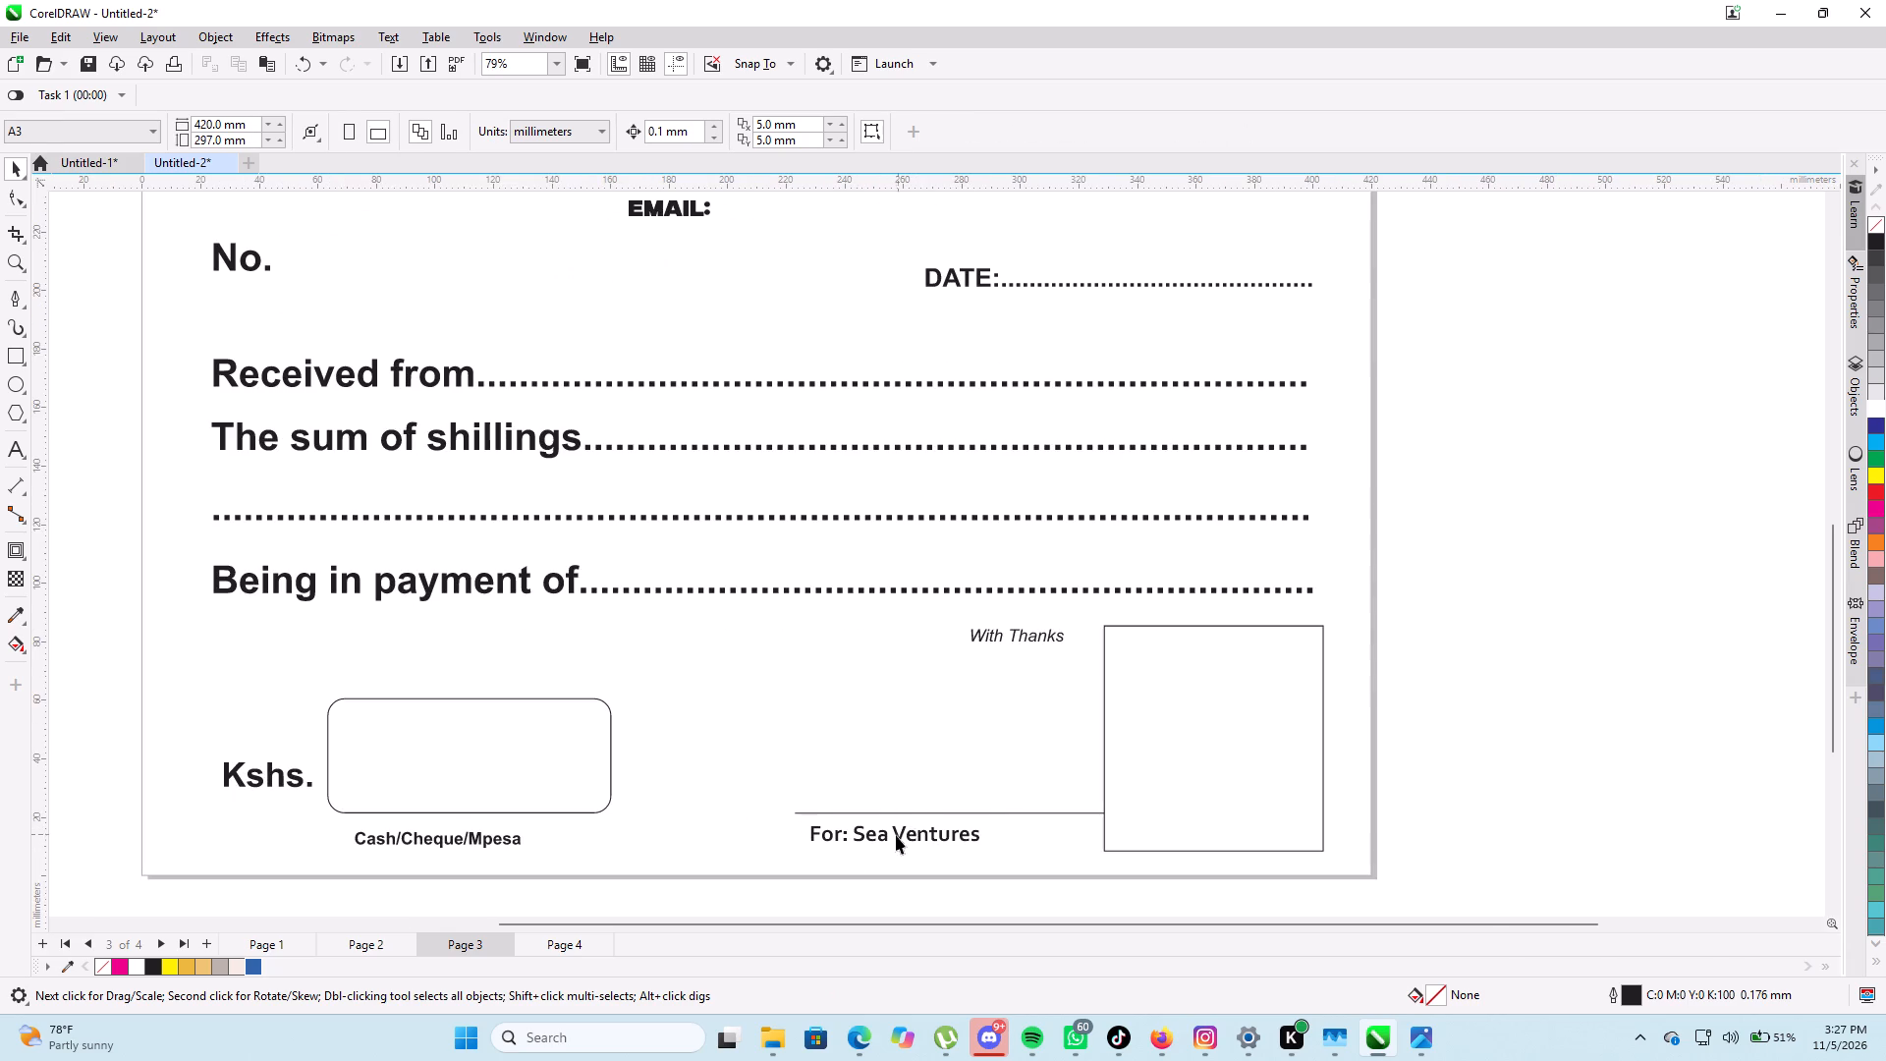
pyautogui.doubleClick(895, 836)
pyautogui.click(972, 837)
pyautogui.click(976, 834)
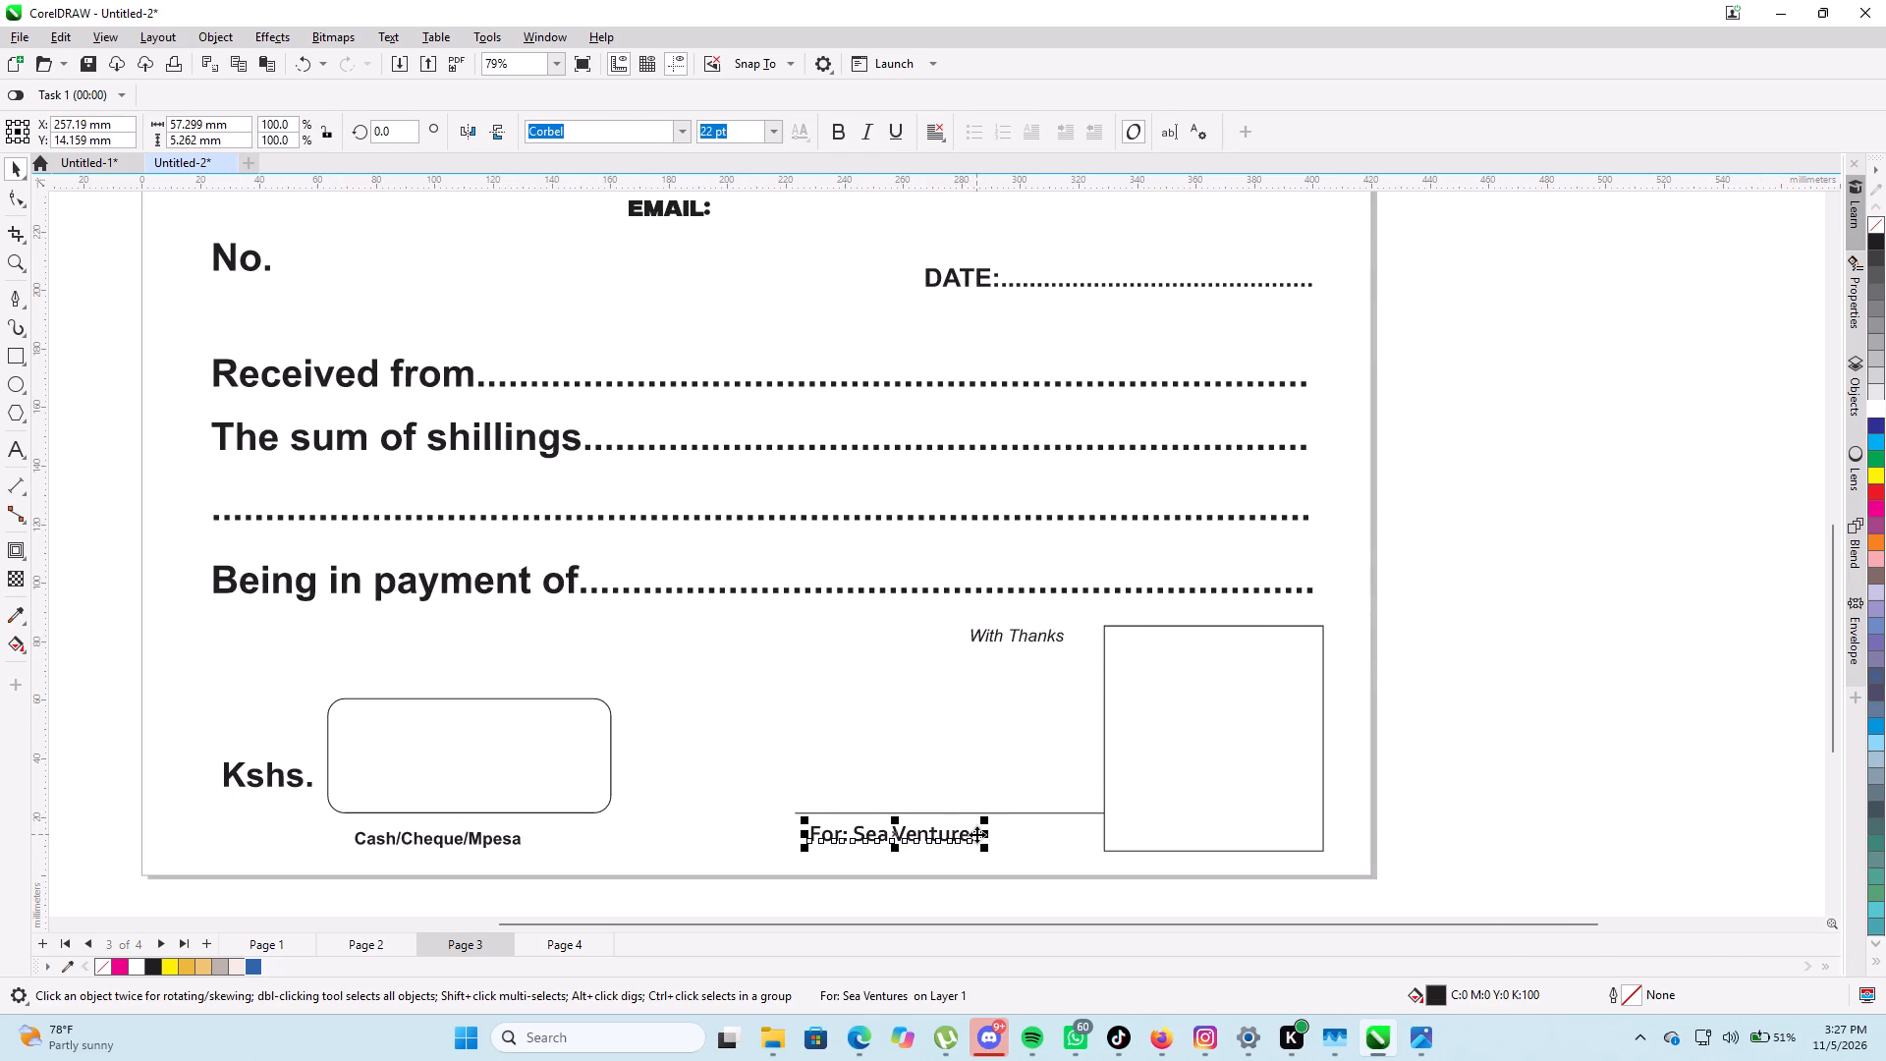
pyautogui.doubleClick(976, 834)
pyautogui.moveTo(978, 835); pyautogui.dragTo(776, 836)
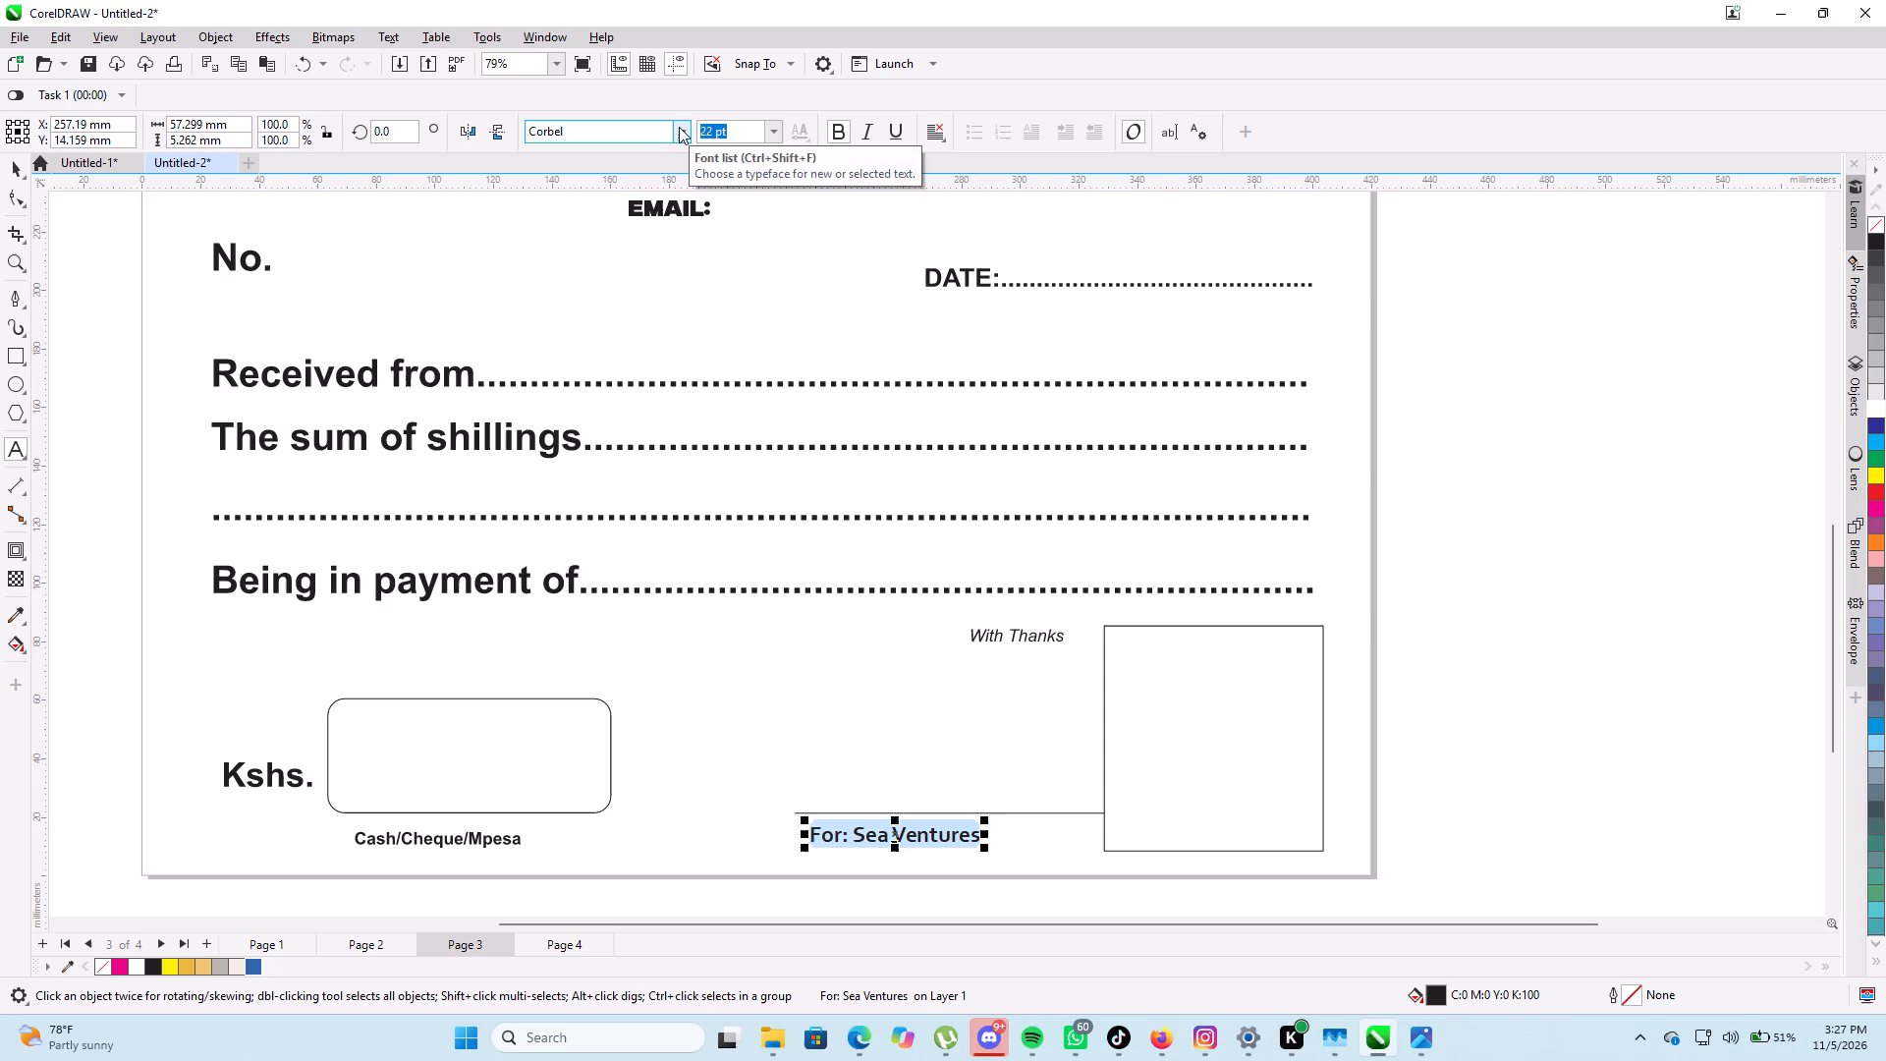
pyautogui.click(679, 128)
pyautogui.scroll(5, 659, 199)
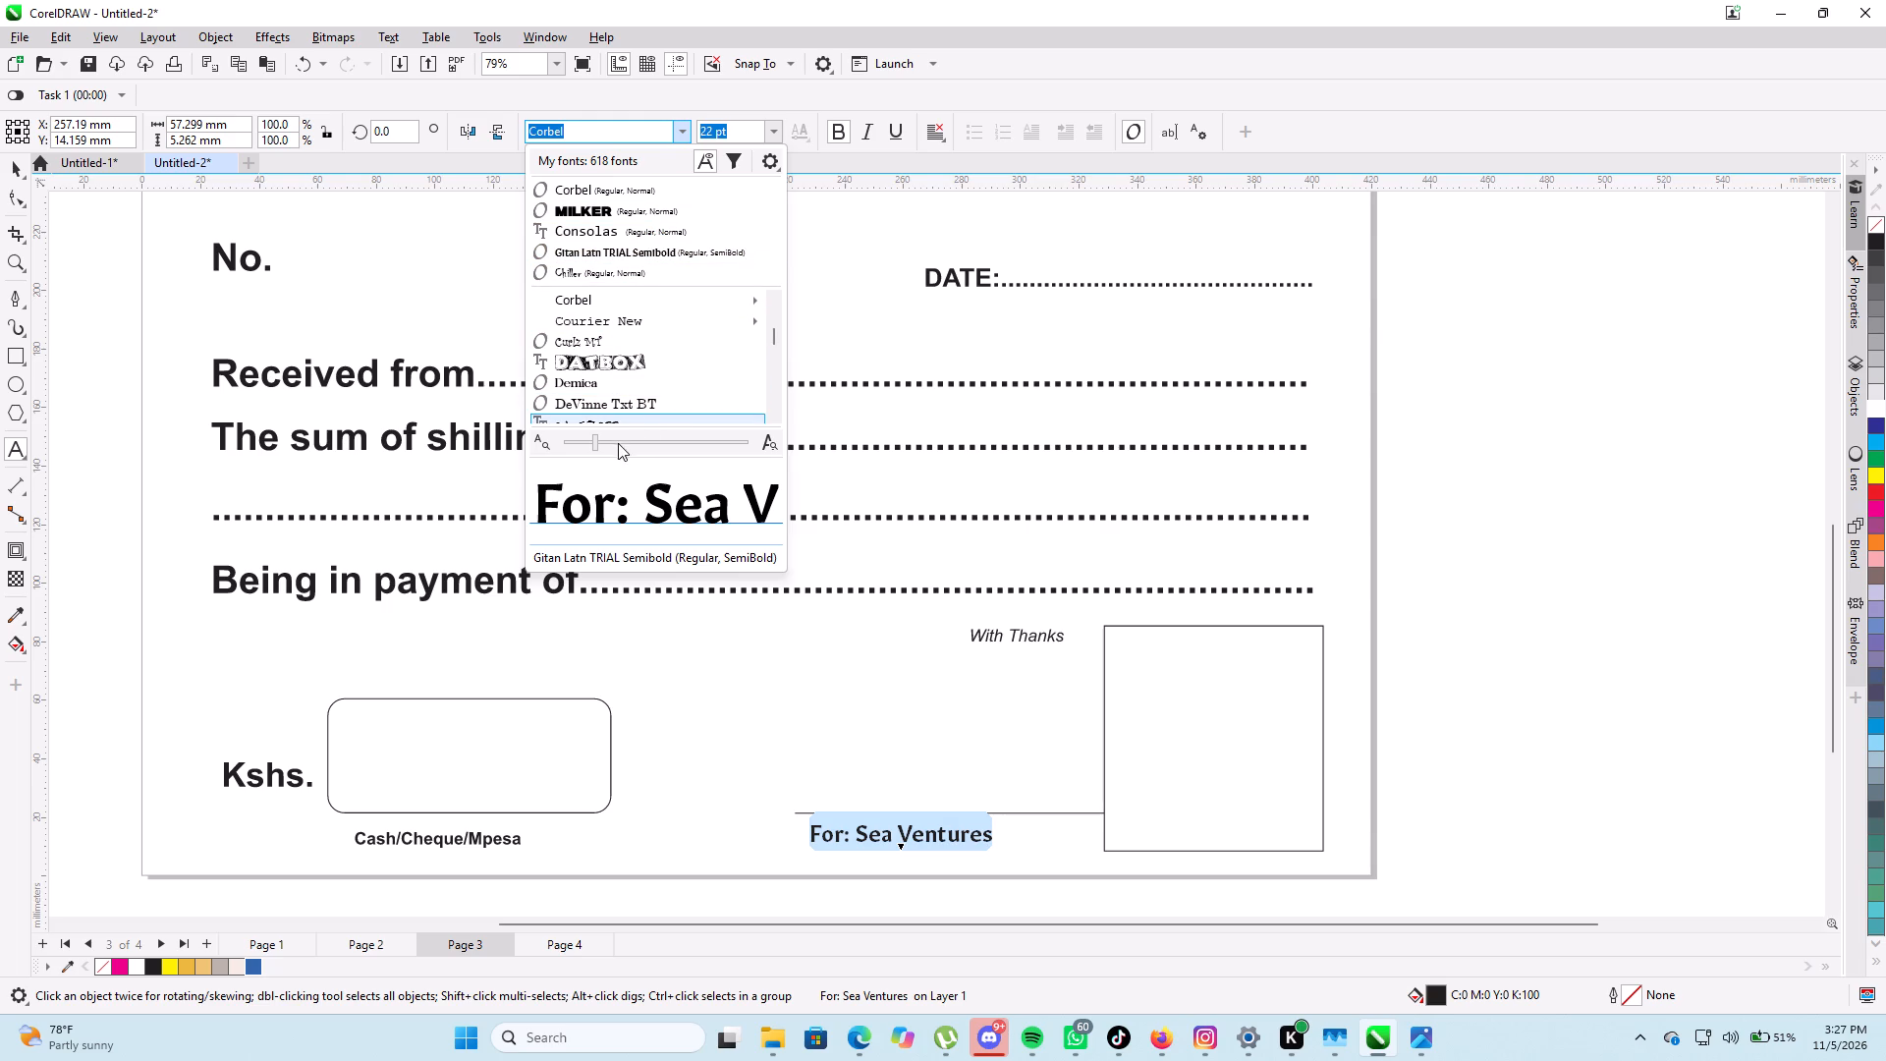
pyautogui.scroll(7, 718, 318)
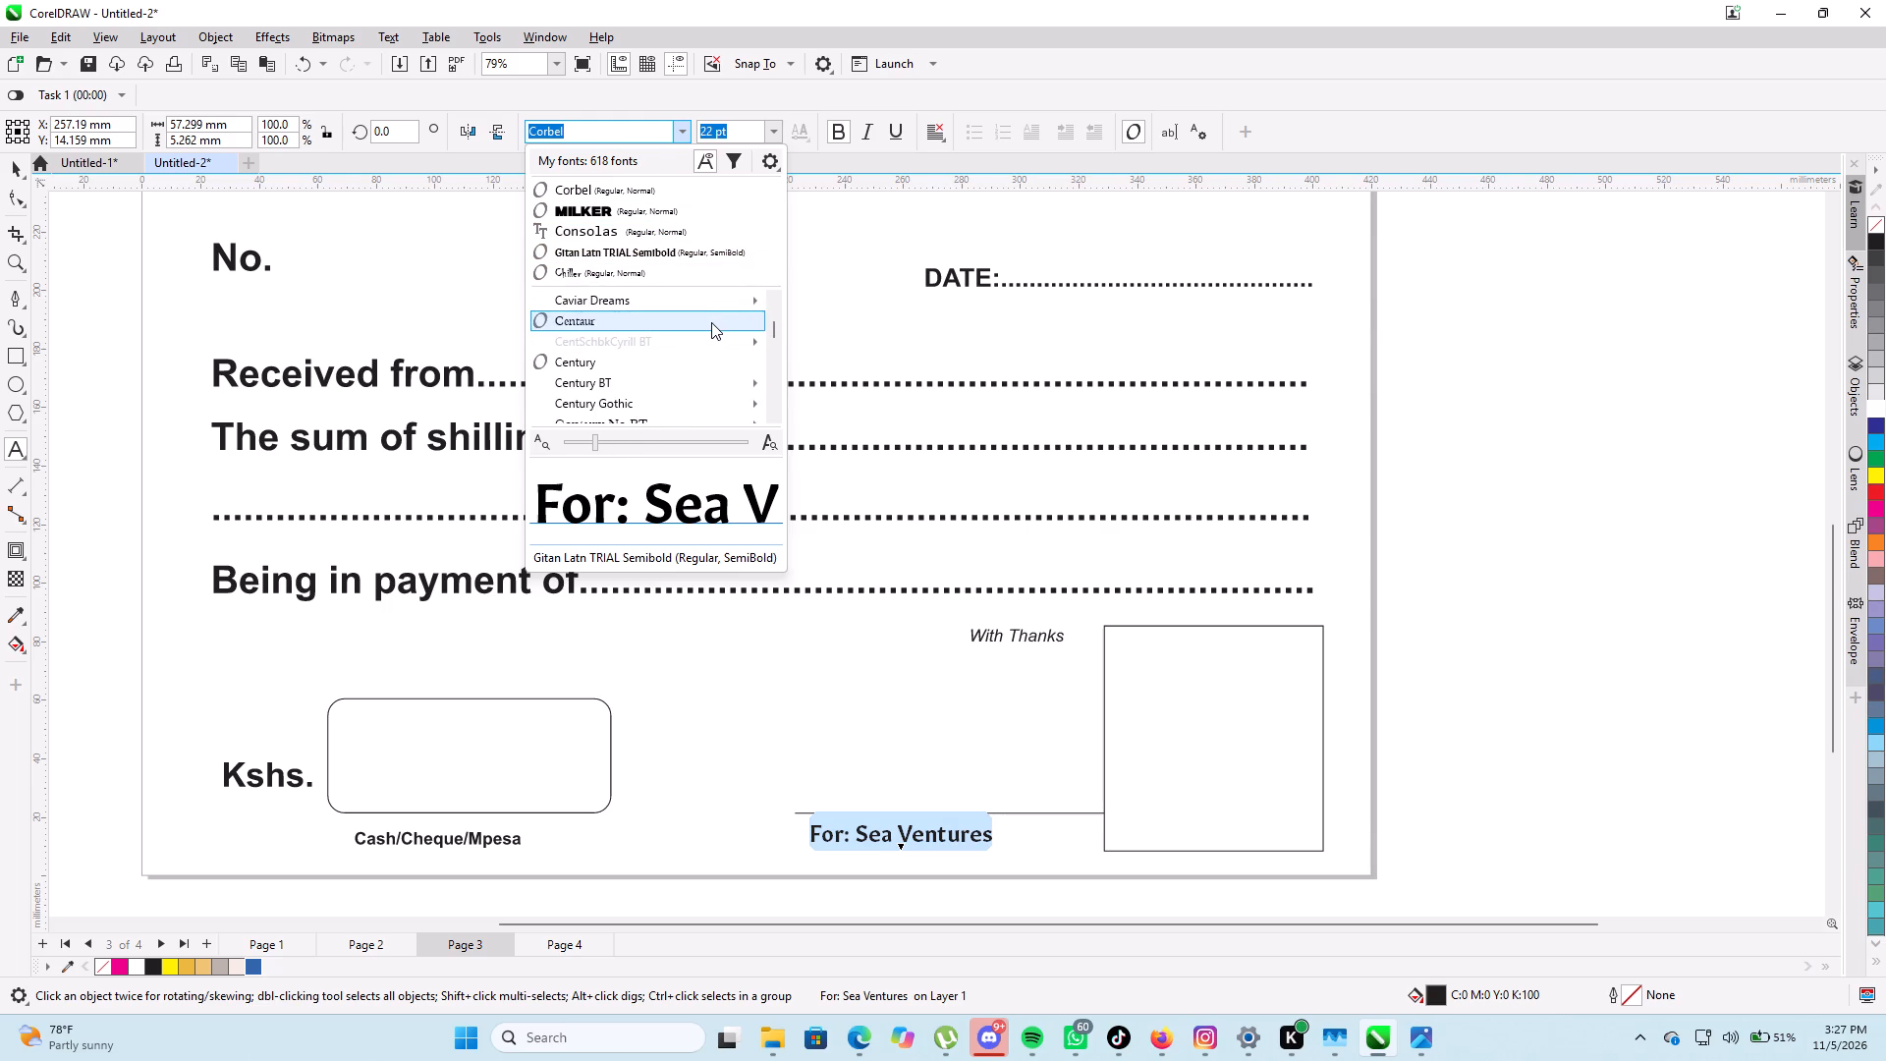
pyautogui.scroll(9, 711, 322)
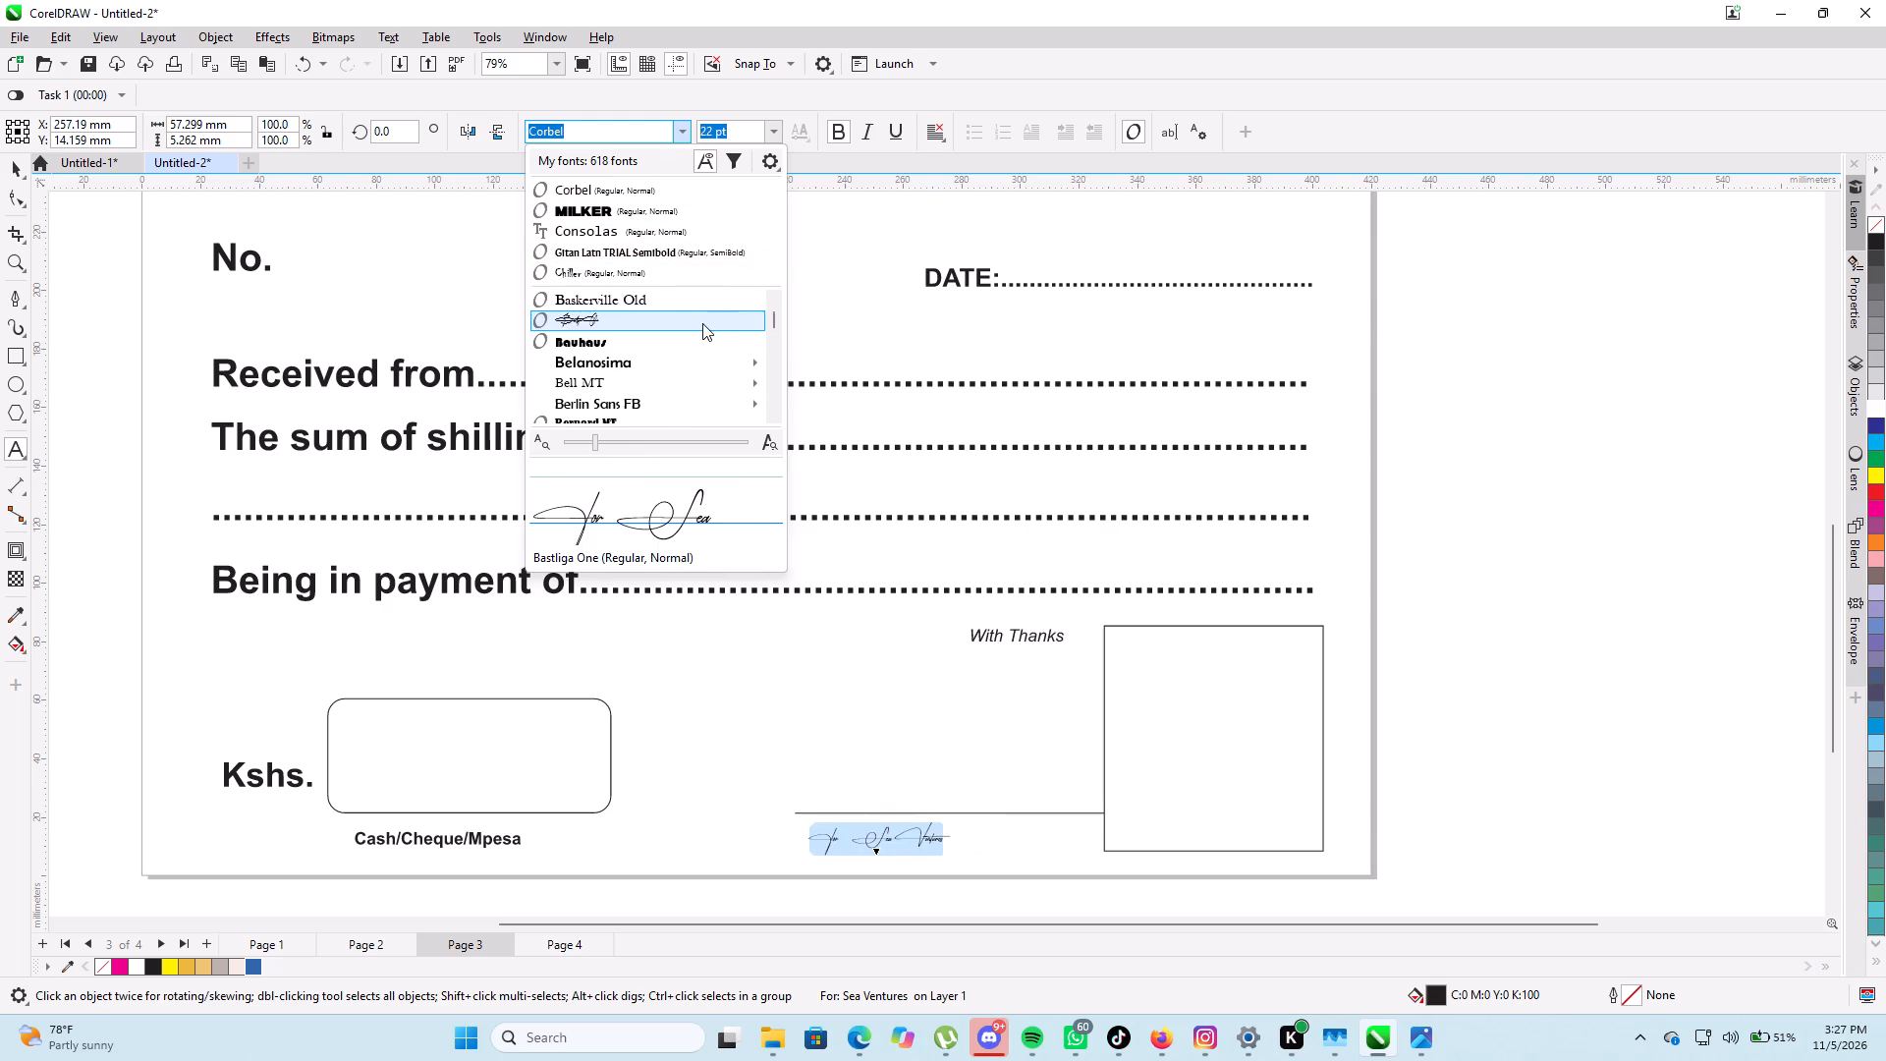
pyautogui.scroll(9, 702, 323)
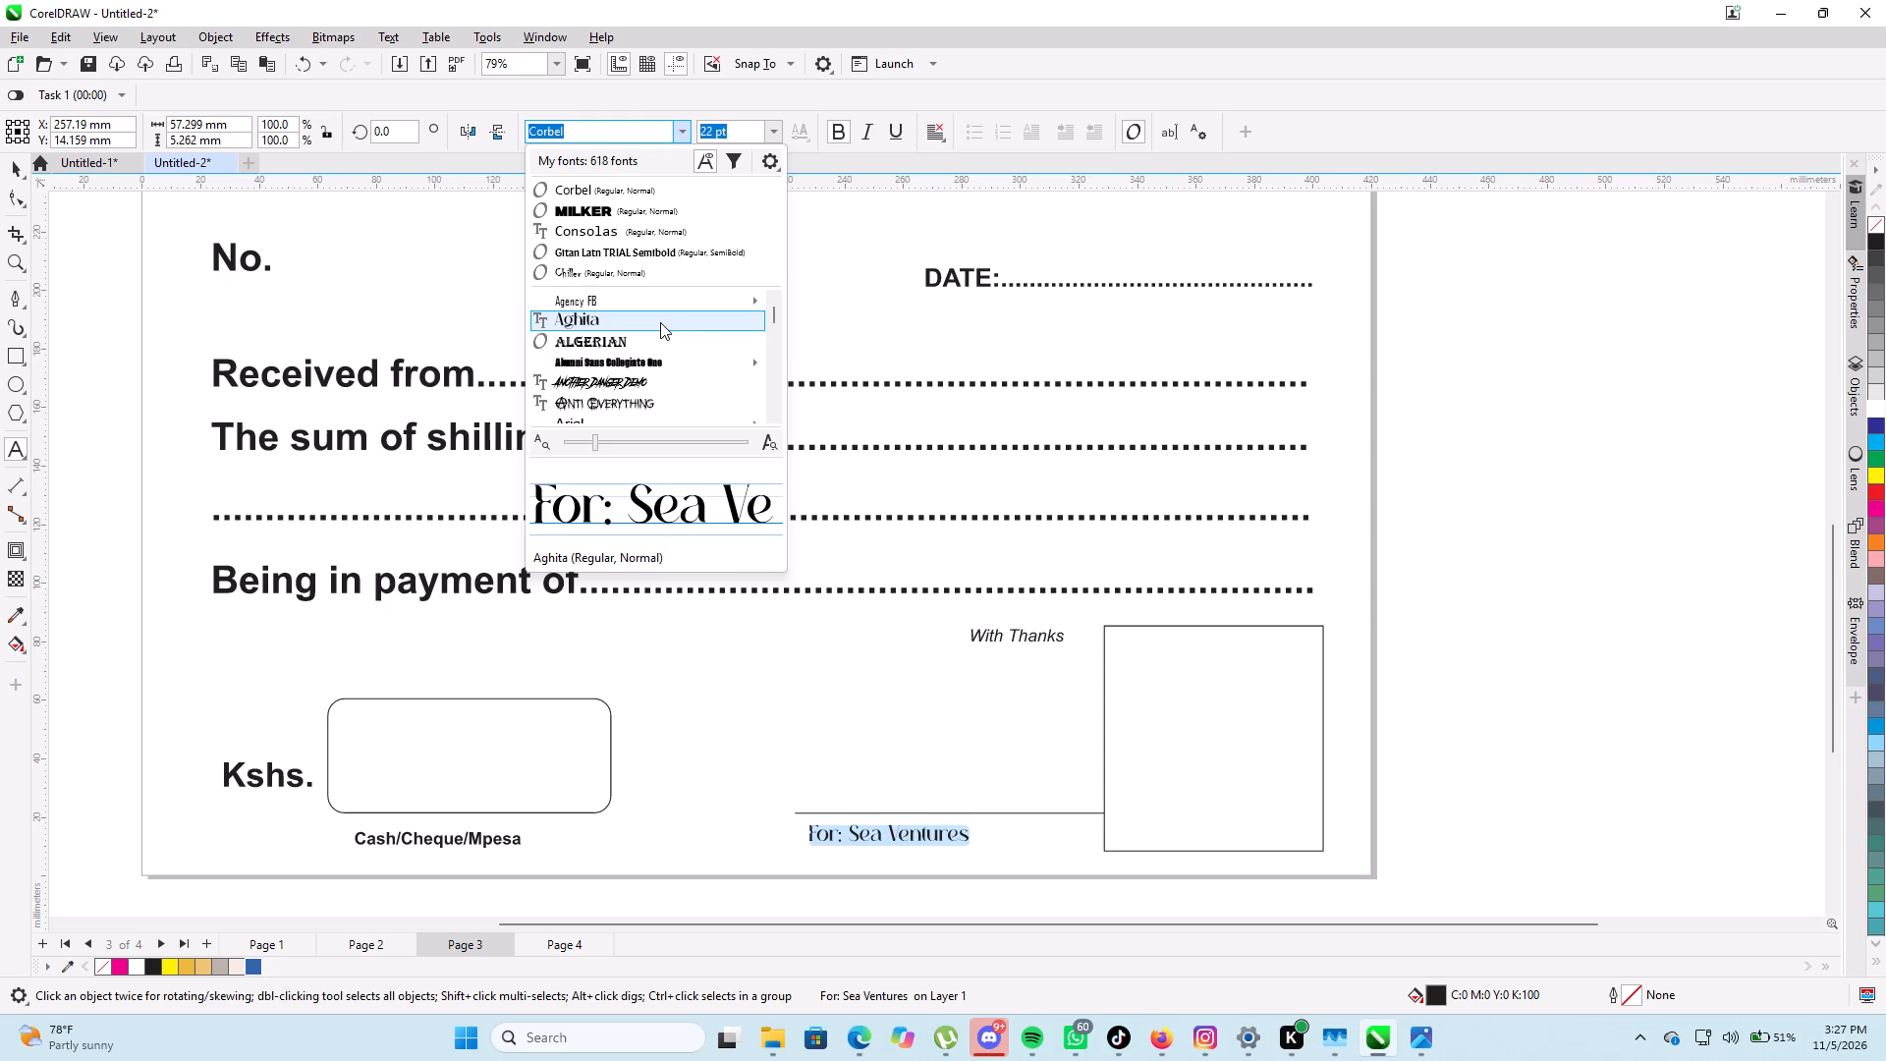
pyautogui.scroll(-1, 660, 322)
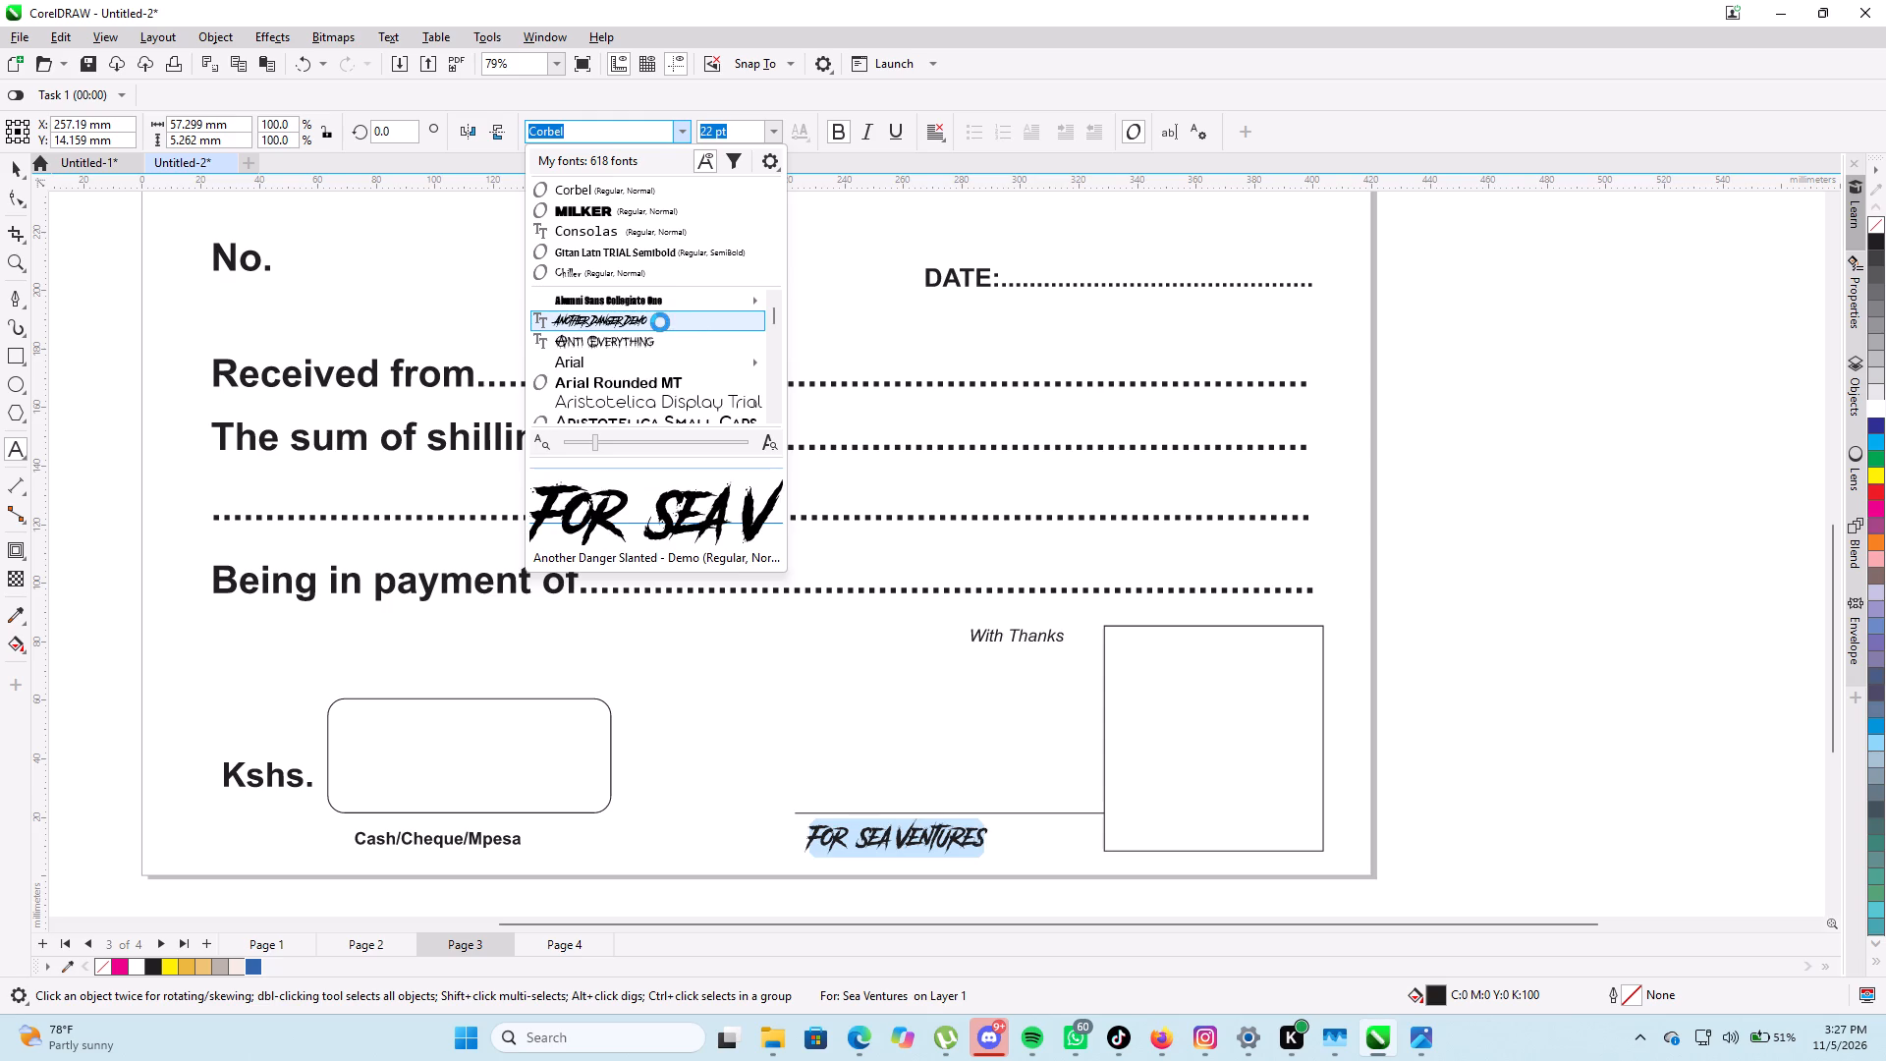
pyautogui.scroll(-1, 660, 322)
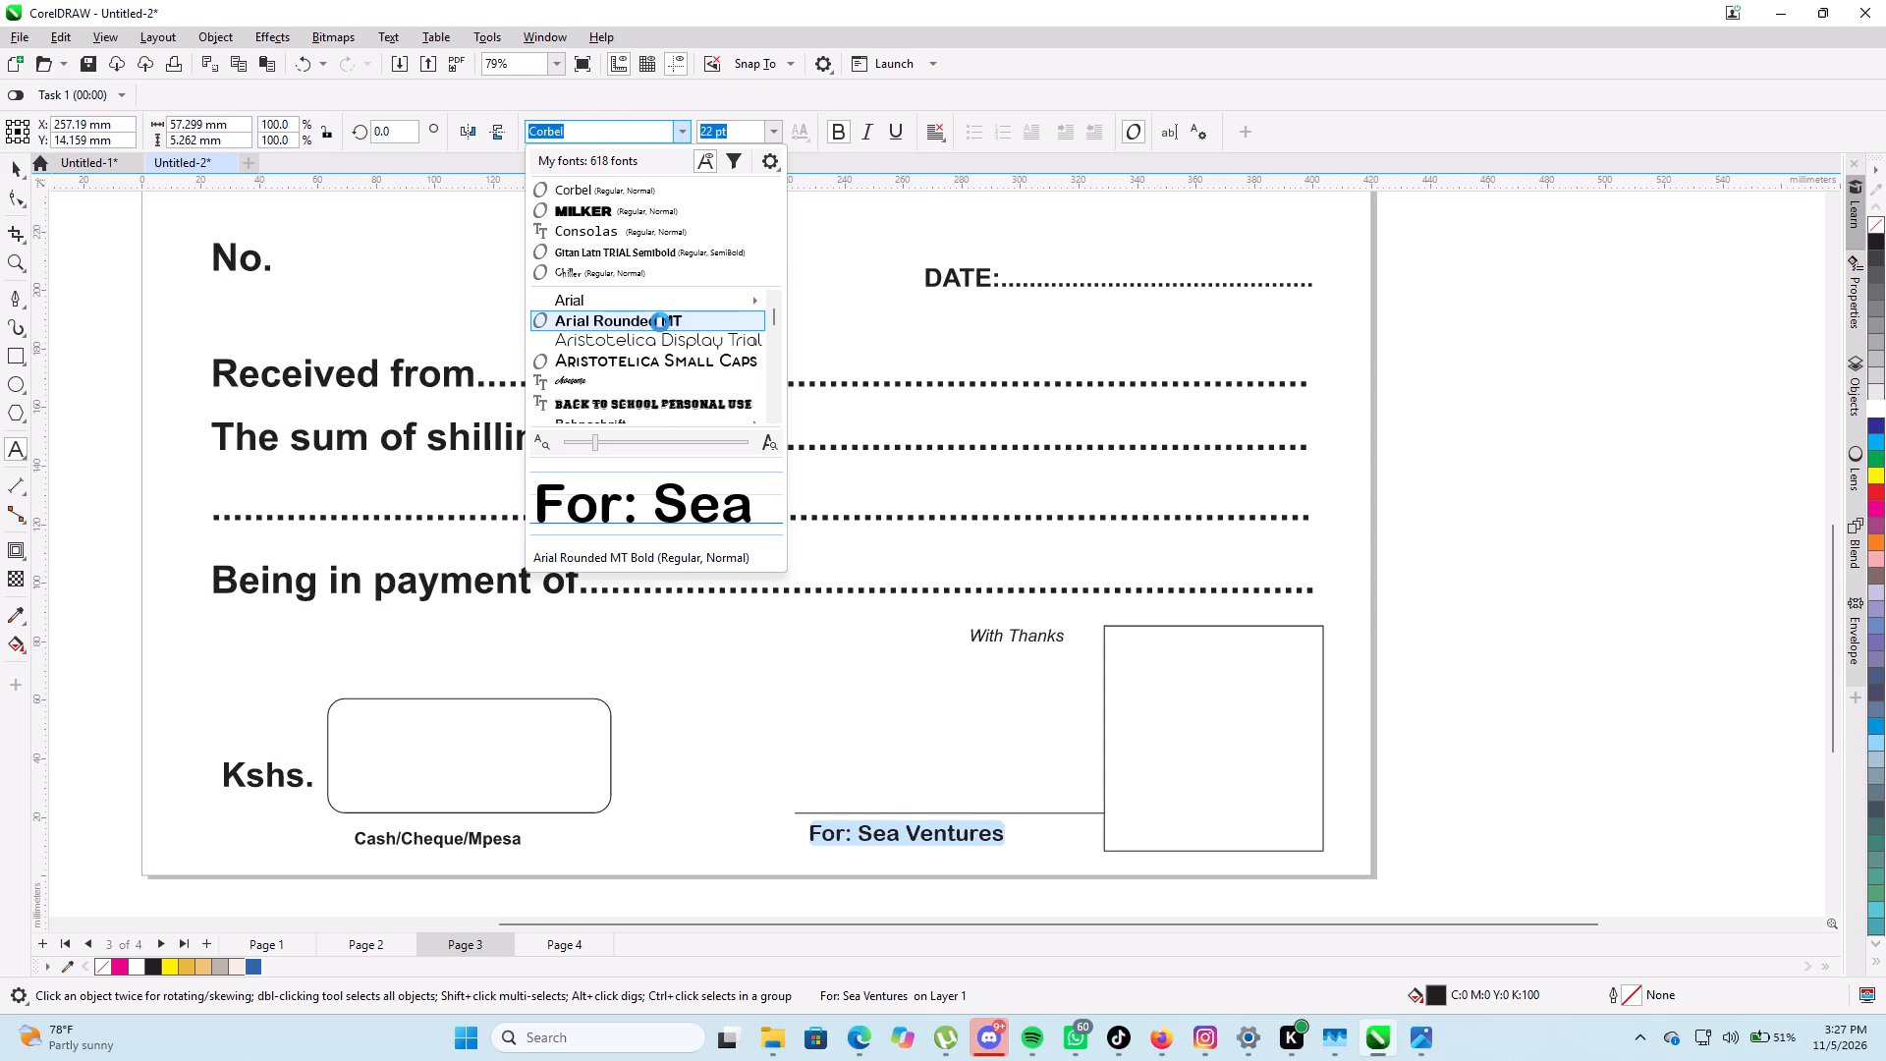
pyautogui.click(660, 322)
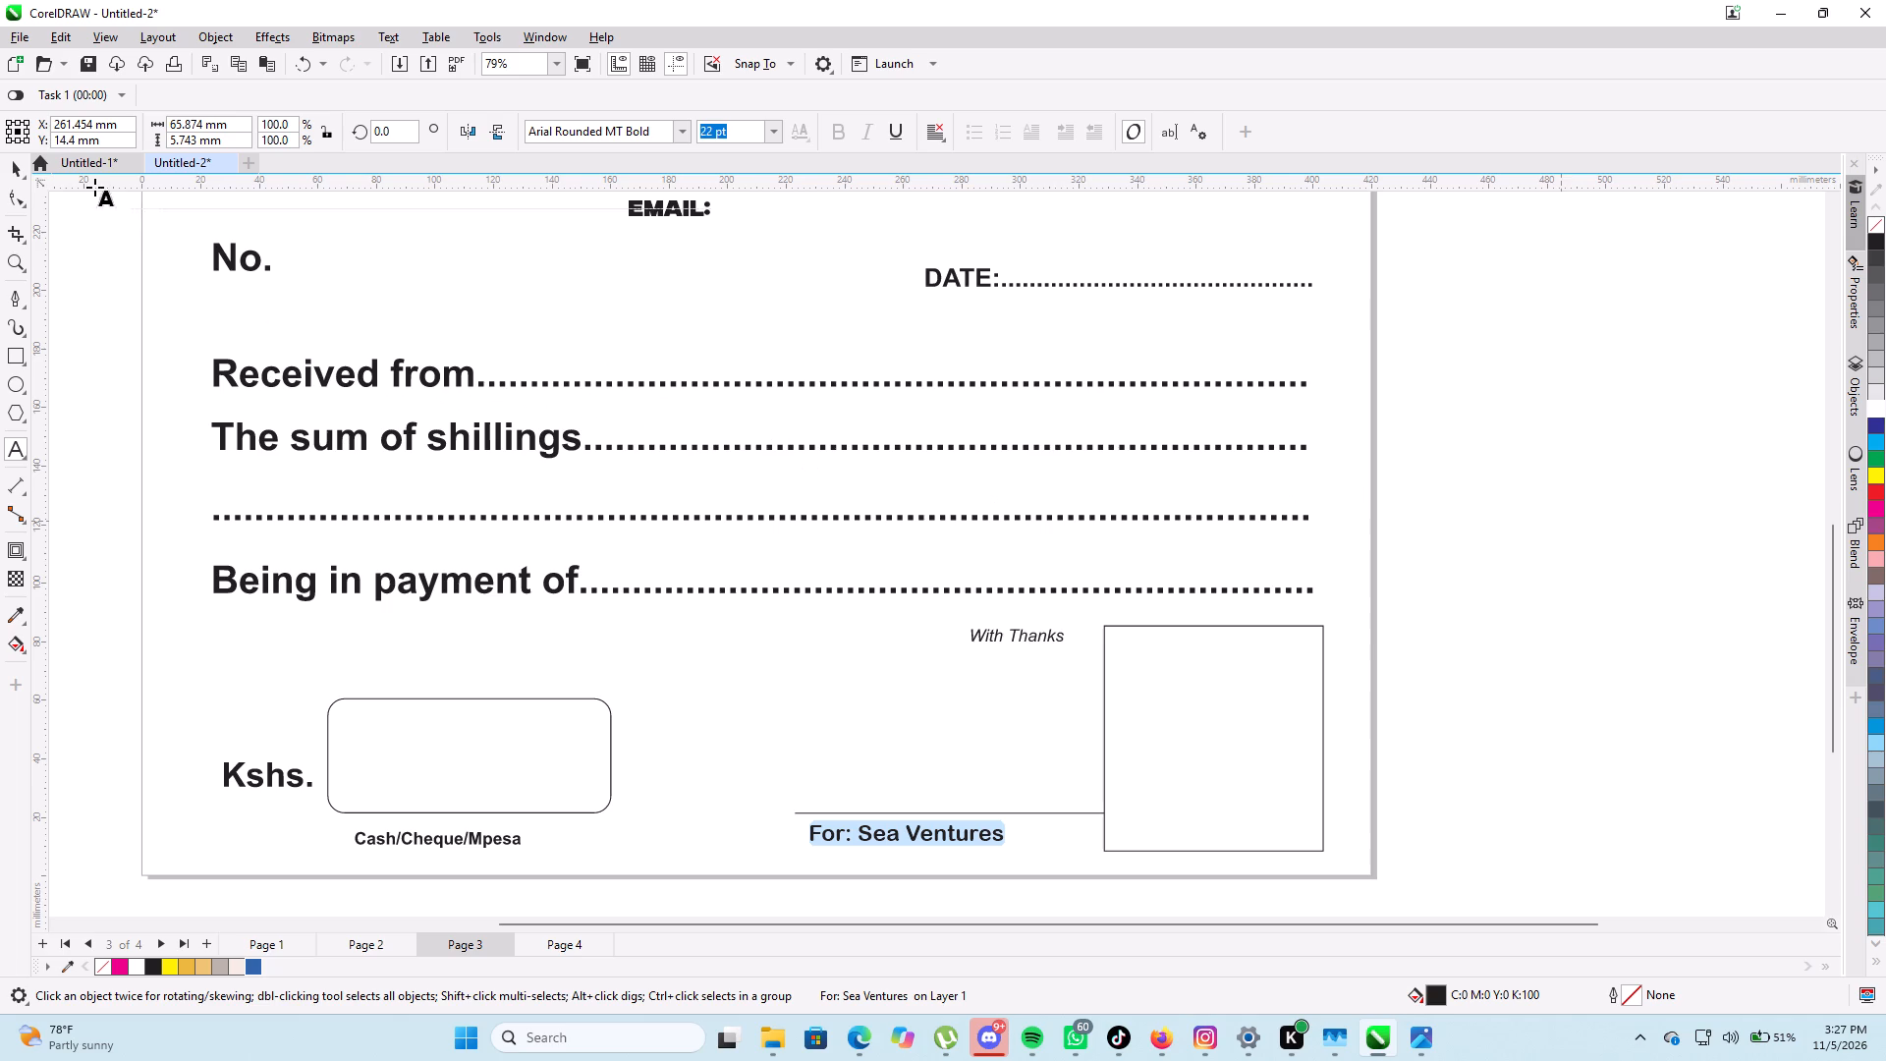
pyautogui.click(12, 168)
# Examine the overall layout of the payment receipt page.
pyautogui.scroll(-5, 243, 386)
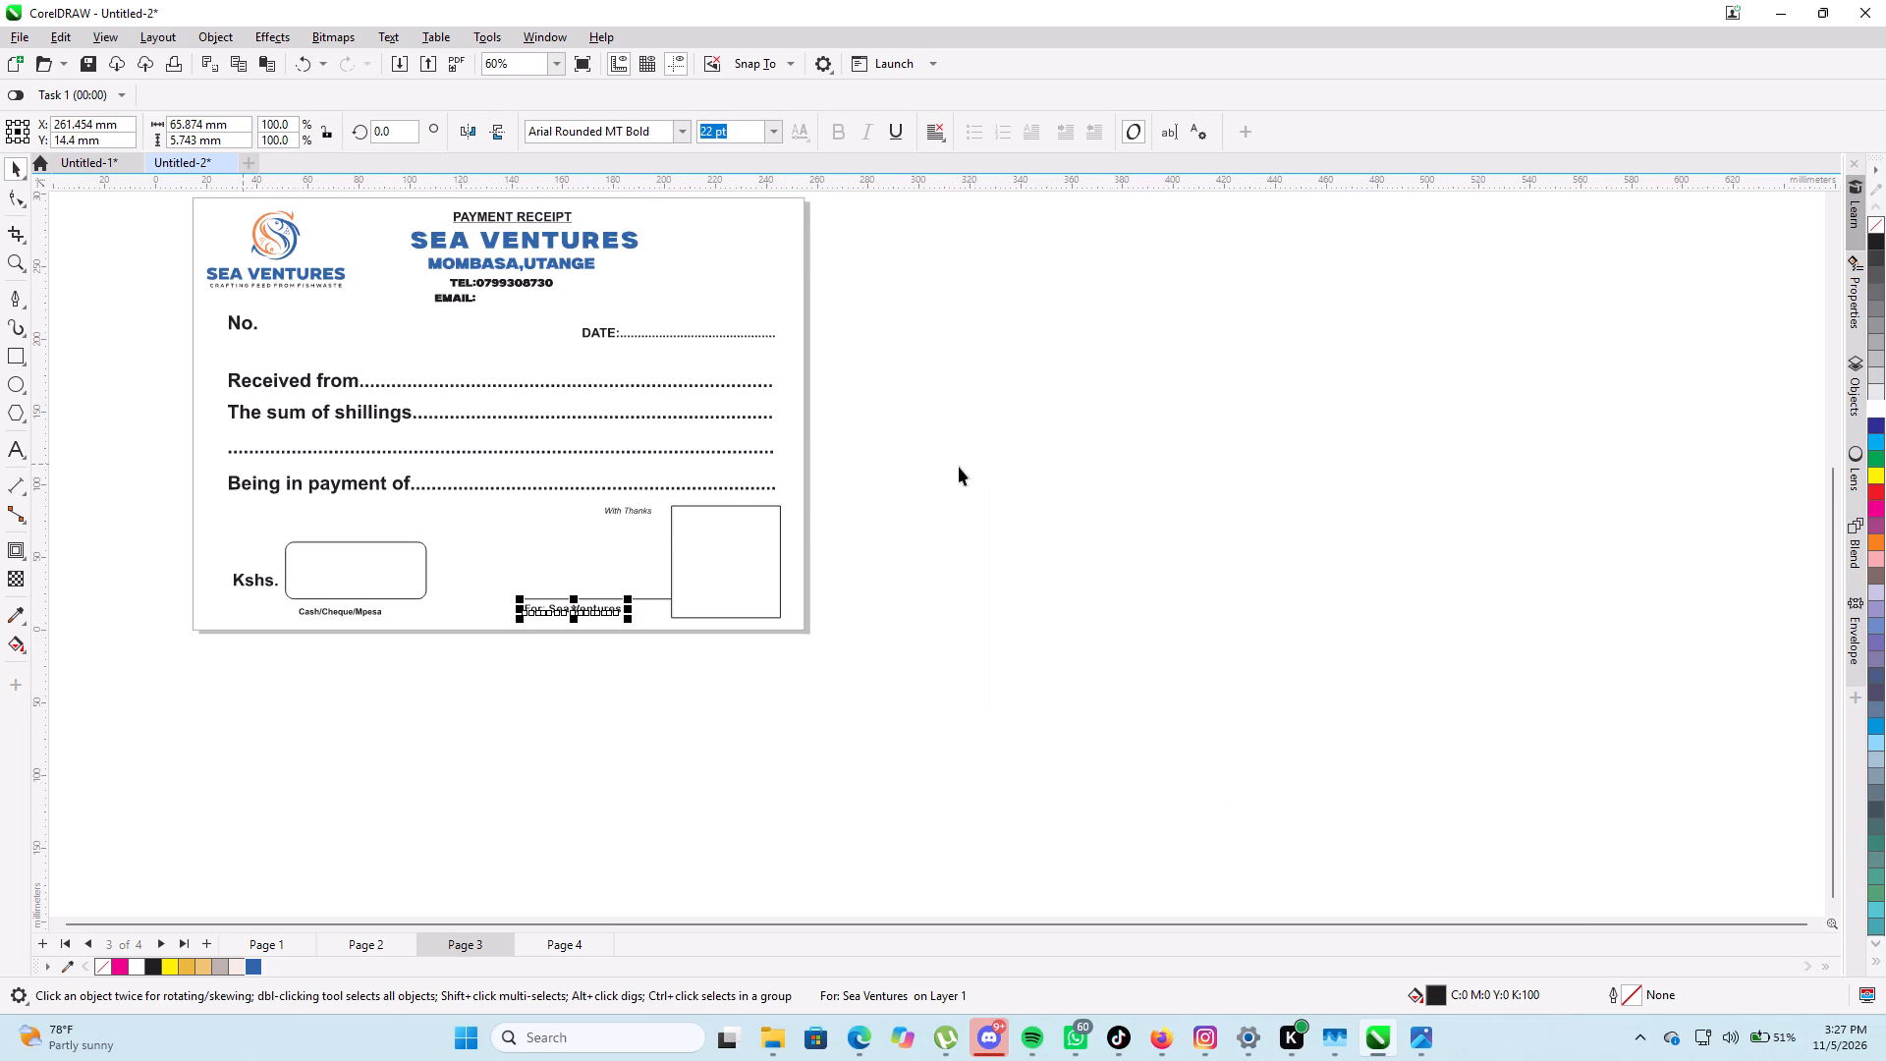
pyautogui.scroll(2, 854, 450)
pyautogui.scroll(-2, 854, 450)
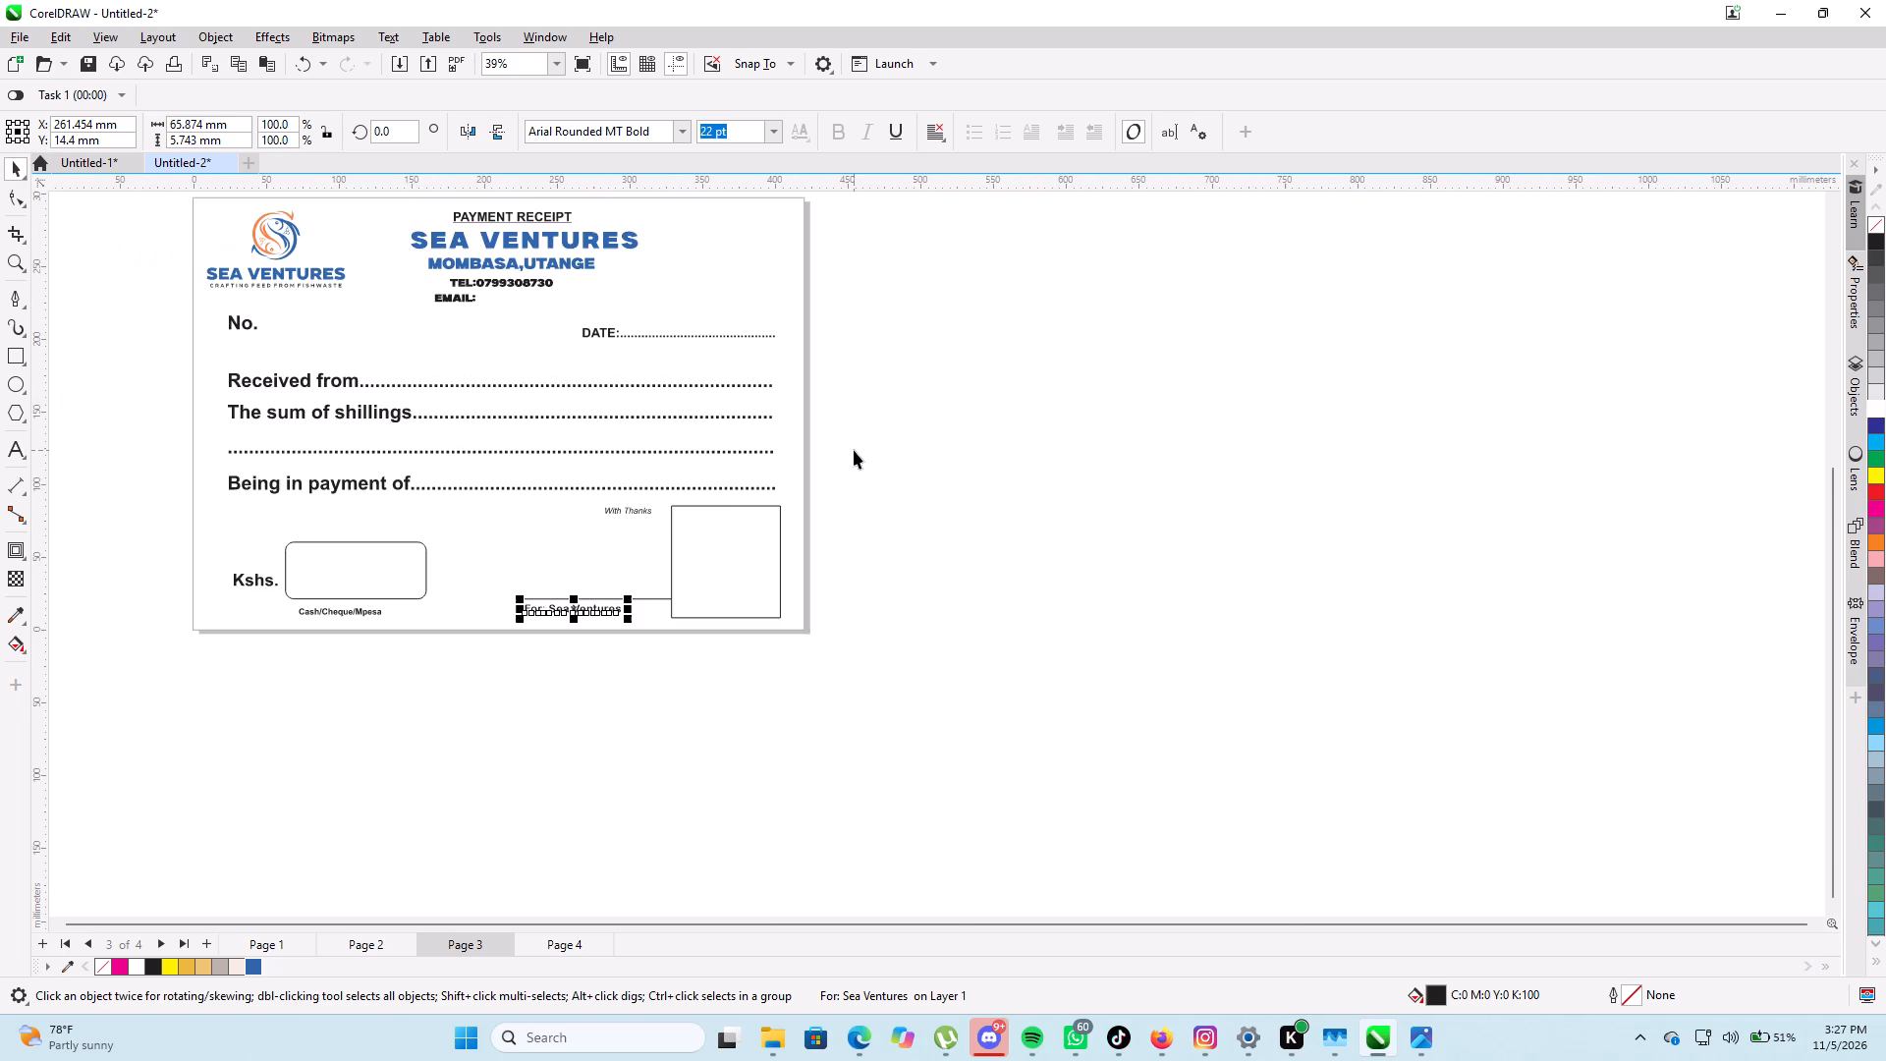
pyautogui.scroll(-3, 641, 386)
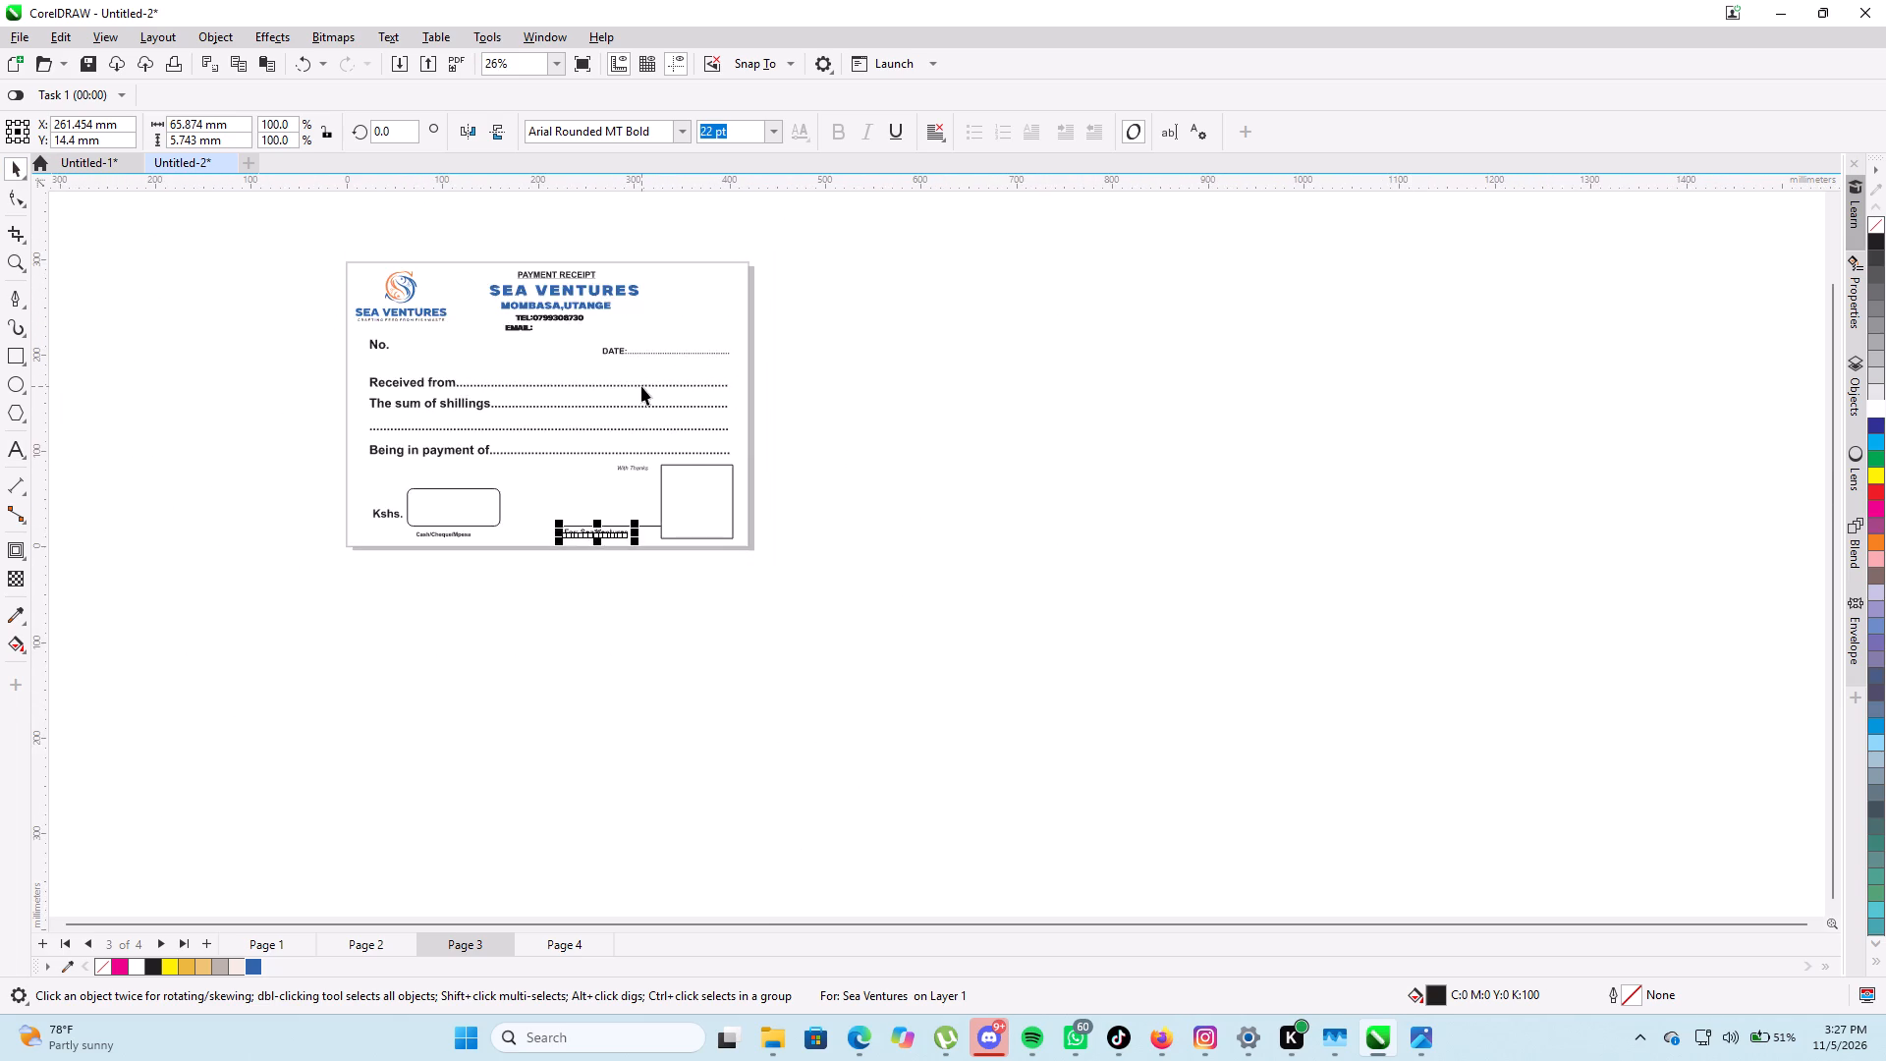
pyautogui.scroll(8, 641, 384)
pyautogui.scroll(-3, 640, 384)
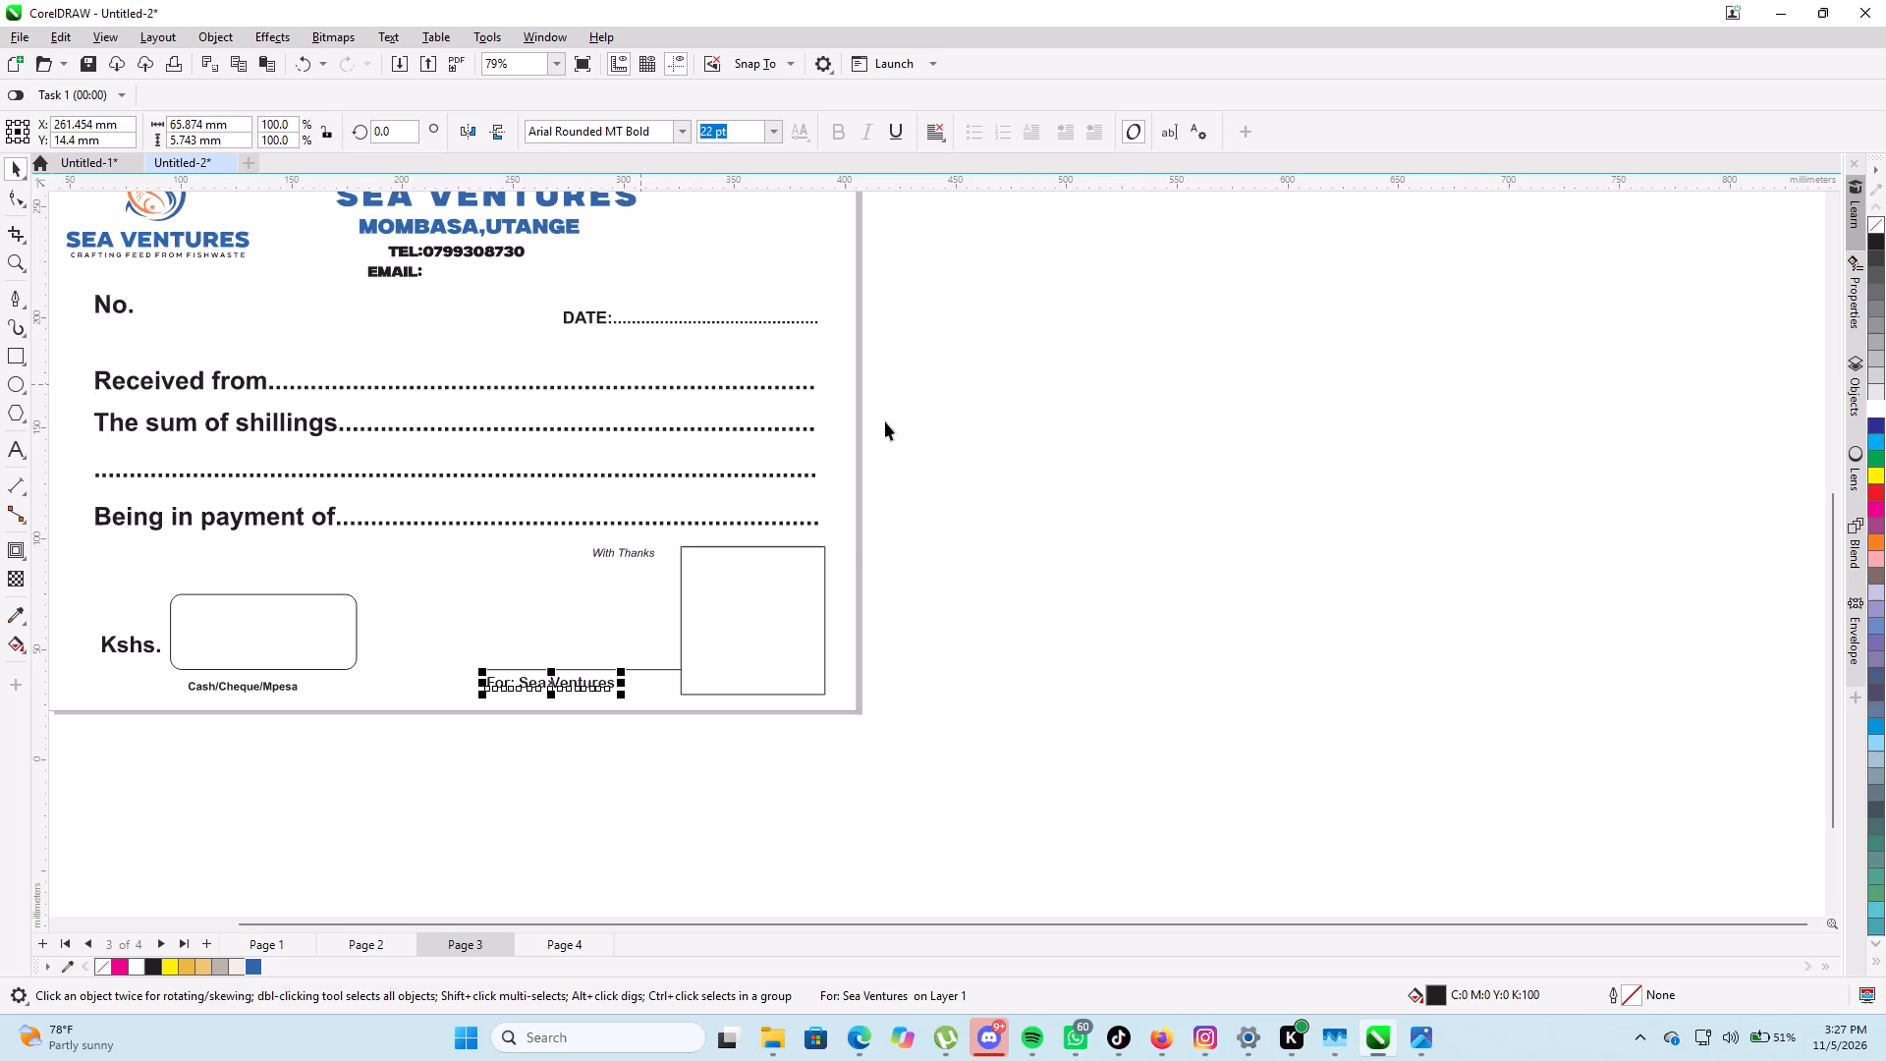
pyautogui.scroll(-5, 921, 419)
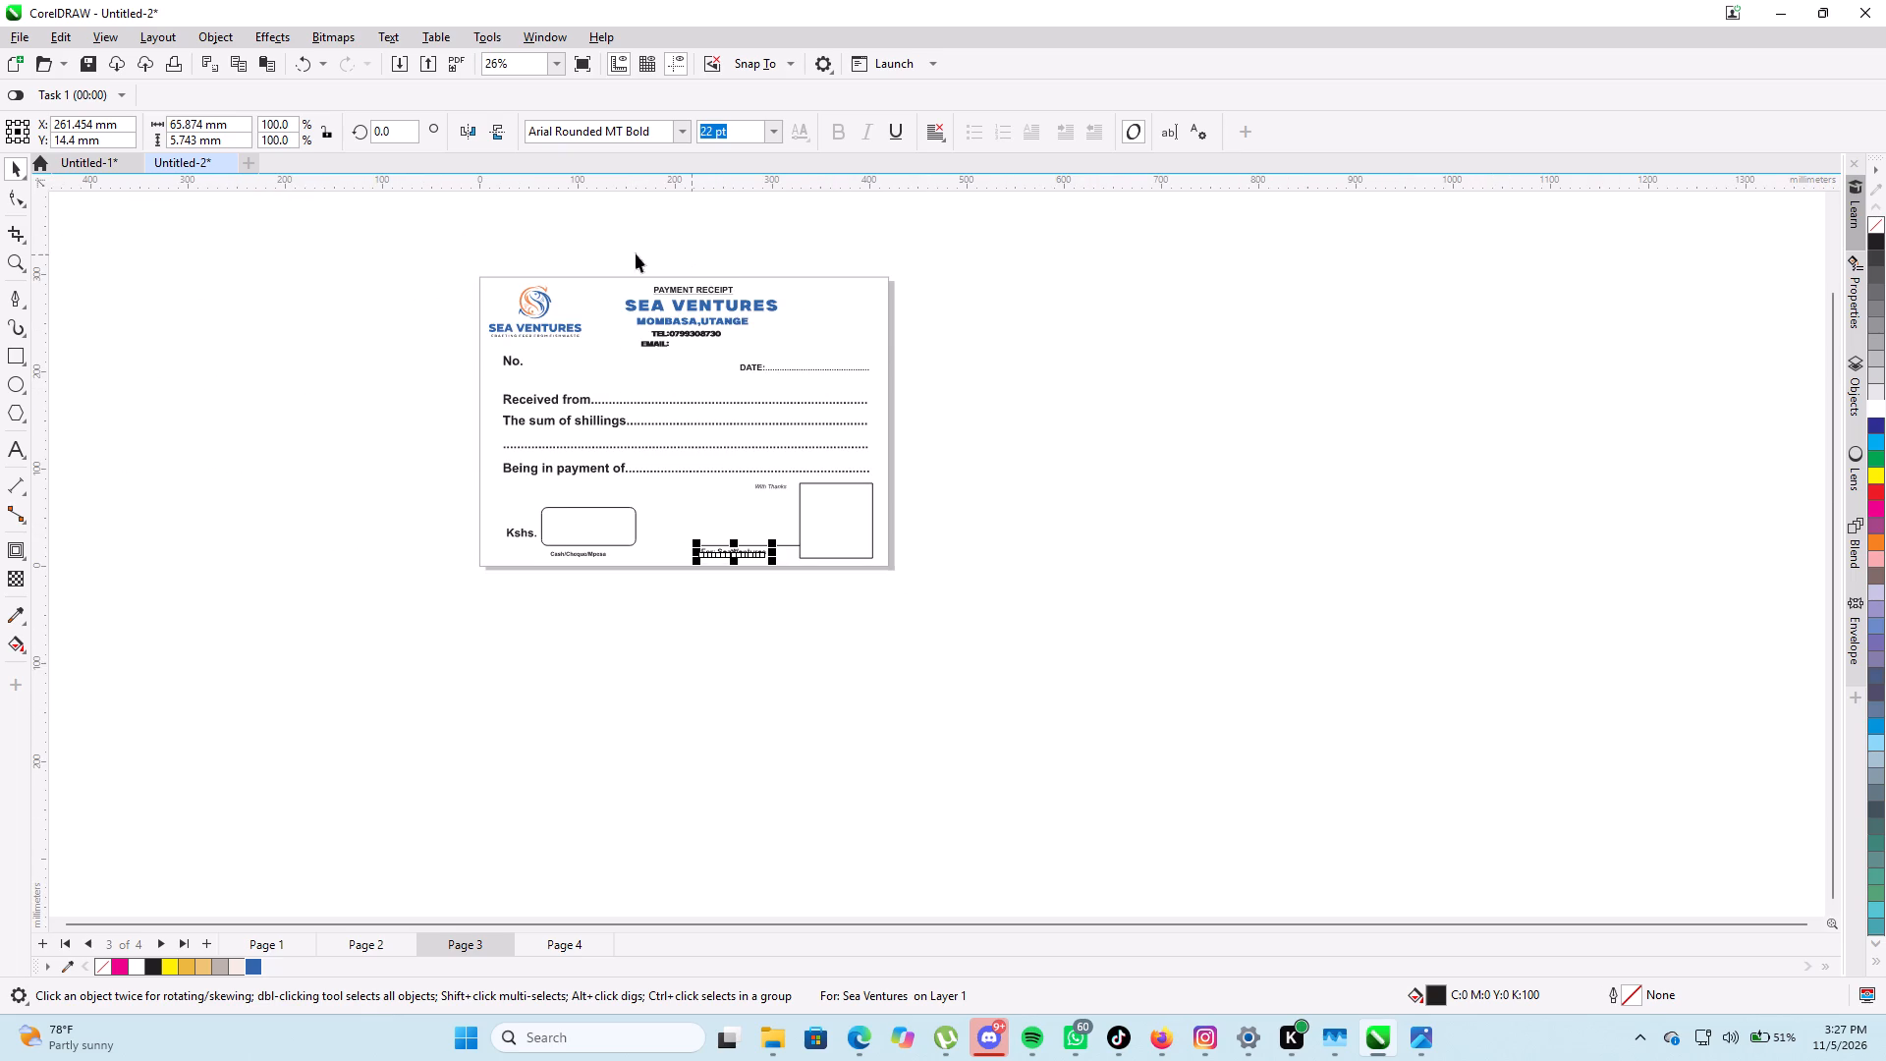
# Export all the payment receipt objects as a JPEG named "receipt" into the sea ventures folder.
pyautogui.moveTo(473, 242); pyautogui.dragTo(957, 585)
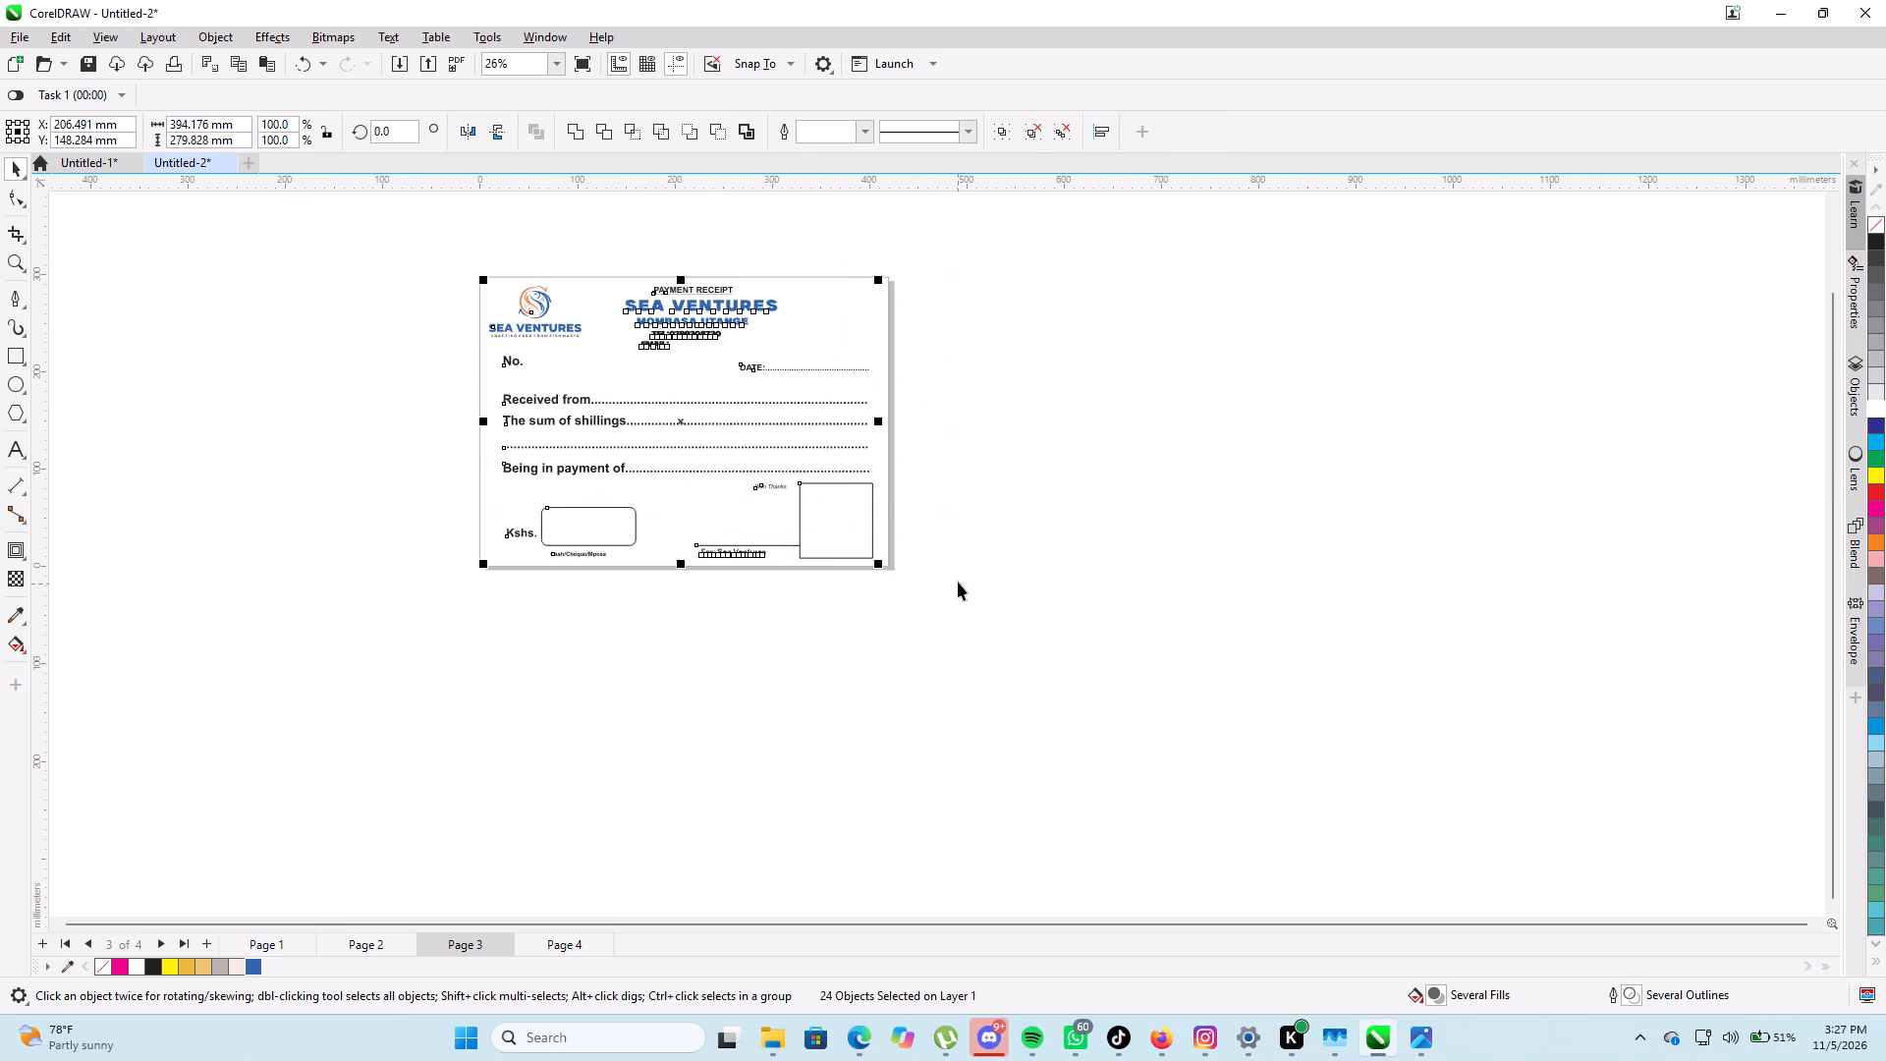
pyautogui.click(15, 34)
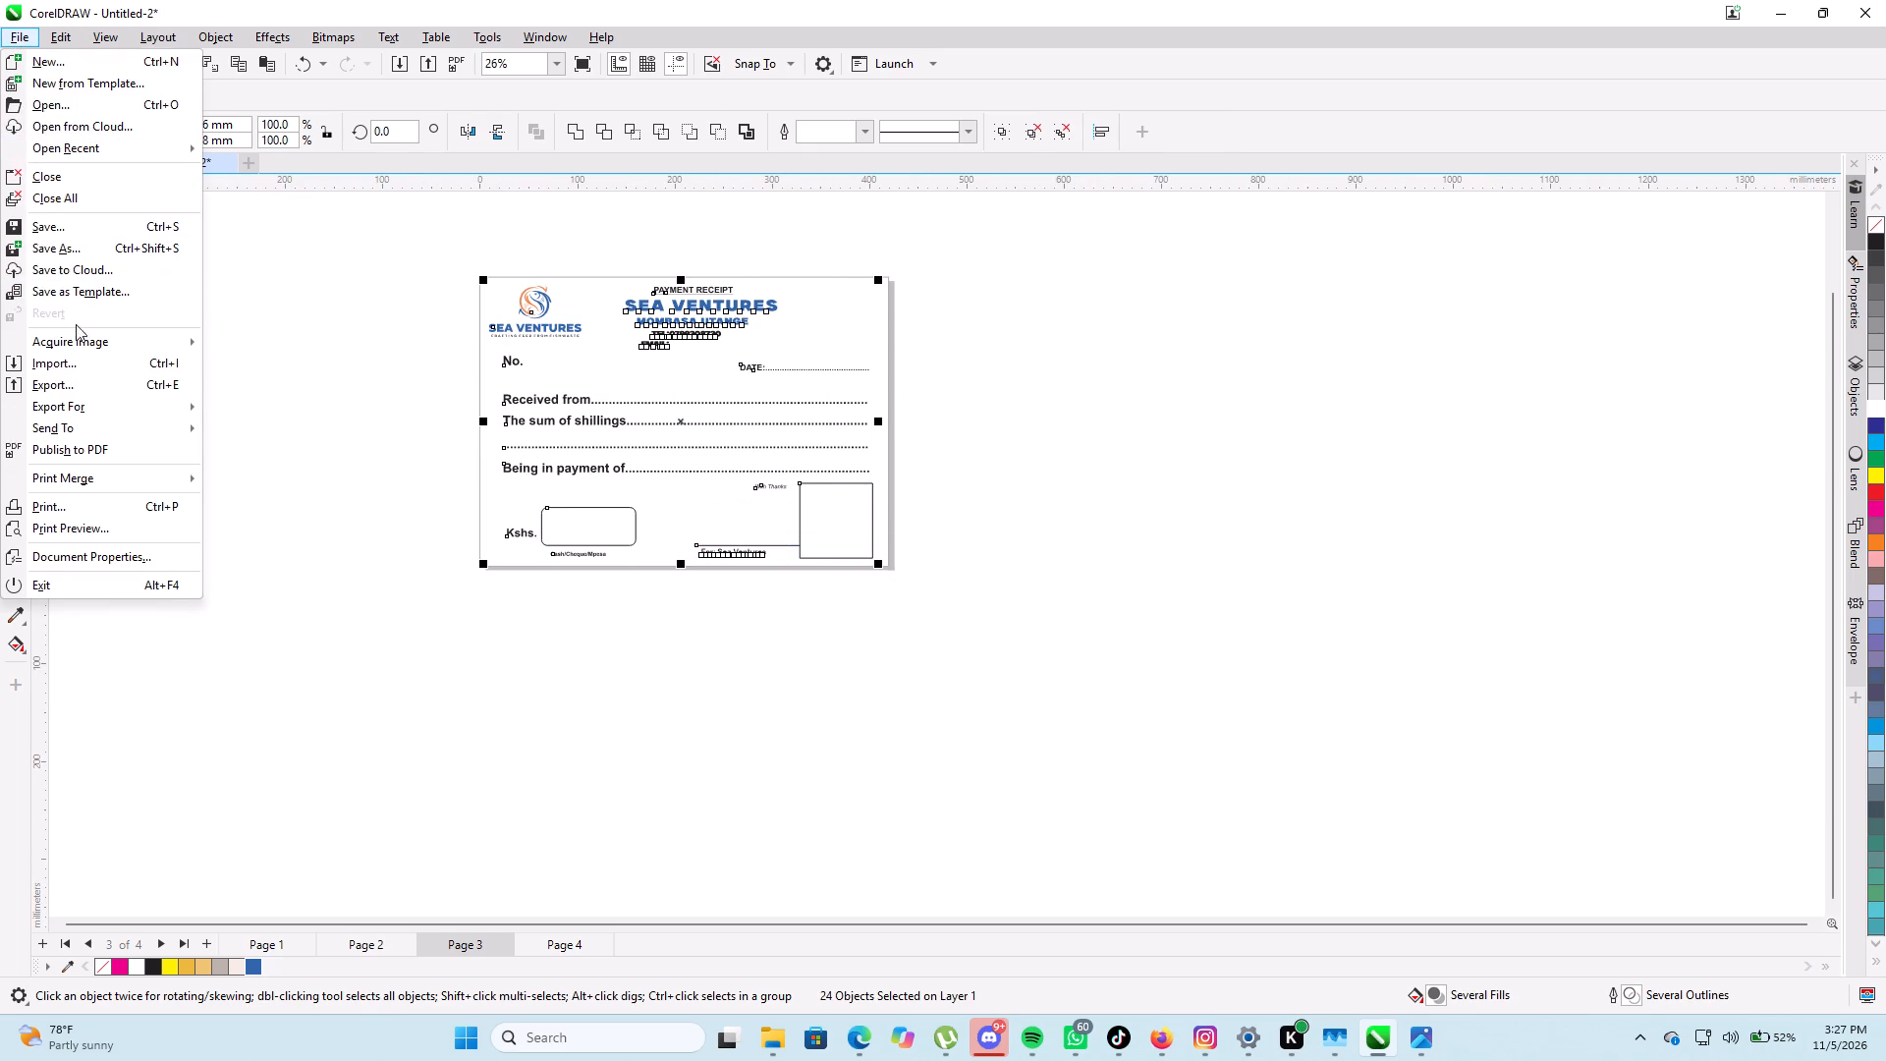
pyautogui.click(83, 389)
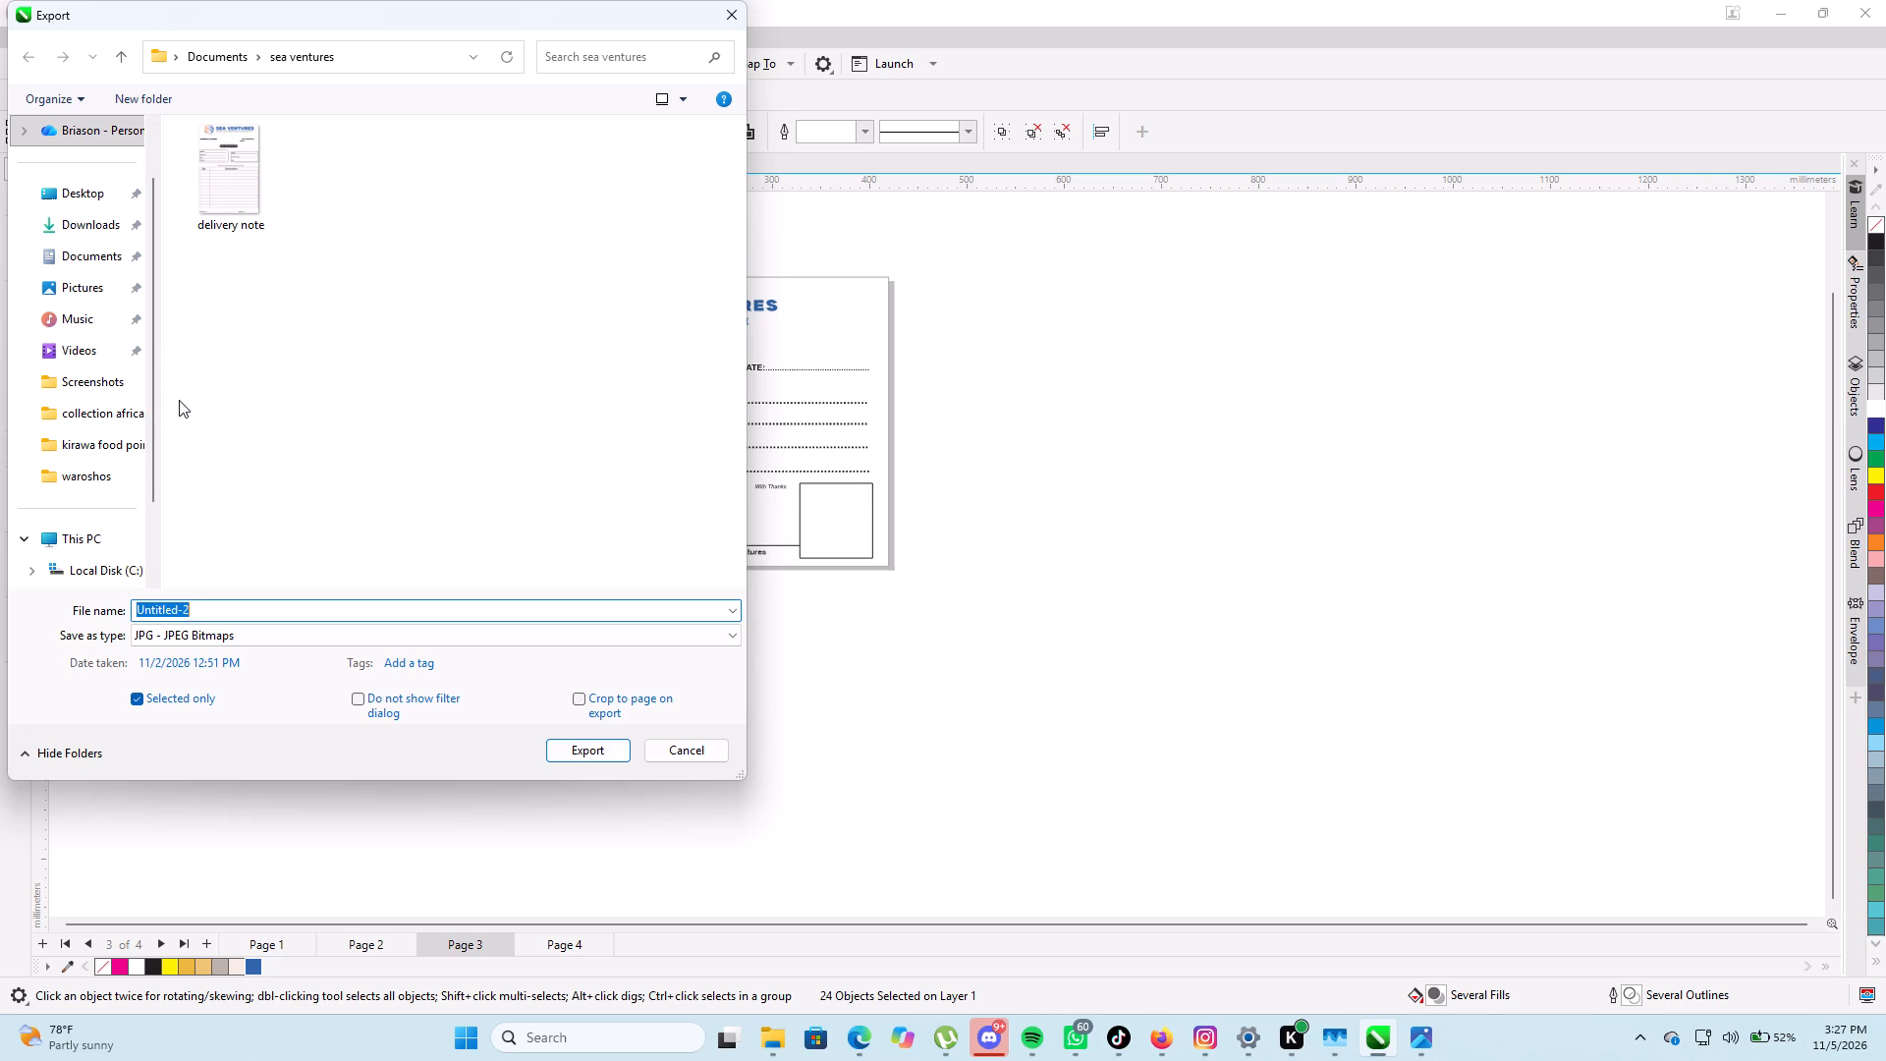
pyautogui.write('receip')
pyautogui.press('t')
pyautogui.click(568, 748)
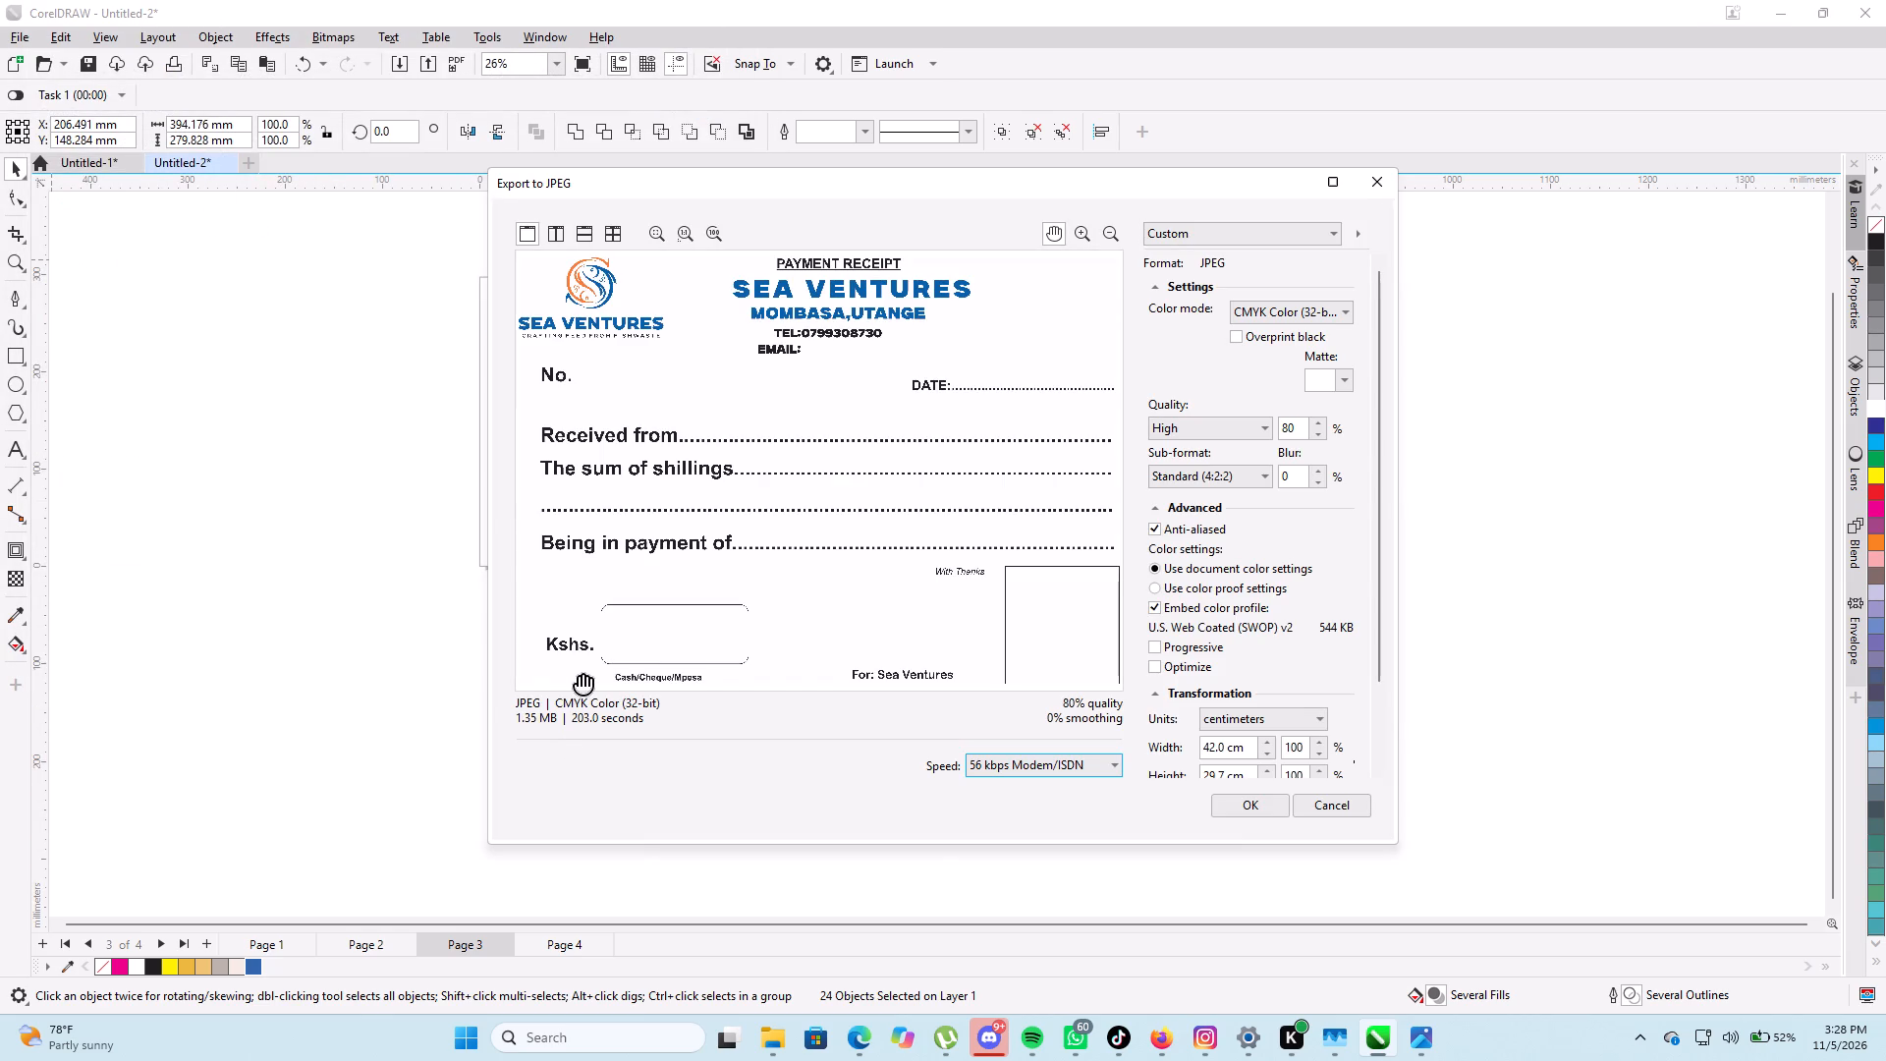
pyautogui.scroll(-8, 1054, 549)
pyautogui.scroll(4, 1041, 599)
pyautogui.scroll(-4, 1041, 599)
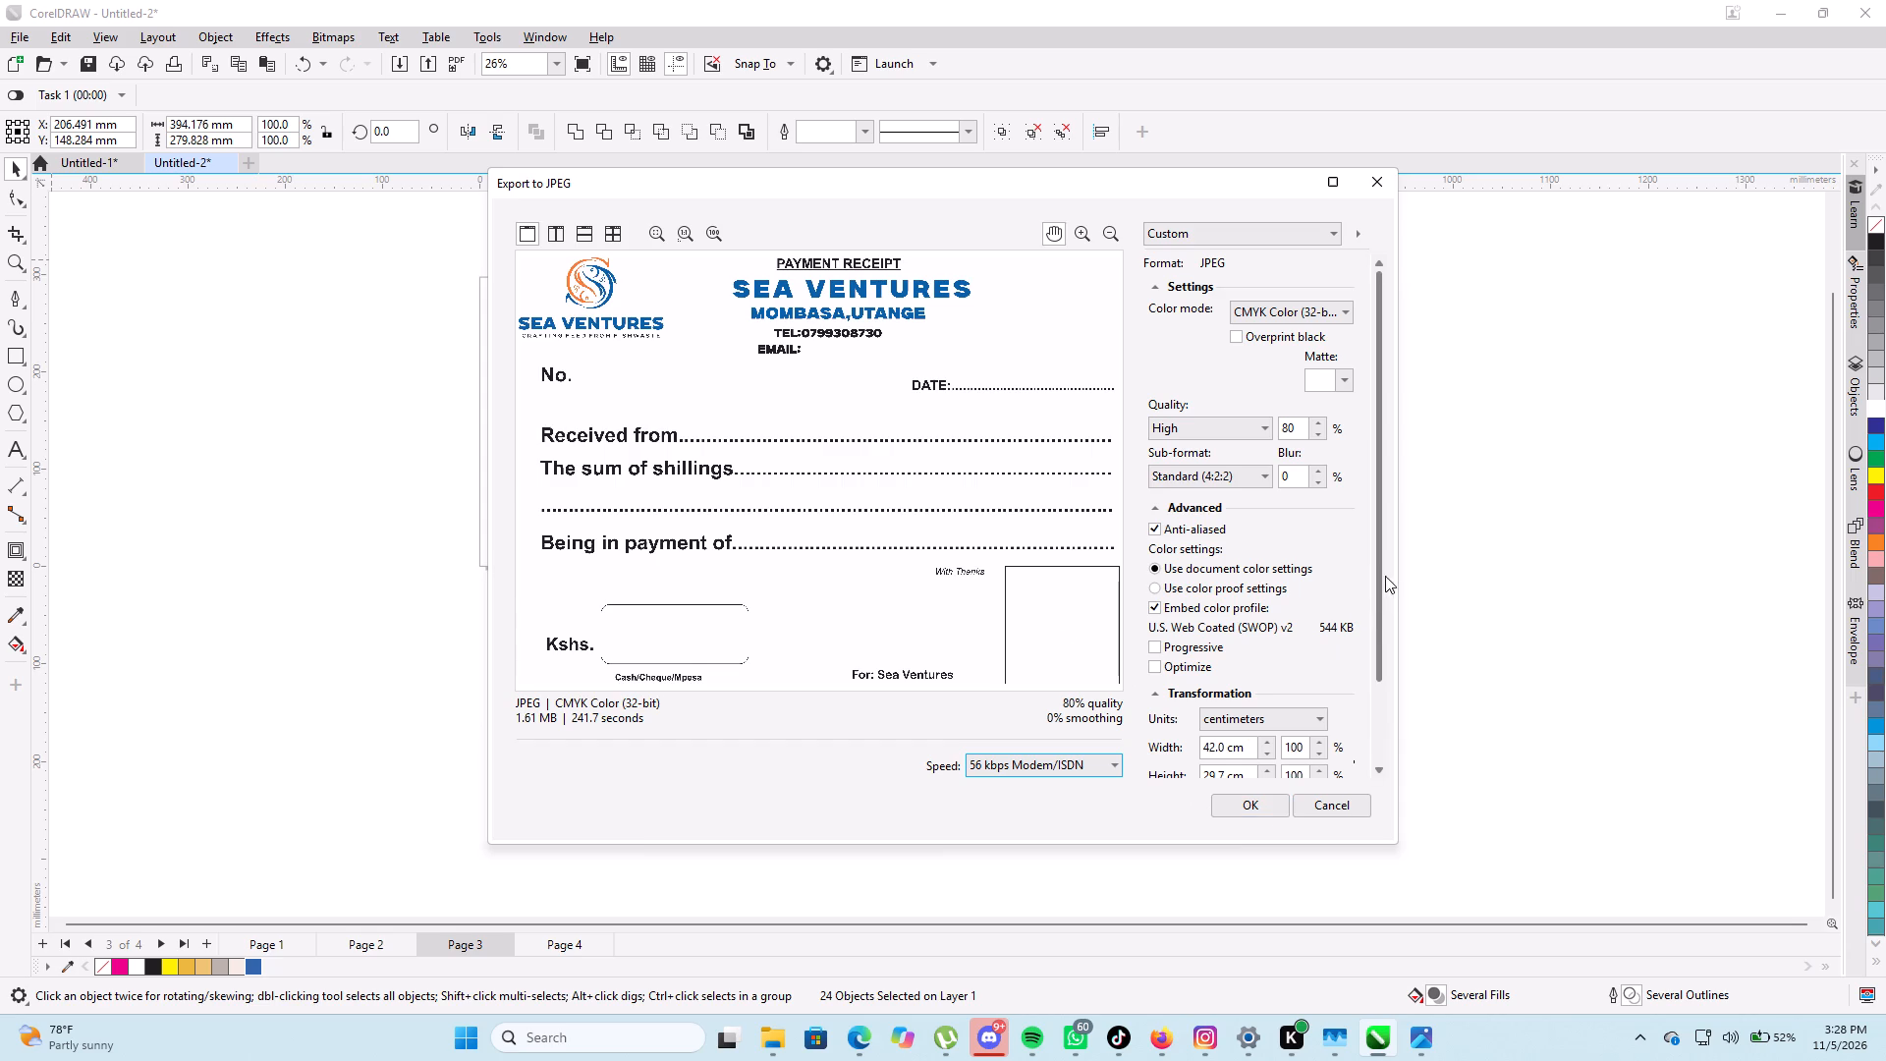
pyautogui.moveTo(1382, 578); pyautogui.dragTo(1368, 760)
pyautogui.click(1226, 809)
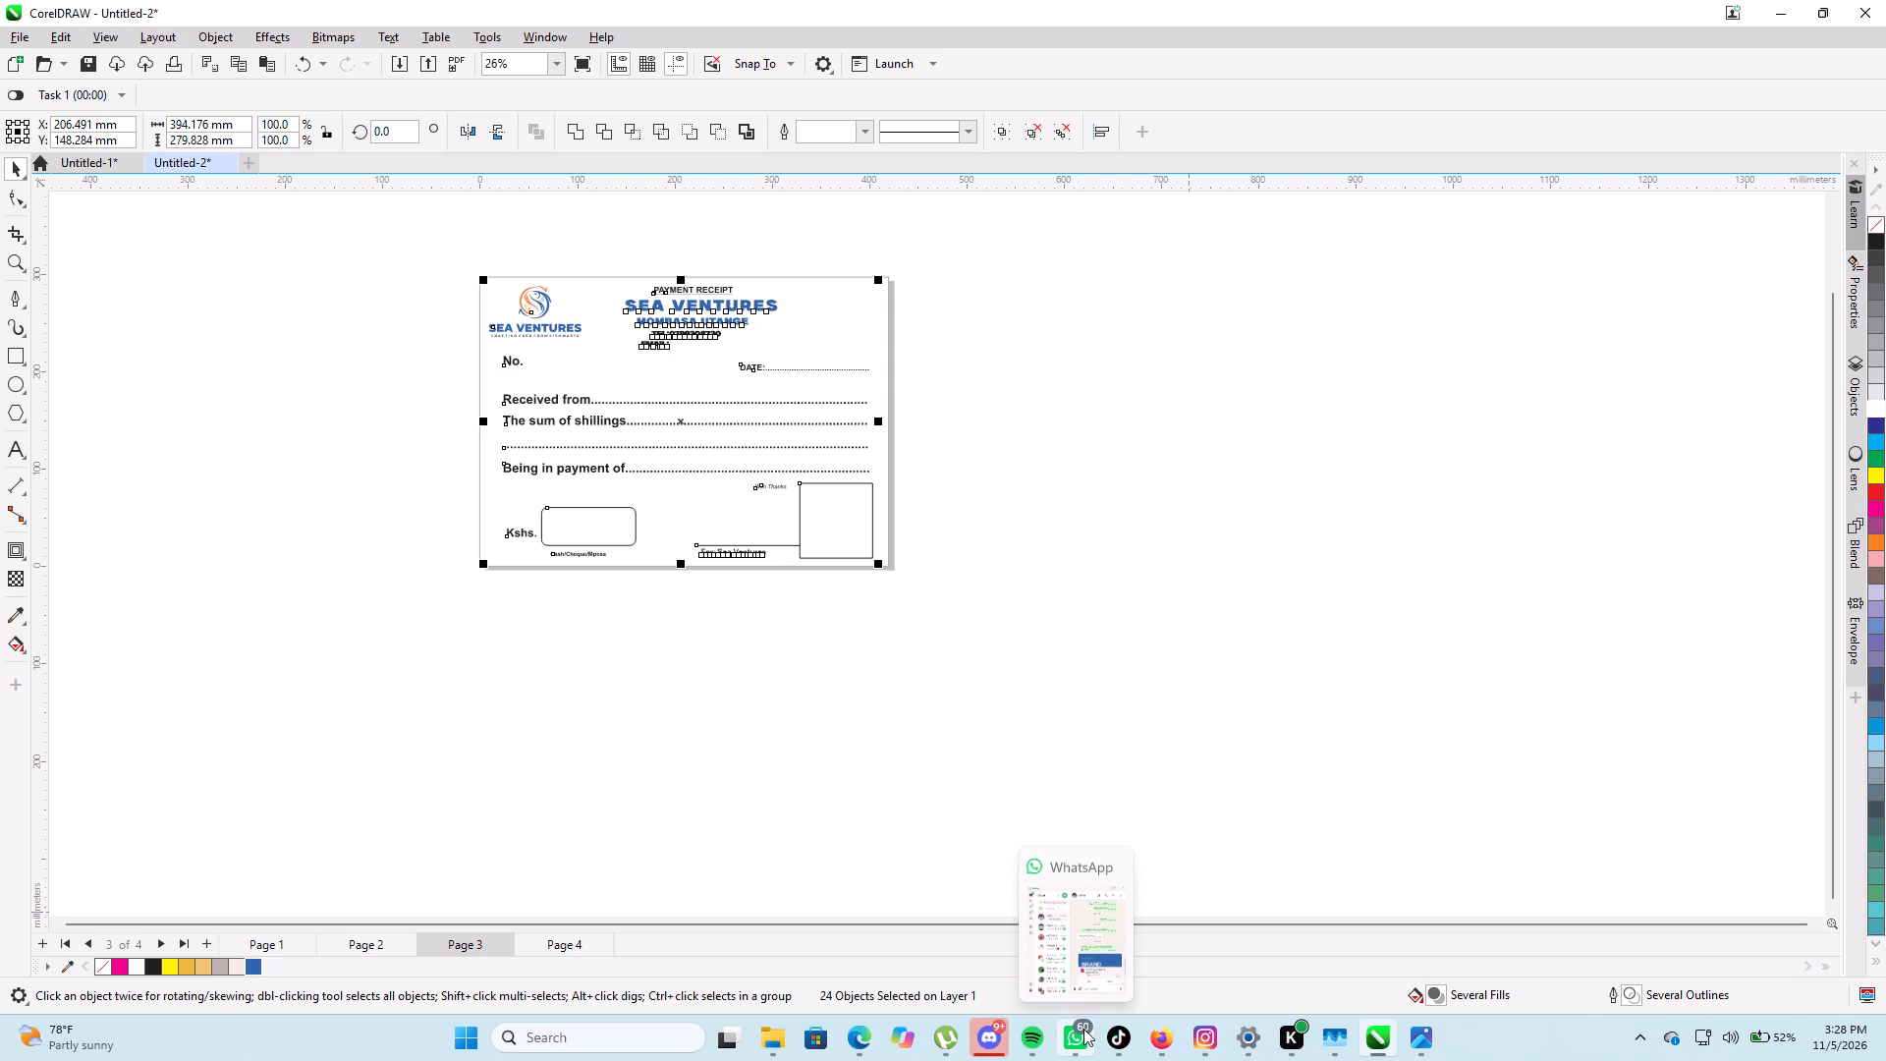
# Switch to File Explorer, open the sea ventures folder in Documents and select the delivery note image.
pyautogui.click(760, 1029)
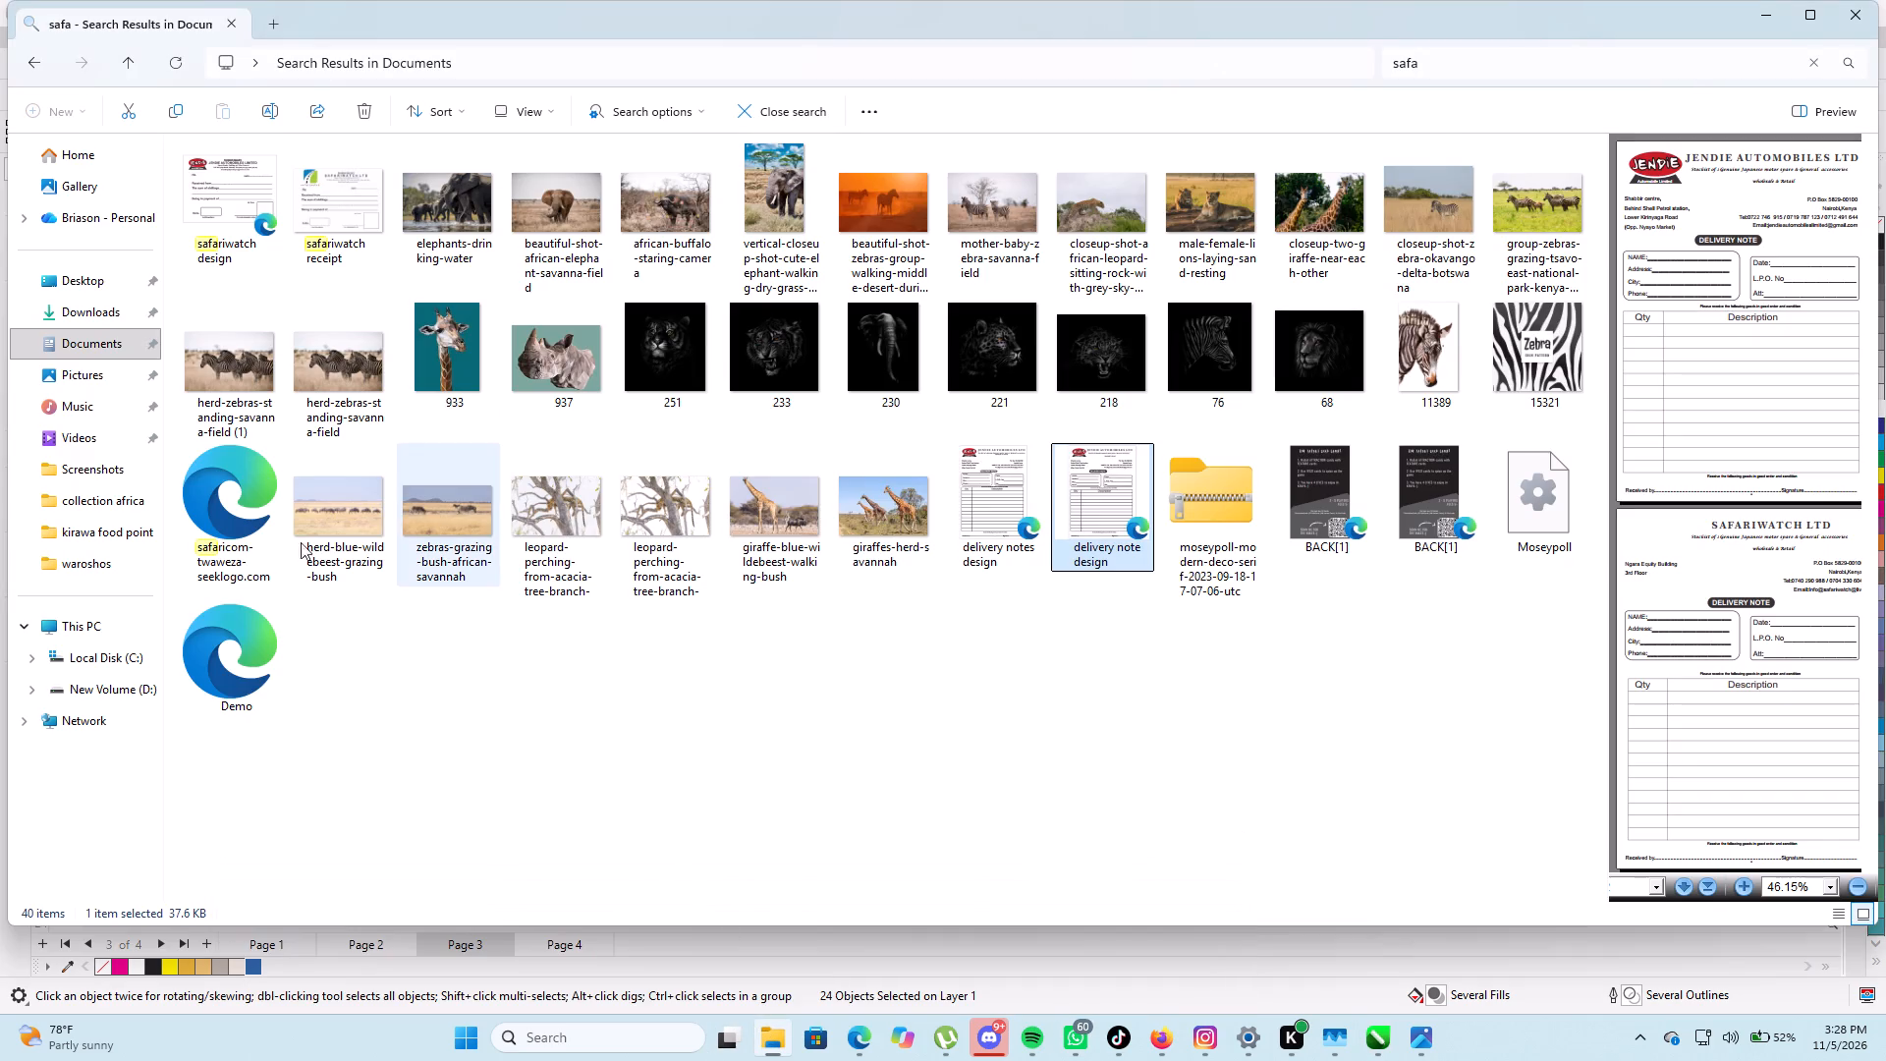
pyautogui.click(83, 305)
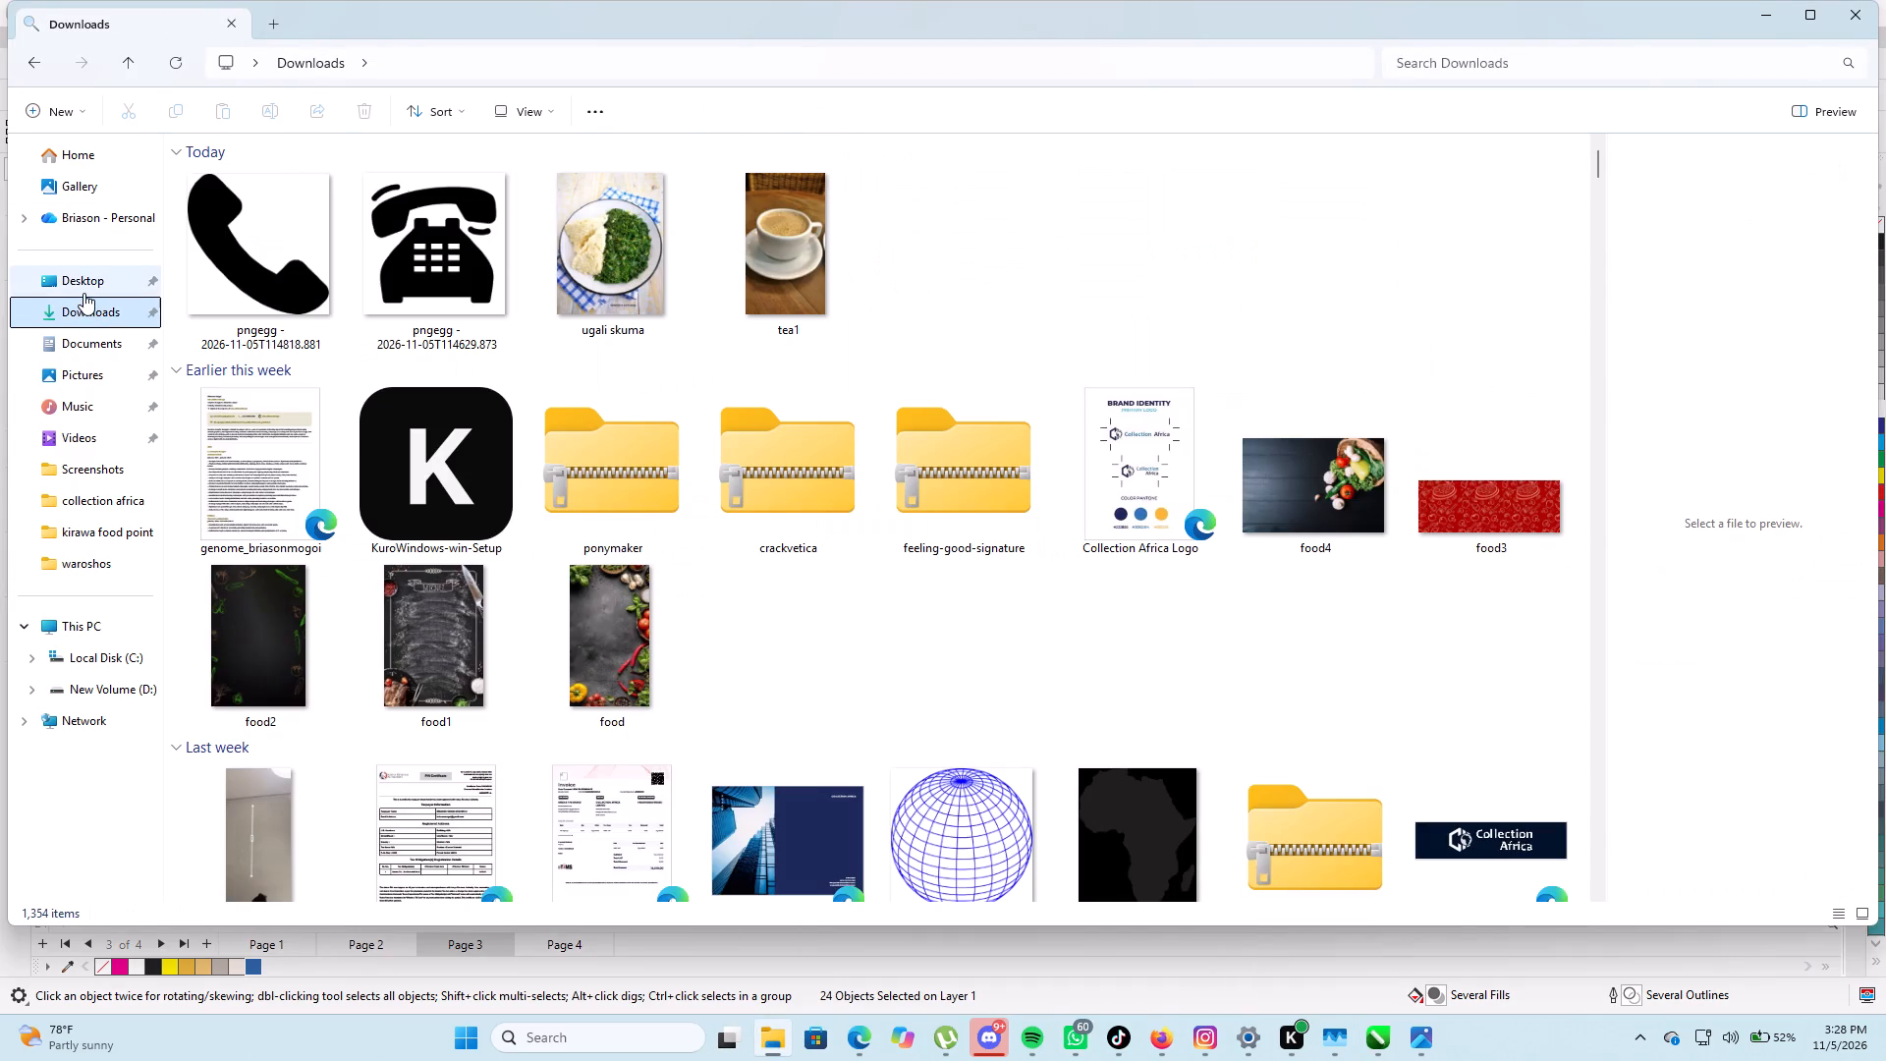
pyautogui.click(83, 293)
pyautogui.click(81, 307)
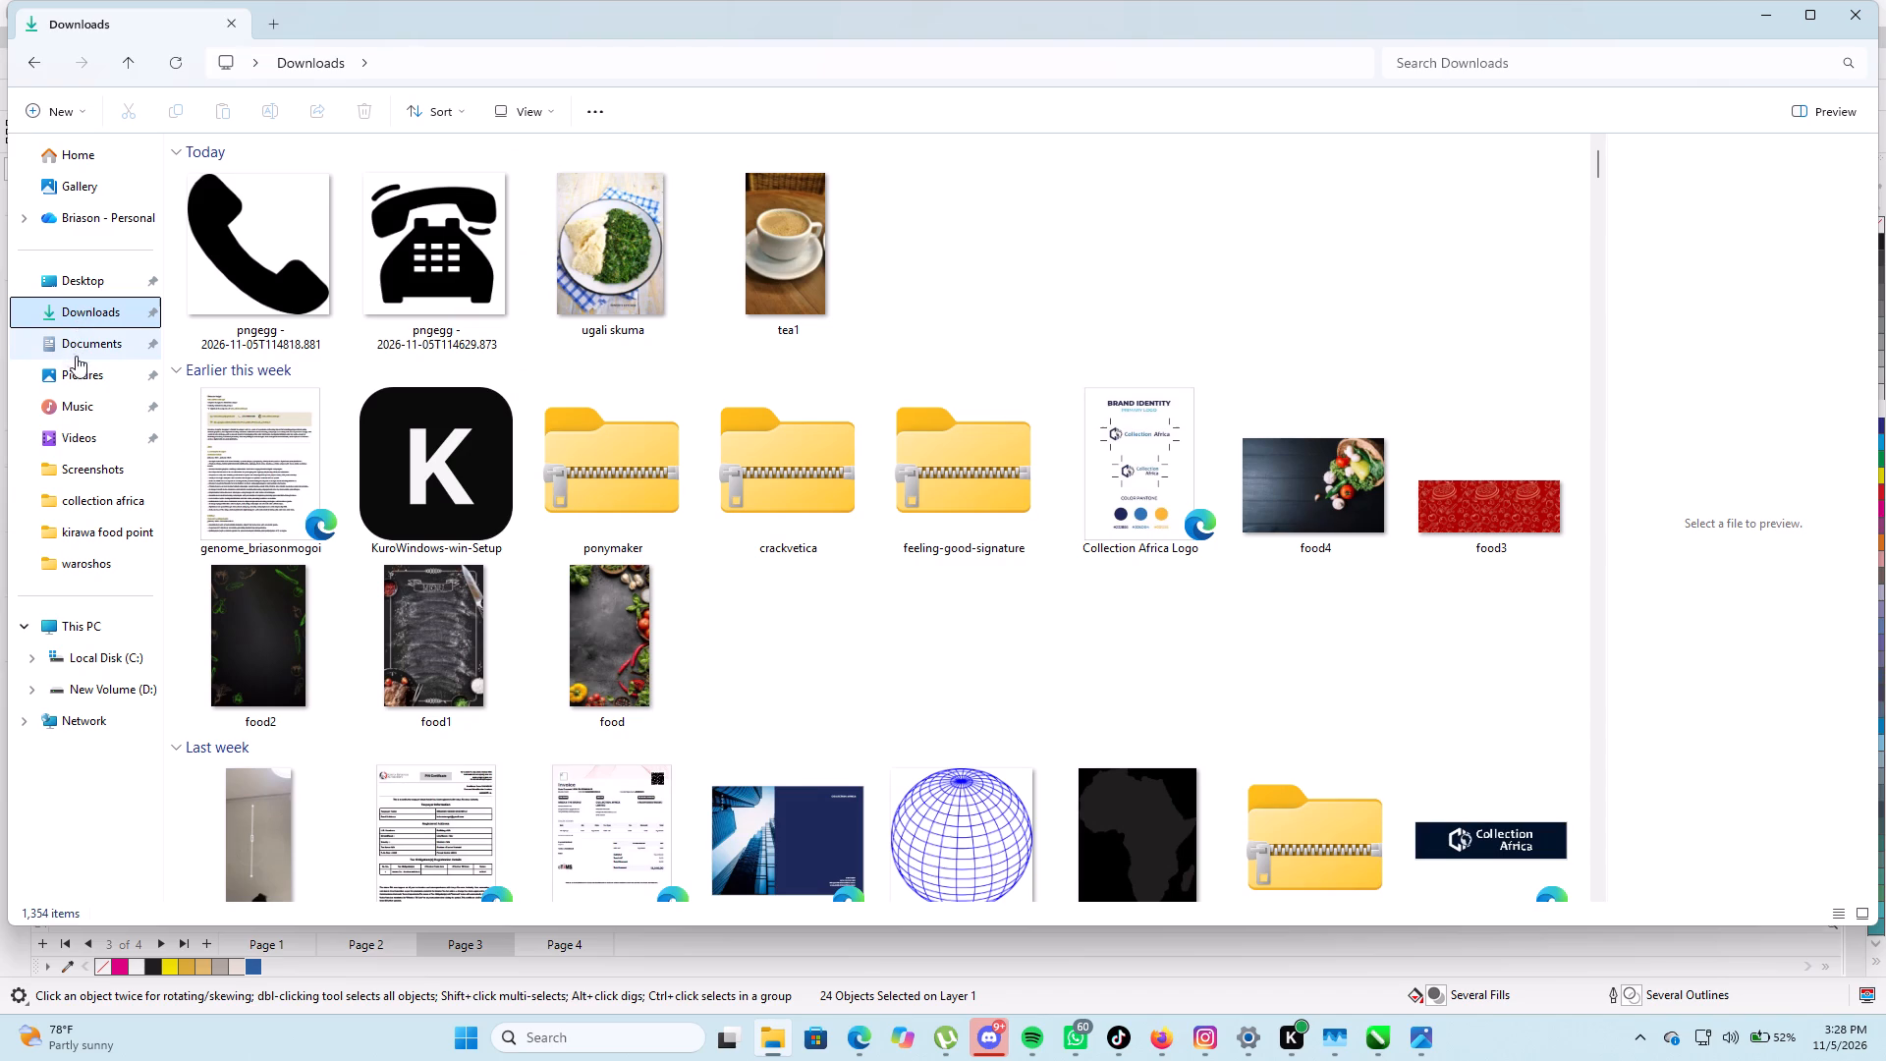
pyautogui.click(83, 355)
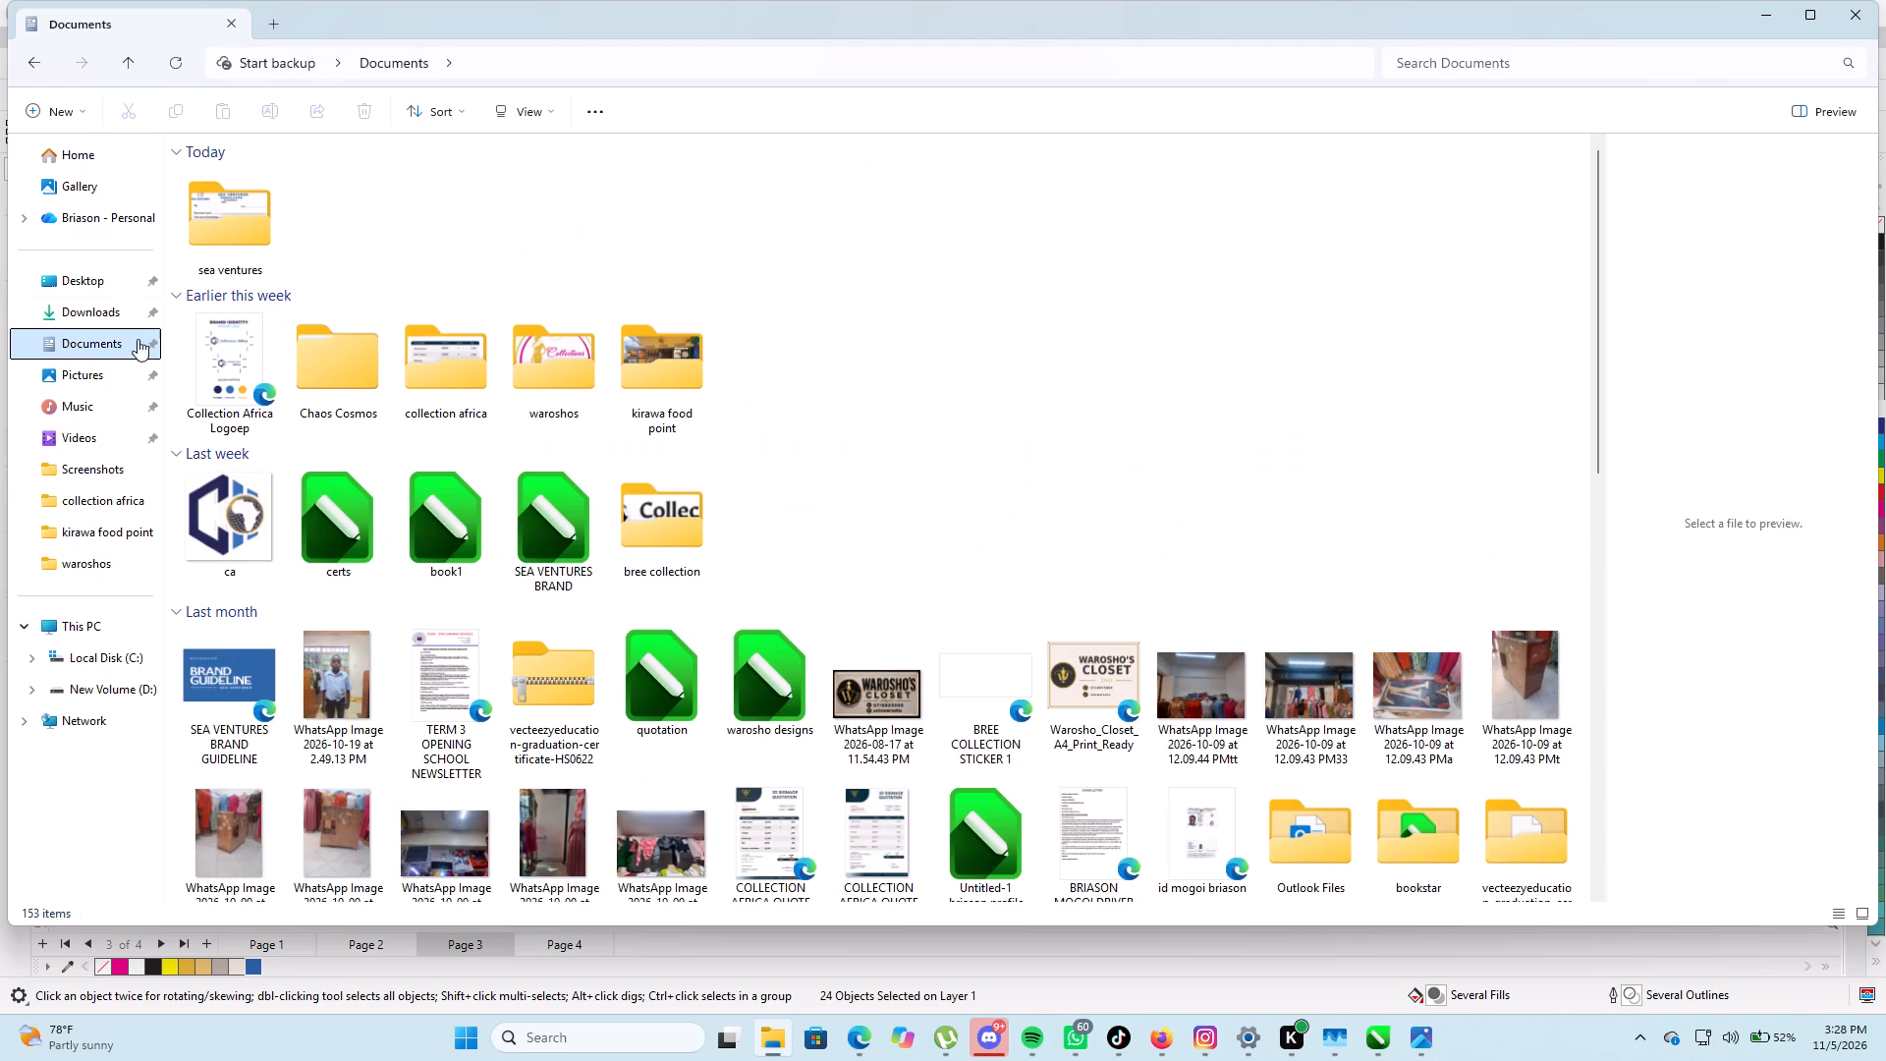
pyautogui.doubleClick(192, 243)
pyautogui.click(248, 229)
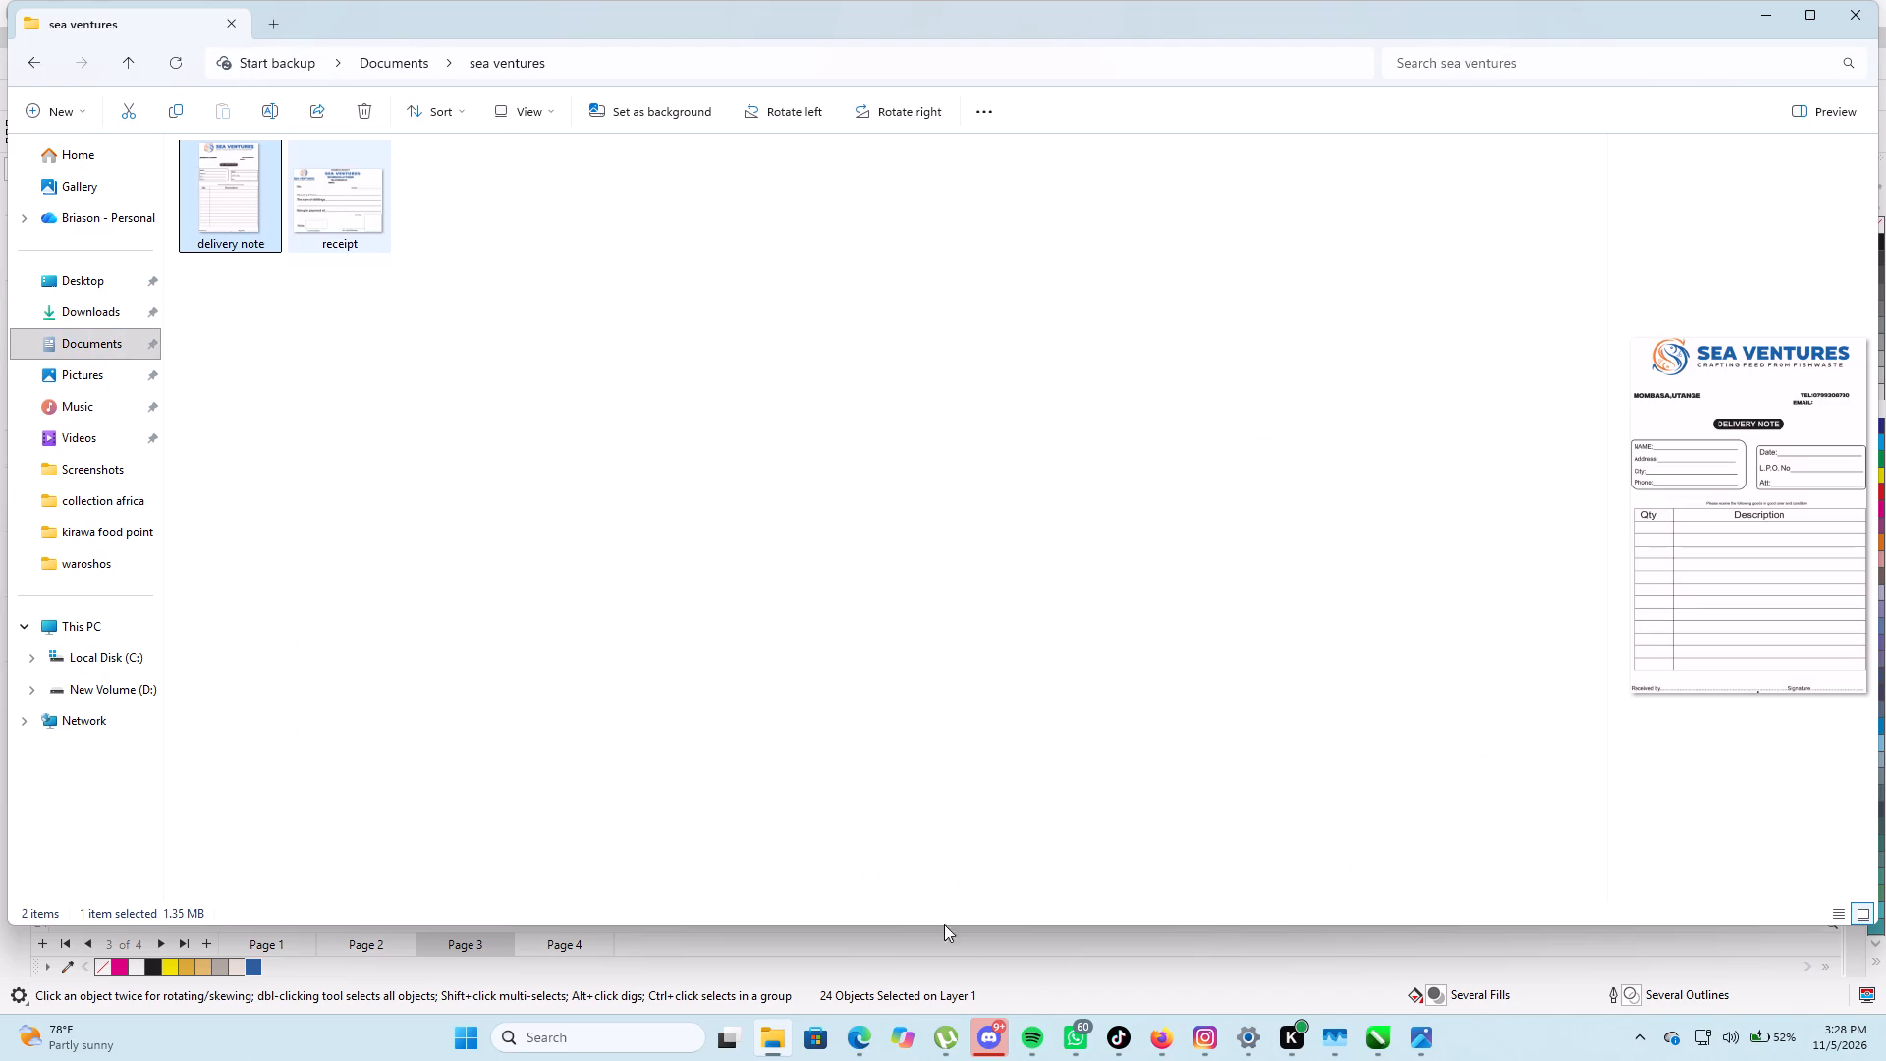